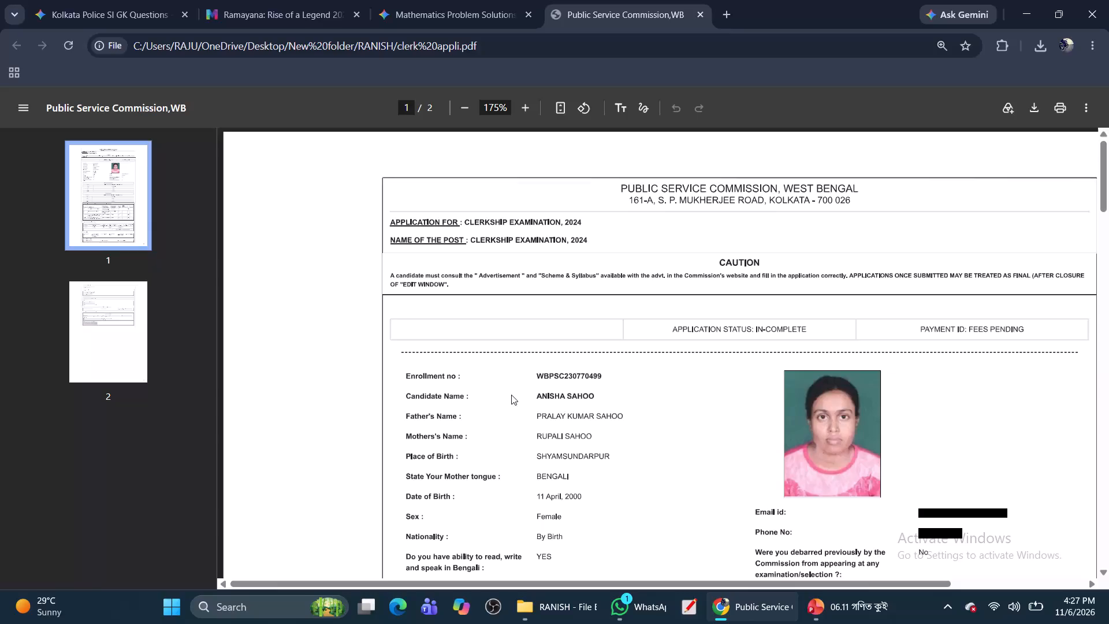
Close the Public Service Commission application PDF and return to the Gemini chat with the mathematics problem solutions.
left_click(702, 16)
left_click(430, 2)
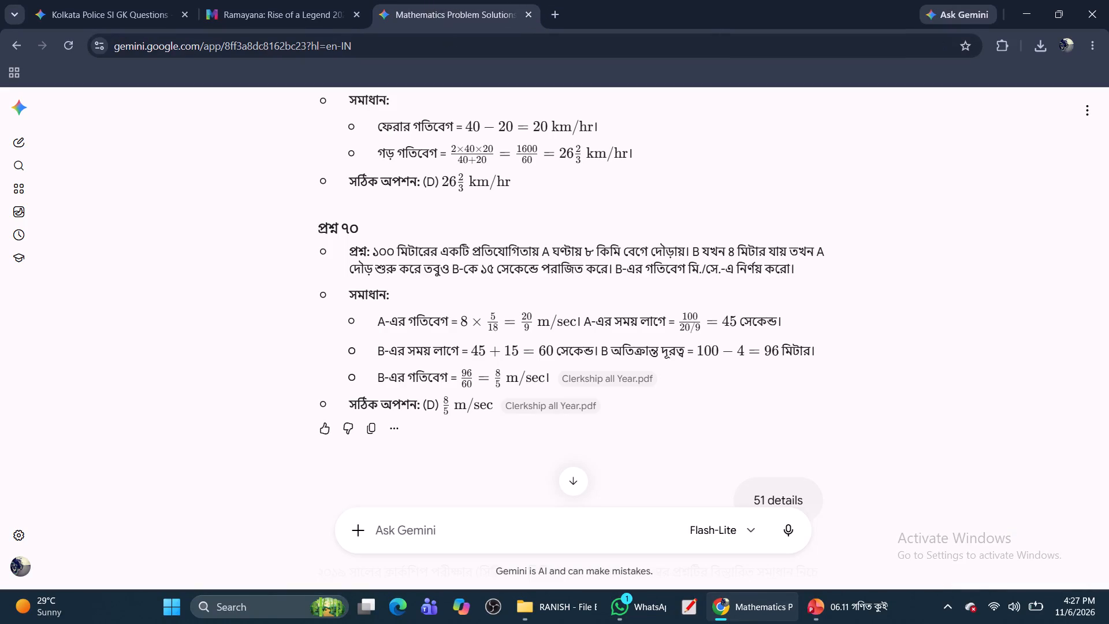
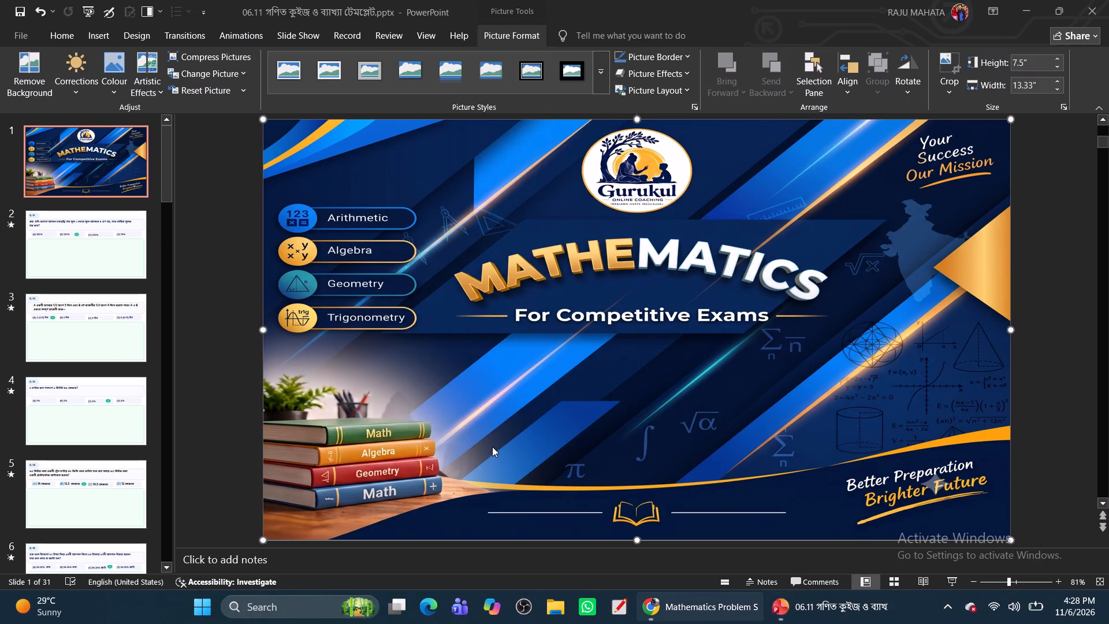
Open the Q. 01 slide and place the text cursor right after the "প্রশ্ন:" label in its question text.
left_click(60, 255)
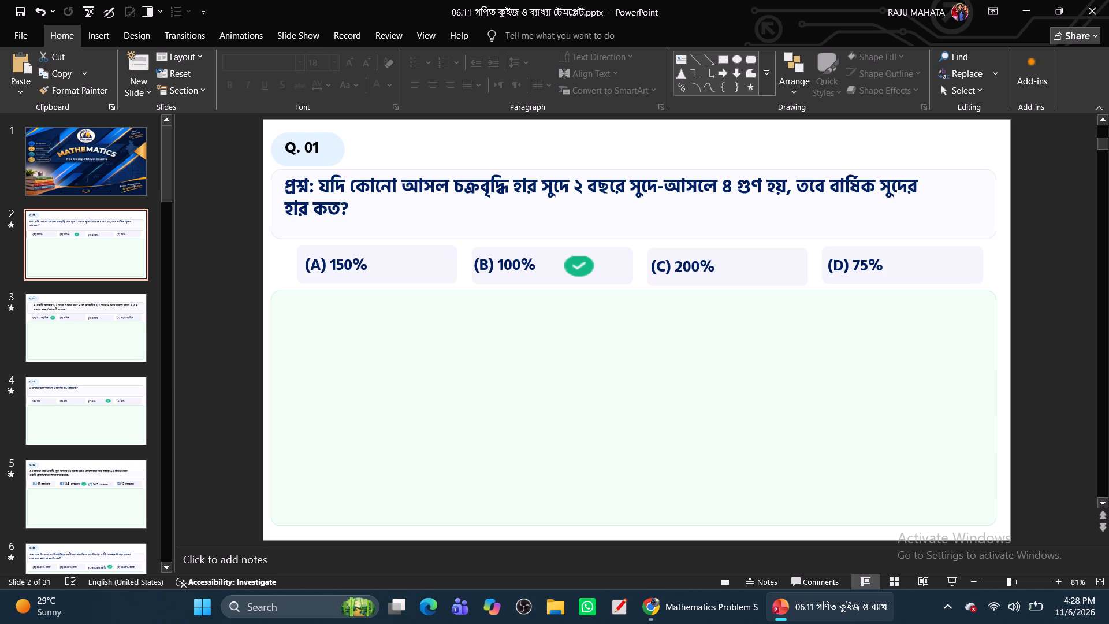
left_click(312, 189)
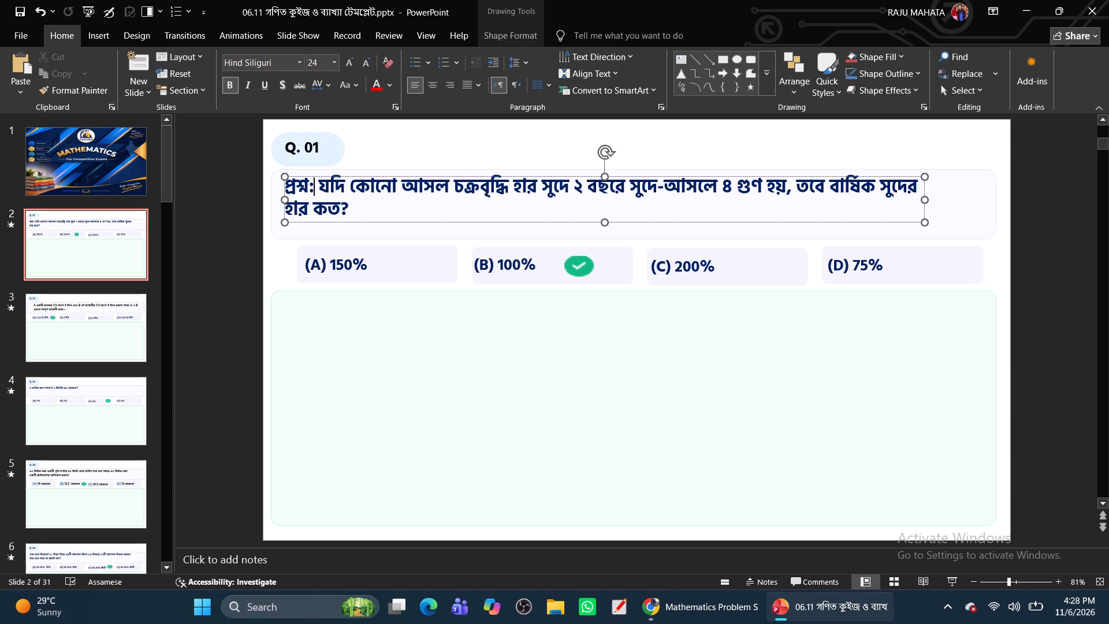
Delete the "প্রশ্ন:" prefix from the start of the Q. 01 question text.
key("BackSpace")
key("BackSpace")
key("BackSpace")
key("BackSpace")
key("BackSpace")
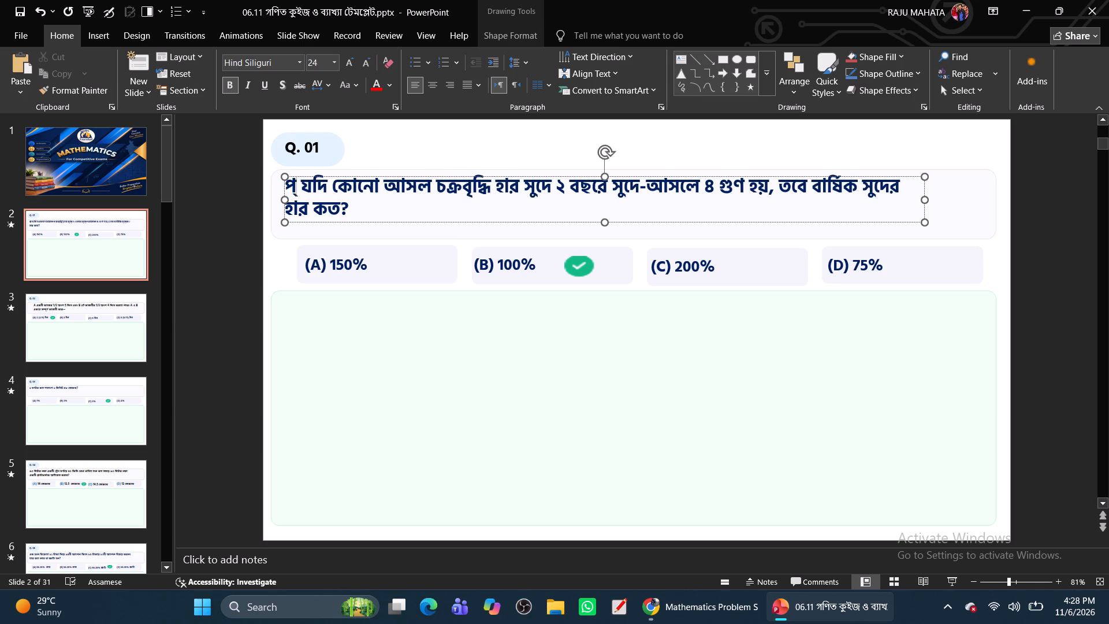
key("BackSpace")
key("BackSpace")
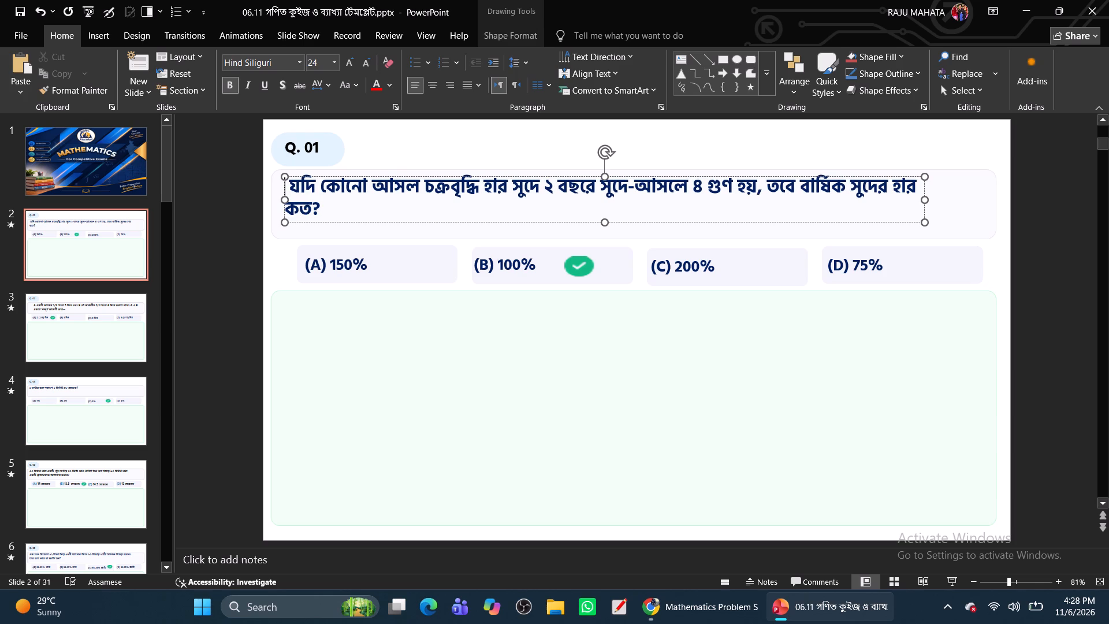
Widen the Q. 01 question text box so the question fits on one line, and lower it towards the middle of its panel.
left_click_drag(927, 201, 977, 201)
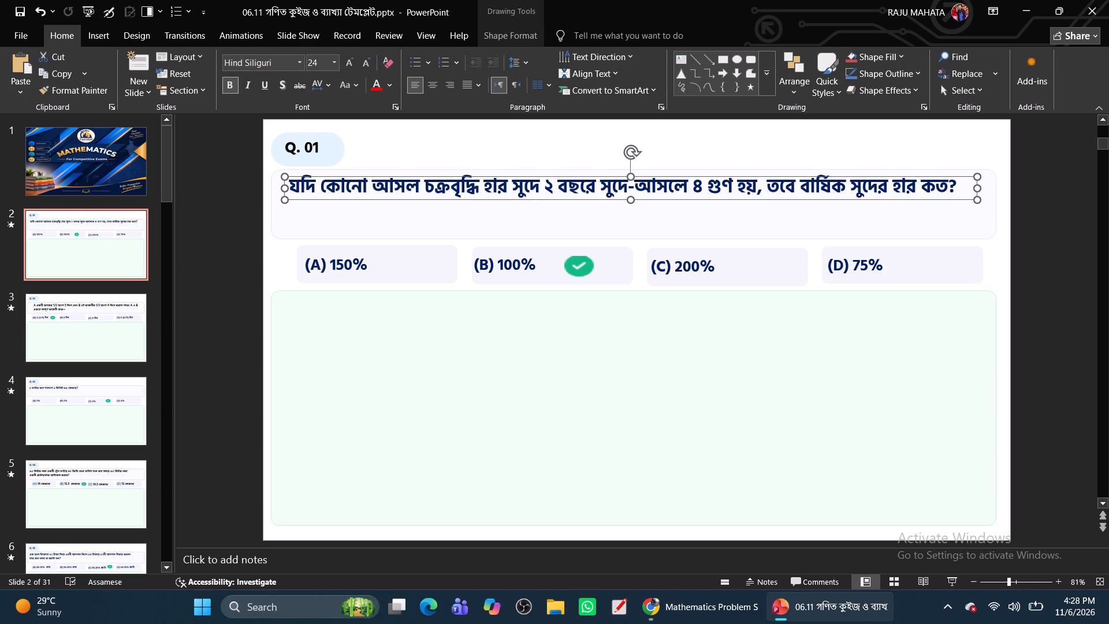
left_click_drag(590, 200, 589, 214)
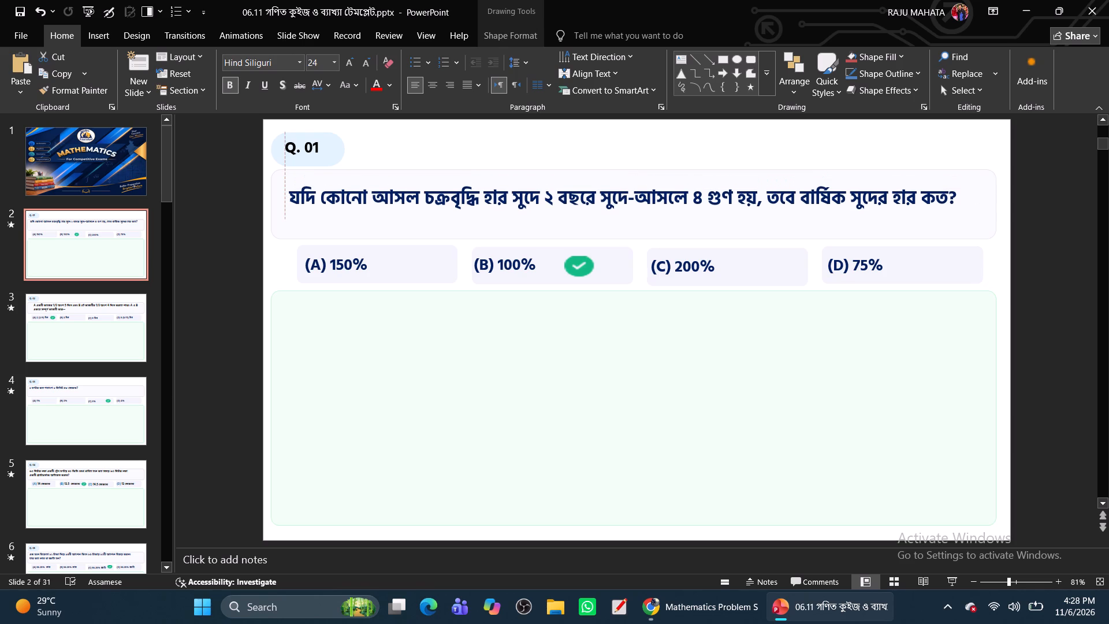
left_click_drag(589, 214, 589, 215)
left_click(634, 133)
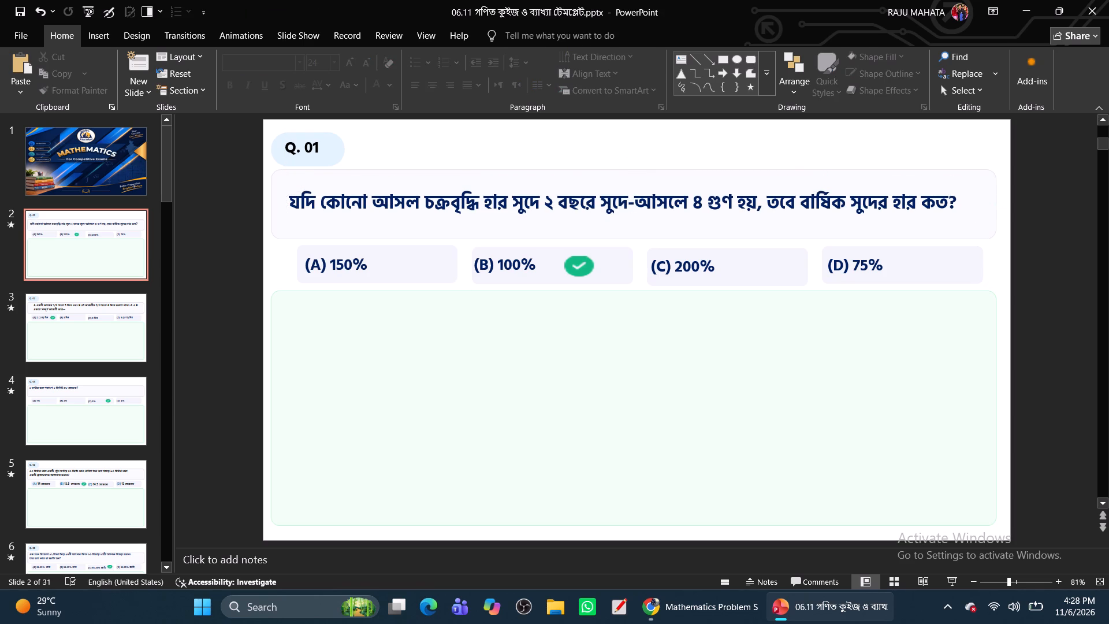
left_click(572, 272)
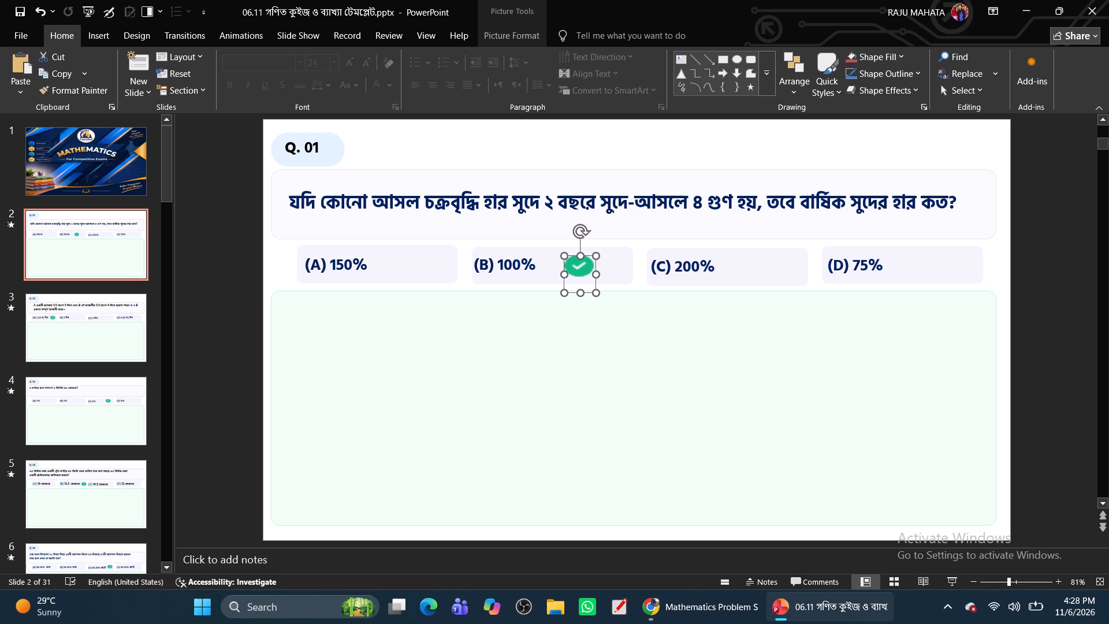
Move the Q. 02 question text box slightly left and up, so its edge lines up with the option (A) box.
left_click(101, 335)
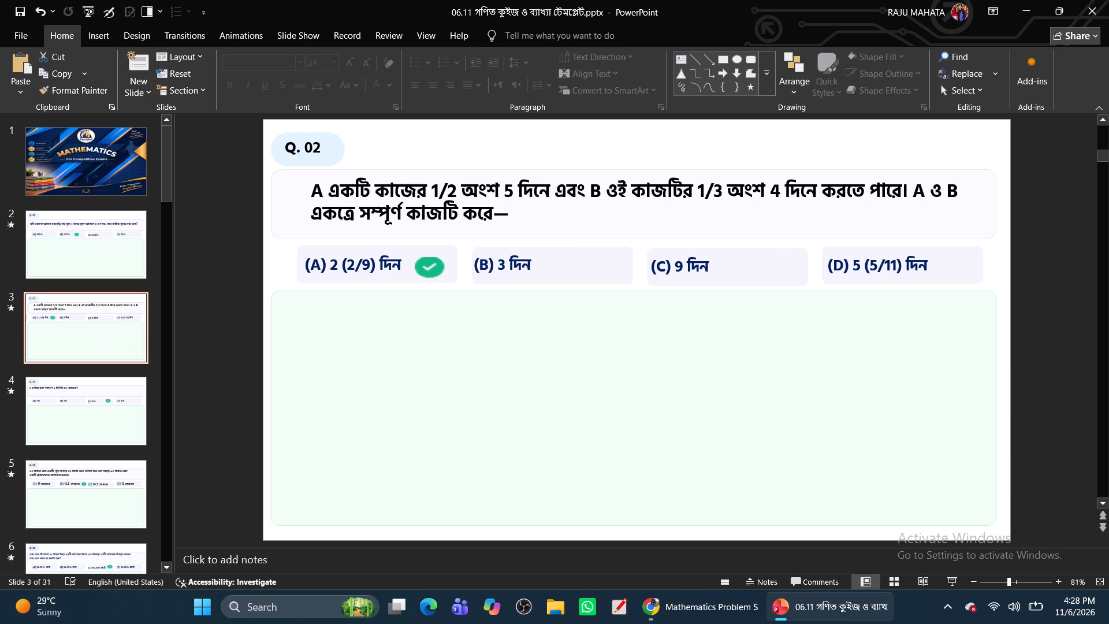
left_click(312, 194)
left_click_drag(399, 177, 389, 175)
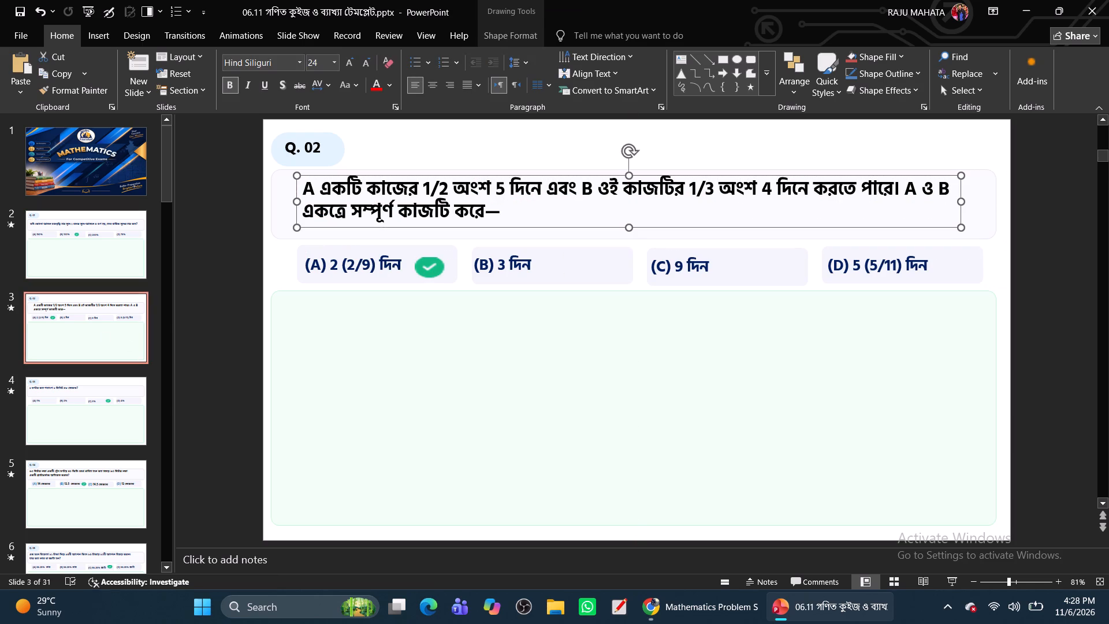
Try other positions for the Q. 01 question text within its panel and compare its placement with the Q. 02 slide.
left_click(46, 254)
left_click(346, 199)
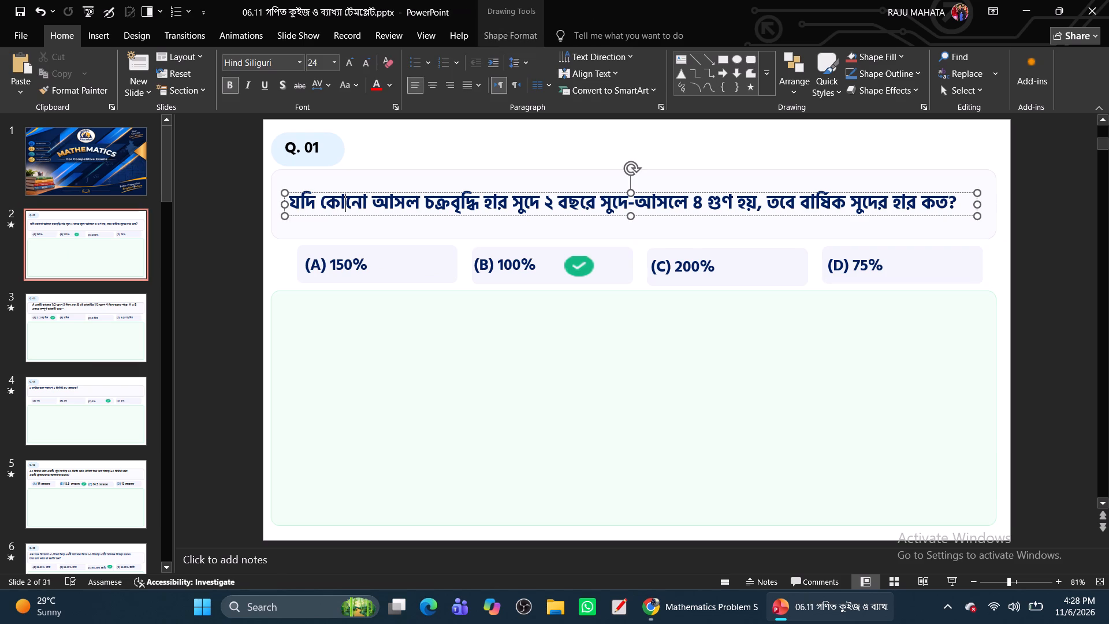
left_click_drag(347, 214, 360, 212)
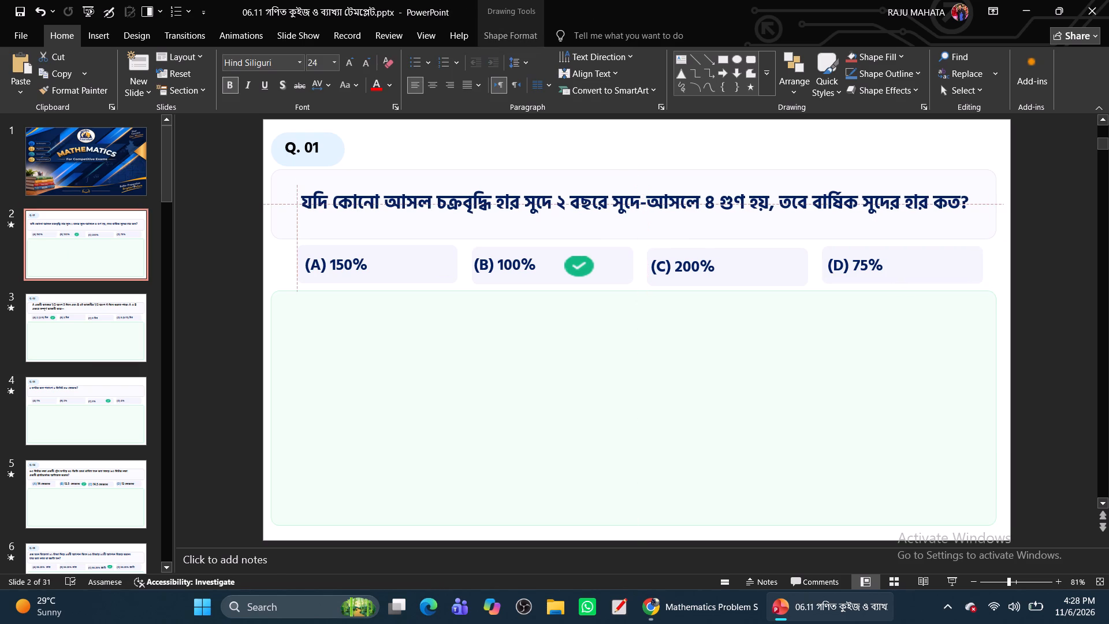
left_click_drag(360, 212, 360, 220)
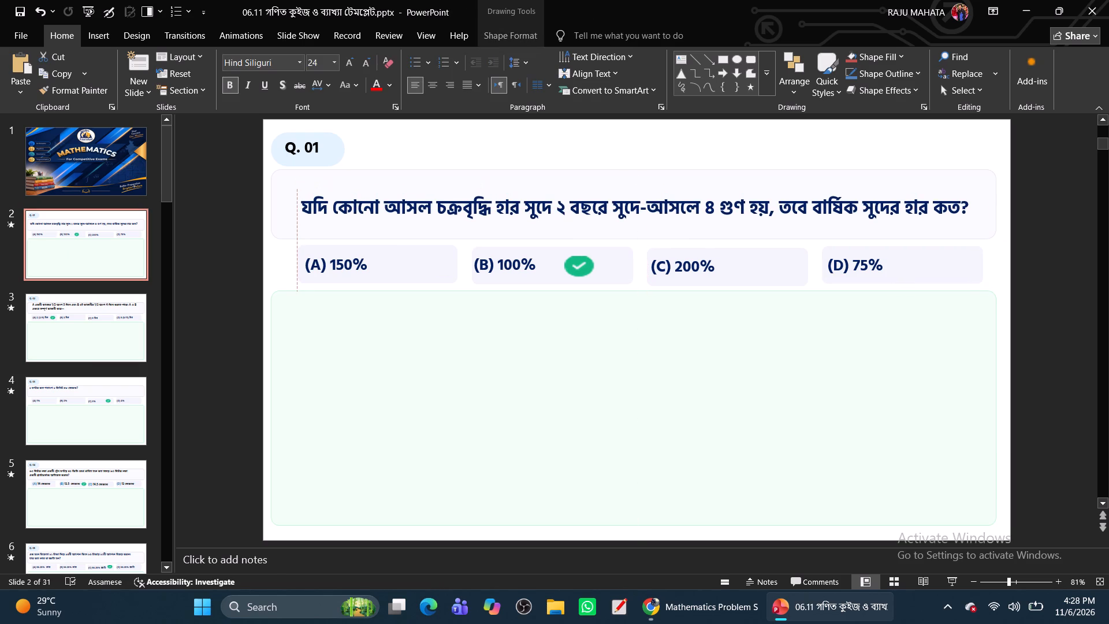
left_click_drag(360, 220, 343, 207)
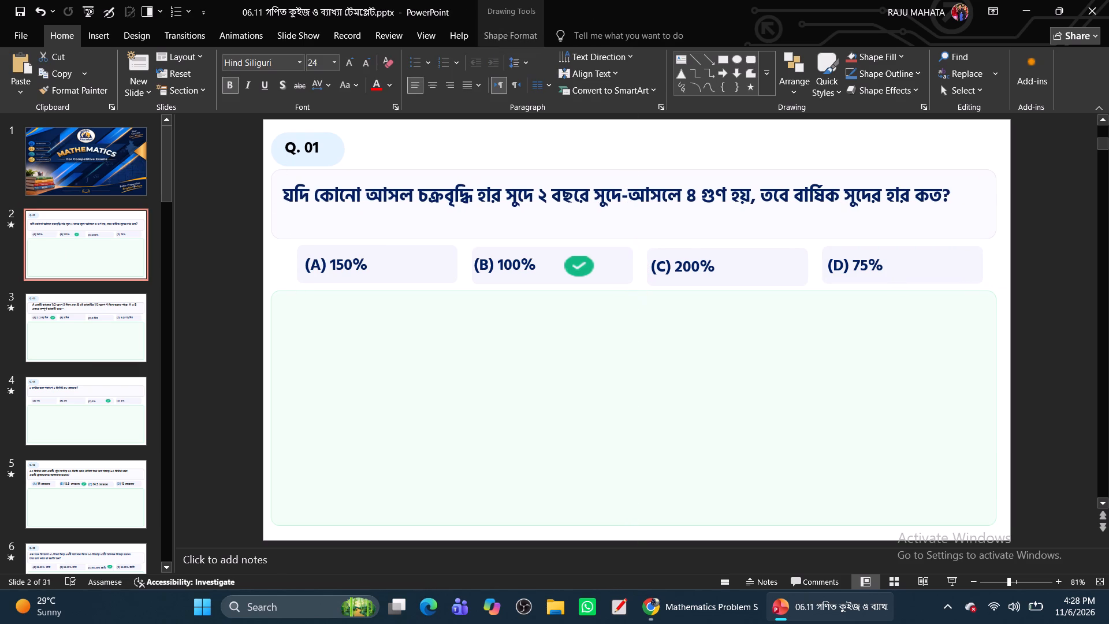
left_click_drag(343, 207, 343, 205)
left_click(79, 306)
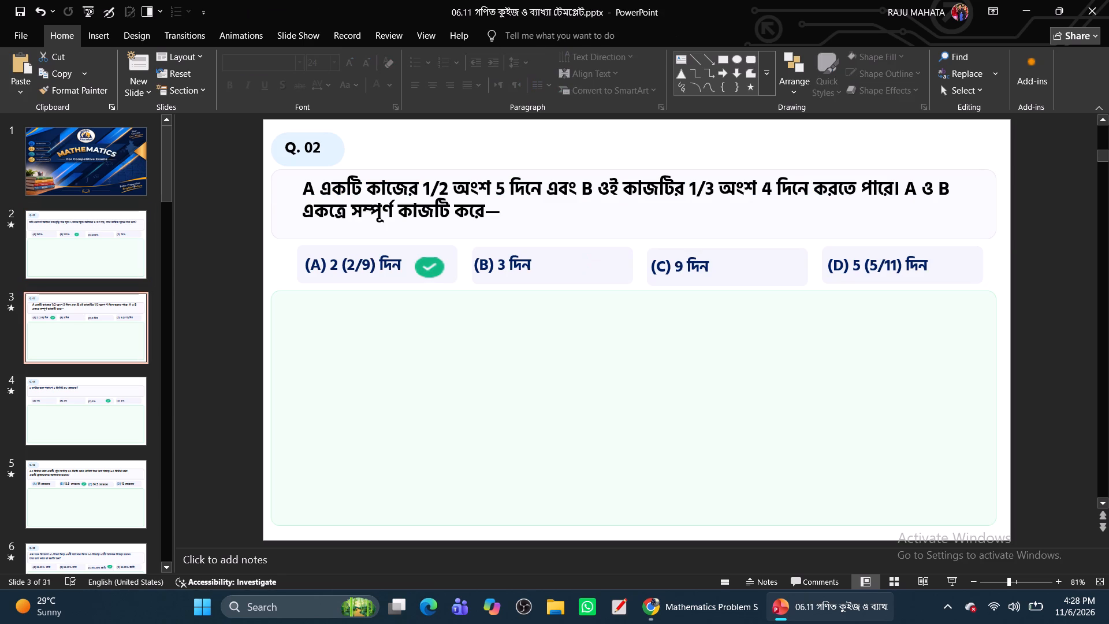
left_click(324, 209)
Change the font colour of the Q. 01 question text to black.
left_click(107, 253)
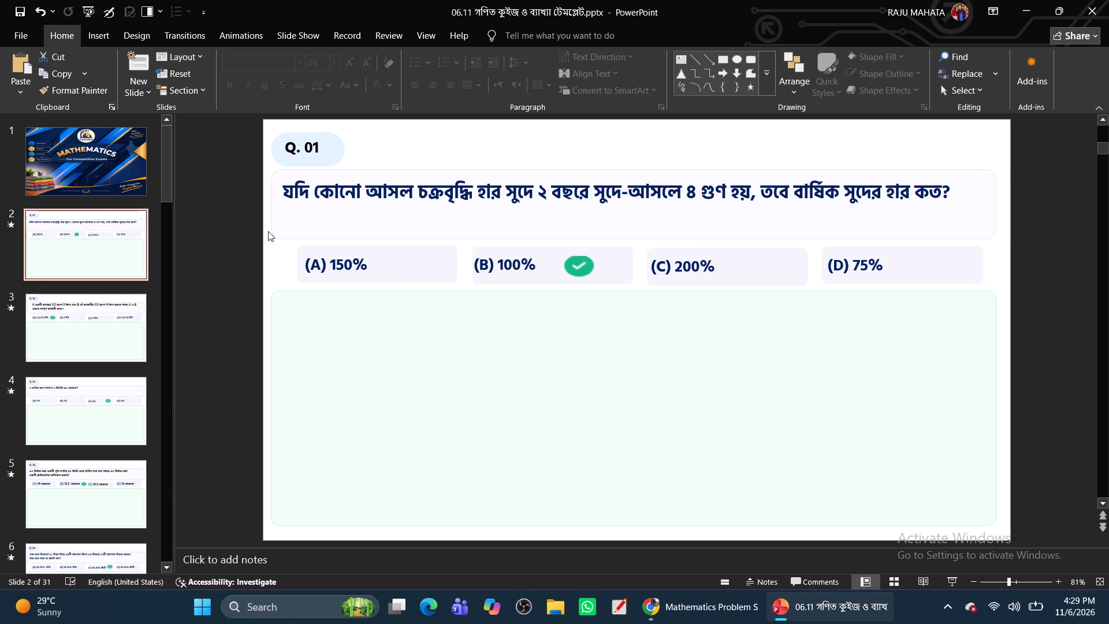
left_click(367, 194)
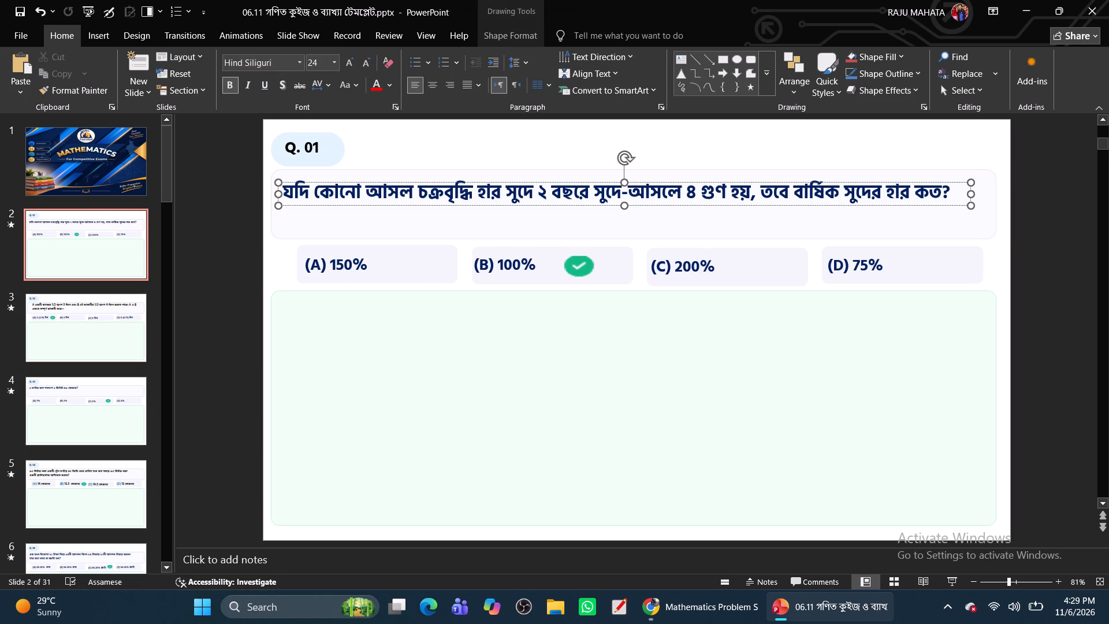
left_click(333, 203)
left_click(333, 206)
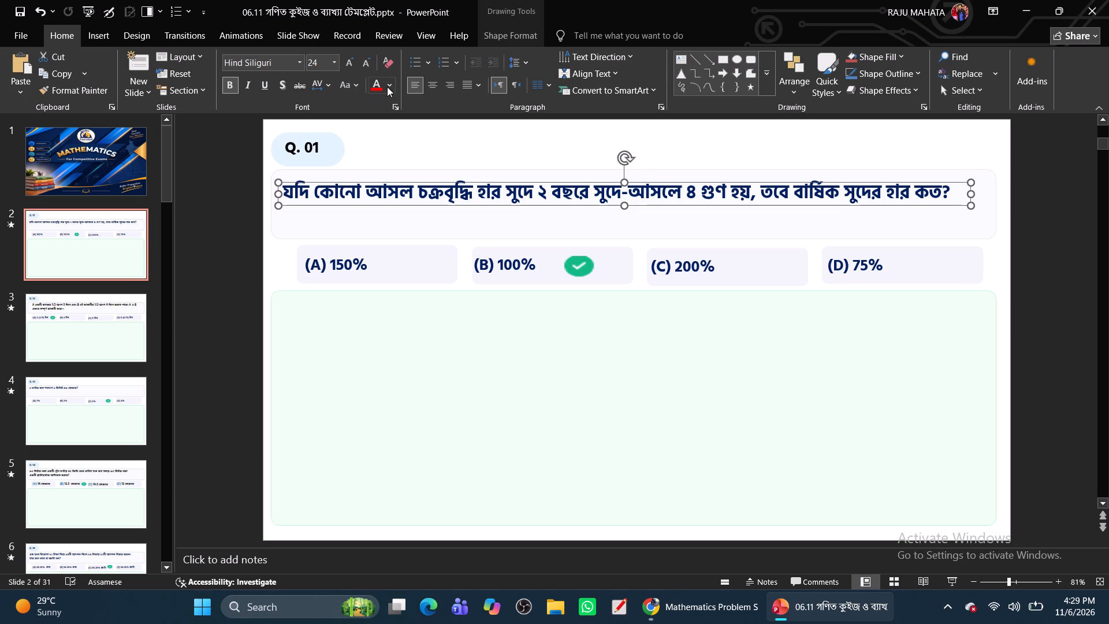
left_click(390, 86)
left_click(400, 154)
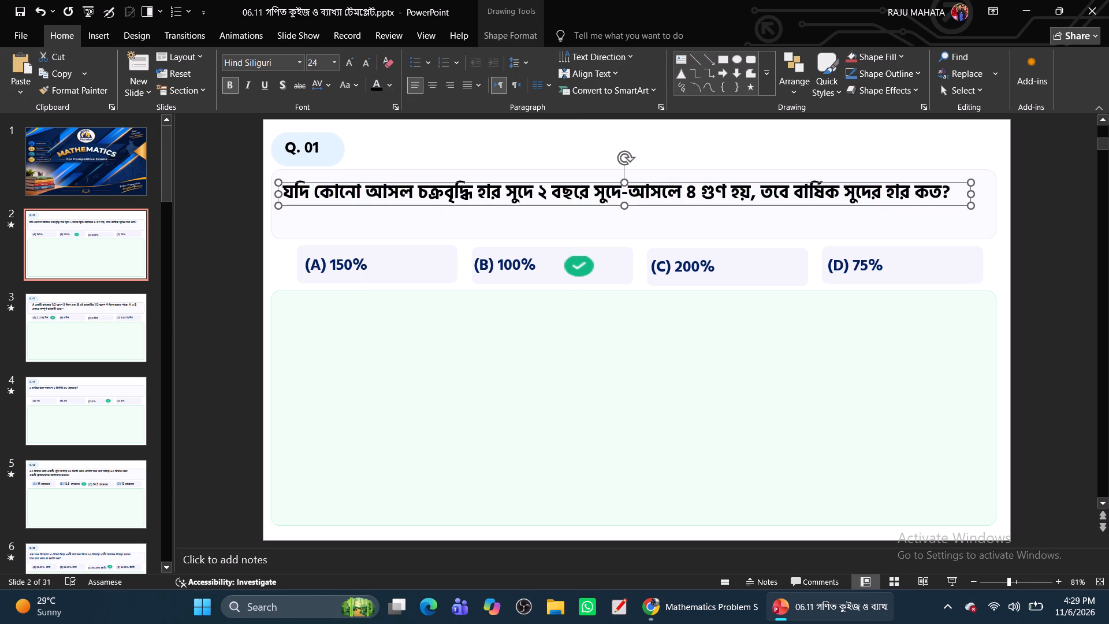
Move the Q. 01 question text box to align with the option (A) box's left edge, vertically centred in the question panel.
left_click_drag(349, 205, 364, 219)
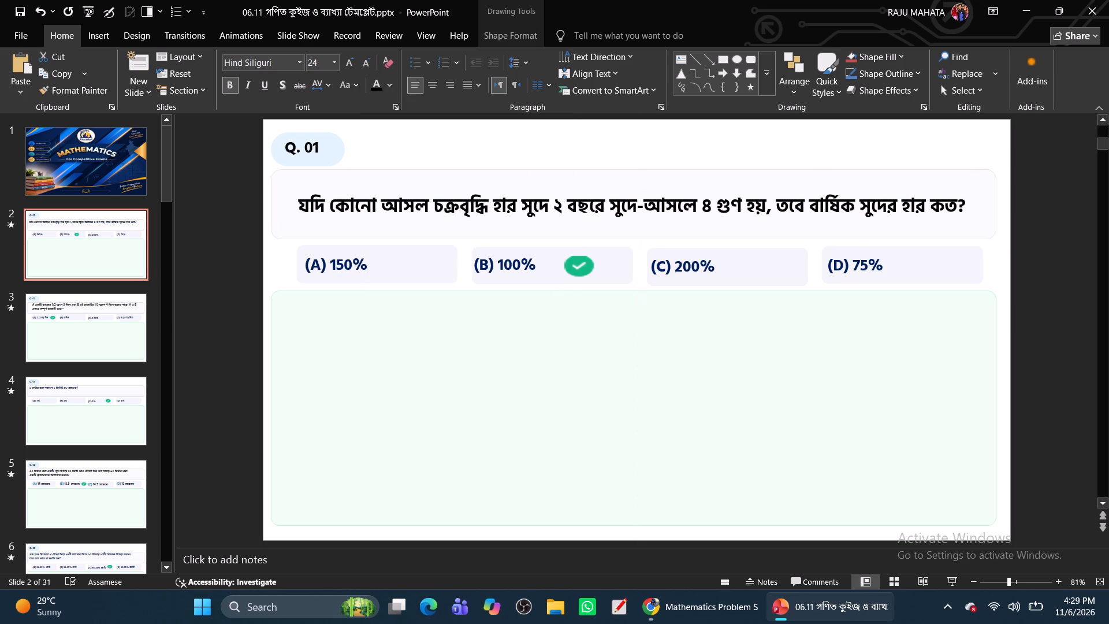
left_click_drag(364, 219, 367, 222)
left_click(364, 232)
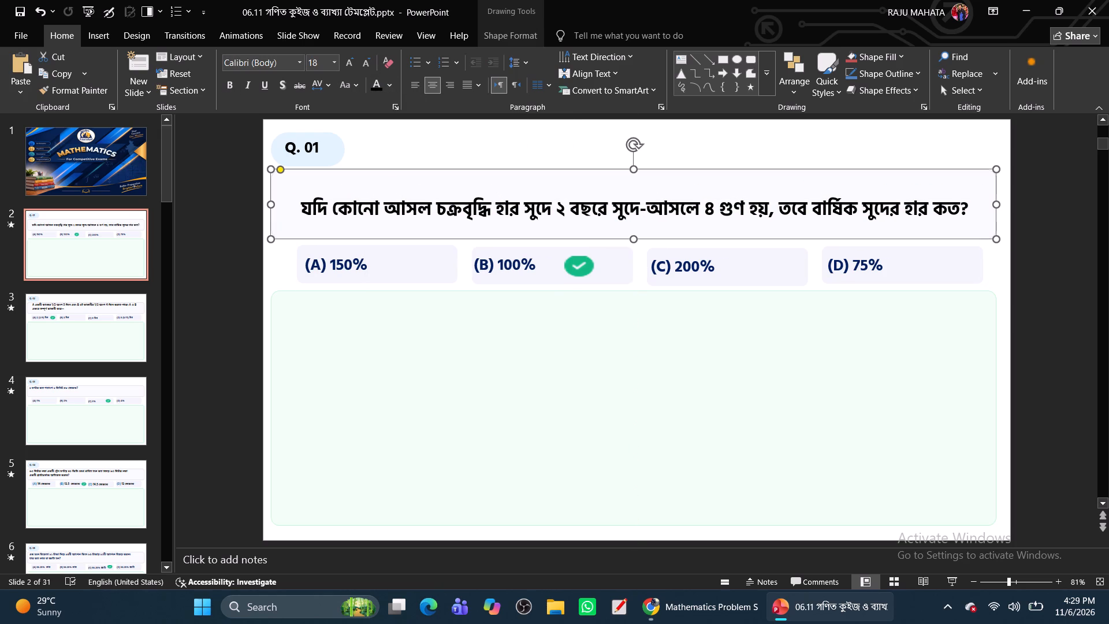
left_click(350, 216)
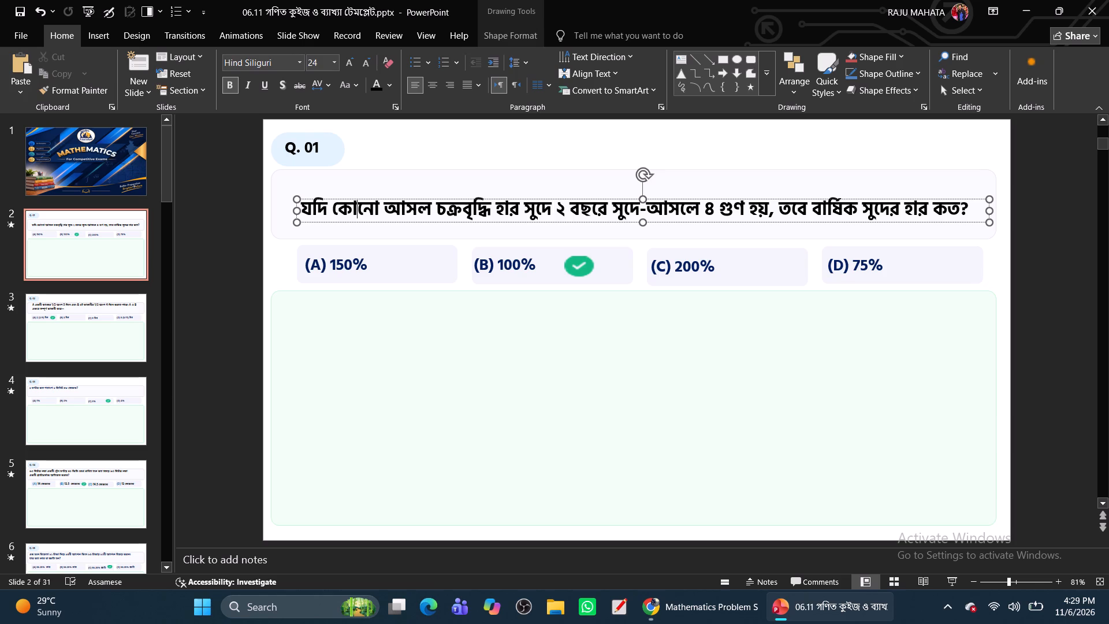
left_click_drag(343, 199, 342, 192)
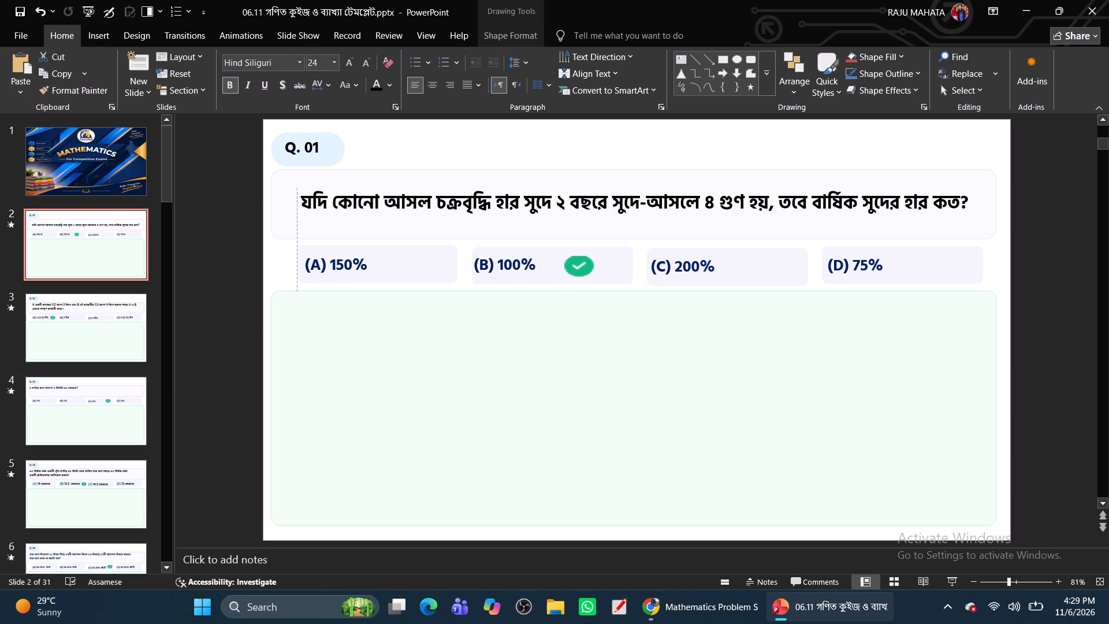
left_click_drag(342, 192, 342, 192)
Move the Q. 03 question text in line with the option (A) label, vertically centred in its panel, and colour it black.
left_click(69, 332)
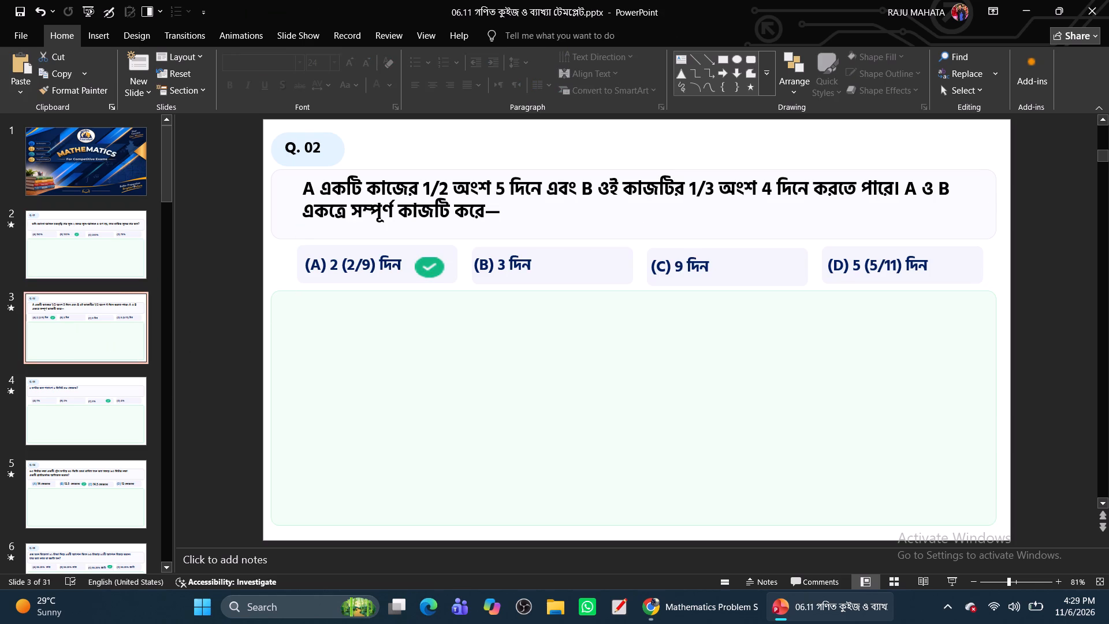
left_click(100, 428)
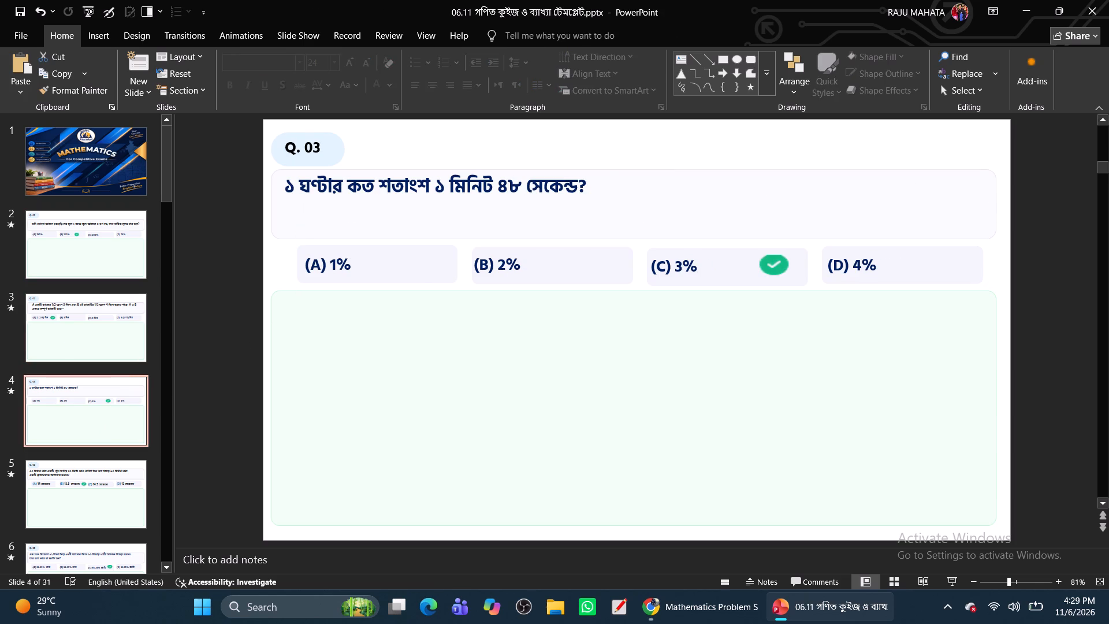
left_click(340, 188)
left_click_drag(364, 201, 385, 217)
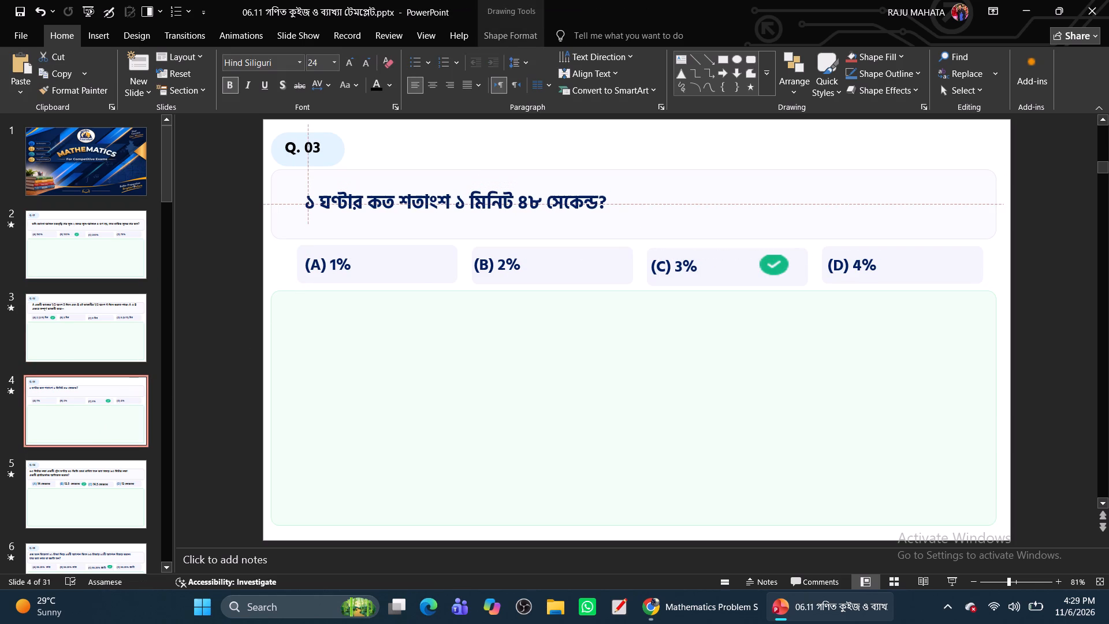
left_click_drag(385, 217, 383, 219)
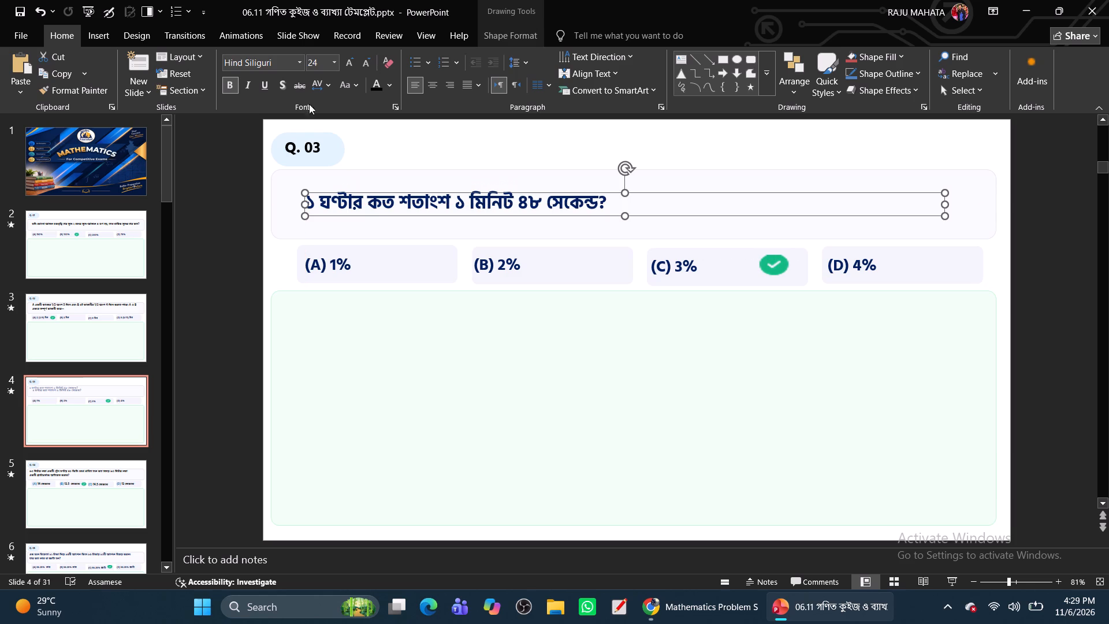
left_click(373, 87)
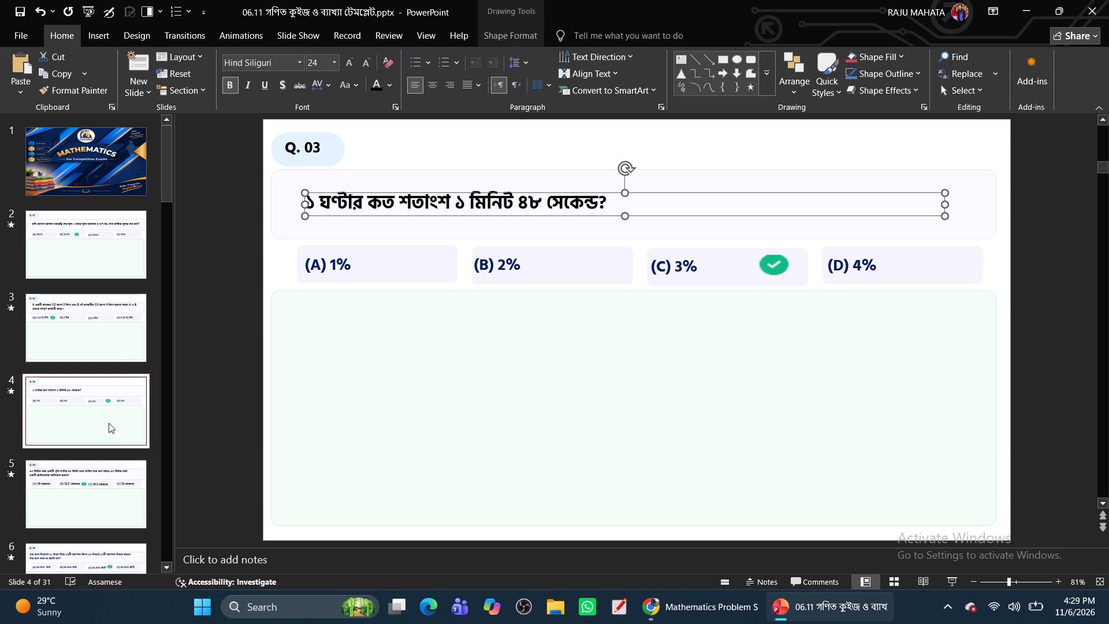
Move the Q. 04 question text right and slightly down, in line with the option (A) label.
left_click(103, 491)
left_click(345, 197)
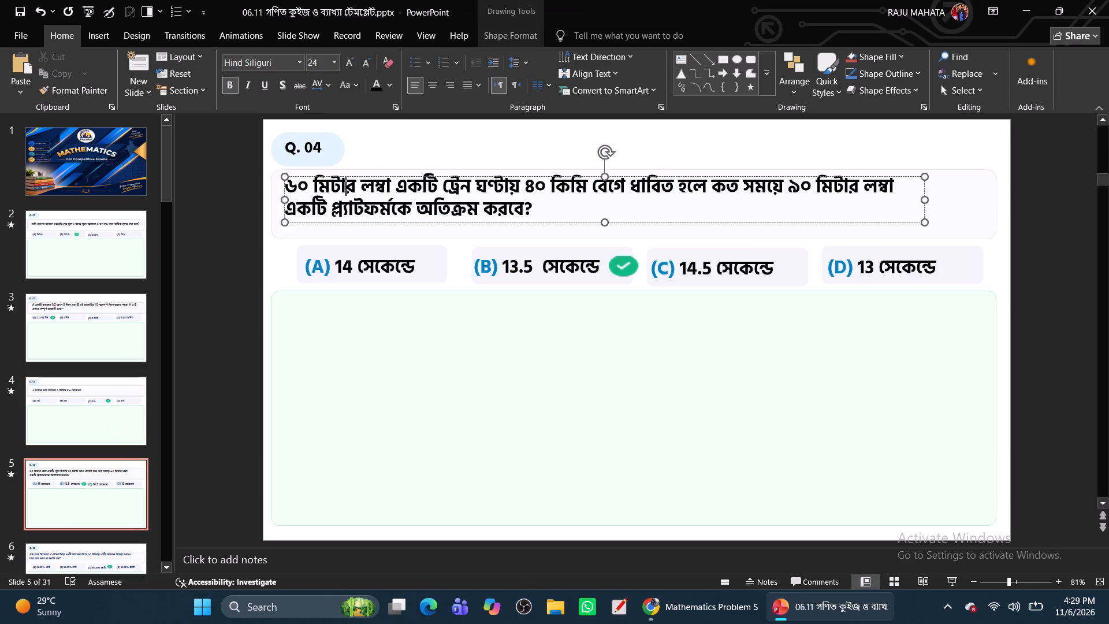
left_click_drag(367, 222, 393, 225)
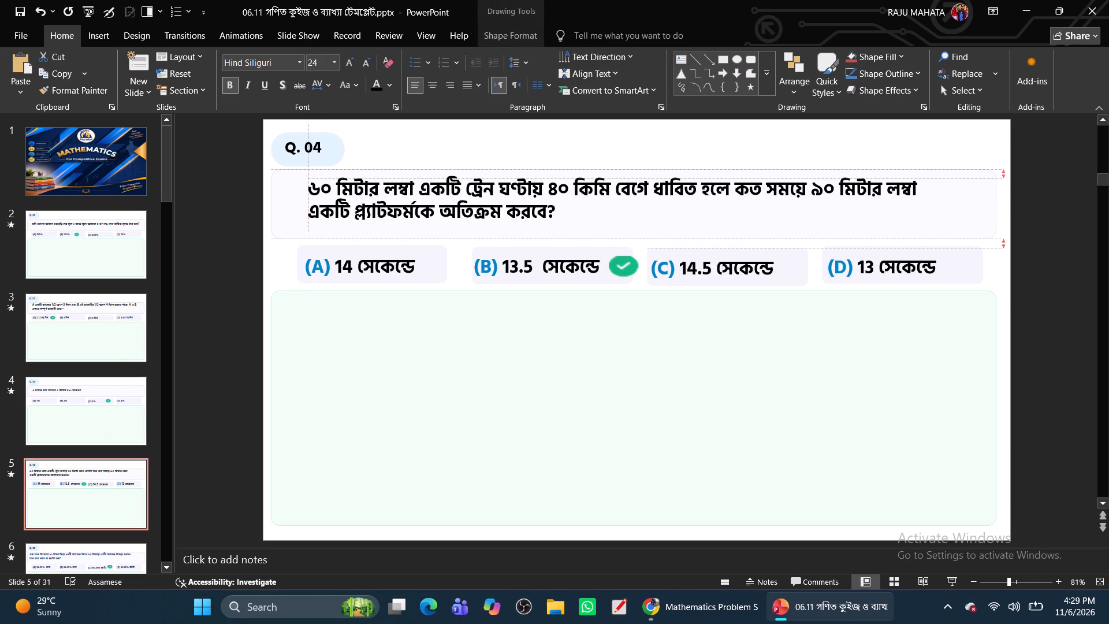
left_click_drag(393, 225, 389, 225)
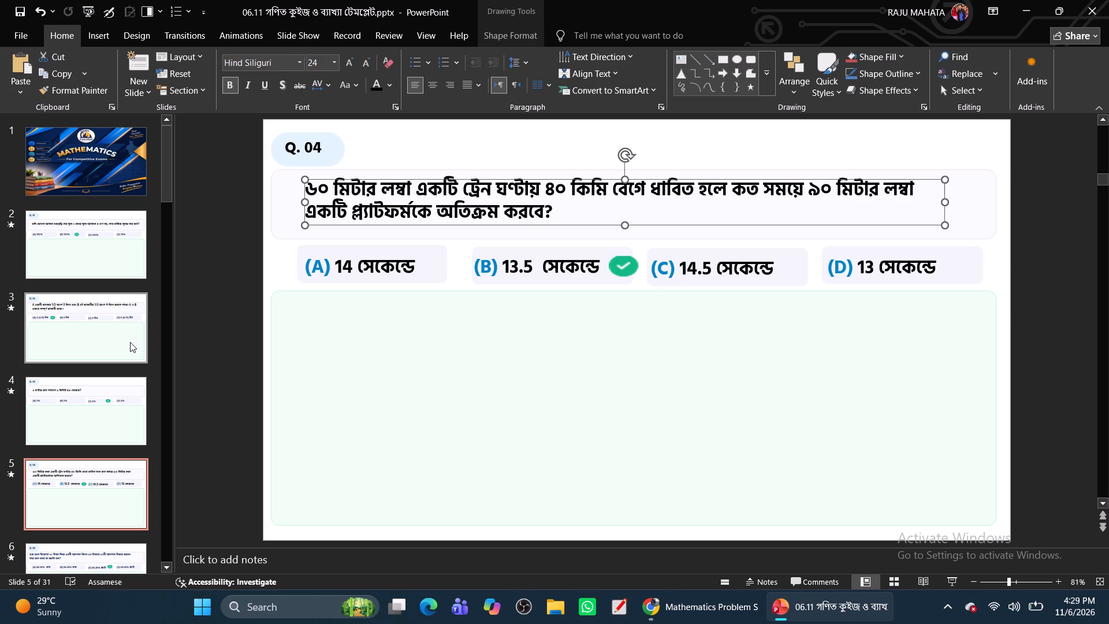
Move the Q. 05 question text in line with the option (A) label, about centred vertically in its panel, and colour it black.
left_click(84, 558)
left_click(376, 195)
left_click_drag(381, 222, 384, 222)
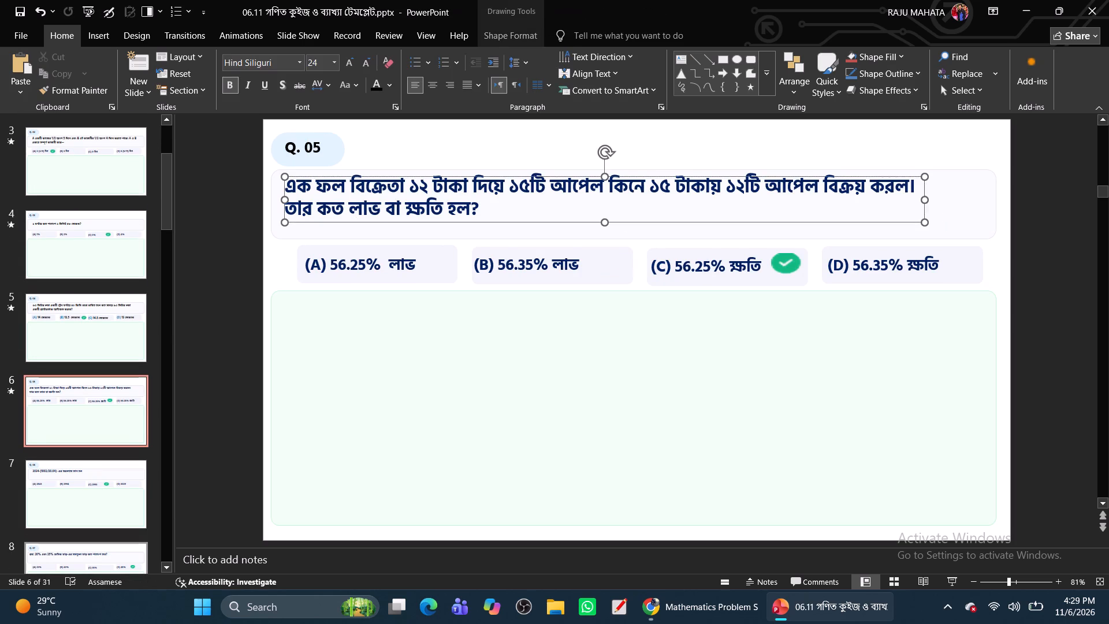
left_click_drag(384, 222, 399, 224)
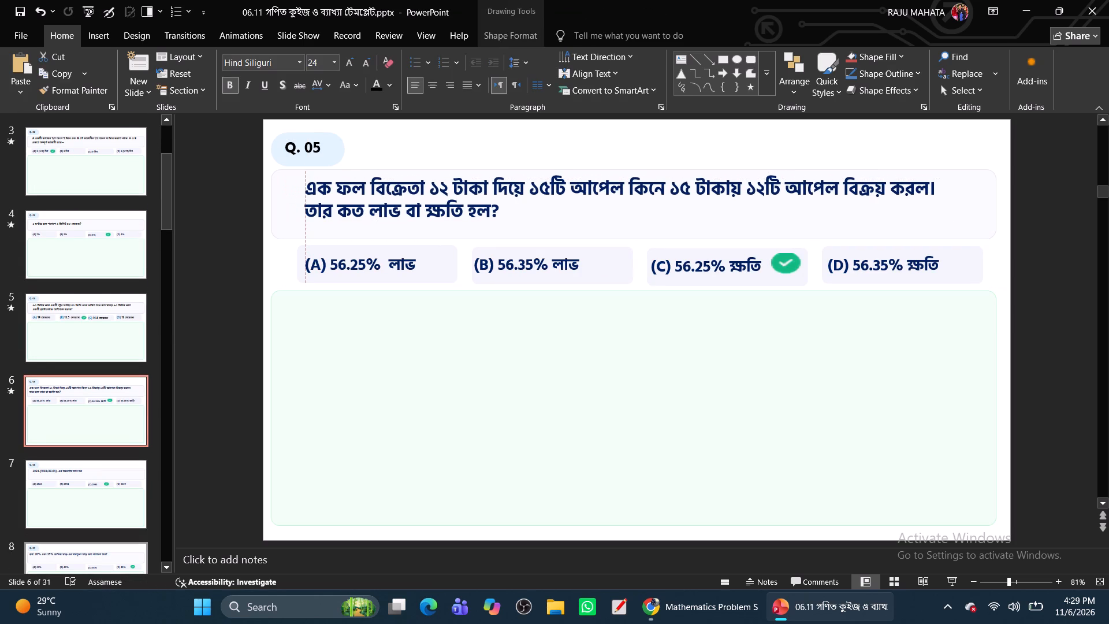
left_click_drag(399, 224, 398, 228)
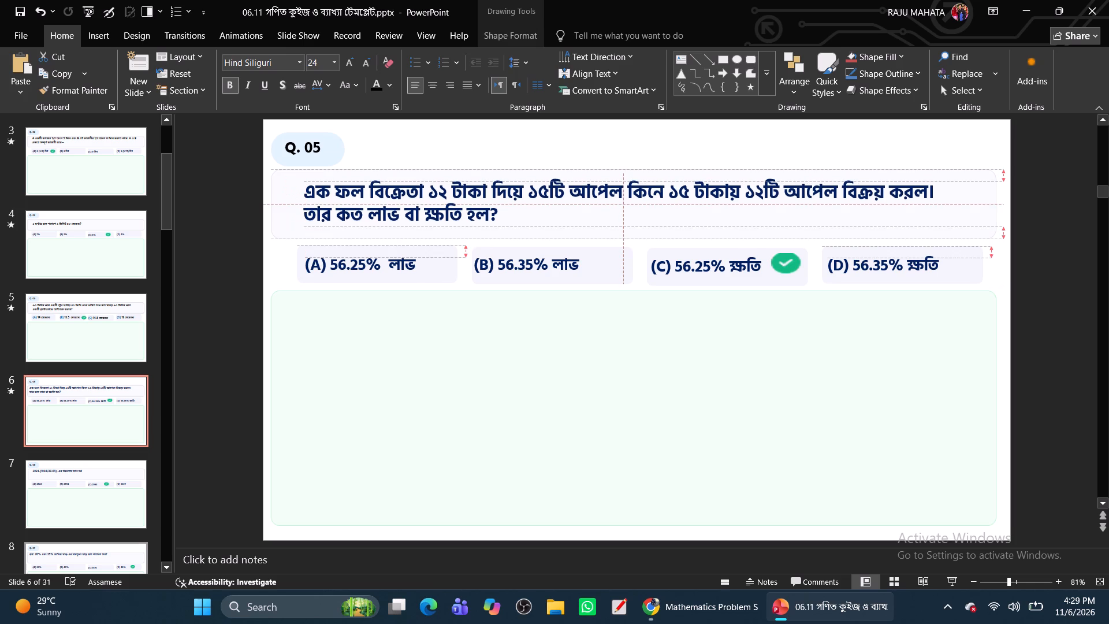
left_click_drag(398, 228, 401, 225)
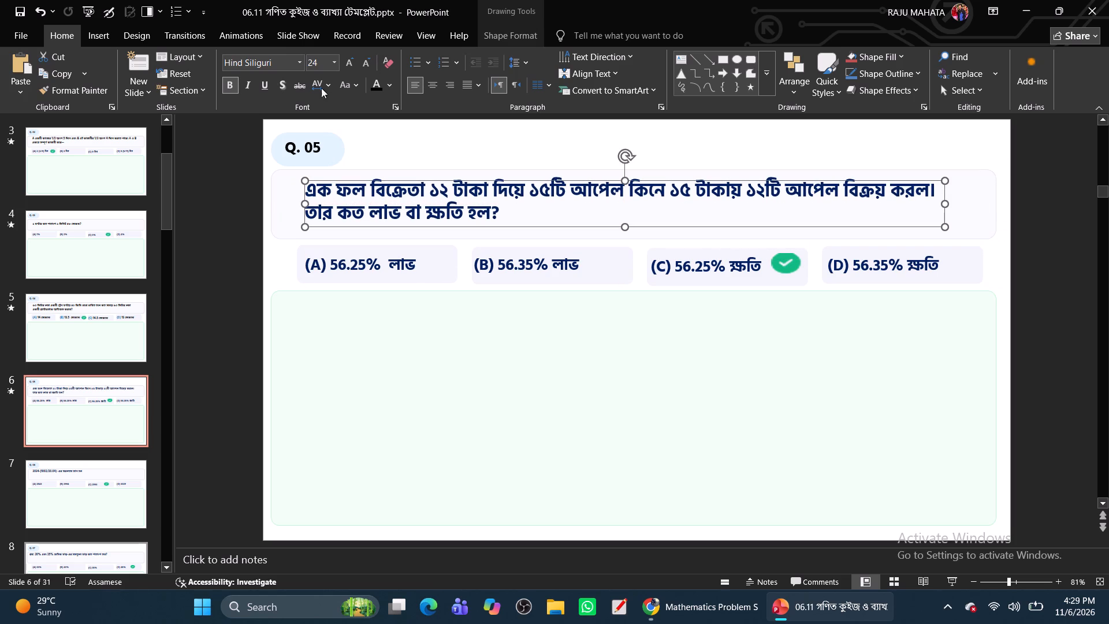
left_click(377, 83)
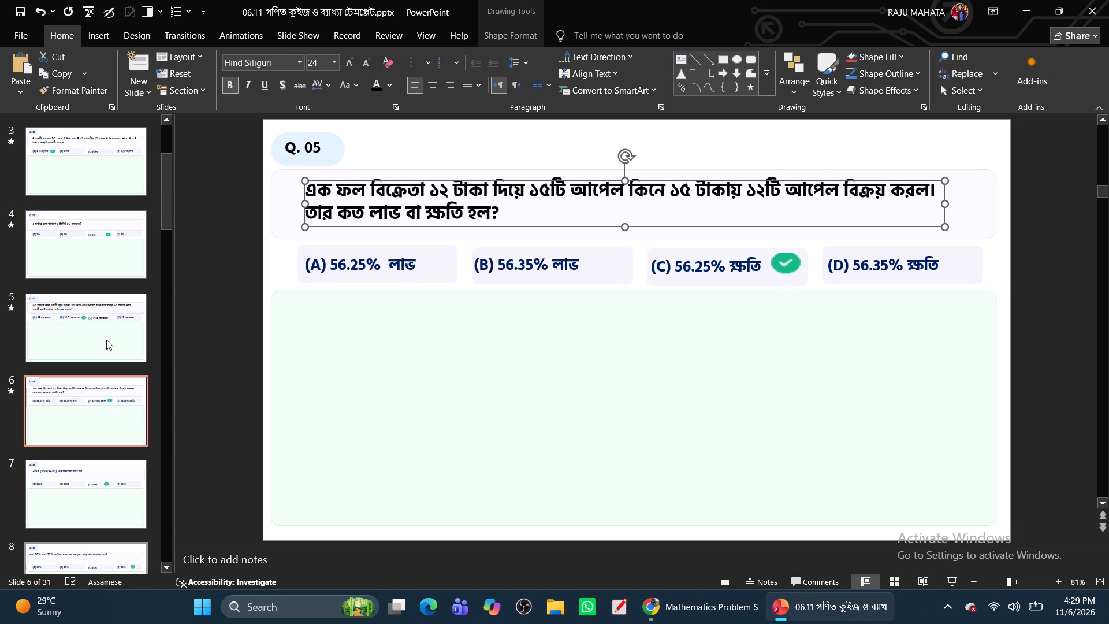
Move the Q. 06 question text down, in line with the option (A) label and slightly below its panel's middle, and colour it black.
left_click(106, 330)
left_click(100, 404)
left_click(88, 514)
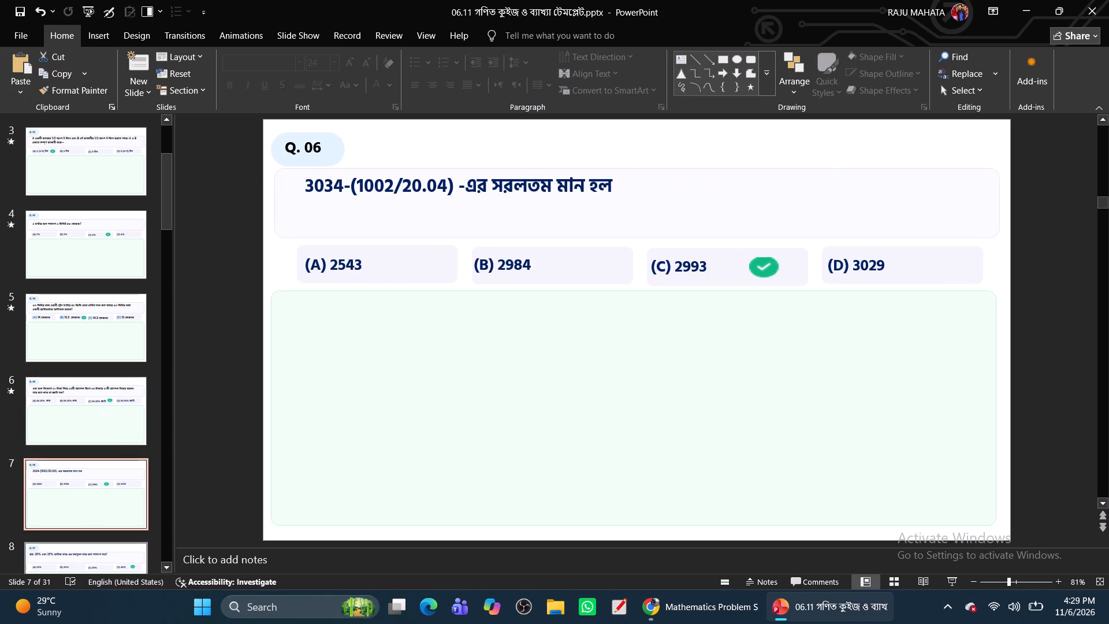
left_click(341, 185)
left_click_drag(362, 200, 378, 209)
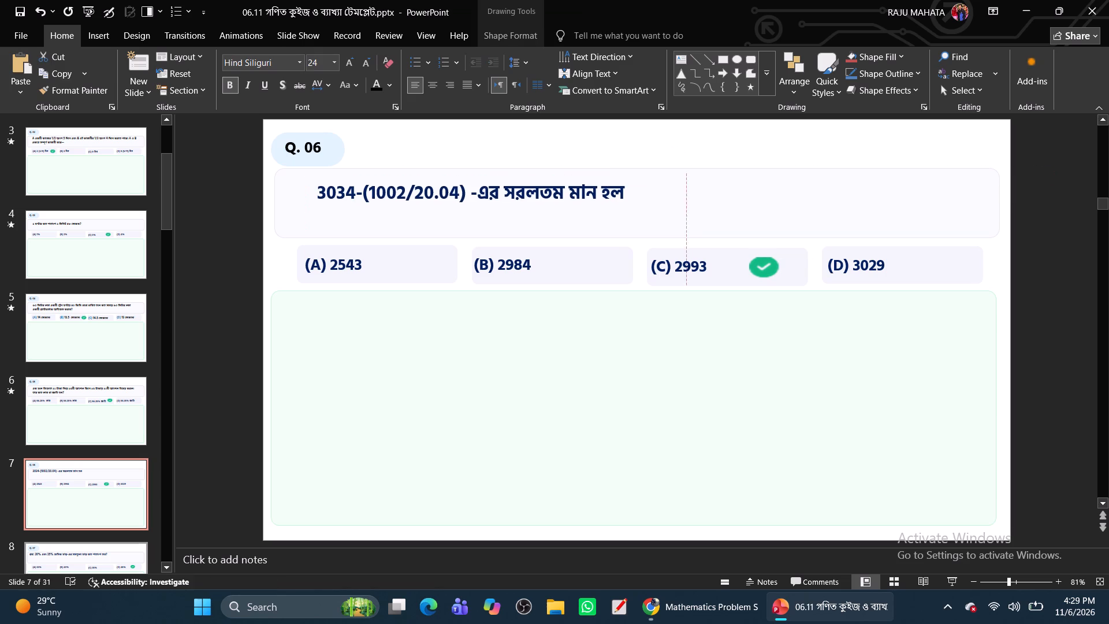
left_click_drag(378, 209, 362, 220)
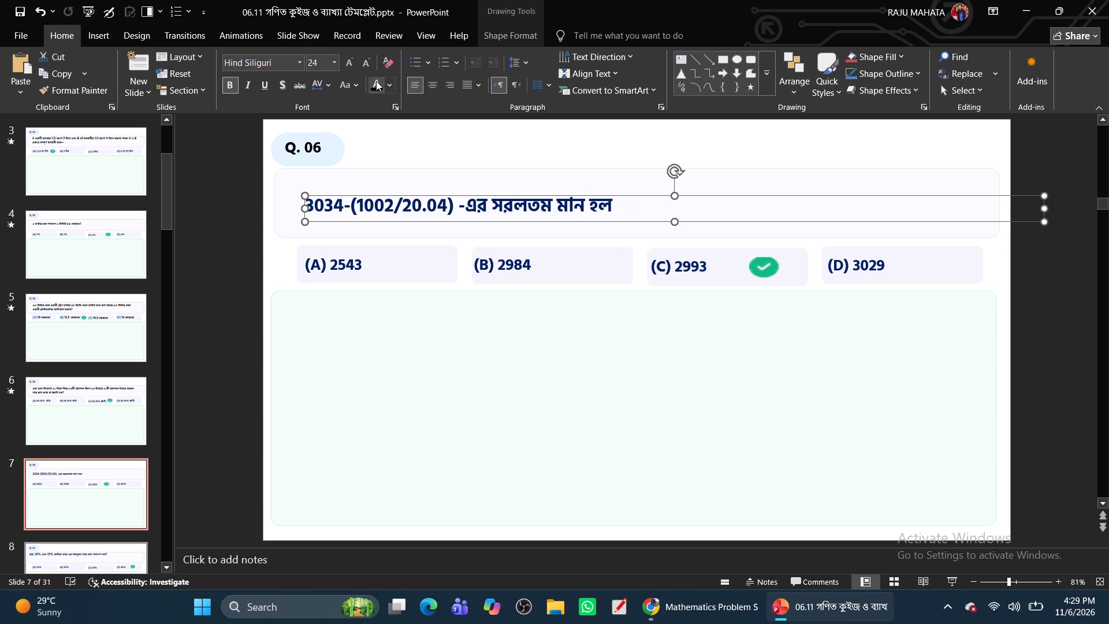
left_click(376, 81)
Delete the prefix "প্রশ্ন:" from the start of the Q. 07 question text.
left_click(105, 559)
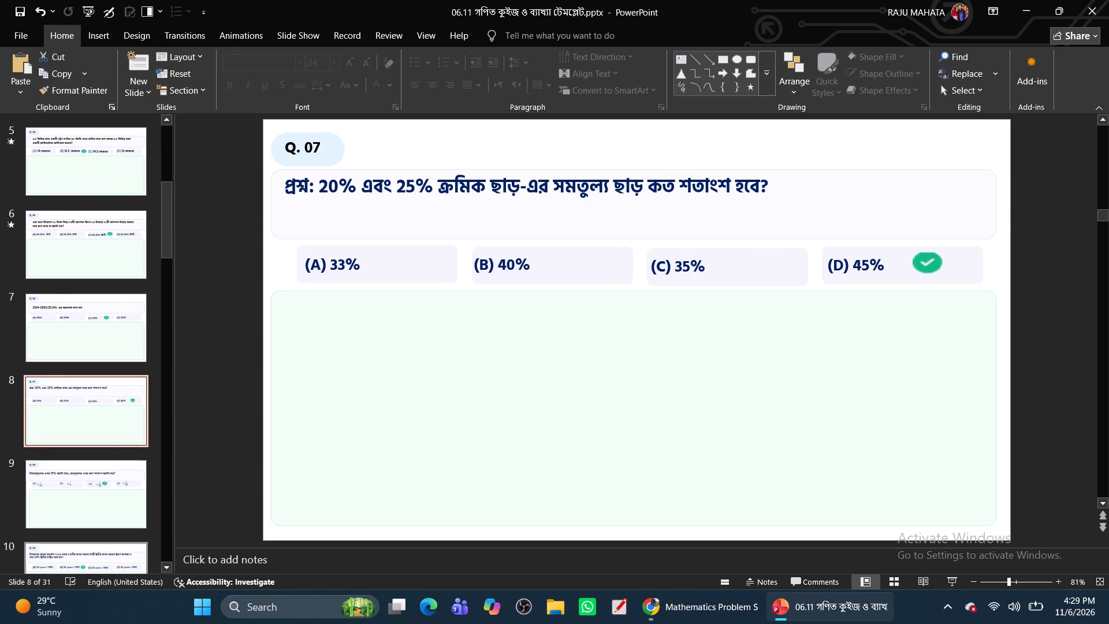
left_click(344, 183)
left_click(314, 194)
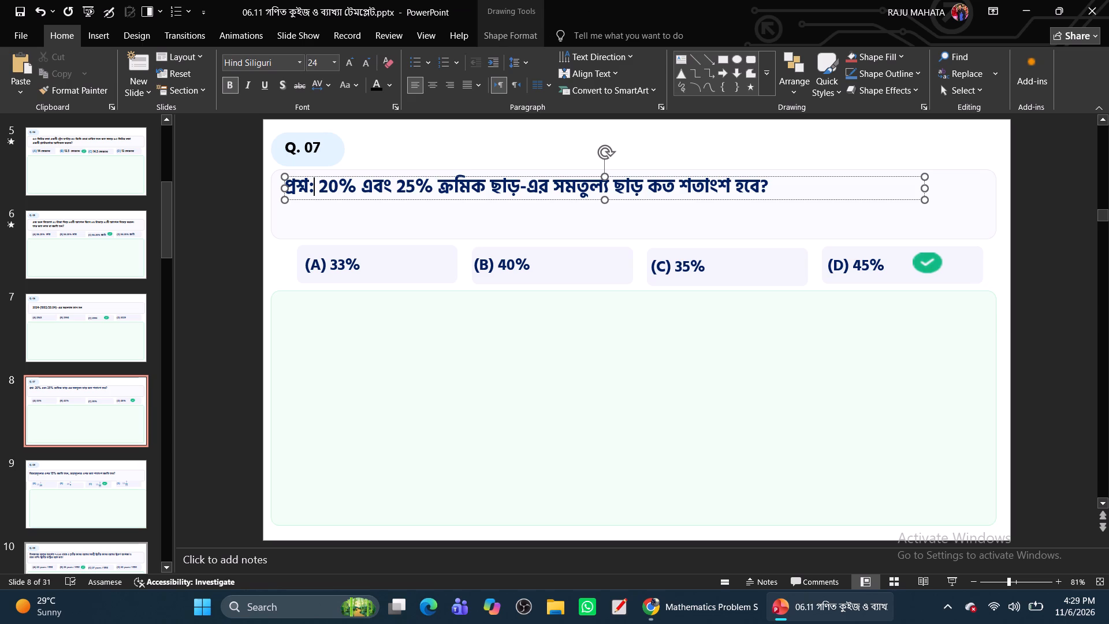
key("BackSpace")
key("BackSpace")
key("BackSpace")
key("BackSpace")
key("BackSpace")
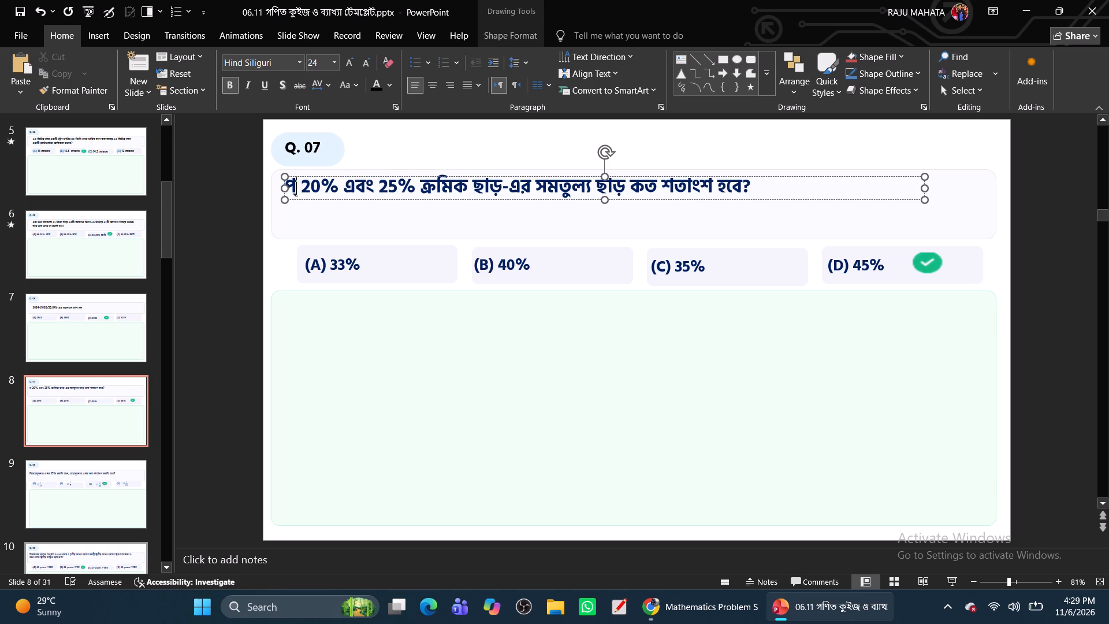
key("BackSpace")
key("BackSpace")
Move the Q. 07 question text box to align with the option (A) box's left edge, vertically centred in its panel.
left_click_drag(327, 199, 346, 216)
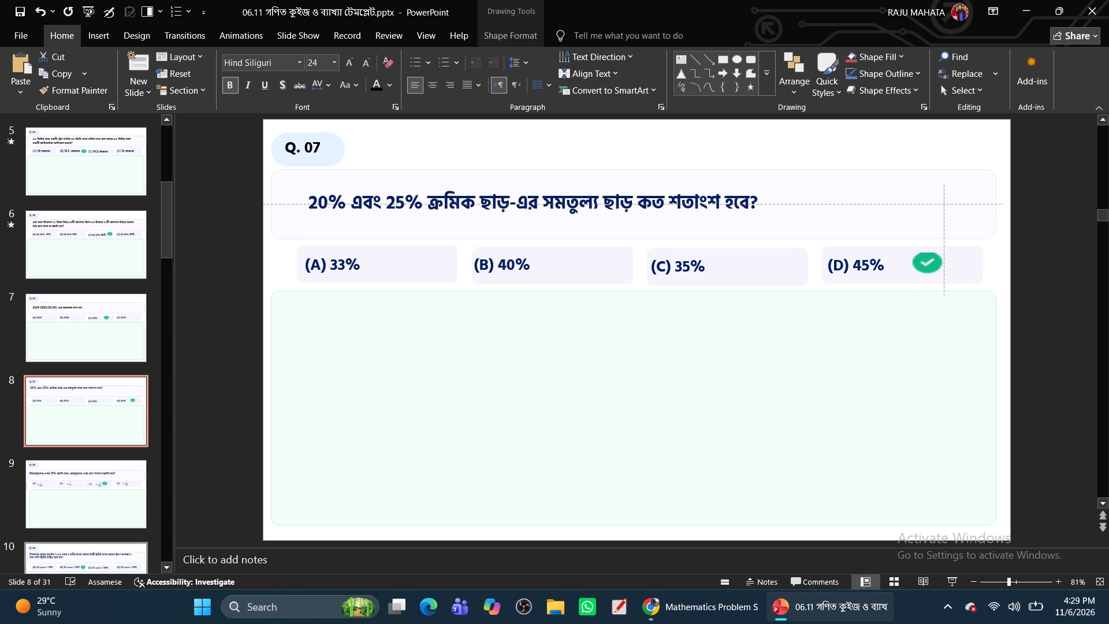
left_click_drag(346, 216, 342, 216)
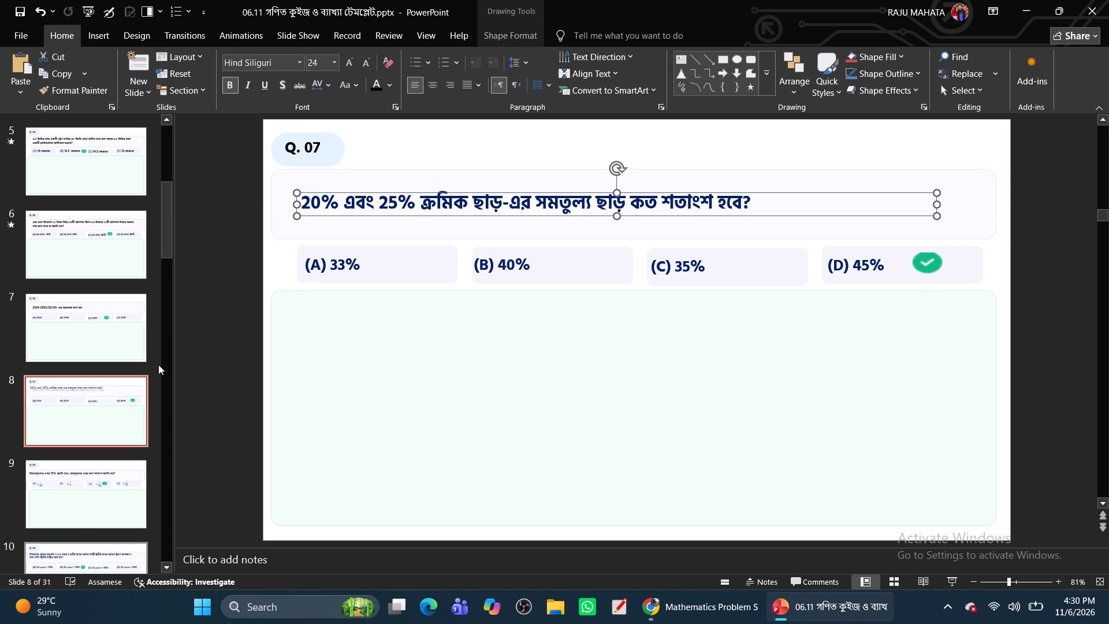
Align the Q. 08 question text box with the option (A) box's left edge, slightly below its panel's middle, and colour the text black.
left_click(85, 519)
left_click(358, 203)
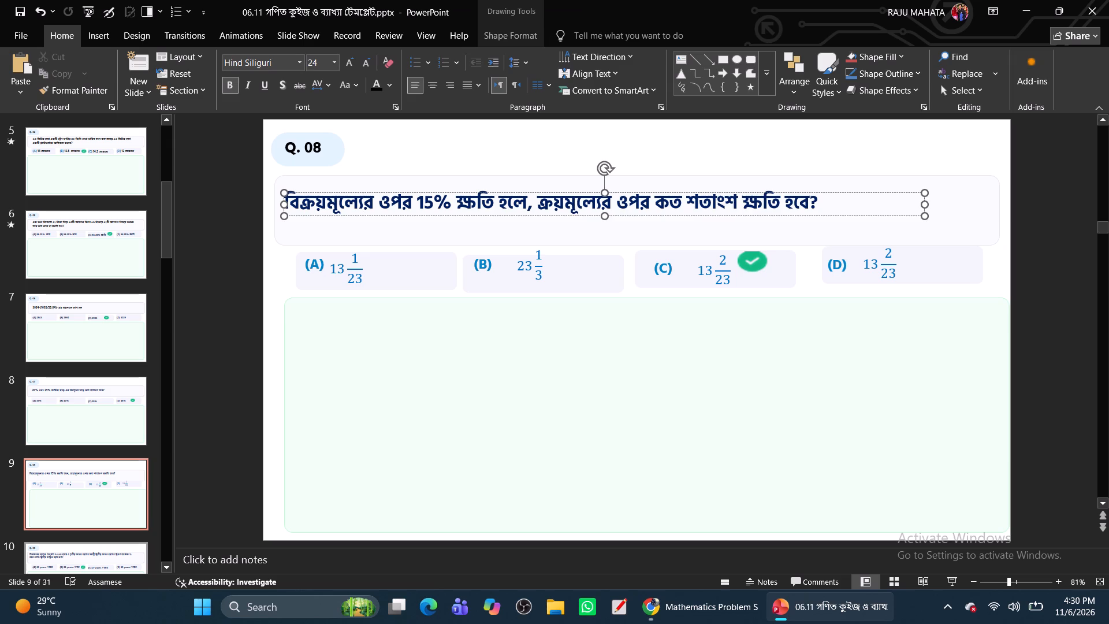
left_click_drag(364, 215, 380, 227)
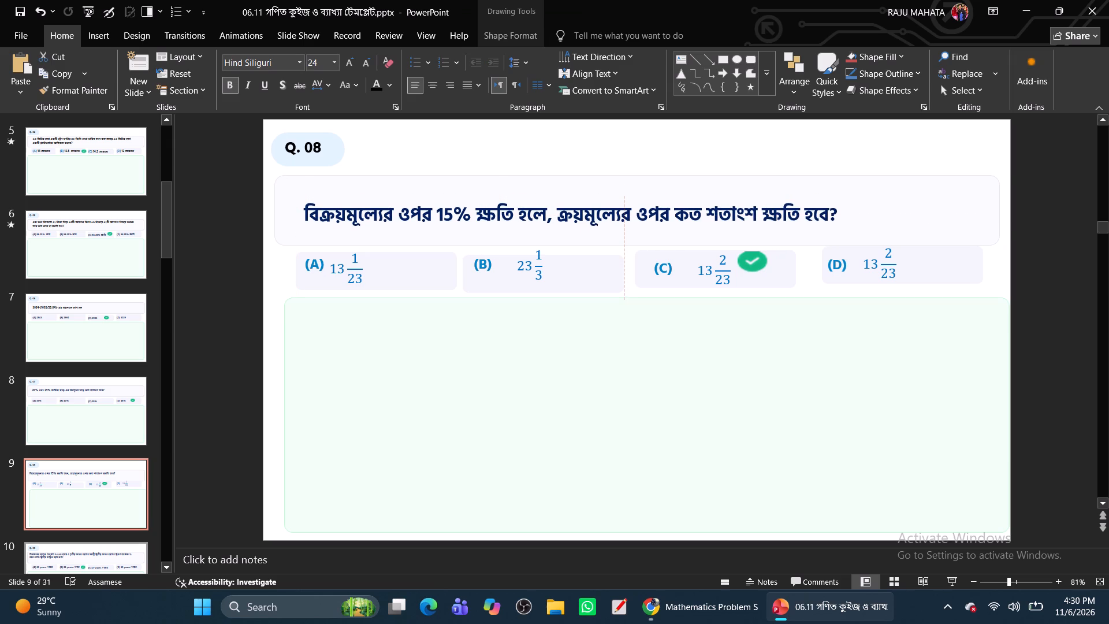
left_click_drag(380, 227, 378, 228)
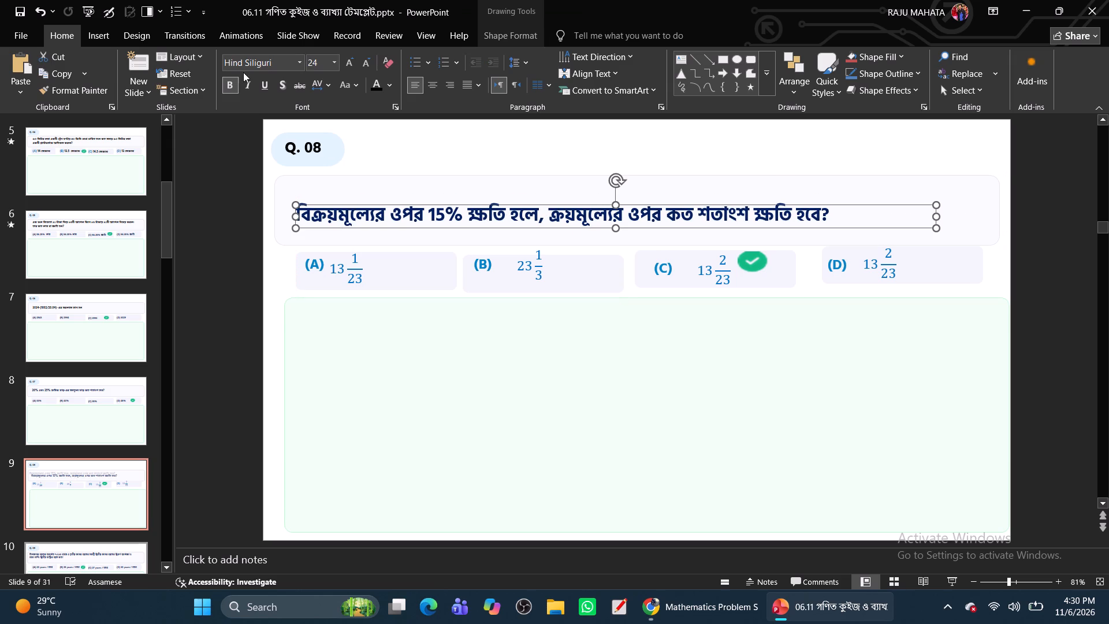
left_click(377, 88)
Go back to the Q. 07 slide and colour its whole question text black.
left_click(92, 343)
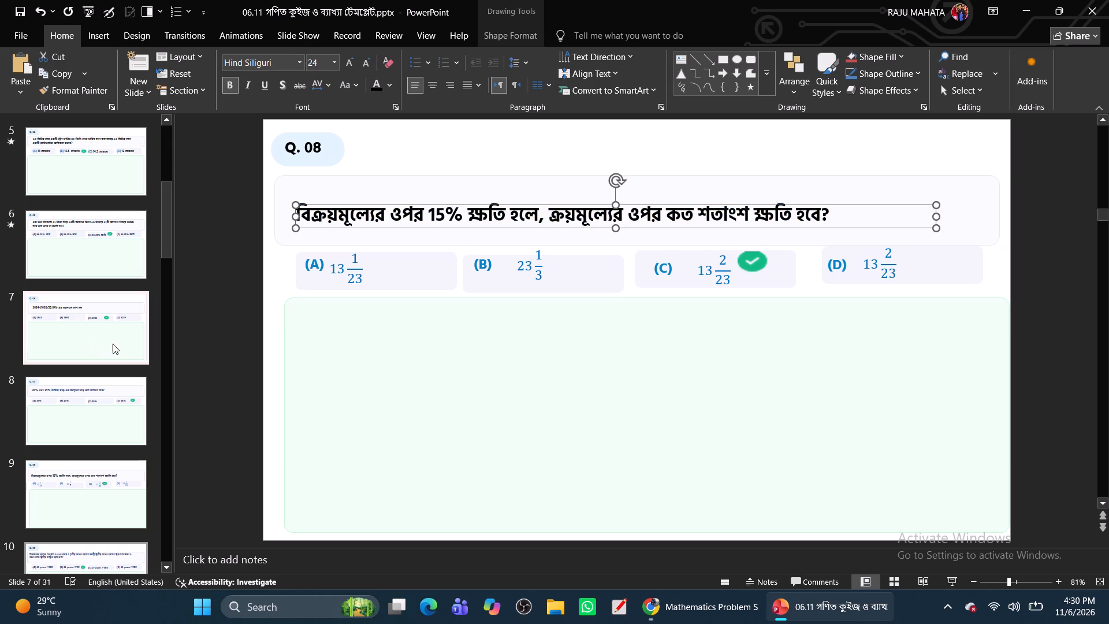
left_click(116, 401)
left_click(327, 201)
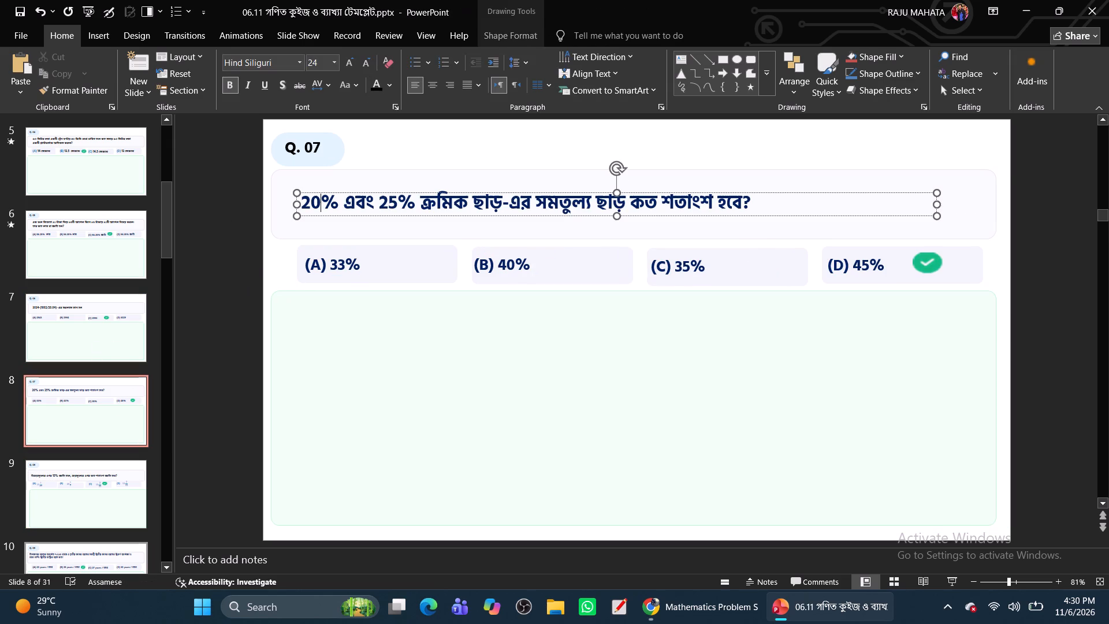
left_click(341, 214)
left_click(374, 86)
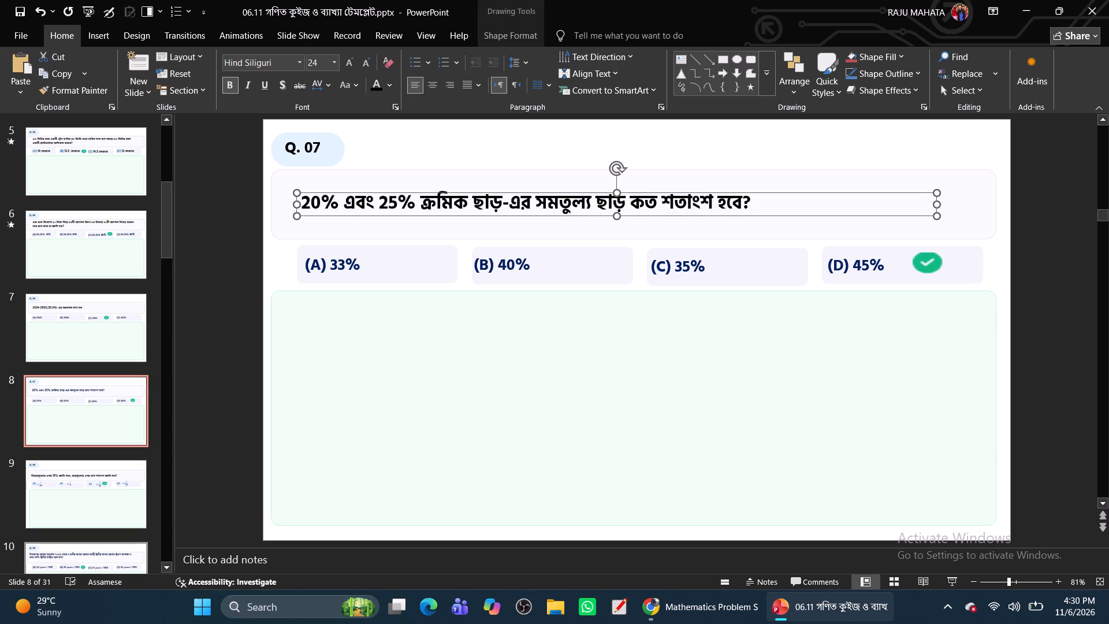
Move the Q. 09 question text box to align with the option (A) box's left edge, about vertically centred in its panel.
left_click(103, 476)
left_click(114, 559)
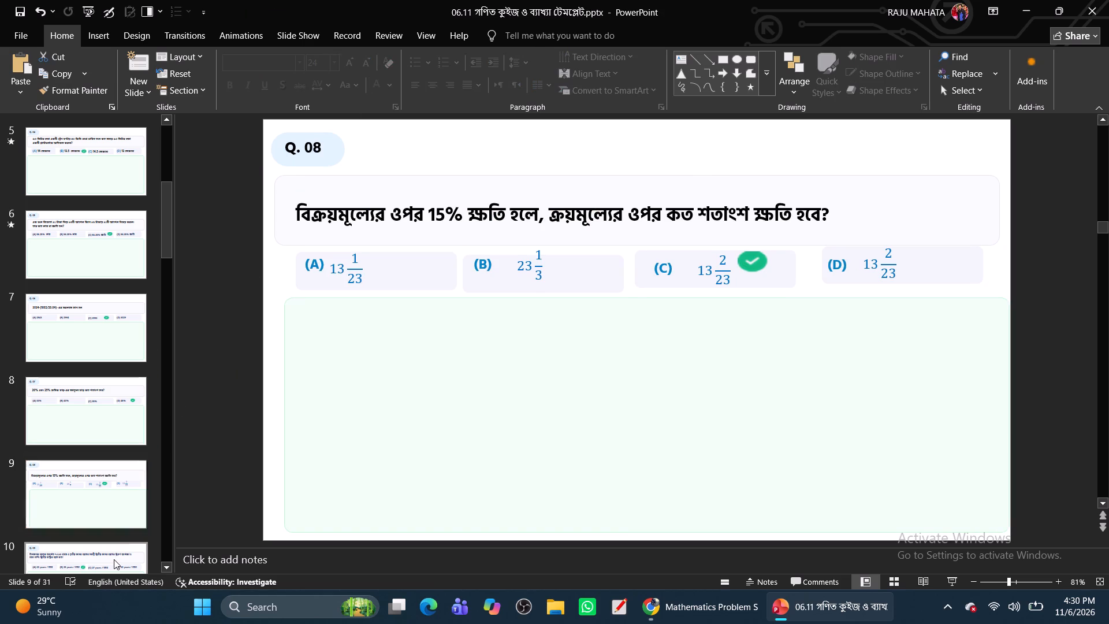
left_click(355, 197)
left_click_drag(377, 214, 386, 219)
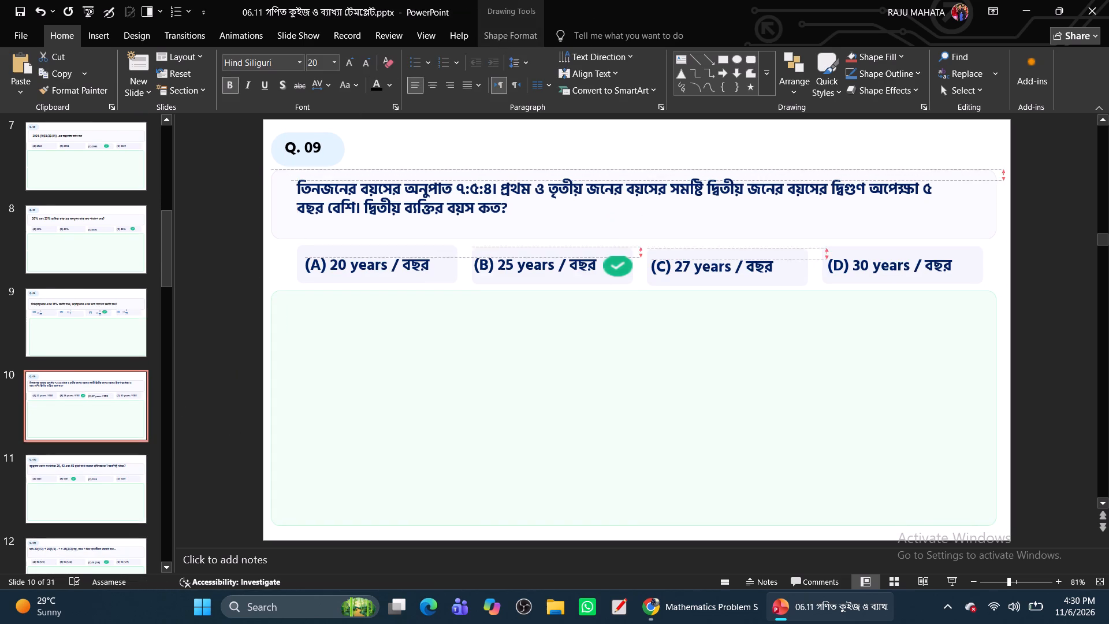
left_click_drag(386, 219, 388, 220)
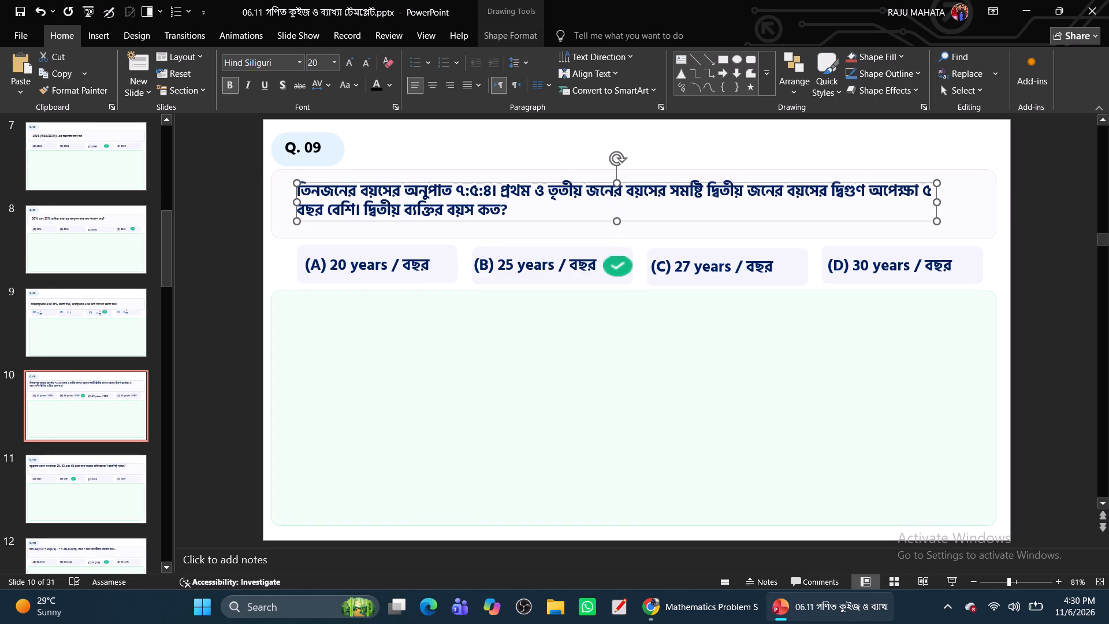
Set the Q. 09 question text to size 24 in black and widen its box to the panel's right edge.
left_click(344, 64)
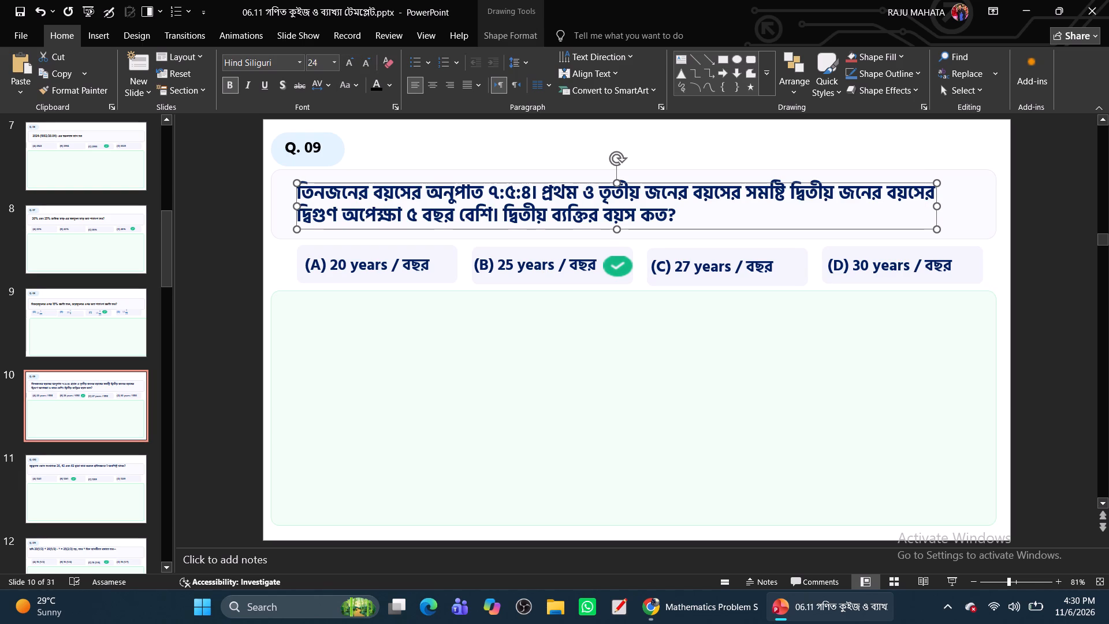
left_click_drag(939, 205, 994, 203)
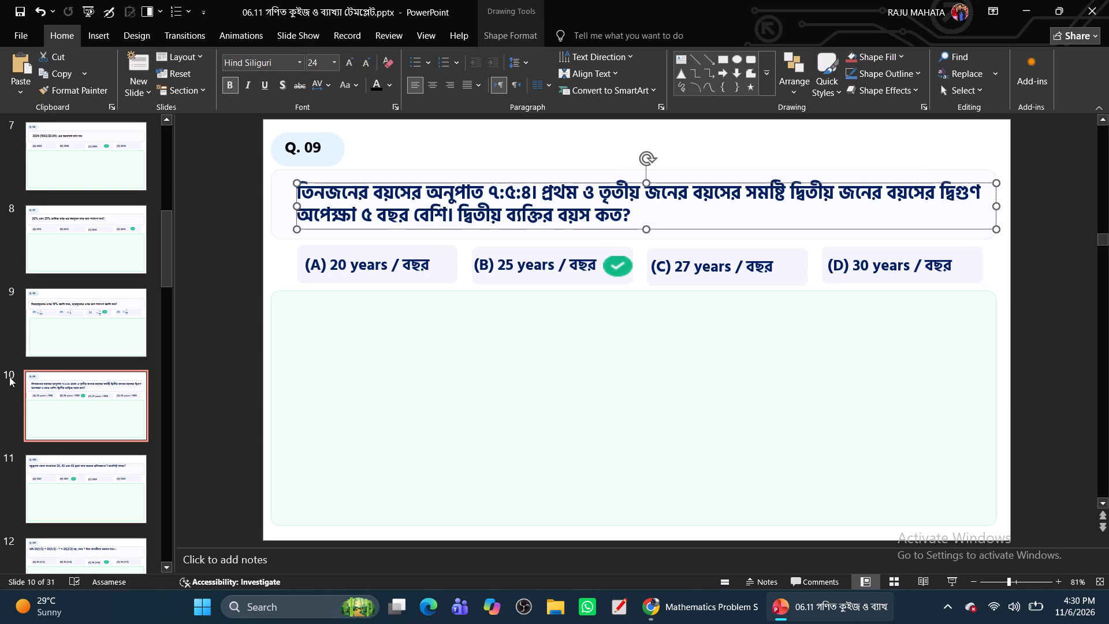
left_click(384, 81)
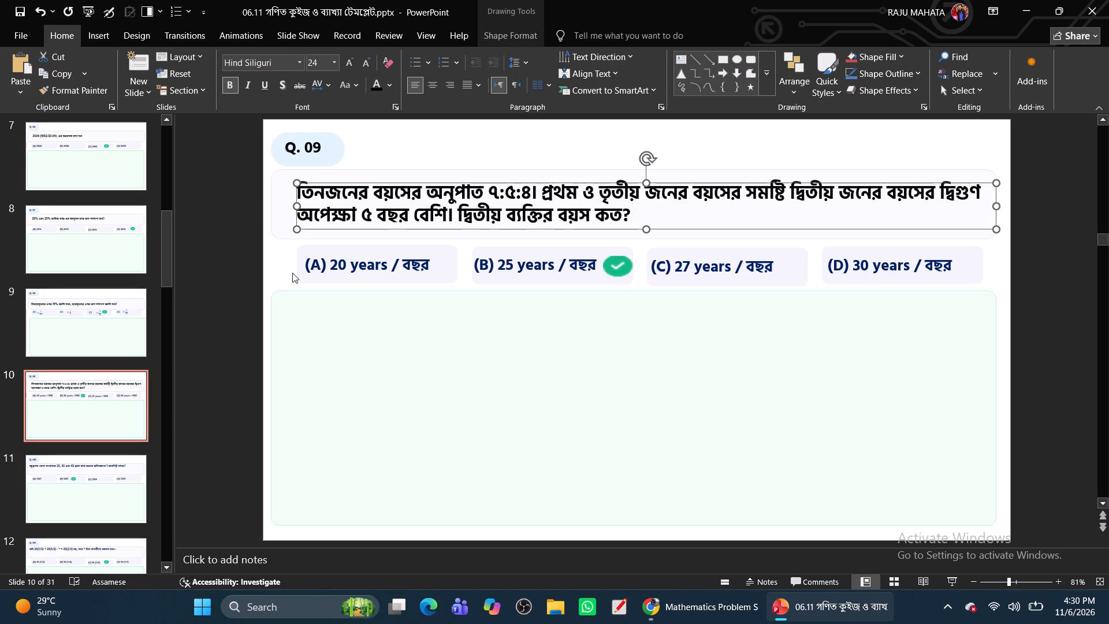
Align the Q. 010 question text box with the option (A) box's left edge, vertically centred in its panel, and colour the text black.
left_click(106, 504)
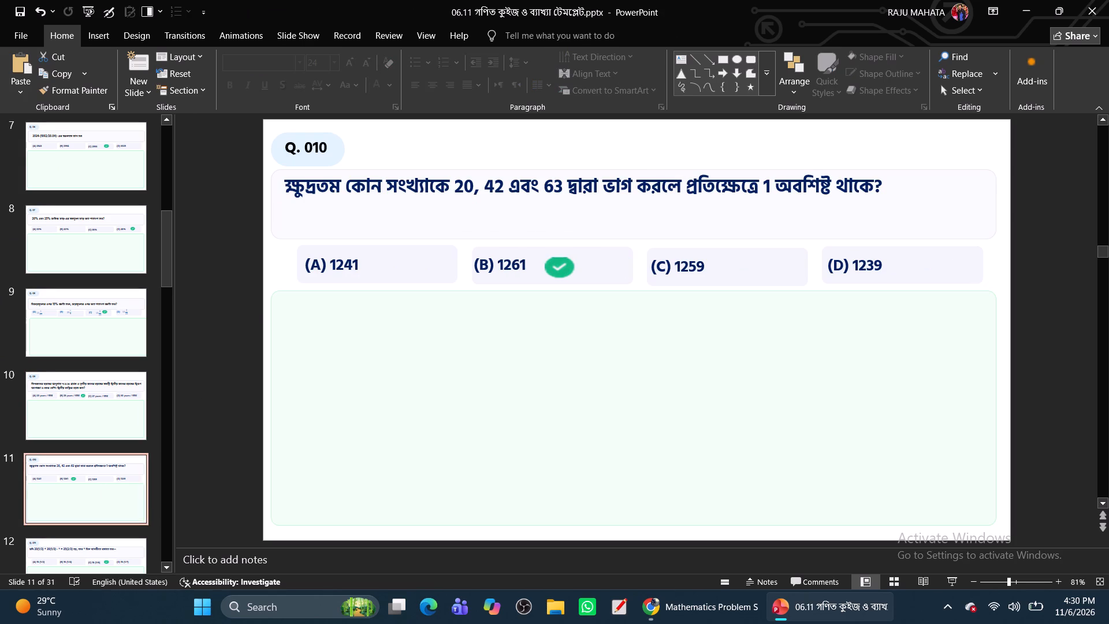
left_click(346, 189)
left_click_drag(361, 198, 369, 207)
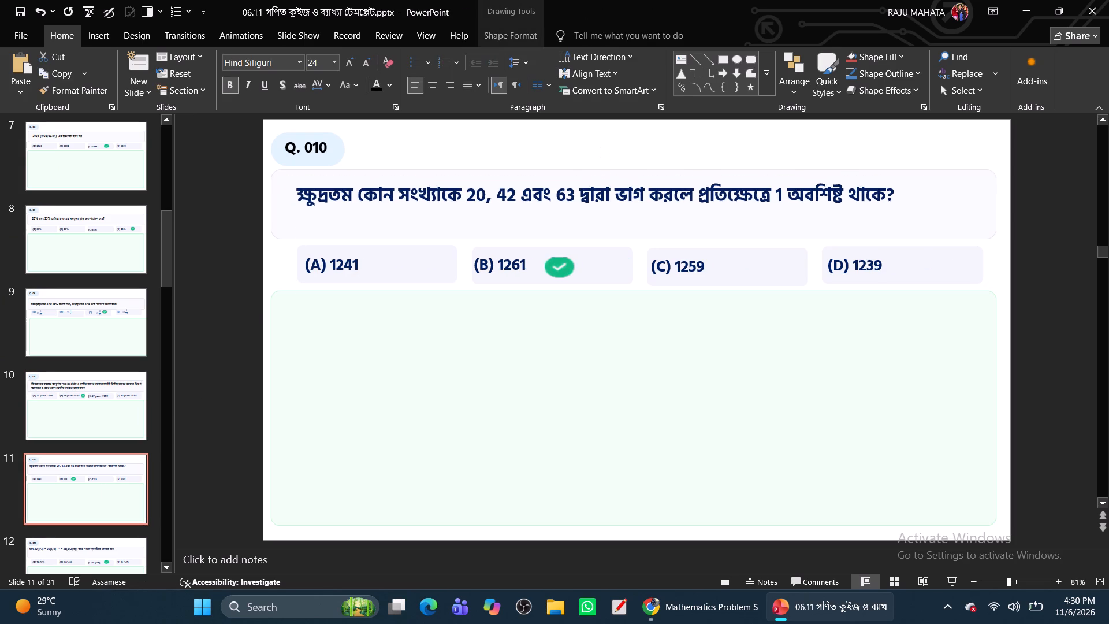
left_click_drag(369, 207, 373, 214)
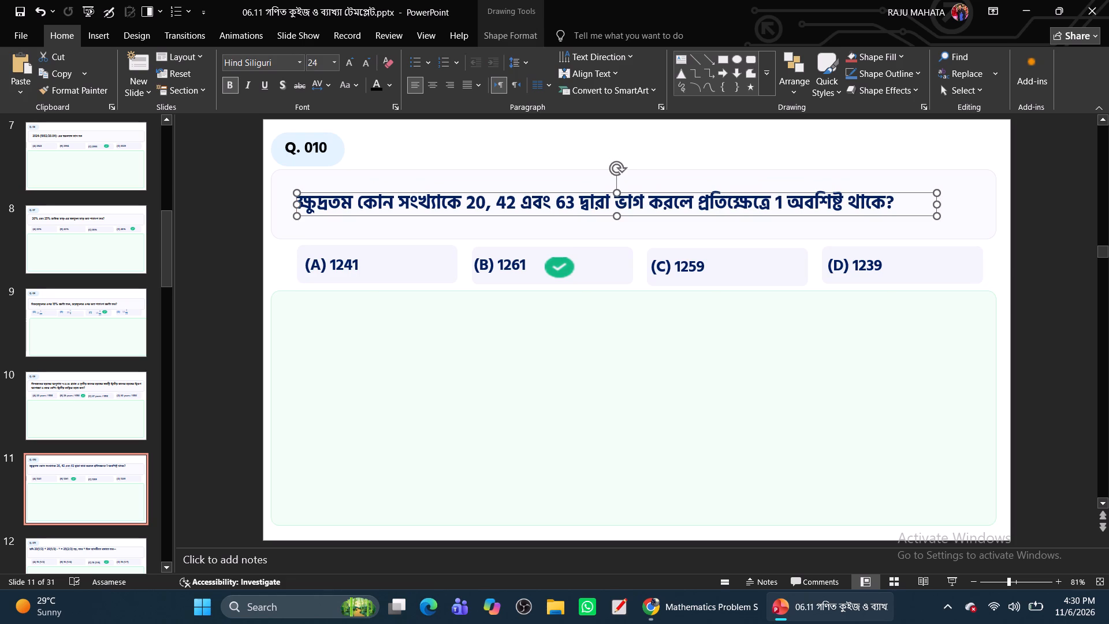
left_click(376, 85)
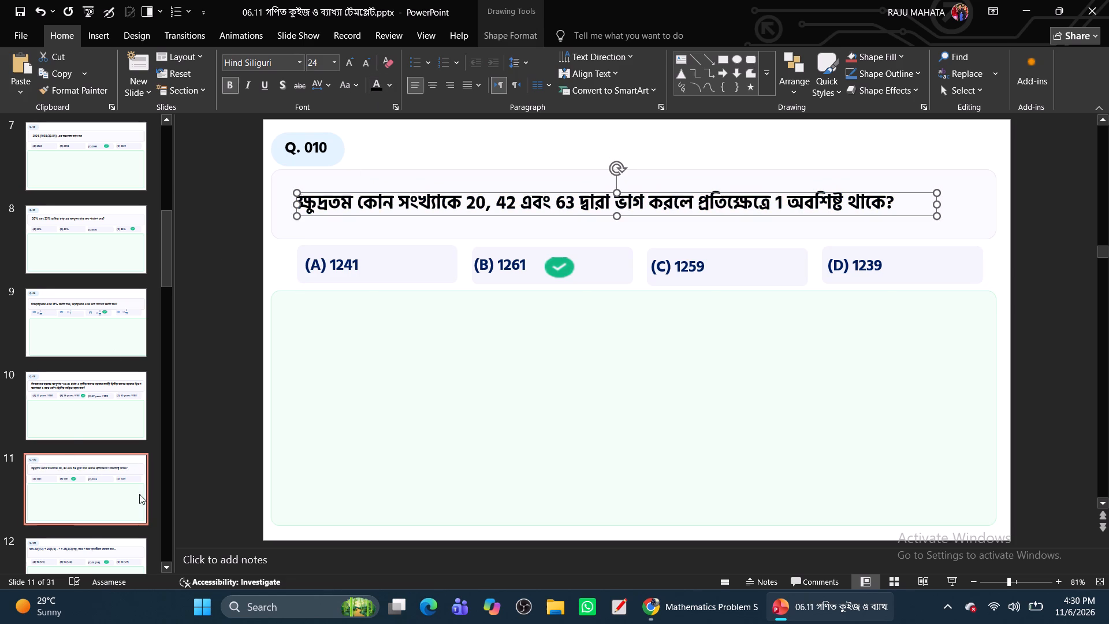
Move the Q. 011 question text in line with the option (A) label, vertically centred in its panel, and colour it black.
scroll(134, 499, "down", 4)
left_click(109, 409)
left_click(313, 176)
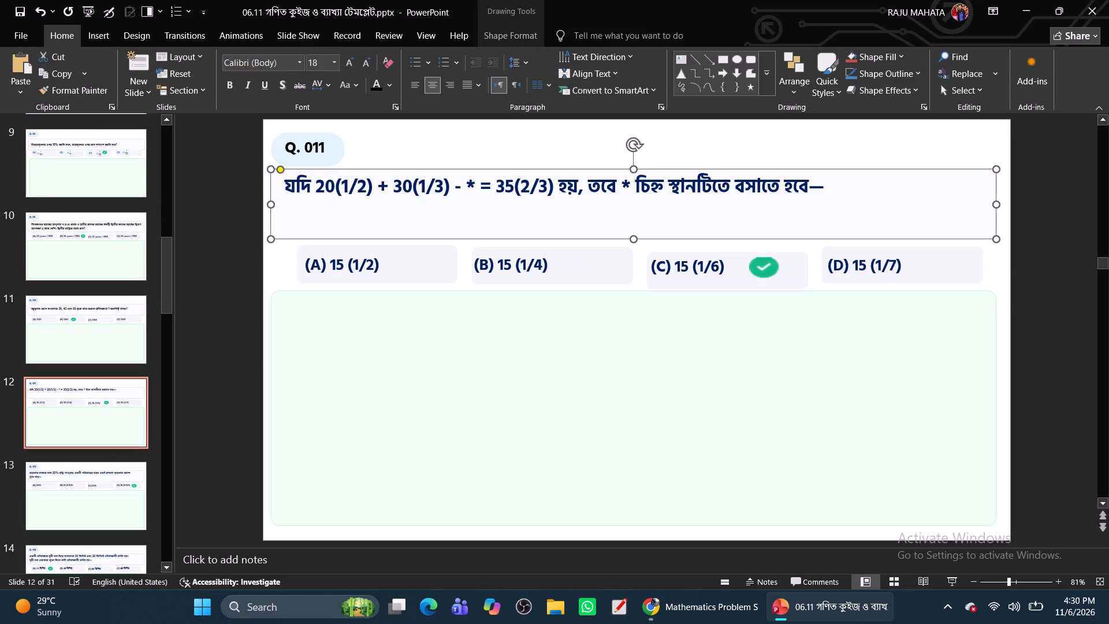
left_click(334, 196)
left_click_drag(339, 199, 361, 211)
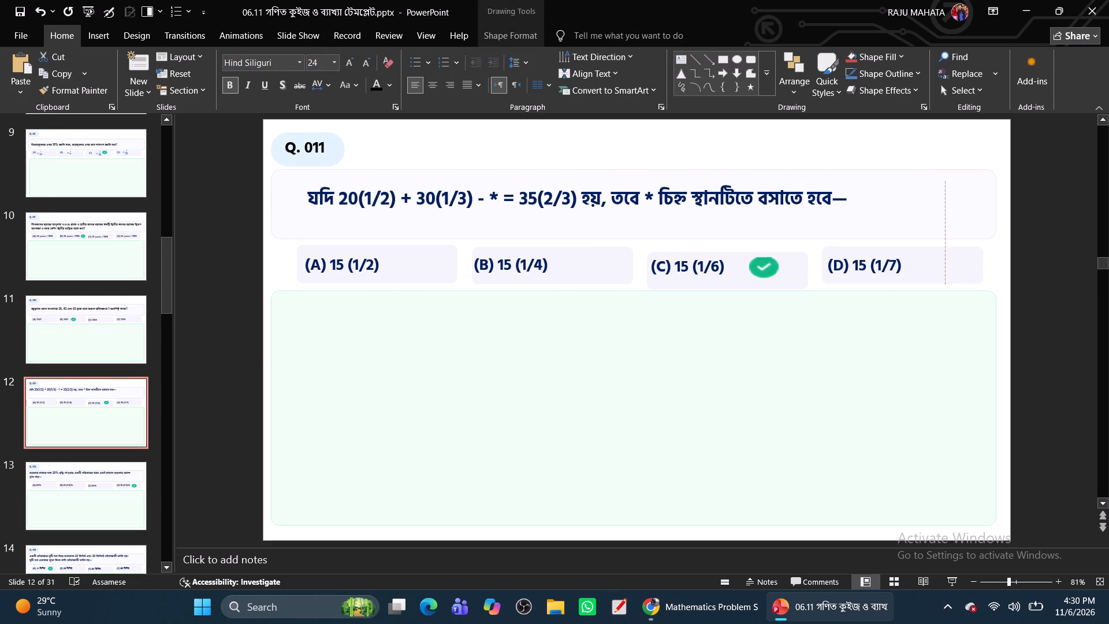
left_click_drag(361, 211, 359, 220)
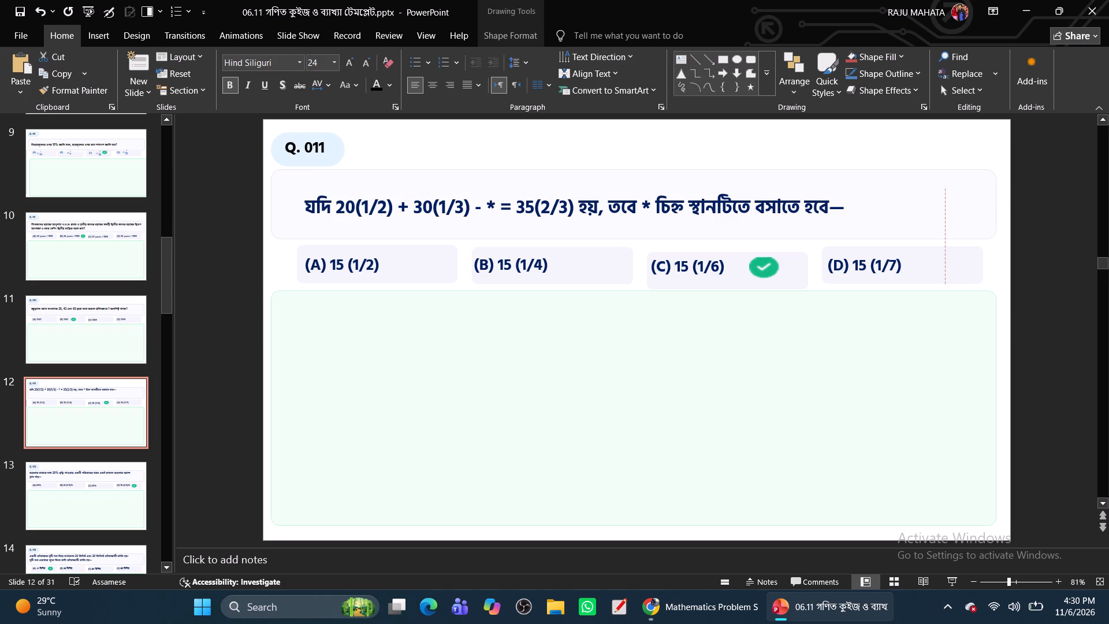
left_click_drag(359, 220, 359, 216)
left_click(370, 86)
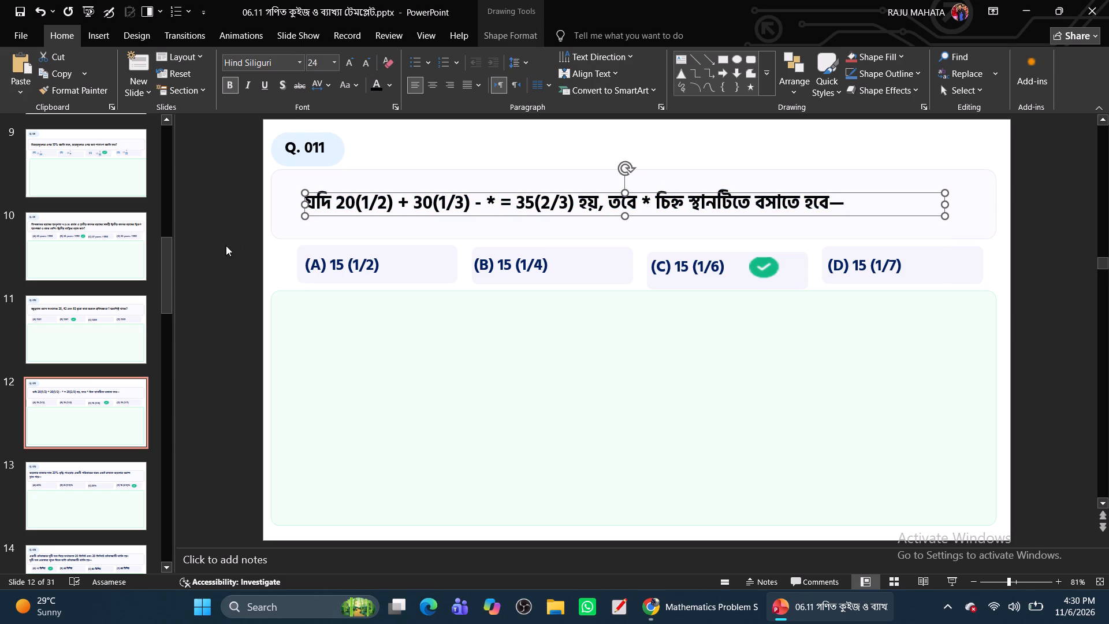
Move the Q. 012 question text box to align with the option (A) box's left edge, vertically centred in its panel.
left_click(86, 493)
left_click(329, 192)
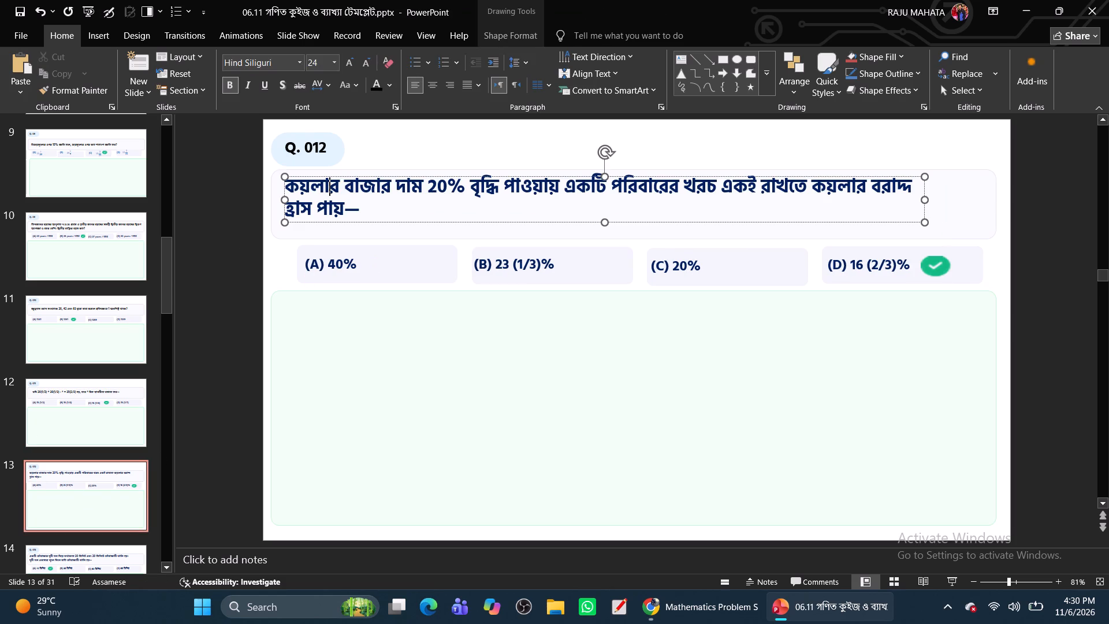
left_click_drag(348, 223, 360, 222)
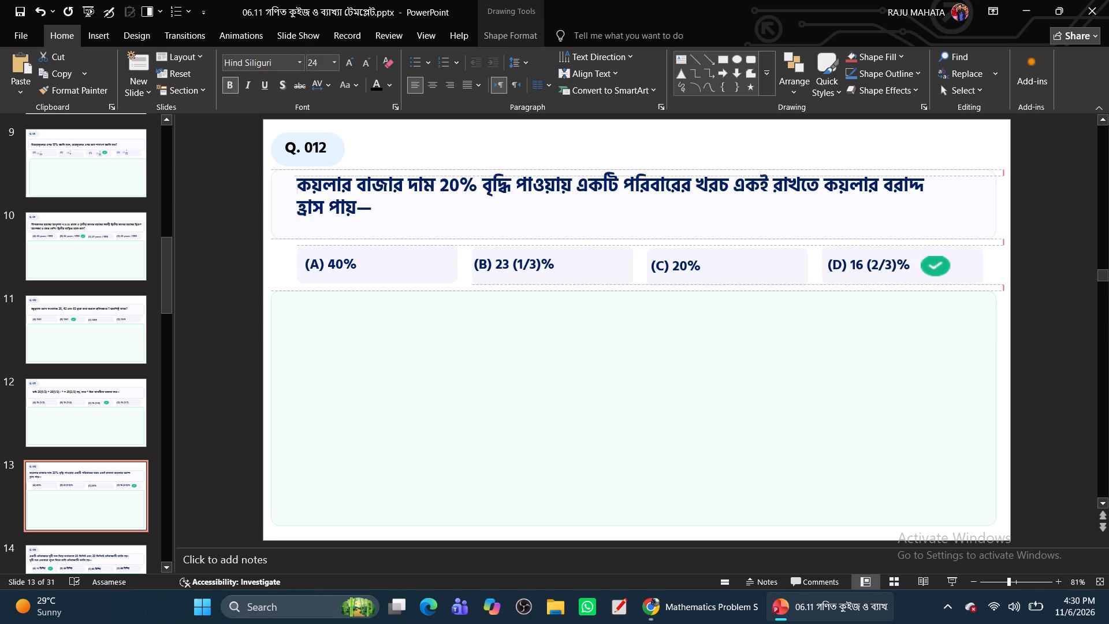
left_click_drag(360, 222, 361, 228)
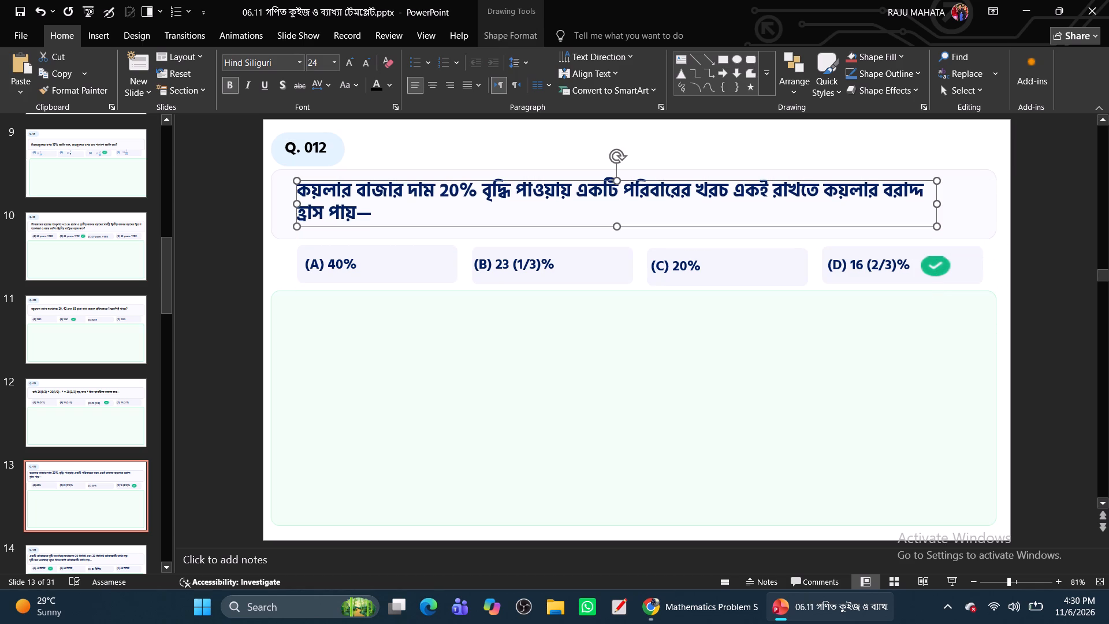
Widen the Q. 012 question text box to end slightly short of the option (D) box's right edge and colour its text black.
left_click_drag(936, 200, 985, 204)
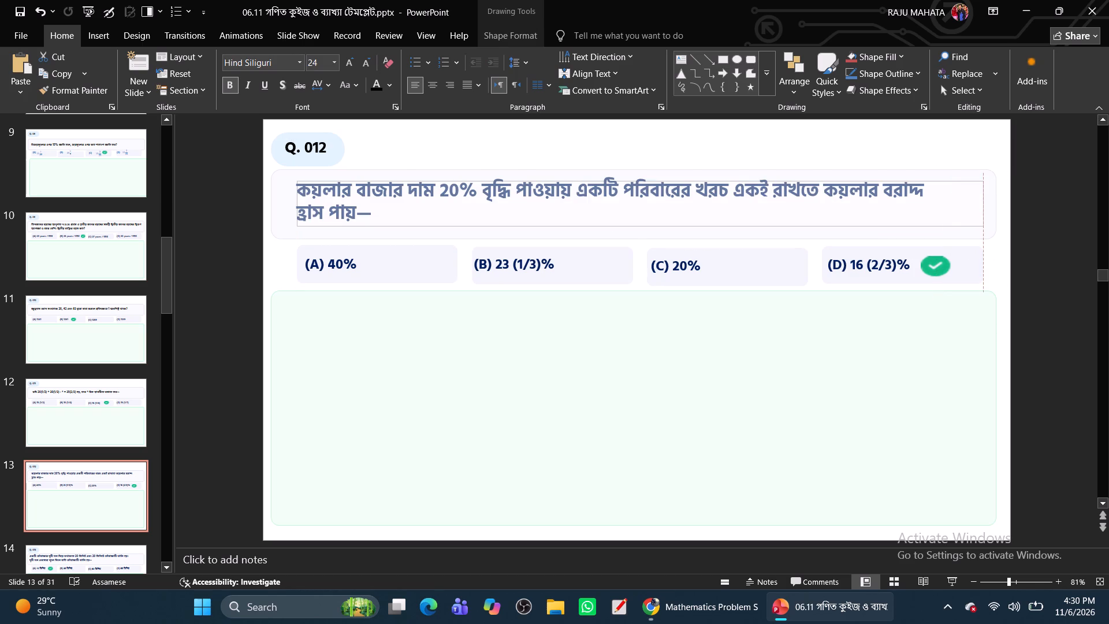
left_click_drag(985, 204, 980, 202)
left_click_drag(980, 202, 965, 203)
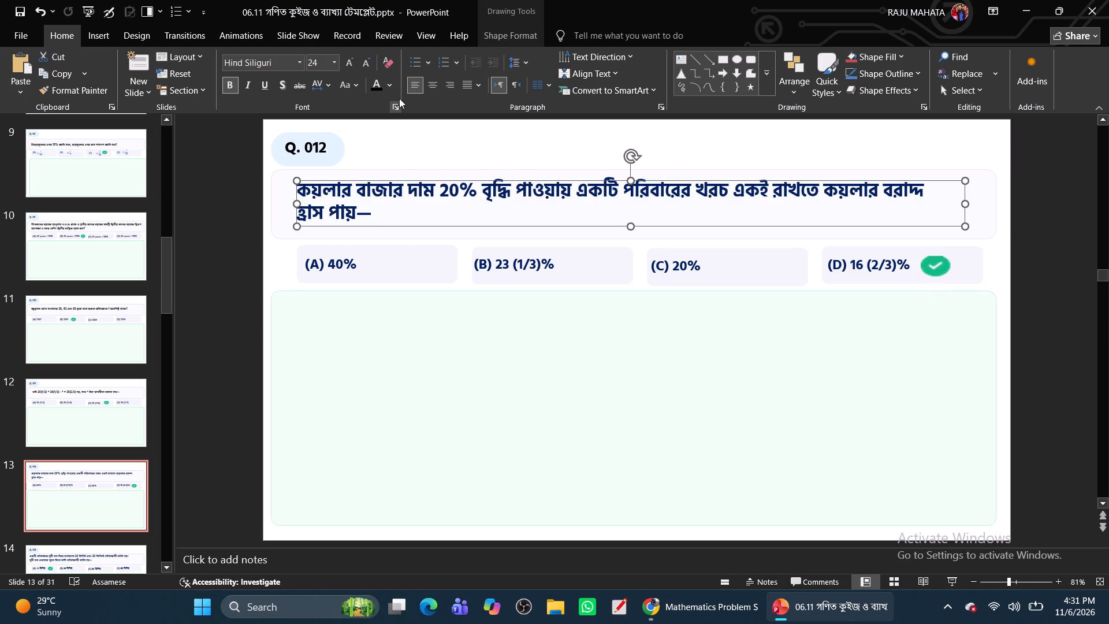
left_click(379, 85)
Move the Q. 013 question text box to the option (A) box's left edge, with its two lines near the panel's vertical centre.
left_click(106, 560)
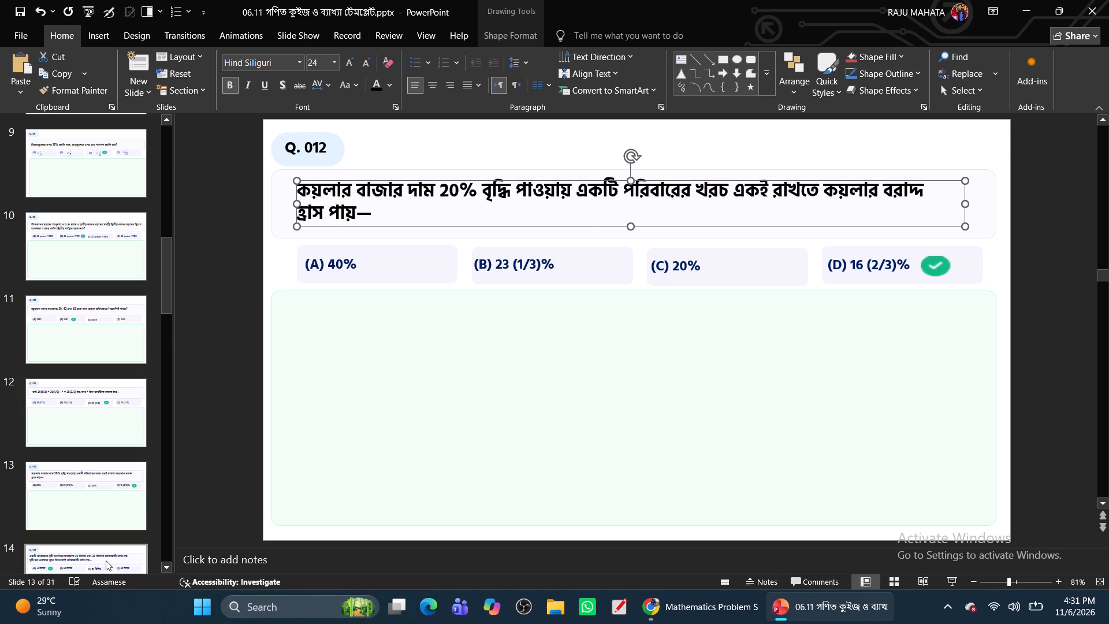
left_click(349, 202)
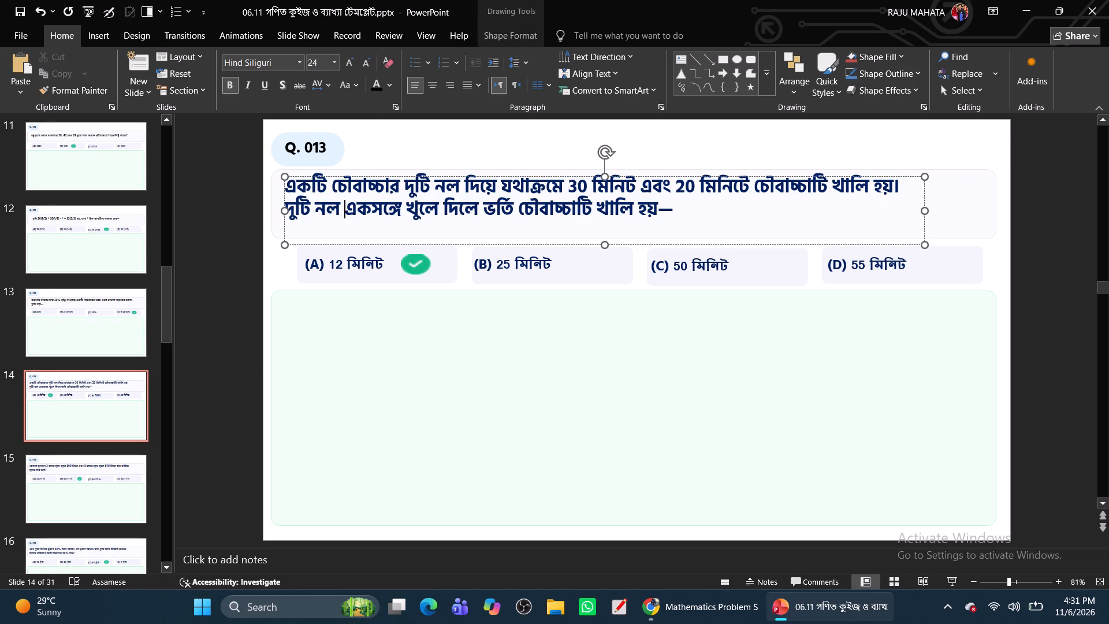
left_click_drag(295, 243, 307, 240)
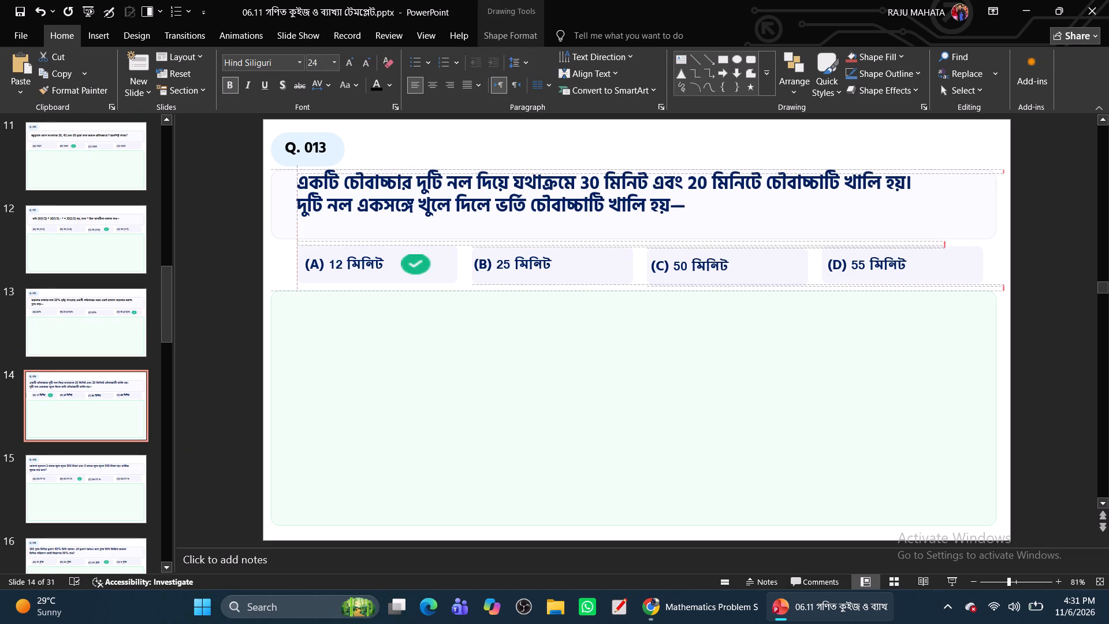
left_click_drag(307, 240, 305, 246)
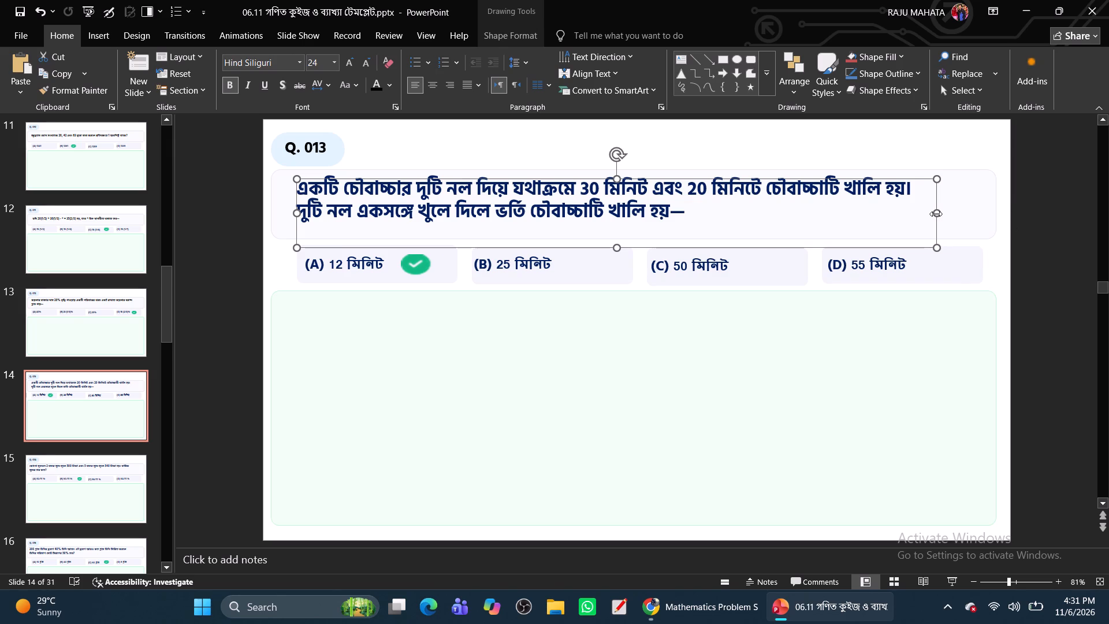
Widen the Q. 013 question text box to the panel's right edge and colour its text black.
left_click_drag(936, 214, 996, 210)
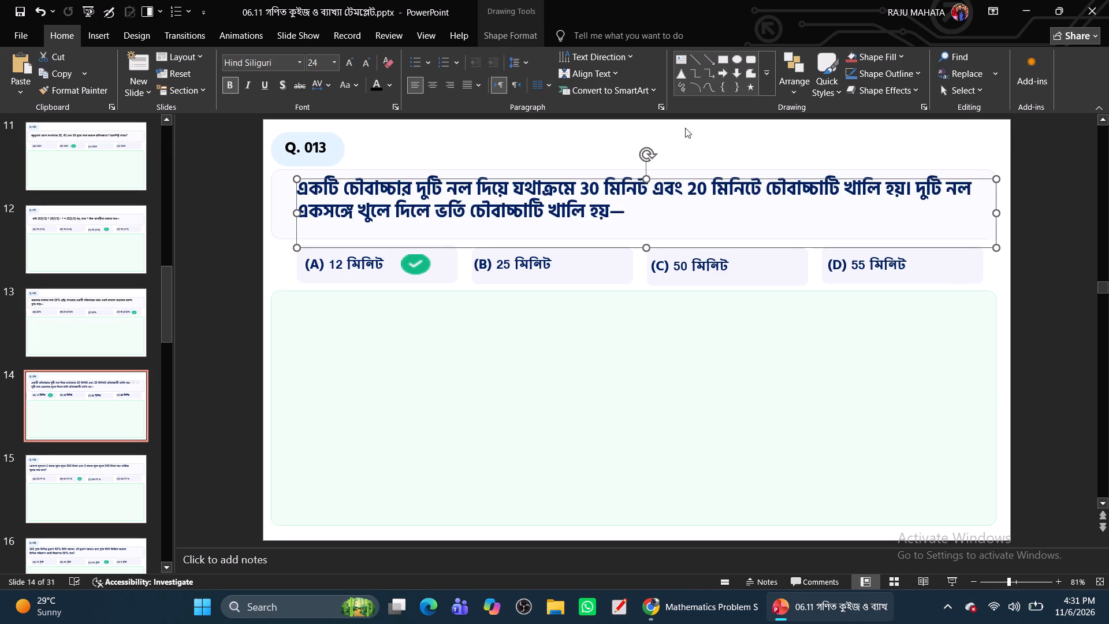
left_click(379, 84)
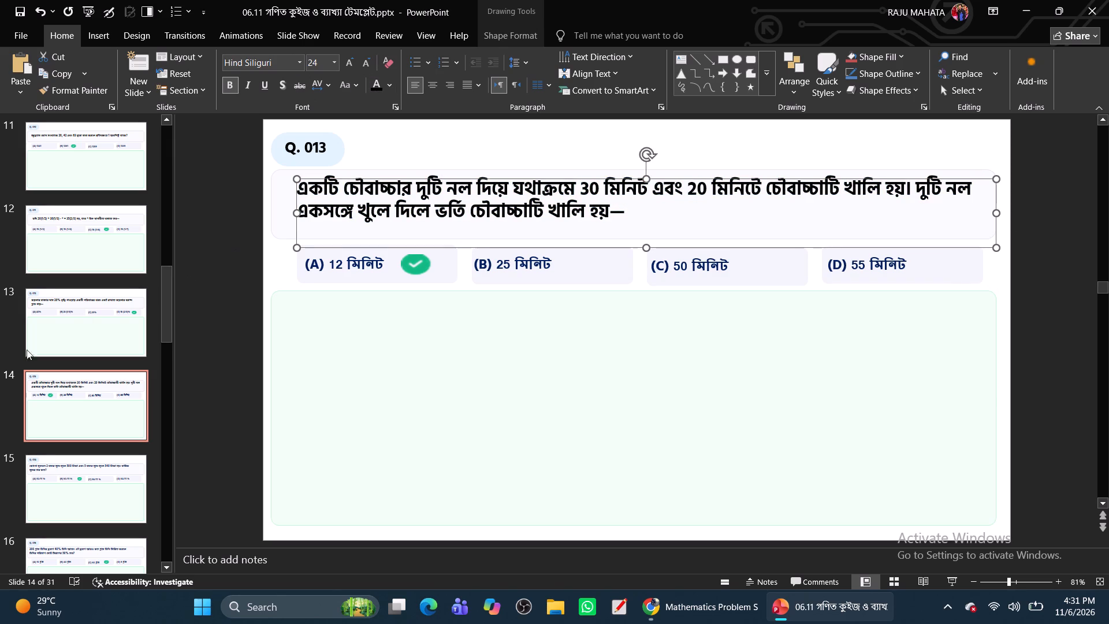
Move the Q. 014 question text box to align with the option (A) box's left edge, vertically centred in its panel.
left_click(65, 482)
left_click(345, 192)
left_click_drag(373, 223, 386, 228)
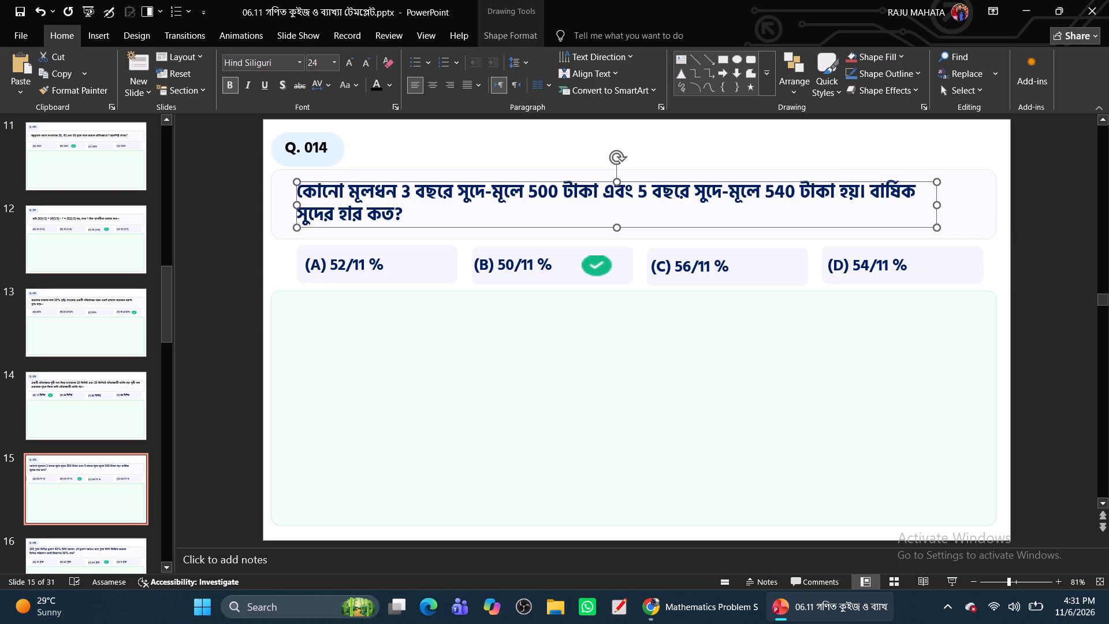
Widen the Q. 014 question text box slightly, ending short of the option (D) box's right edge, and colour its text black.
left_click_drag(937, 205, 988, 203)
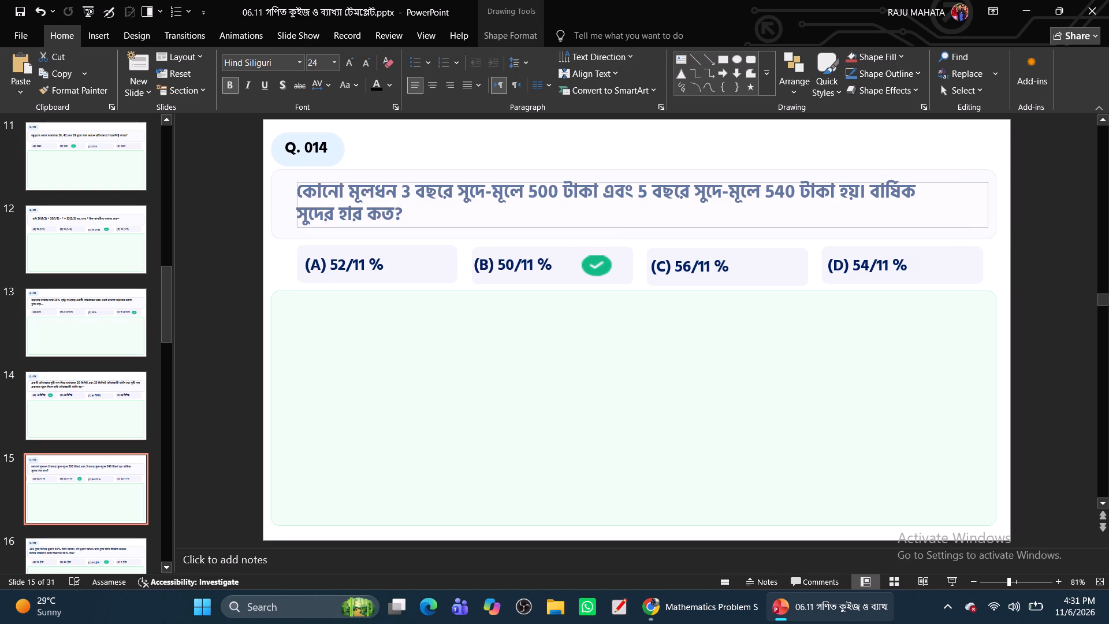
left_click_drag(988, 203, 951, 202)
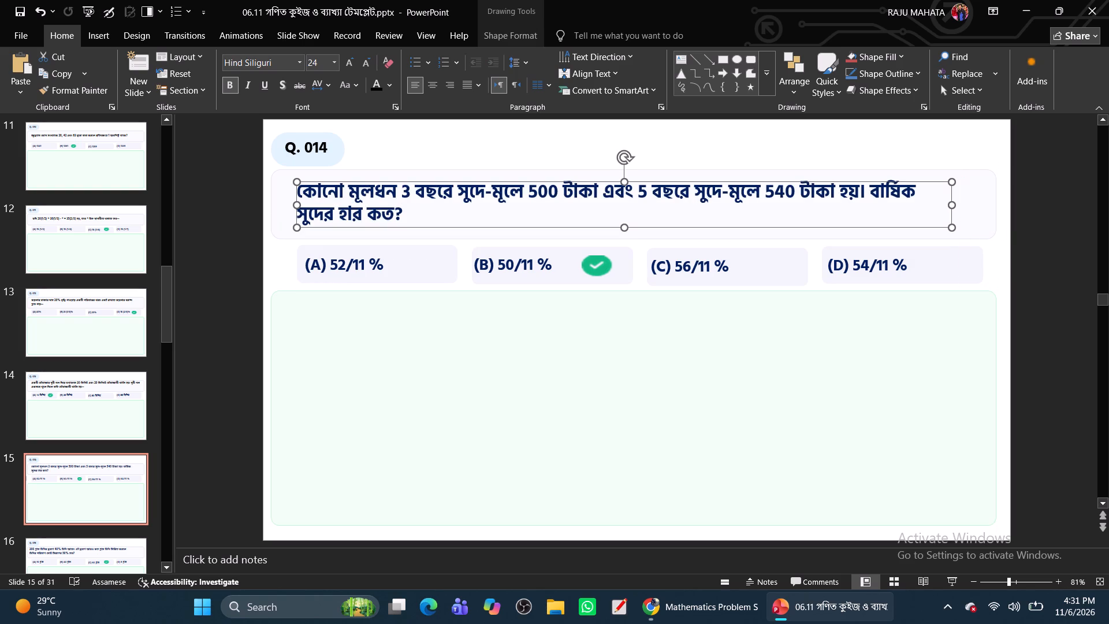
left_click(376, 83)
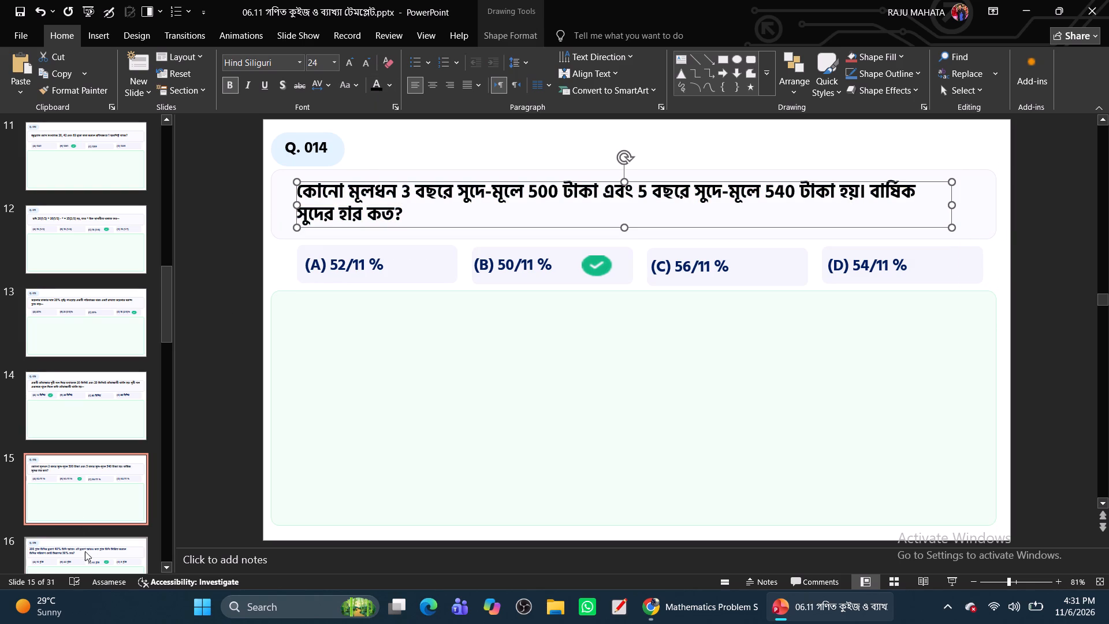
Move the Q. 015 question text in line with the start of the option (A) label, vertically centred in its panel.
left_click(85, 552)
left_click(328, 202)
left_click_drag(358, 222, 378, 225)
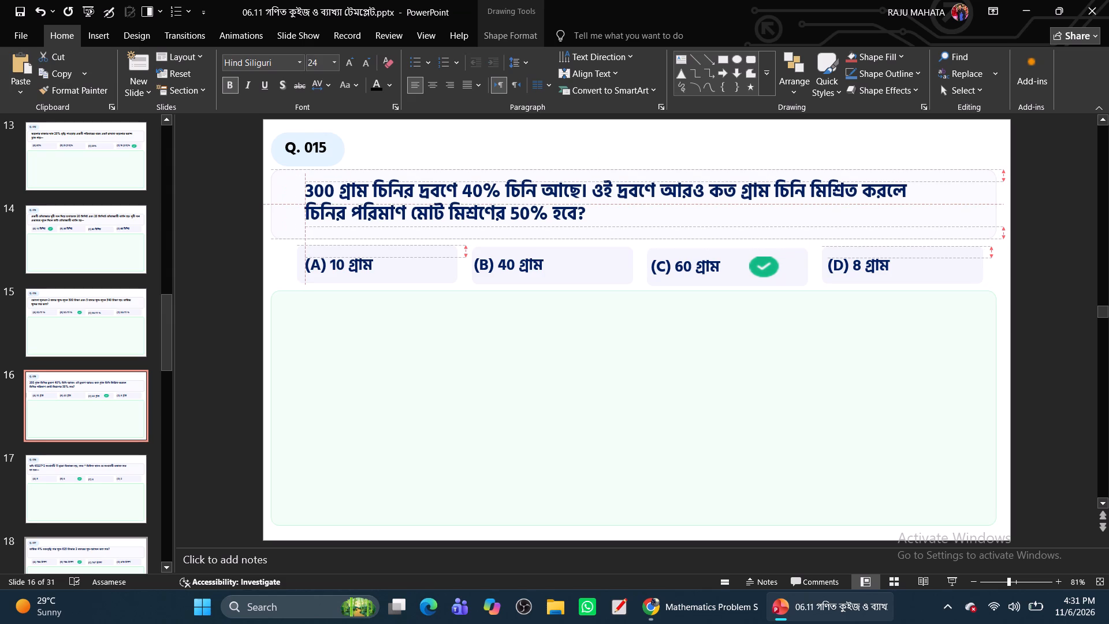
left_click_drag(378, 225, 377, 225)
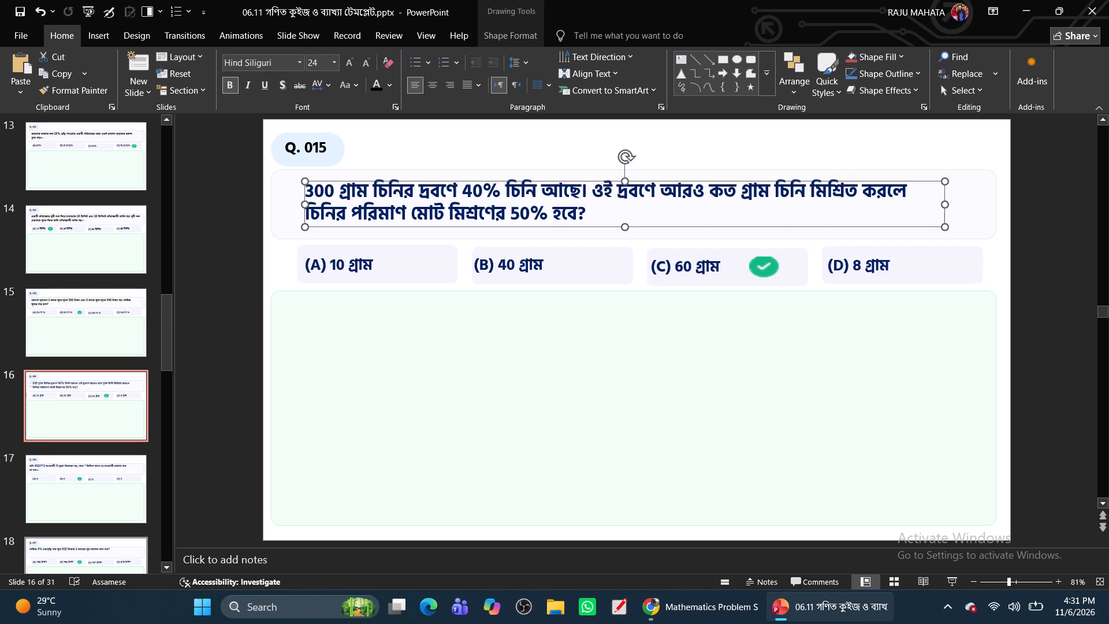
Widen the Q. 015 question text box slightly, ending short of the option (D) box's right edge, and colour its text black.
left_click_drag(946, 205, 989, 206)
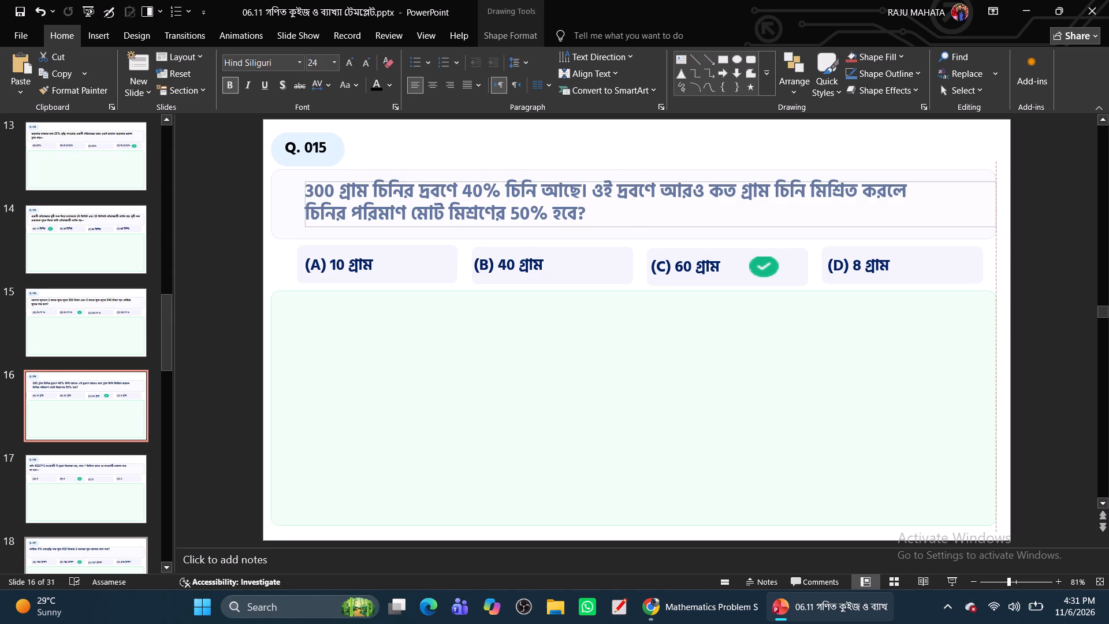
left_click_drag(989, 206, 960, 206)
left_click(378, 88)
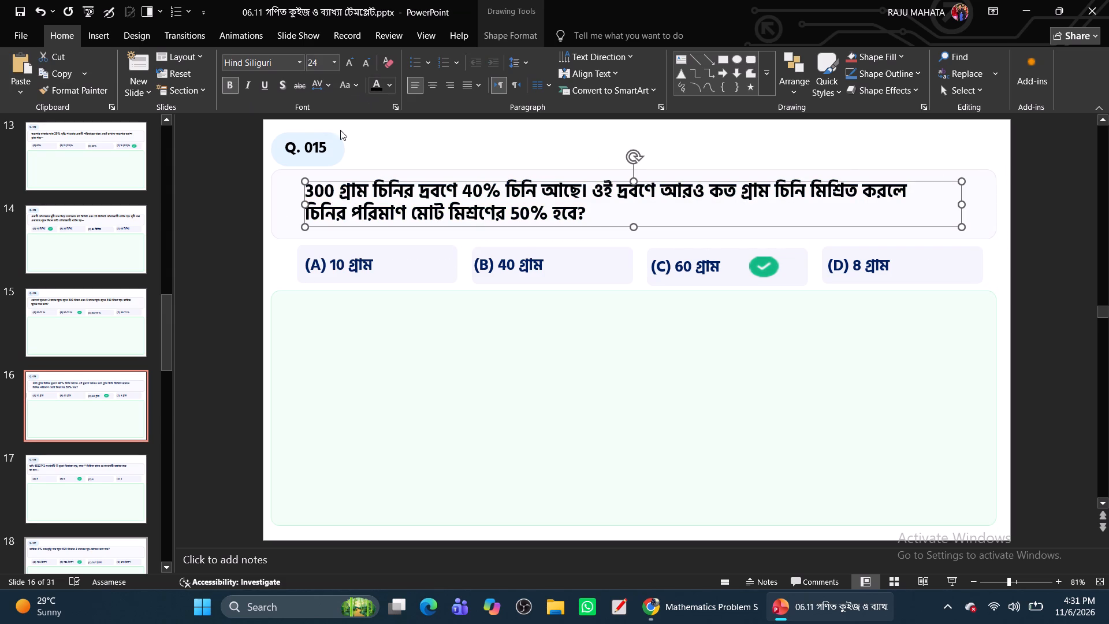
Move the Q. 016 question text box to align with the option (A) box's left edge, vertically centred in its panel.
left_click(81, 510)
left_click(331, 198)
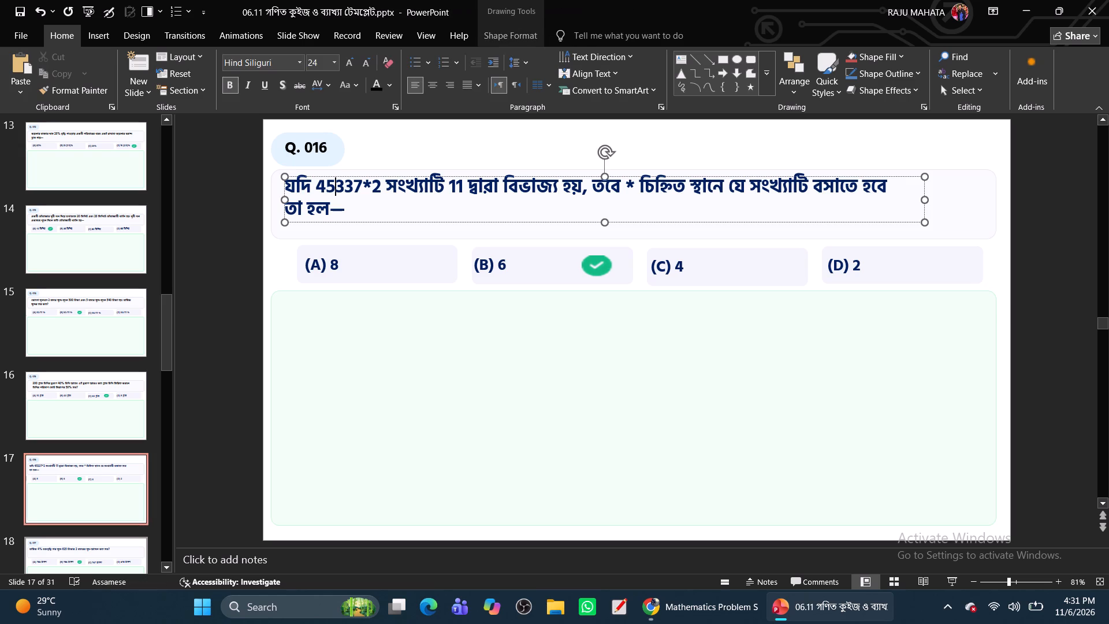
left_click_drag(339, 222, 353, 228)
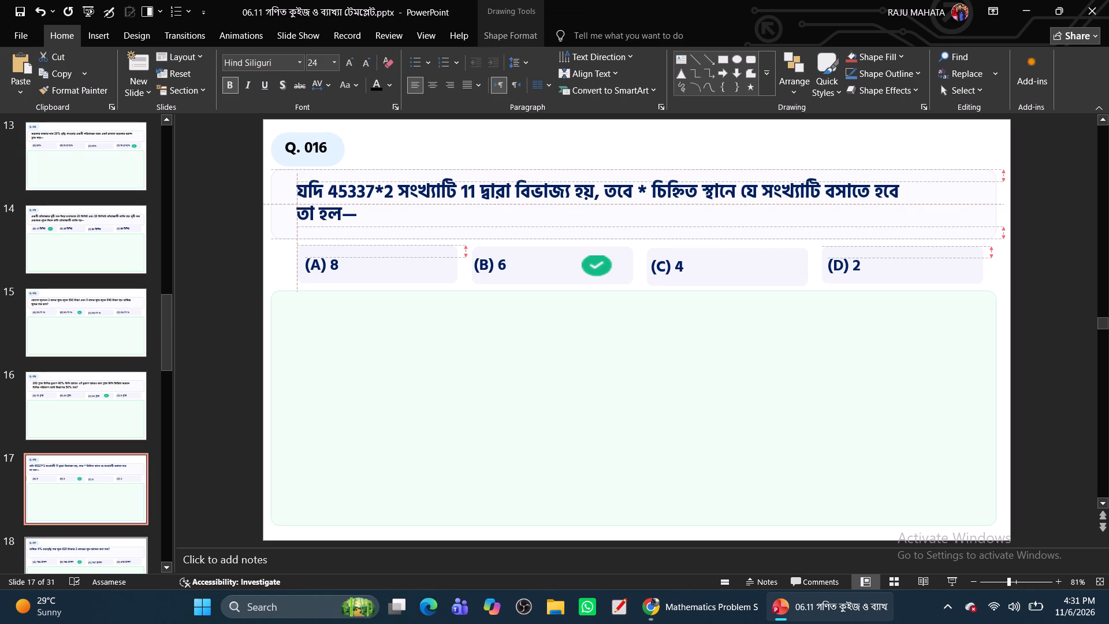
left_click_drag(353, 228, 354, 225)
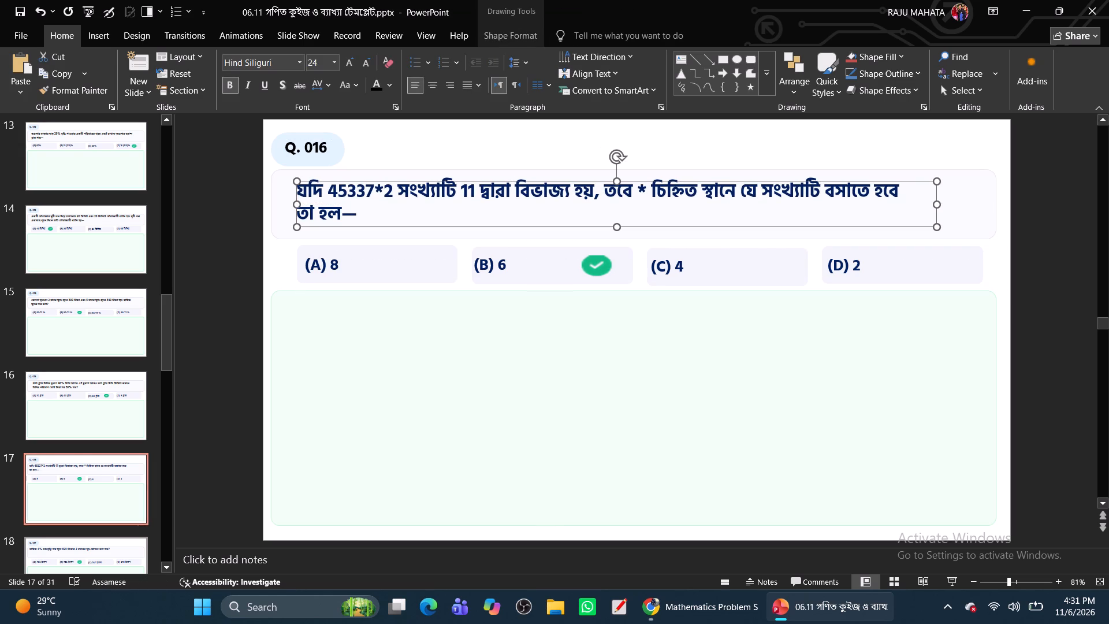
Colour the Q. 016 question text black and widen its box to end just past the option (D) box's right edge.
left_click(377, 85)
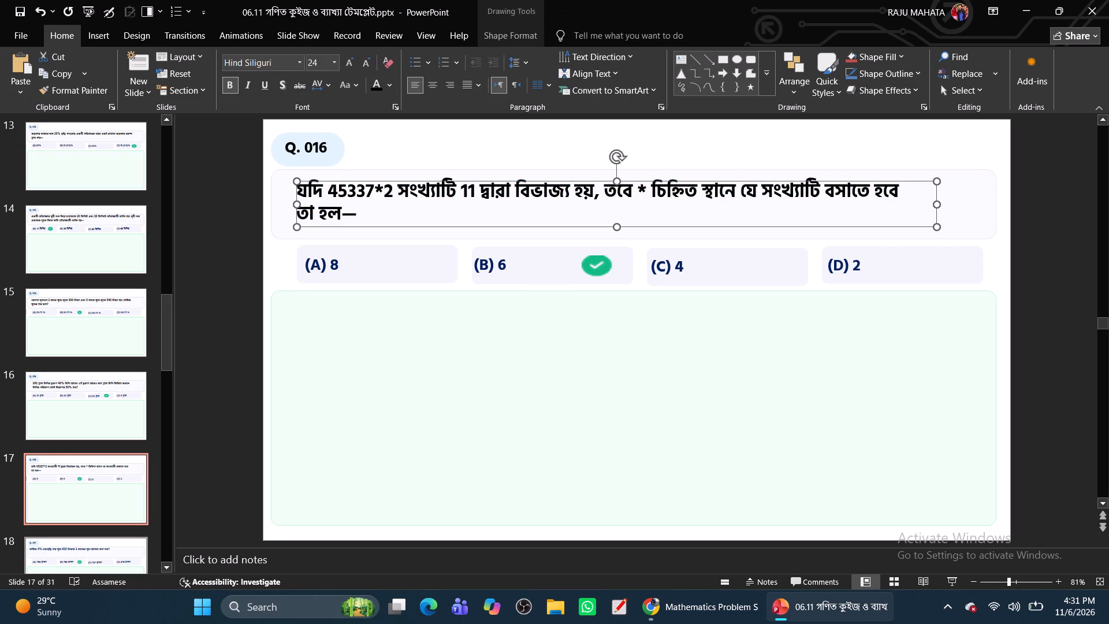
left_click_drag(937, 203, 925, 204)
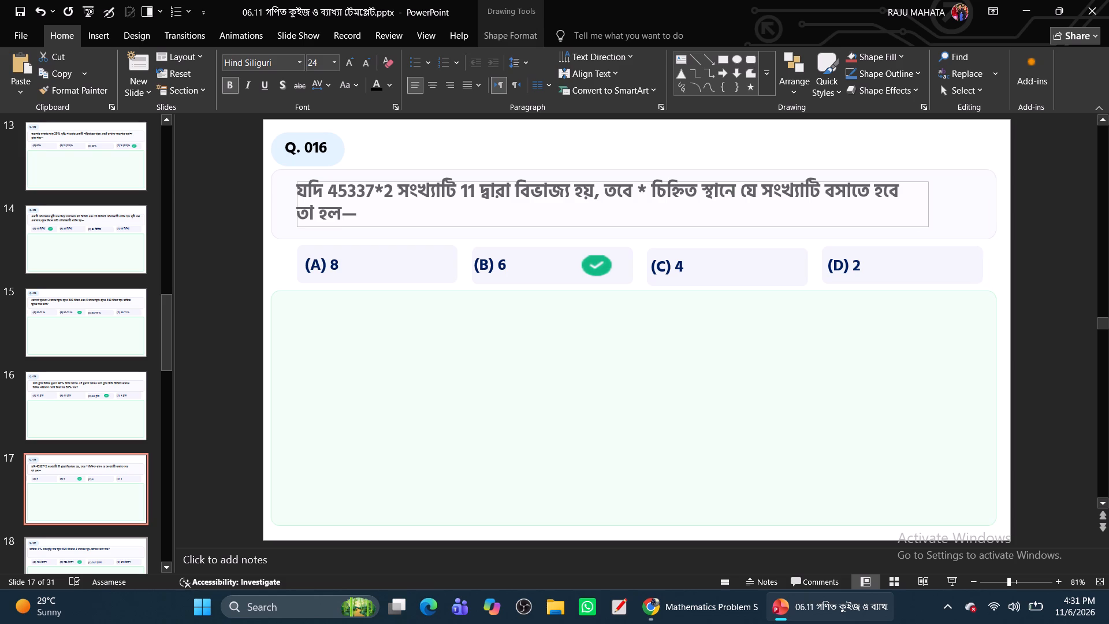
left_click_drag(925, 204, 989, 204)
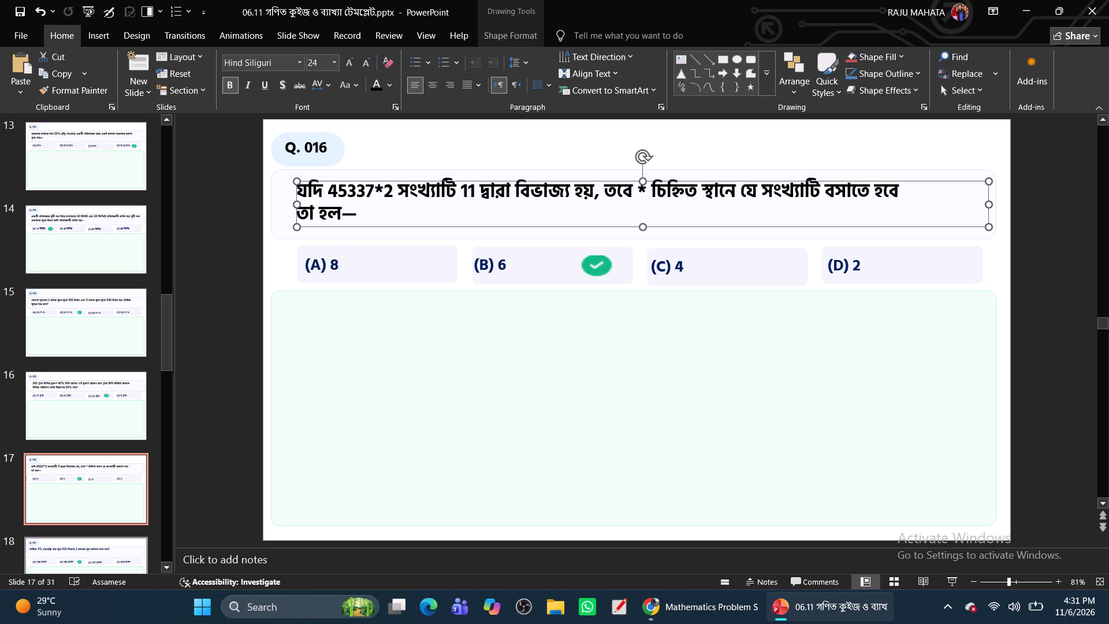
Align the Q. 017 question text box with the option (A) box's left edge, vertically centred in its panel, and colour the text black.
left_click(91, 555)
left_click(353, 170)
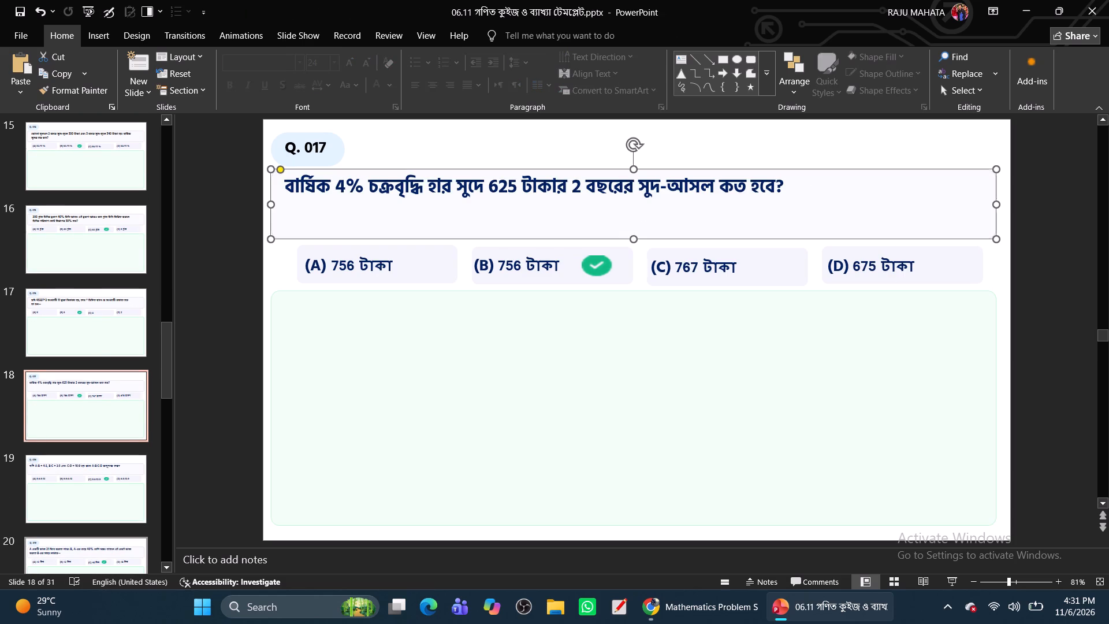
left_click(369, 187)
left_click_drag(378, 199, 395, 213)
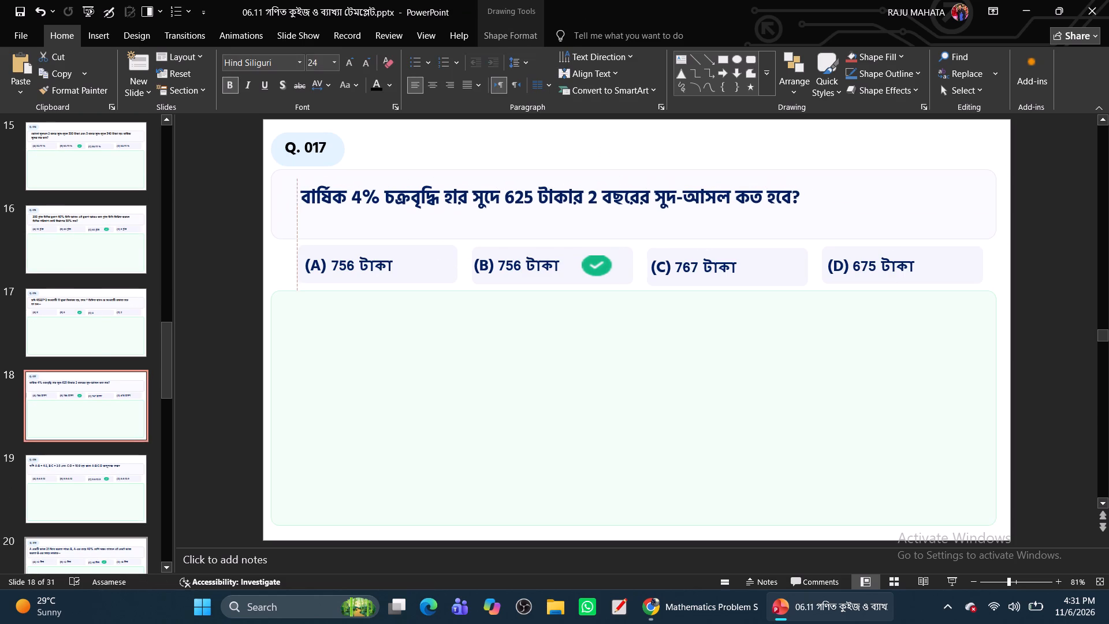
left_click_drag(395, 213, 391, 218)
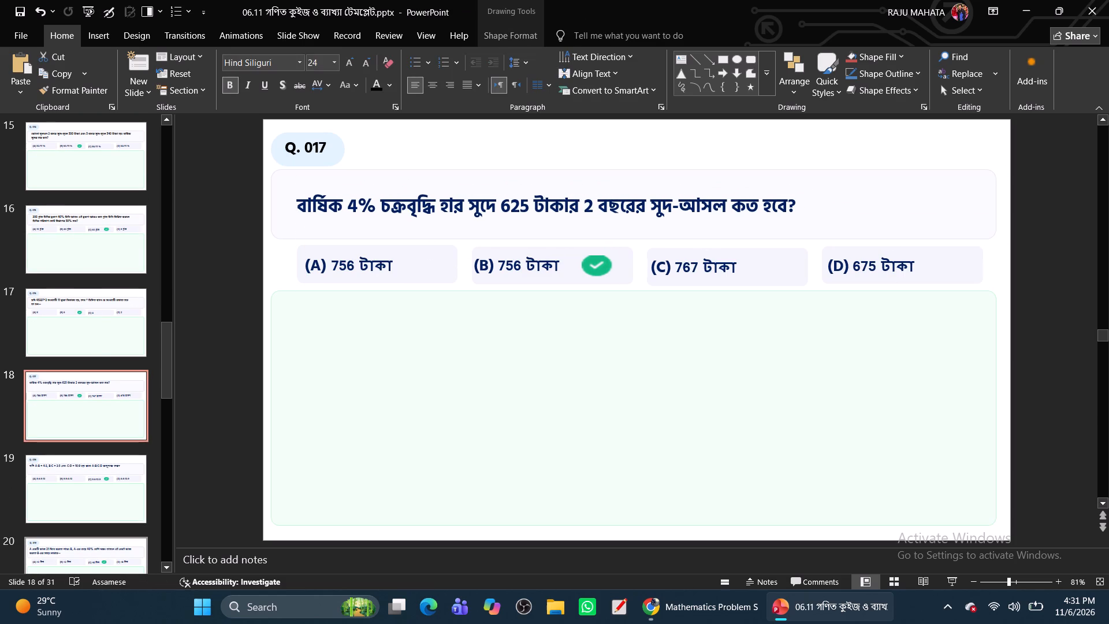
left_click_drag(391, 218, 391, 214)
left_click(372, 86)
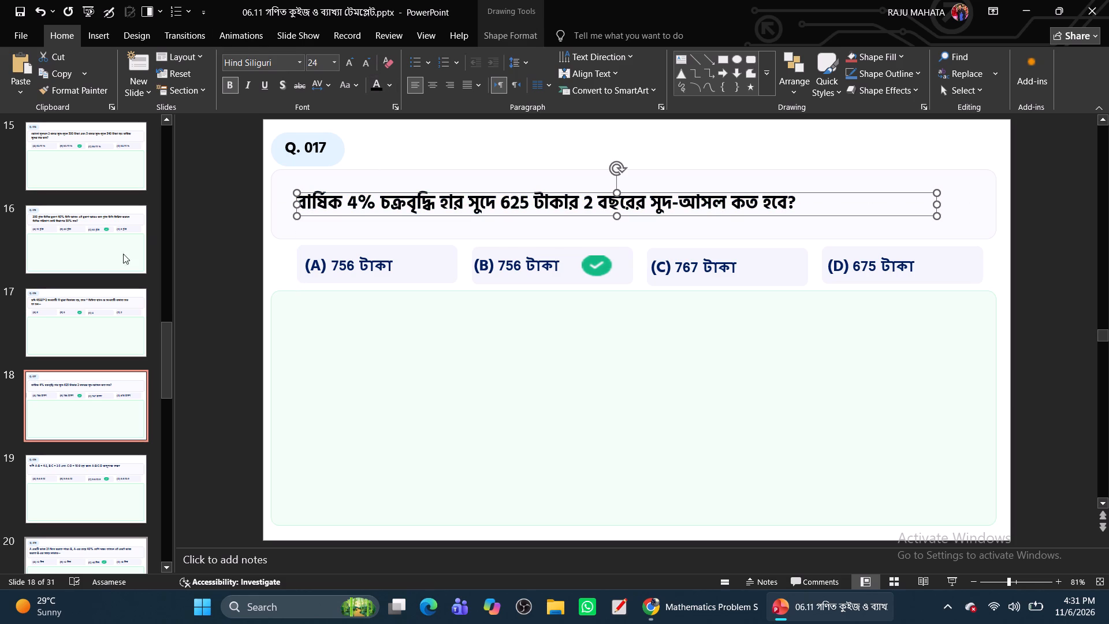
Align the Q. 018 question text box with the option (A) box's left edge, vertically centred in its panel, and colour the text black.
left_click(84, 496)
left_click(366, 189)
left_click_drag(382, 199, 392, 217)
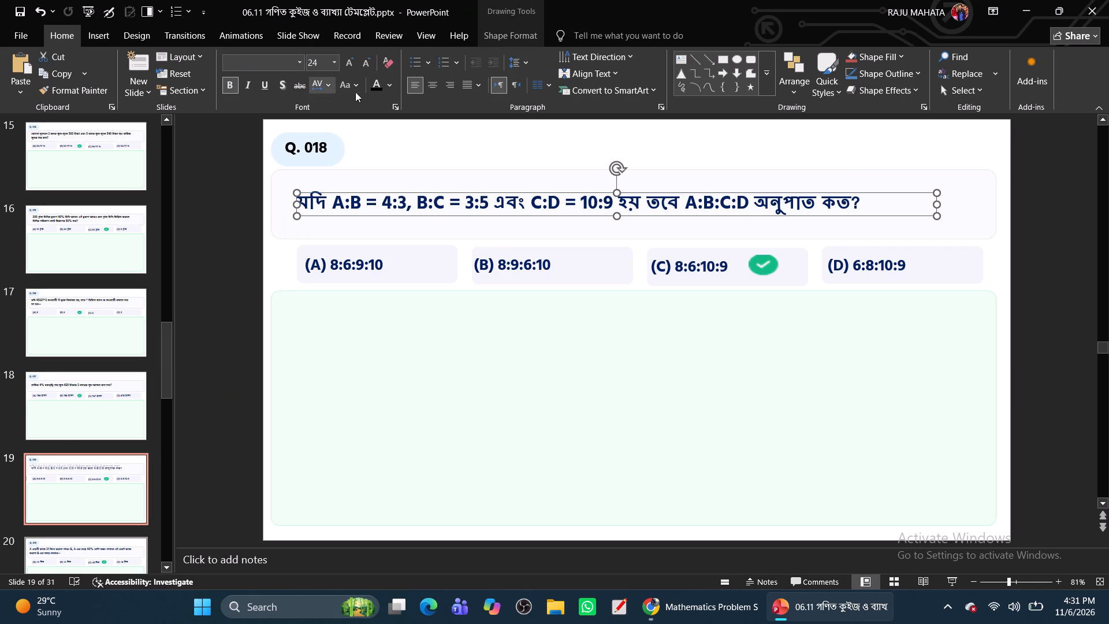
left_click(375, 88)
Align the Q. 019 question text box with the option (A) box's left edge, vertically centred in its panel, and colour the text black.
left_click(99, 548)
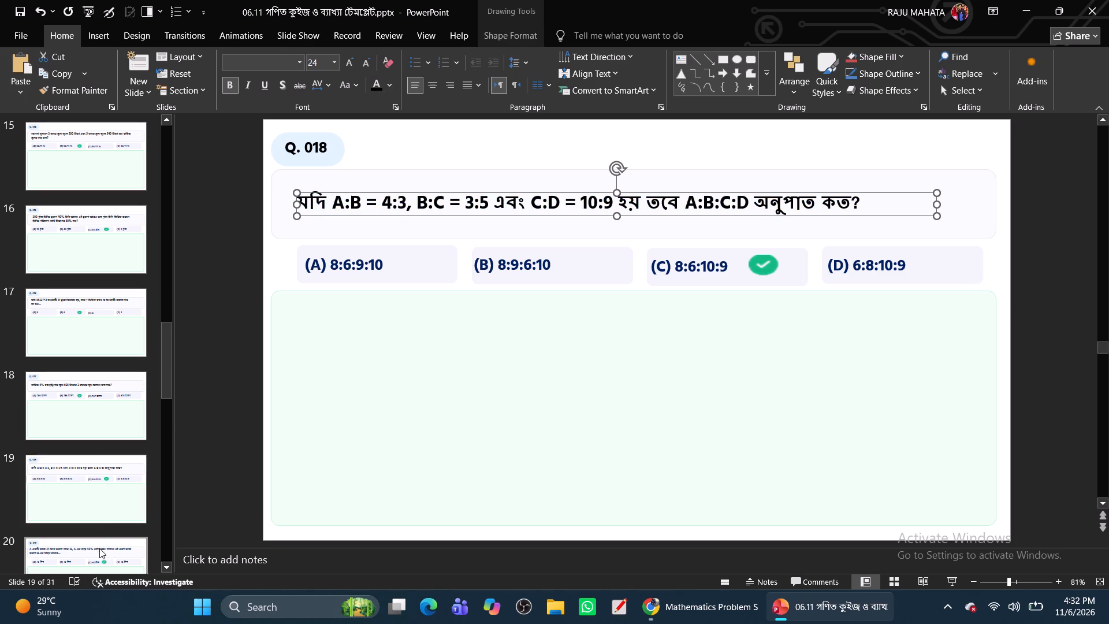
left_click(331, 187)
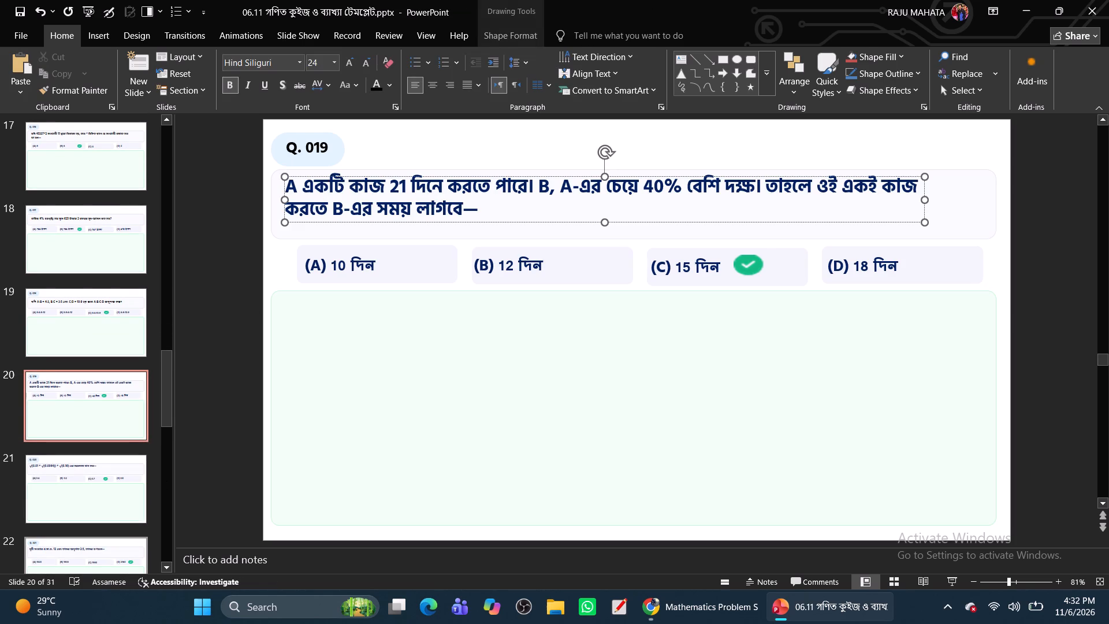
left_click_drag(362, 221, 377, 224)
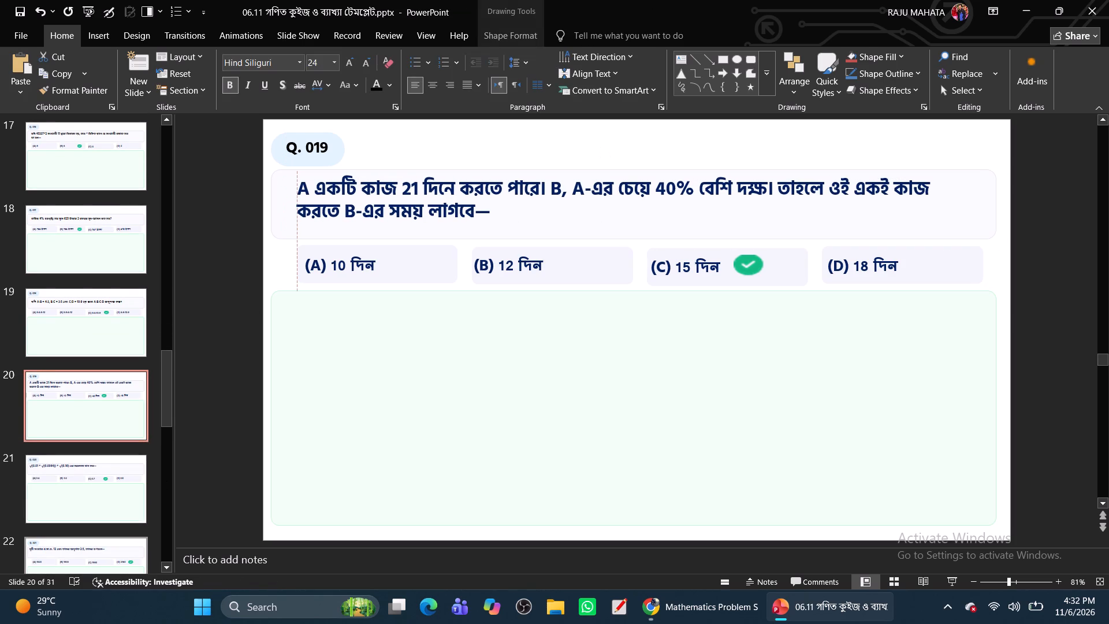
left_click_drag(377, 224, 377, 227)
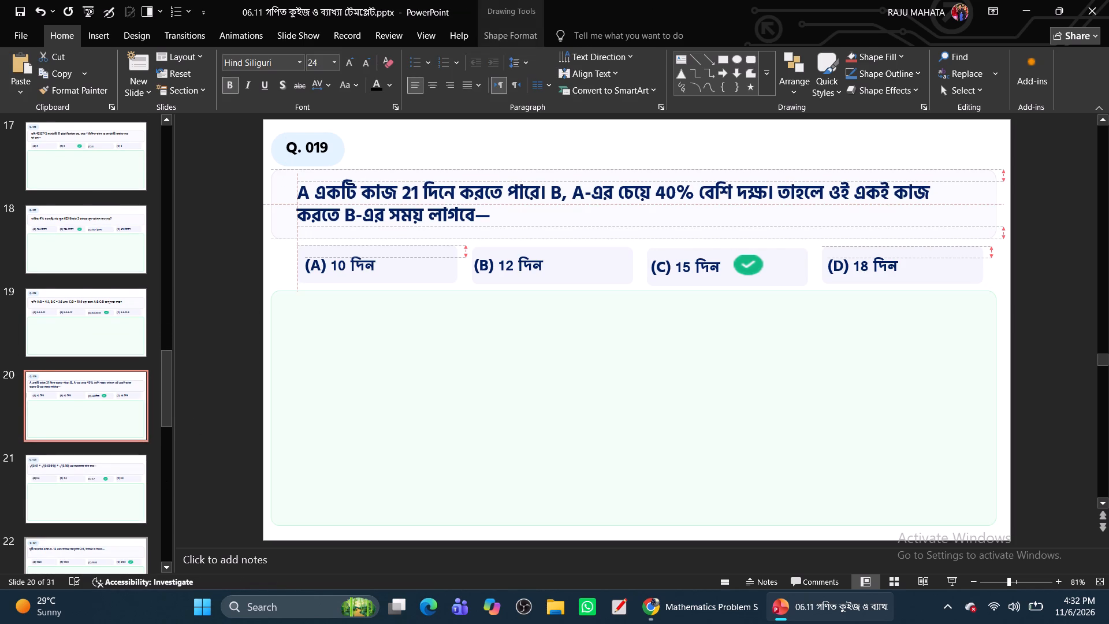
left_click_drag(377, 227, 375, 225)
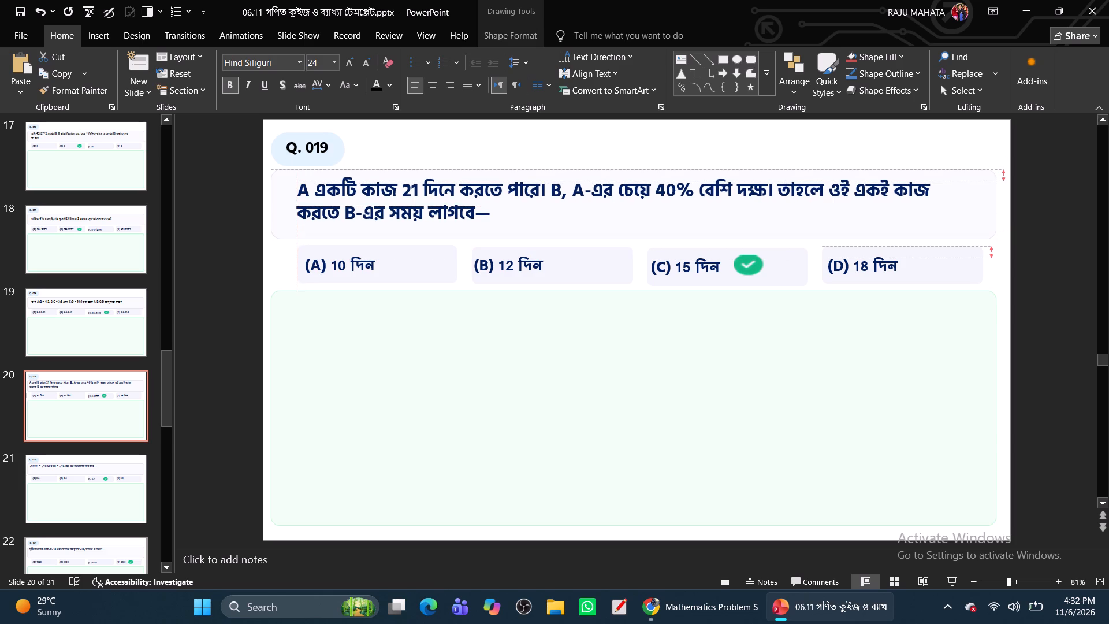
left_click_drag(375, 225, 373, 226)
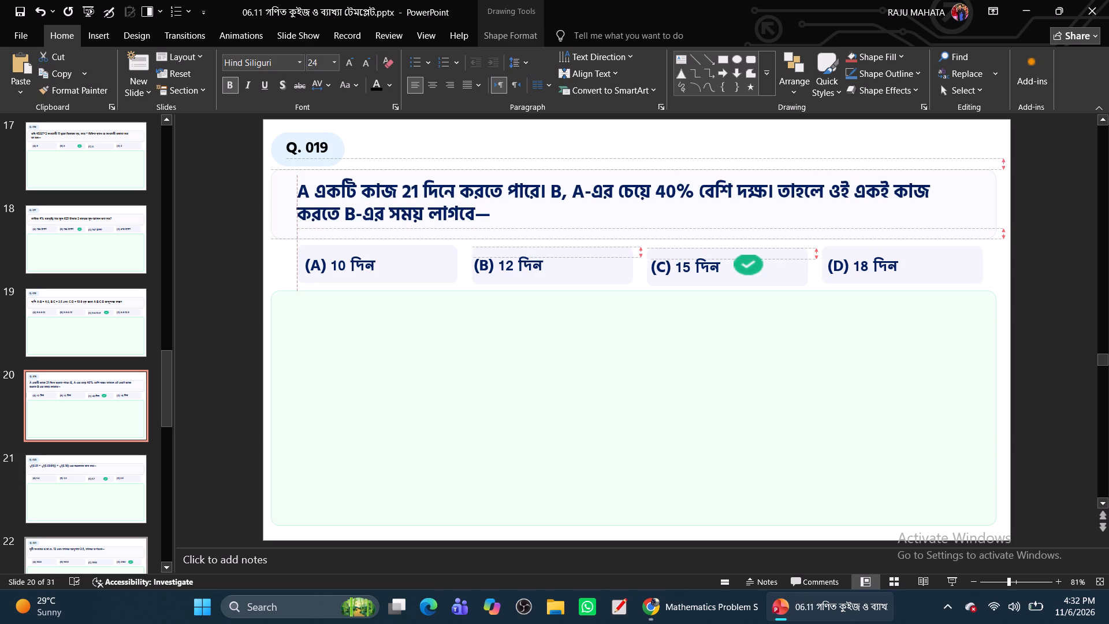
left_click_drag(373, 226, 373, 226)
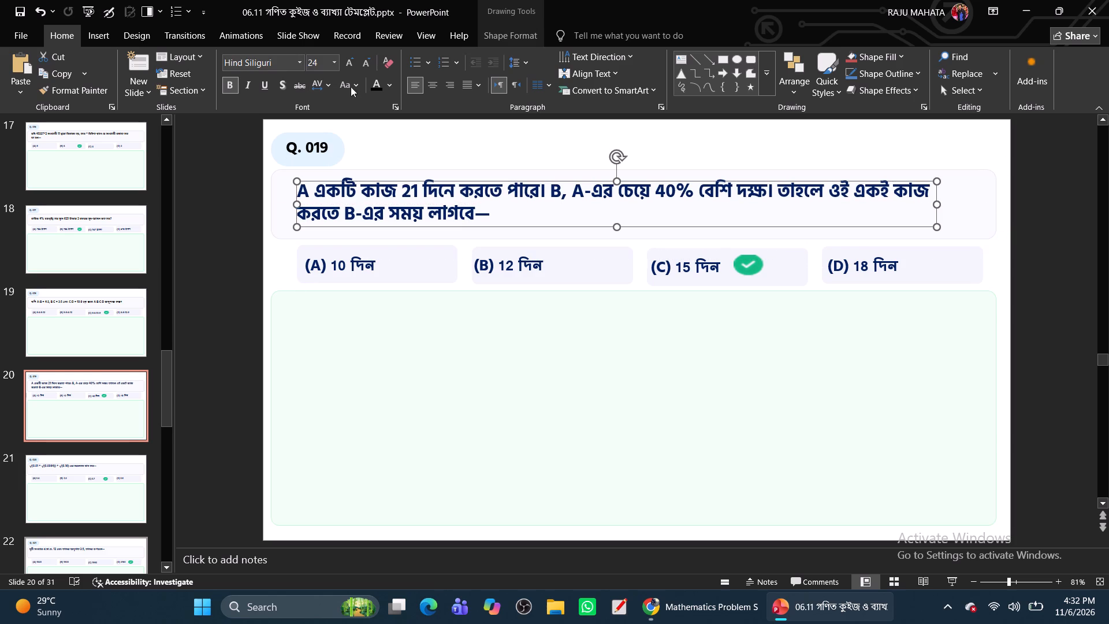
left_click(375, 85)
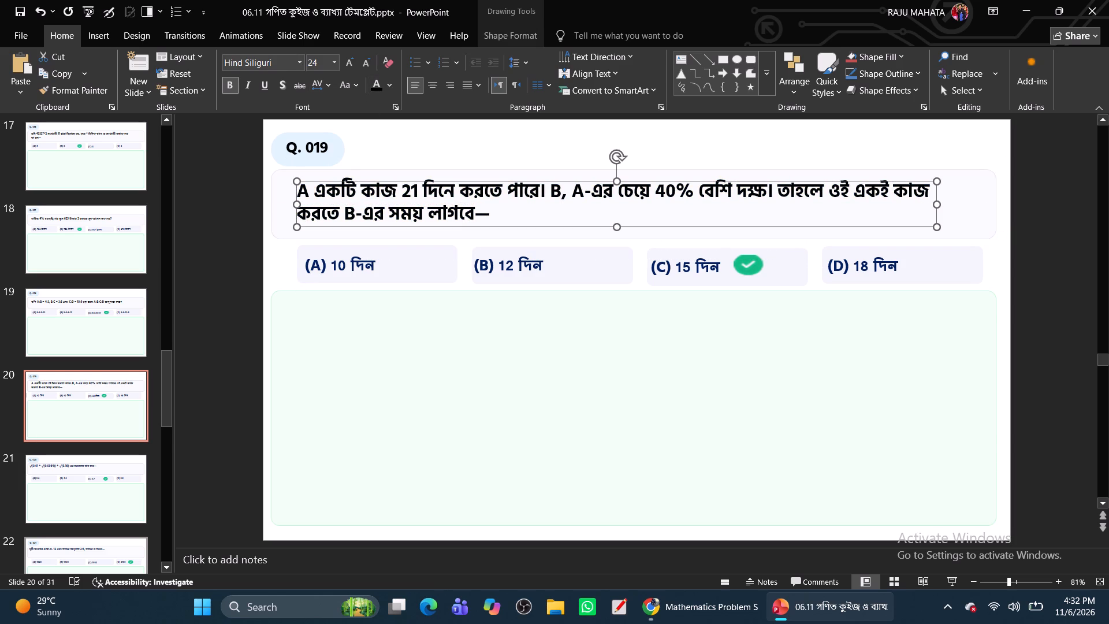
Align the Q. 020 question text box with the option (A) box's left edge, about vertically centred in its panel, and colour the text black.
left_click(83, 484)
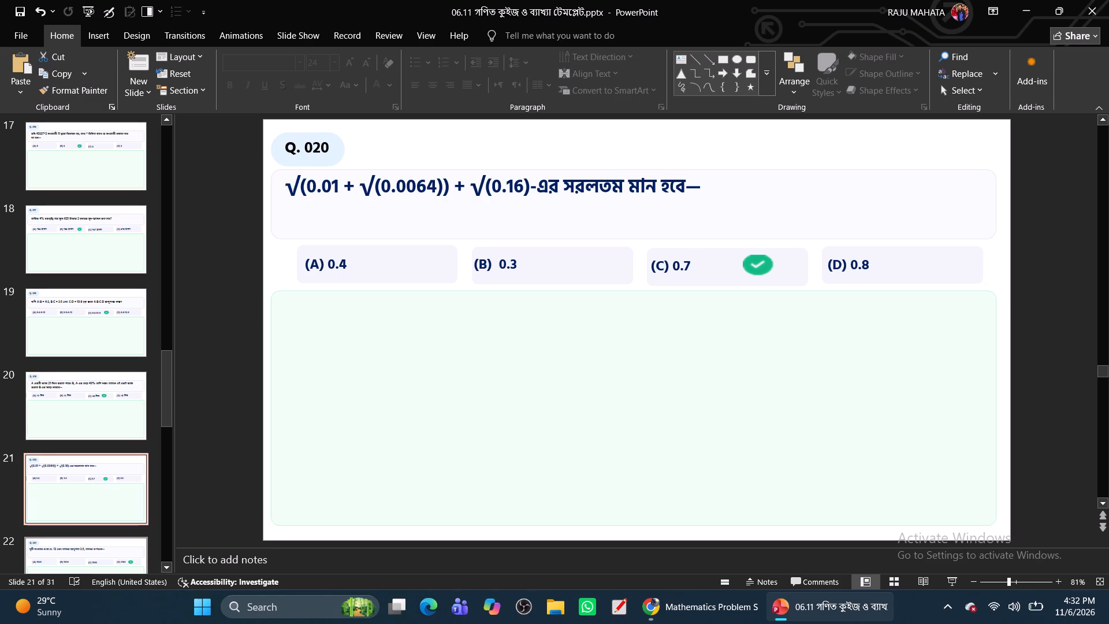
left_click(371, 190)
left_click_drag(395, 199, 399, 214)
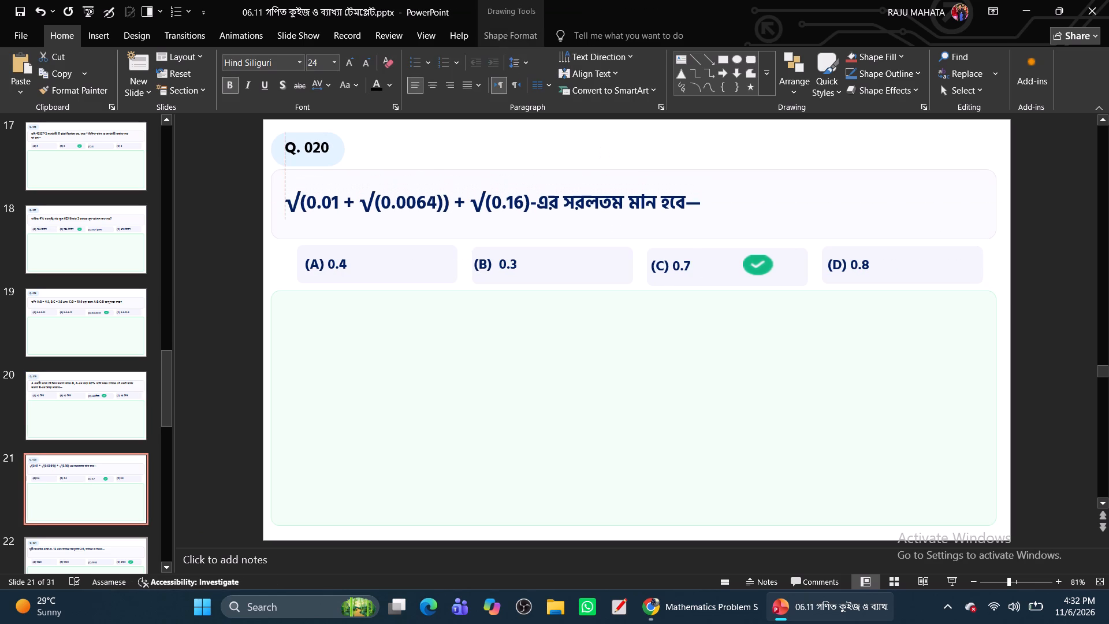
left_click_drag(399, 214, 410, 216)
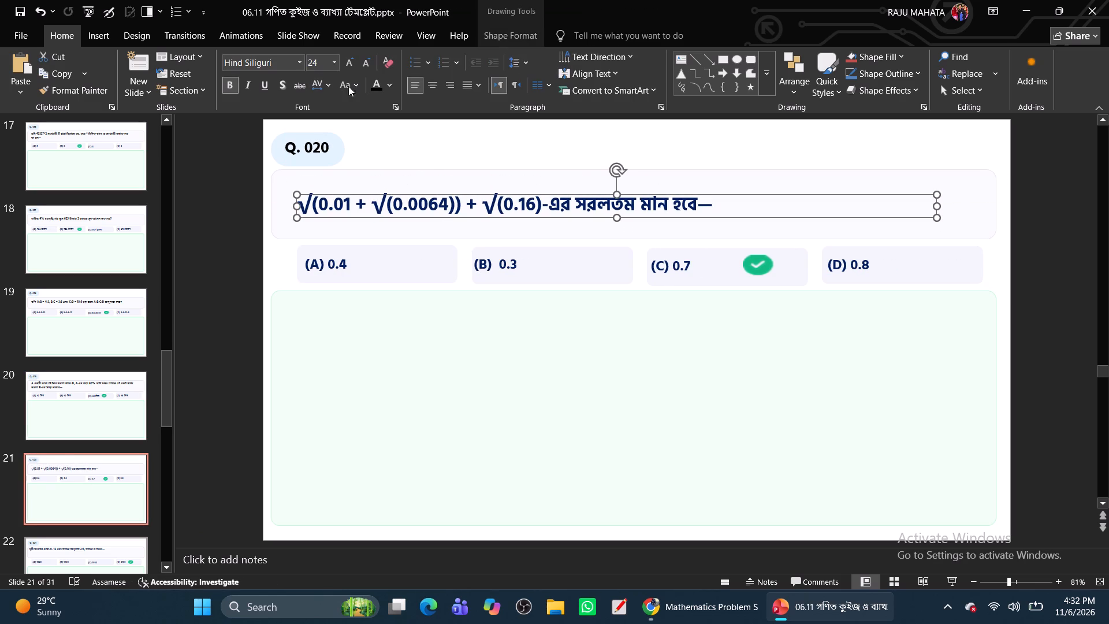
left_click(374, 86)
Align the Q. 021 question text box with the option (A) box's left edge, vertically centred in its panel, and colour the text black.
scroll(88, 507, "down", 4)
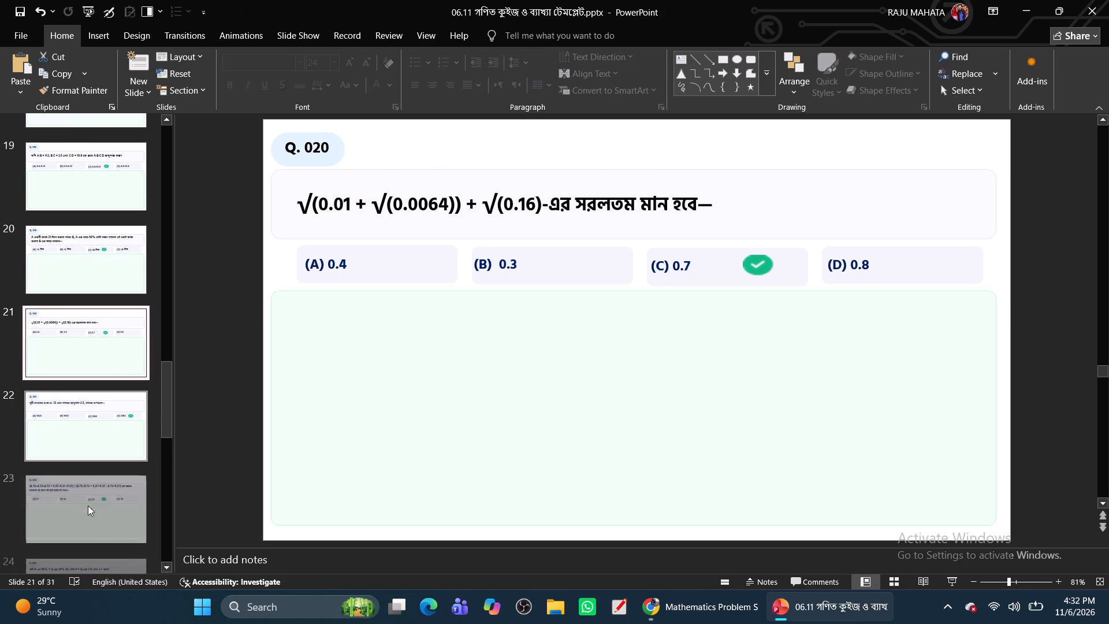
left_click(83, 421)
left_click(329, 179)
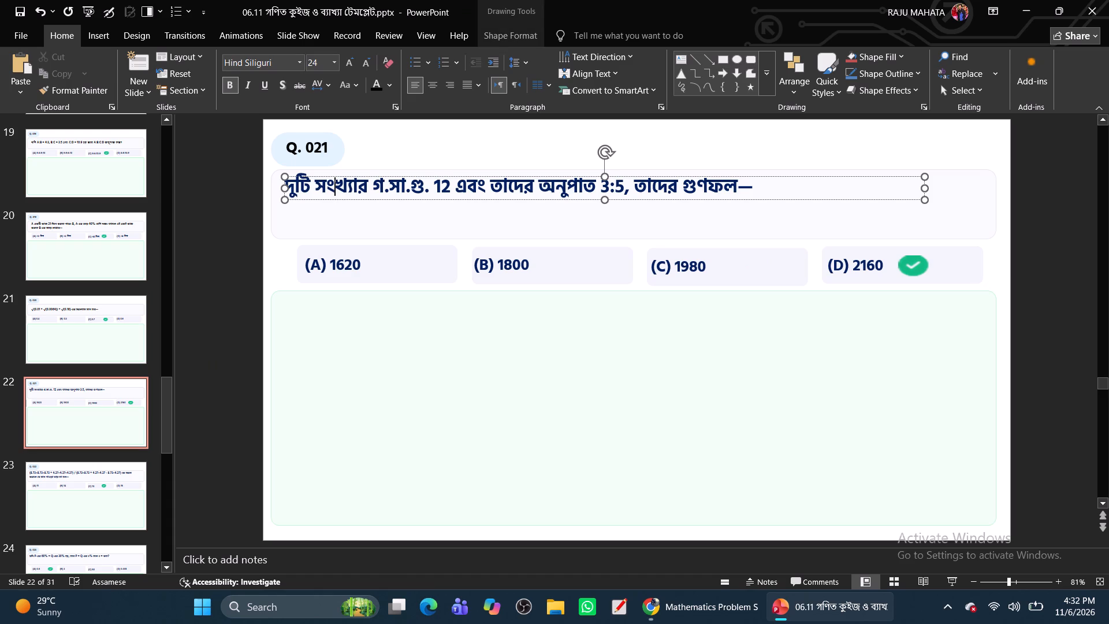
left_click_drag(350, 198, 362, 215)
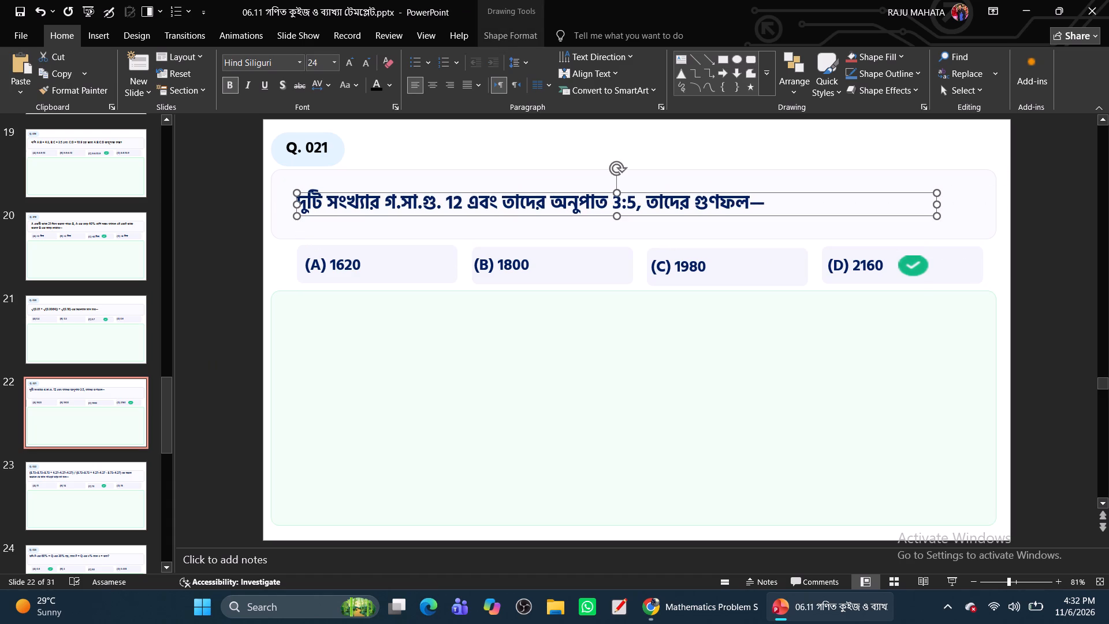
left_click(381, 85)
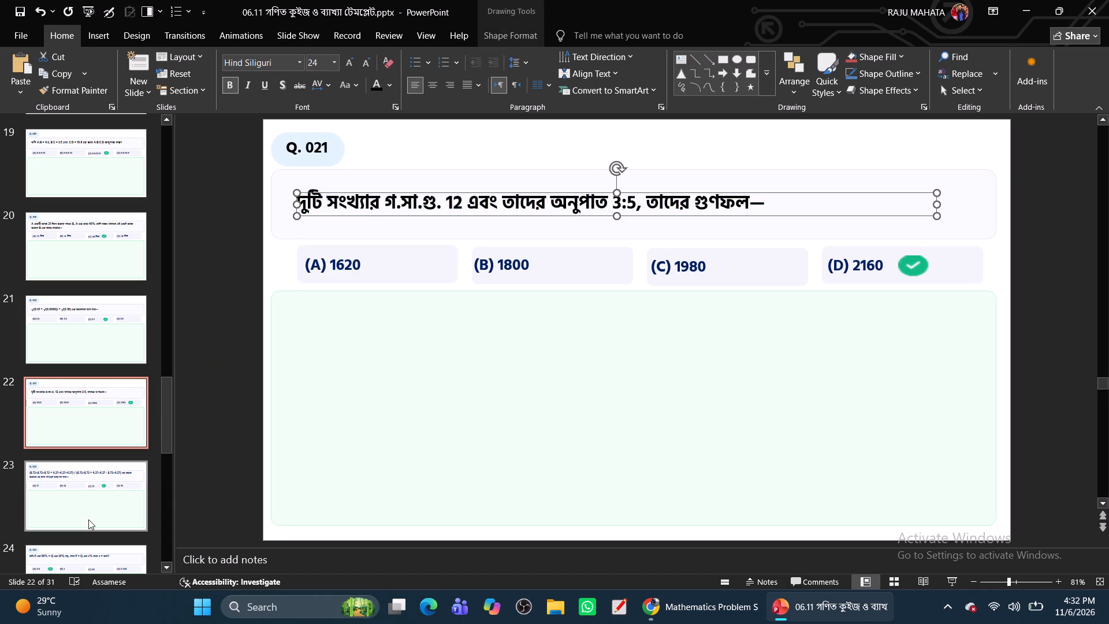
Align the Q. 022 question text box with the option (A) box's left edge, vertically centred in its panel.
left_click(87, 501)
left_click(348, 193)
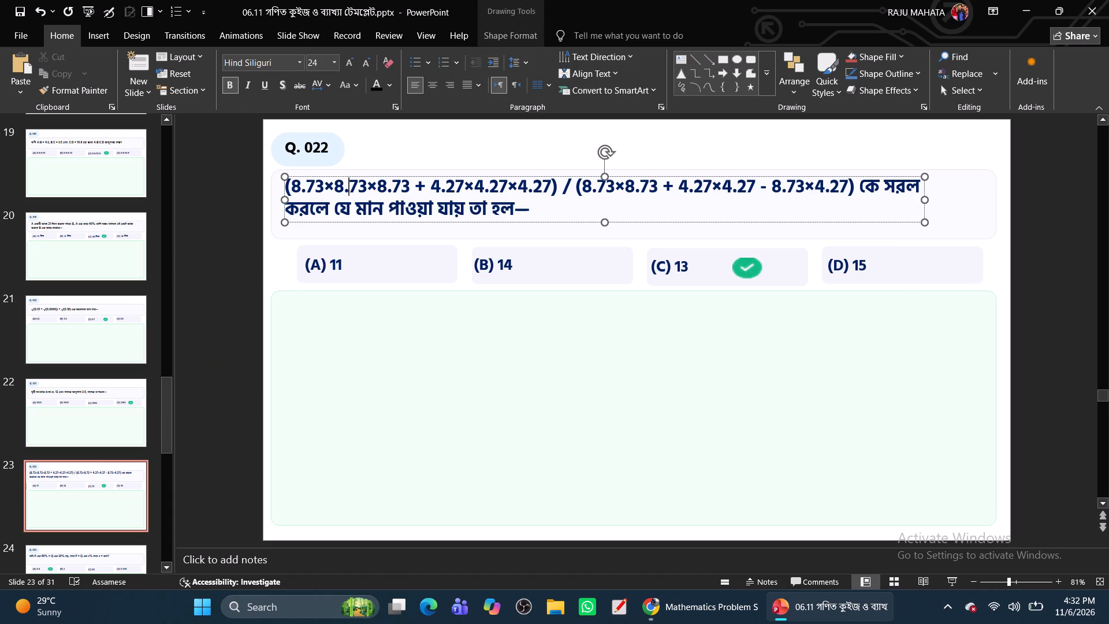
left_click_drag(375, 222, 385, 228)
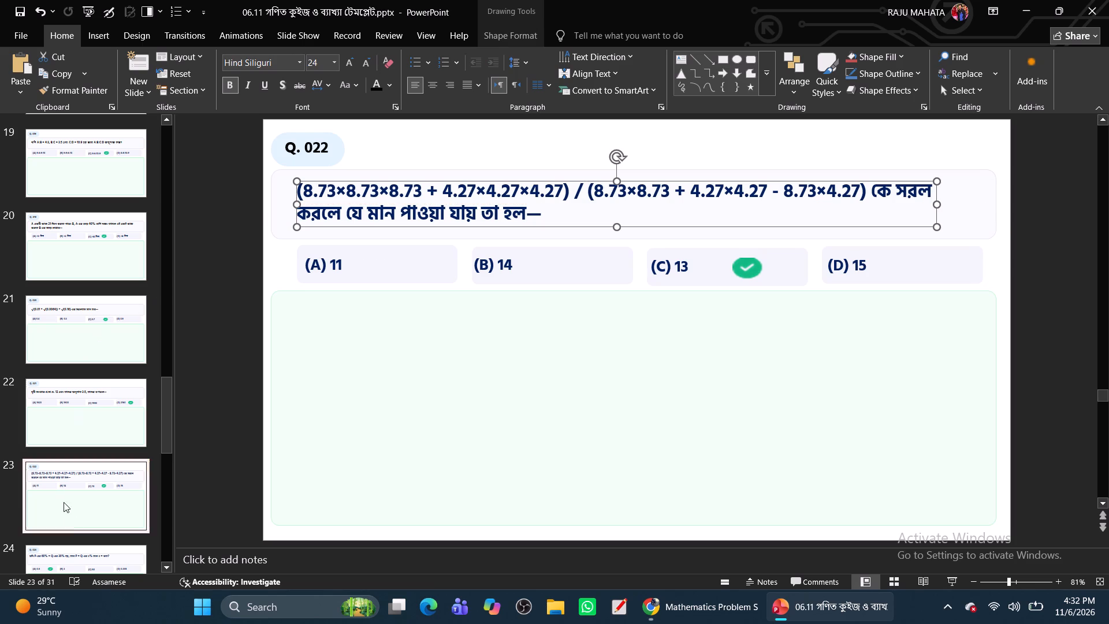
Align the Q. 023 question text box with the option (A) box's left edge, vertically centred in its panel, and colour the text black.
left_click(98, 561)
left_click(333, 181)
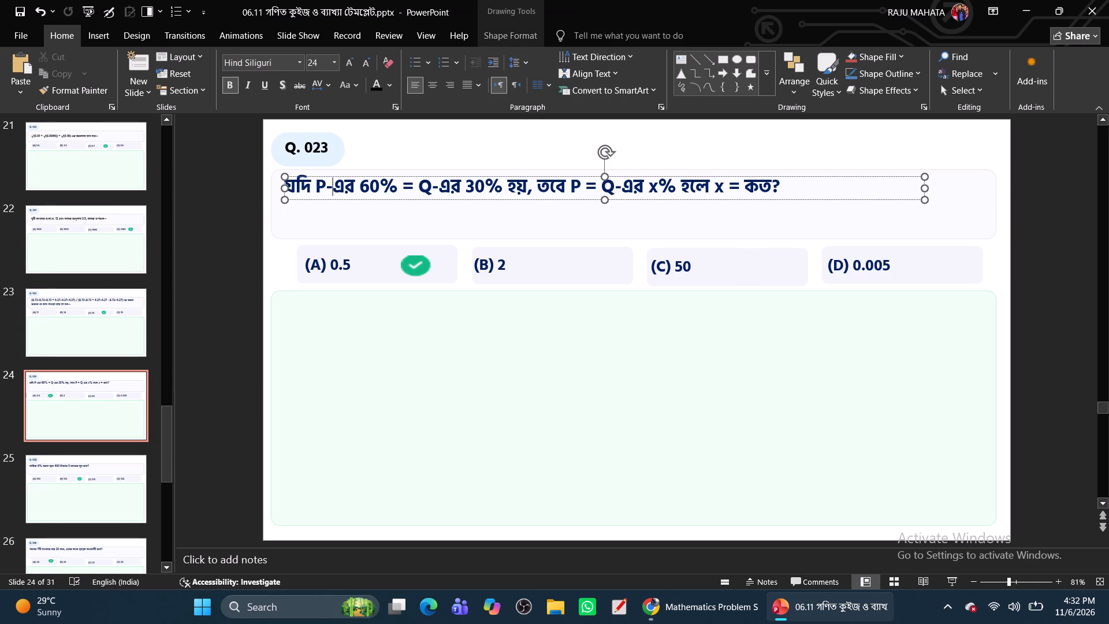
left_click_drag(349, 200, 362, 217)
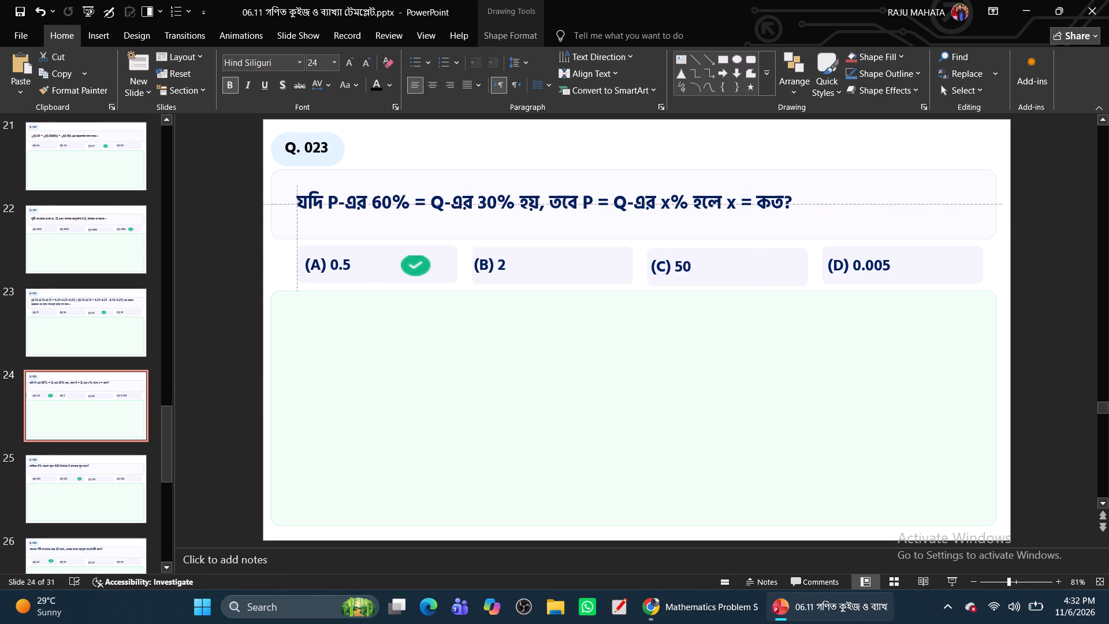
left_click_drag(362, 217, 361, 212)
left_click(376, 81)
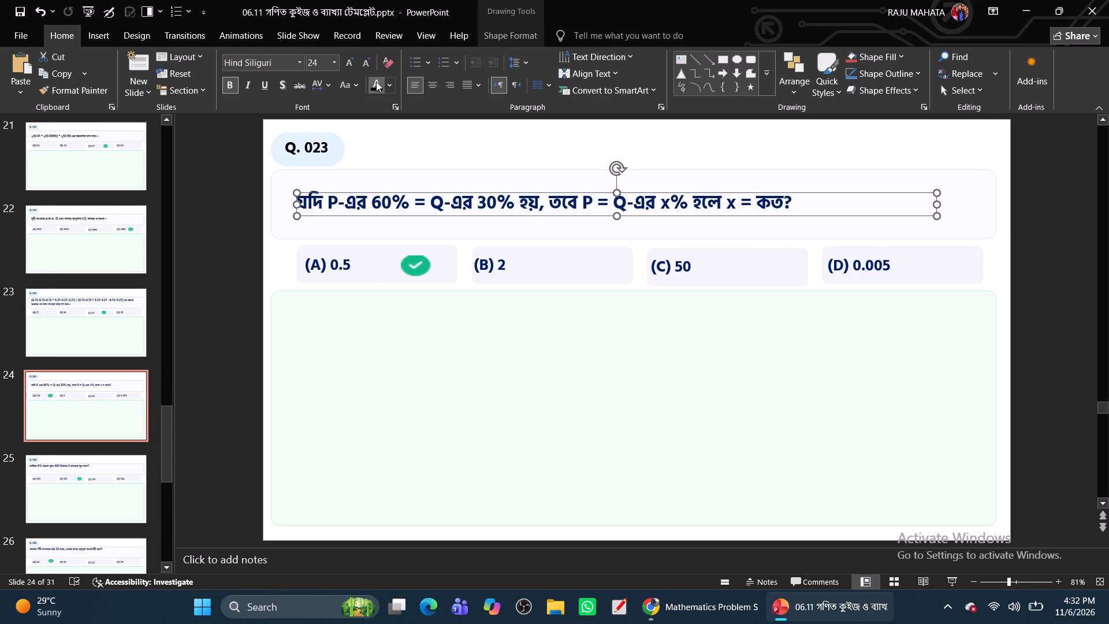
Align the Q. 024 question text box with the option (A) box's left edge, vertically centred in its panel, and colour the text black.
left_click(81, 484)
left_click(325, 185)
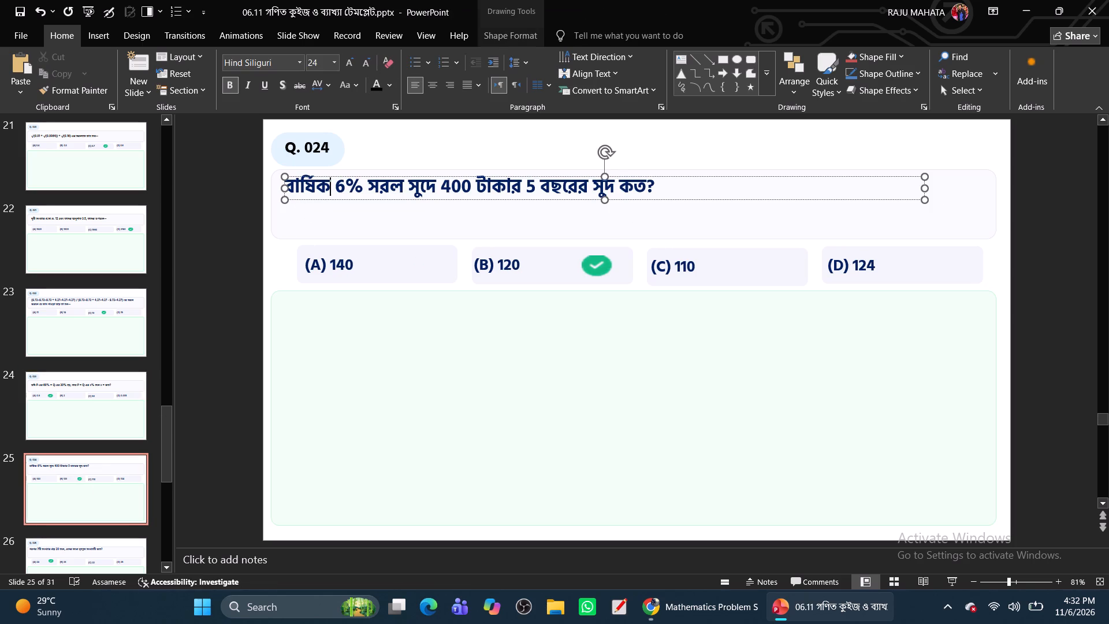
left_click_drag(336, 199, 349, 220)
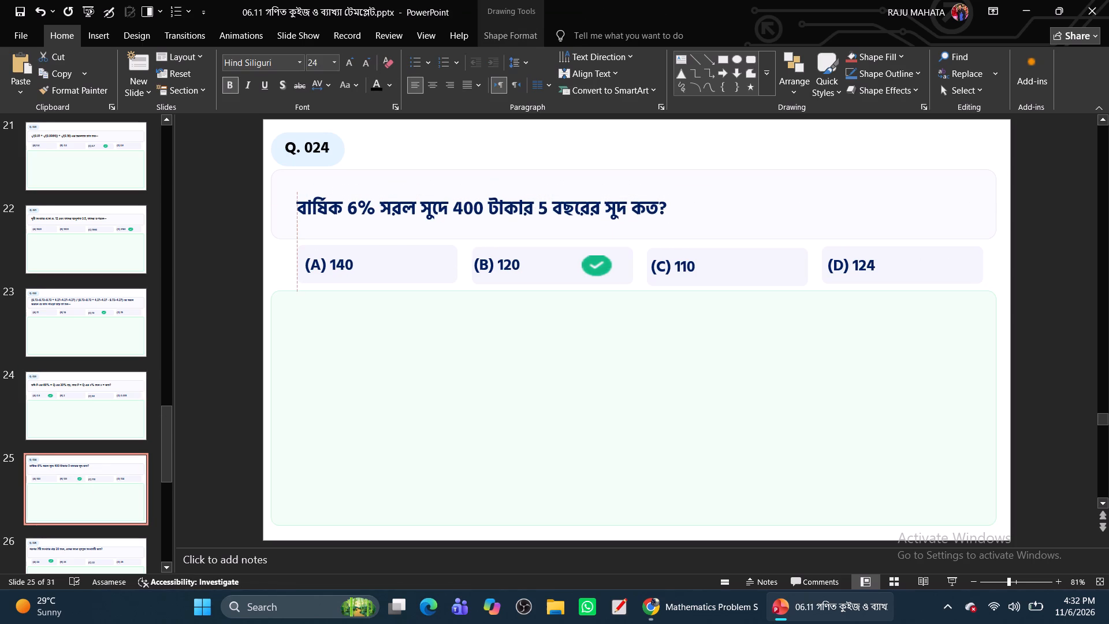
left_click_drag(349, 220, 349, 214)
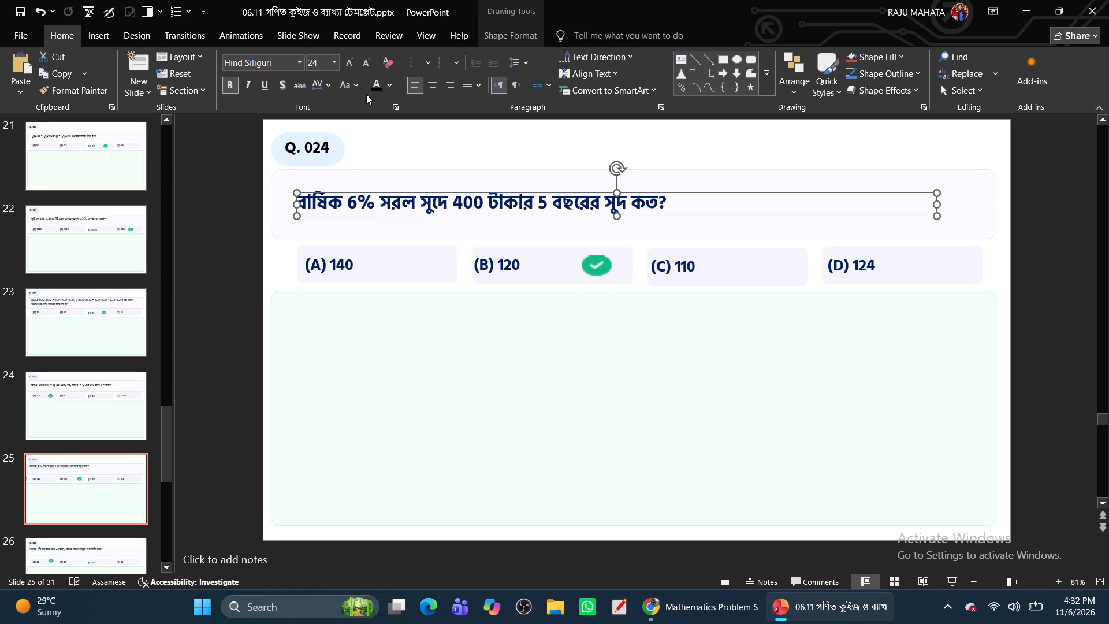
left_click(374, 81)
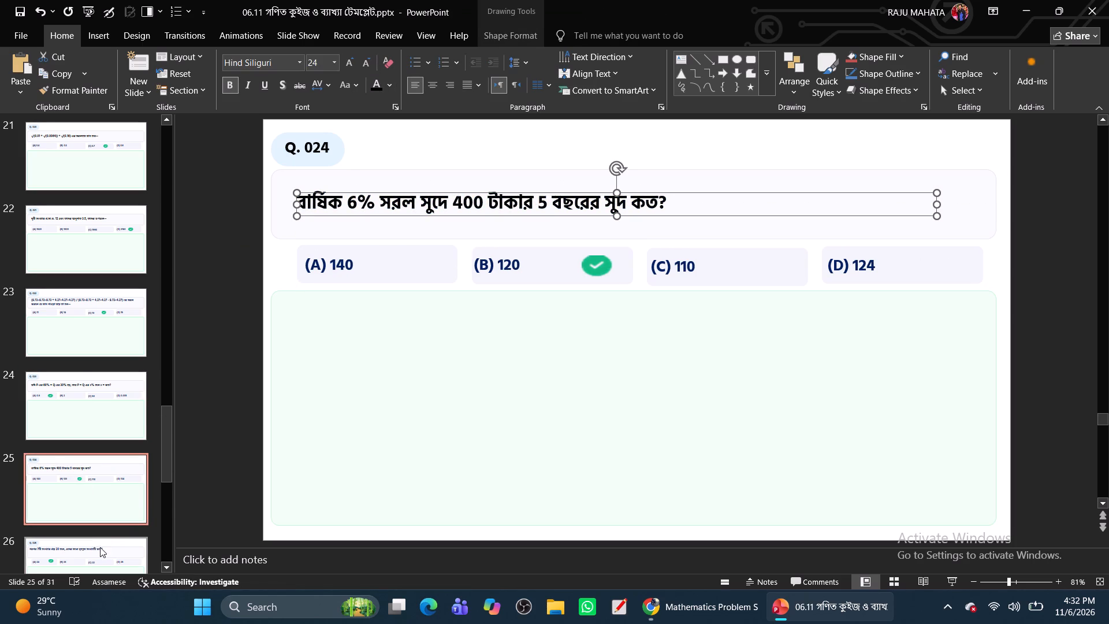
Align the Q. 025 question text box with the option (A) box's left edge, vertically centred in its panel, and colour the text black.
left_click(100, 547)
left_click(348, 186)
left_click_drag(355, 200, 360, 205)
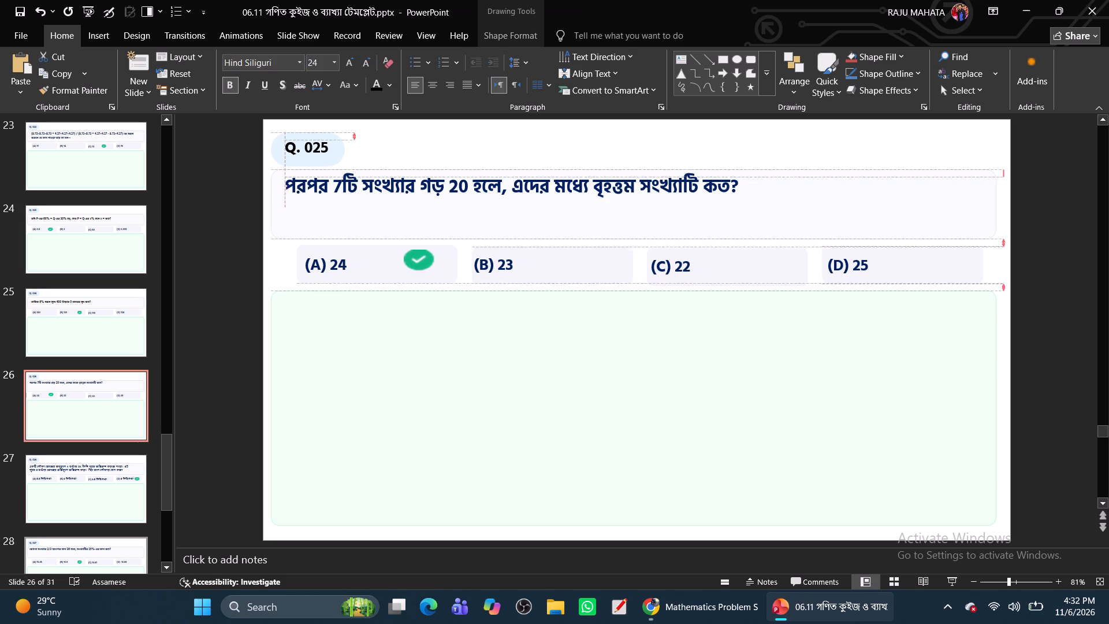
left_click_drag(360, 205, 365, 216)
left_click(377, 84)
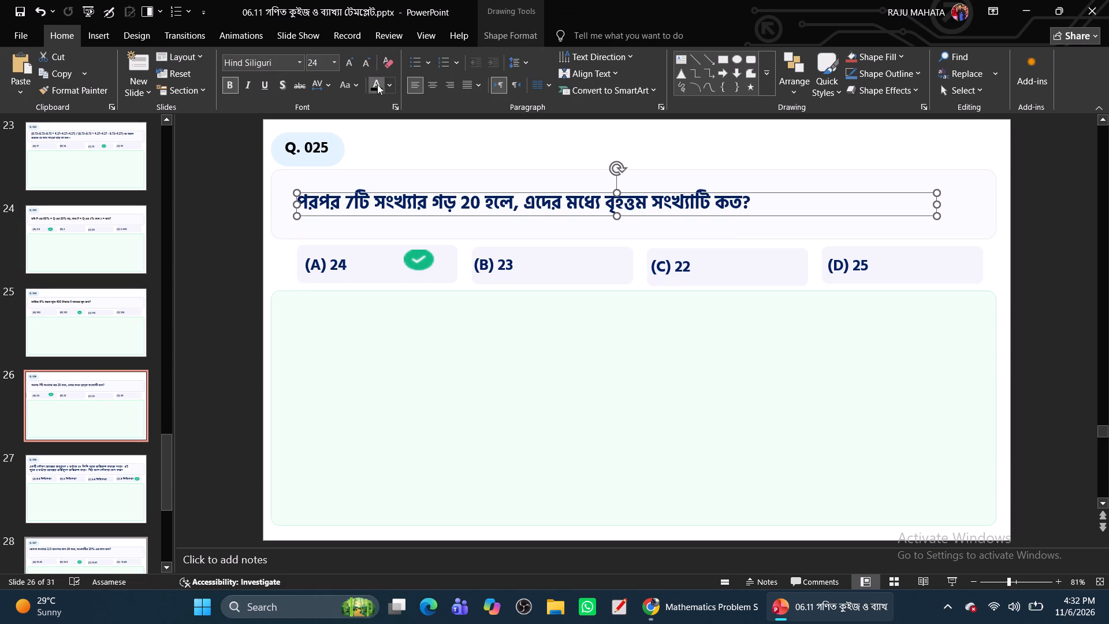
Align the Q. 026 question text box with the option (A) box's left edge, vertically centred in its panel.
left_click(85, 479)
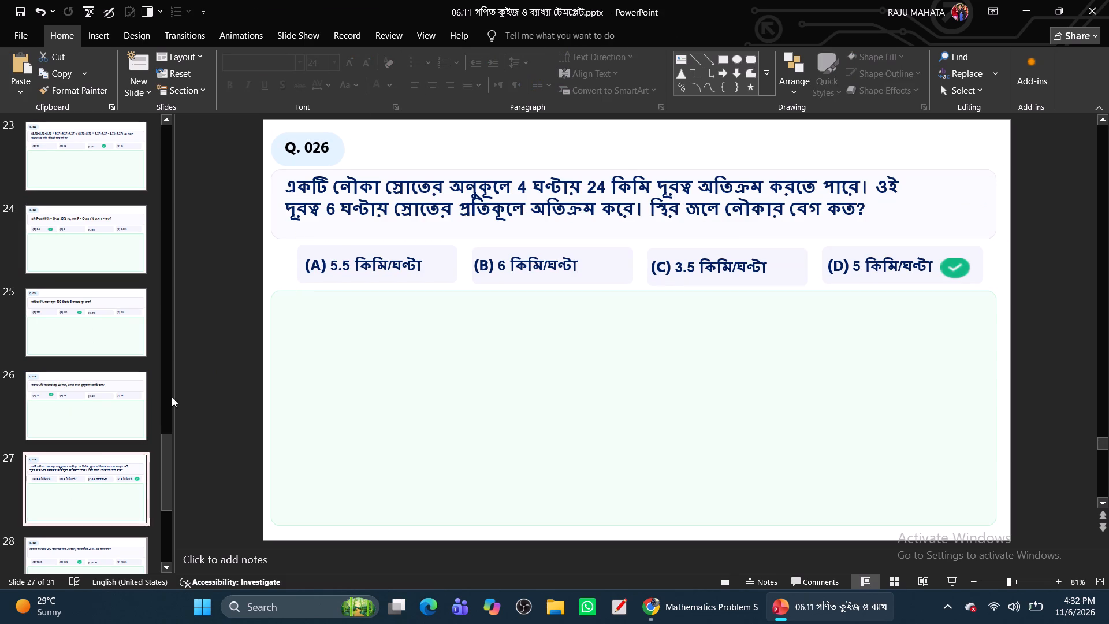
left_click(320, 188)
left_click_drag(340, 223, 347, 222)
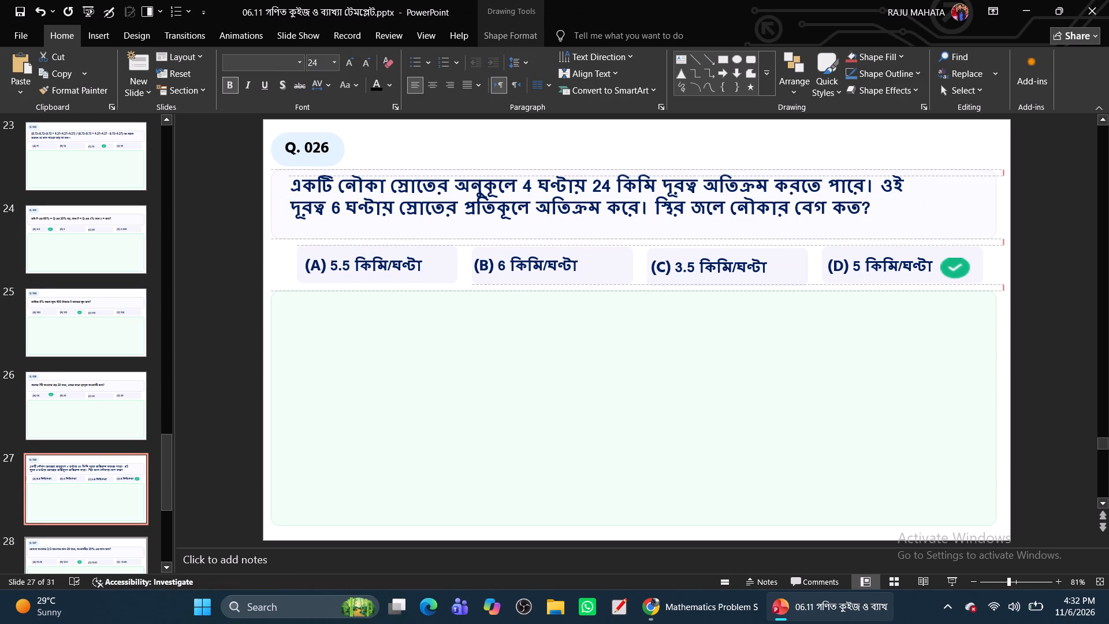
left_click_drag(347, 222, 350, 227)
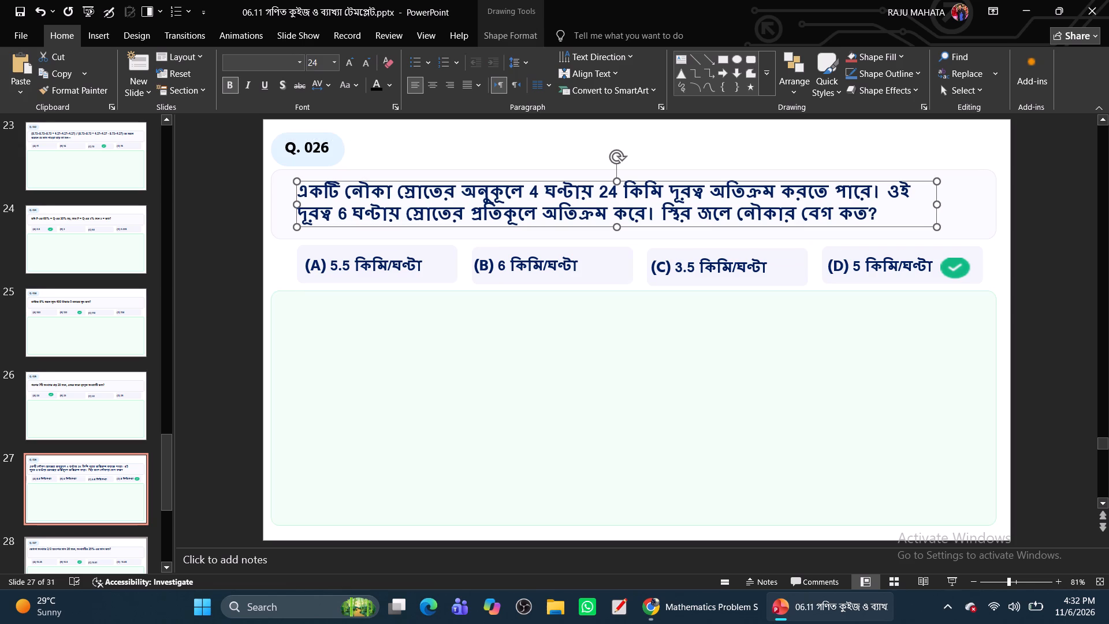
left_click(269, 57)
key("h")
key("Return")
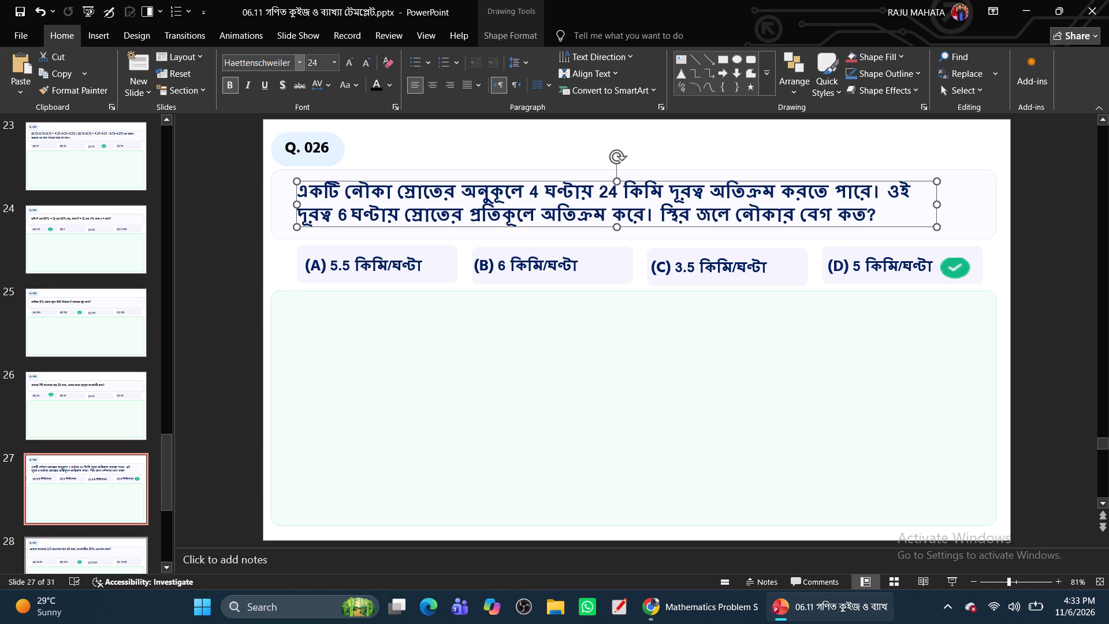
Set the font of the Q. 026 question text to Hind Siliguri.
left_click(252, 60)
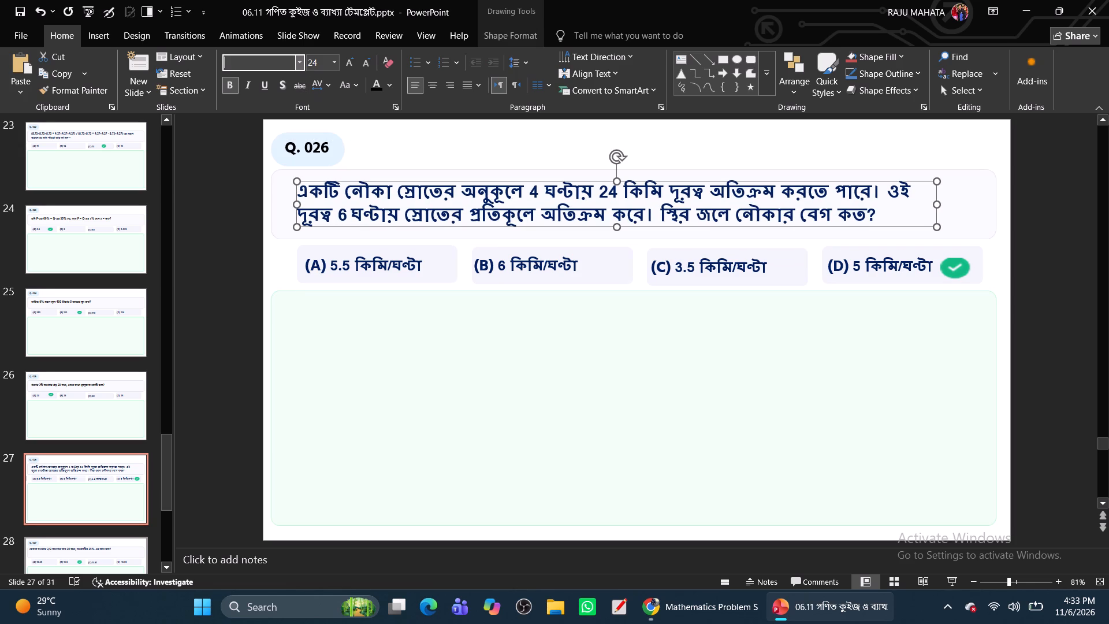
key("h")
type("hh")
key("BackSpace")
key("BackSpace")
type("in")
key("Return")
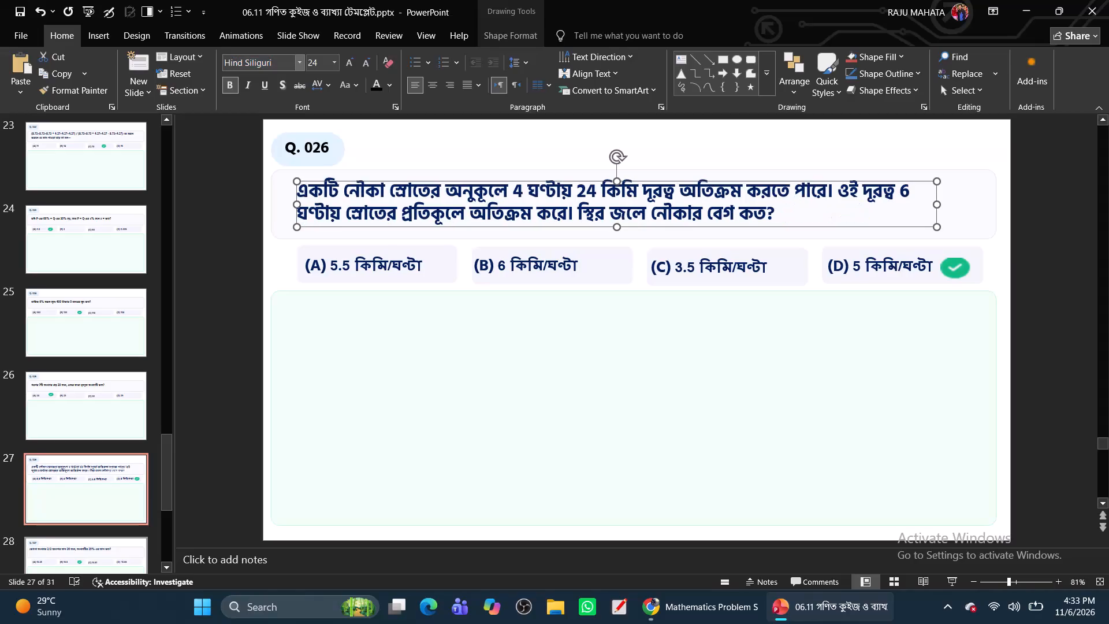
Widen the Q. 026 question text box to its panel's right edge and colour the text black.
left_click(940, 199)
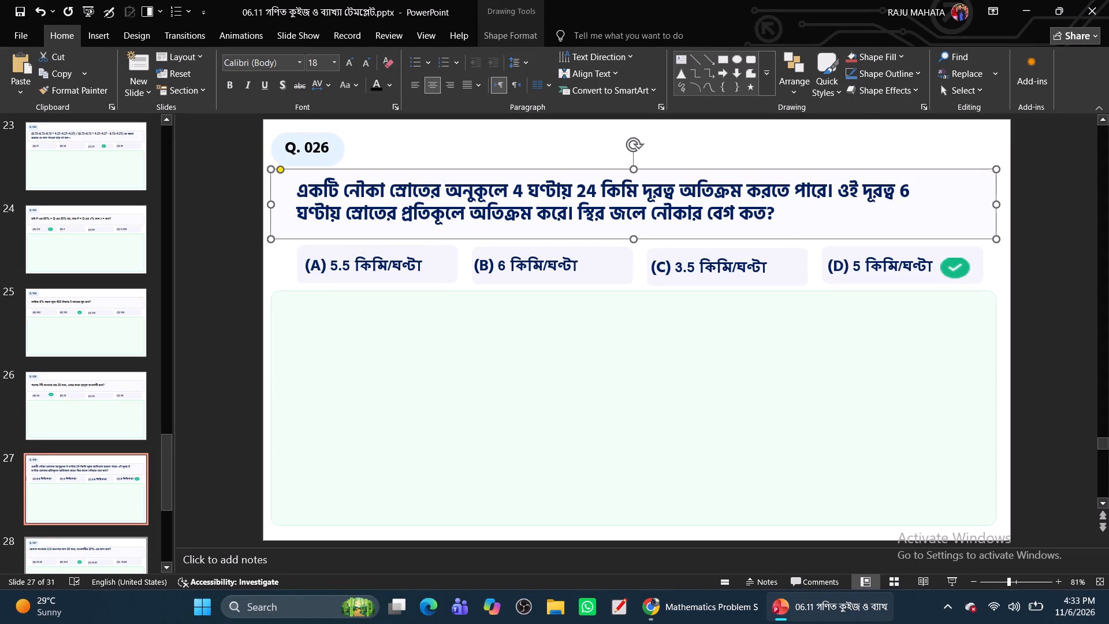
left_click(862, 195)
left_click_drag(937, 207, 968, 203)
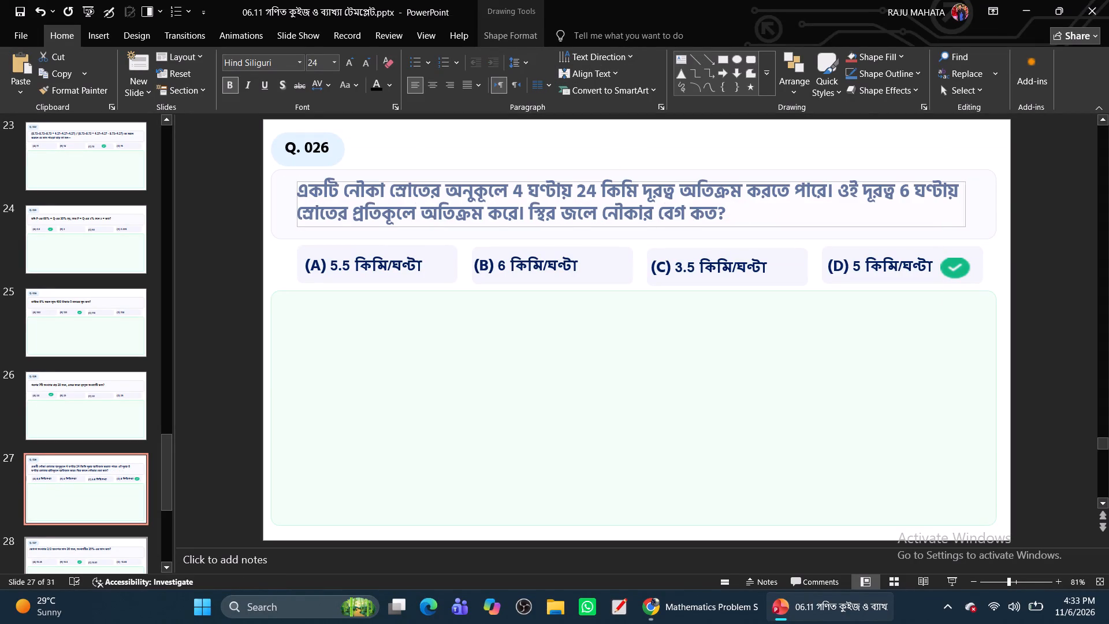
left_click_drag(968, 203, 995, 202)
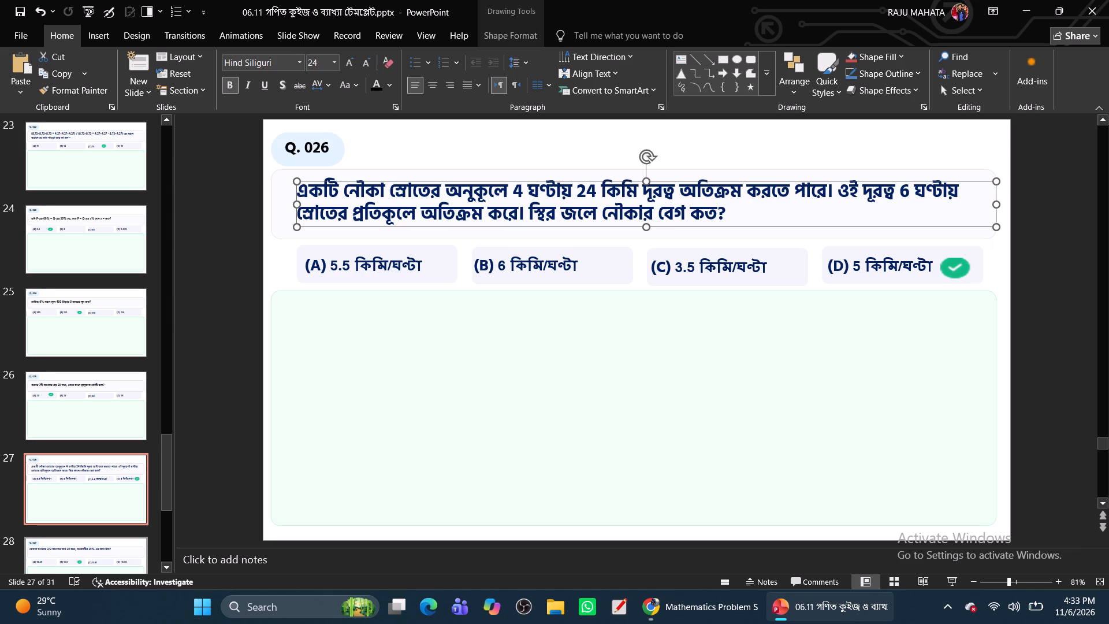
left_click(382, 81)
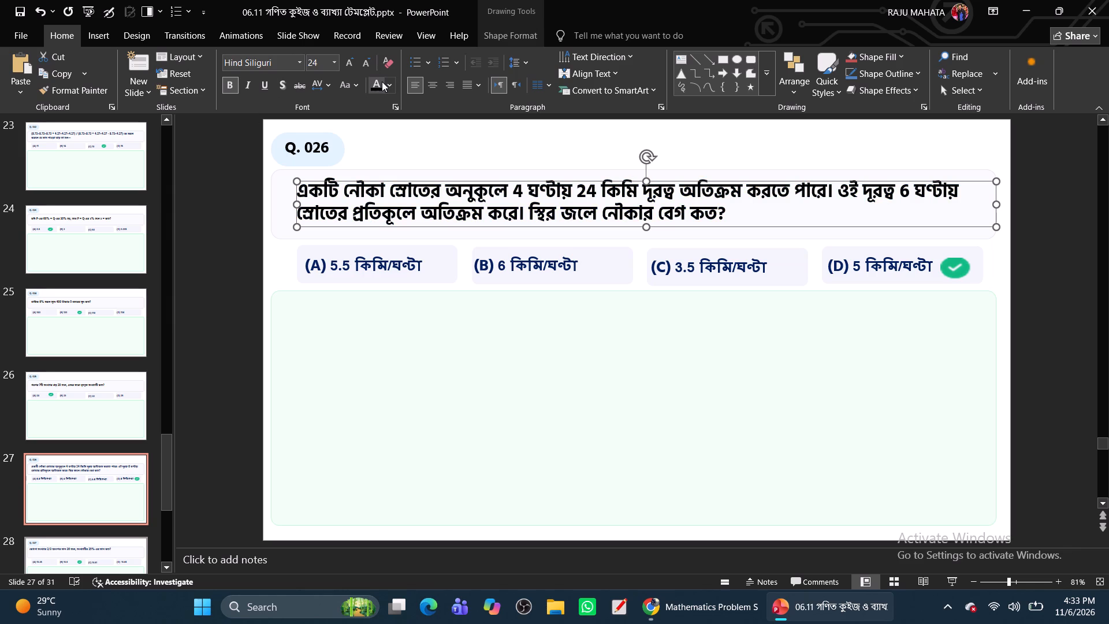
Align the Q. 027 question text box with the option (A) box's left edge, vertically centred in its panel, and colour the text black.
left_click(94, 559)
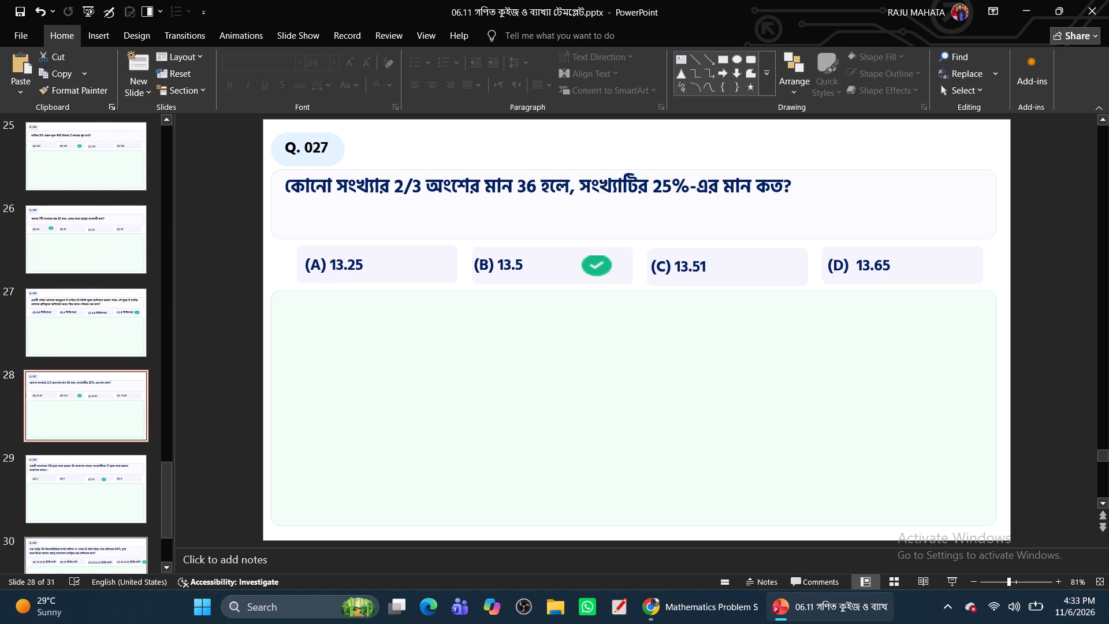
left_click(346, 181)
left_click_drag(359, 199, 370, 214)
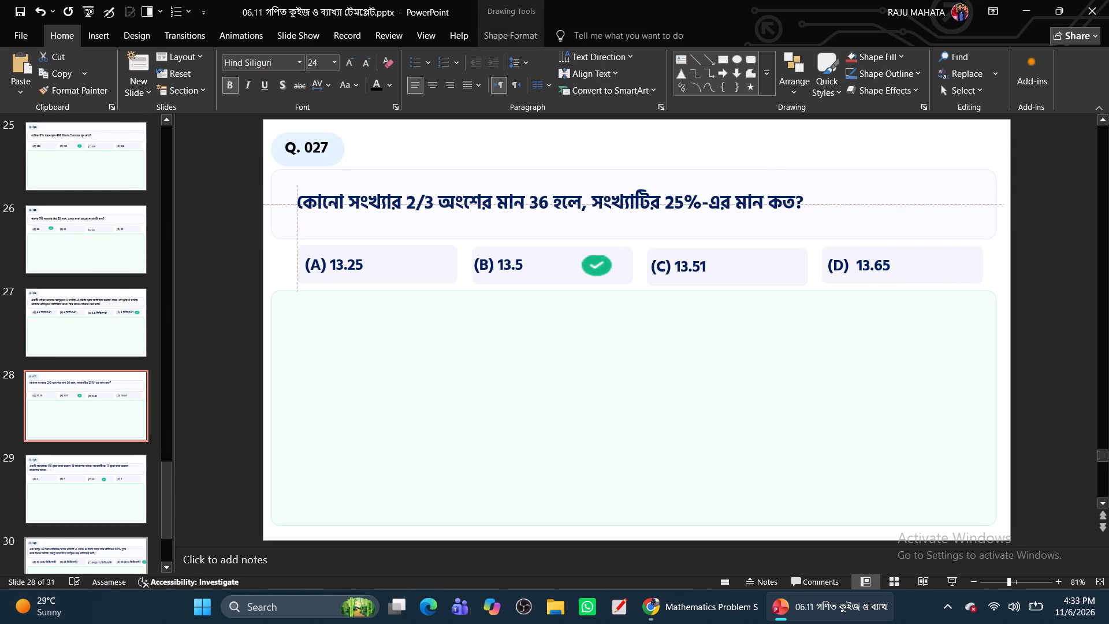
left_click_drag(370, 214, 371, 213)
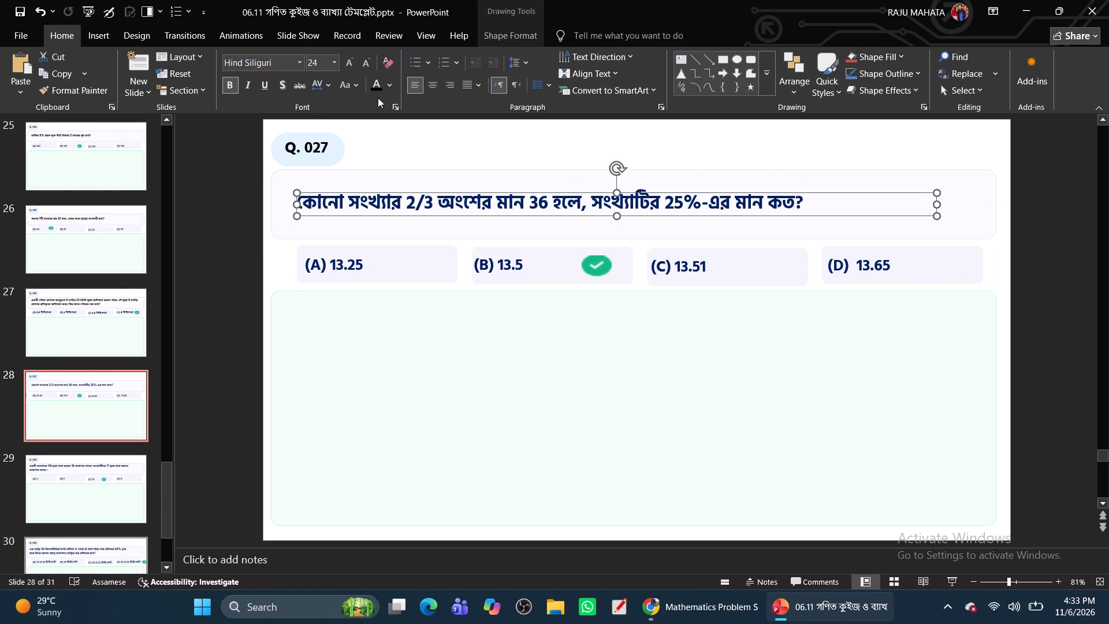
left_click(373, 87)
Align the Q. 028 question text box with the option (A) box's left edge, vertically centred in its panel.
left_click(97, 497)
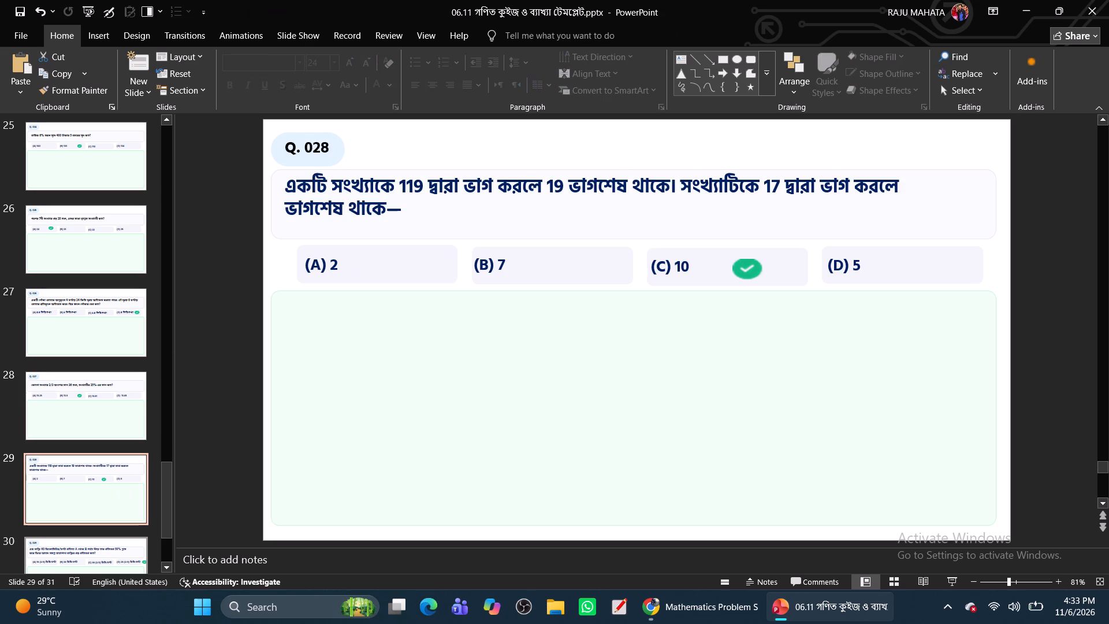
left_click(342, 185)
left_click_drag(364, 222, 370, 227)
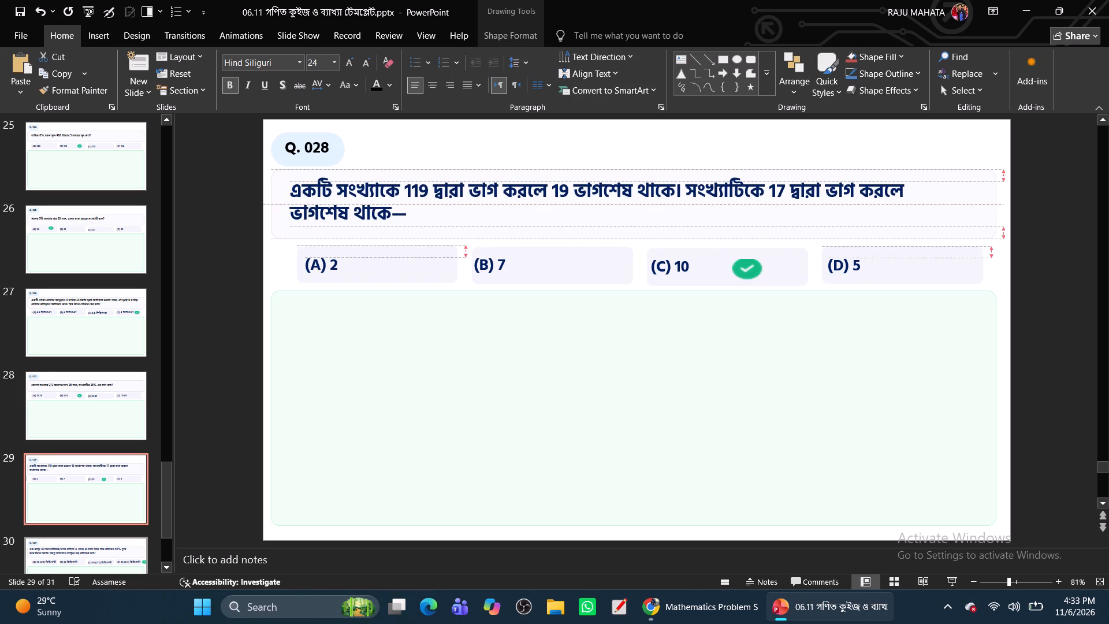
left_click_drag(370, 227, 380, 235)
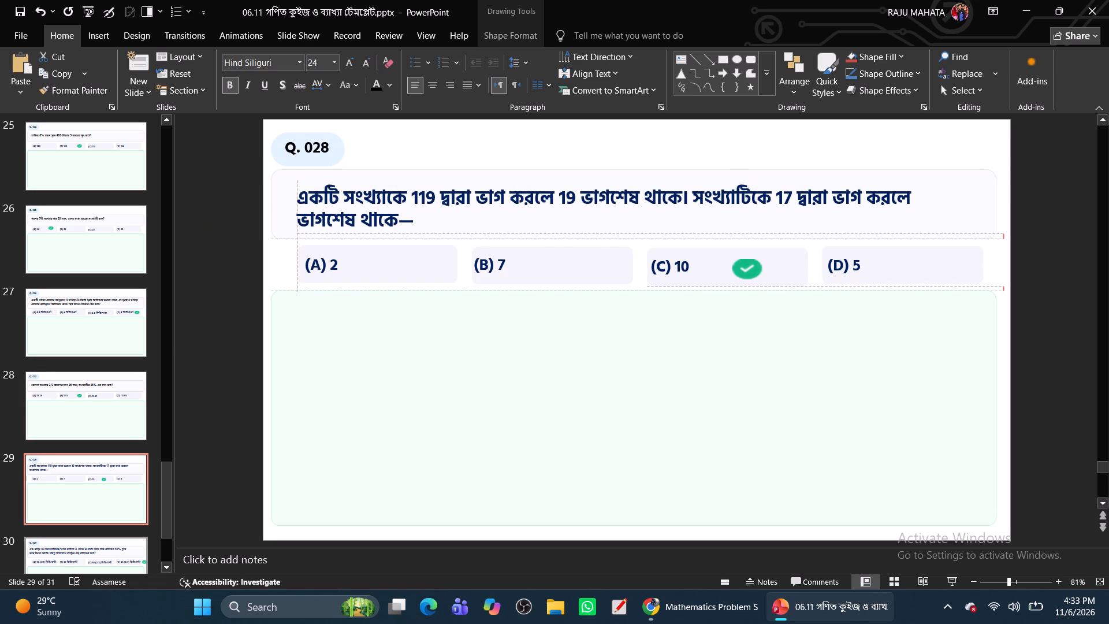
left_click_drag(380, 235, 378, 229)
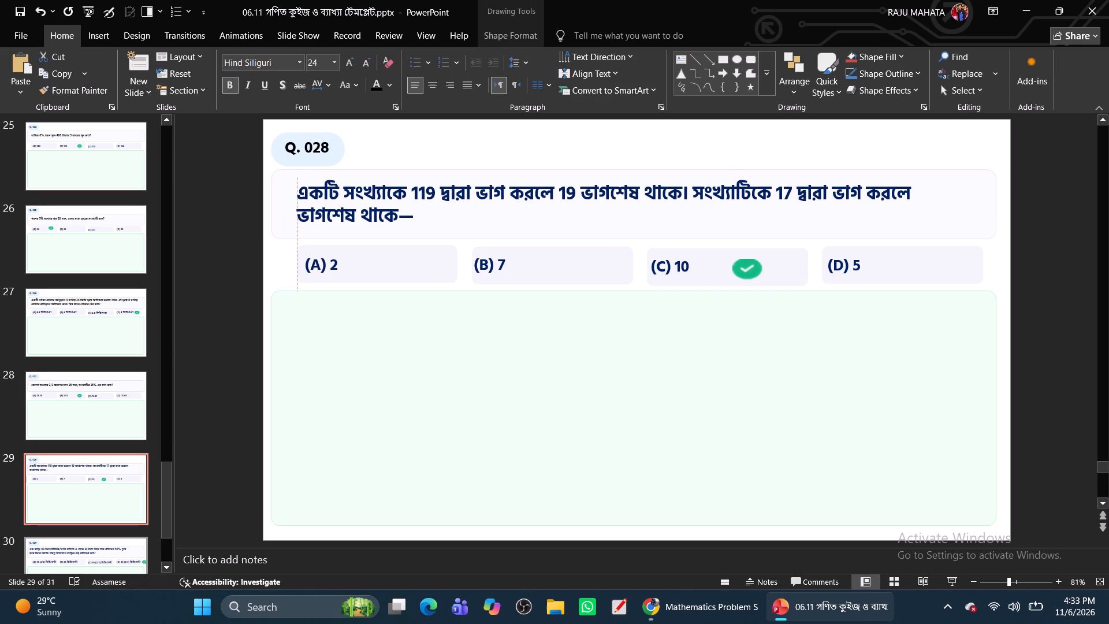
left_click_drag(378, 229, 377, 224)
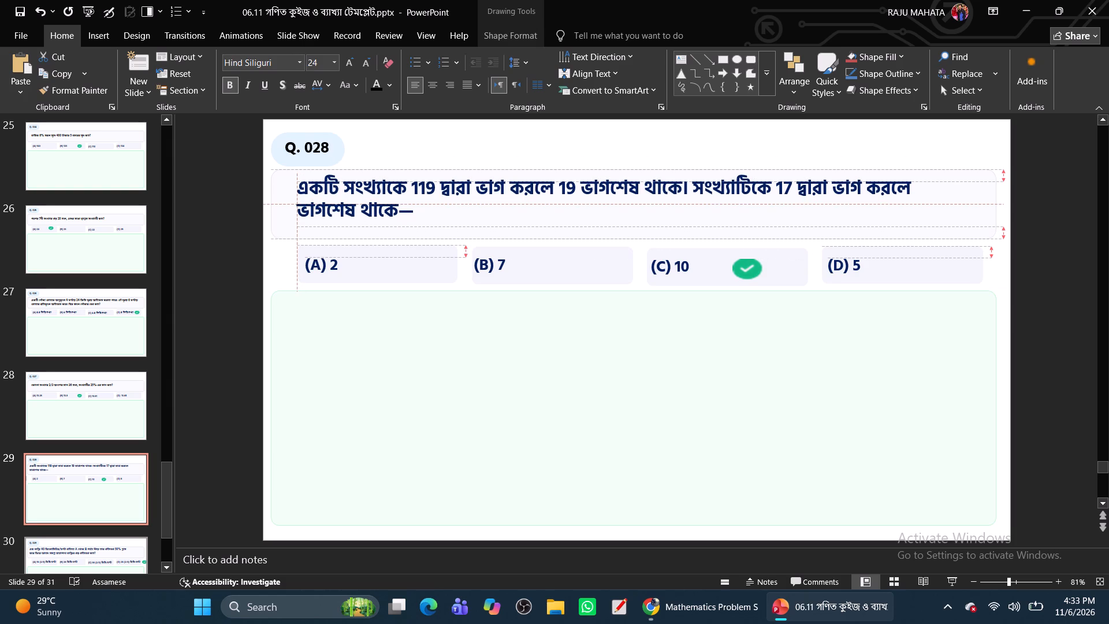
left_click_drag(377, 224, 376, 227)
Colour the Q. 028 question text black and narrow its text box slightly from the right edge.
left_click(374, 84)
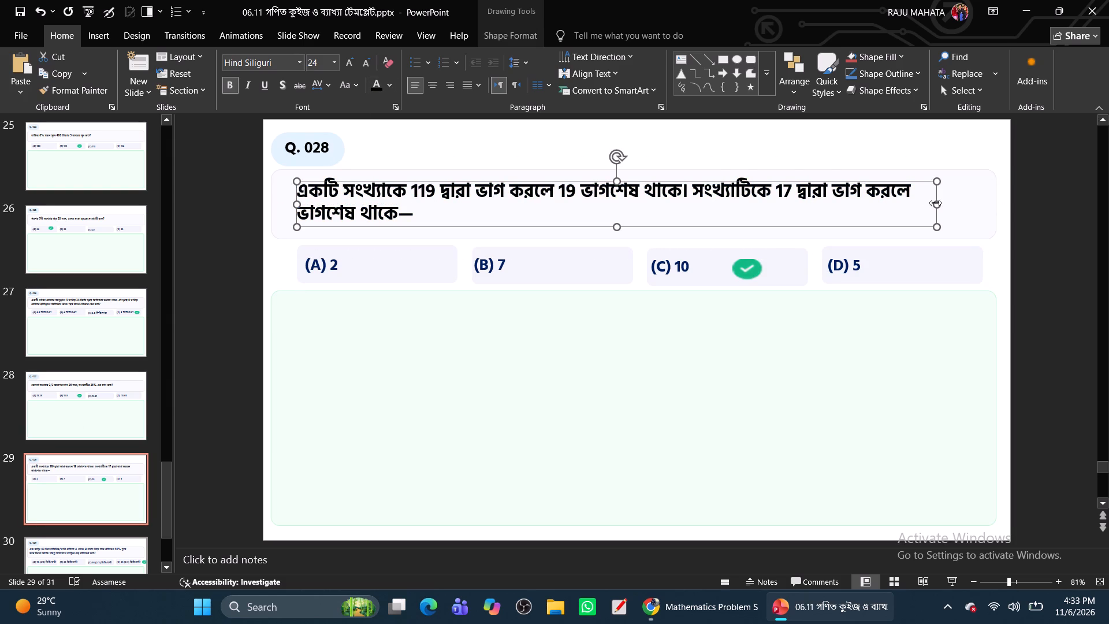
left_click_drag(935, 203, 928, 201)
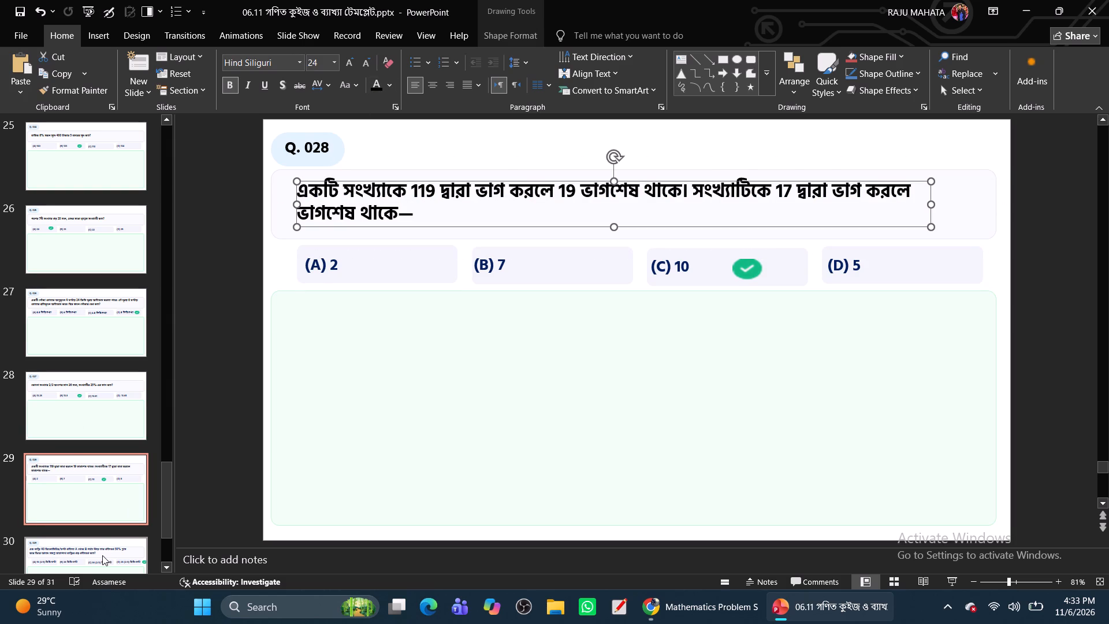
Align the Q. 029 question text box with the option (A) box's left edge, vertically centred in its panel.
left_click(102, 555)
left_click(385, 194)
left_click_drag(405, 222, 415, 225)
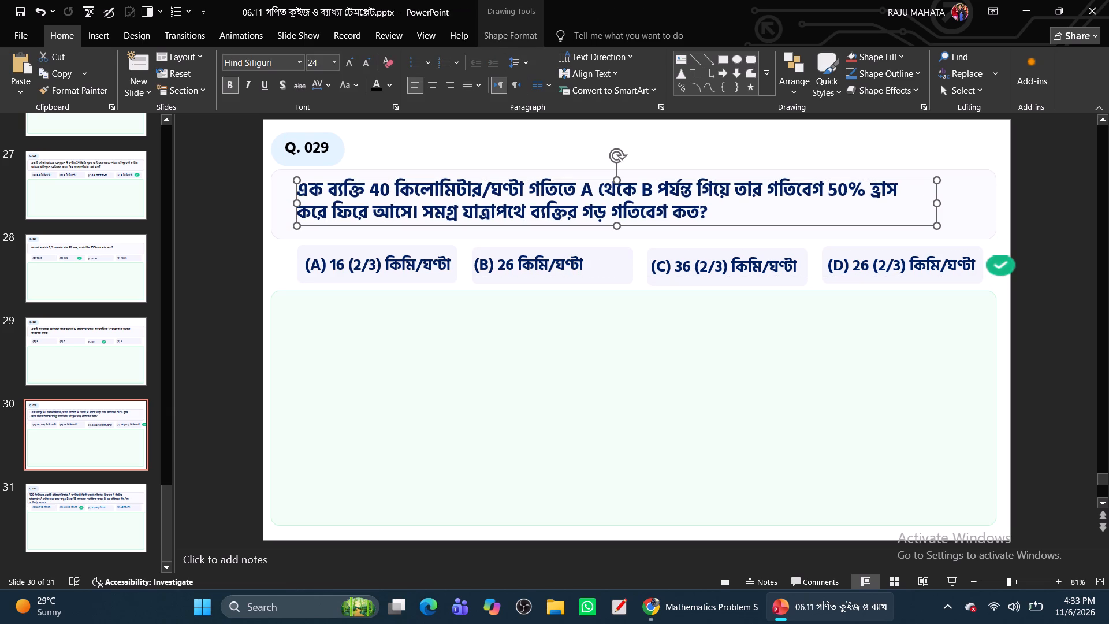
Widen the Q. 029 question text box to its panel's right edge and colour the text black.
left_click_drag(939, 200, 993, 200)
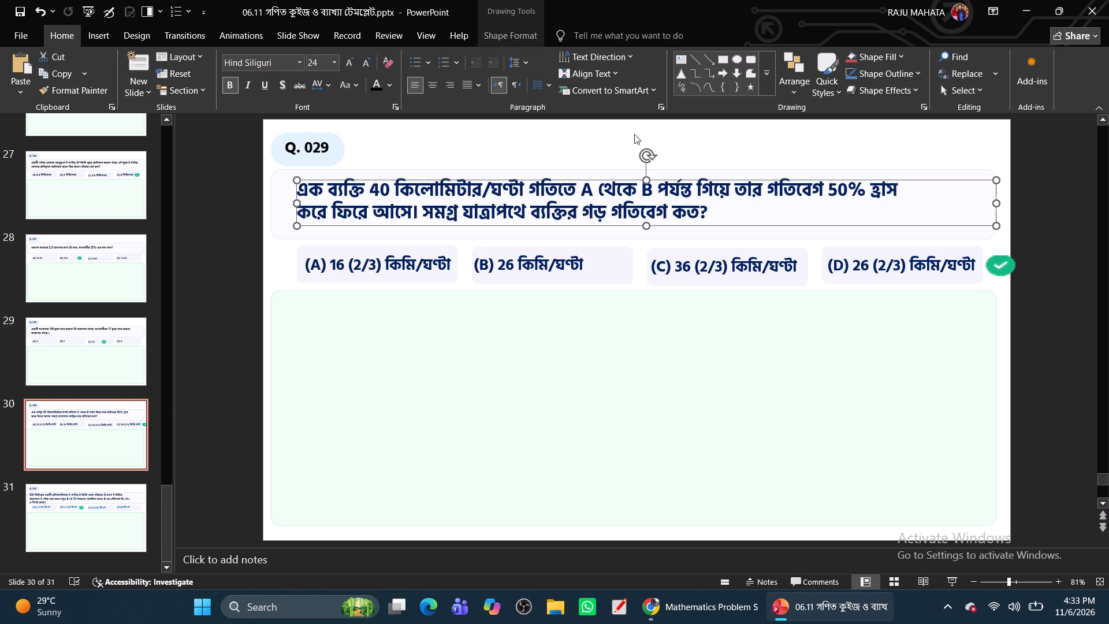
left_click(375, 83)
Widen the Q. 030 question text box to its panel's right edge so the question fits on two lines.
left_click(111, 506)
left_click(369, 196)
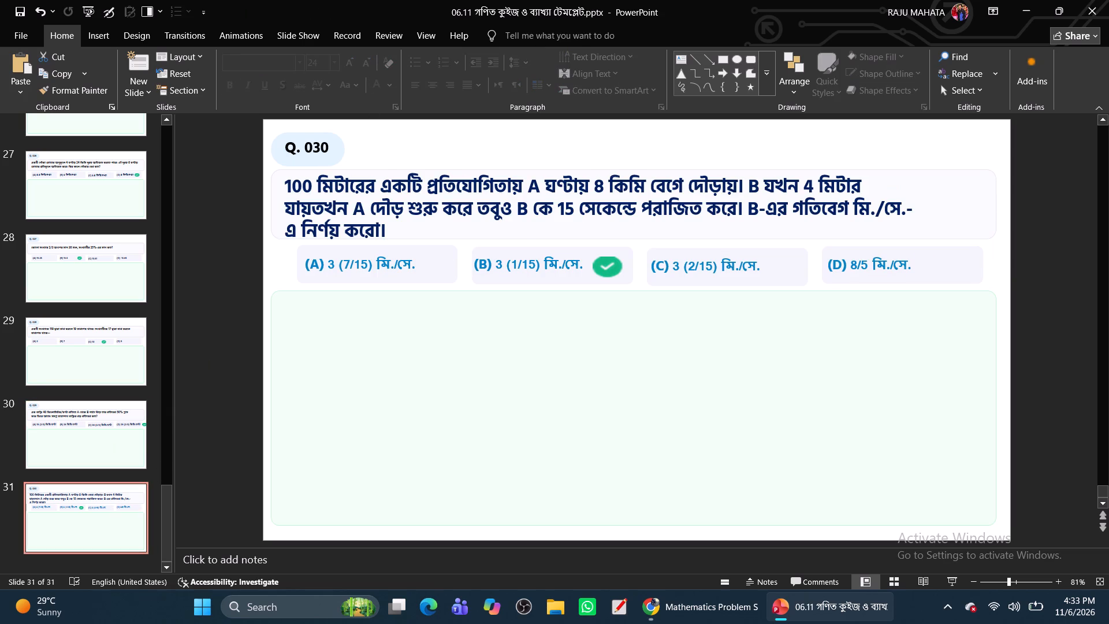
left_click_drag(924, 209, 953, 208)
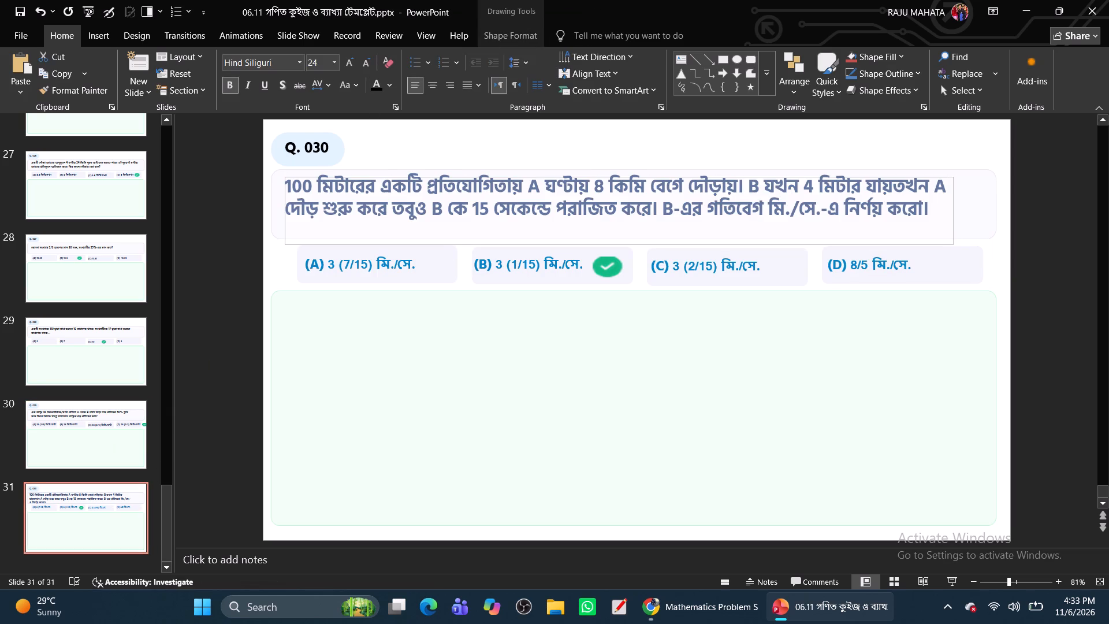
left_click_drag(953, 208, 996, 202)
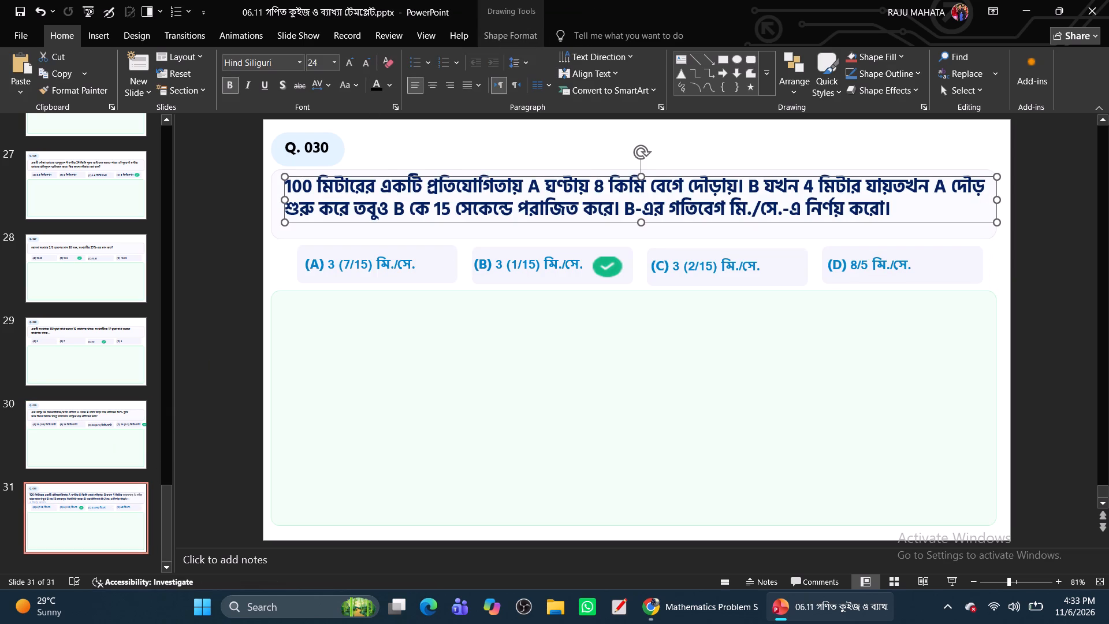
Move the Q. 030 question text box to the option (A) box's left edge, vertically centred in its panel, and colour the text black.
left_click_drag(576, 223, 583, 232)
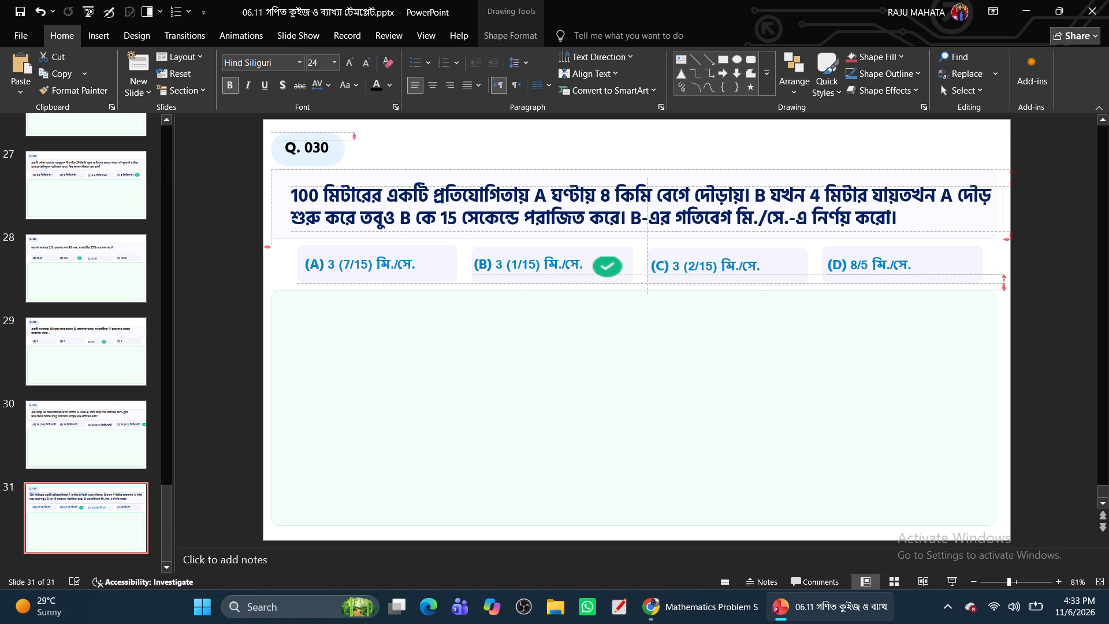
left_click_drag(583, 232, 589, 231)
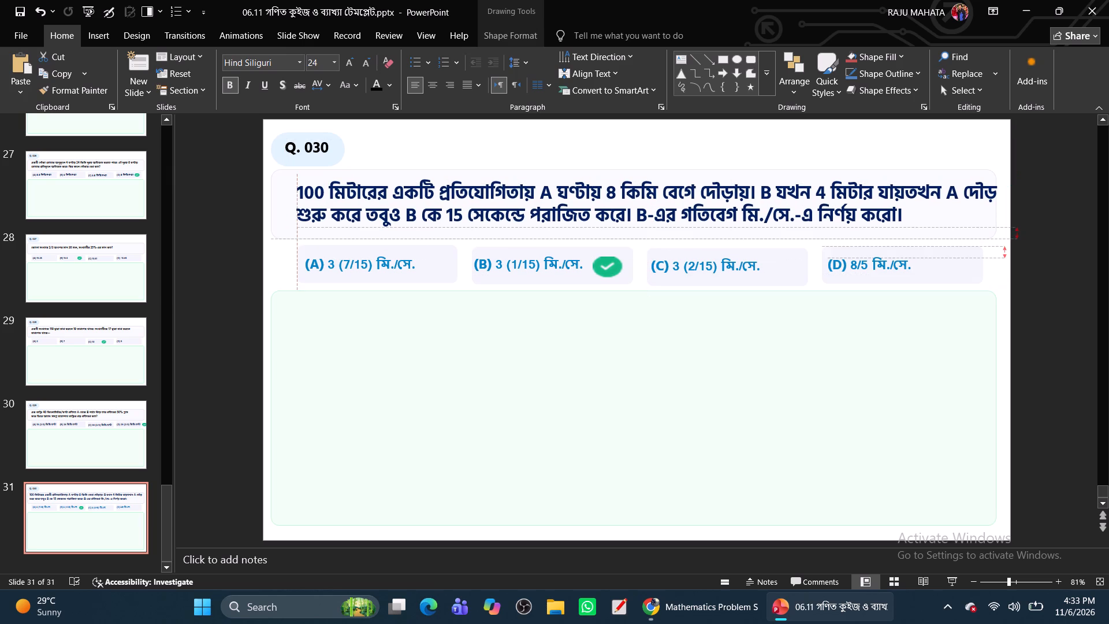
left_click_drag(589, 231, 589, 228)
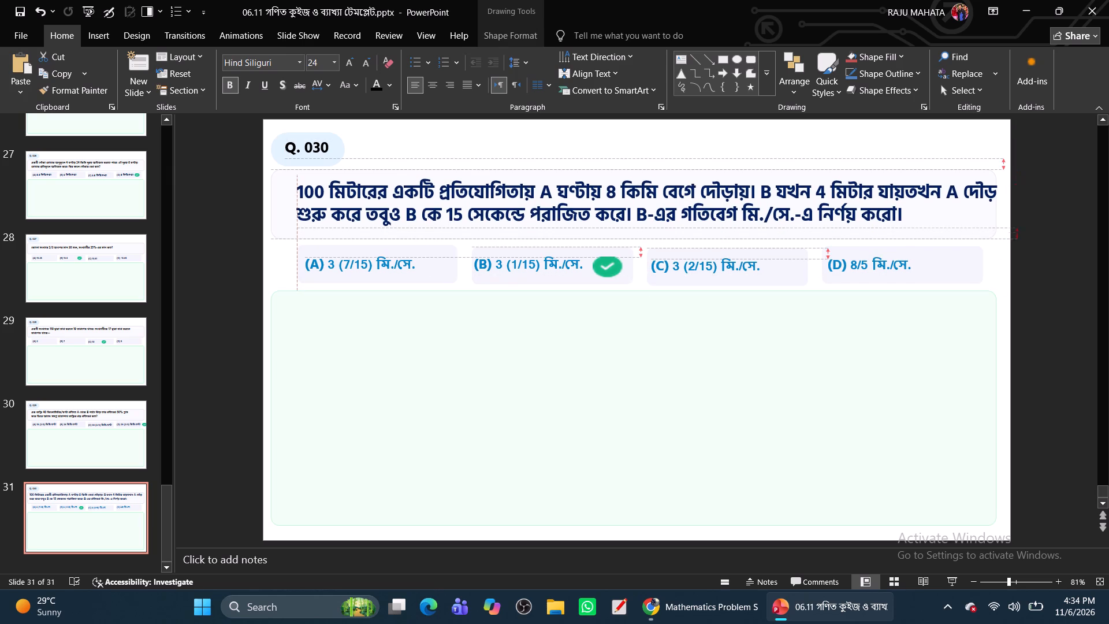
left_click_drag(589, 228, 587, 232)
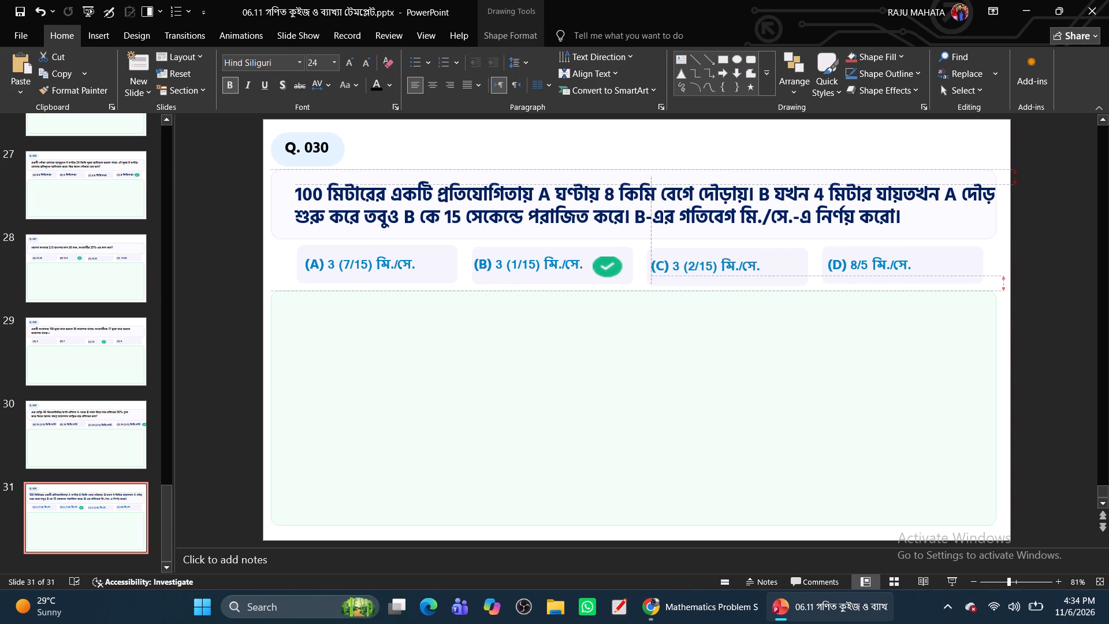
left_click_drag(587, 232, 584, 230)
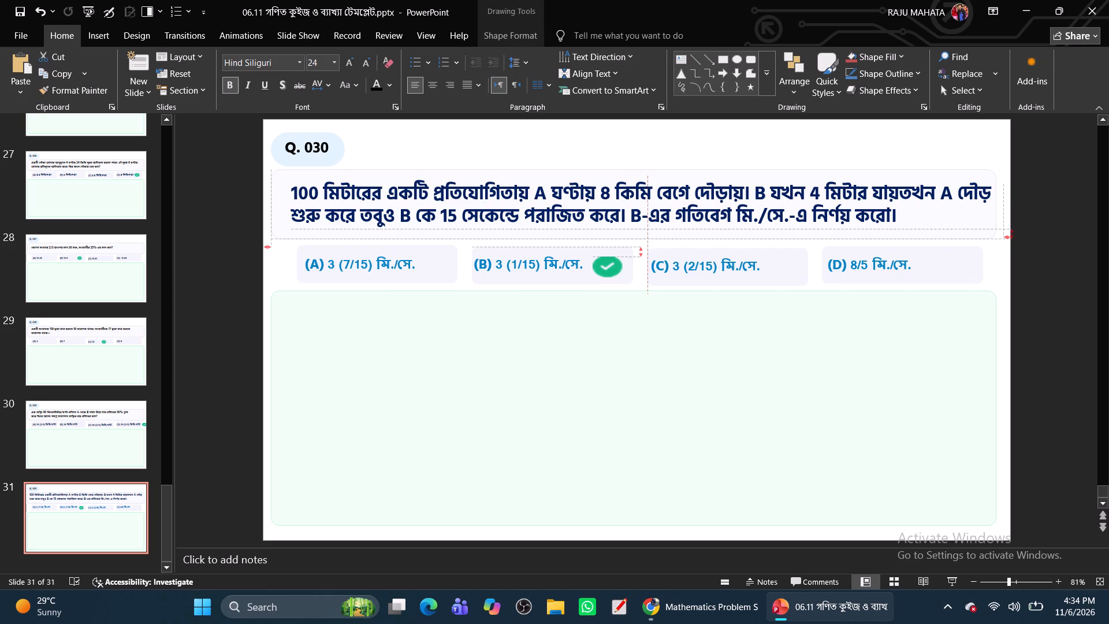
left_click_drag(584, 230, 589, 231)
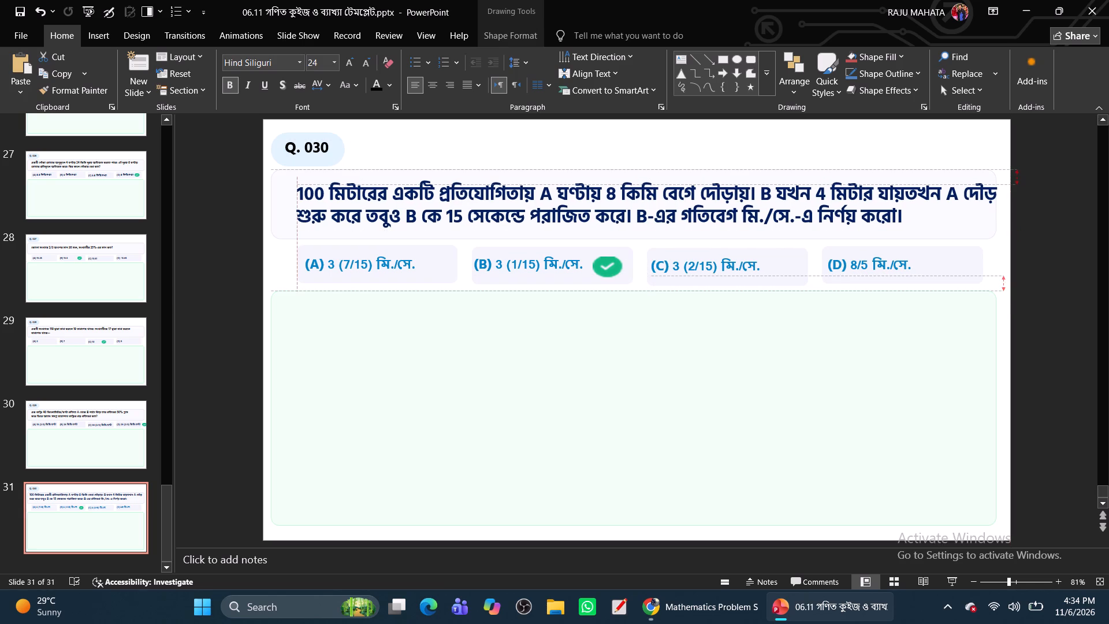
left_click_drag(589, 231, 588, 226)
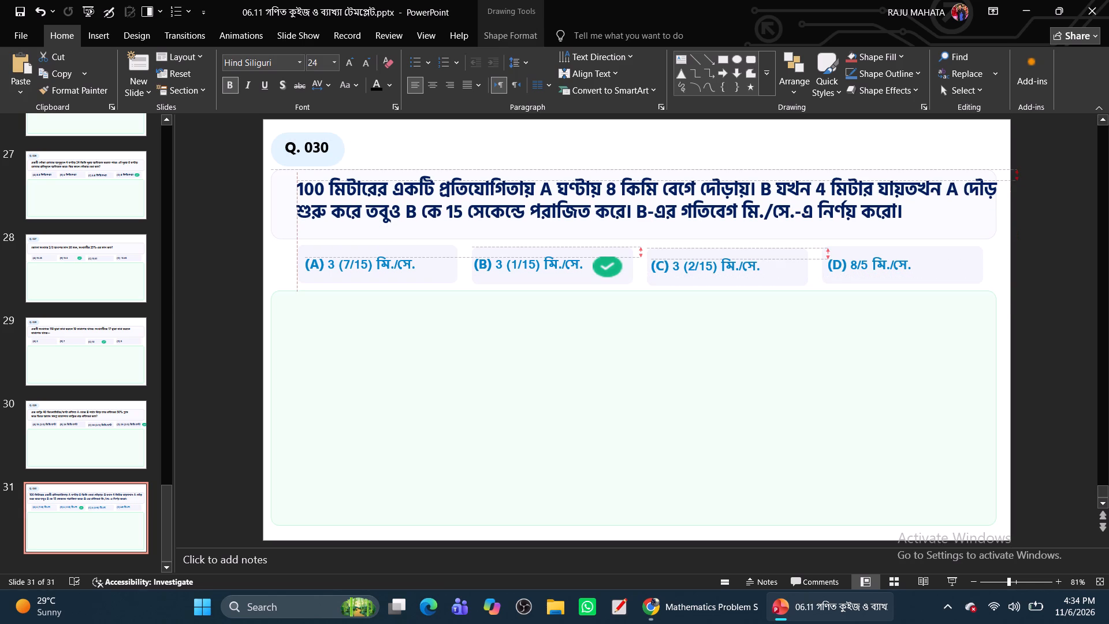
left_click_drag(588, 226, 590, 237)
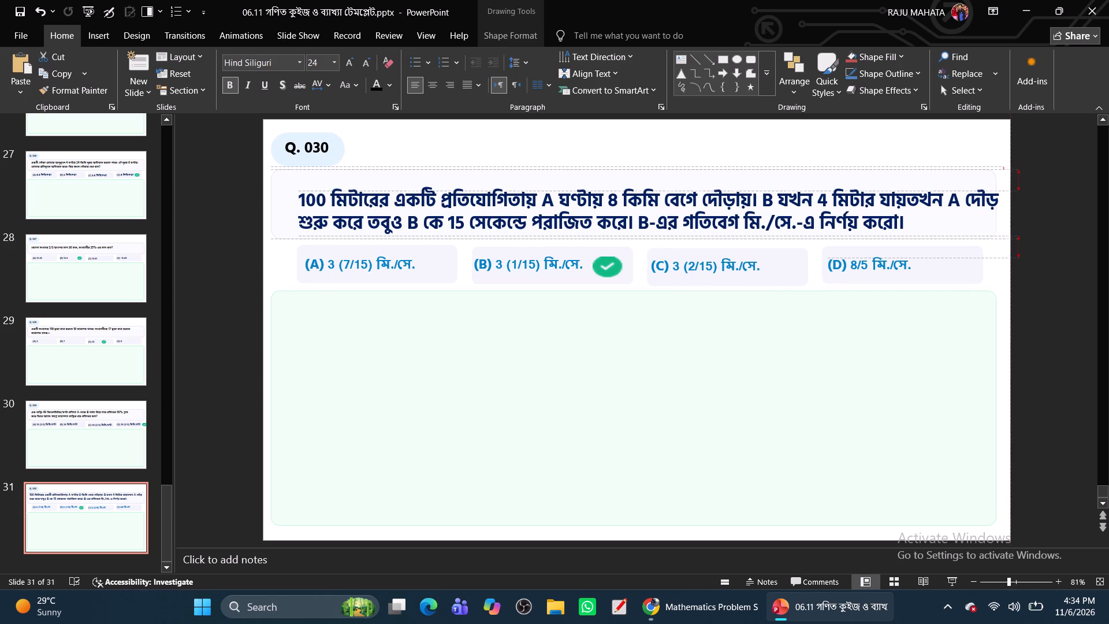
left_click_drag(590, 237, 593, 226)
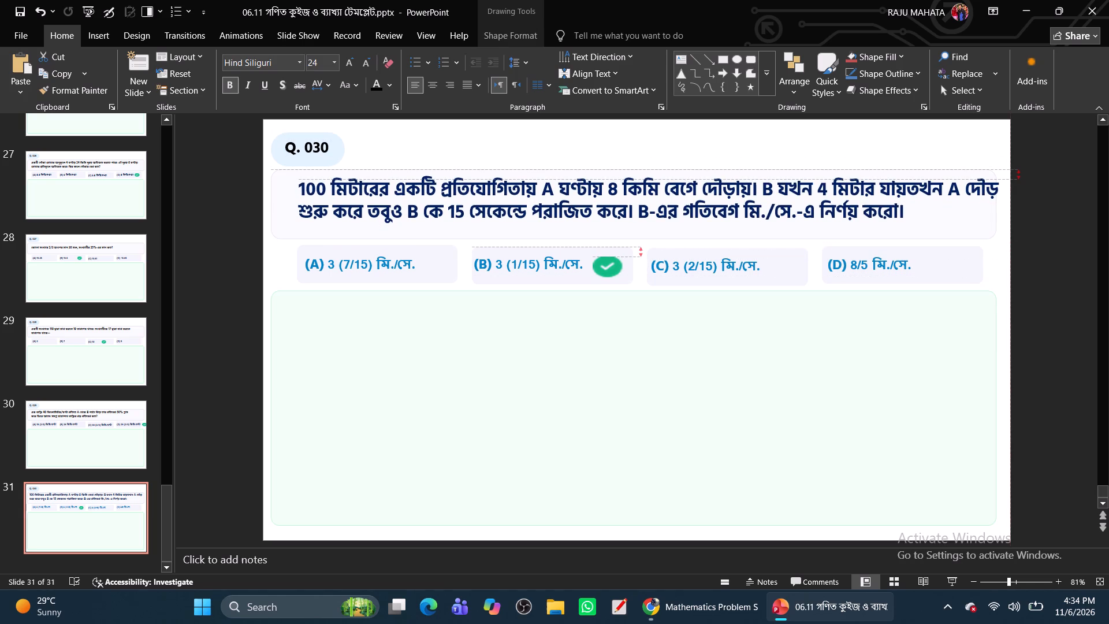
left_click_drag(593, 226, 593, 235)
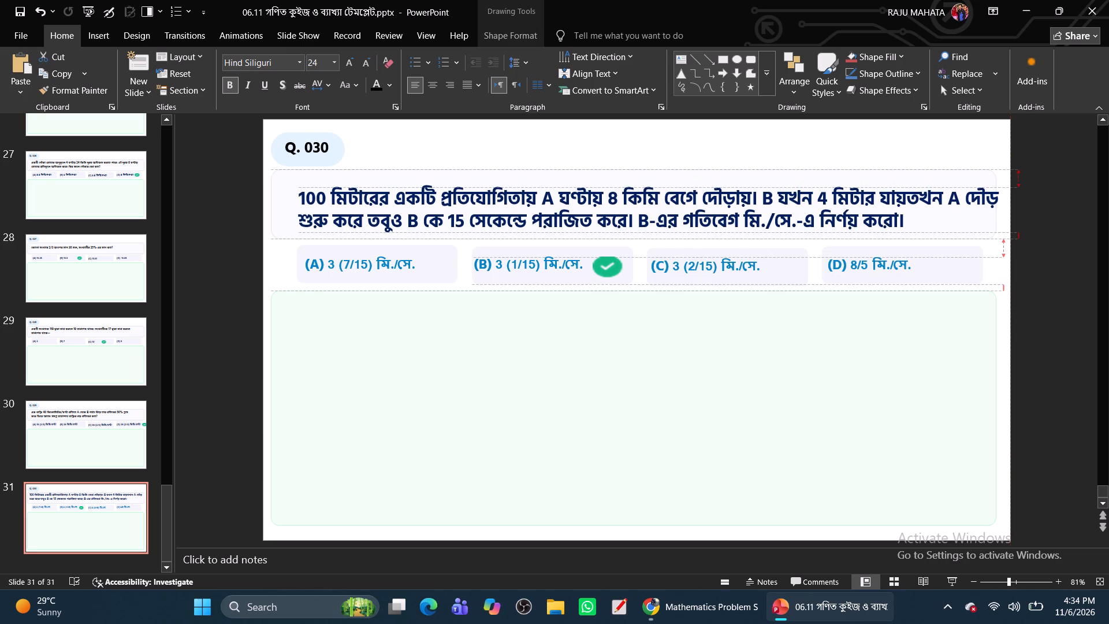
left_click_drag(593, 235, 590, 227)
left_click(369, 87)
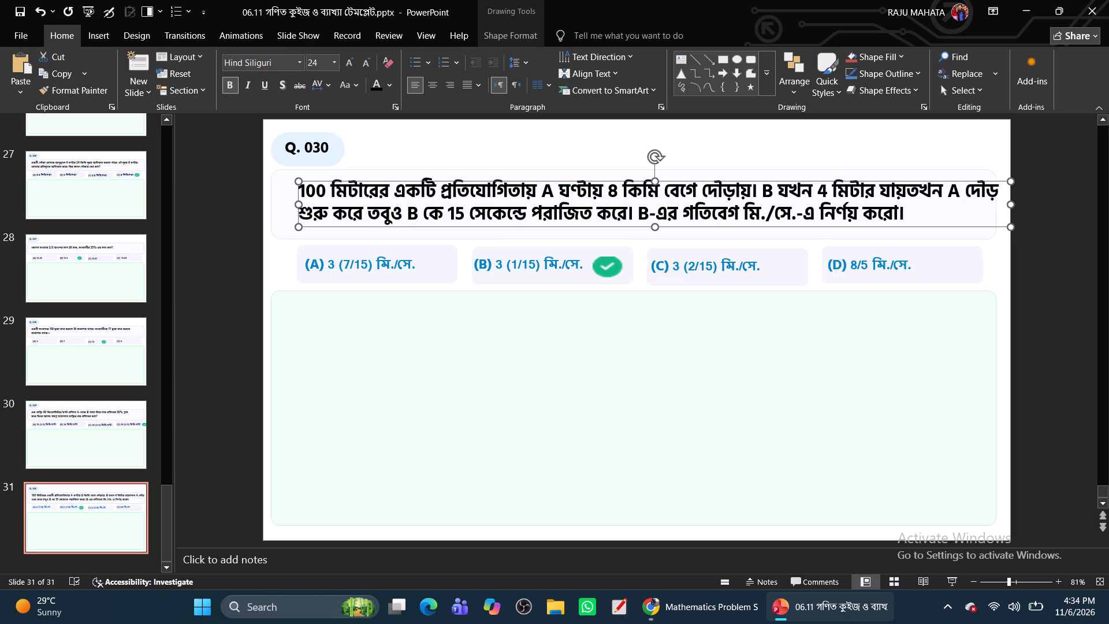
Insert a line break before "দৌড়" in the Q. 030 question so the first line ends at "A".
left_click(753, 347)
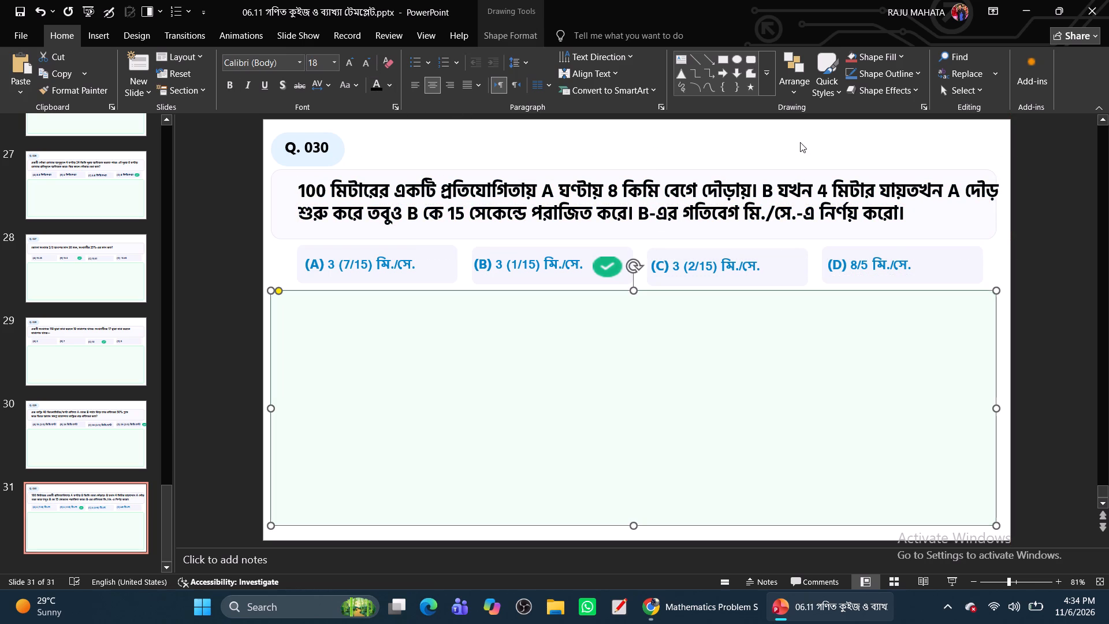
left_click(800, 142)
left_click(438, 202)
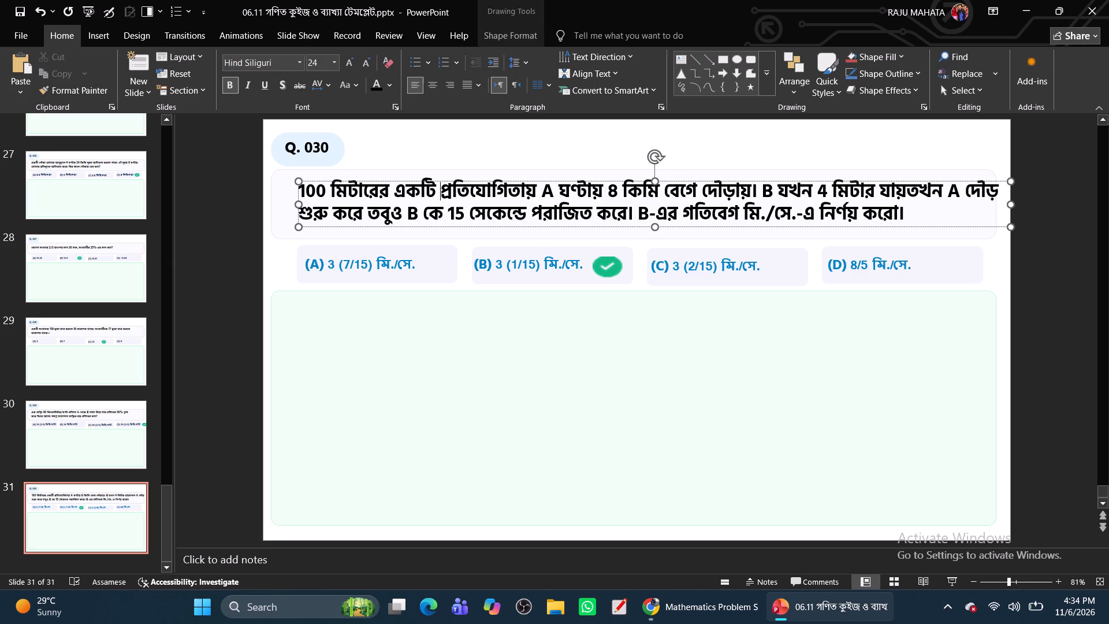
left_click(969, 192)
key("Return")
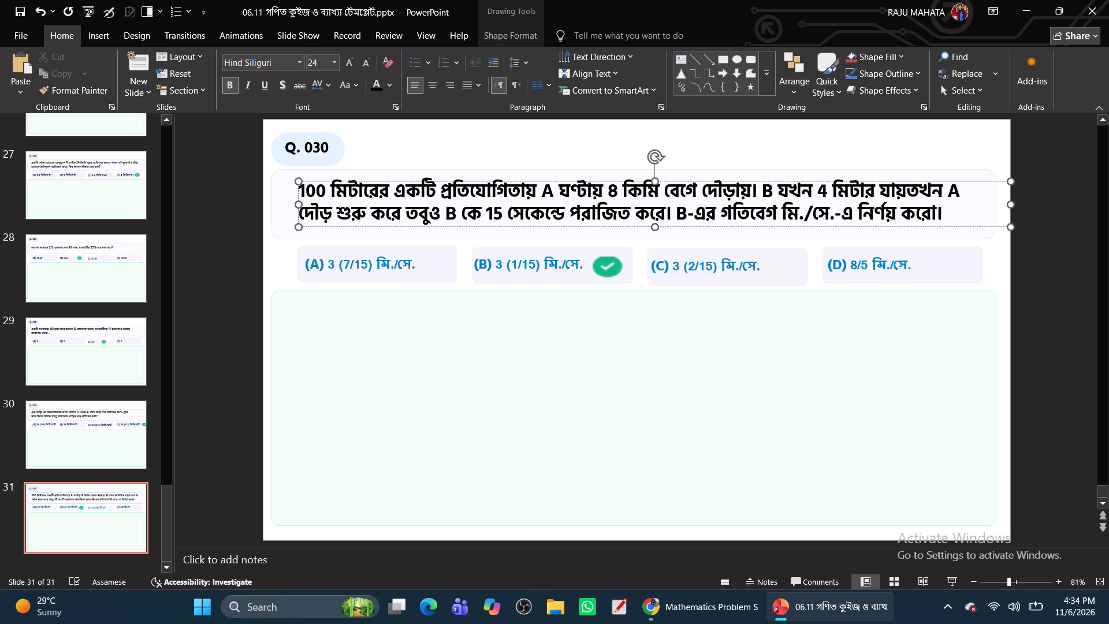
left_click(957, 150)
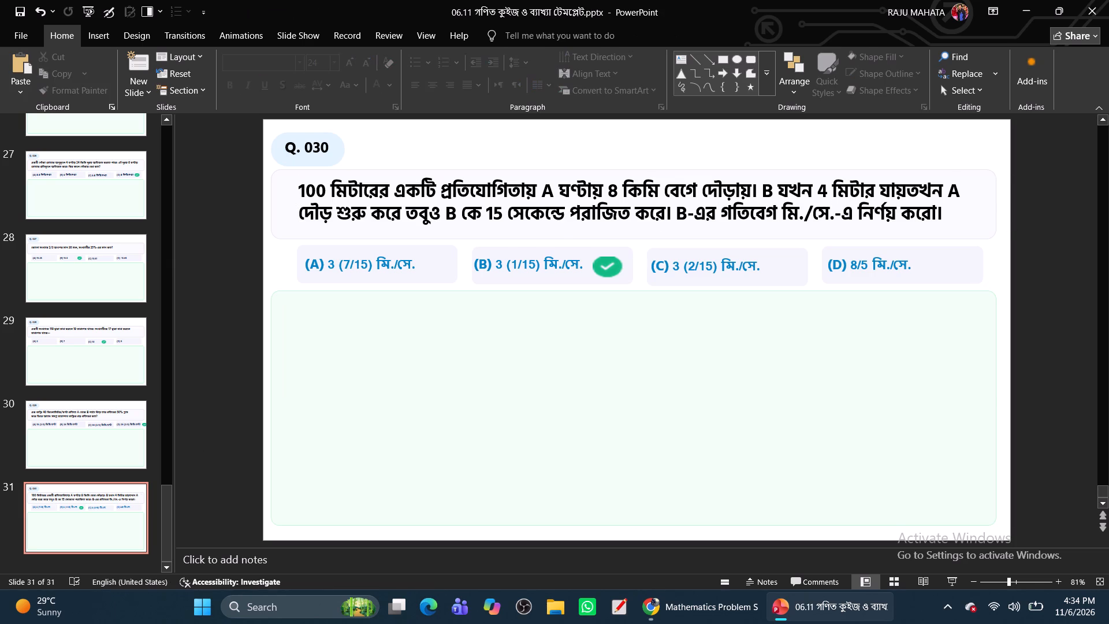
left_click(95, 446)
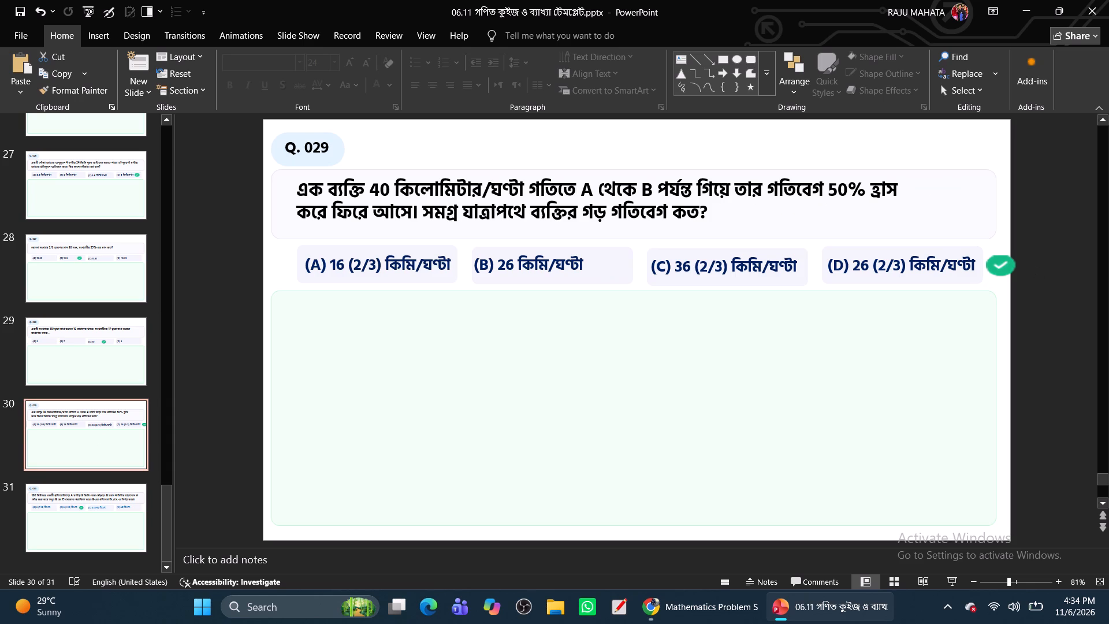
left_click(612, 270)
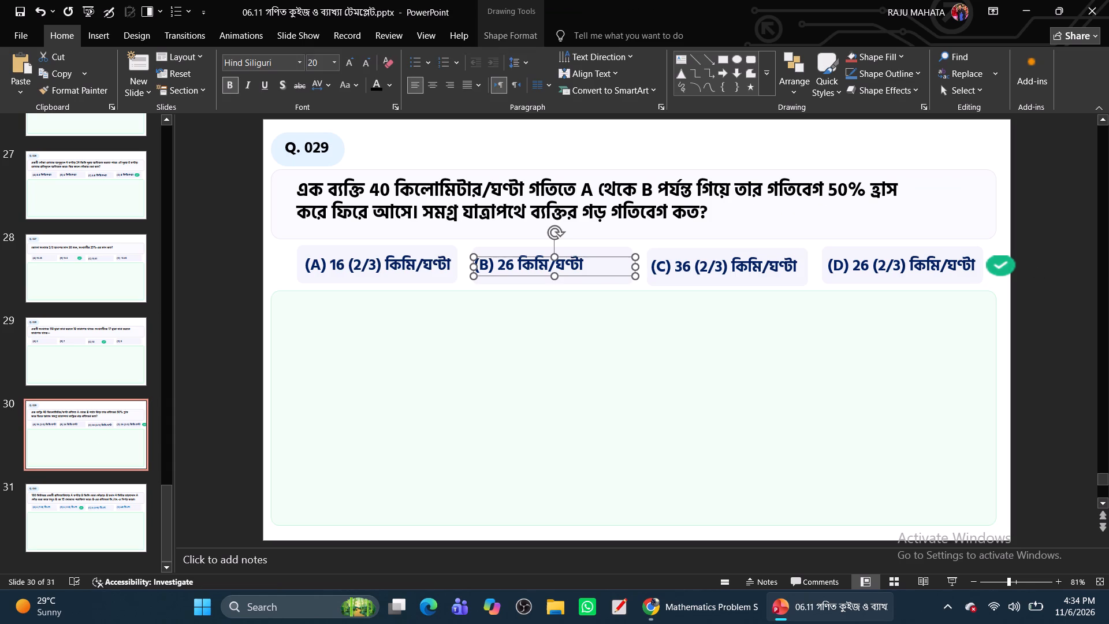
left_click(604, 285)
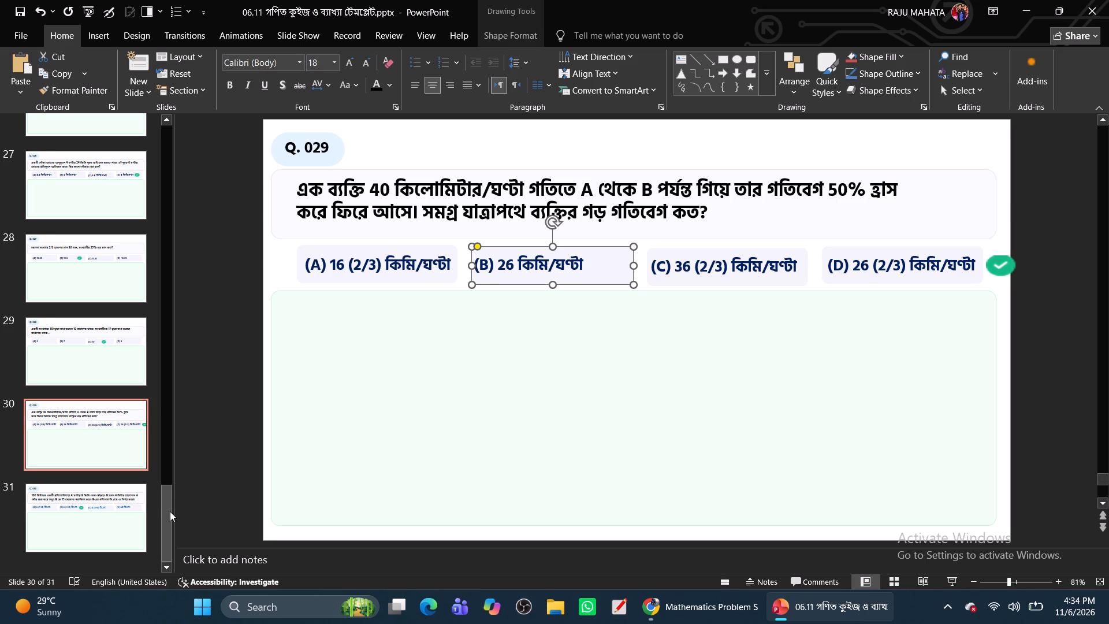
Delete the green check mark picture beside option (B) on the Q. 01 slide.
left_click_drag(169, 515, 186, 124)
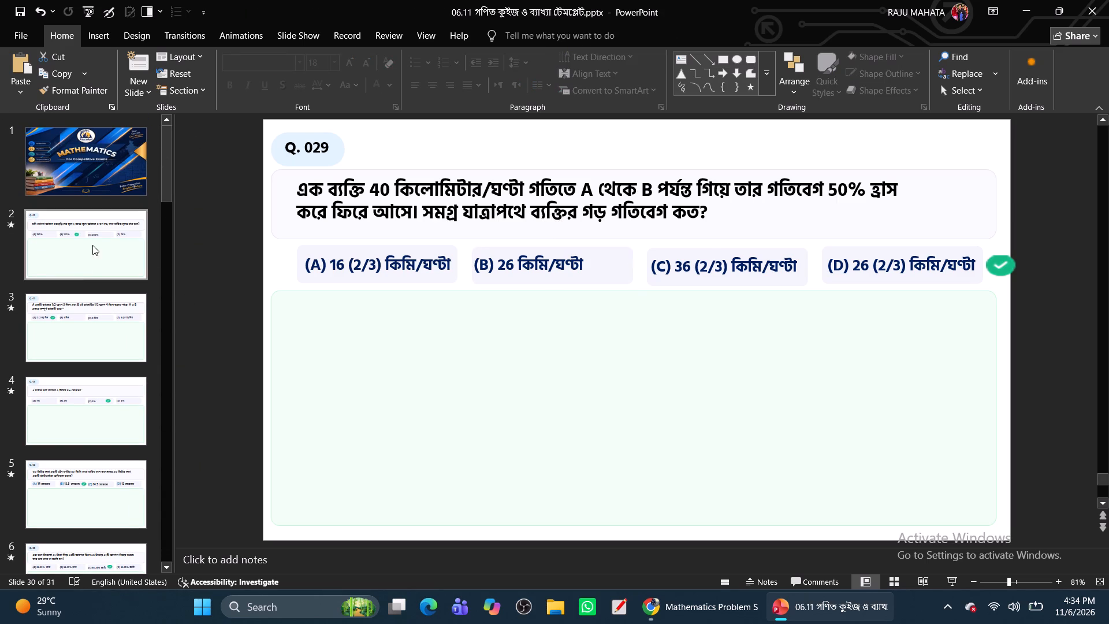
left_click(78, 268)
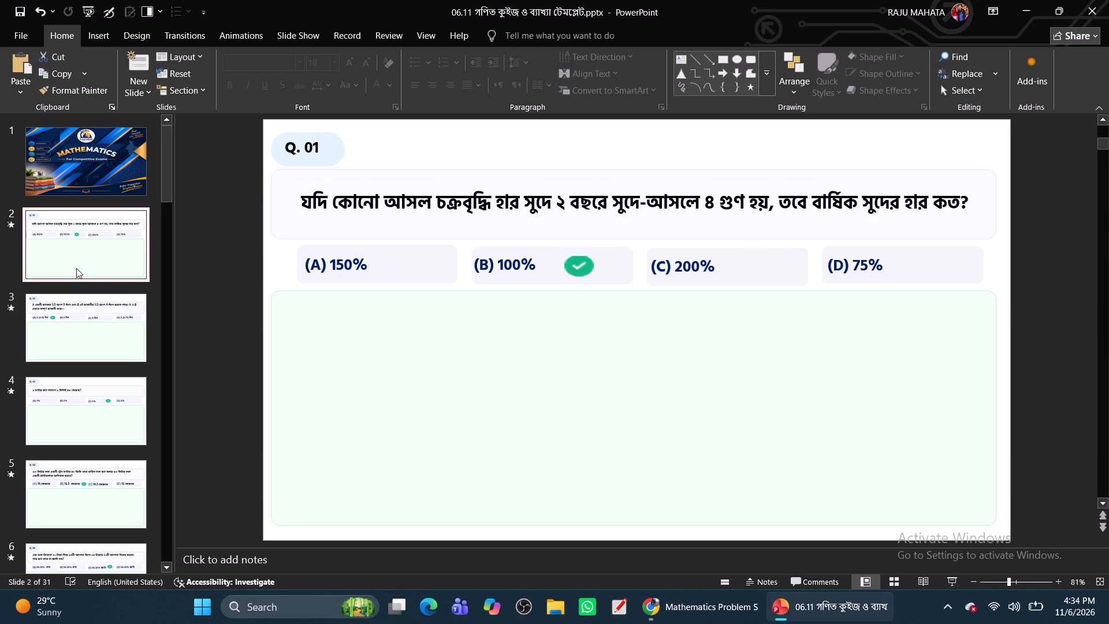
left_click(580, 270)
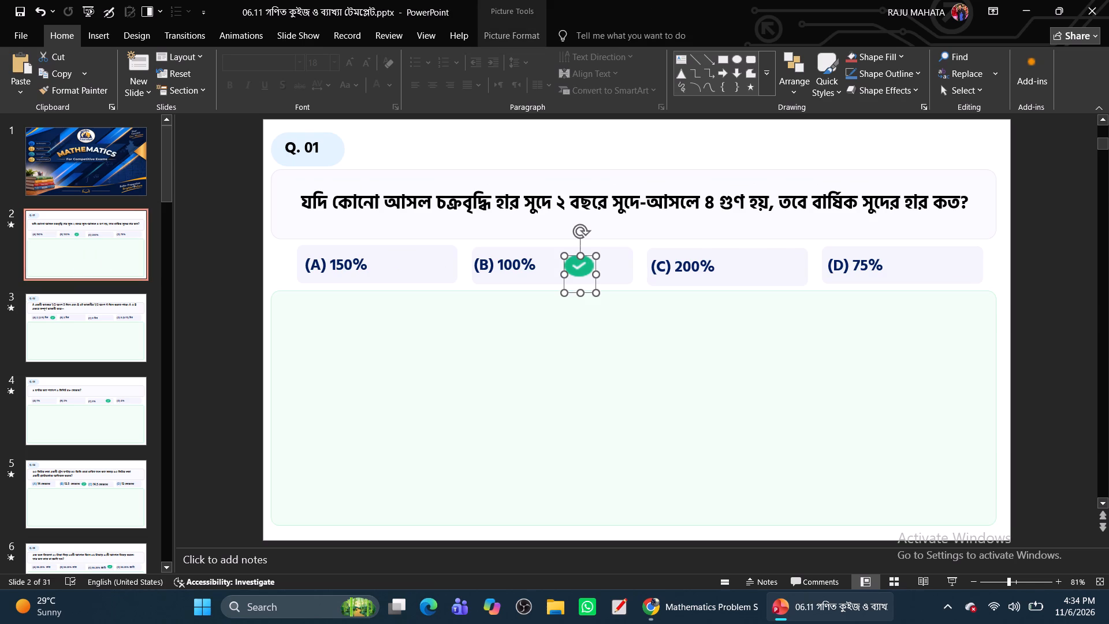
key("BackSpace")
Compare the option text's colour and font size on the Q. 01 slide with the options on the Q. 02 to Q. 04 slides.
left_click(97, 323)
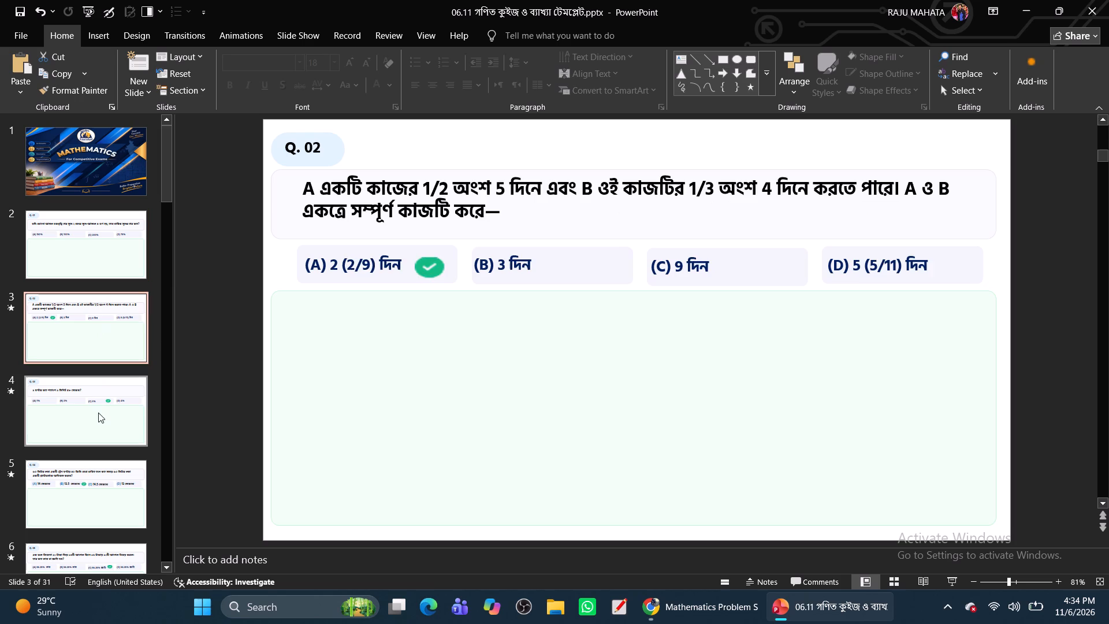
left_click(98, 413)
left_click(81, 492)
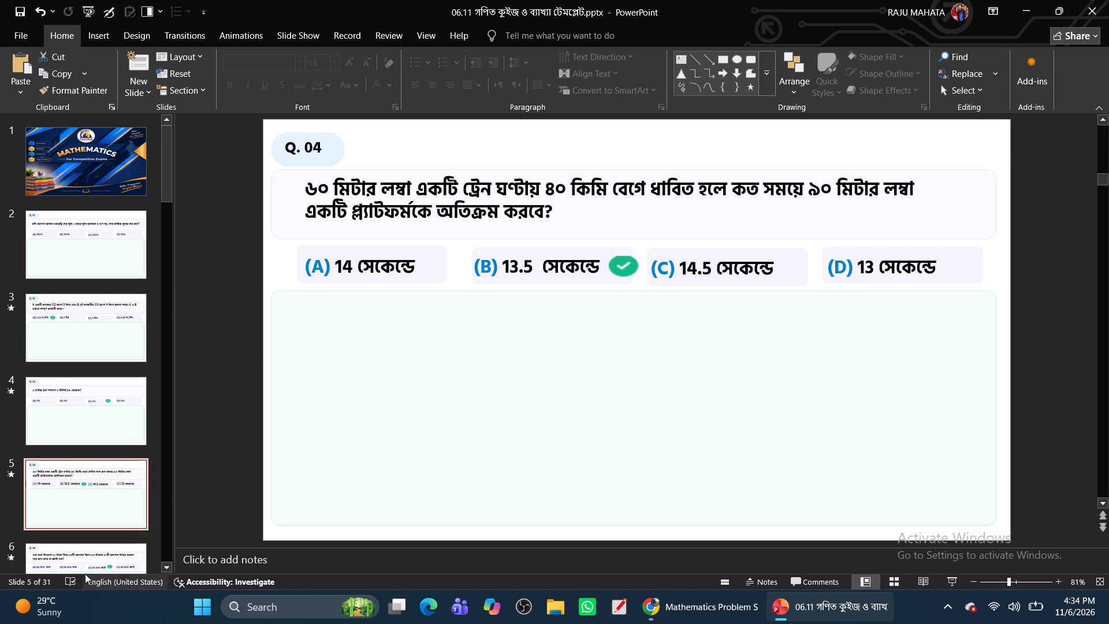
left_click(81, 237)
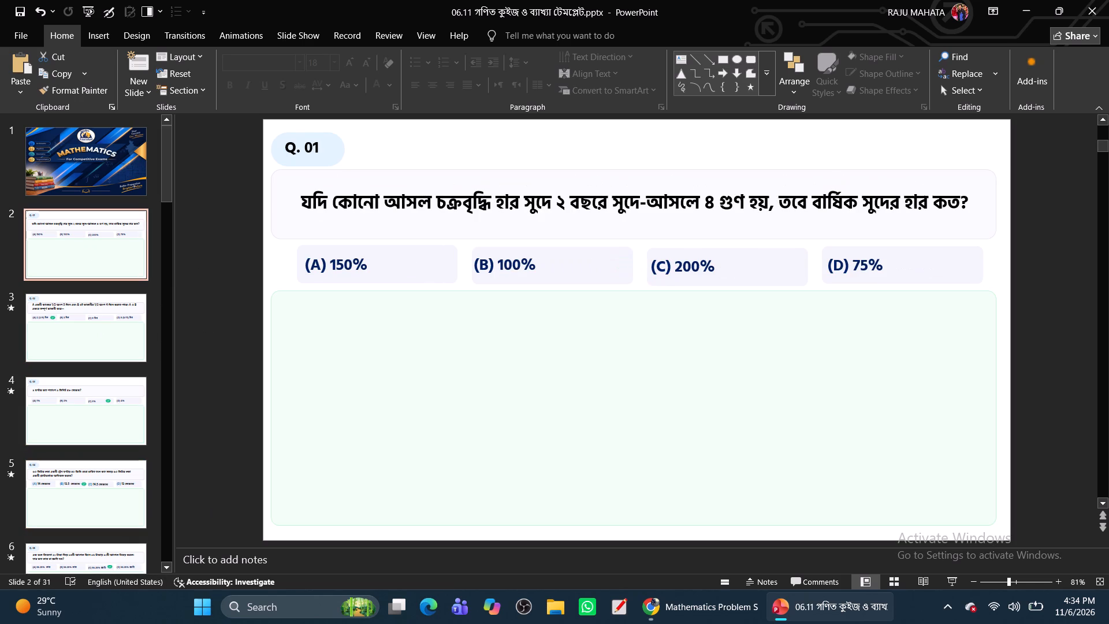
left_click(79, 521)
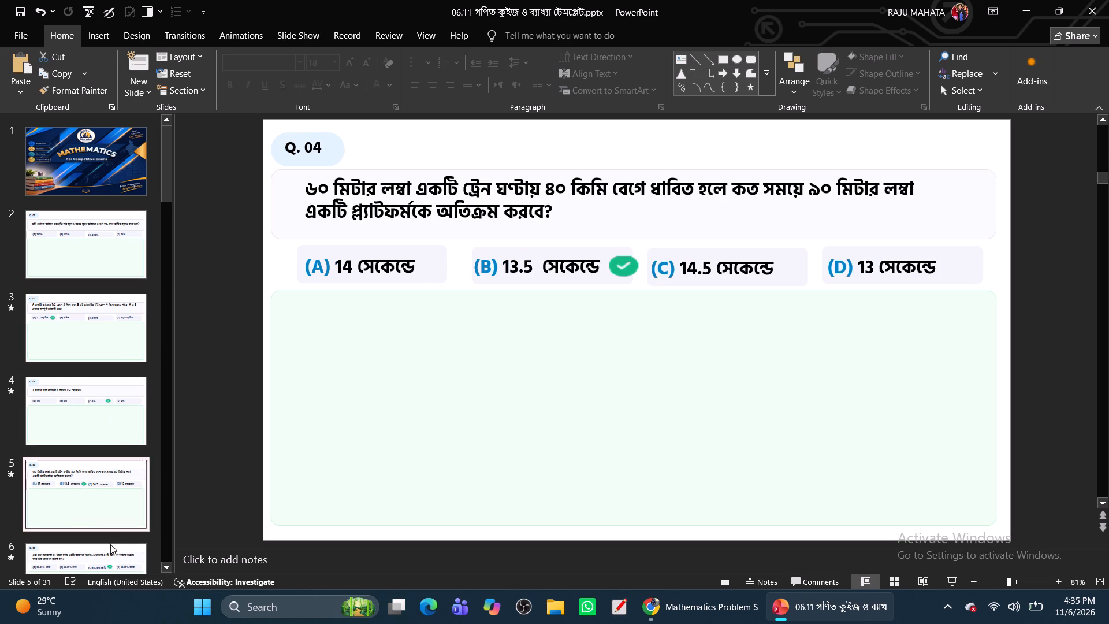
left_click(490, 269)
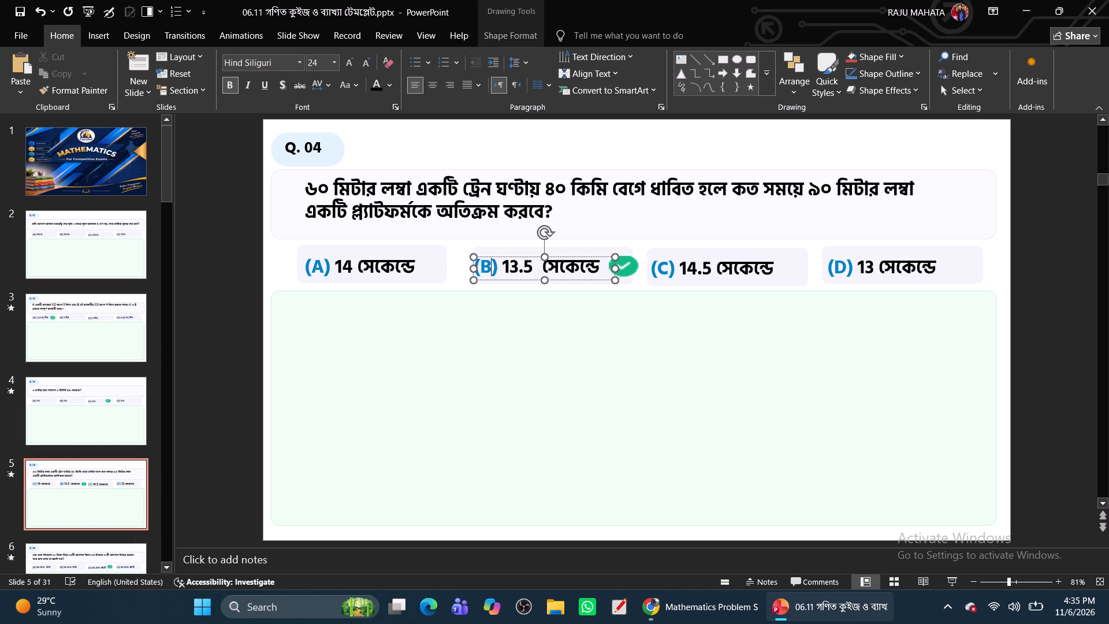
left_click(317, 266)
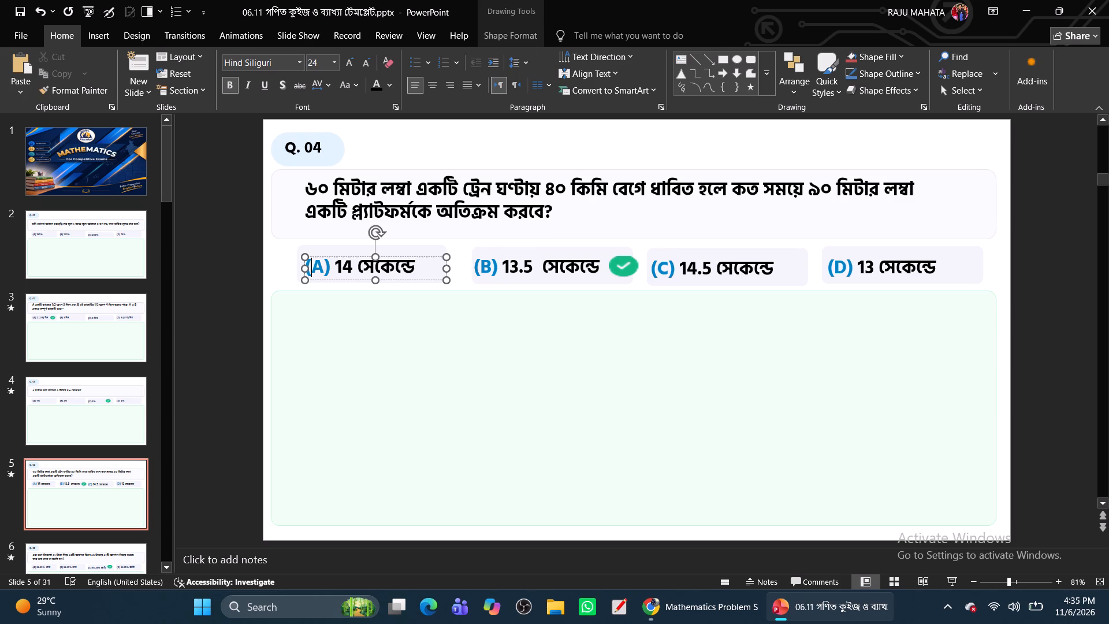
left_click(565, 265)
left_click(122, 220)
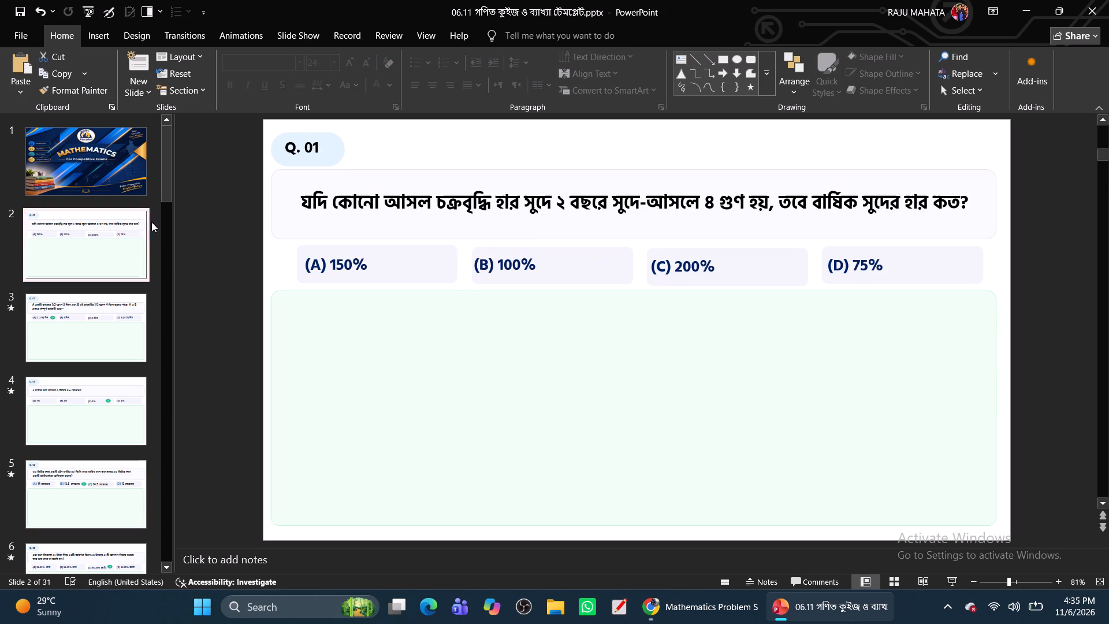
left_click(513, 261)
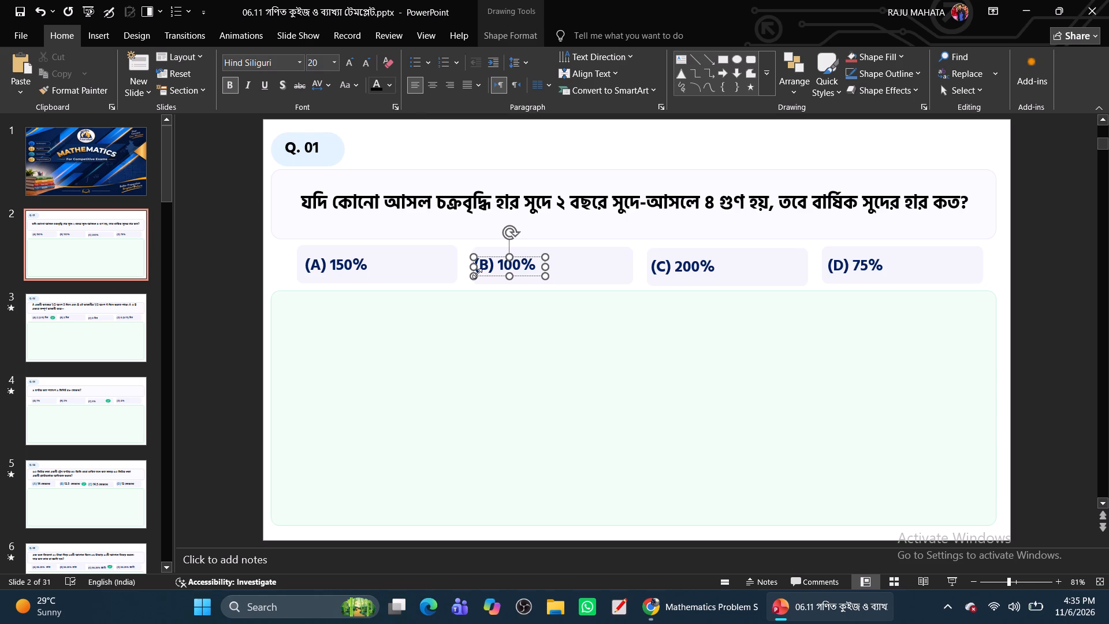
left_click(346, 269)
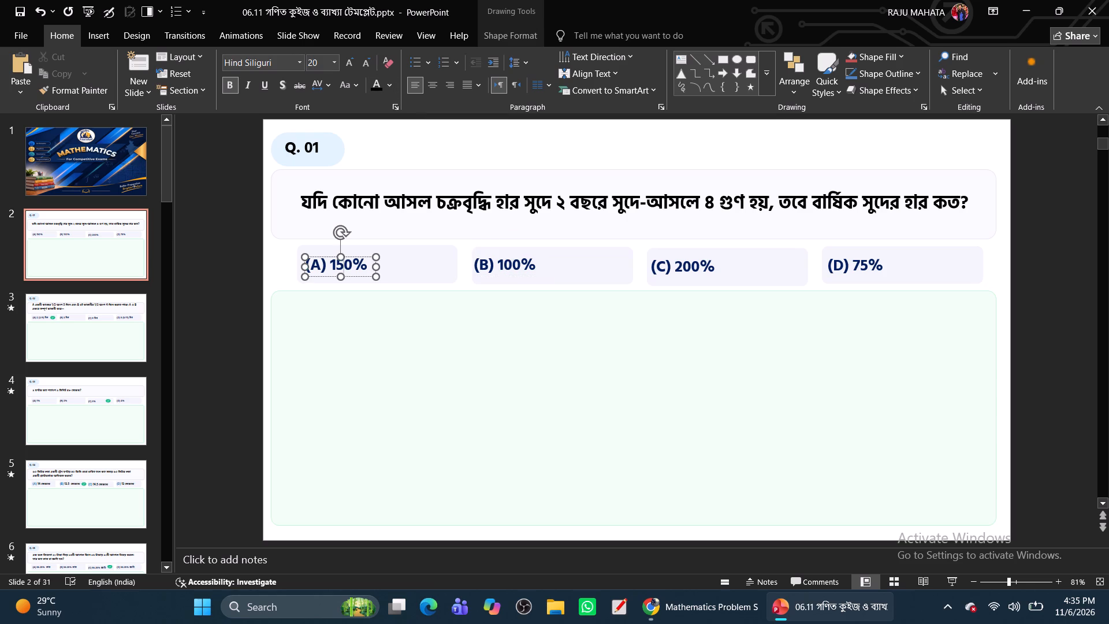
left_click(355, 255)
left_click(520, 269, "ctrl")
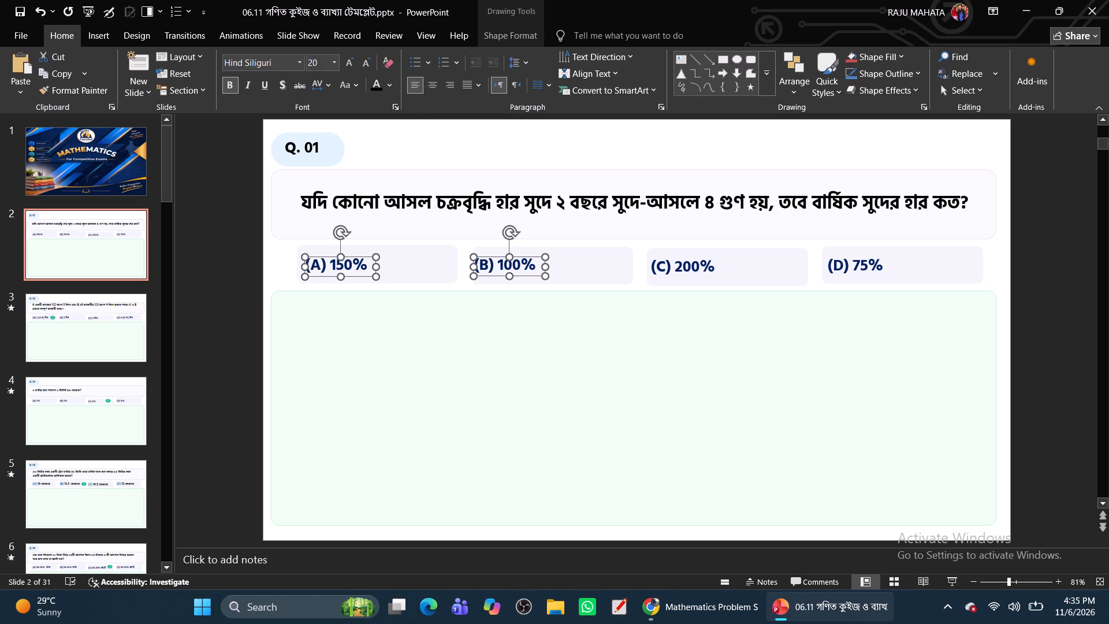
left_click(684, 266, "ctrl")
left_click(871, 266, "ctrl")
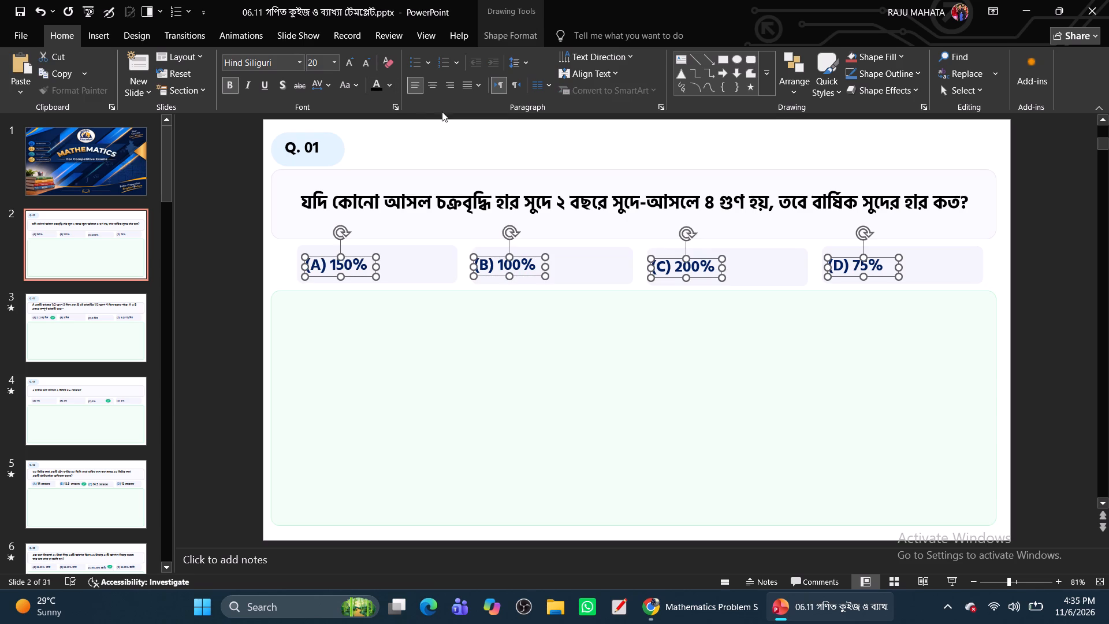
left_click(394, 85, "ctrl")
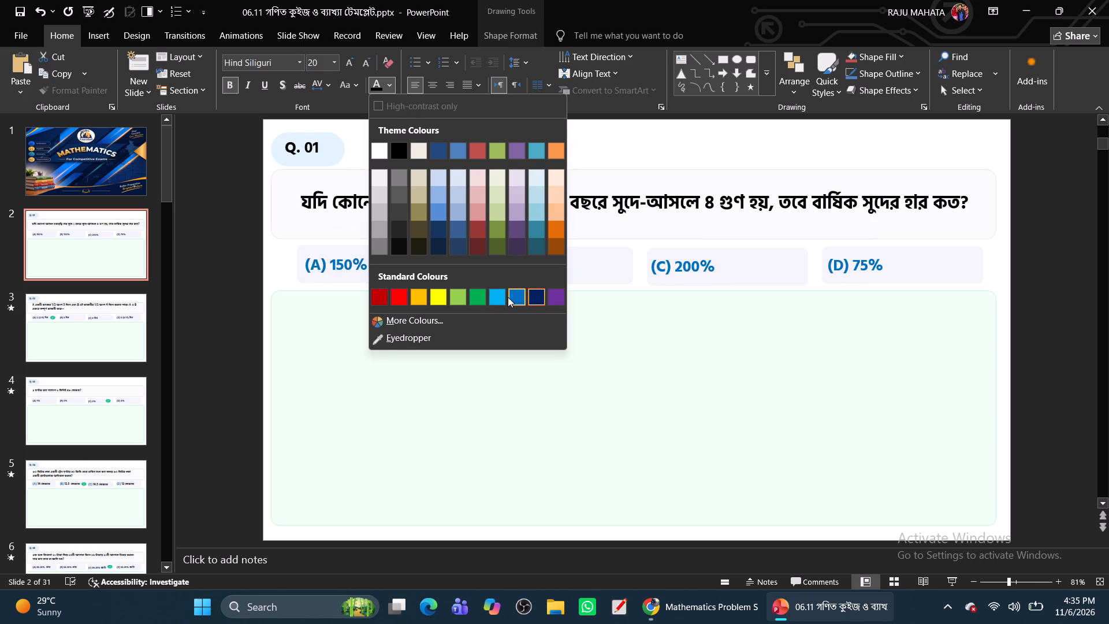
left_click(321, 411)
Colour only the option labels (A), (B), (C) and (D) on the Q. 01 slide standard light blue, following the Q. 04 slide.
left_click(85, 500)
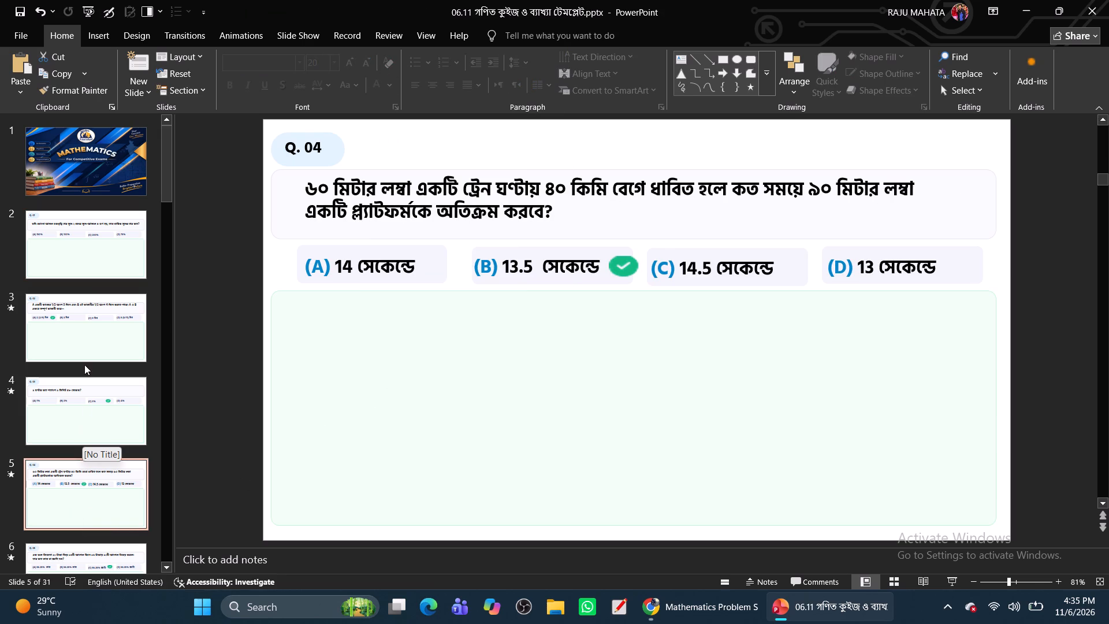
left_click(85, 259)
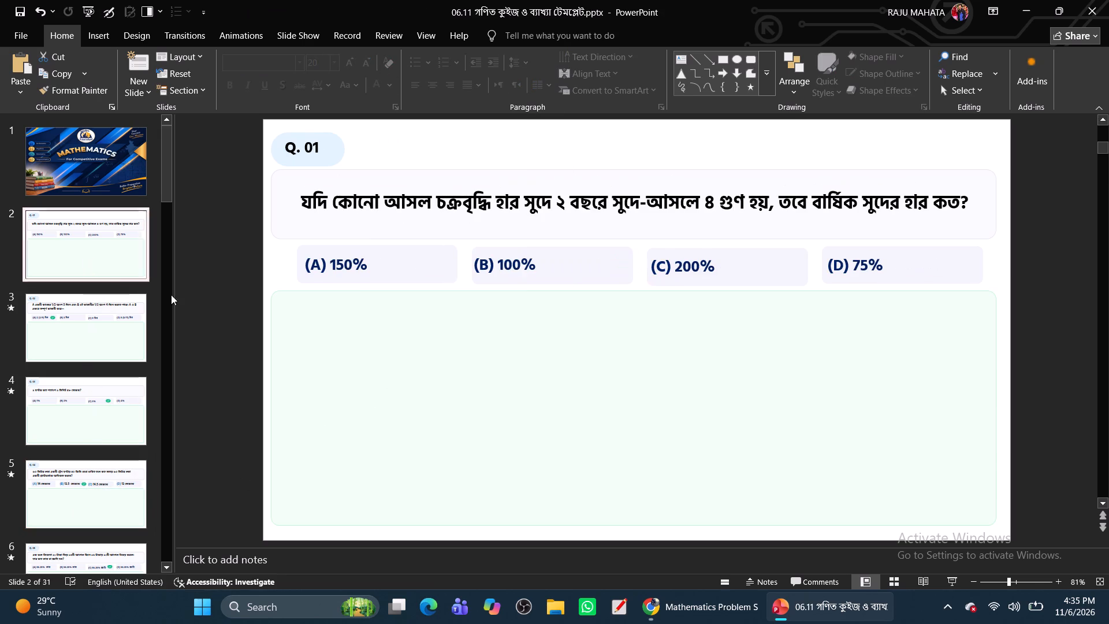
left_click(307, 266)
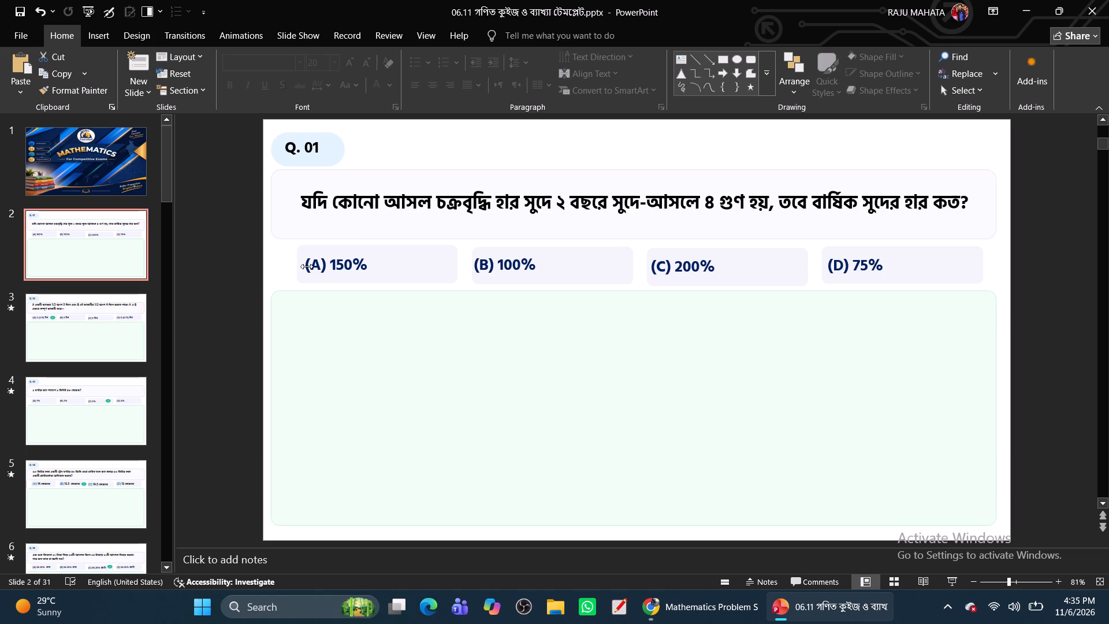
left_click_drag(326, 270, 325, 269)
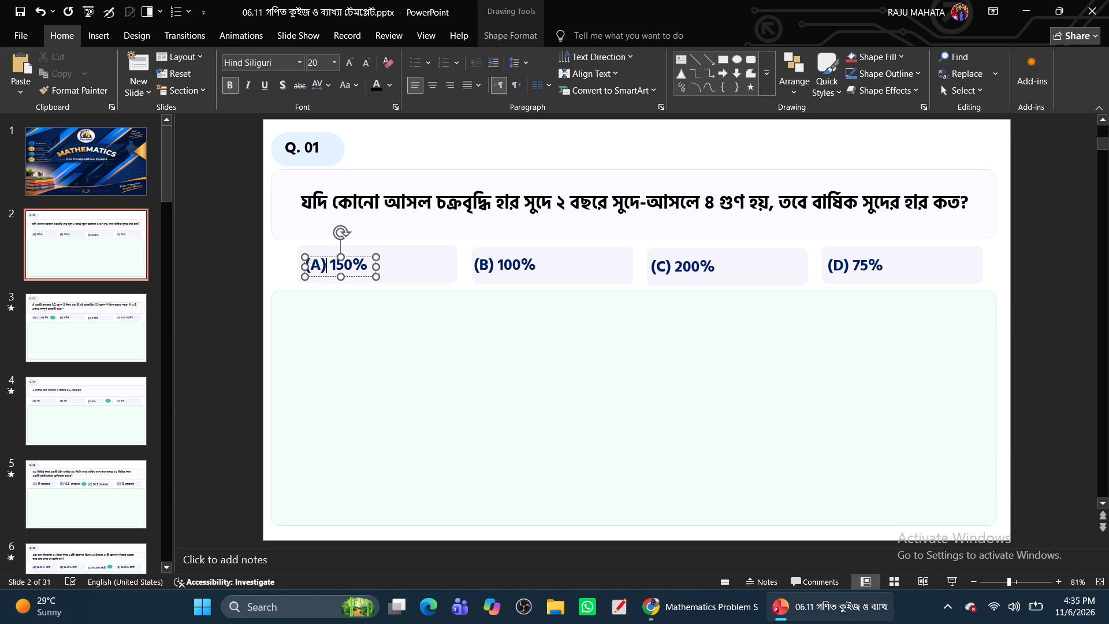
left_click_drag(325, 269, 305, 266)
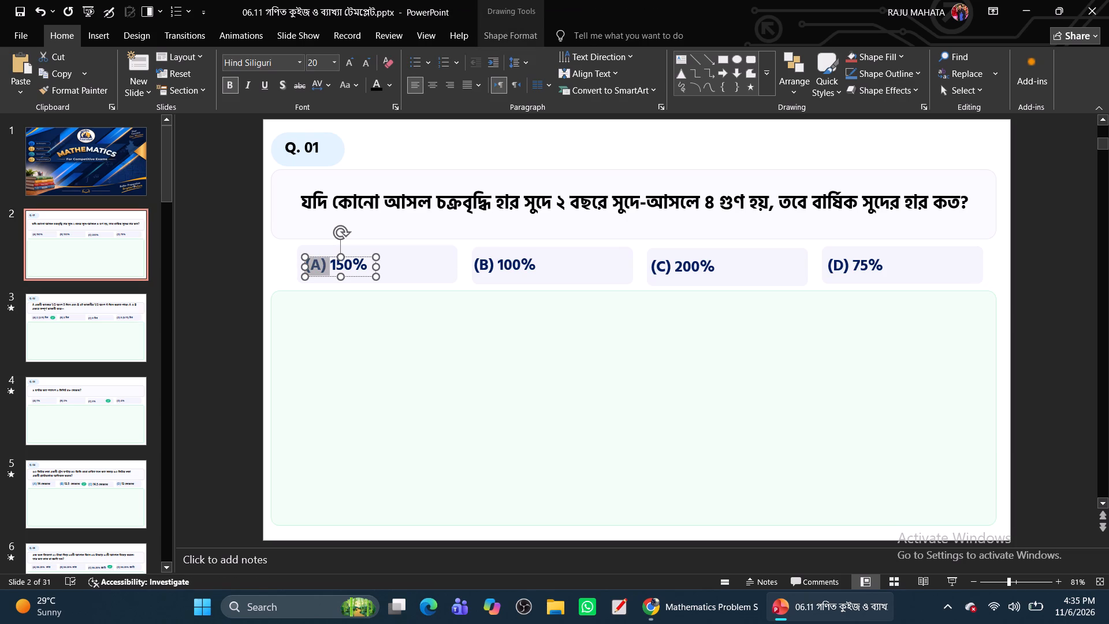
left_click_drag(493, 263, 471, 262, "ctrl")
left_click_drag(672, 267, 660, 267, "ctrl")
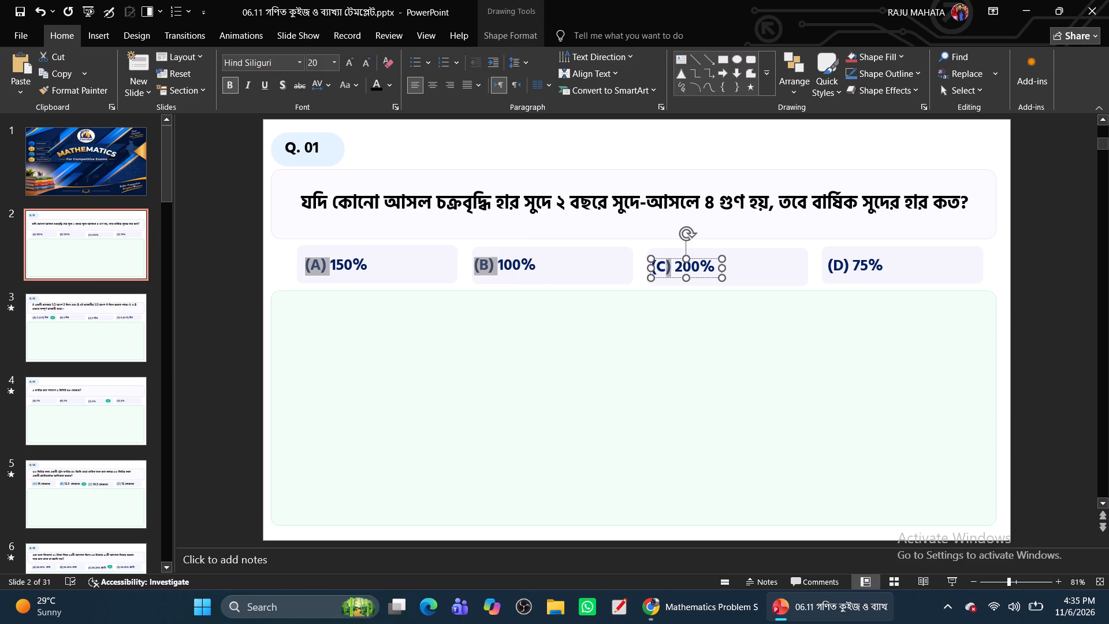
left_click_drag(660, 267, 650, 266, "ctrl")
left_click_drag(847, 267, 828, 266, "ctrl")
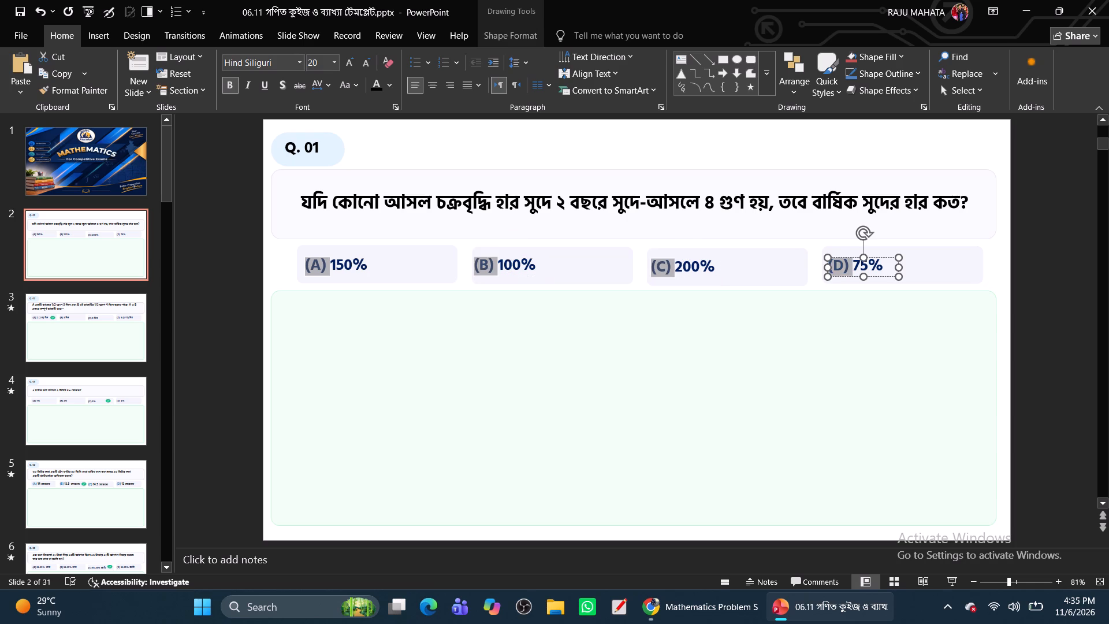
left_click_drag(828, 266, 824, 266, "ctrl")
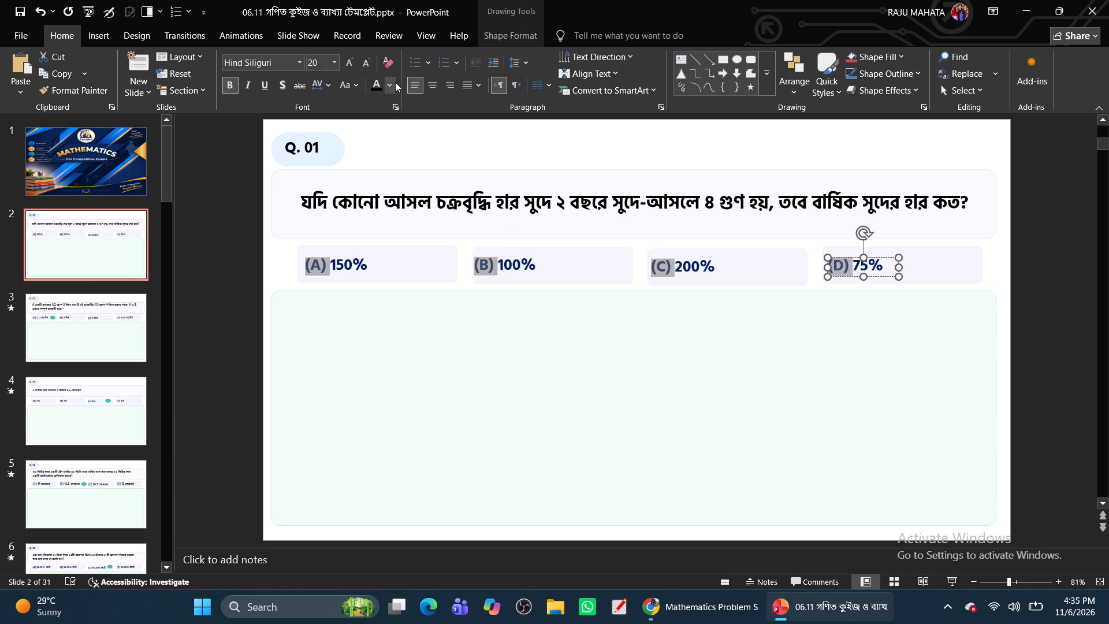
left_click(393, 82)
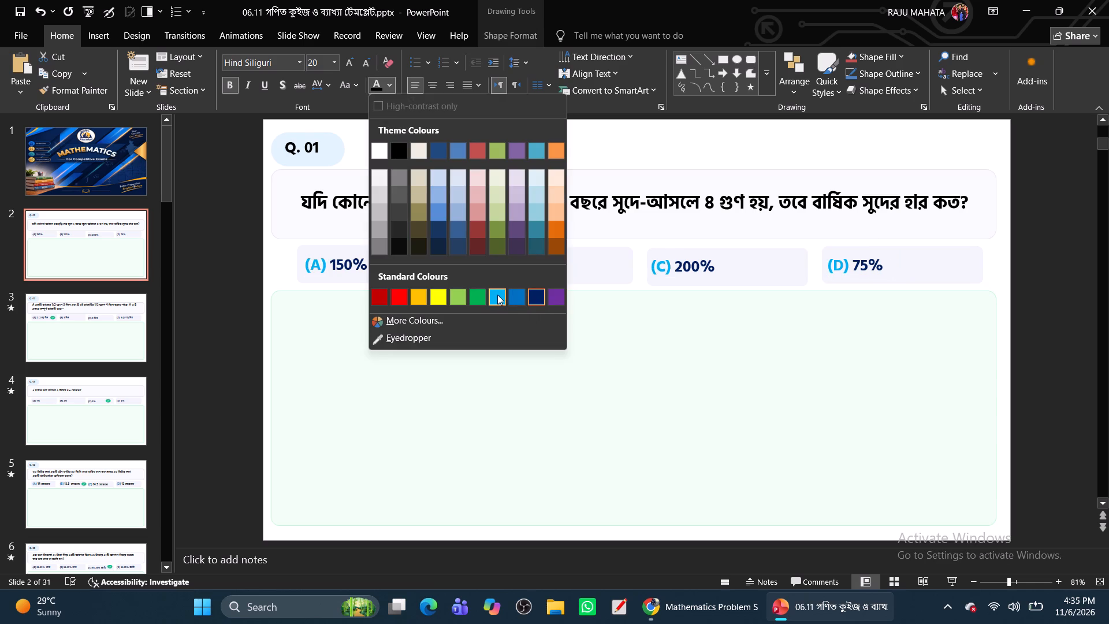
left_click(497, 295)
Colour the Q. 01 answer values 150%, 100%, 200% and 75% black.
left_click(345, 260)
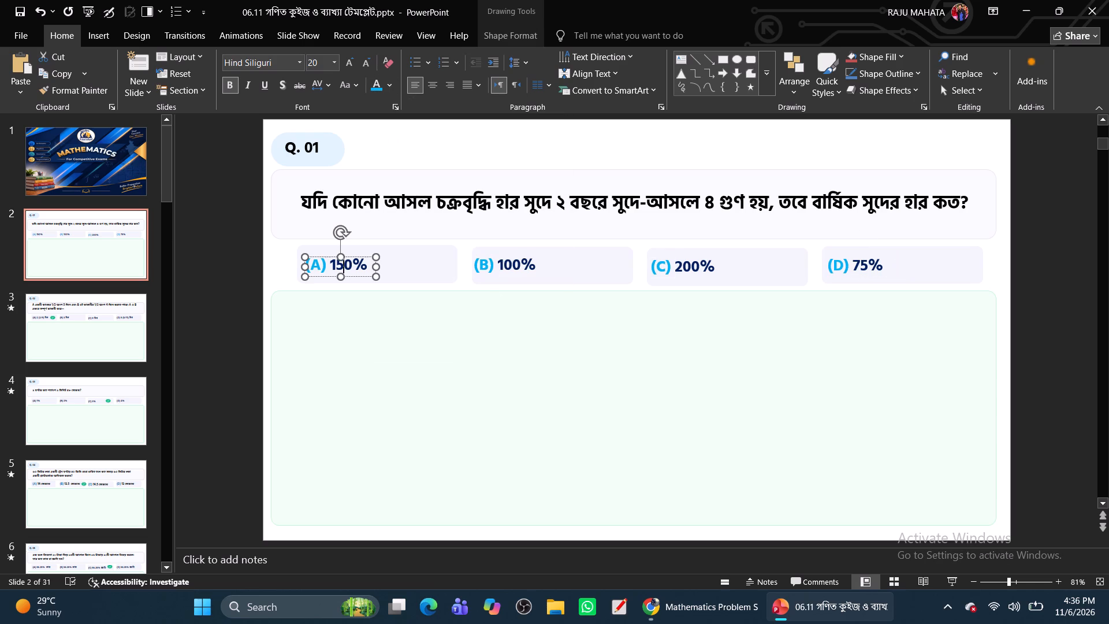
double_click(341, 270)
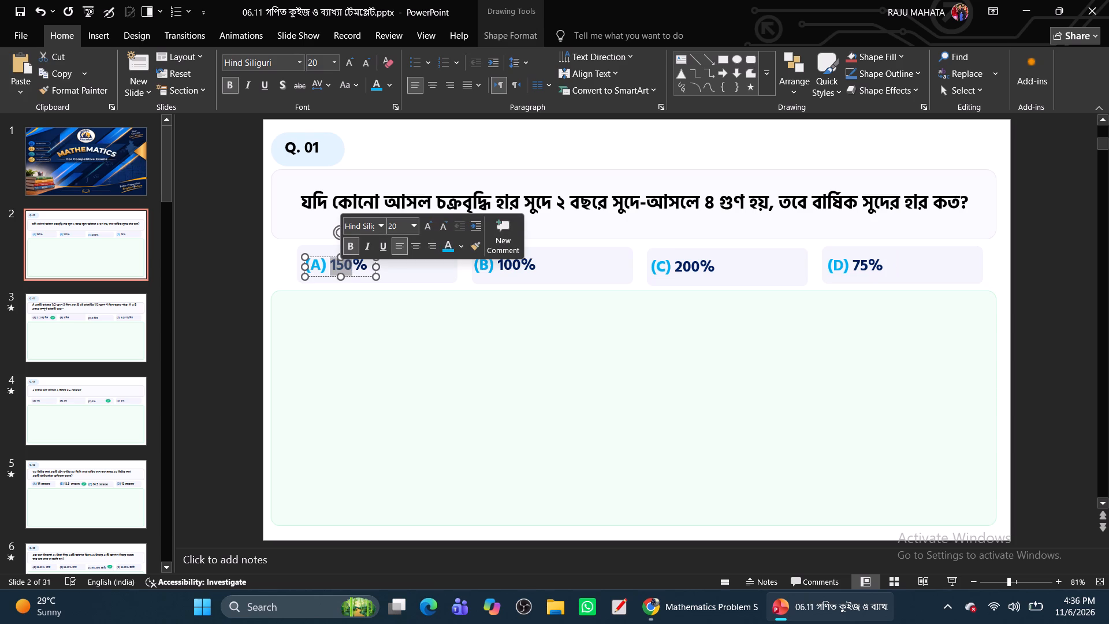
left_click(367, 265)
left_click(359, 265)
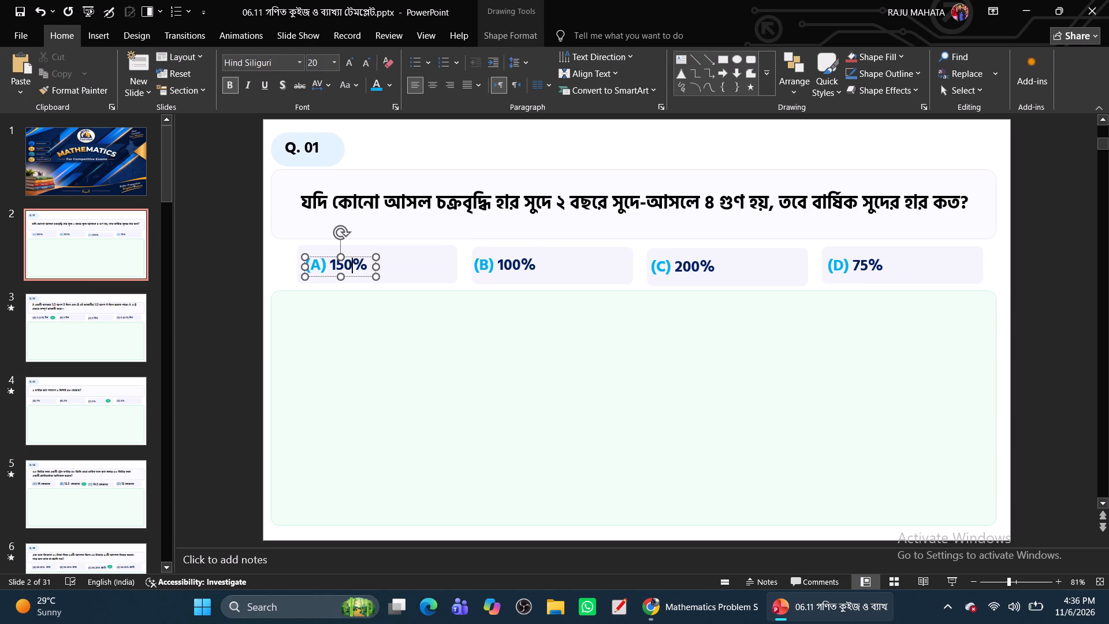
left_click_drag(329, 262, 364, 265)
left_click_drag(498, 267, 533, 262, "ctrl")
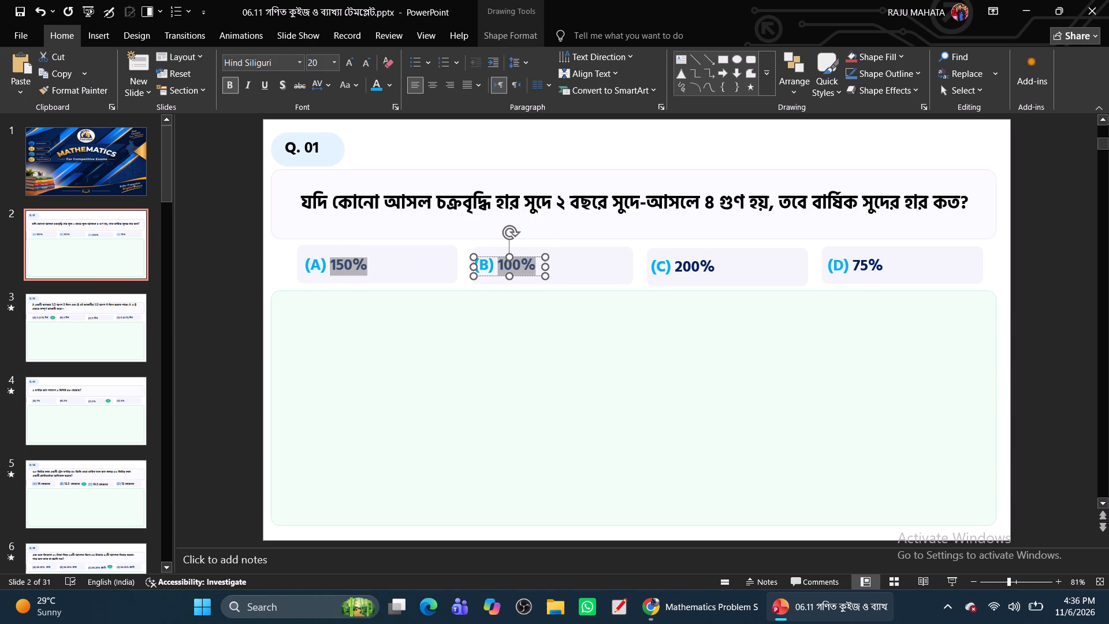
left_click_drag(533, 262, 537, 262, "ctrl")
left_click_drag(676, 266, 716, 268, "ctrl")
left_click_drag(853, 266, 872, 266, "ctrl")
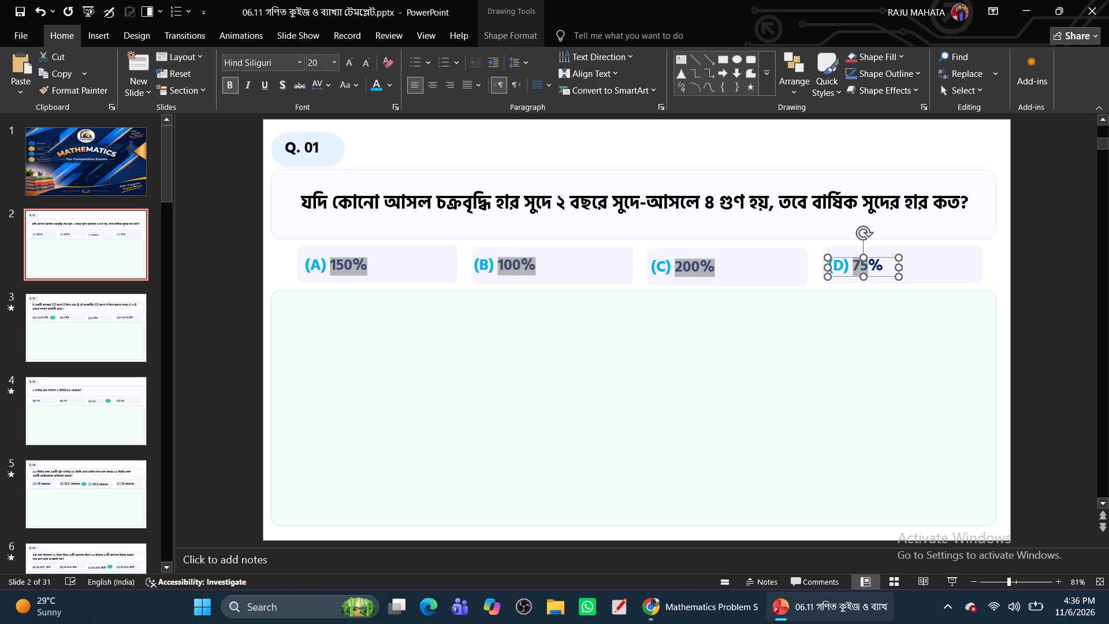
left_click_drag(872, 266, 881, 266, "ctrl")
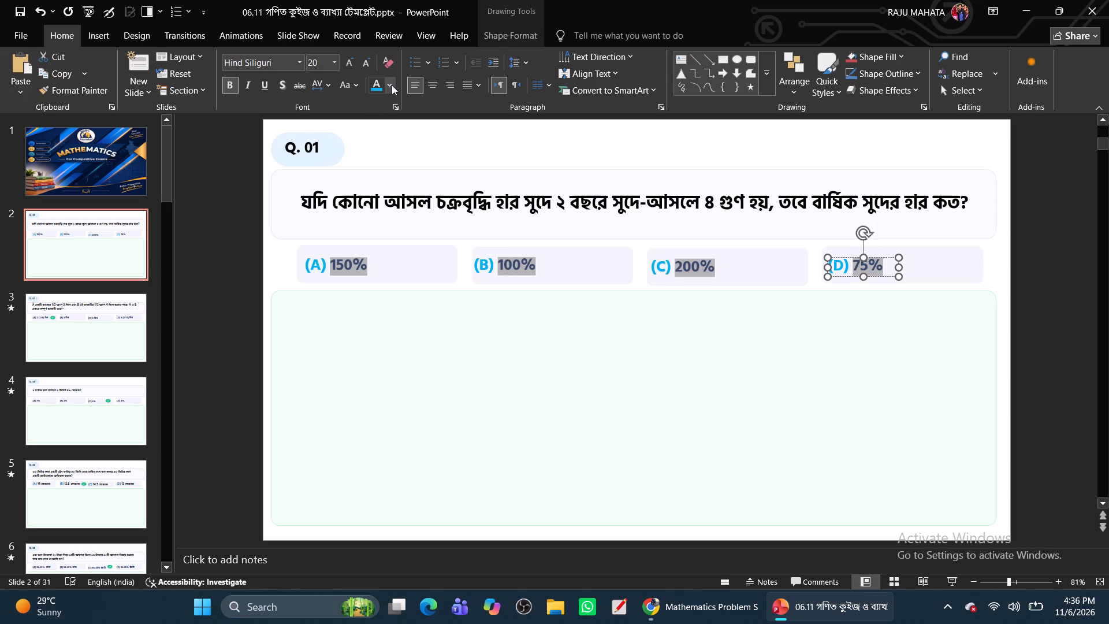
left_click(392, 85)
left_click(401, 141)
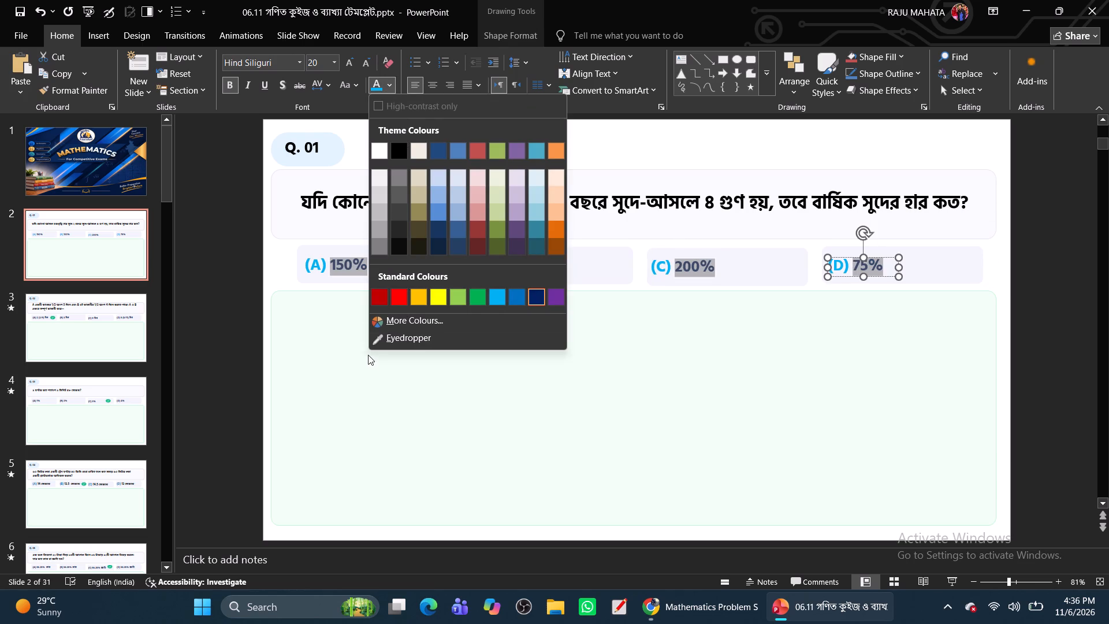
left_click(399, 150)
left_click(386, 375)
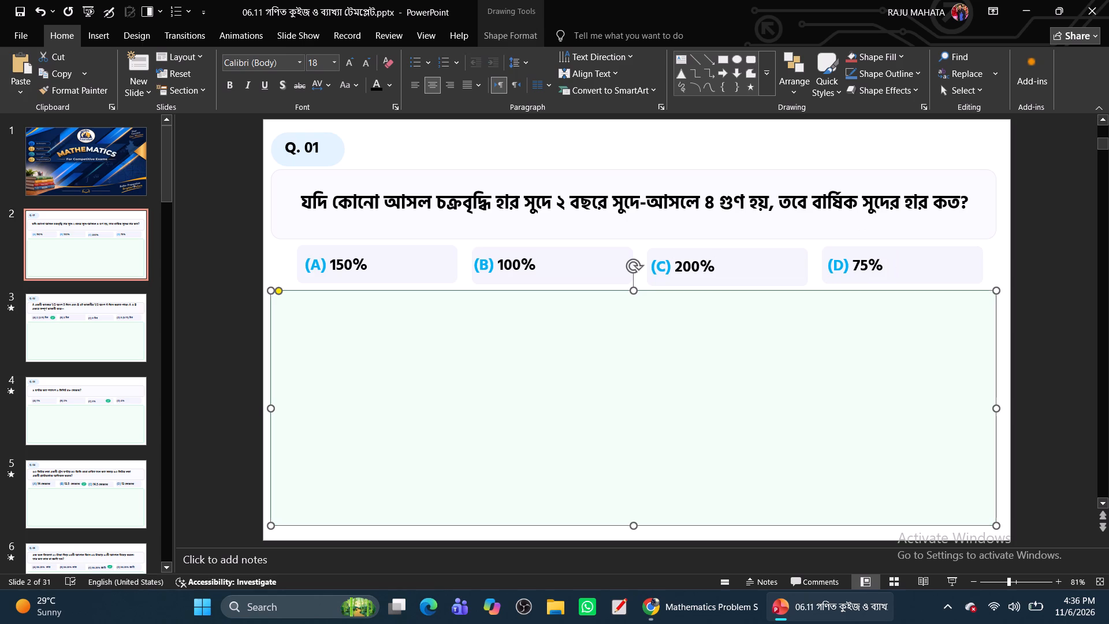
Move the (A) 150% and (B) 100% option texts on the Q. 01 slide to the centre of their boxes.
left_click(344, 269)
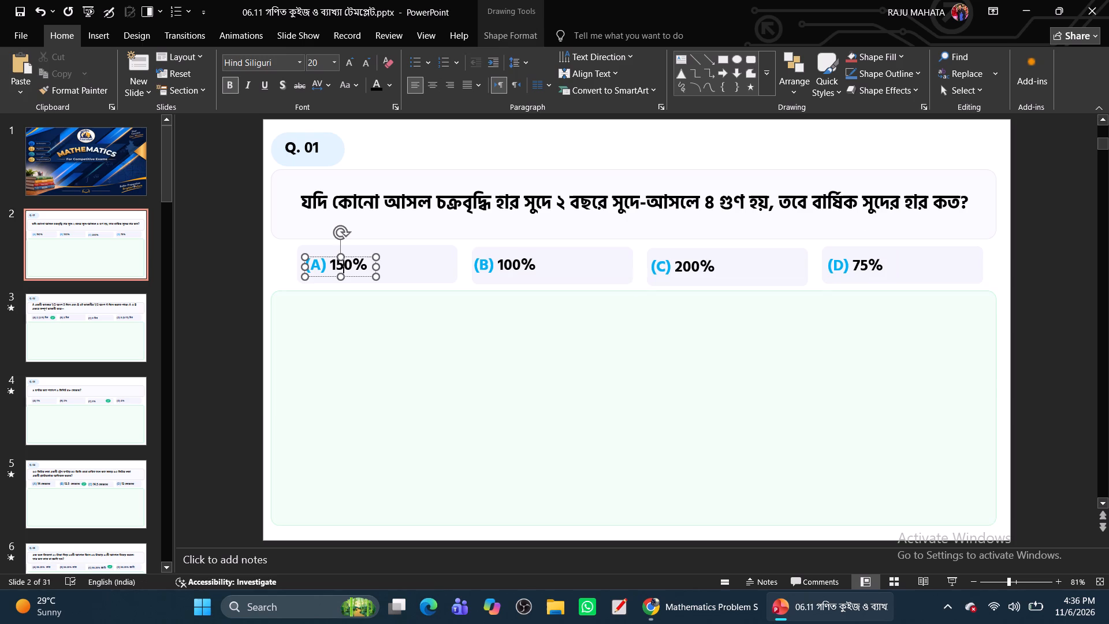
left_click_drag(366, 277, 395, 276)
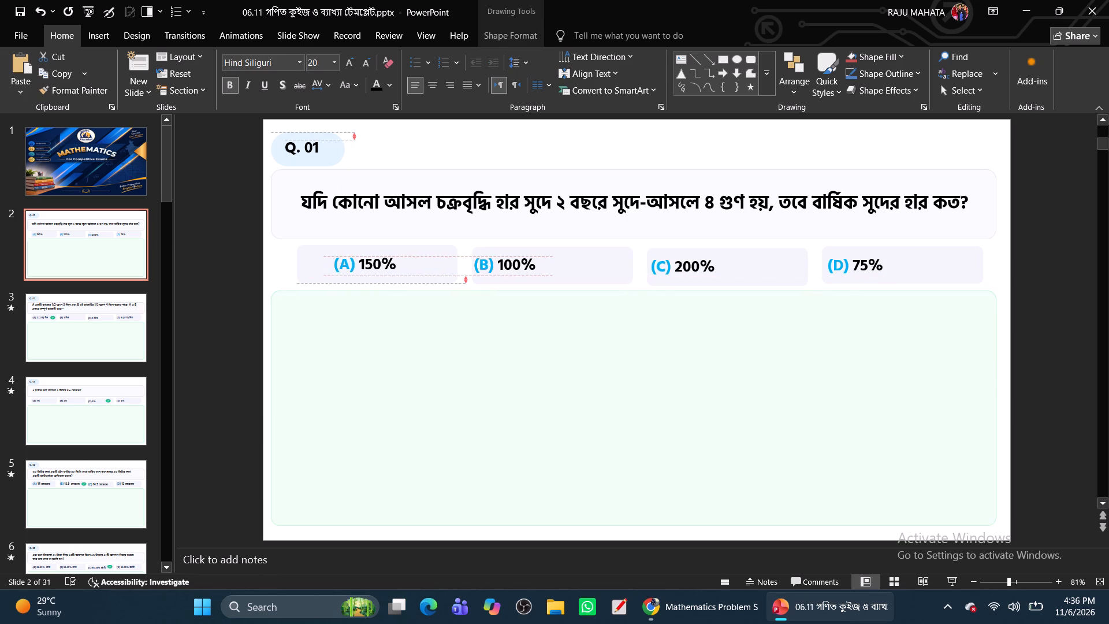
left_click_drag(395, 276, 404, 273)
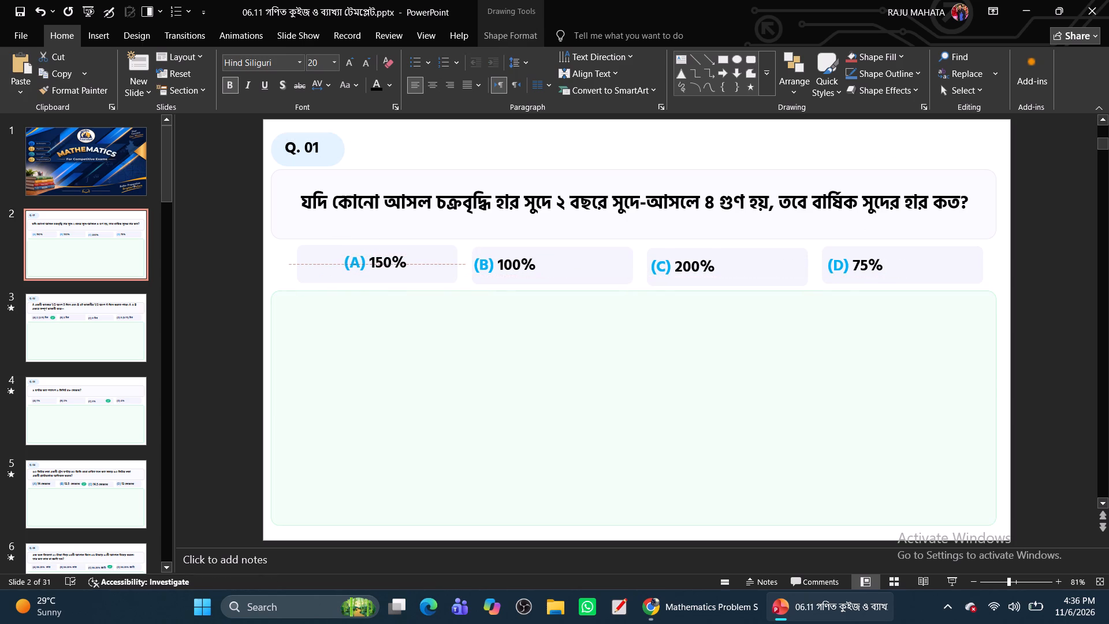
left_click_drag(404, 273, 395, 278)
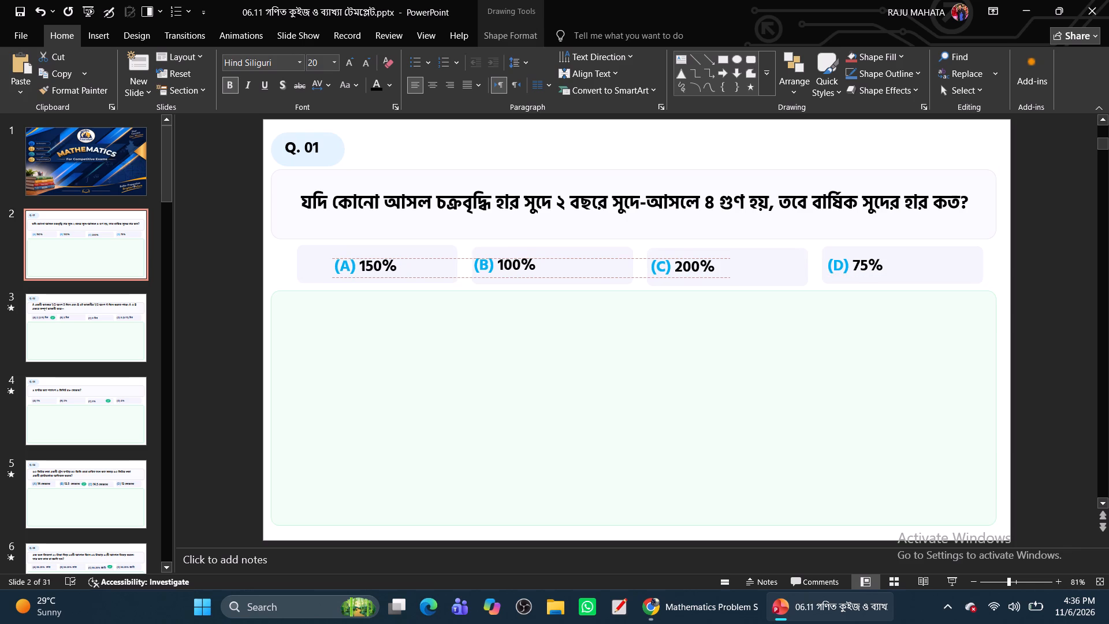
left_click_drag(395, 278, 397, 274)
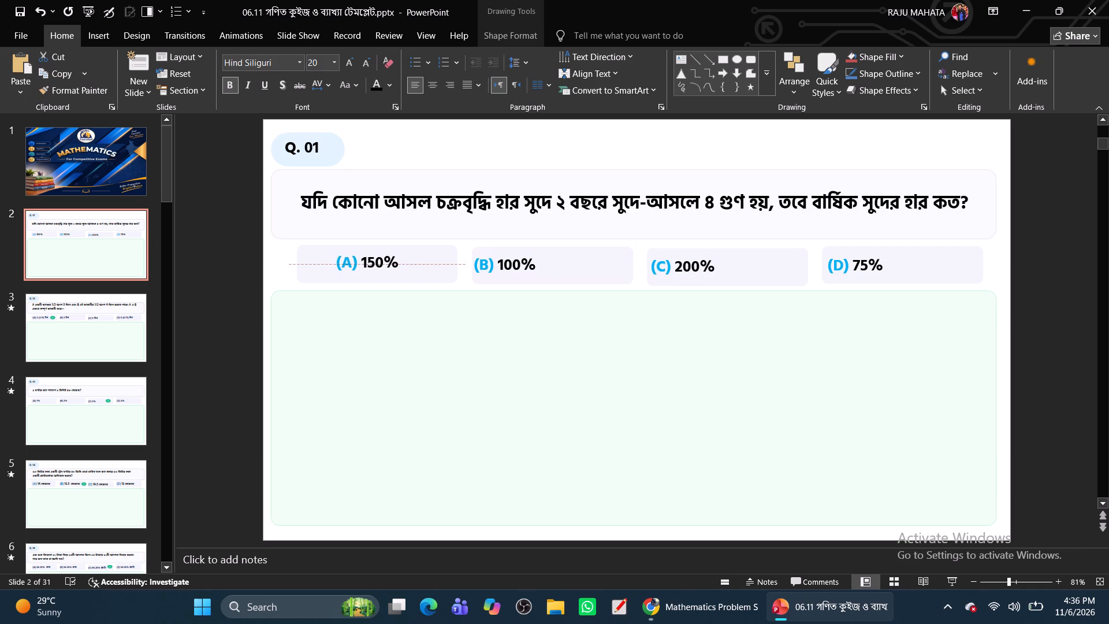
left_click_drag(397, 274, 404, 277)
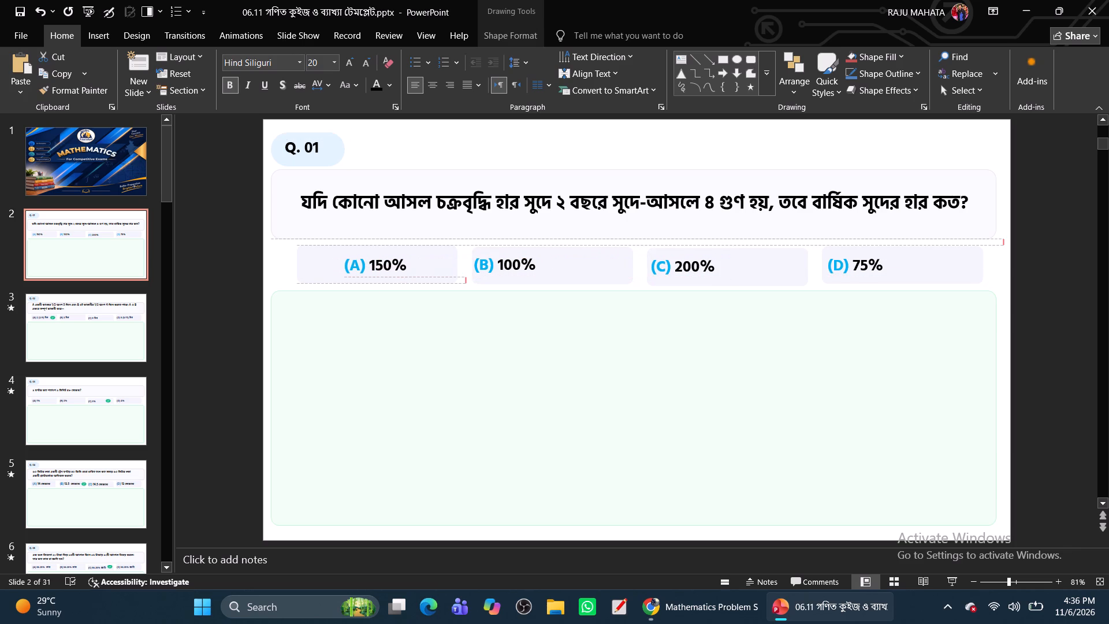
left_click_drag(404, 277, 403, 274)
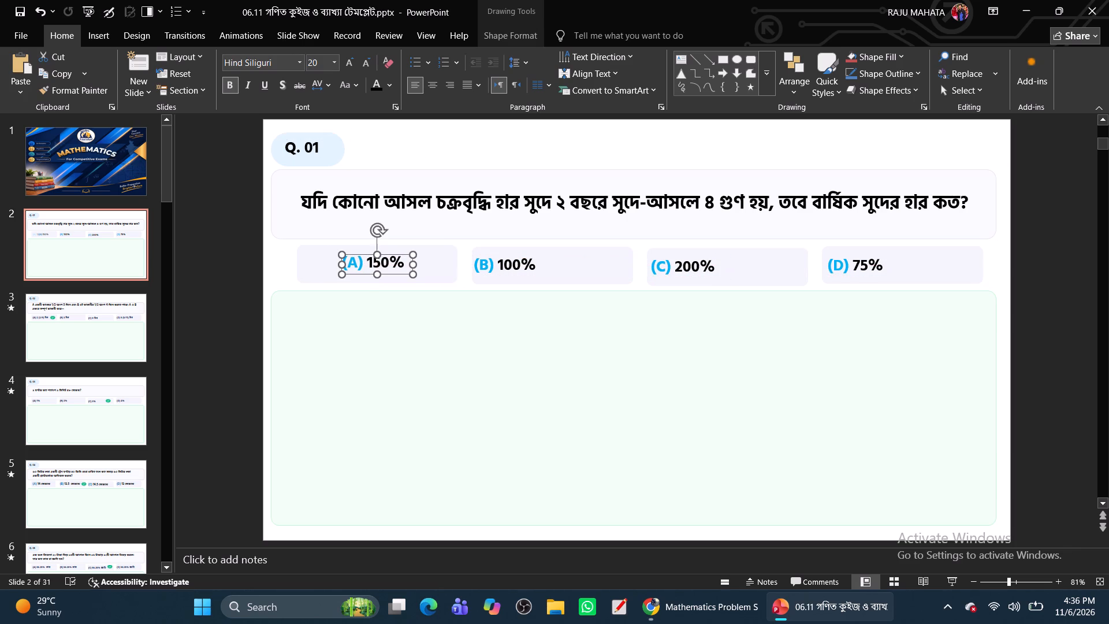
left_click(516, 265)
left_click_drag(523, 275, 547, 275)
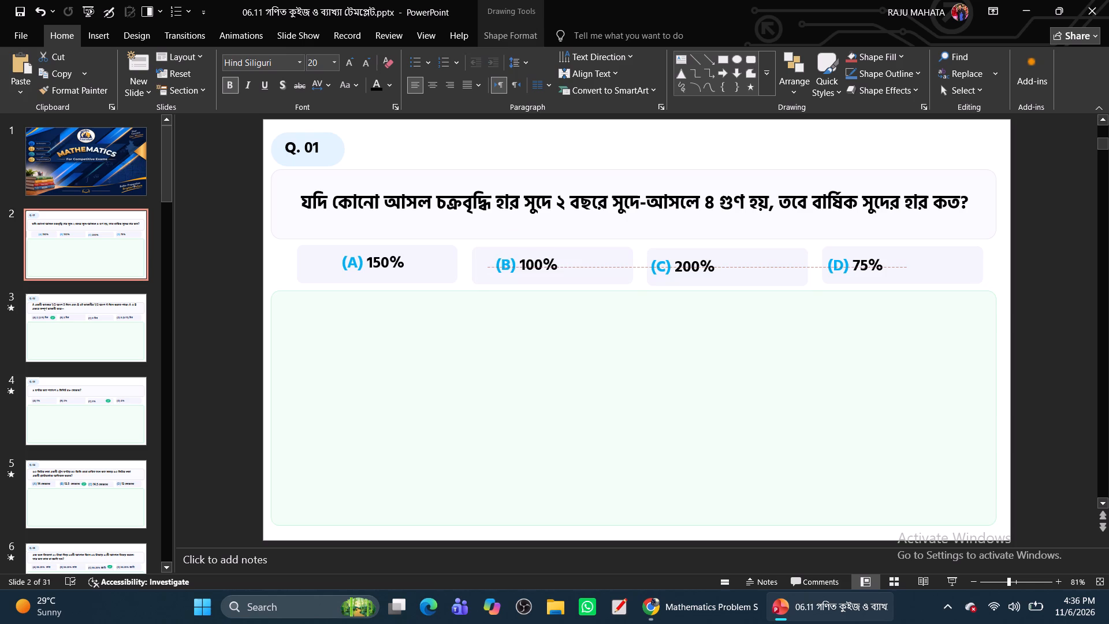
left_click_drag(547, 275, 567, 275)
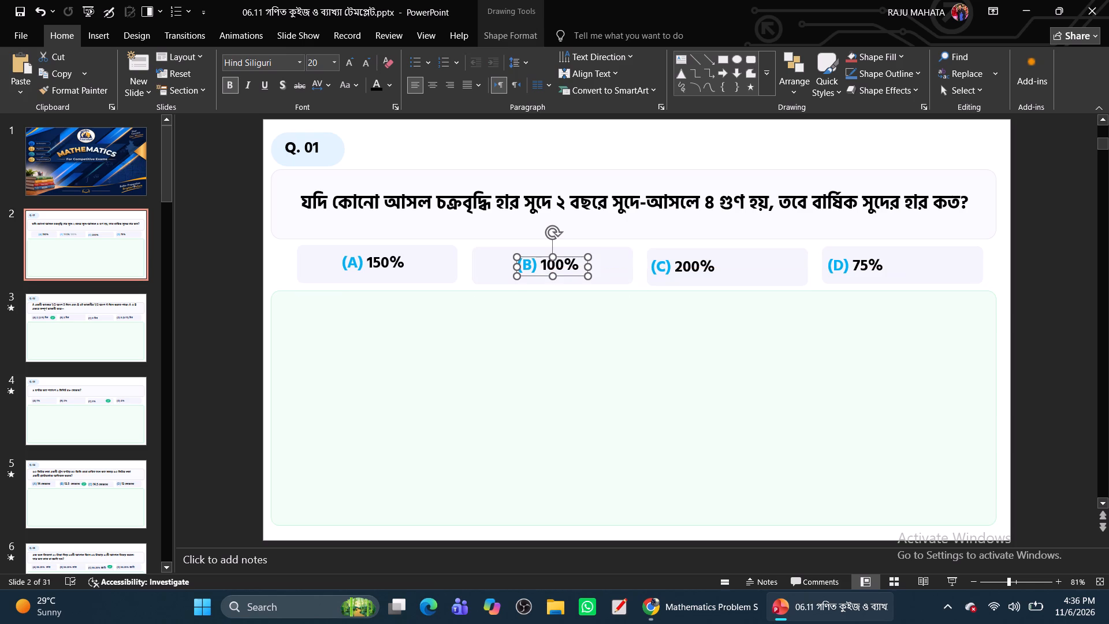
Move the (C) 200% and (D) 75% option texts on the Q. 01 slide to the centre of their boxes.
left_click(686, 270)
left_click_drag(699, 277, 718, 277)
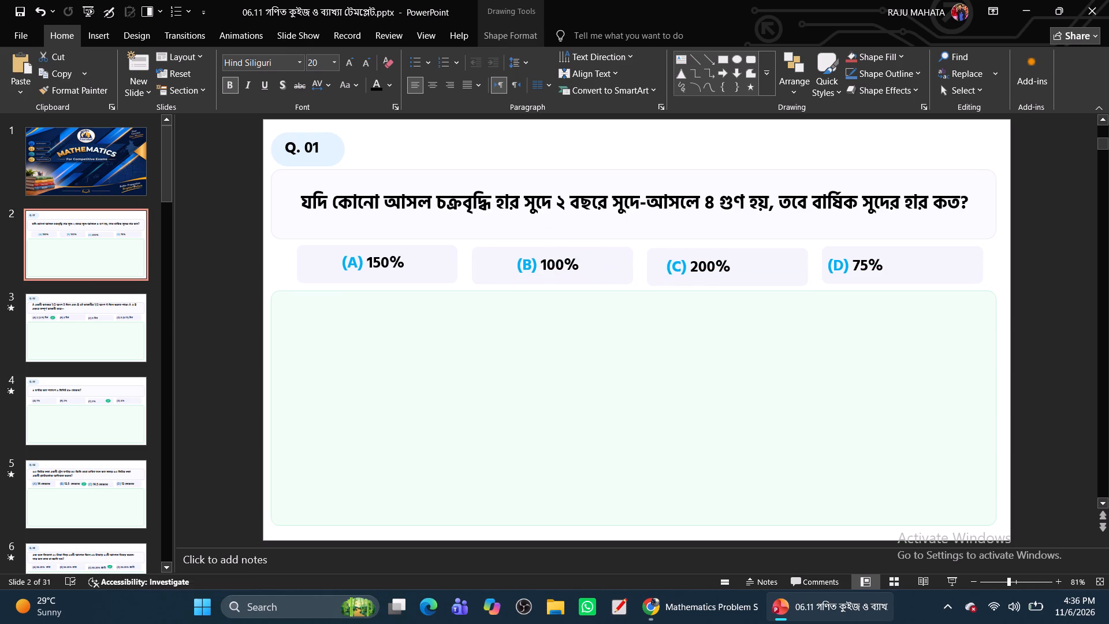
left_click_drag(718, 277, 739, 276)
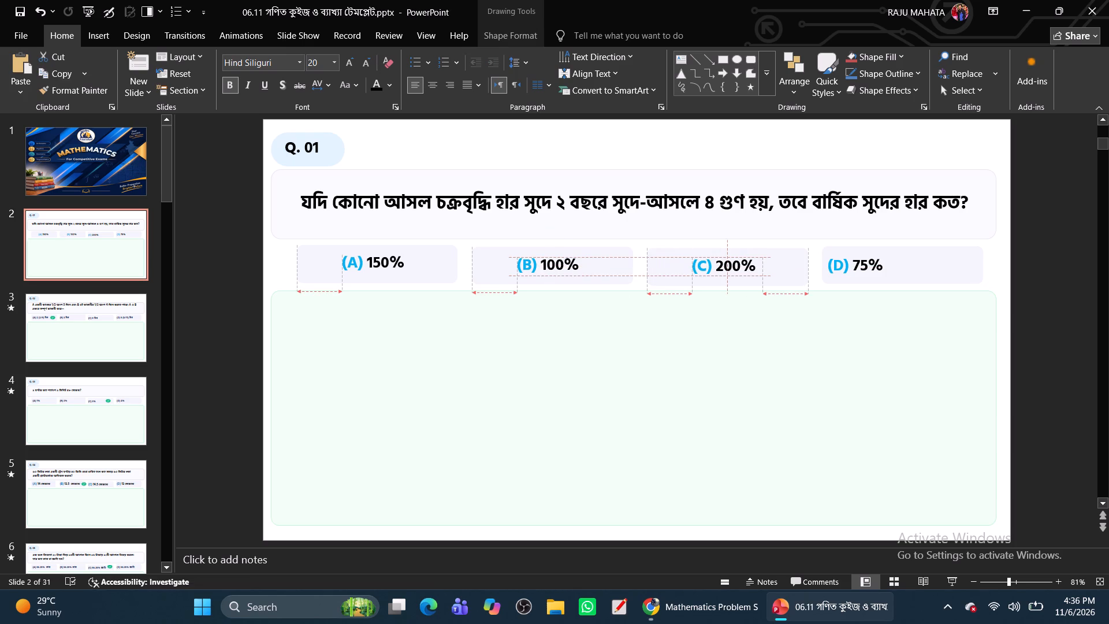
left_click_drag(739, 276, 741, 275)
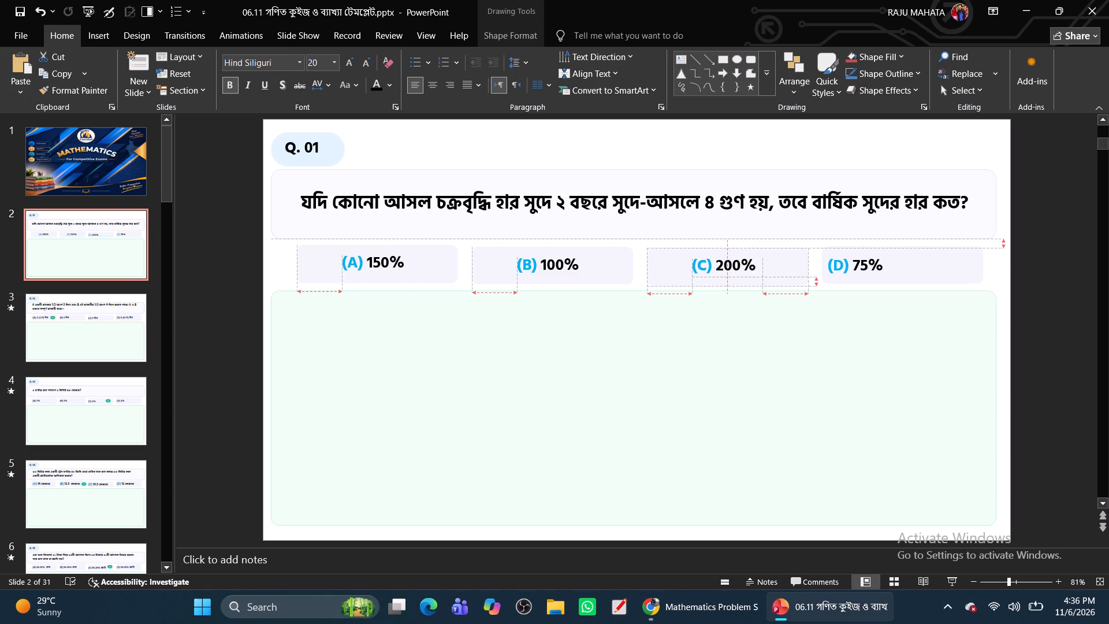
left_click_drag(741, 275, 741, 274)
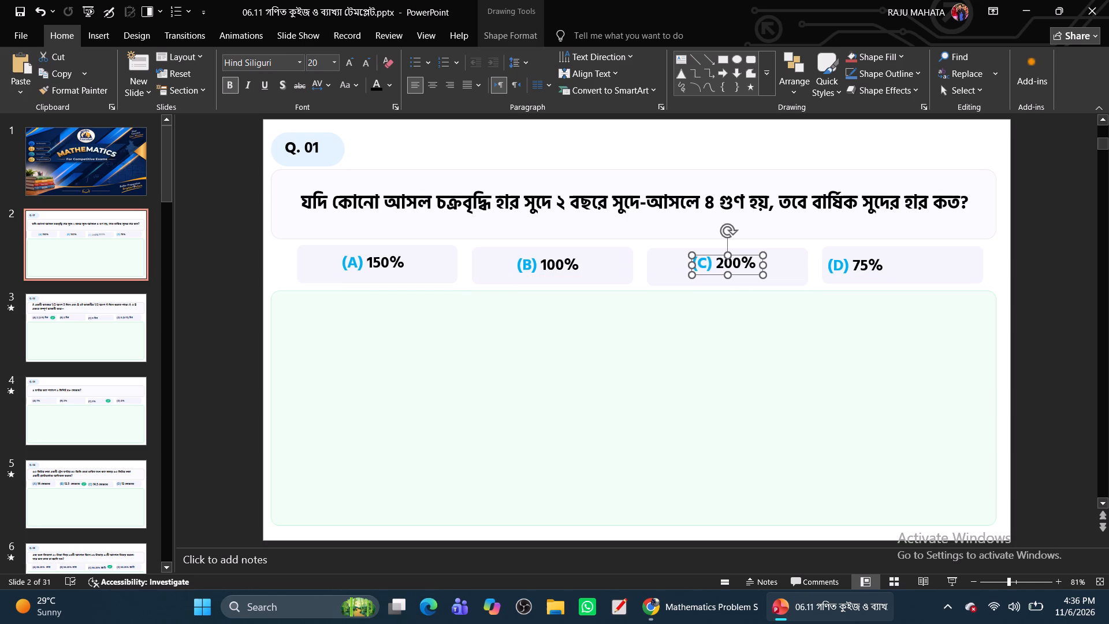
left_click(865, 273)
left_click_drag(880, 276, 896, 272)
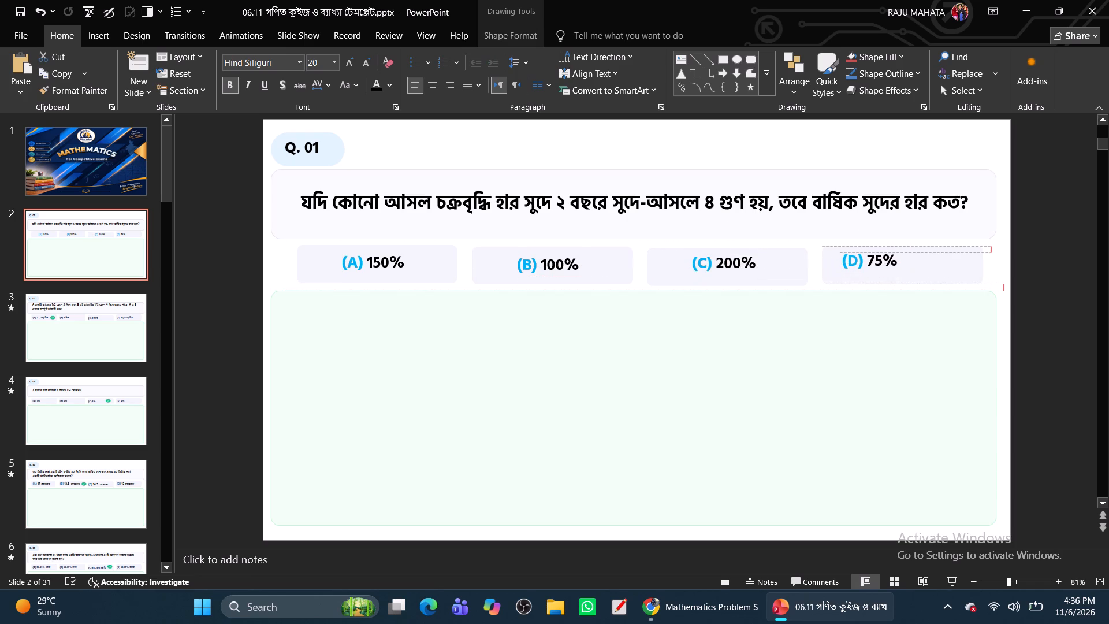
left_click_drag(896, 272, 923, 274)
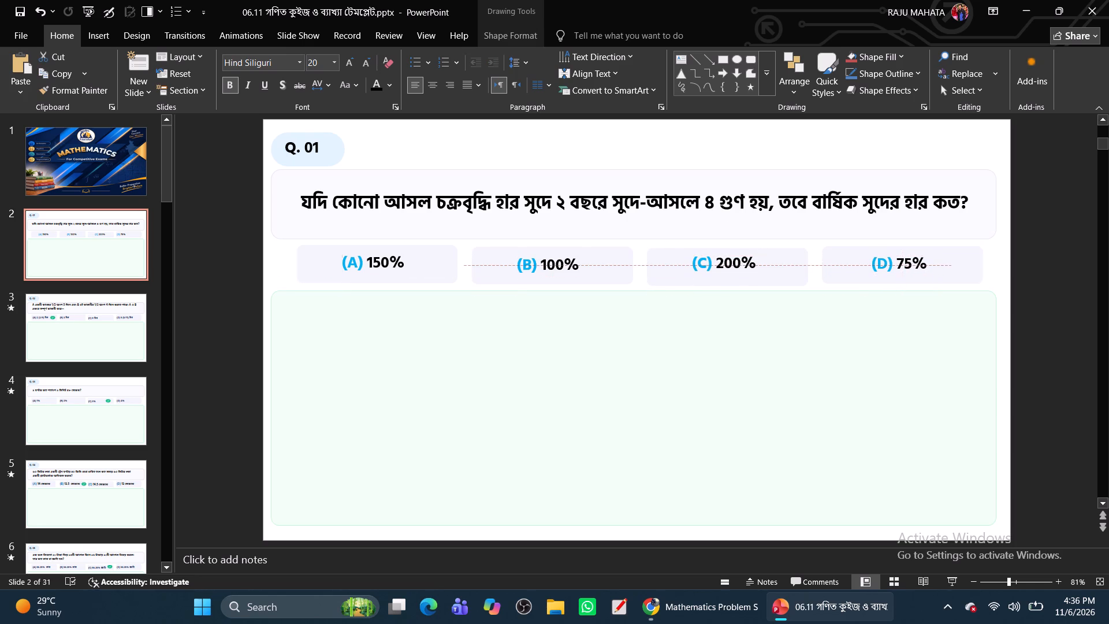
left_click_drag(923, 274, 921, 274)
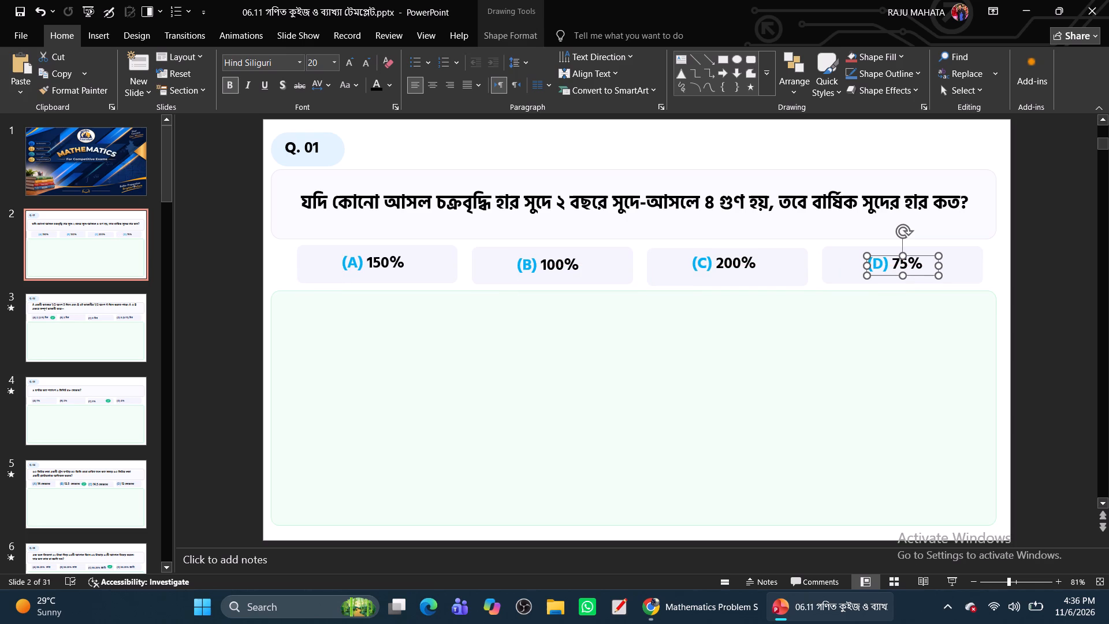
Delete the green check mark picture beside option (A) on the Q. 02 slide.
left_click(86, 337)
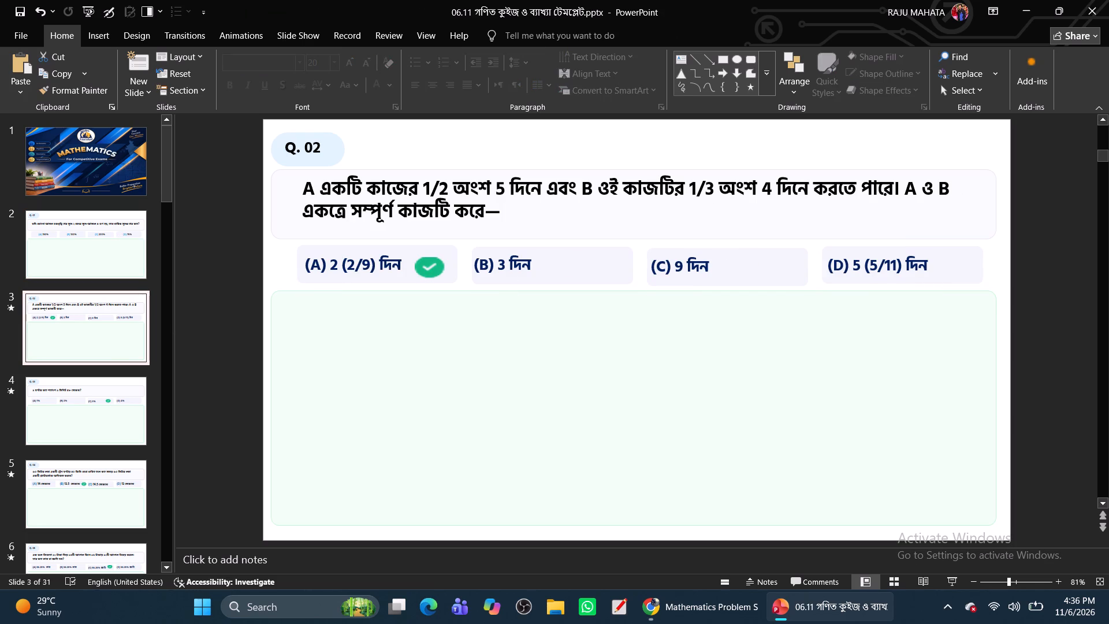
left_click(427, 271)
key("BackSpace")
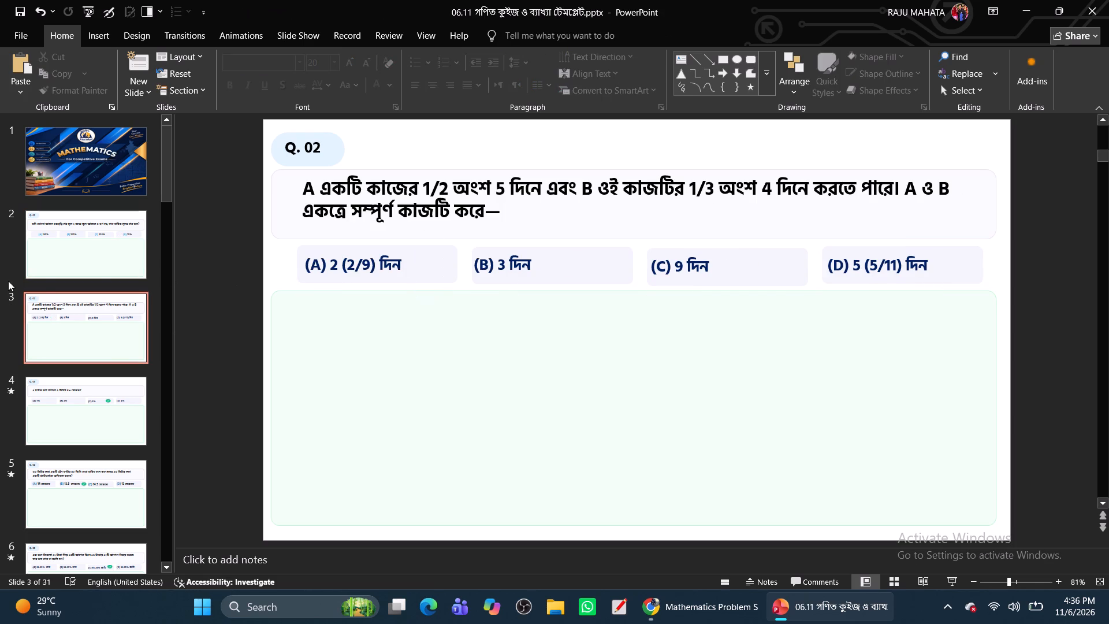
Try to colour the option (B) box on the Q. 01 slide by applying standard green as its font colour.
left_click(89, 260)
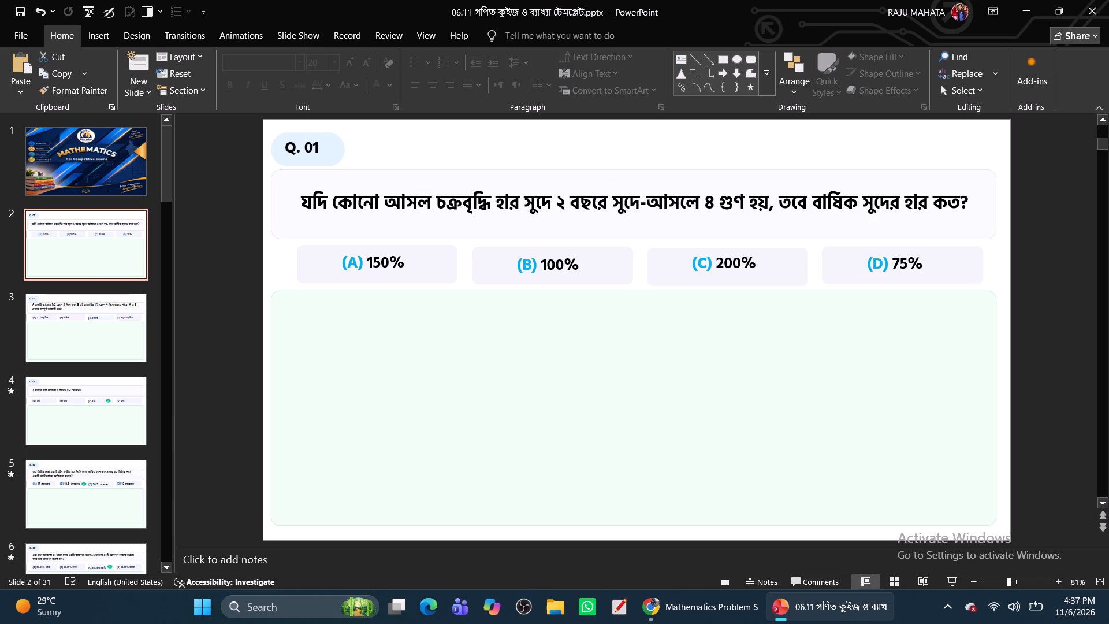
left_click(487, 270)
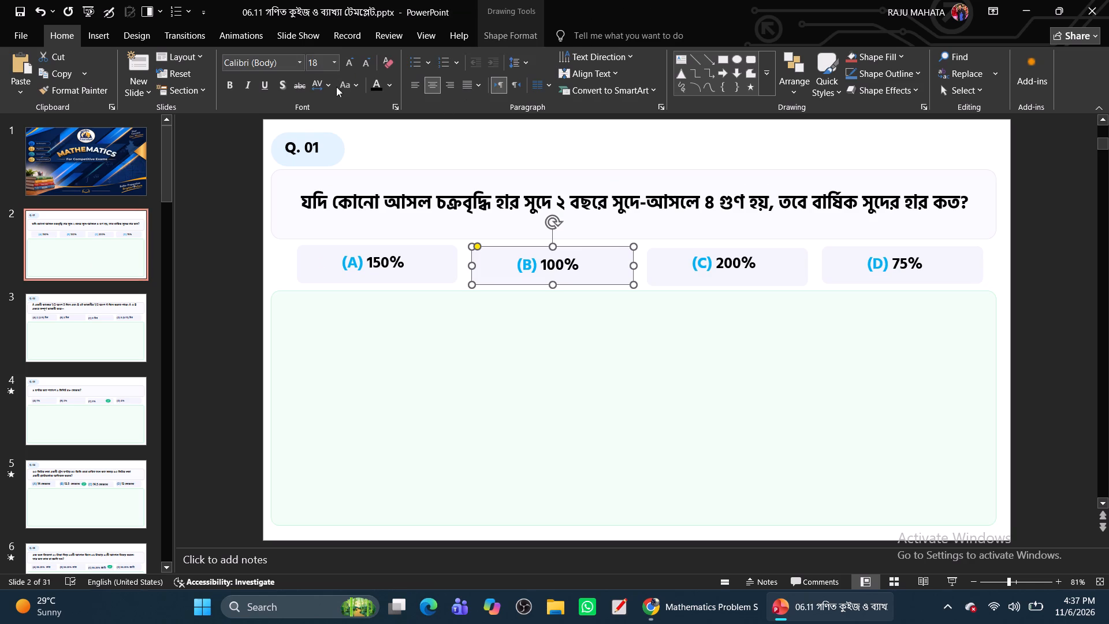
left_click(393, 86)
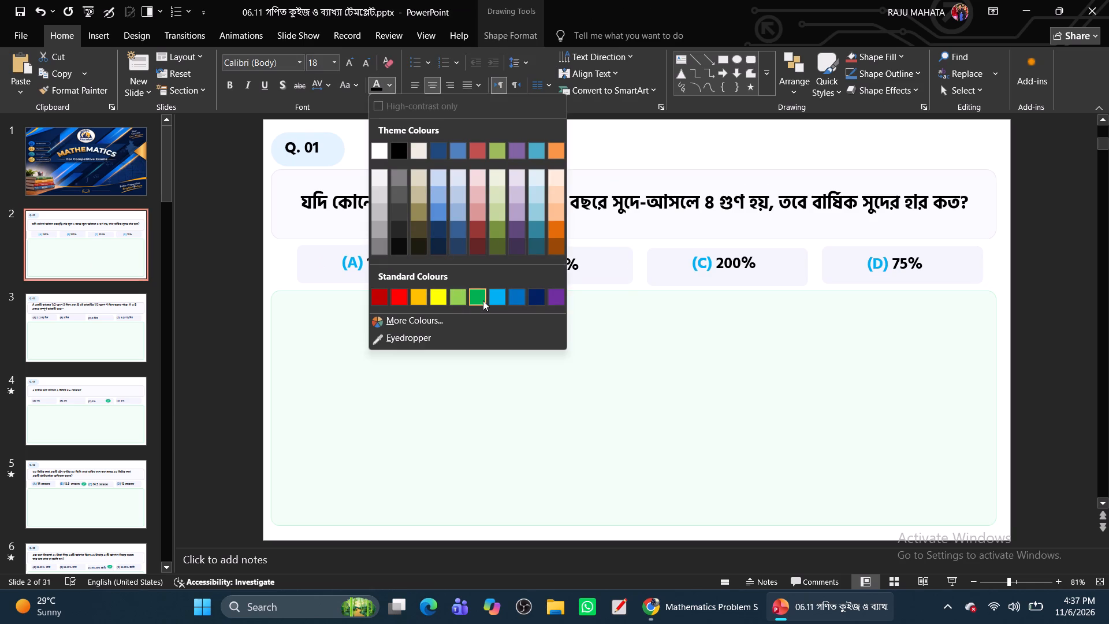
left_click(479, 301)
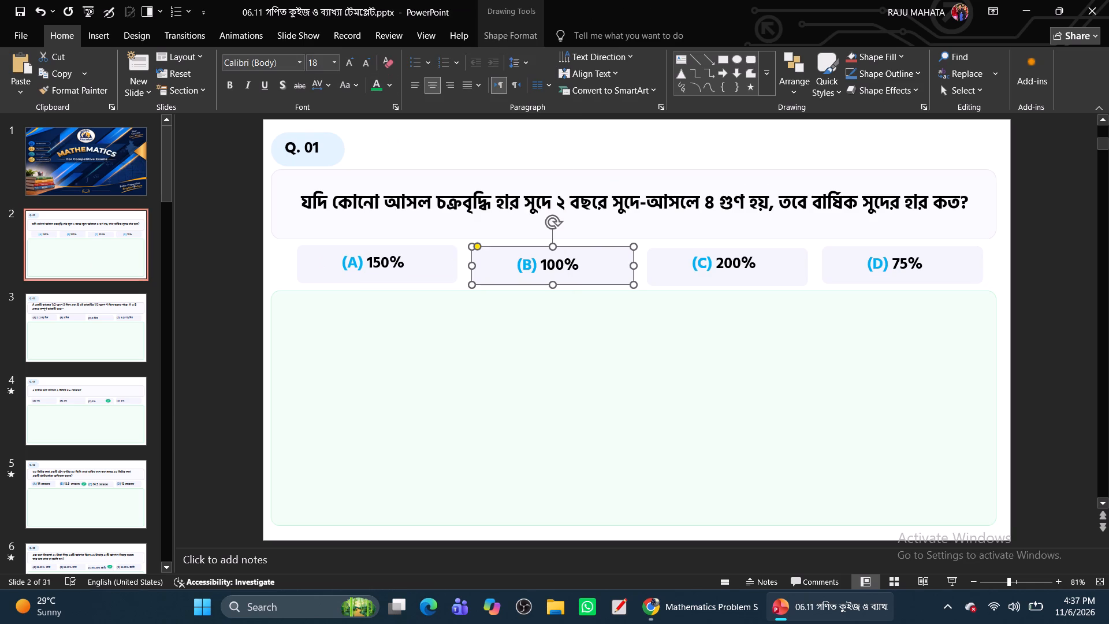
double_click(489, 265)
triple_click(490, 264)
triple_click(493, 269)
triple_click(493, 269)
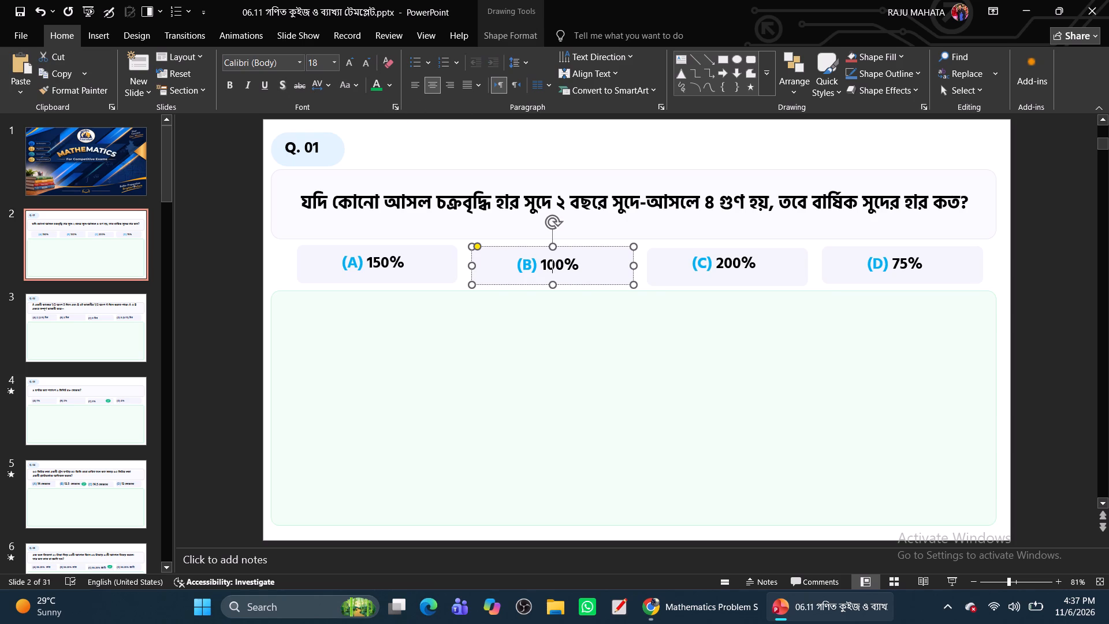
Fill the option (B) box on the Q. 01 slide with standard light blue.
right_click(493, 269)
left_click(550, 228)
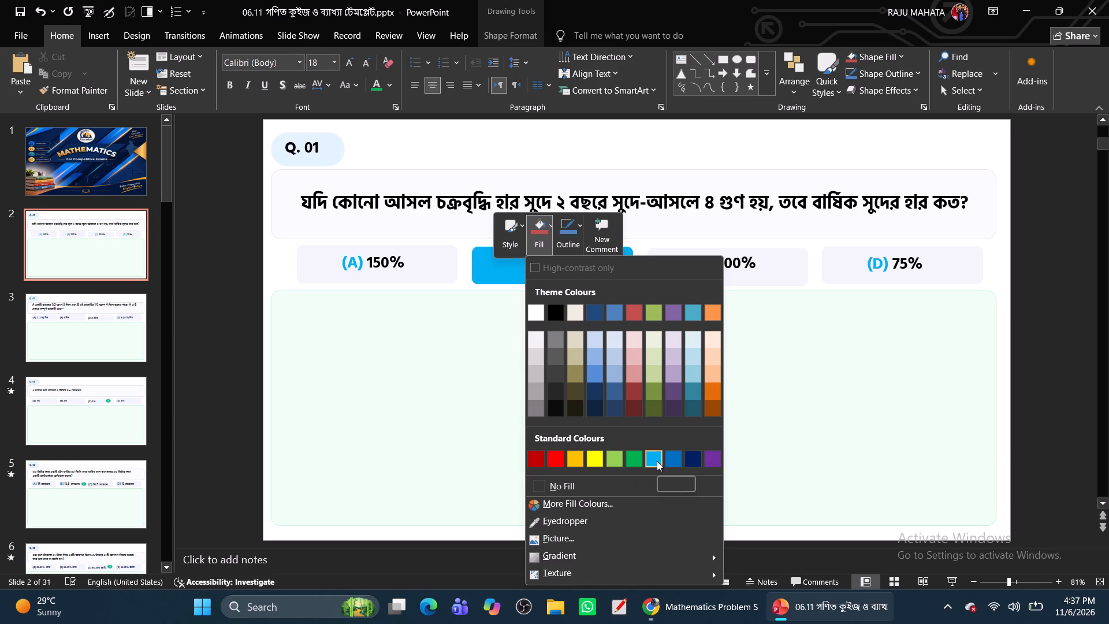
left_click(657, 461)
left_click(576, 324)
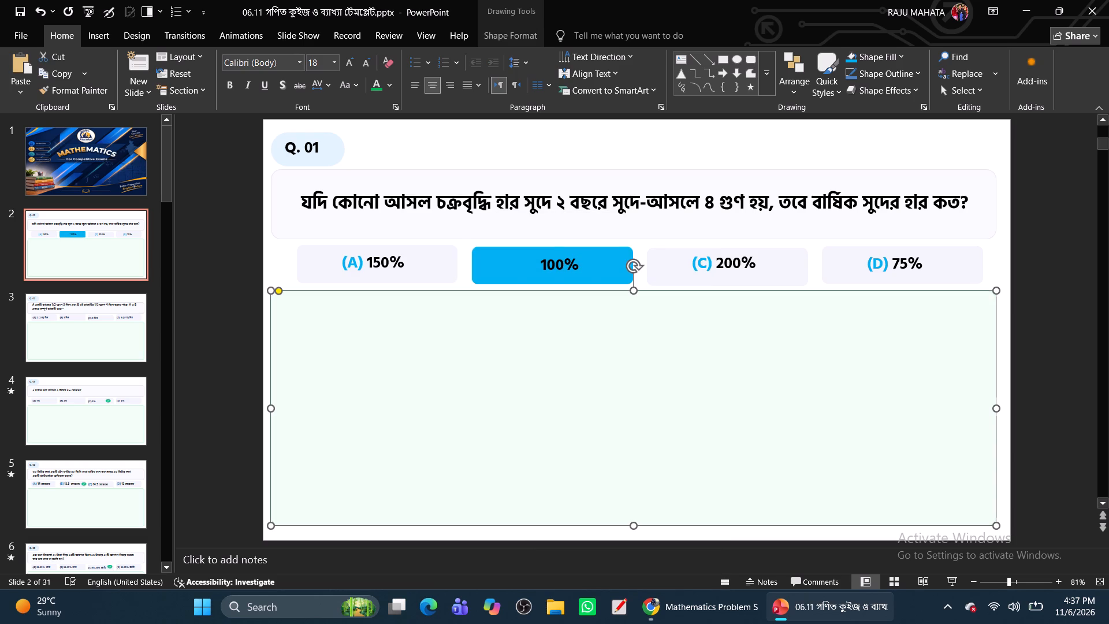
Colour the whole (B) 100% option text on the Q. 01 slide white.
left_click_drag(540, 263, 580, 263)
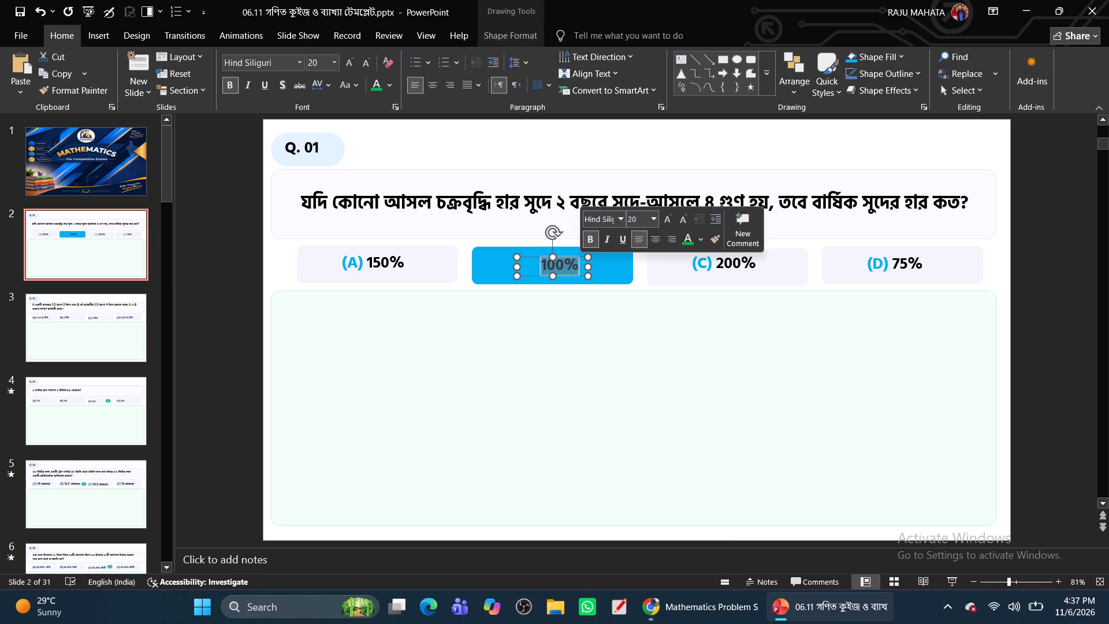
triple_click(529, 264)
left_click(529, 264)
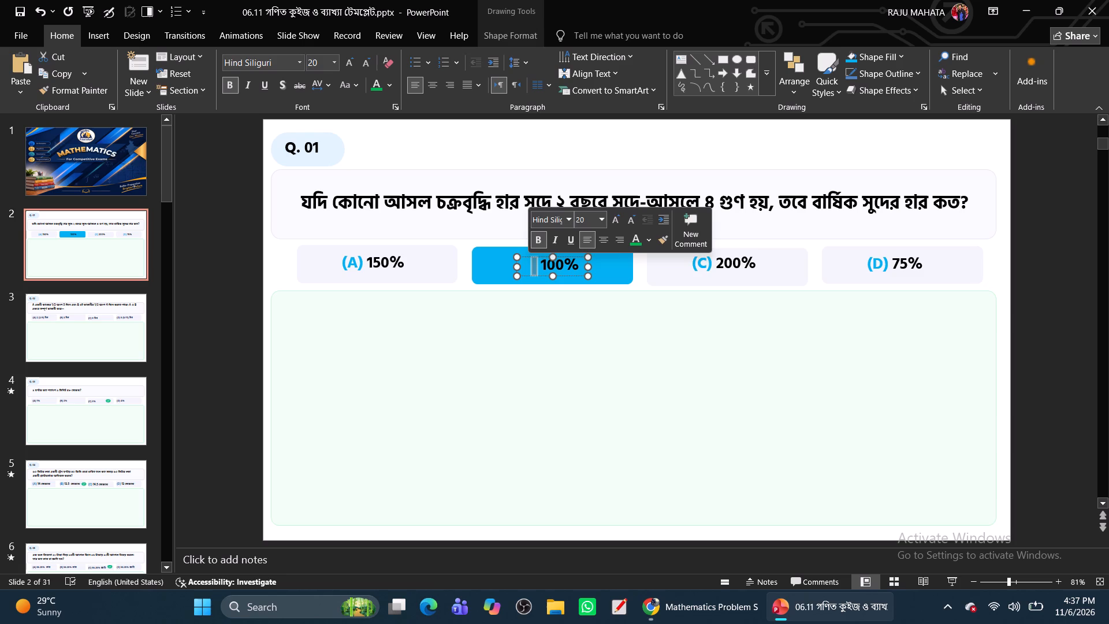
left_click(526, 257)
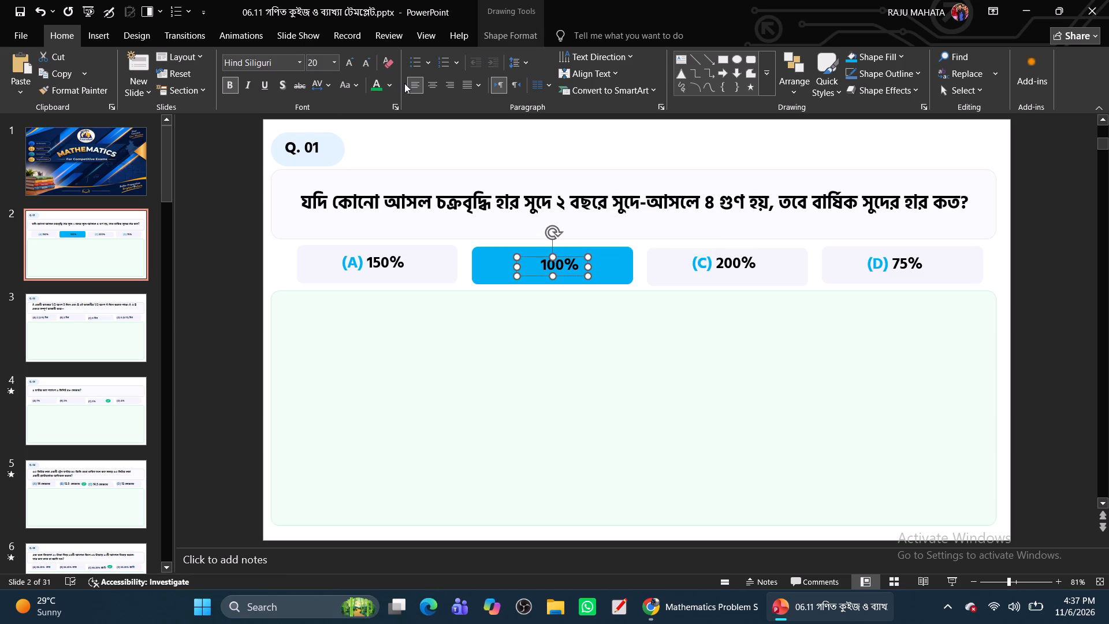
left_click(394, 83)
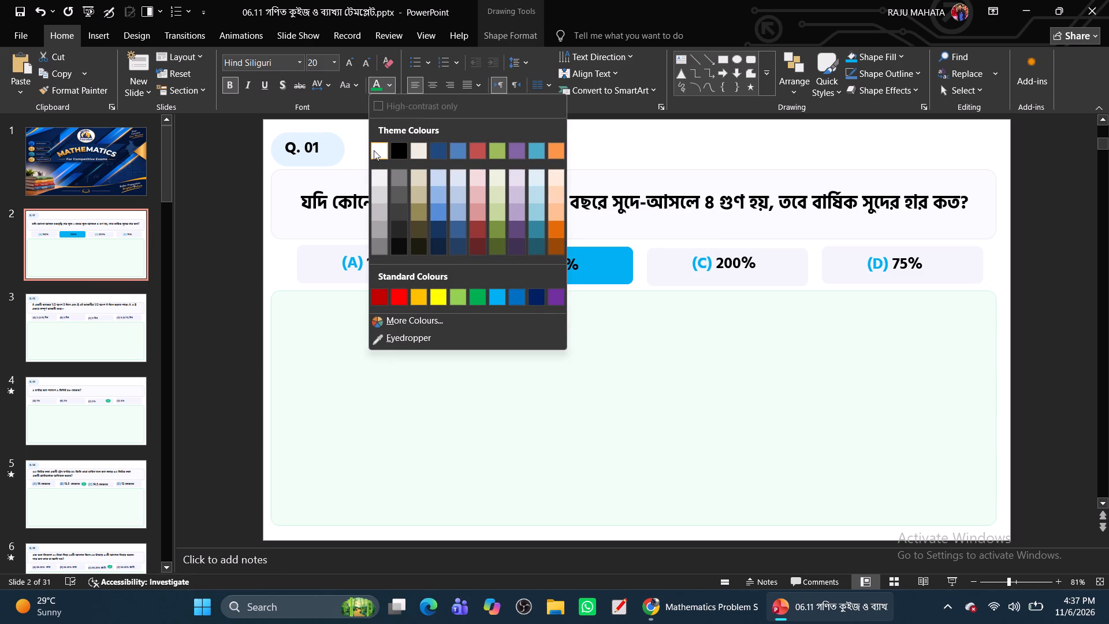
left_click(373, 150)
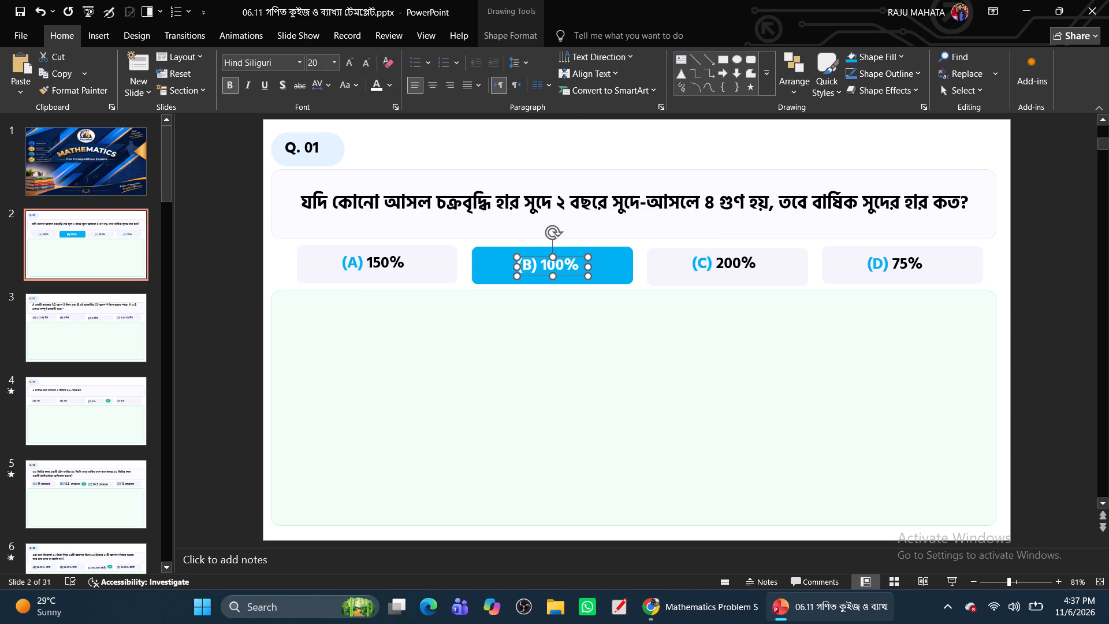
left_click(465, 260)
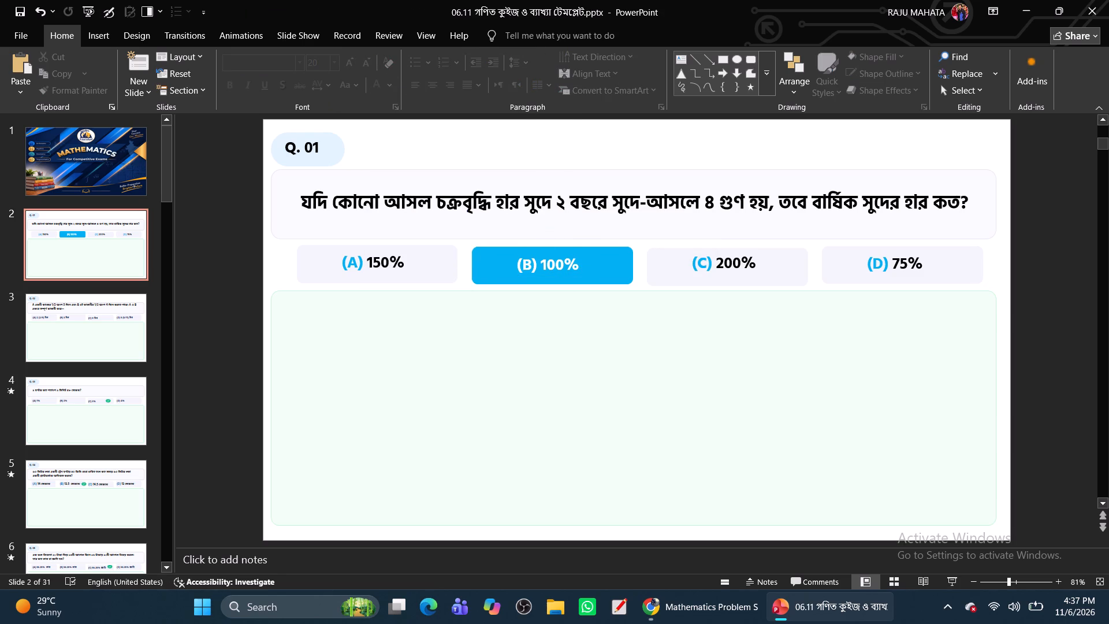
Apply the Fade animation to the light blue option (B) box on the Q. 01 slide.
double_click(485, 265)
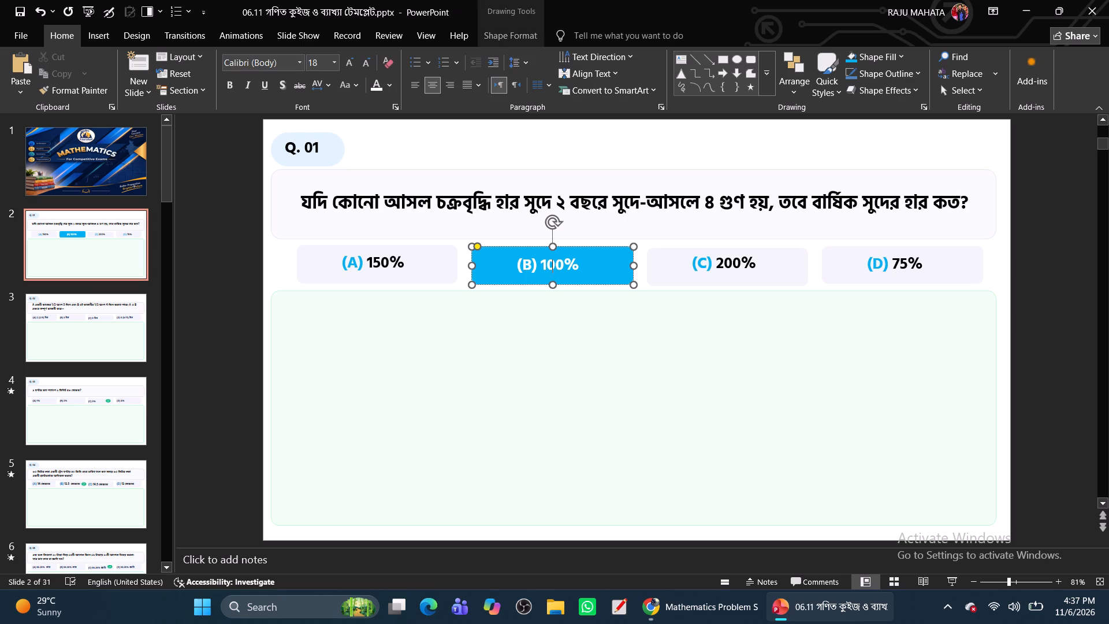
left_click(235, 31)
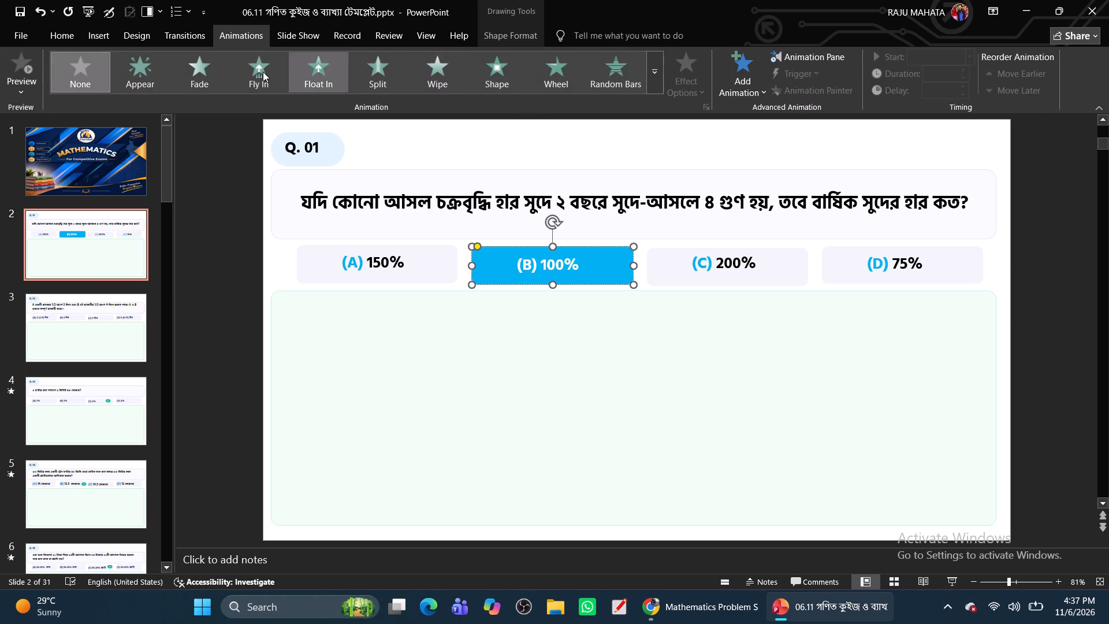
left_click(202, 75)
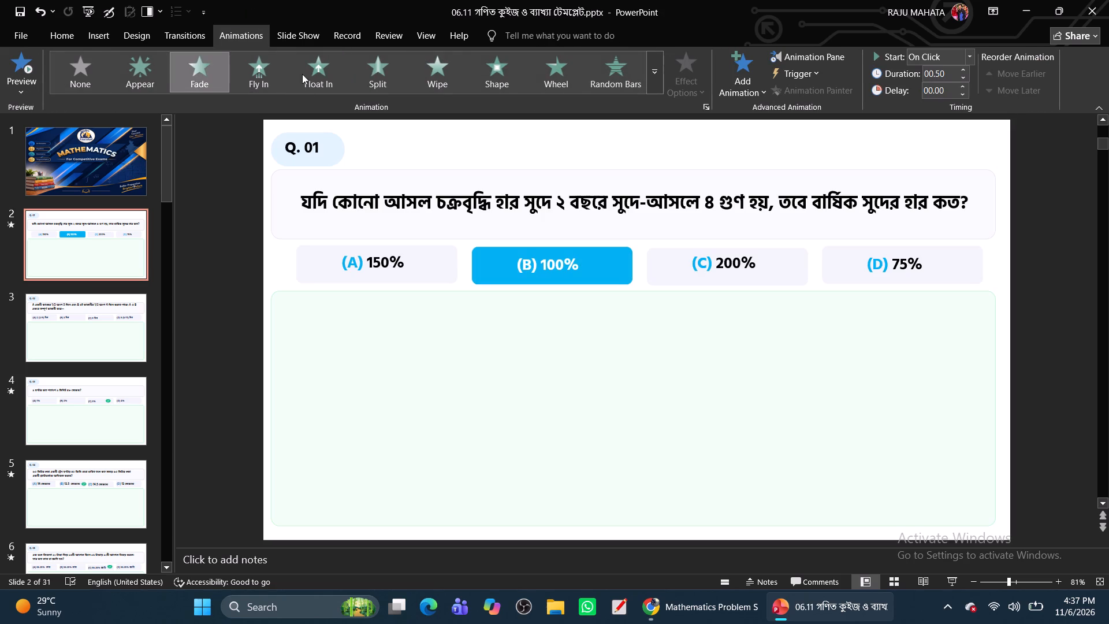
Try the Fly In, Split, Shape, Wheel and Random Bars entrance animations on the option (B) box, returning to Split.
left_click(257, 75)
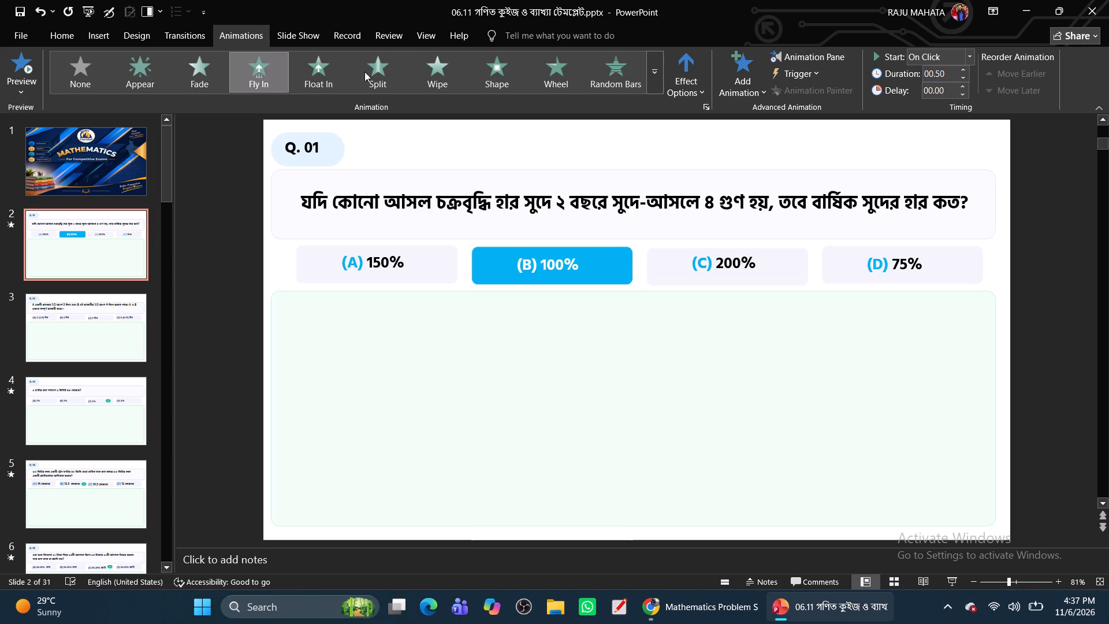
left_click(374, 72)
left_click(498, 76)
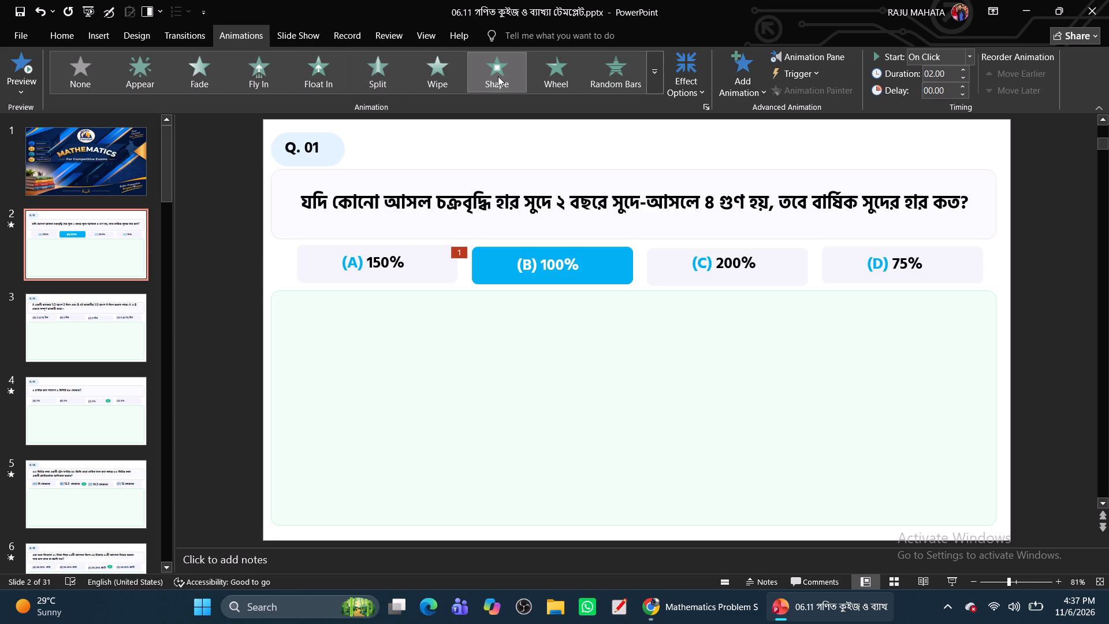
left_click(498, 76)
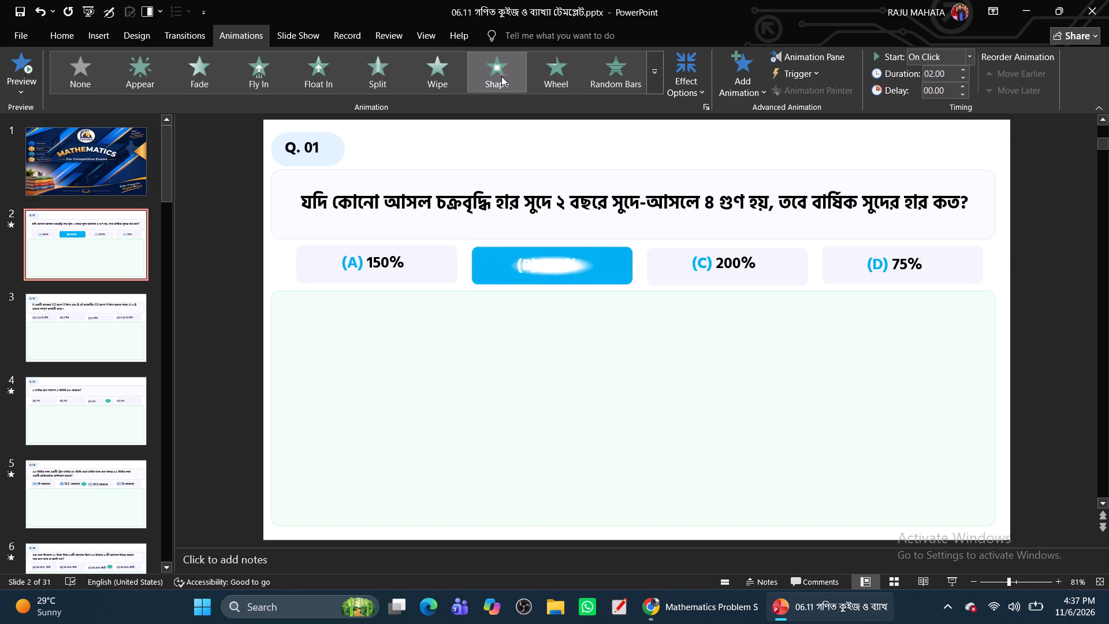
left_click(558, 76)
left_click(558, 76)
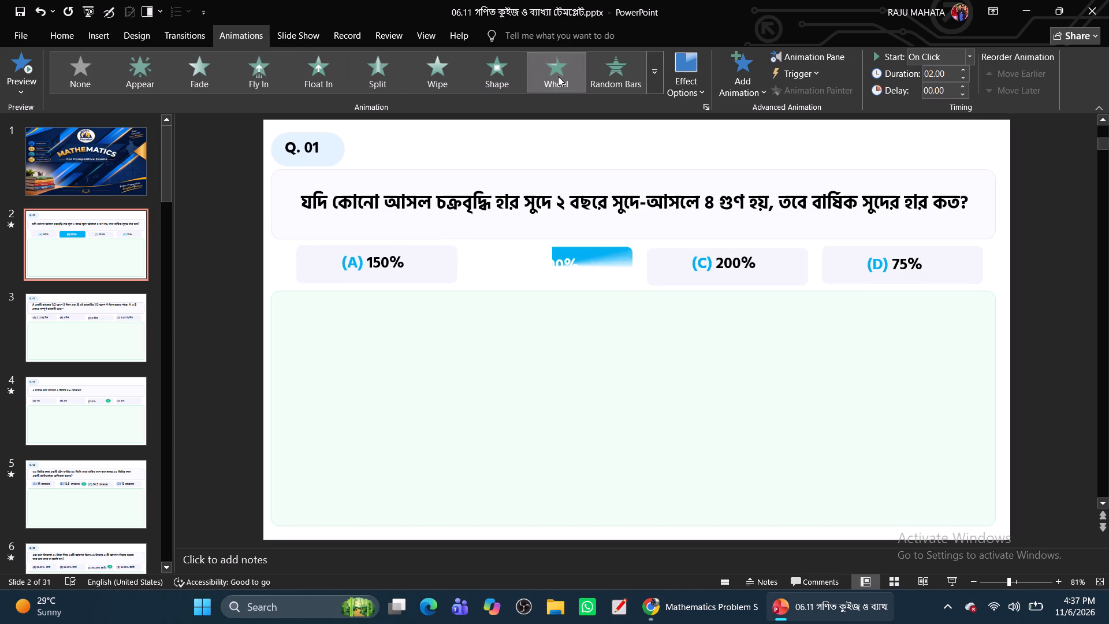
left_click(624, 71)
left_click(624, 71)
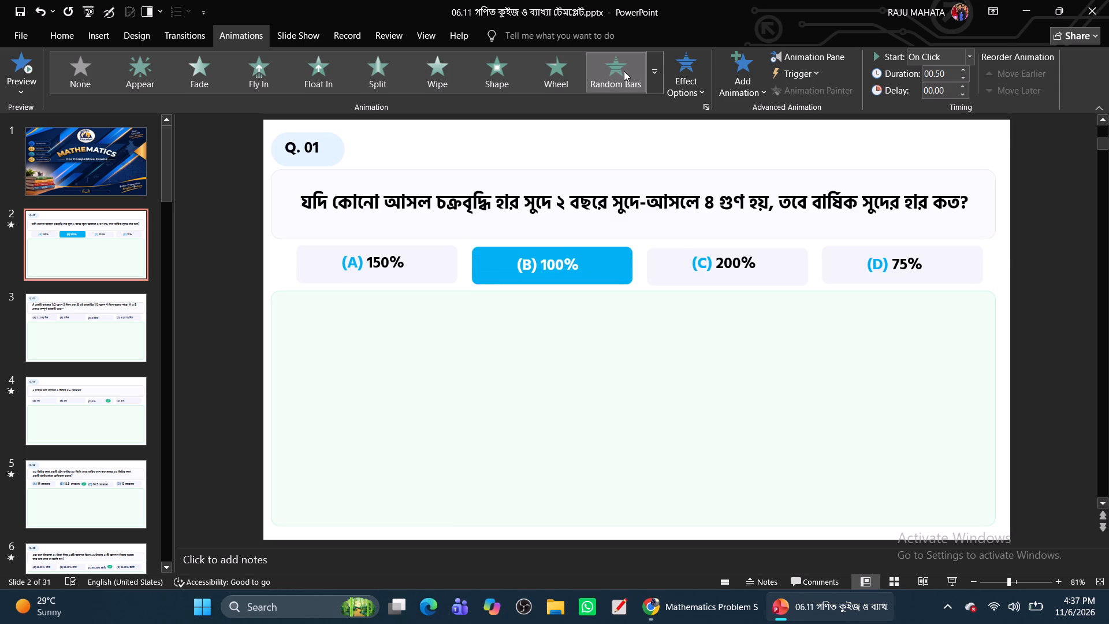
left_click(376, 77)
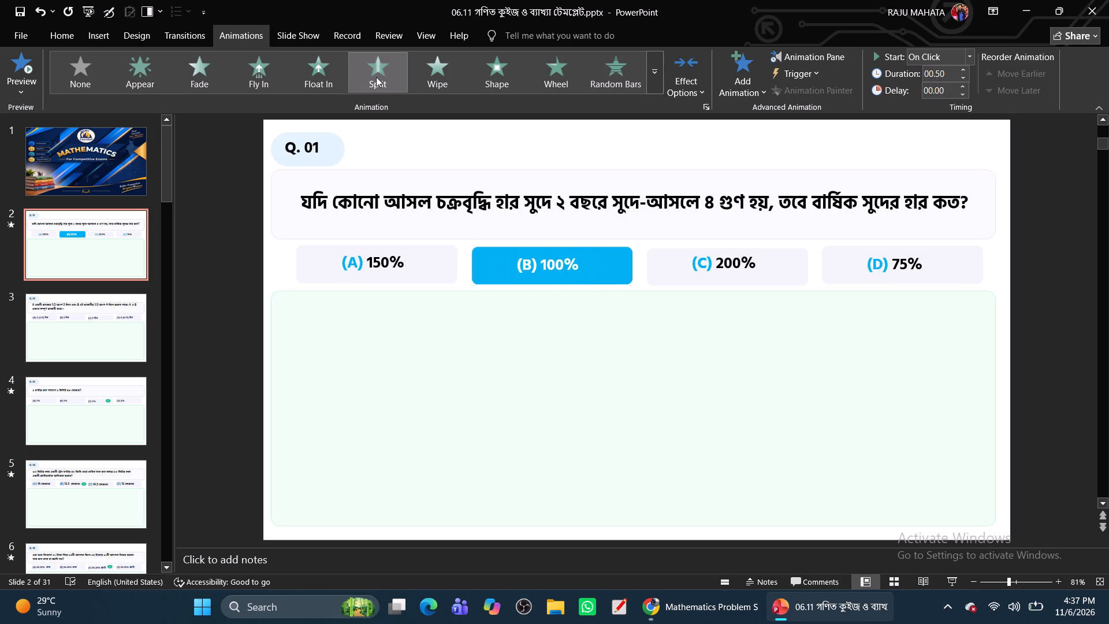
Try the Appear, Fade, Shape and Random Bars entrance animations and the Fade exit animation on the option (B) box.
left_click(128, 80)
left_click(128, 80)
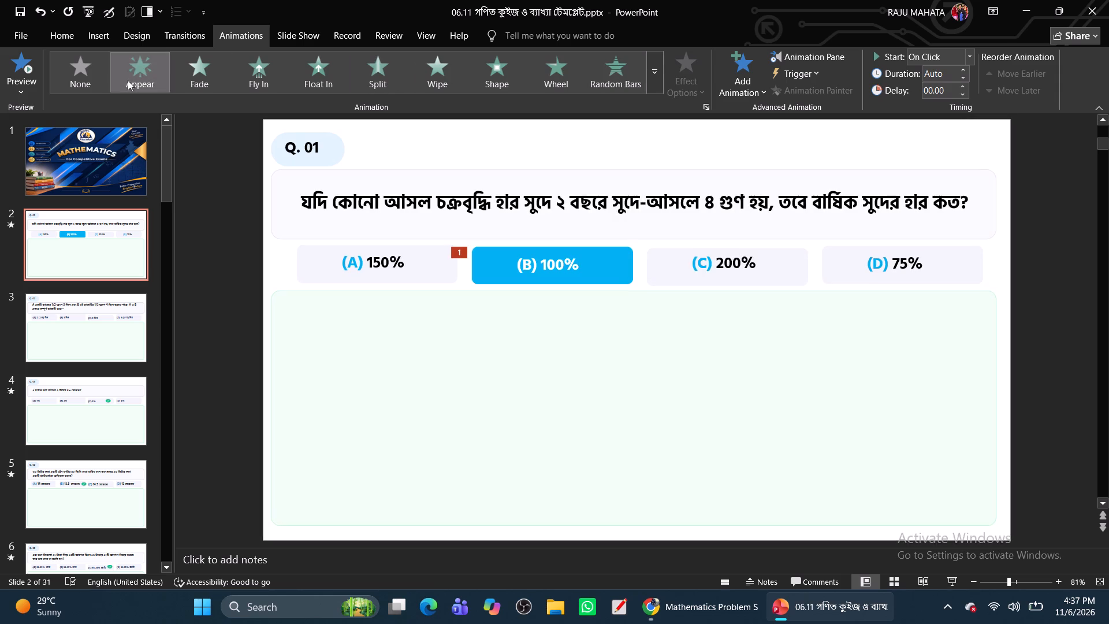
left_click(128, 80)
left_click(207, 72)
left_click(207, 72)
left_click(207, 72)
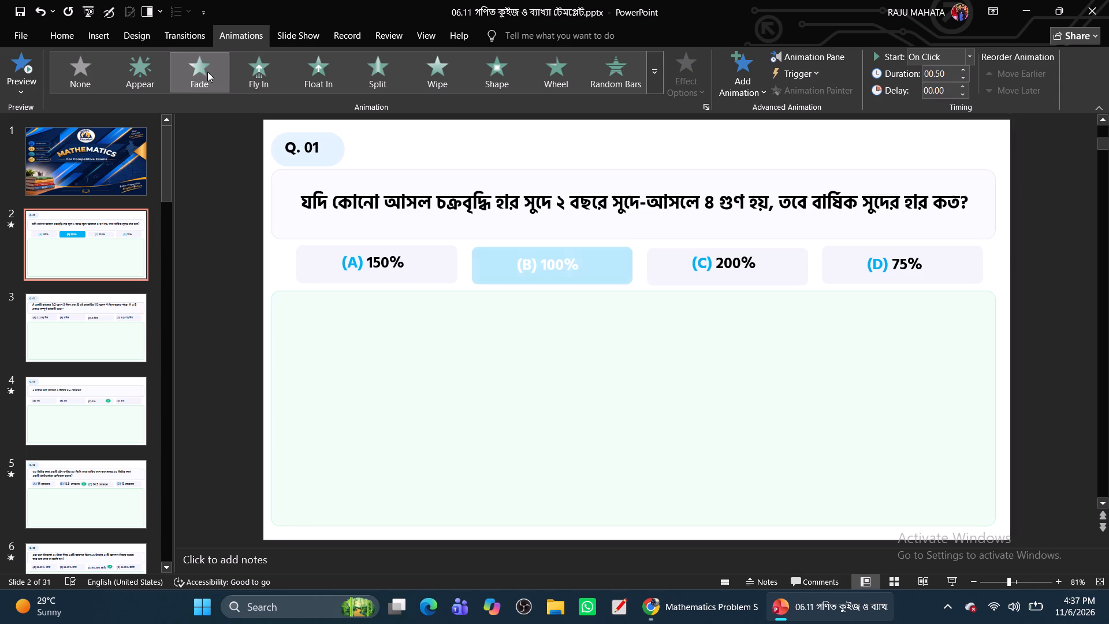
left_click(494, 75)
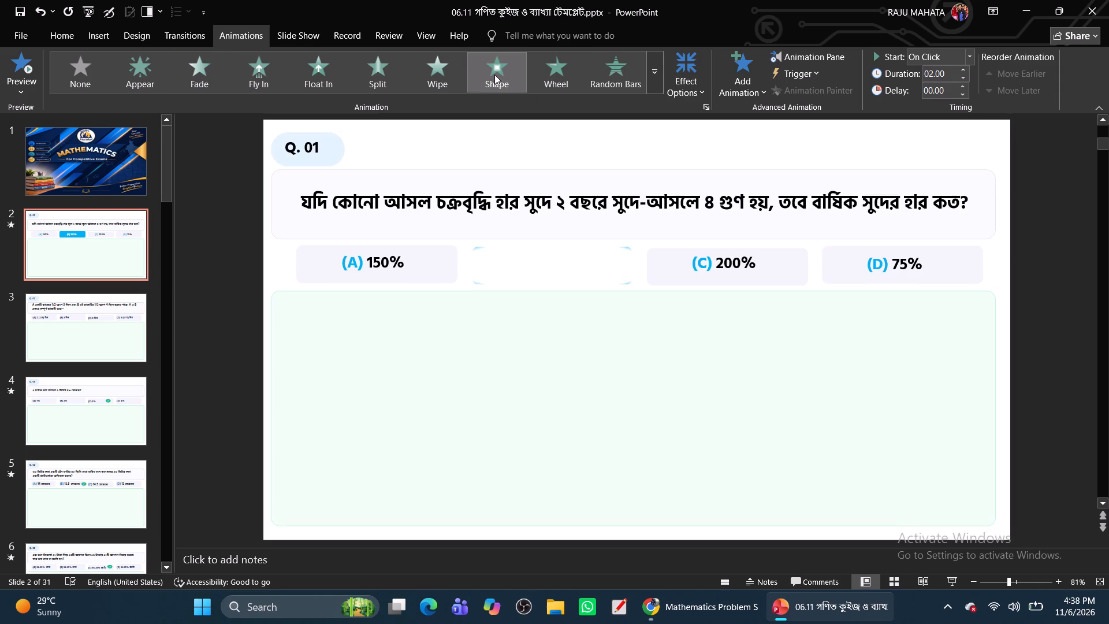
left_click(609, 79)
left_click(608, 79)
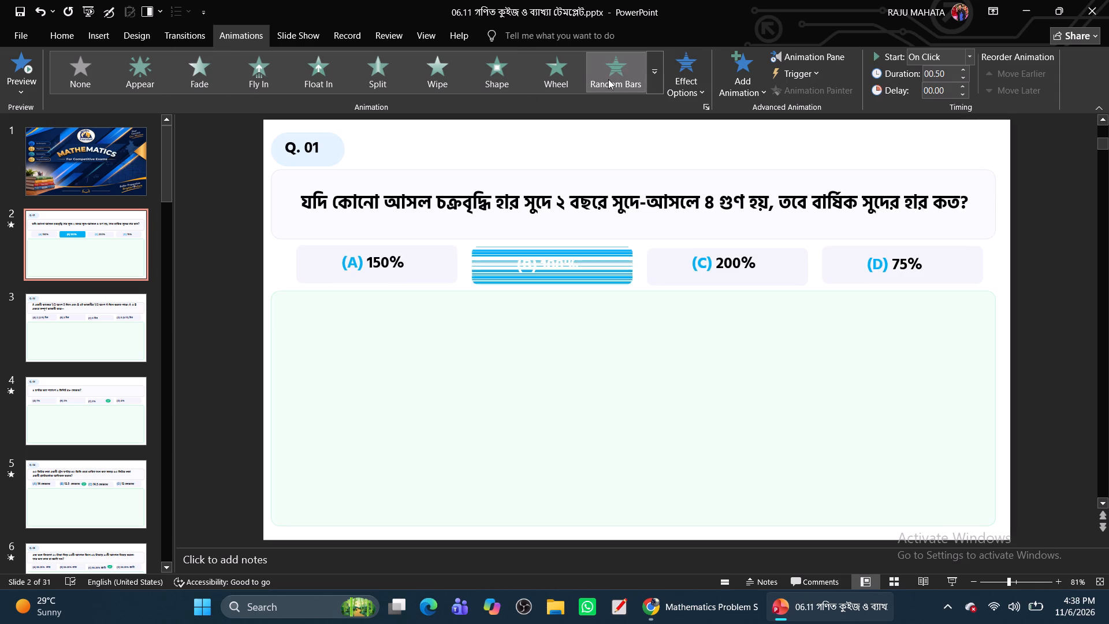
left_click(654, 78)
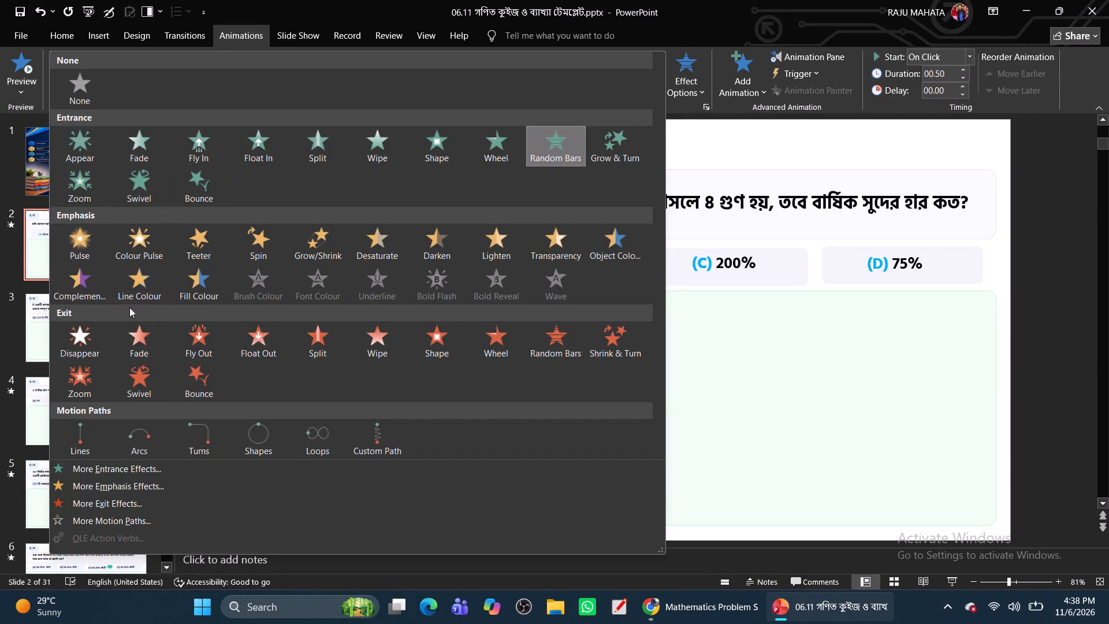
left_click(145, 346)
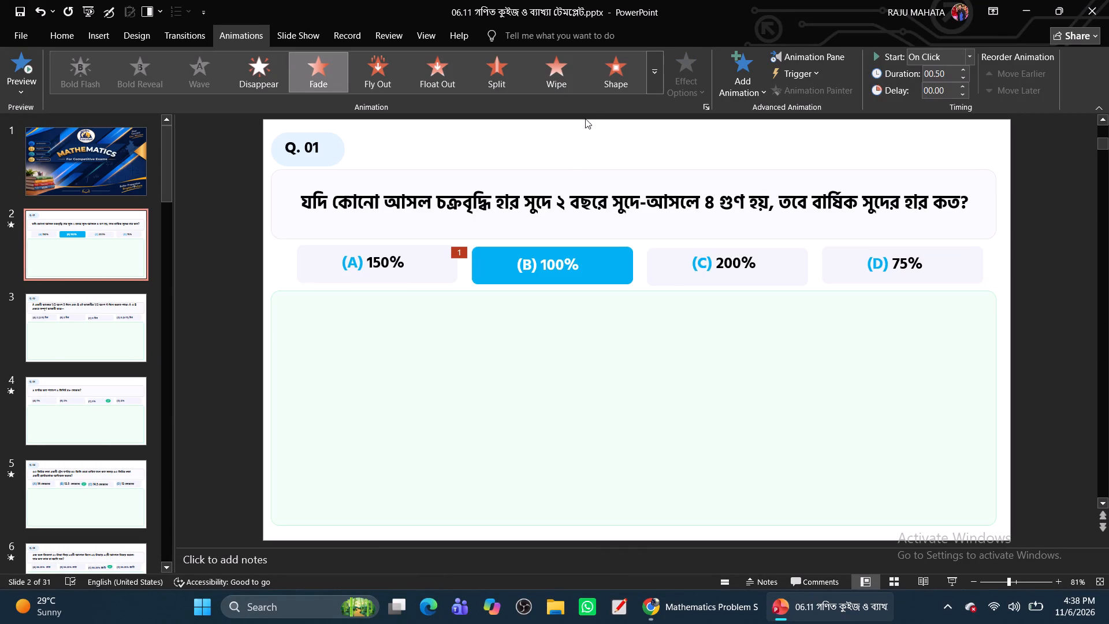
Apply the Random Bars entrance animation to the option (B) box on the Q. 01 slide.
left_click(656, 75)
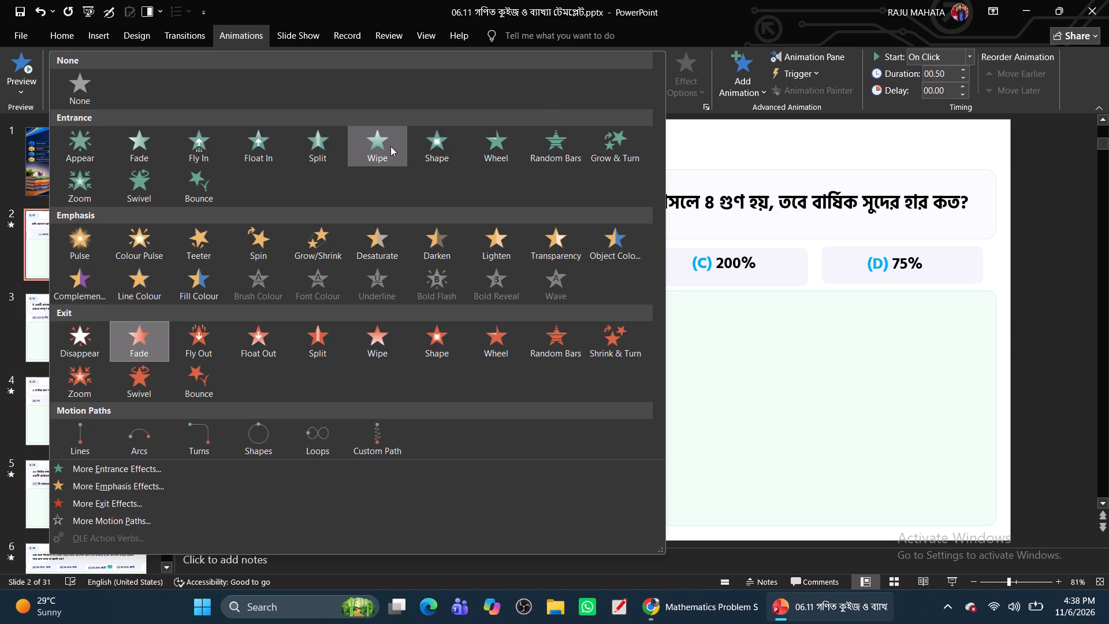
left_click(556, 147)
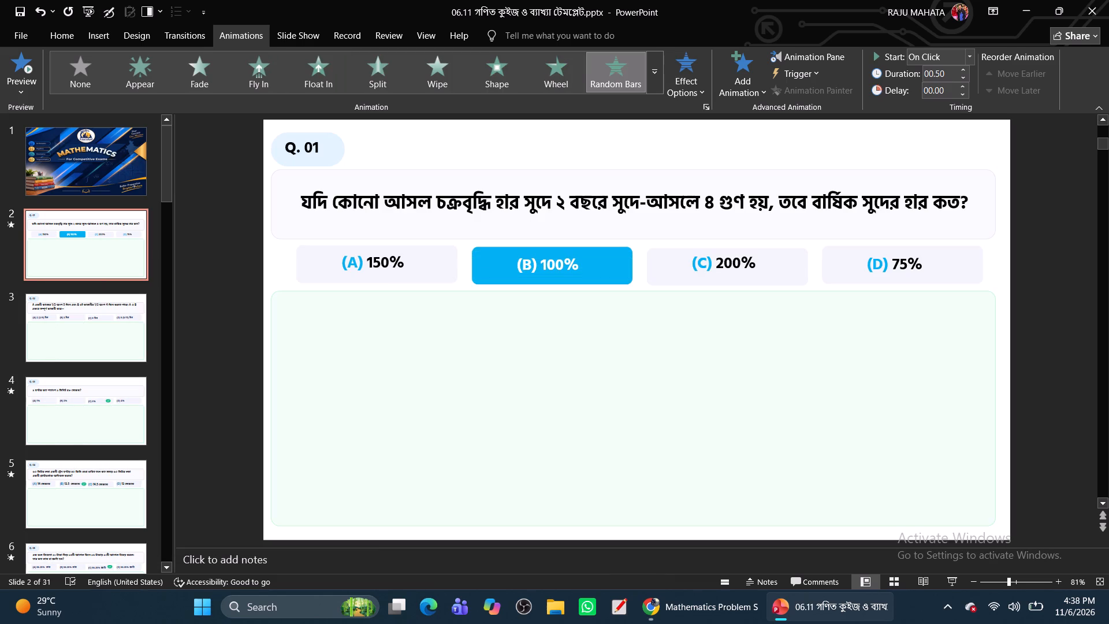
Play the Q. 01 slide as a slide show to check the option (B) animation, and reselect the box in the editor.
left_click(961, 584)
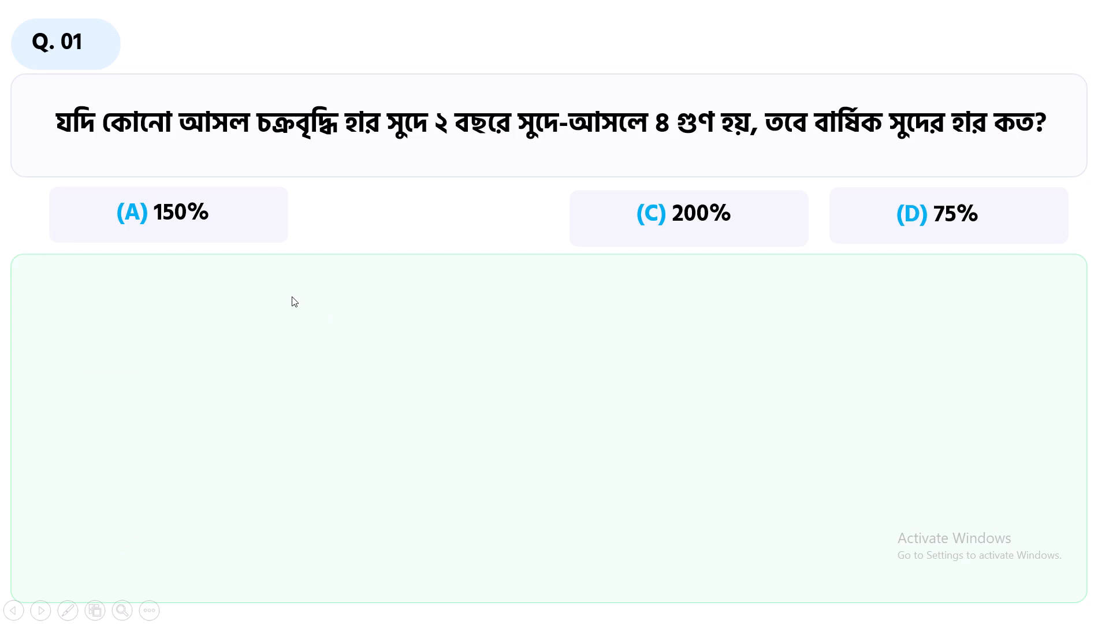
key("Left")
key("Right")
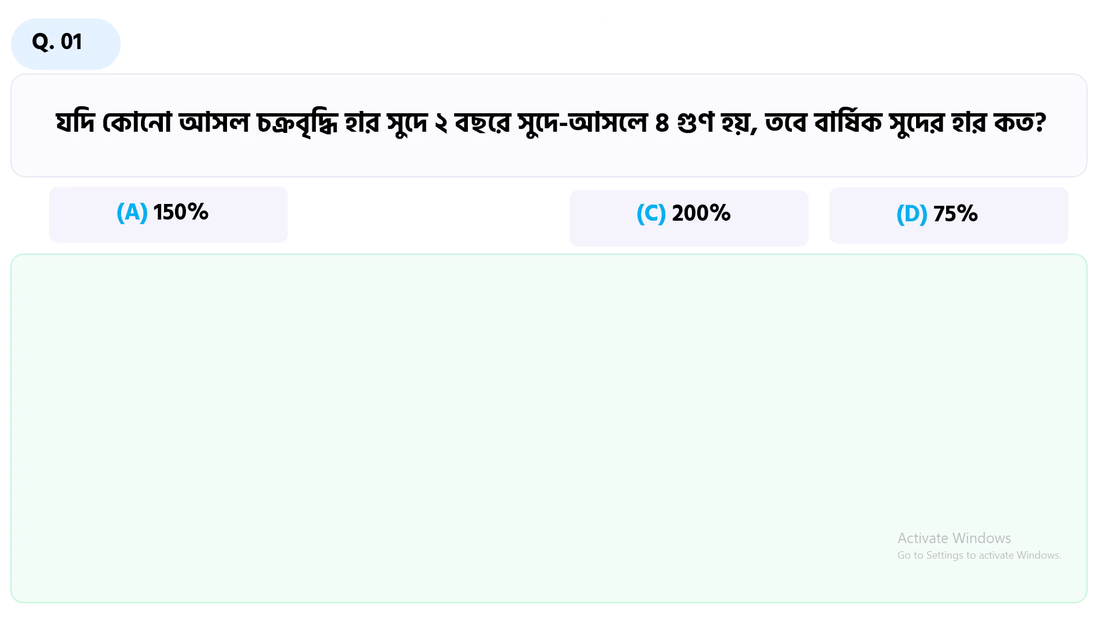
key("Right")
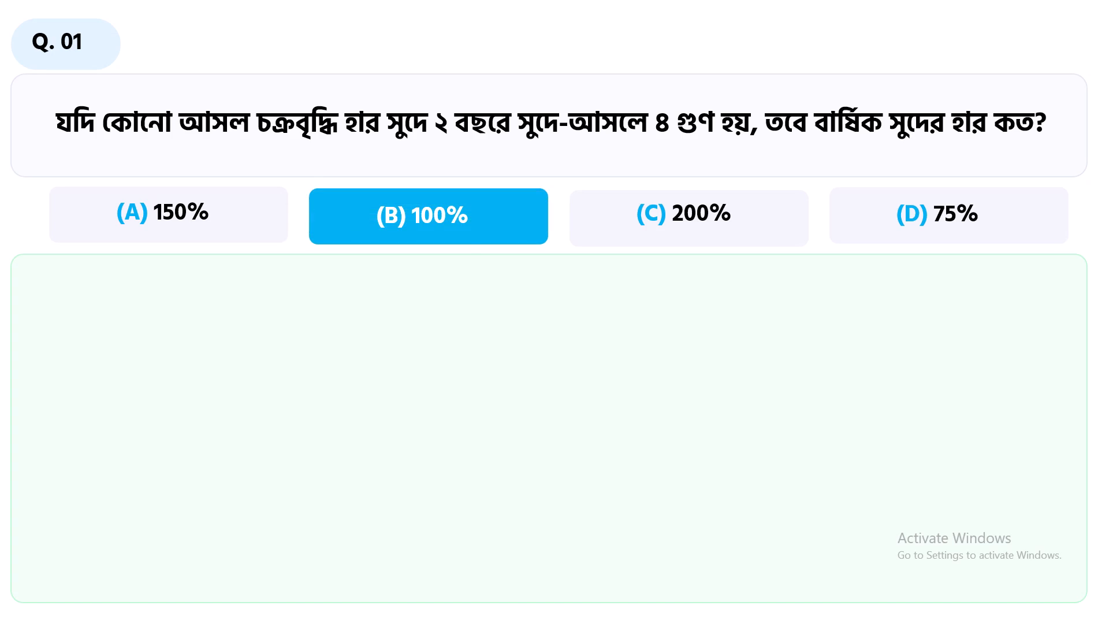
key("Escape")
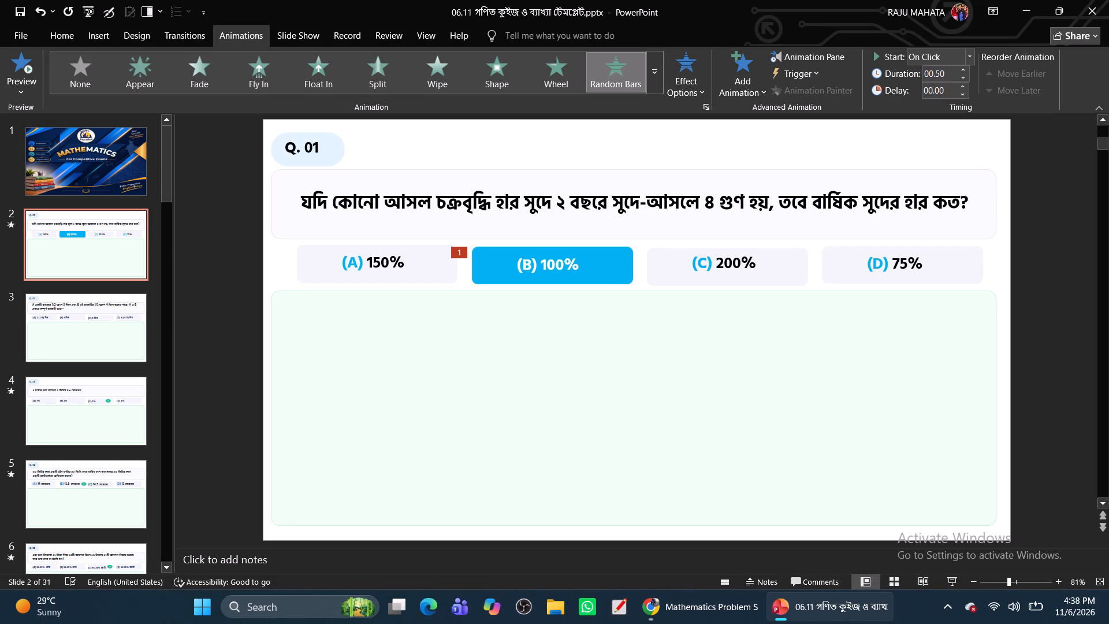
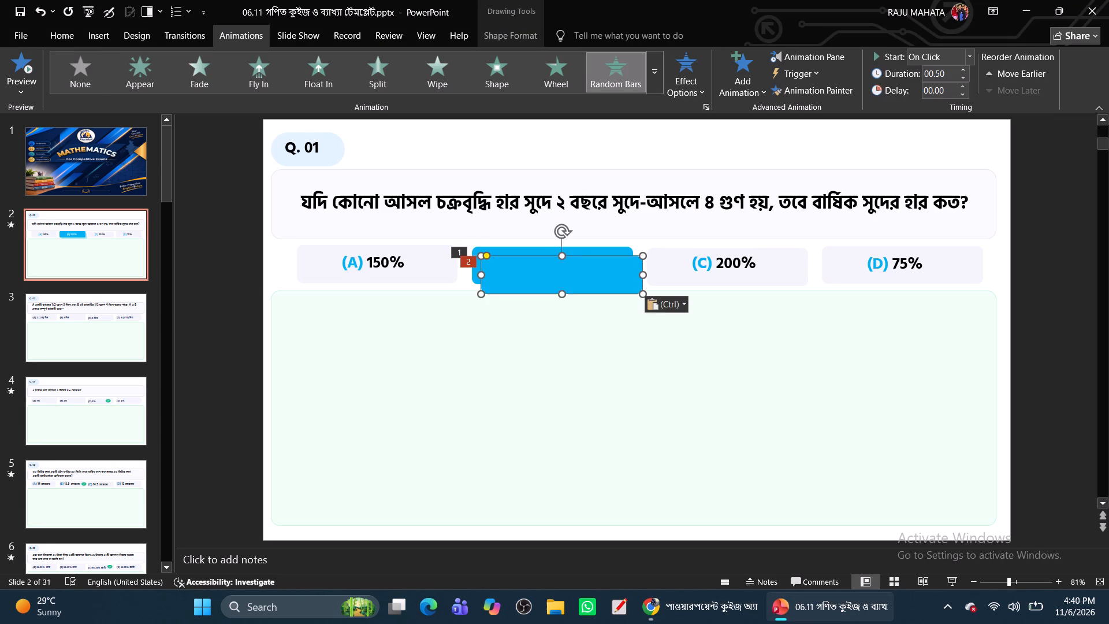
left_click_drag(509, 273, 502, 360)
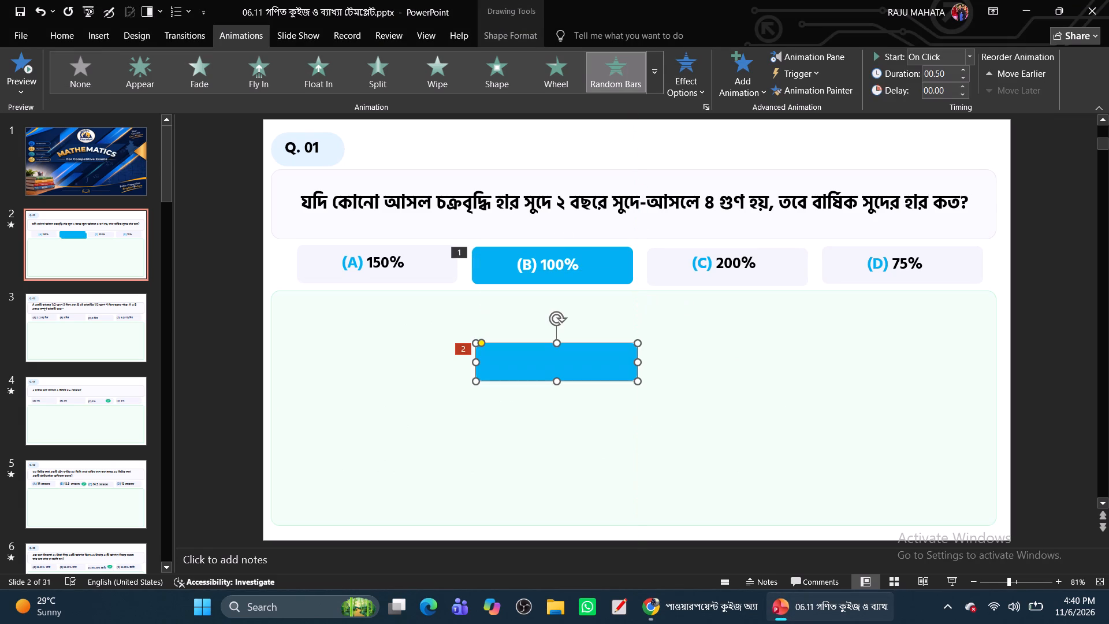
Copy the white "(B) 100%" text box and centre the copy on the duplicated blue box in the answer area.
left_click(532, 266)
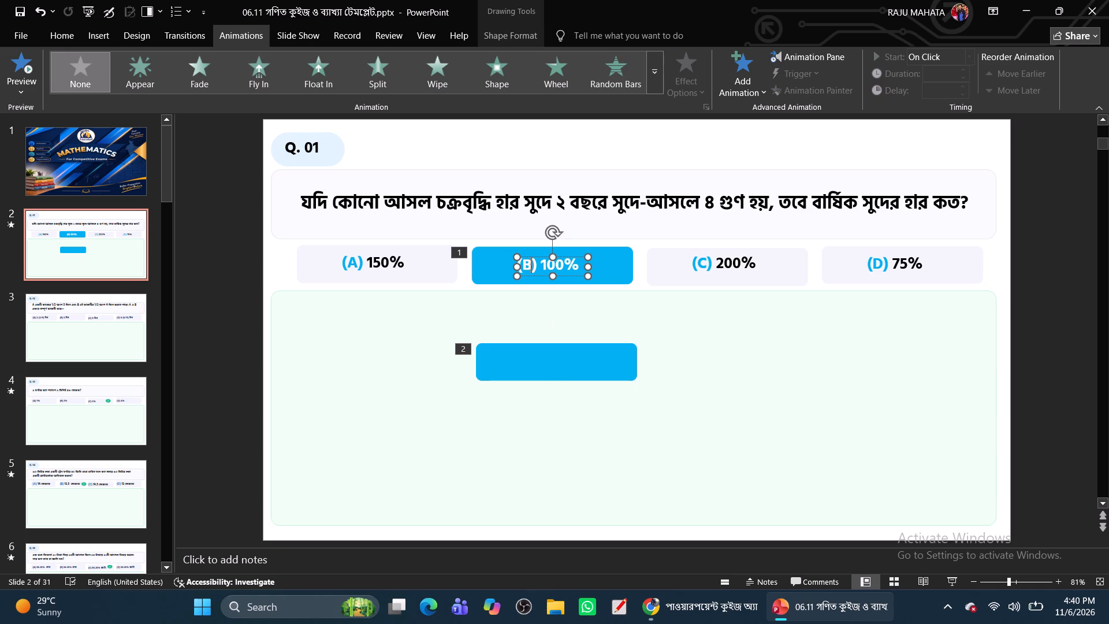
left_click(540, 277)
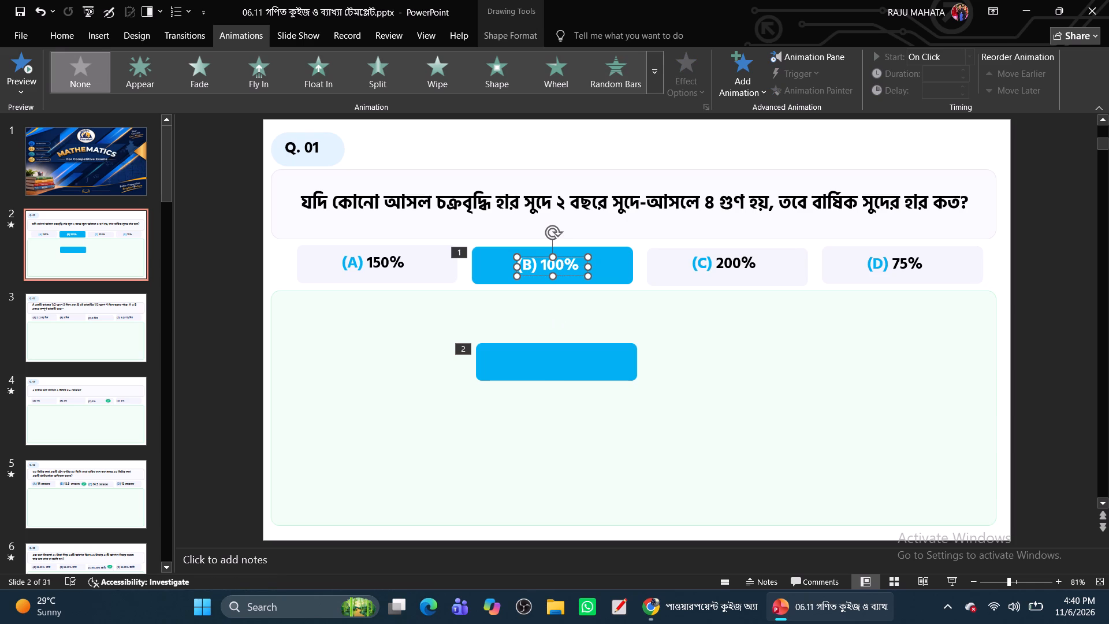
key("ctrl+c")
left_click(541, 356)
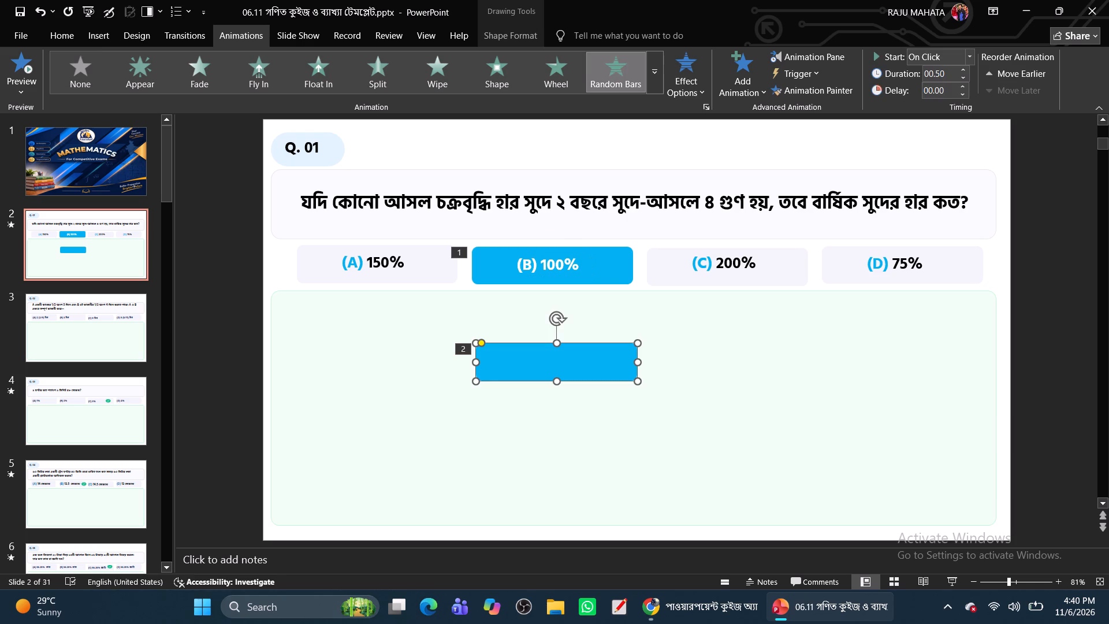
key("ctrl+v")
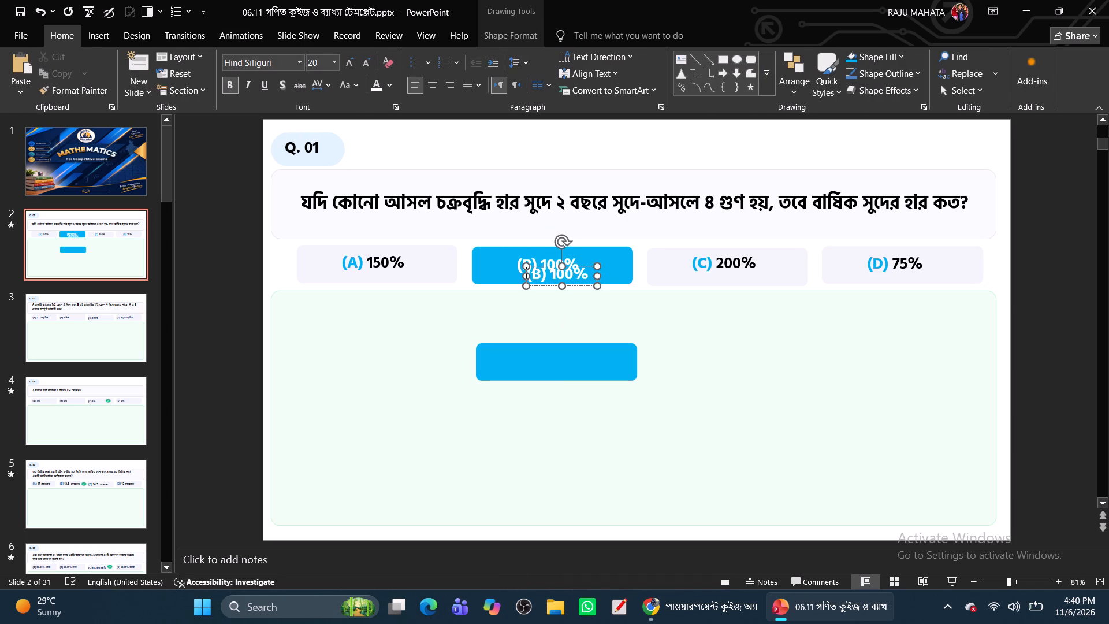
left_click_drag(547, 285, 539, 357)
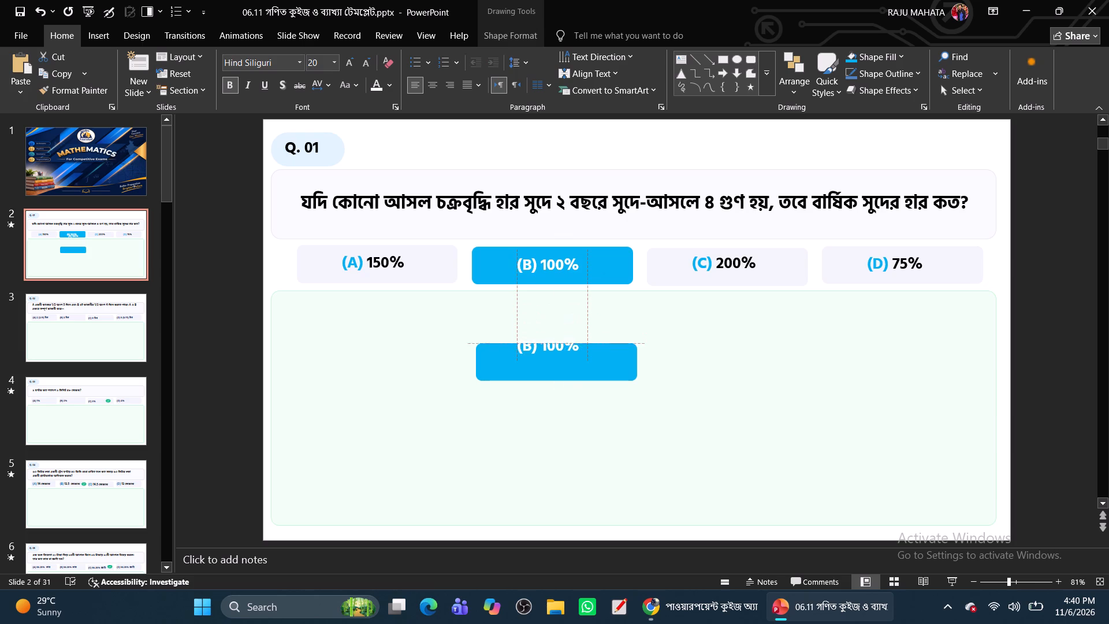
left_click_drag(539, 357, 541, 374)
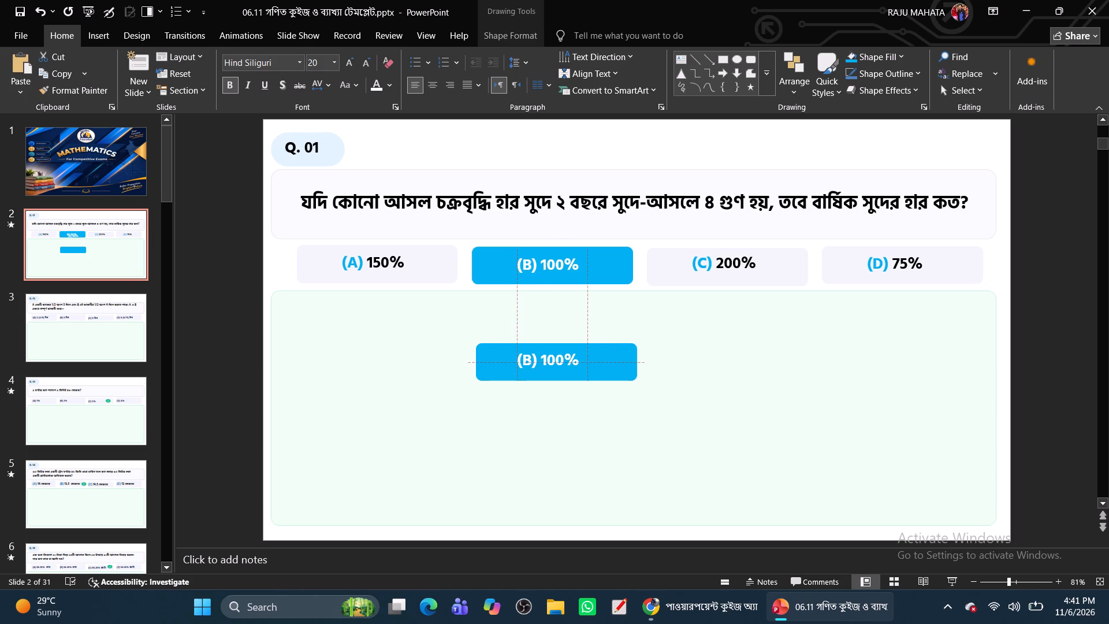
left_click_drag(541, 374, 544, 374)
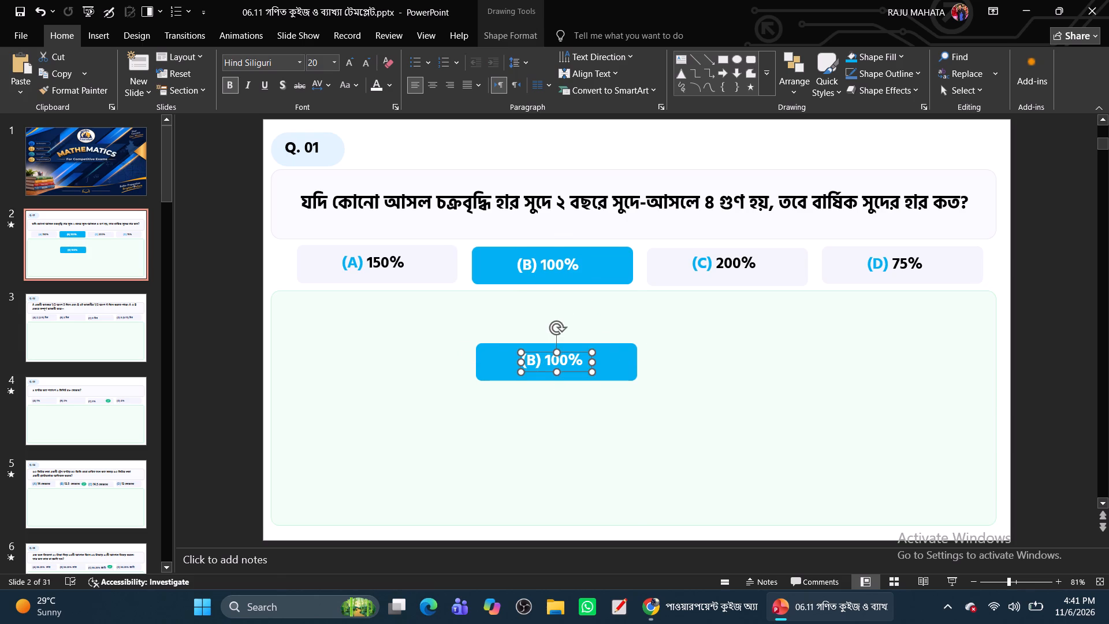
Fill the original option (B) box with the pale colour sampled from the option (A) box using the Eyedropper.
left_click(659, 329)
left_click(610, 270)
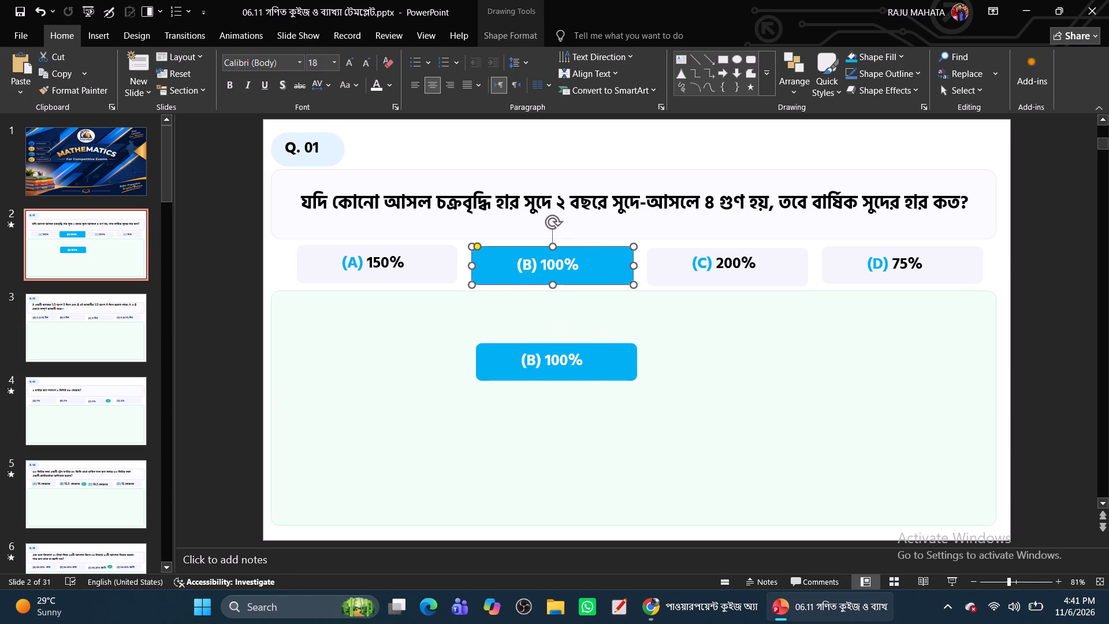
double_click(609, 269)
right_click(609, 269)
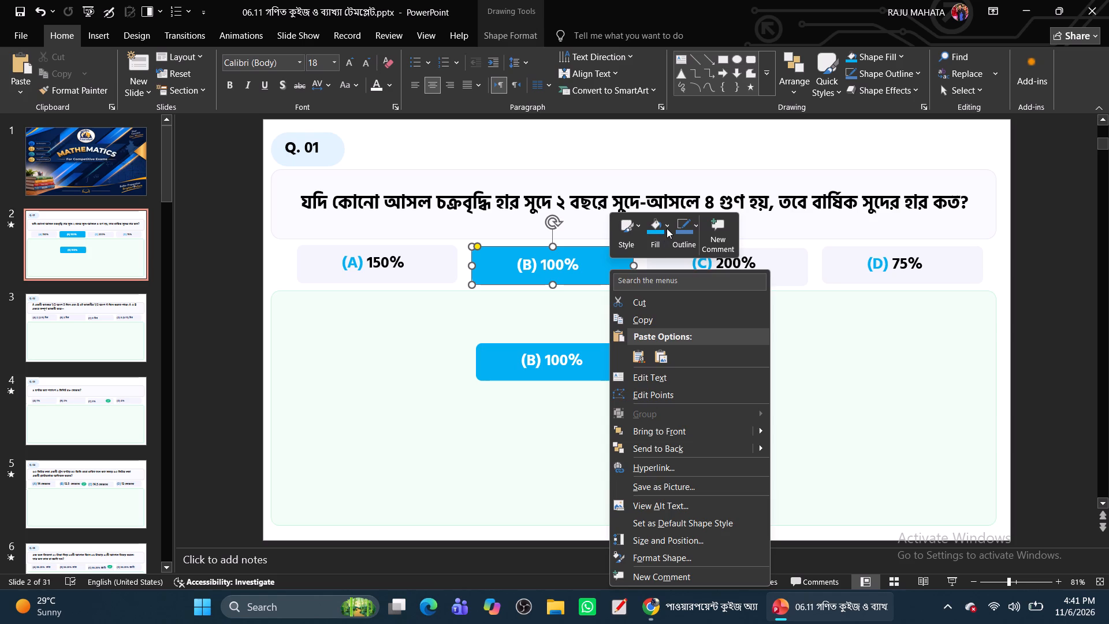
left_click(667, 228)
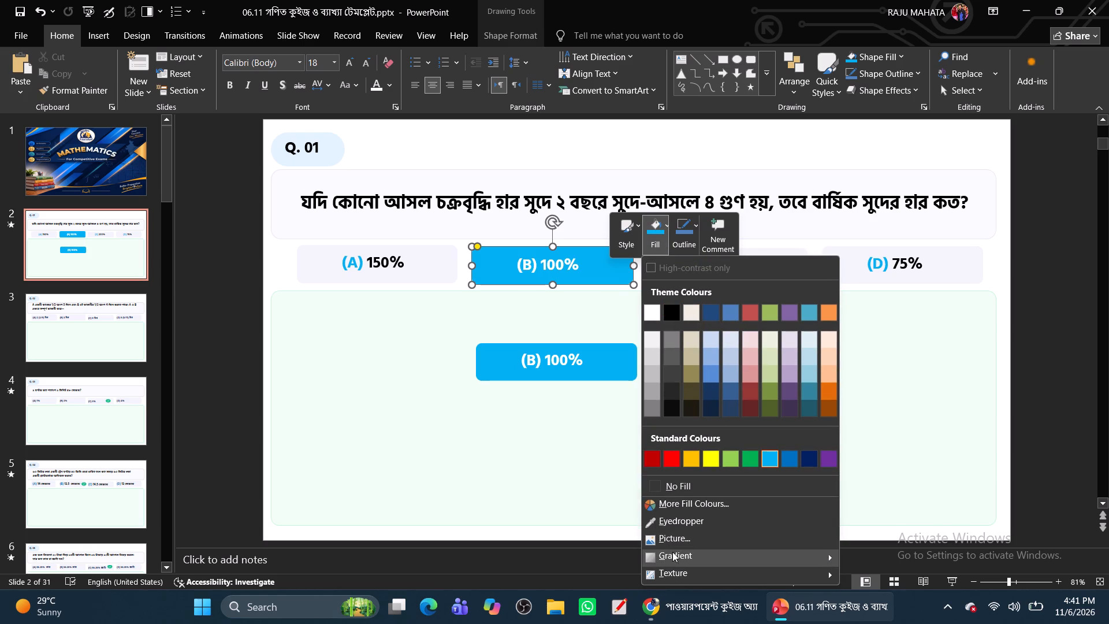
left_click(676, 521)
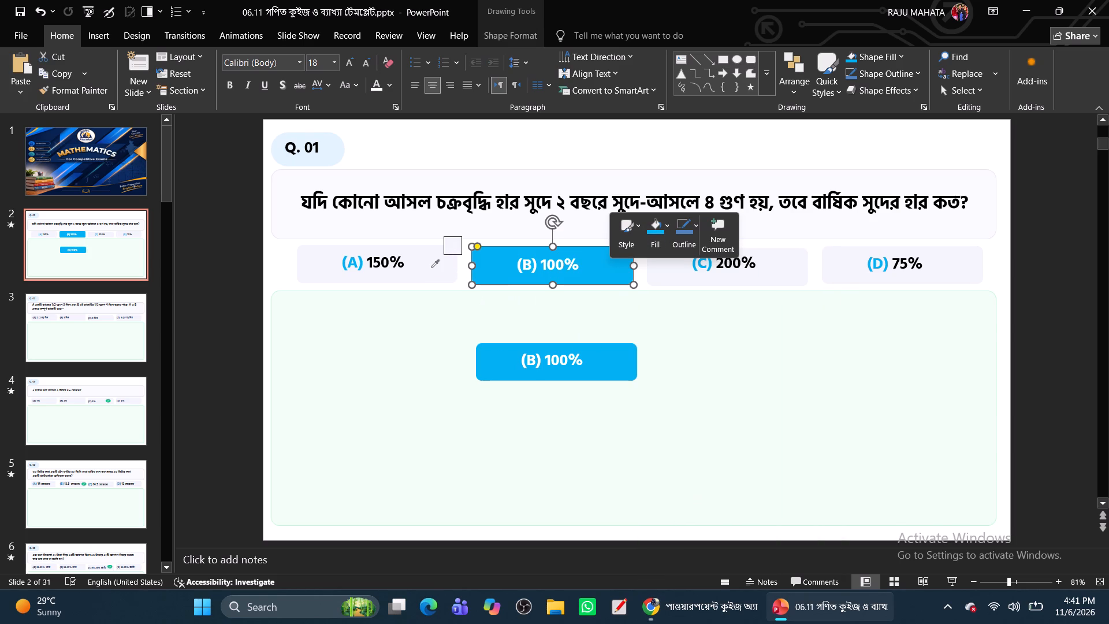
left_click(431, 267)
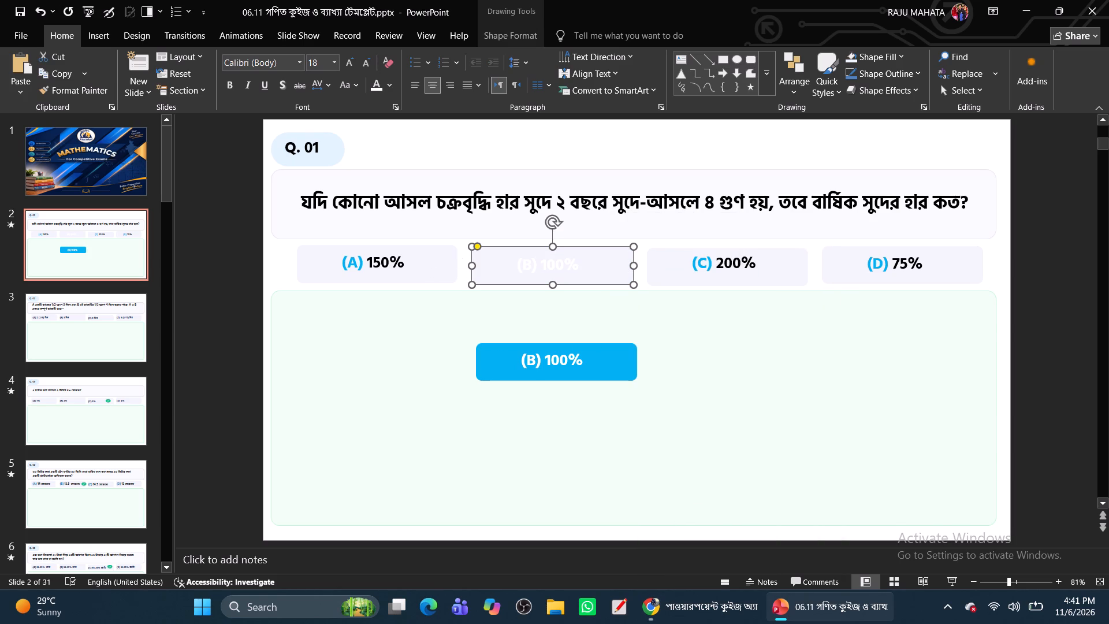
Recolour the original option (B) text, making "100%" black and the "(B)" label light blue.
left_click(529, 263)
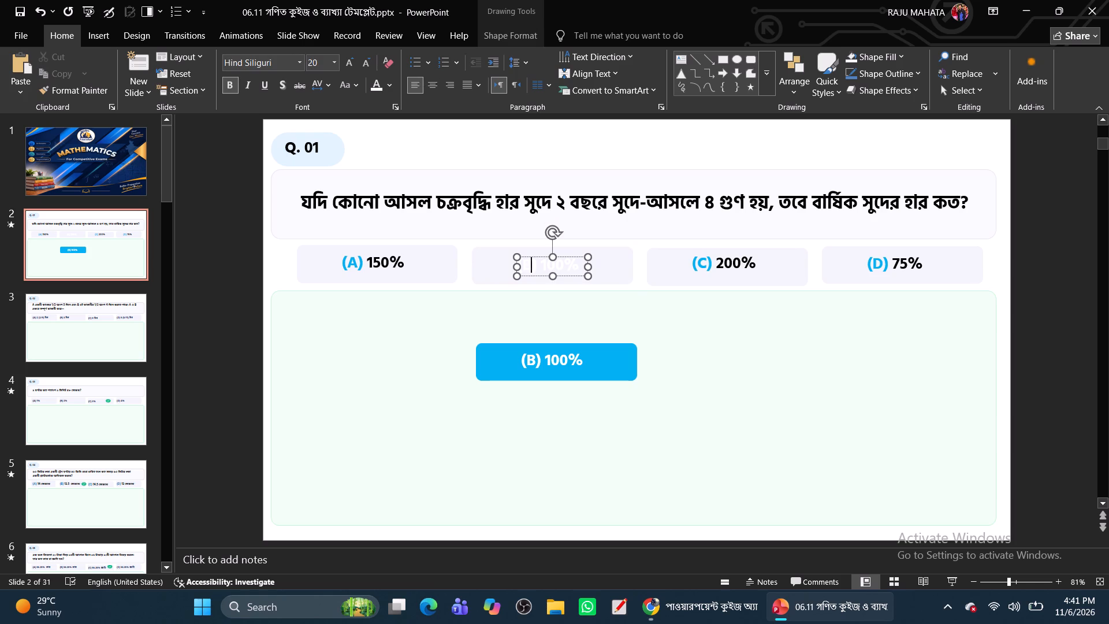
left_click(534, 255)
left_click_drag(541, 268, 576, 268)
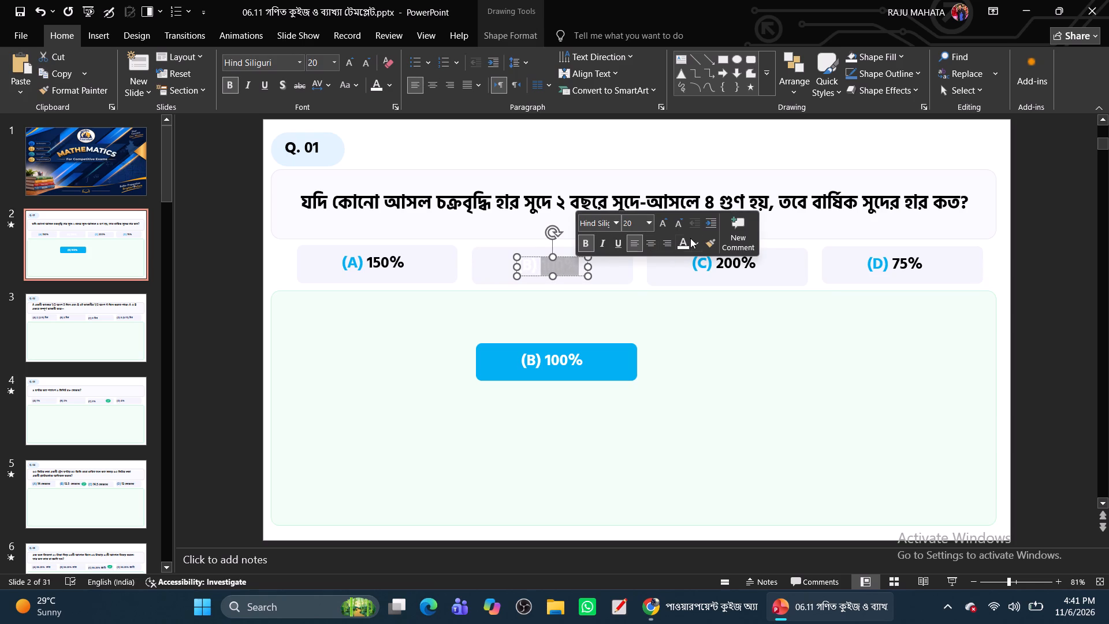
left_click(701, 248)
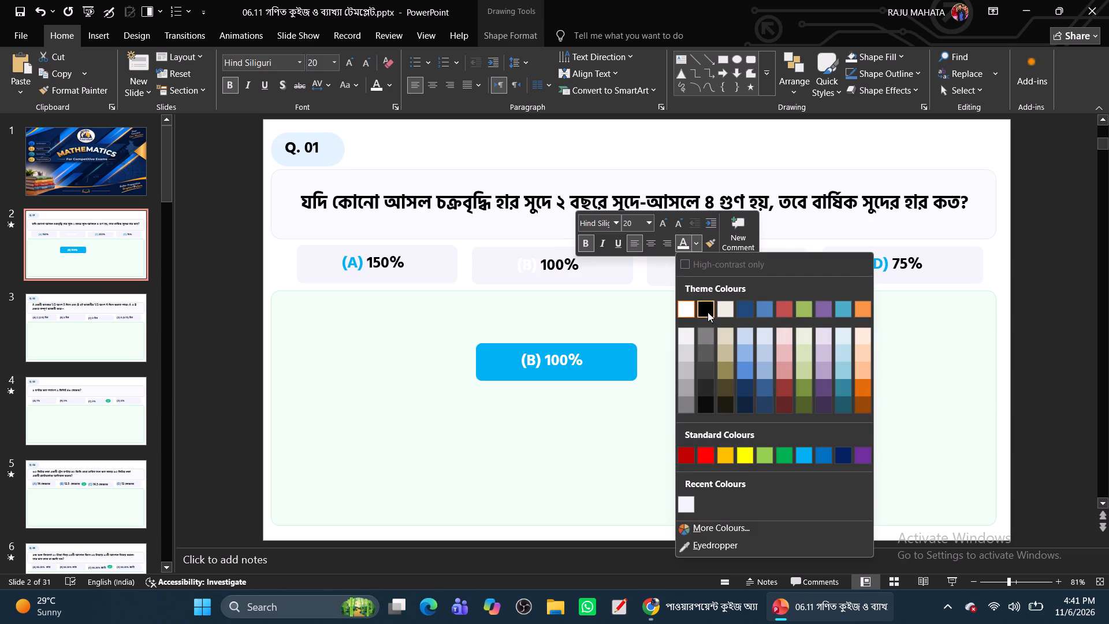
left_click(708, 312)
triple_click(530, 264)
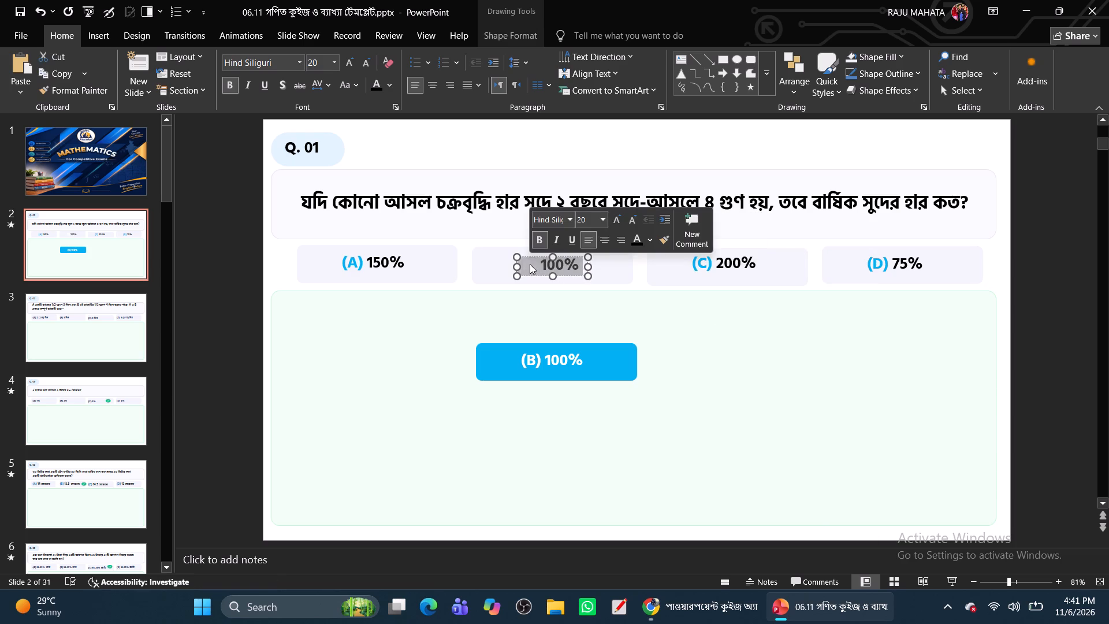
left_click(530, 264)
left_click_drag(536, 264, 515, 263)
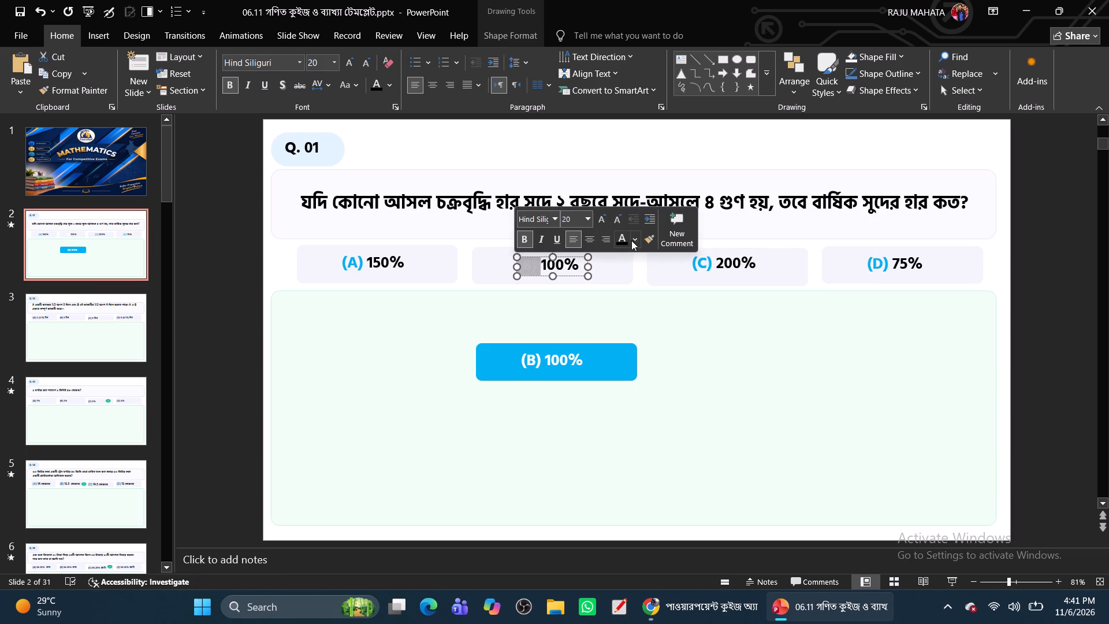
left_click(632, 240)
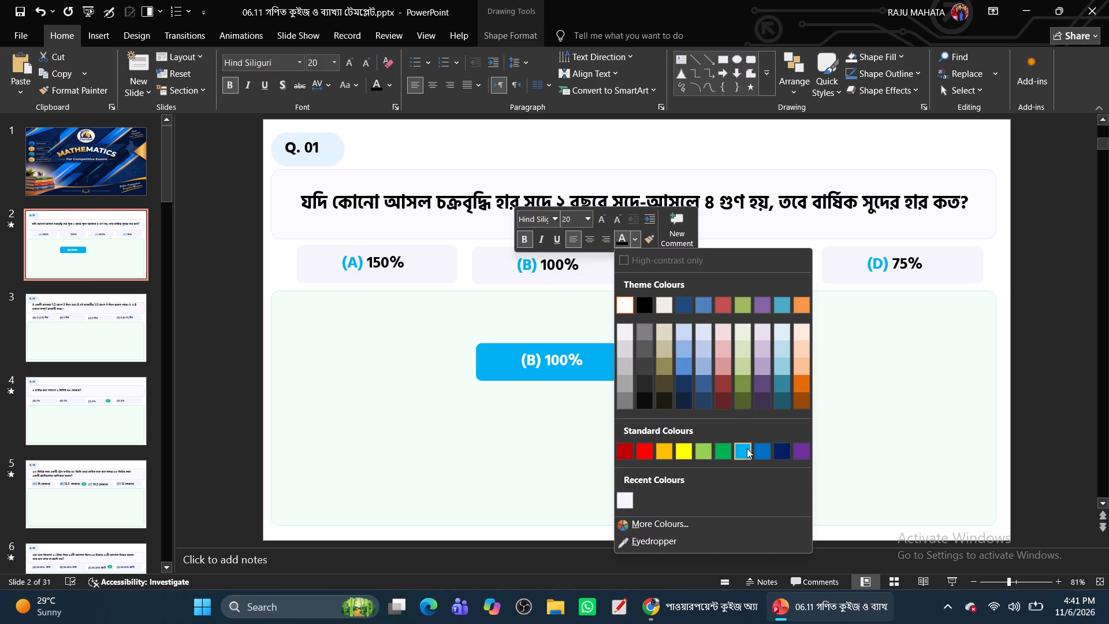
left_click(747, 448)
left_click(702, 354)
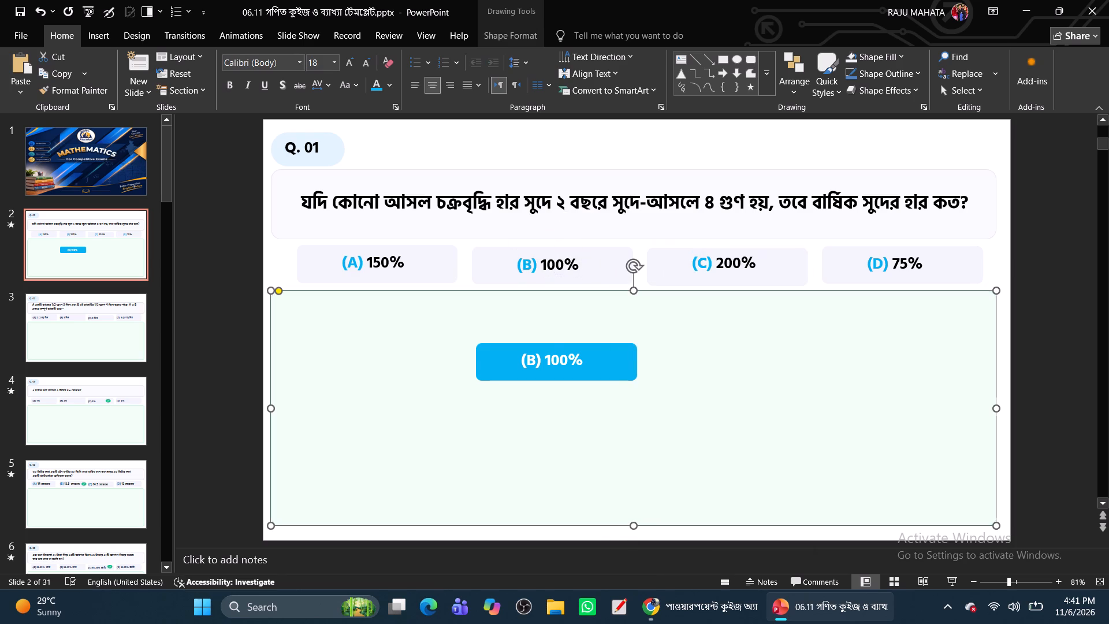
Move the duplicated blue box from the answer area onto the original option (B) box so it covers it.
left_click(619, 362)
left_click_drag(612, 367, 611, 298)
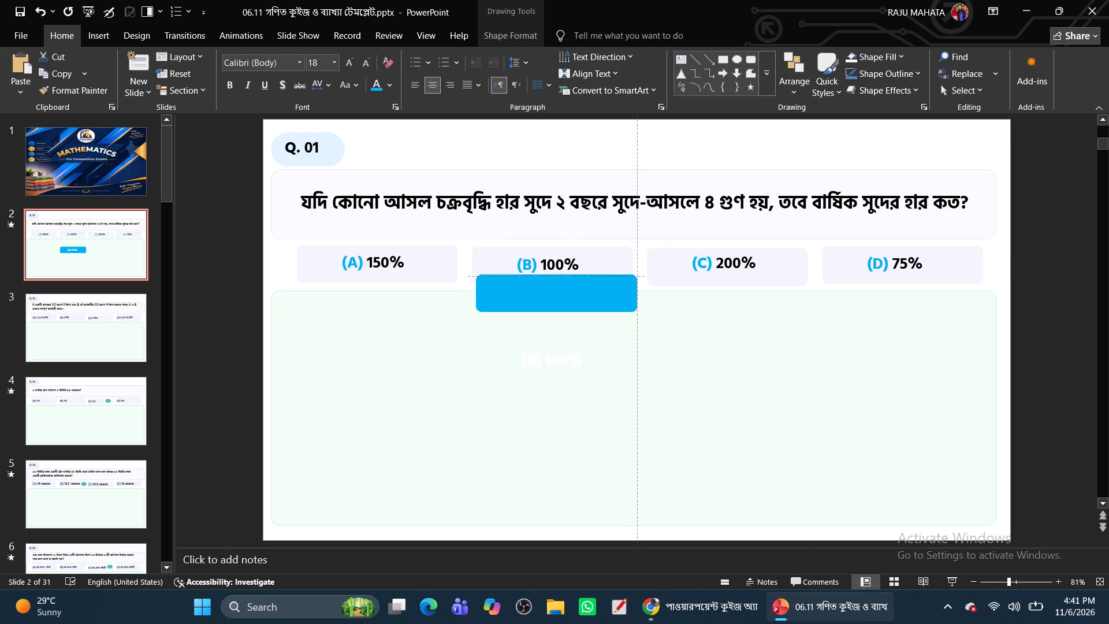
left_click_drag(611, 298, 608, 273)
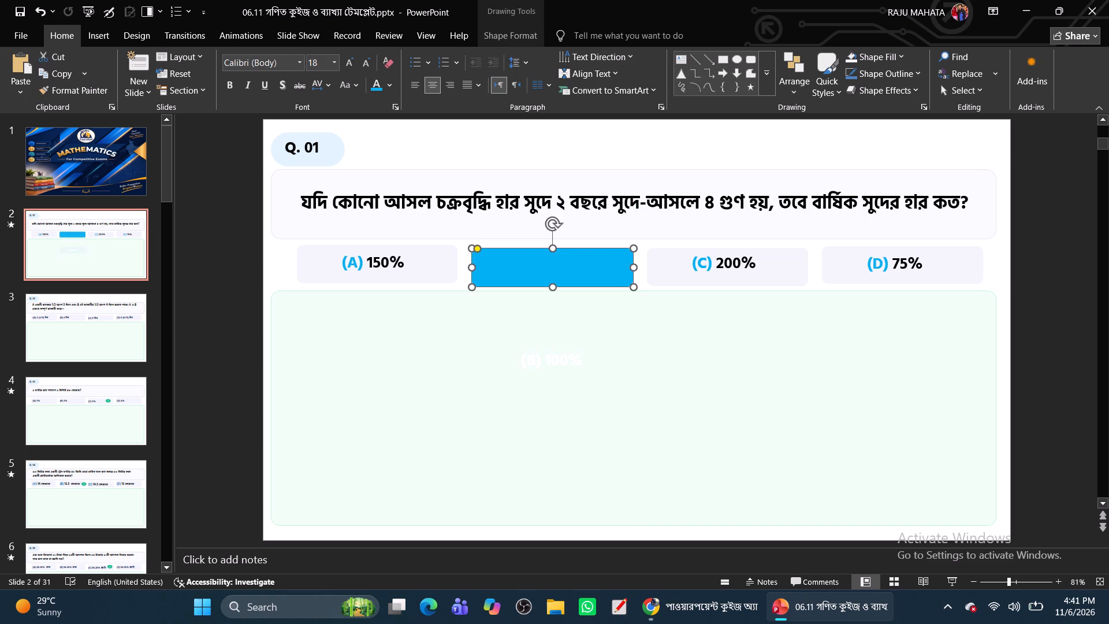
Move the white "(B) 100%" text from the answer area onto the blue box over option (B) and centre it there.
left_click(552, 360)
left_click_drag(544, 372, 544, 299)
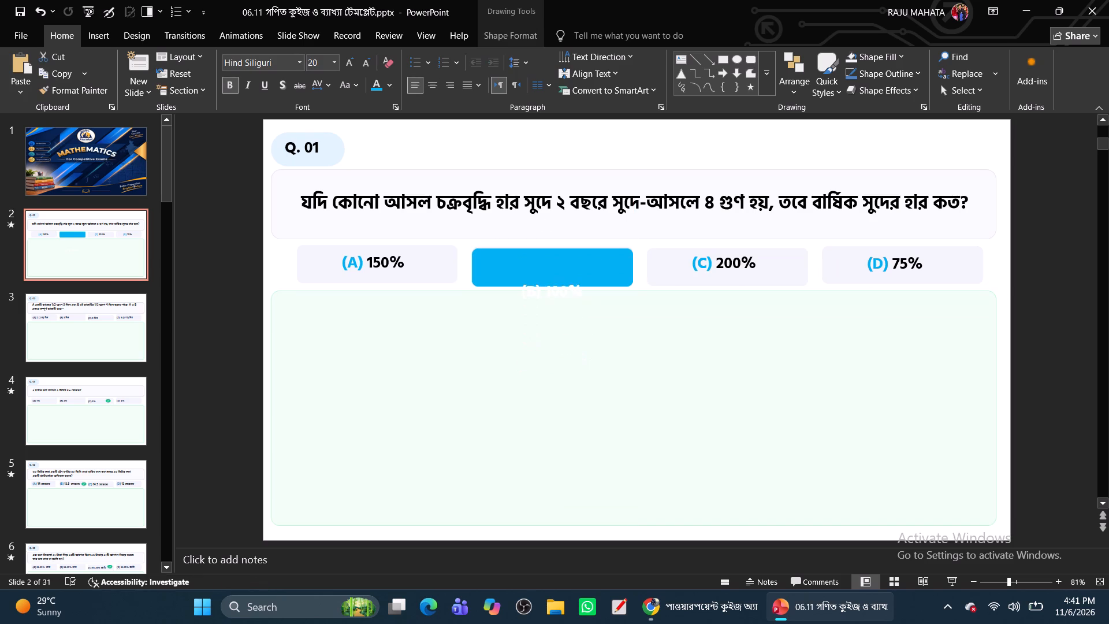
left_click_drag(544, 299, 543, 277)
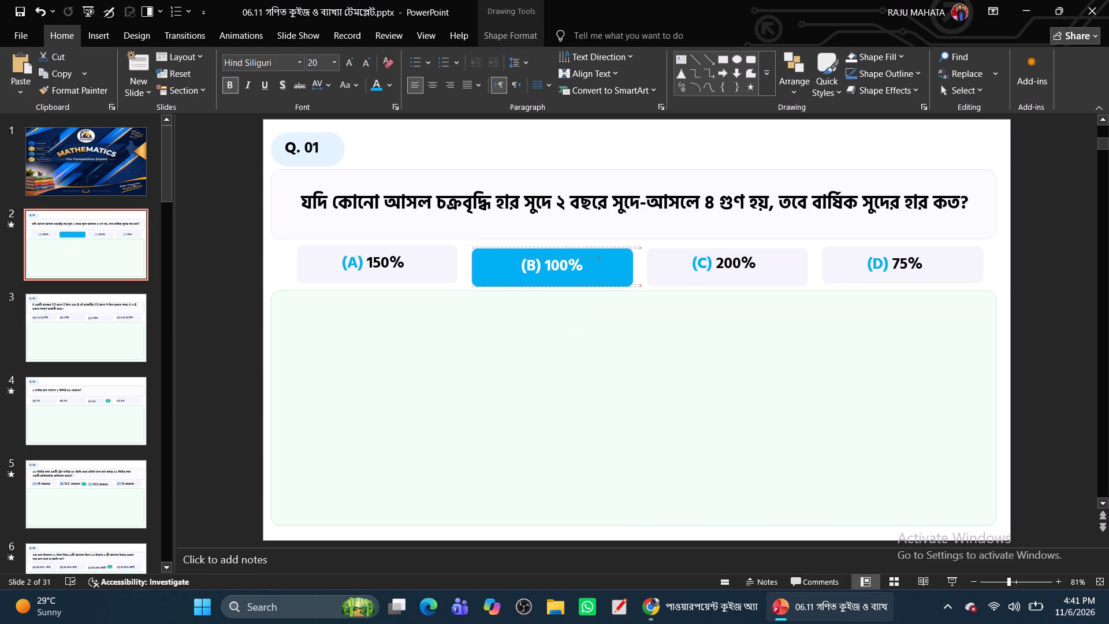
left_click_drag(543, 277, 531, 276)
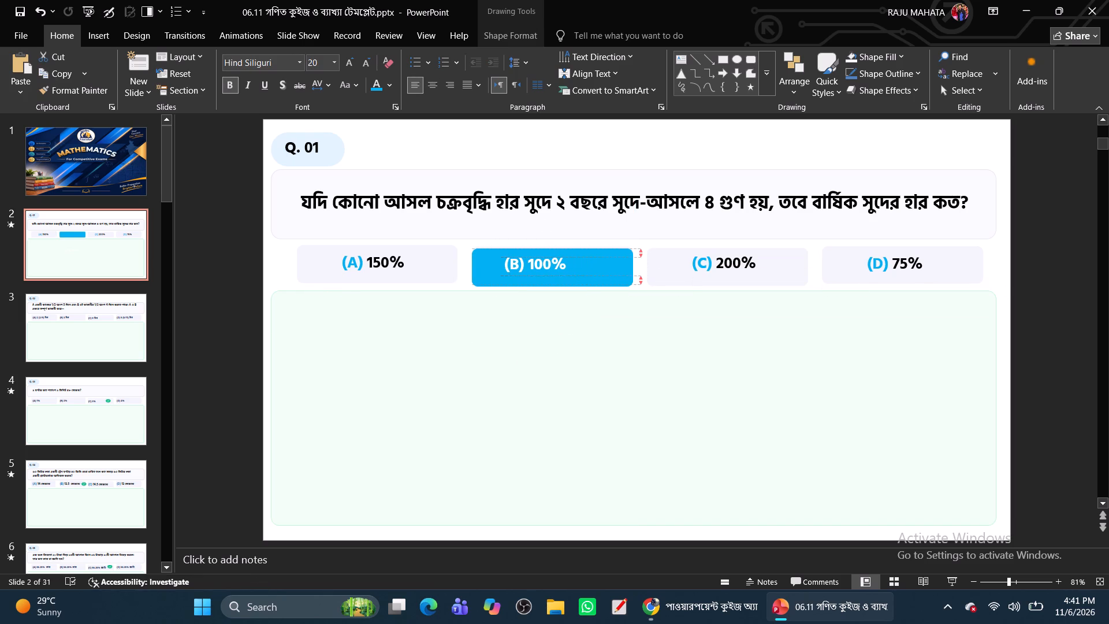
left_click_drag(531, 276, 545, 276)
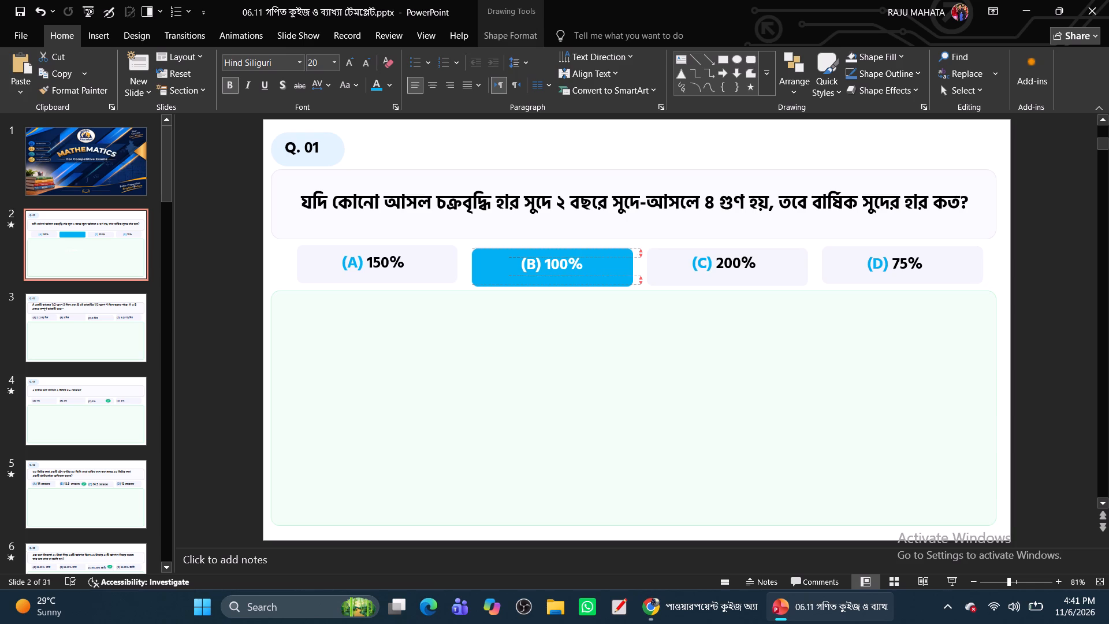
left_click_drag(545, 276, 545, 277)
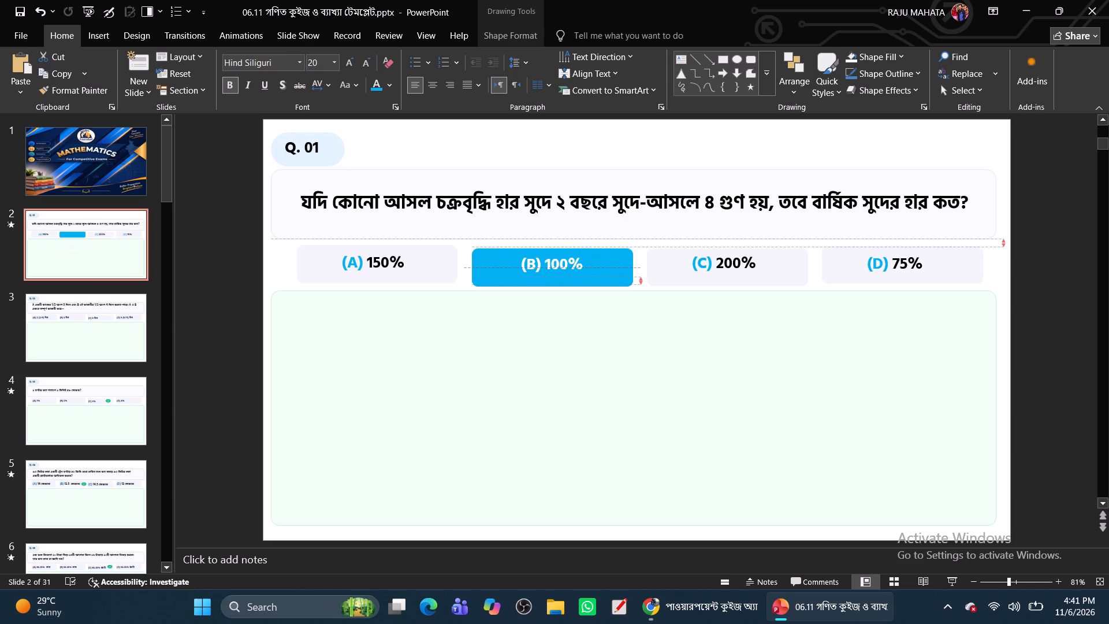
left_click_drag(545, 277, 544, 278)
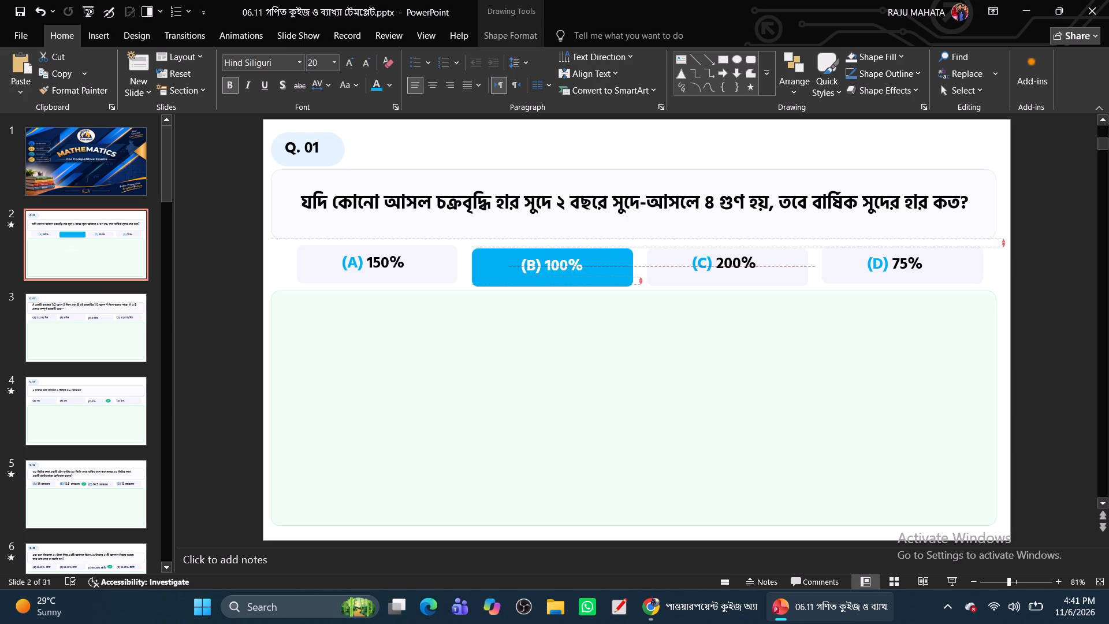
left_click_drag(544, 278, 543, 278)
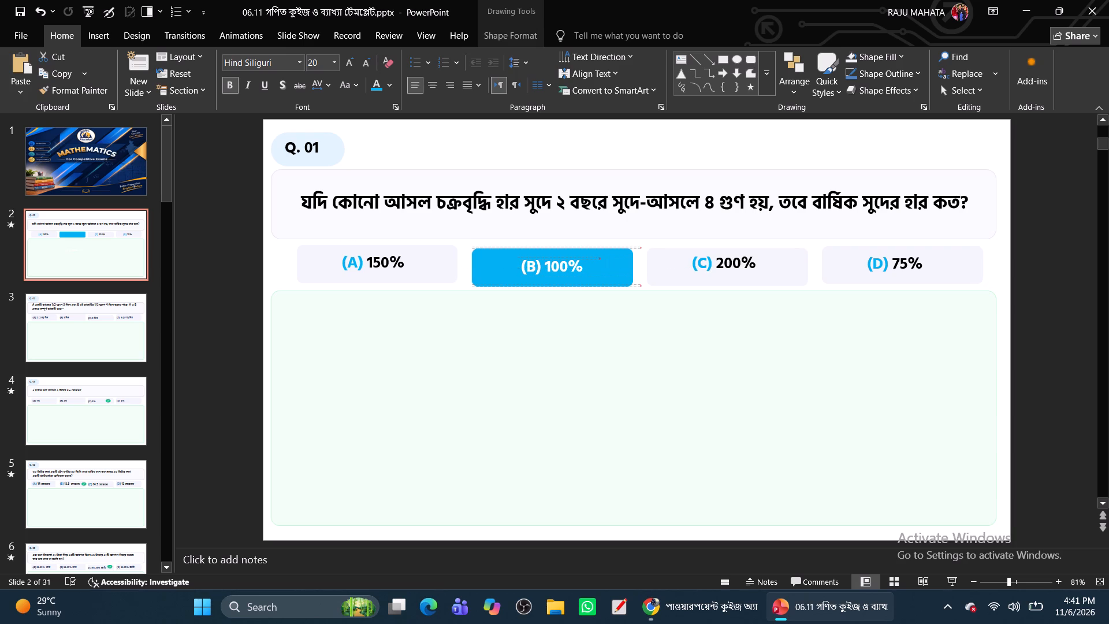
left_click_drag(543, 278, 543, 277)
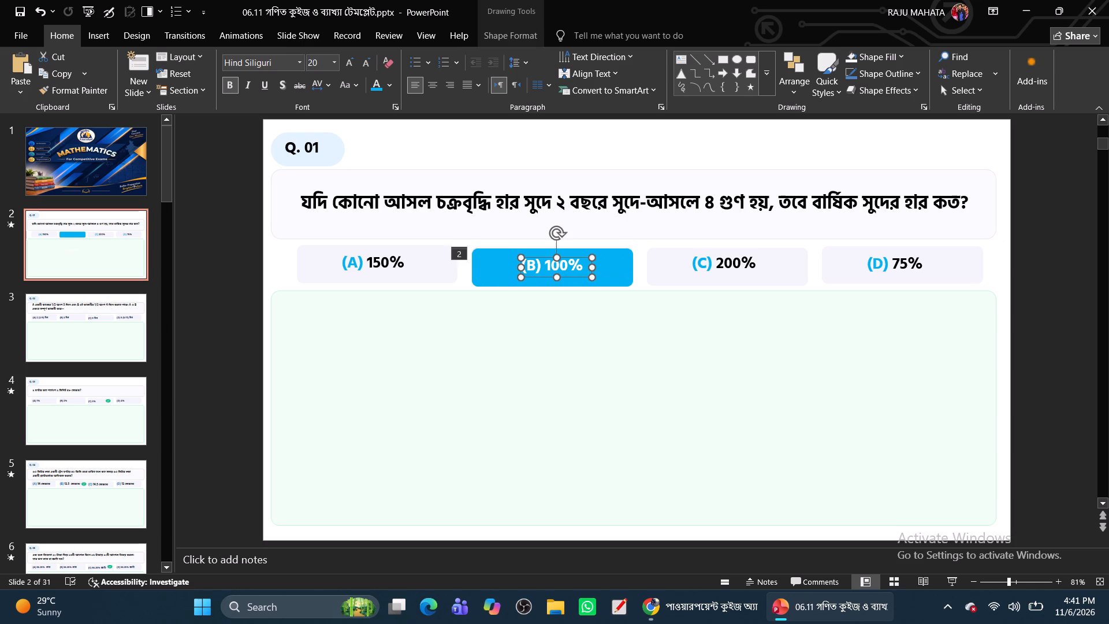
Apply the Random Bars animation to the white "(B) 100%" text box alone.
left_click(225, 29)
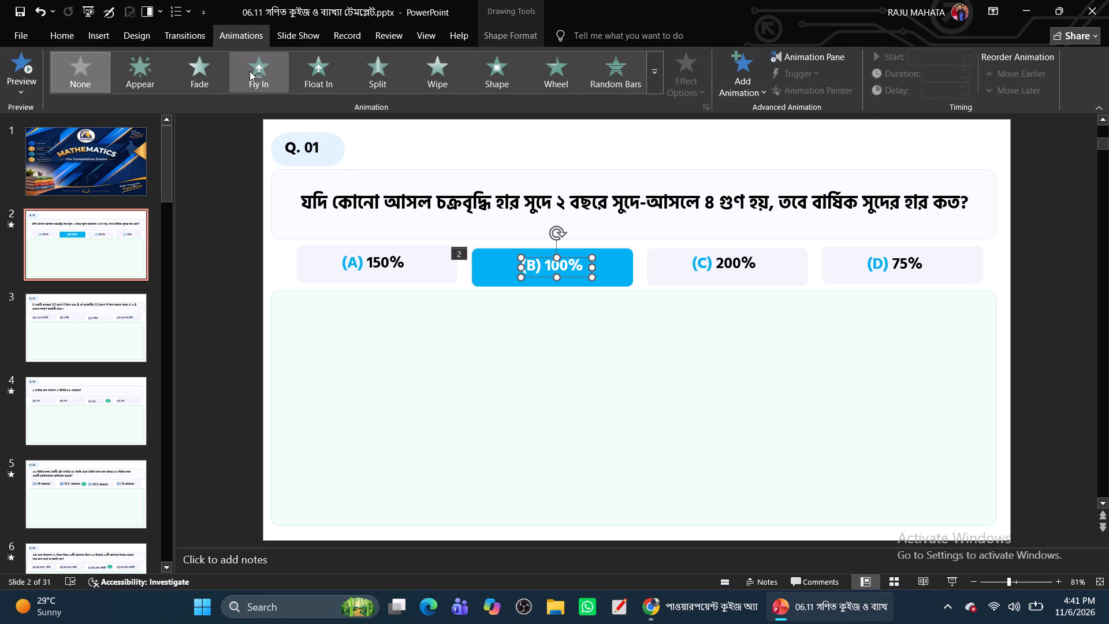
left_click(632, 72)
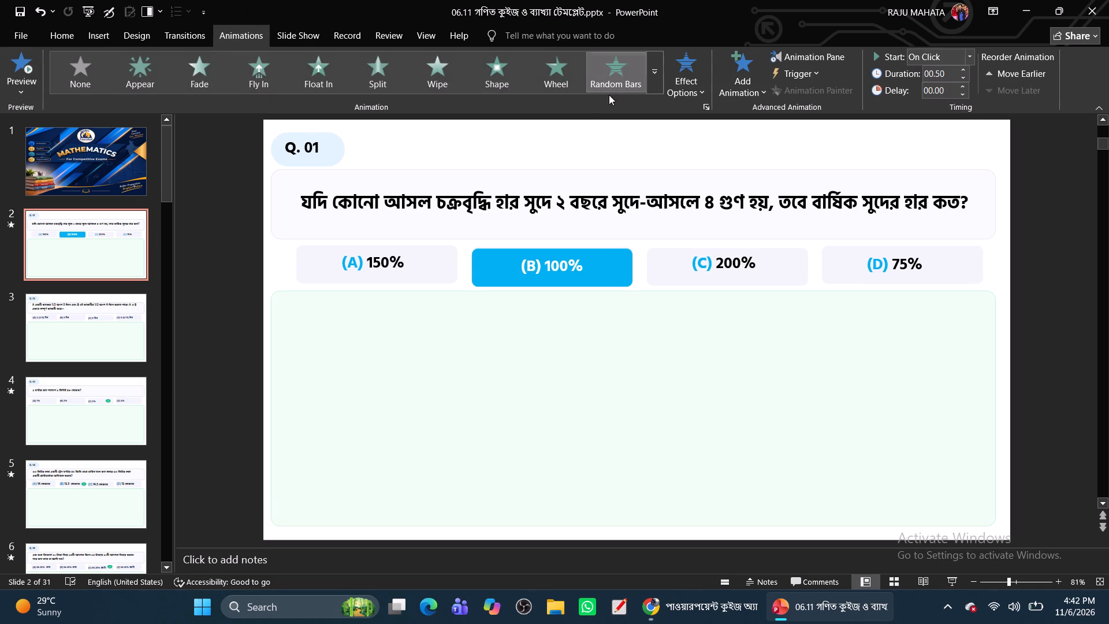
Remove all the animations from the option (B) boxes and the white "(B) 100%" text.
left_click(499, 266)
left_click(482, 275)
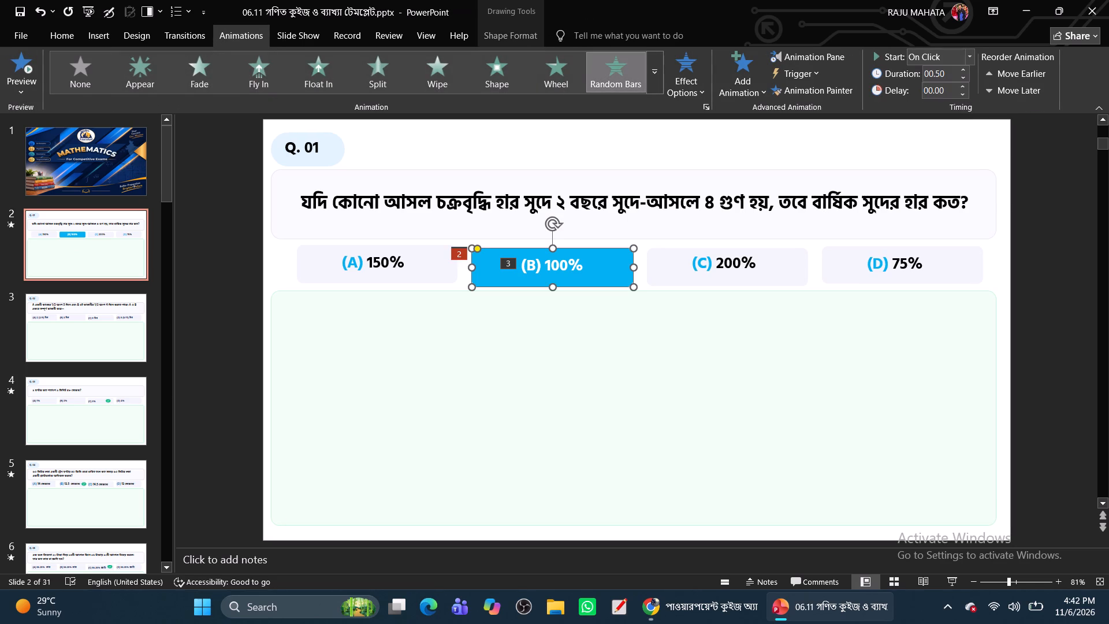
left_click(456, 256)
right_click(456, 256)
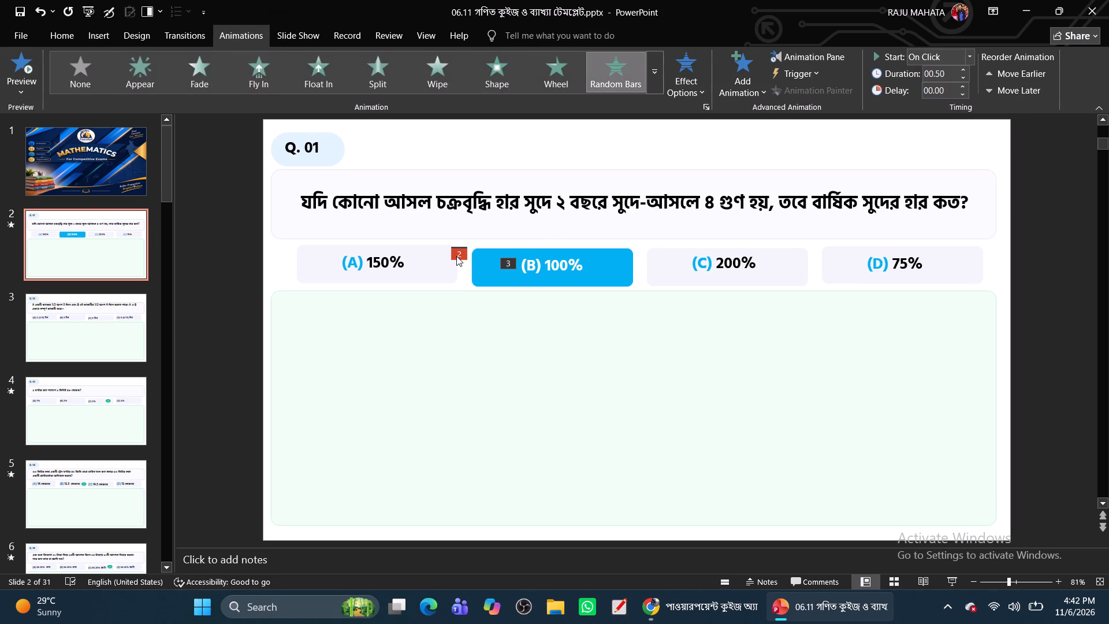
right_click(456, 256)
double_click(455, 251)
left_click(70, 73)
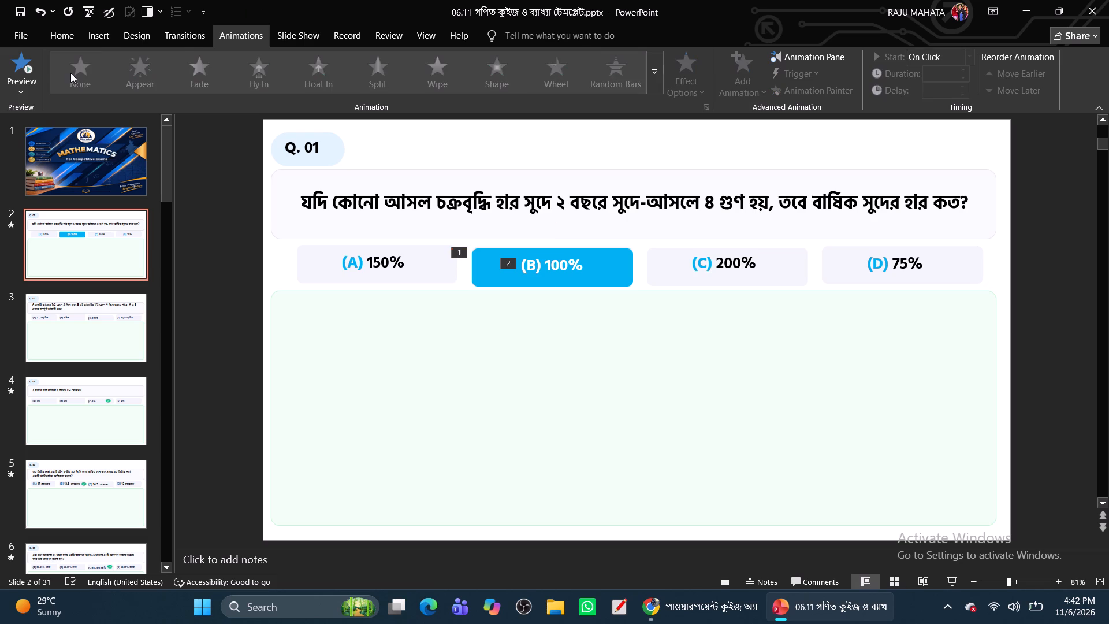
left_click(463, 254)
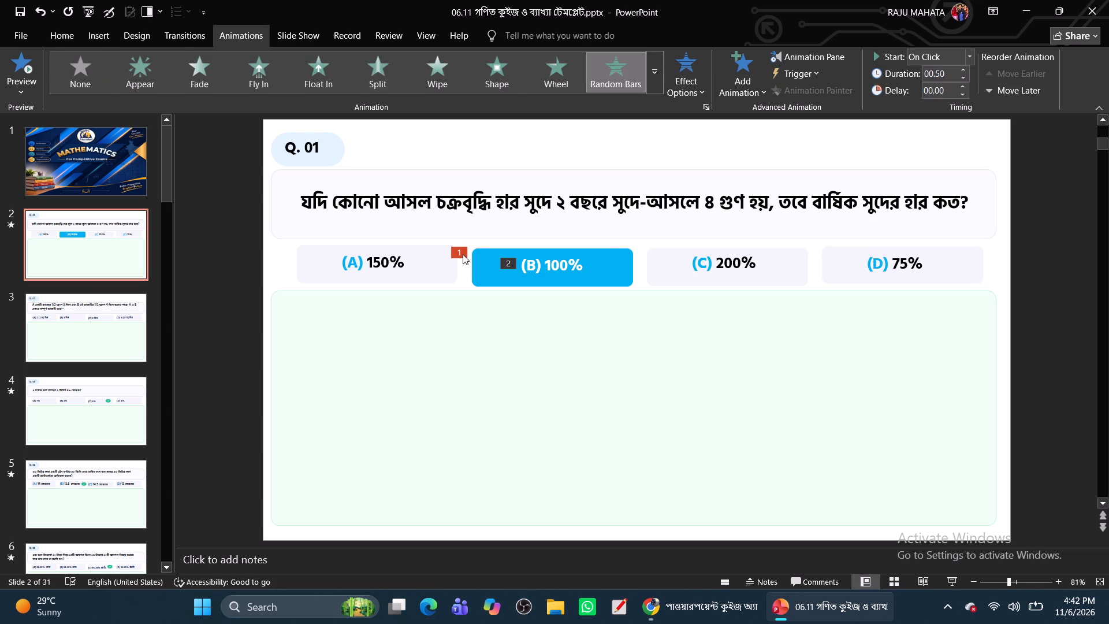
left_click(69, 75)
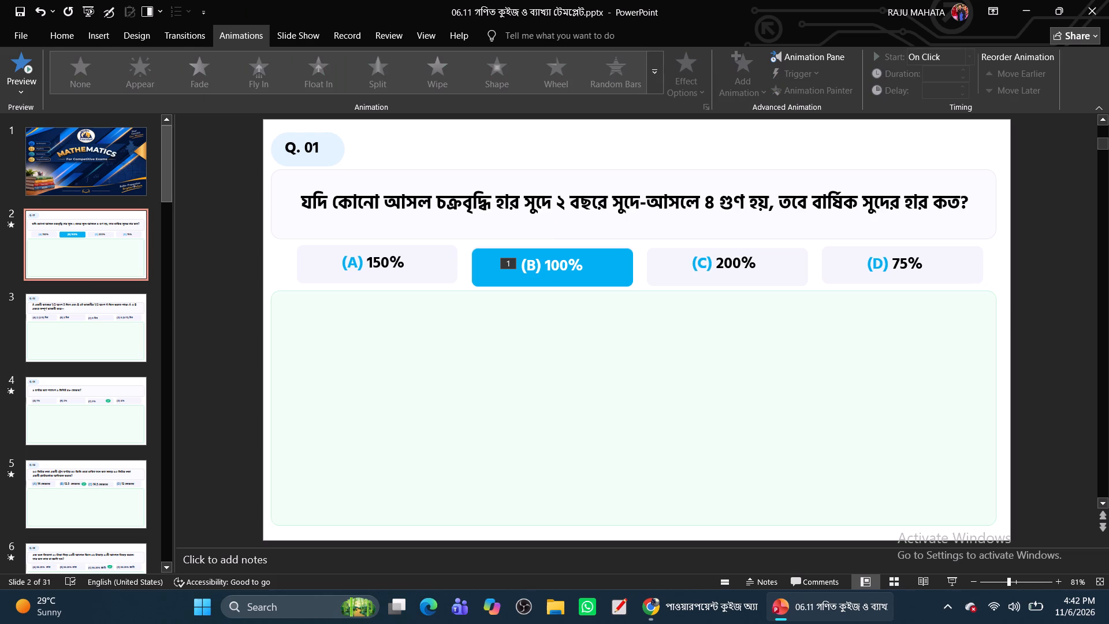
left_click(507, 268)
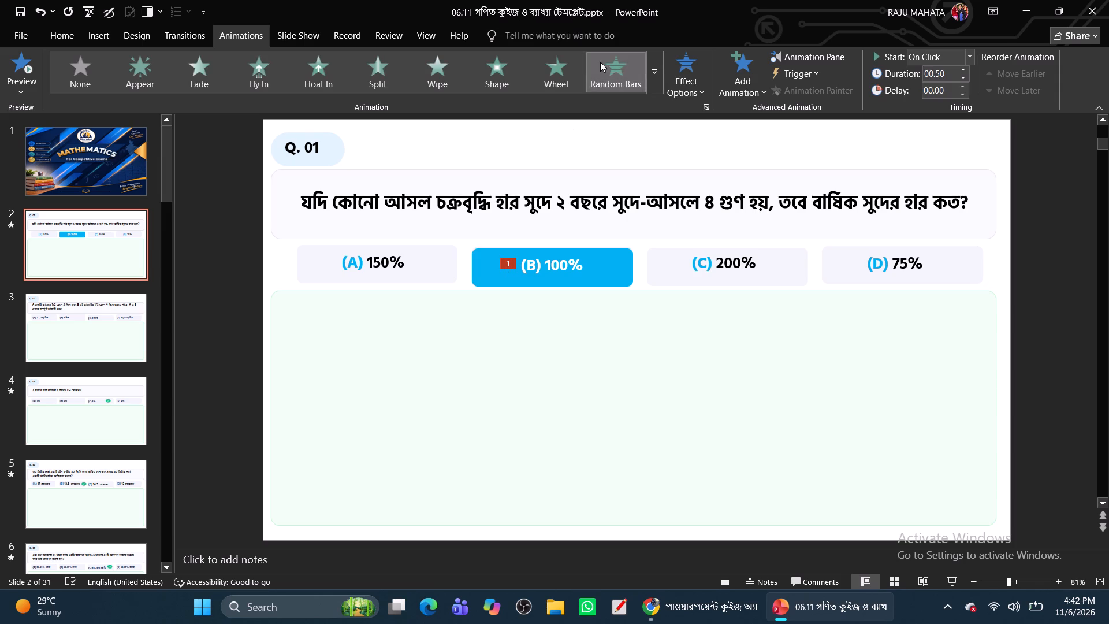
left_click(85, 75)
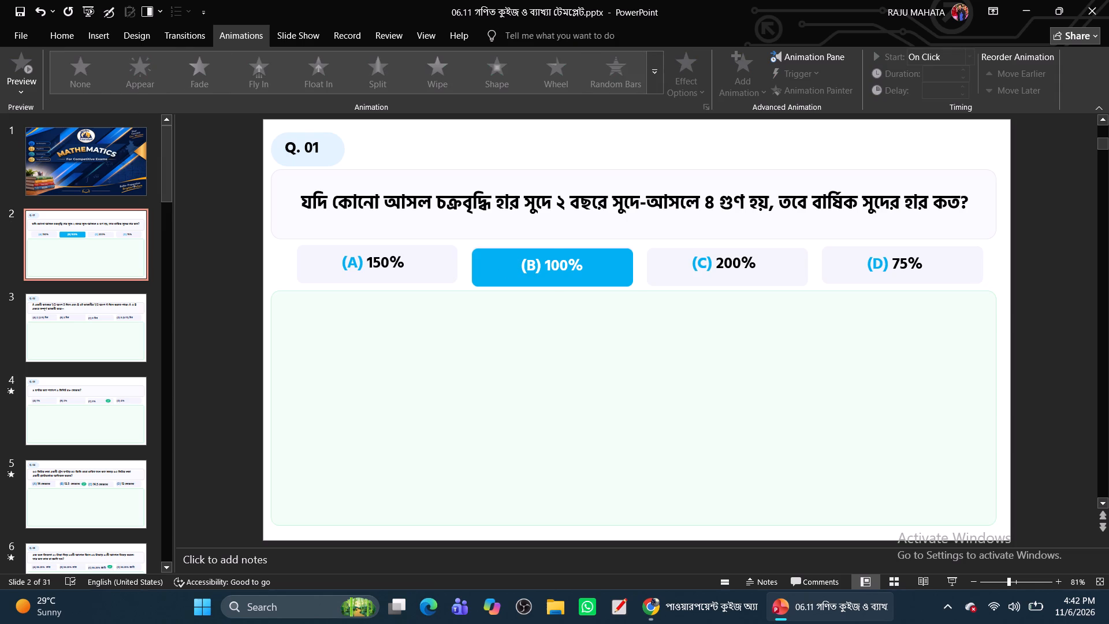
Apply the Random Bars animation to the blue highlight box and its white "(B) 100%" text together.
left_click(494, 267)
left_click(614, 72)
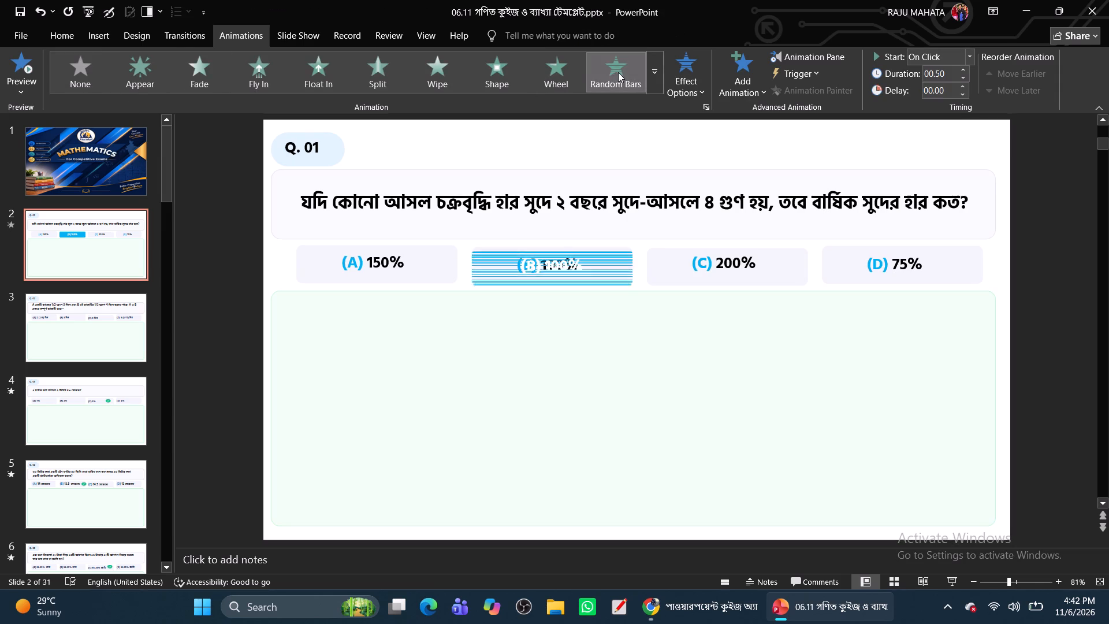
left_click(546, 266)
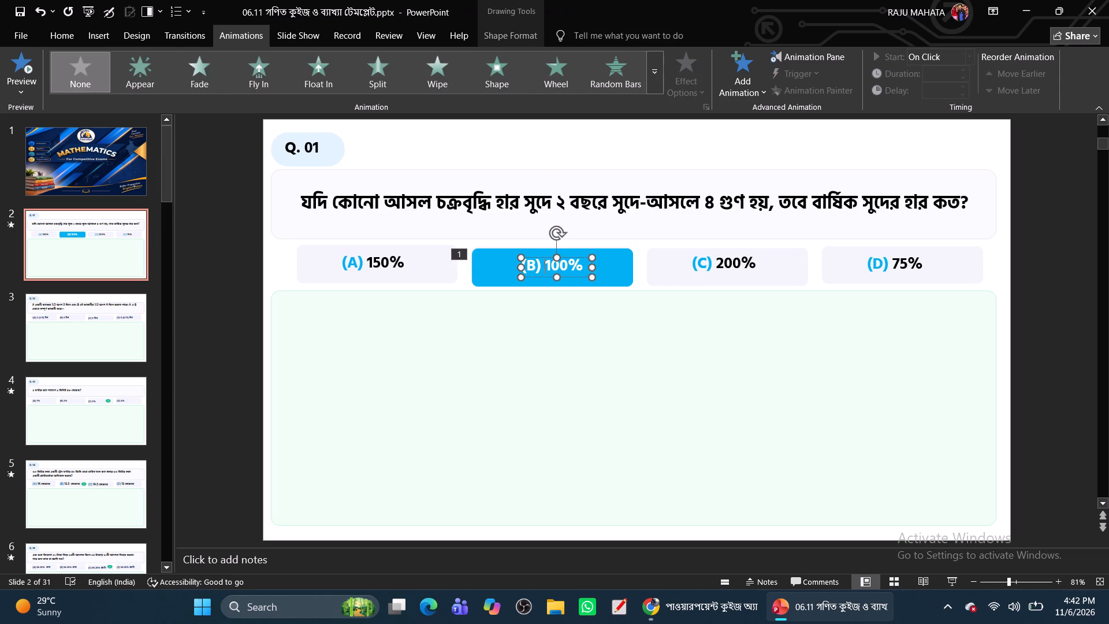
left_click(546, 277)
left_click(498, 272, "ctrl")
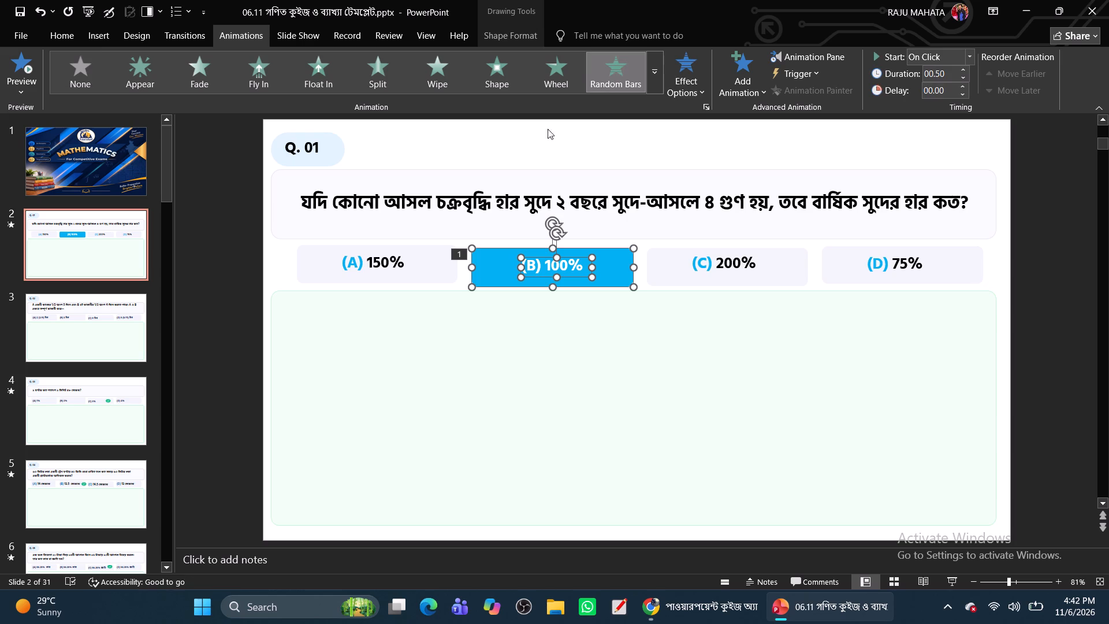
left_click(608, 75)
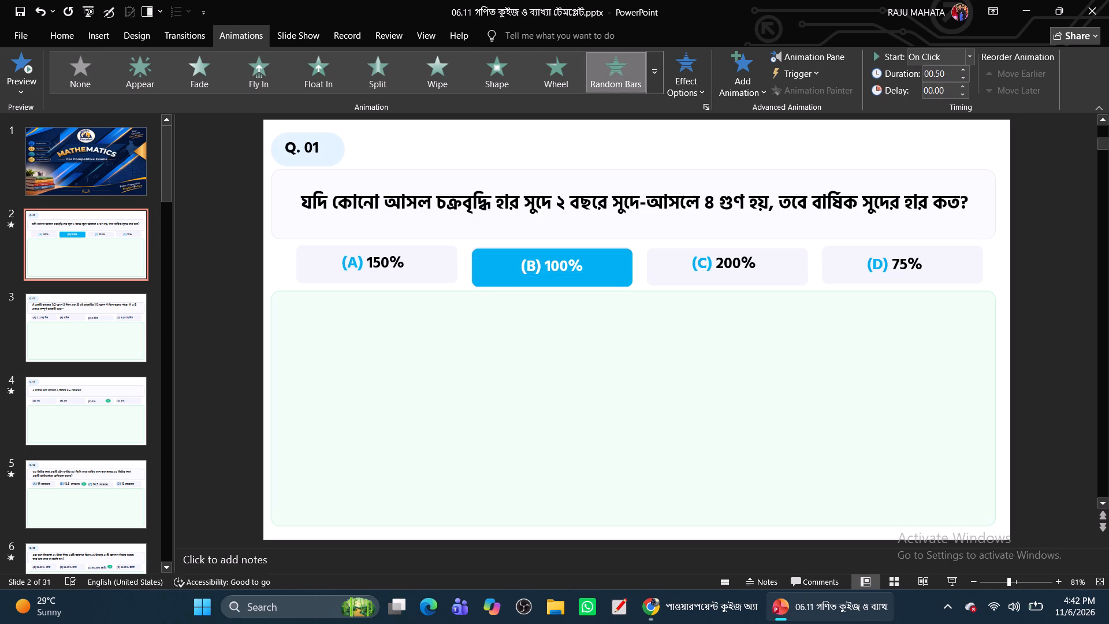
Run slide 2 as a slide show, stepping forward and back to check the reveal of the option (B) highlight.
left_click(960, 580)
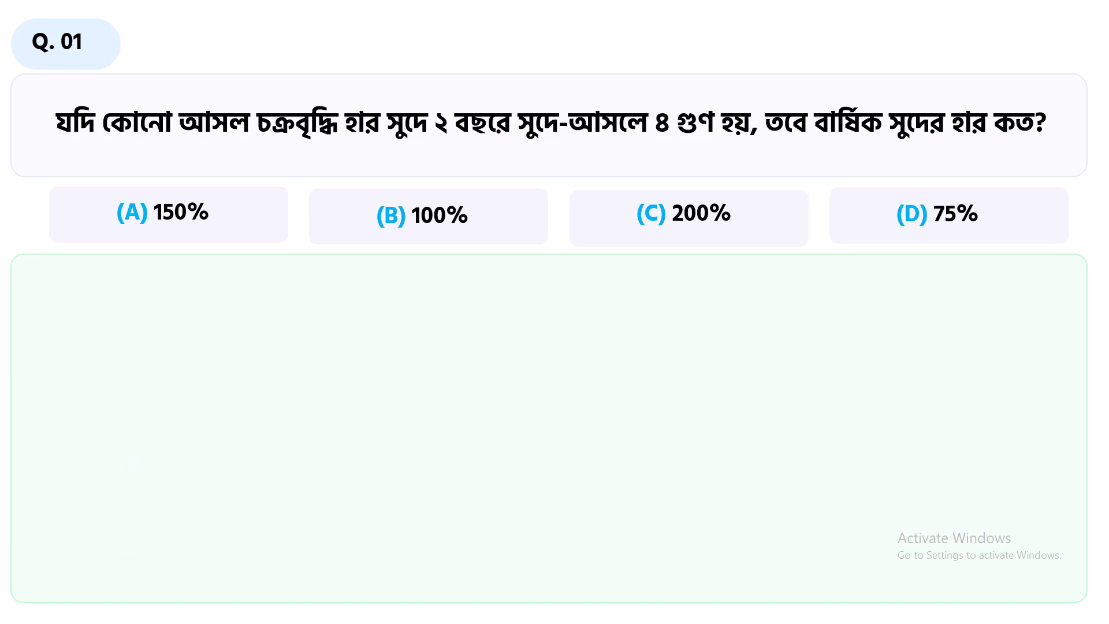
key("Right")
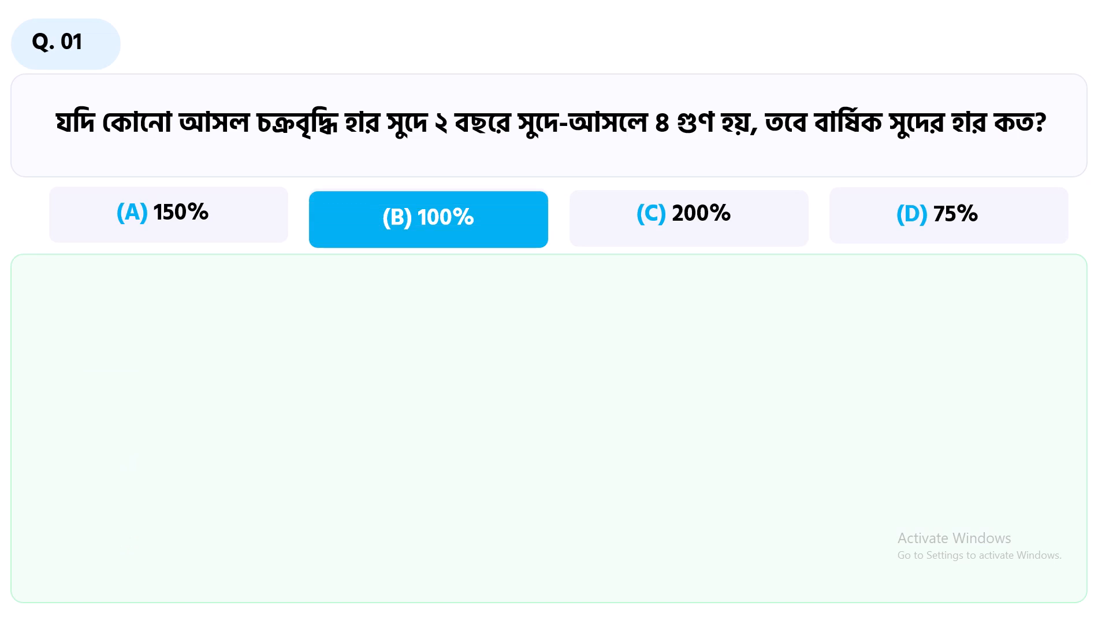
key("Left")
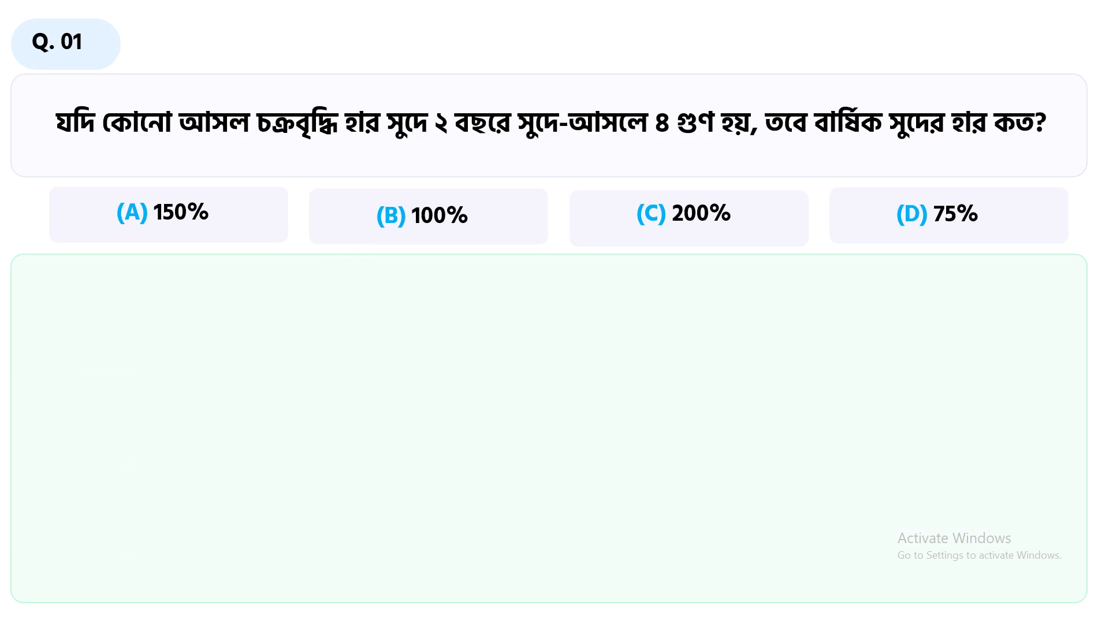
key("Right")
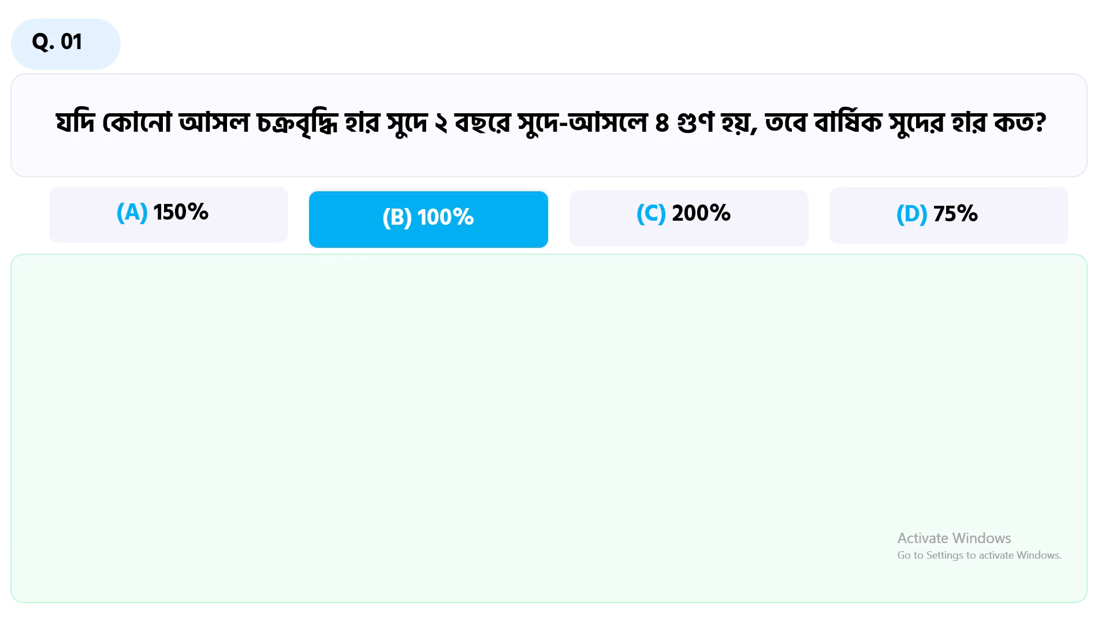
key("Left")
key("Right")
key("Escape")
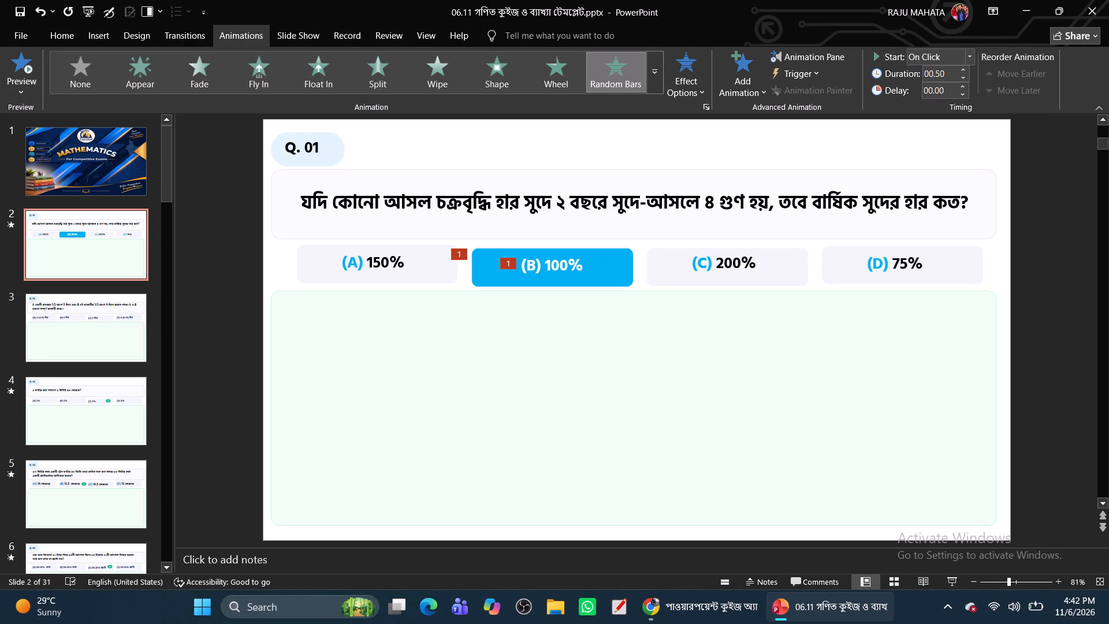
Move the blue highlight box slightly up, level with the option (A) box, and check its reveal in the slide show.
left_click(623, 270)
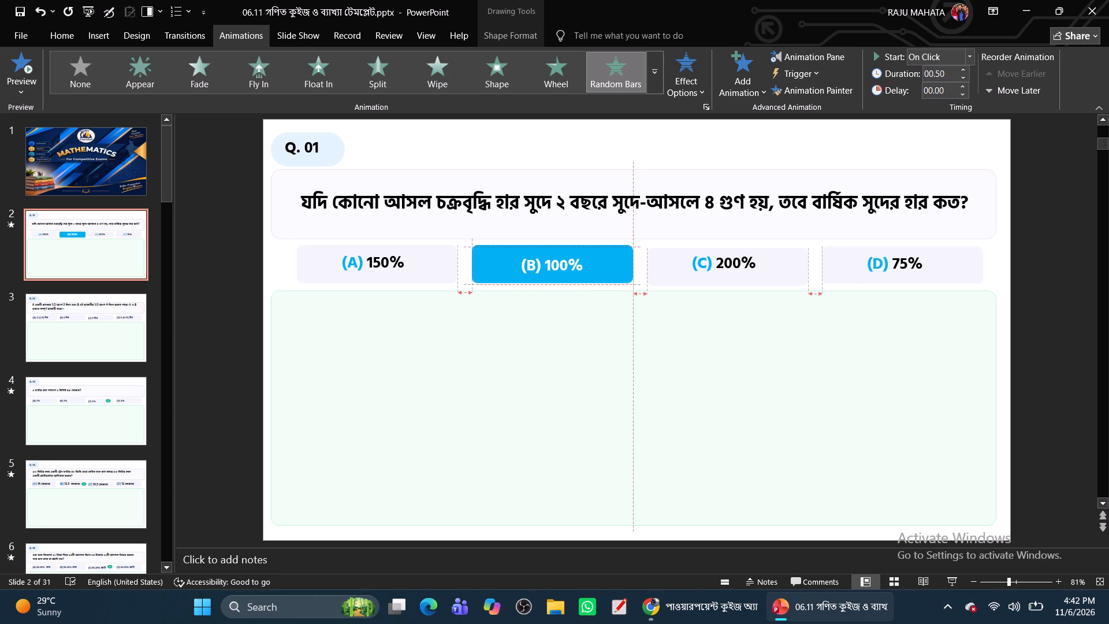
left_click(951, 581)
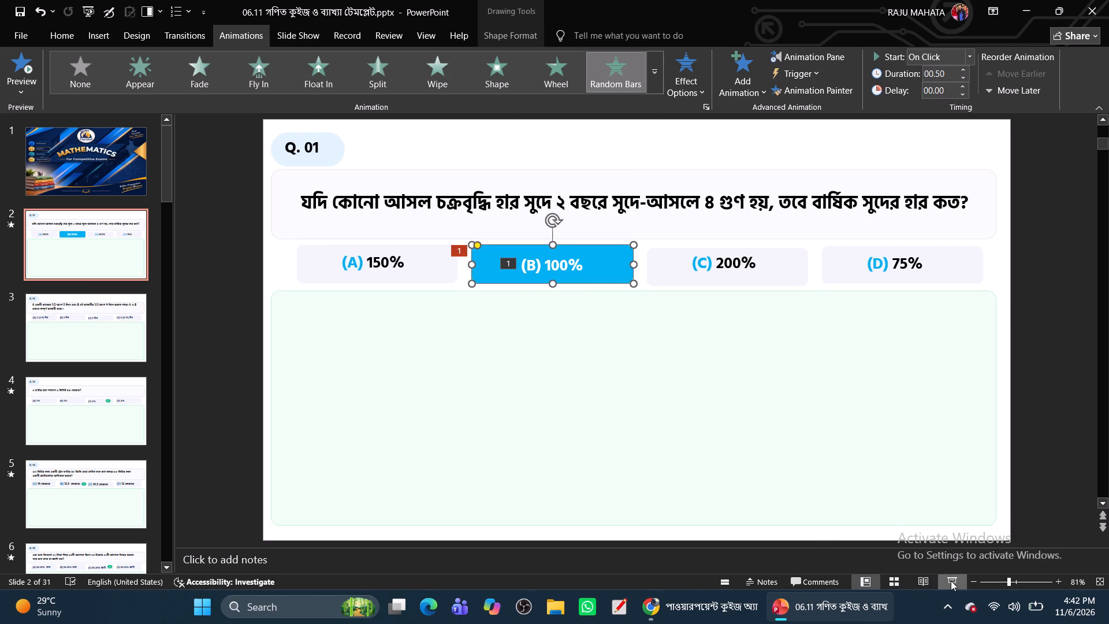
key("Right")
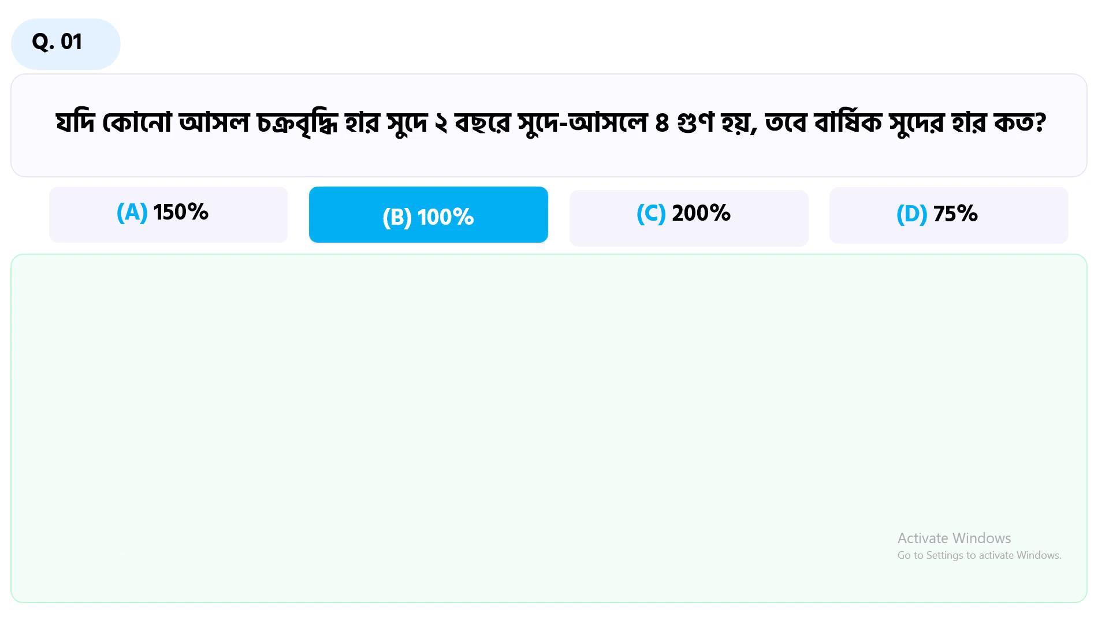
key("Escape")
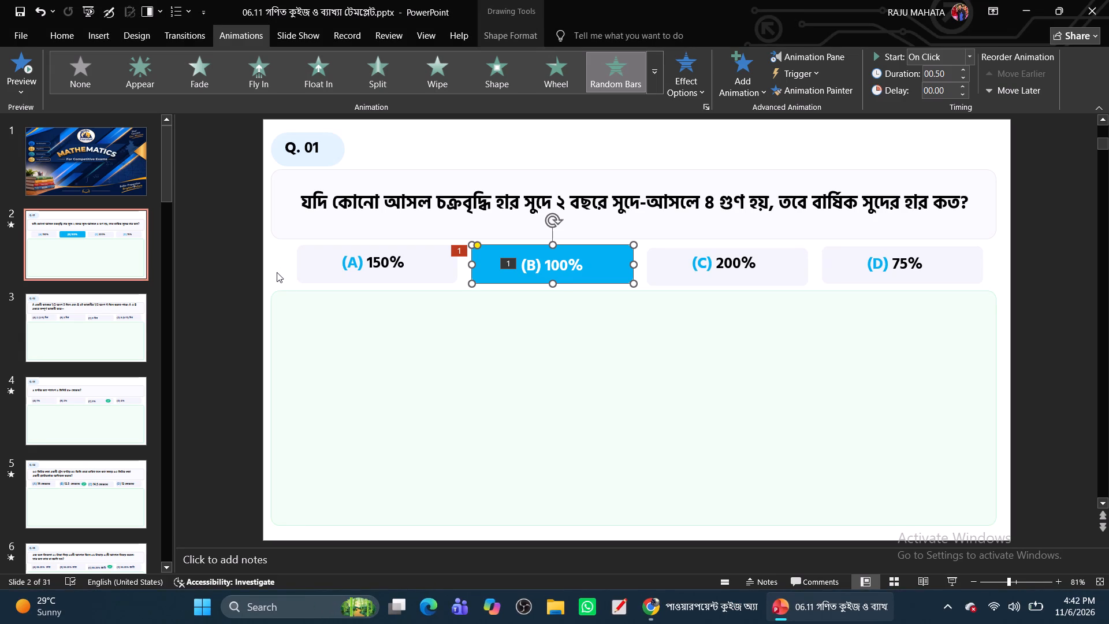
Copy the blue highlight box from slide 2 and open slide 3 with question Q. 02.
left_click(484, 272)
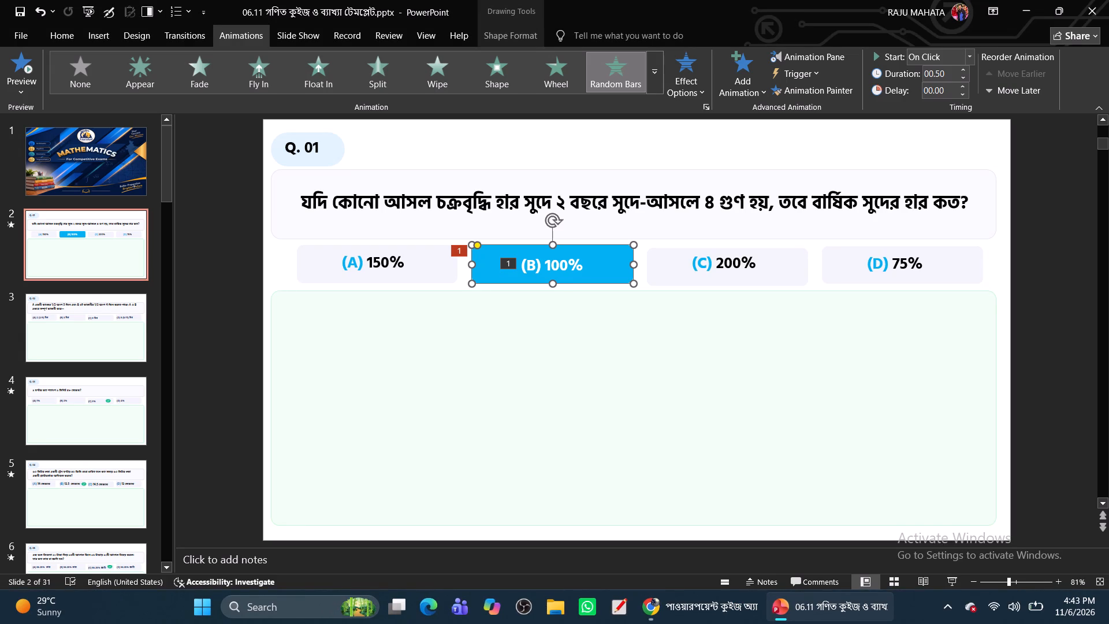
key("ctrl+c")
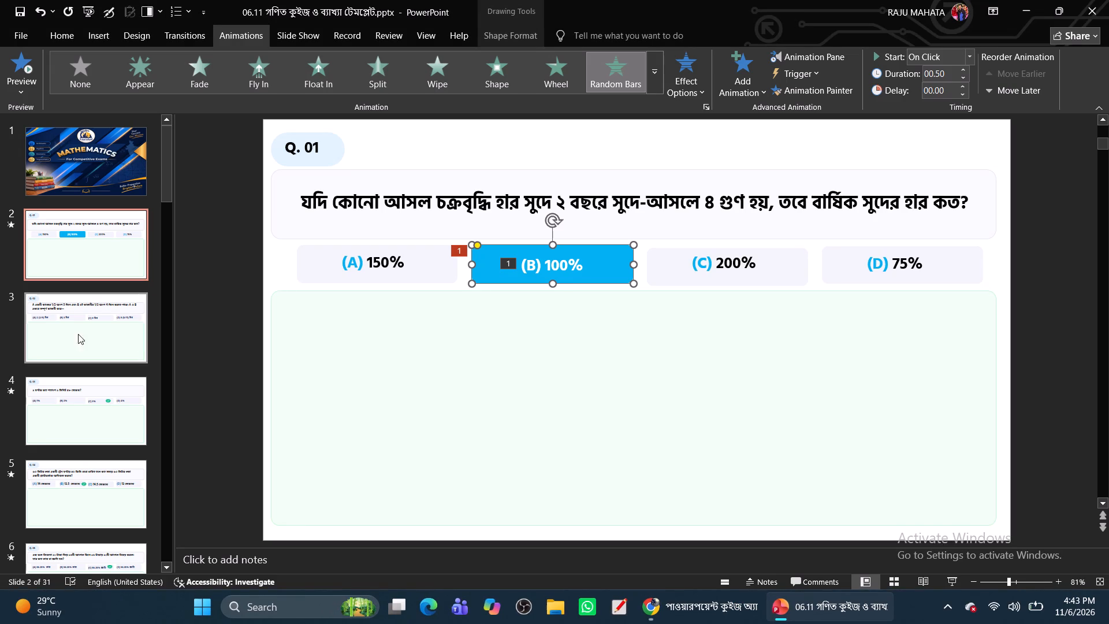
left_click(57, 335)
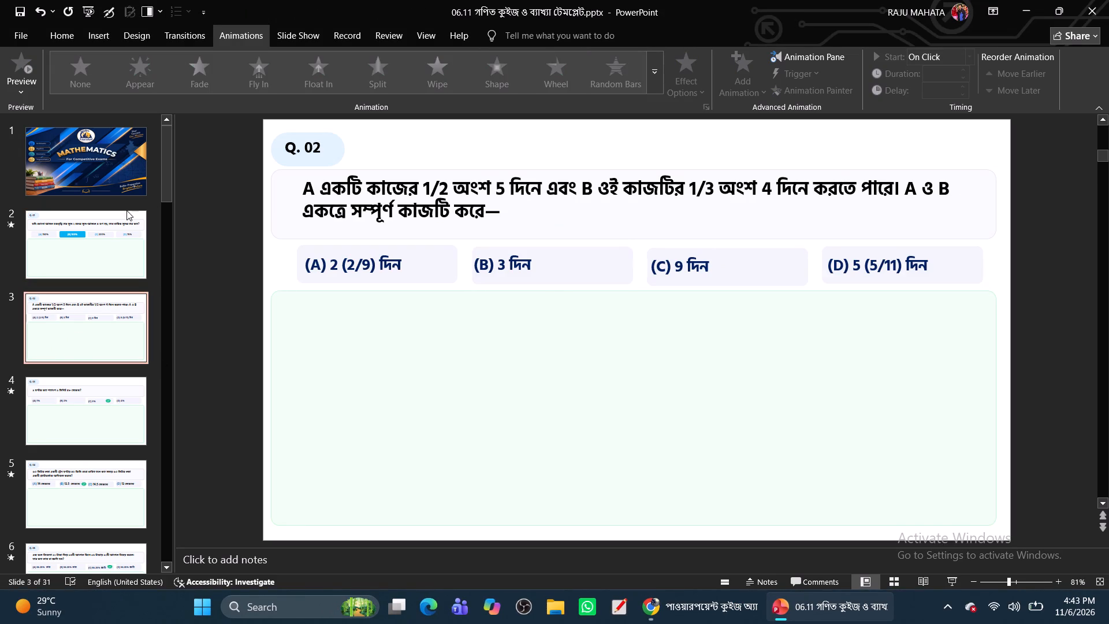
left_click(97, 250)
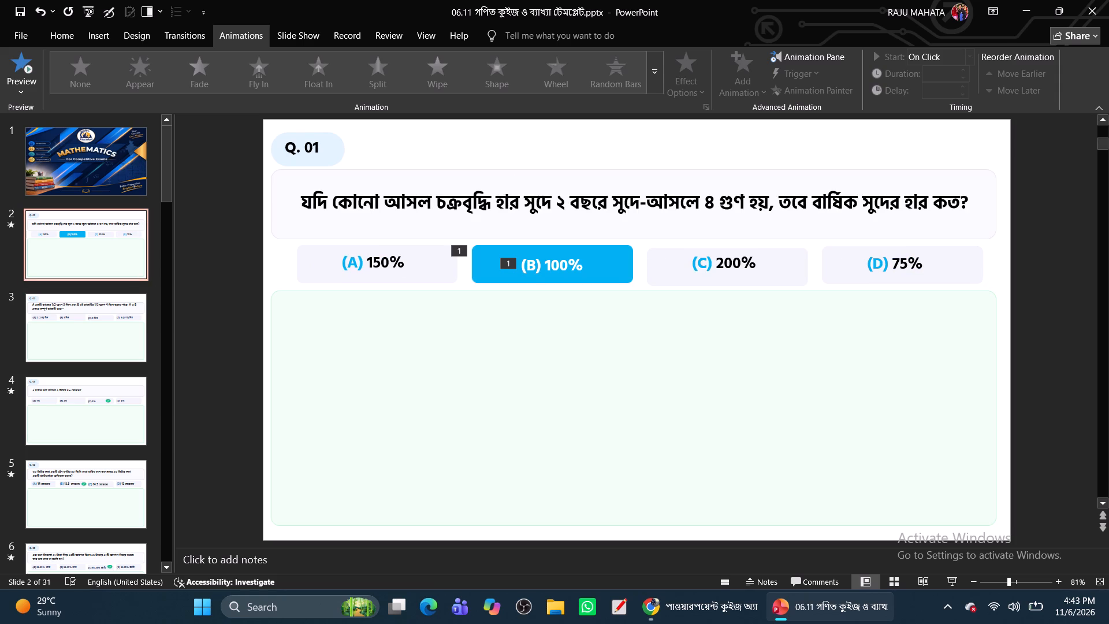
left_click(131, 313)
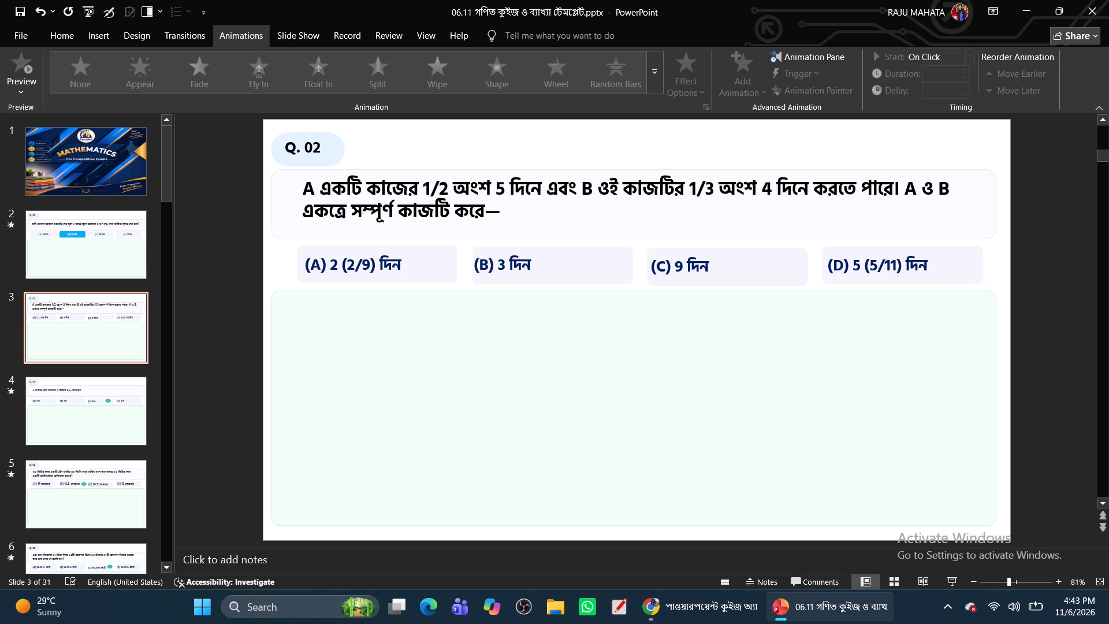
Remove the parentheses around the fractions in options (A) and (D), making them 2 2/9 and 5 5/11.
left_click(345, 266)
key("BackSpace")
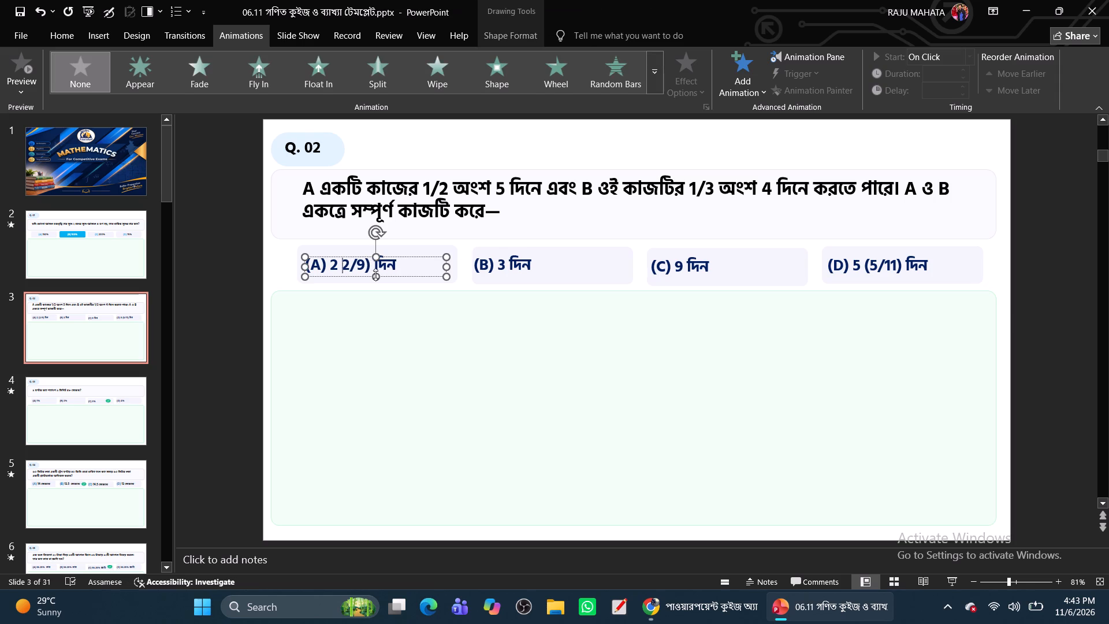
left_click(370, 268)
key("BackSpace")
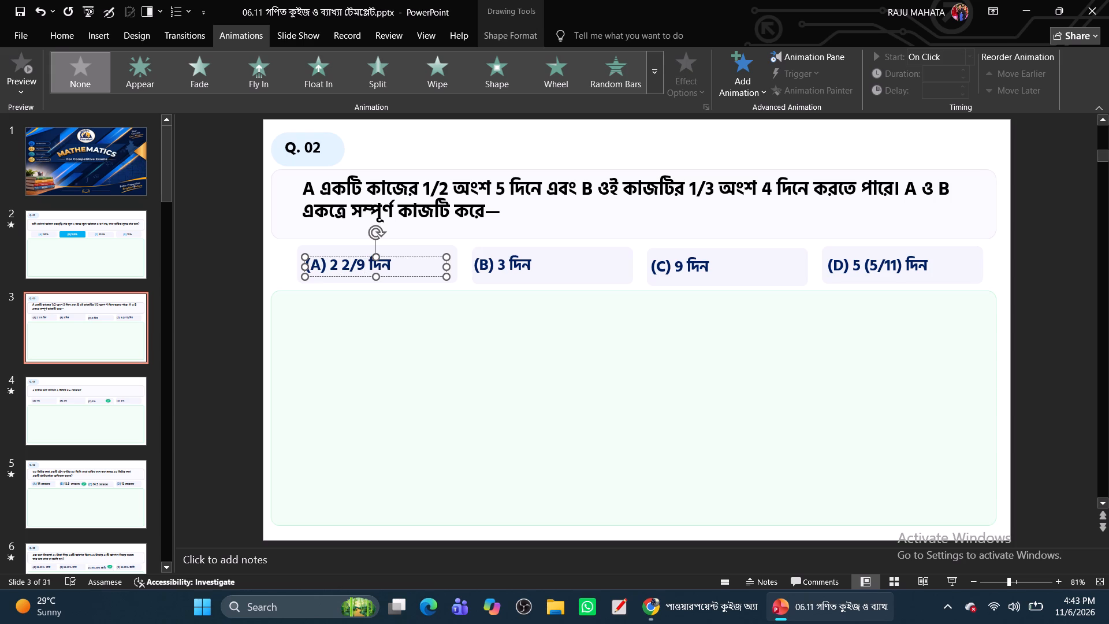
left_click(870, 268)
key("BackSpace")
left_click(895, 267)
key("BackSpace")
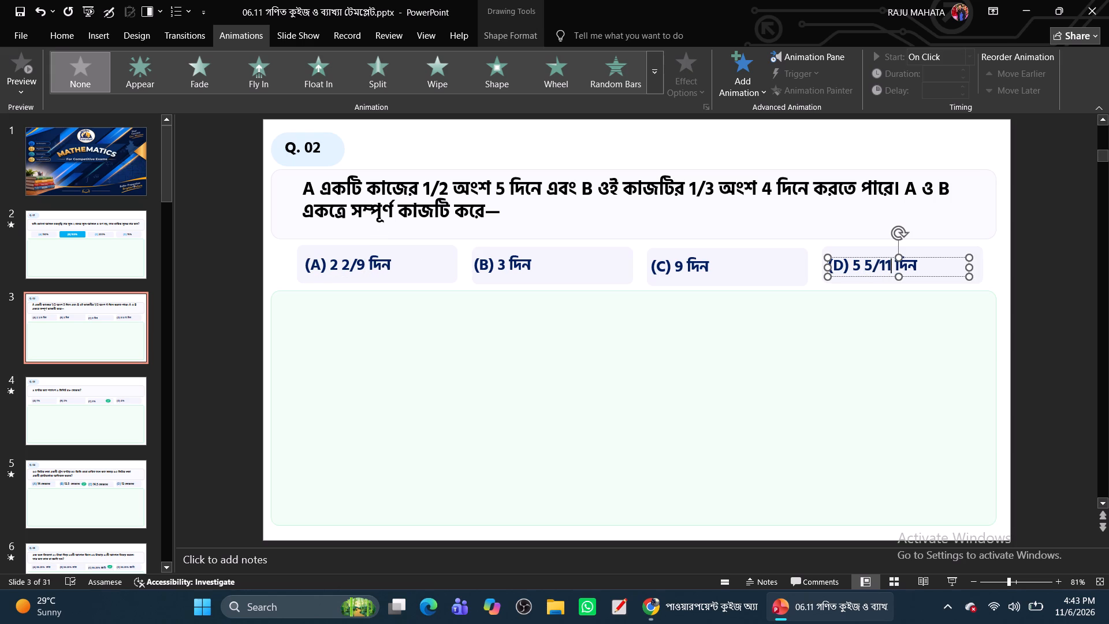
Paste the blue highlight box onto slide 3 and place it in the green area just below option (D).
left_click(850, 251)
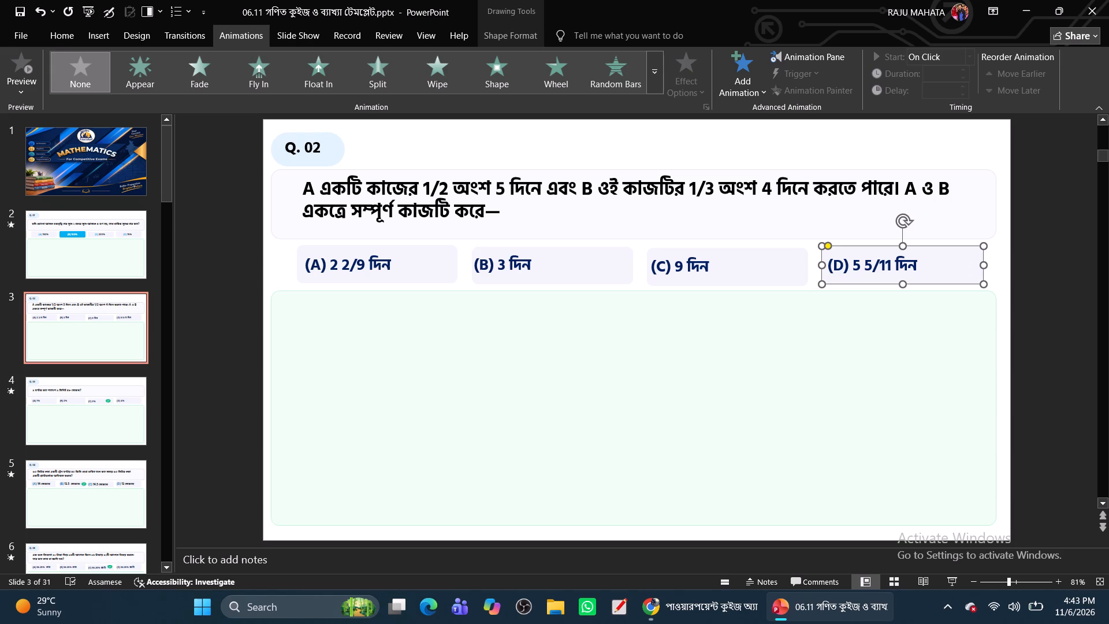
key("ctrl+v")
left_click_drag(530, 266, 623, 274)
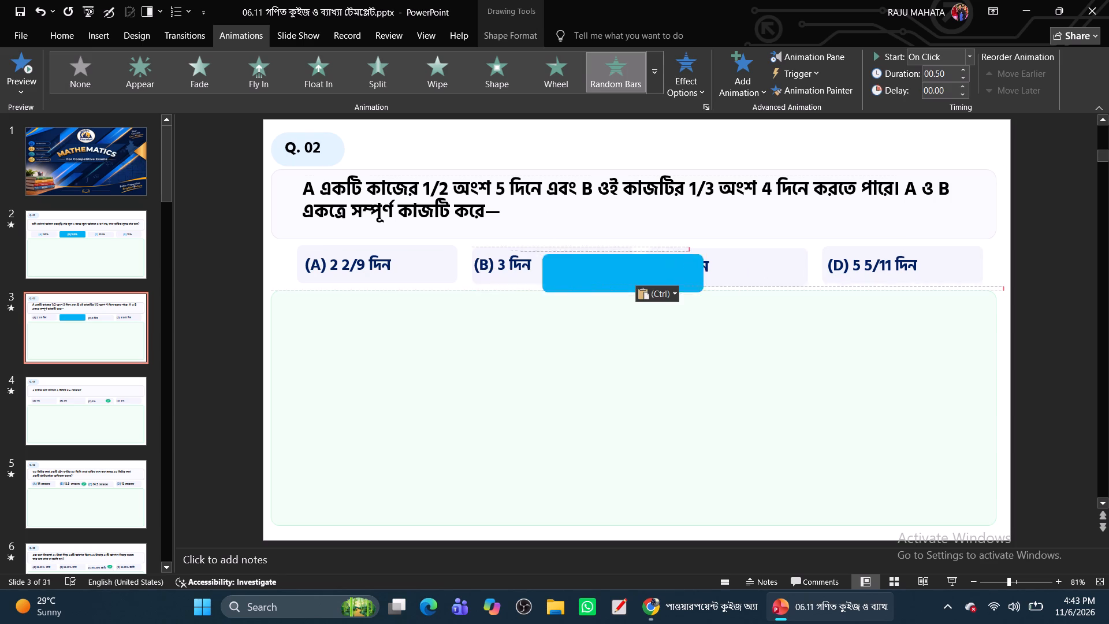
left_click_drag(623, 274, 888, 268)
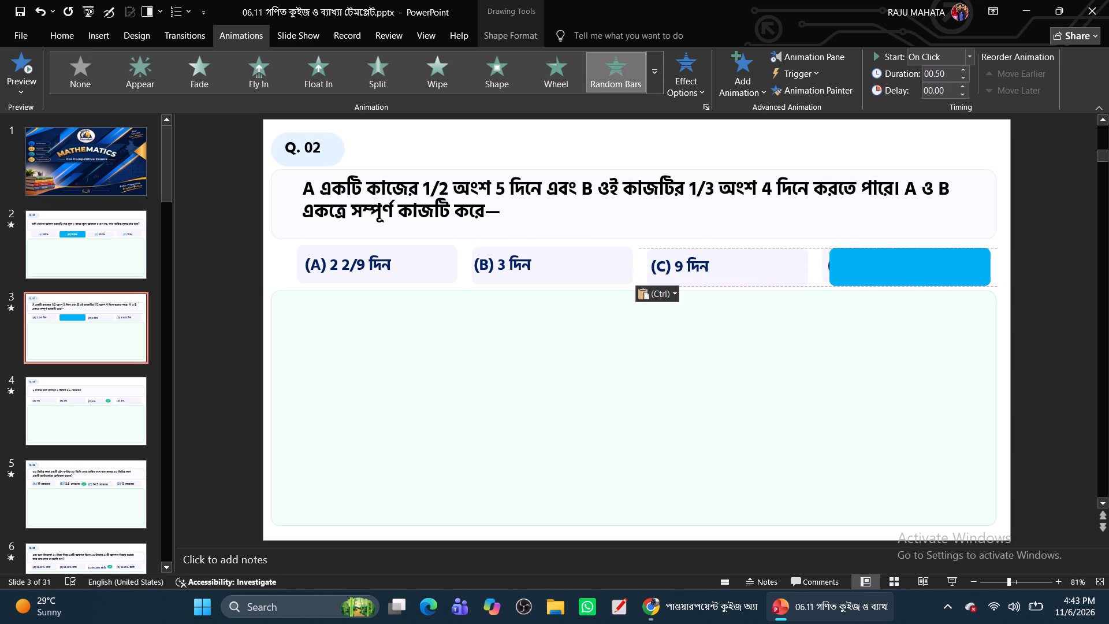
left_click_drag(888, 268, 885, 268)
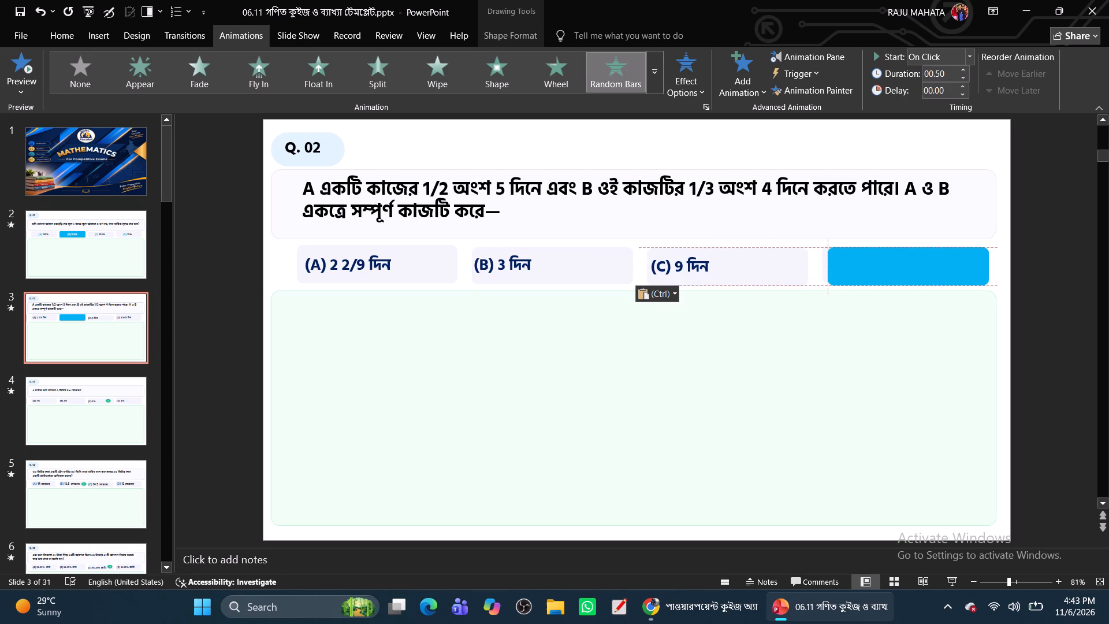
left_click_drag(885, 268, 878, 337)
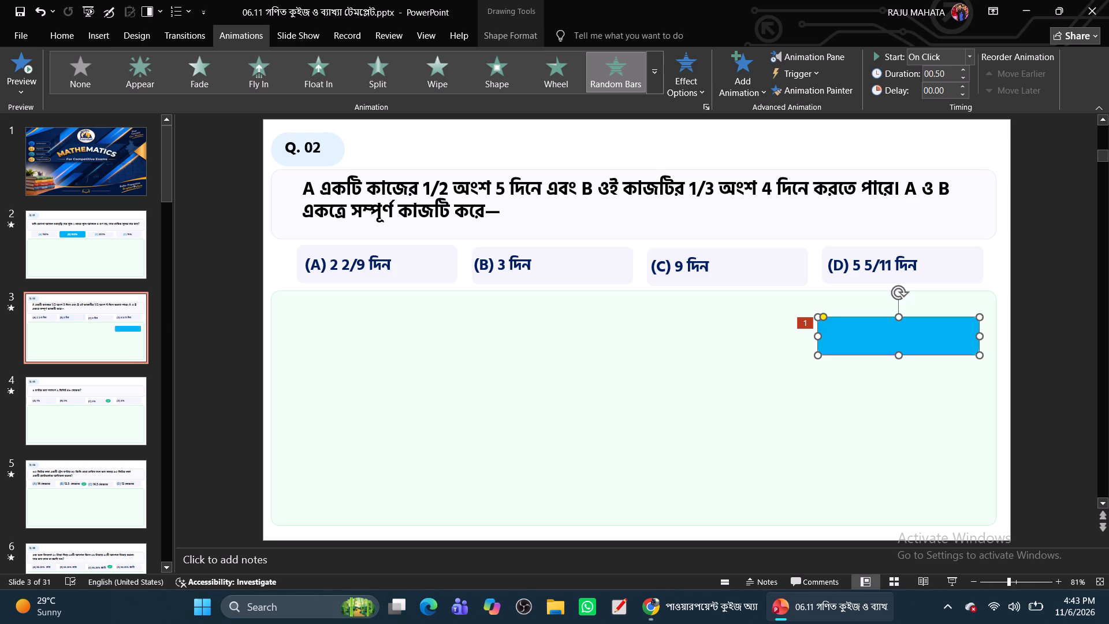
Colour the option labels (A), (B) and (C) light blue.
left_click(861, 261)
left_click(329, 266)
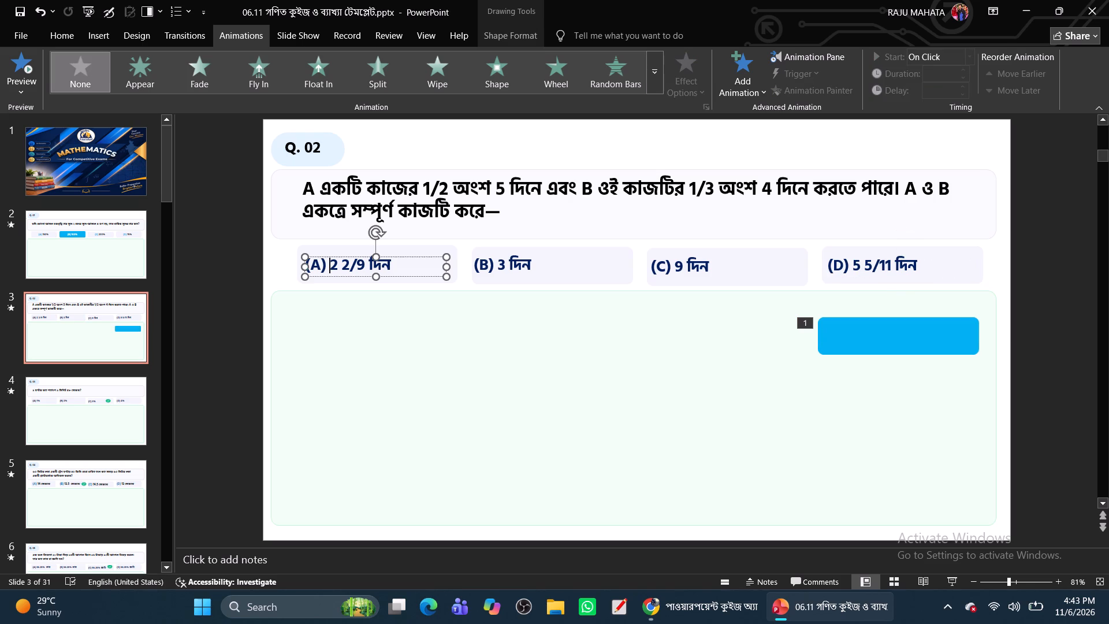
left_click(333, 276)
left_click_drag(326, 264, 310, 264)
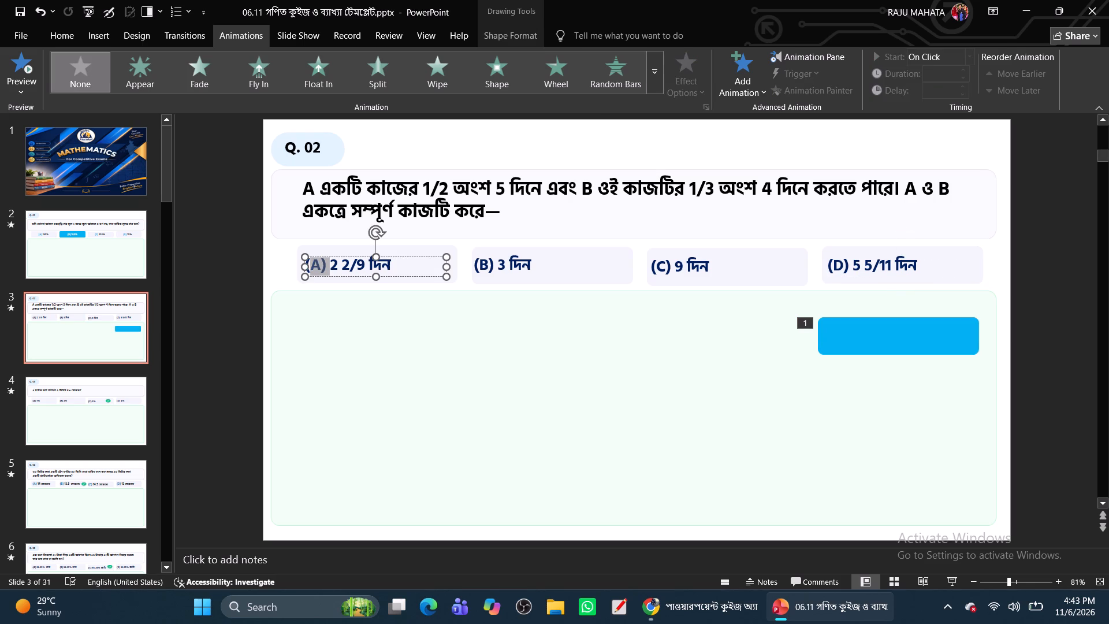
left_click_drag(310, 264, 306, 264)
left_click_drag(492, 266, 487, 266, "ctrl")
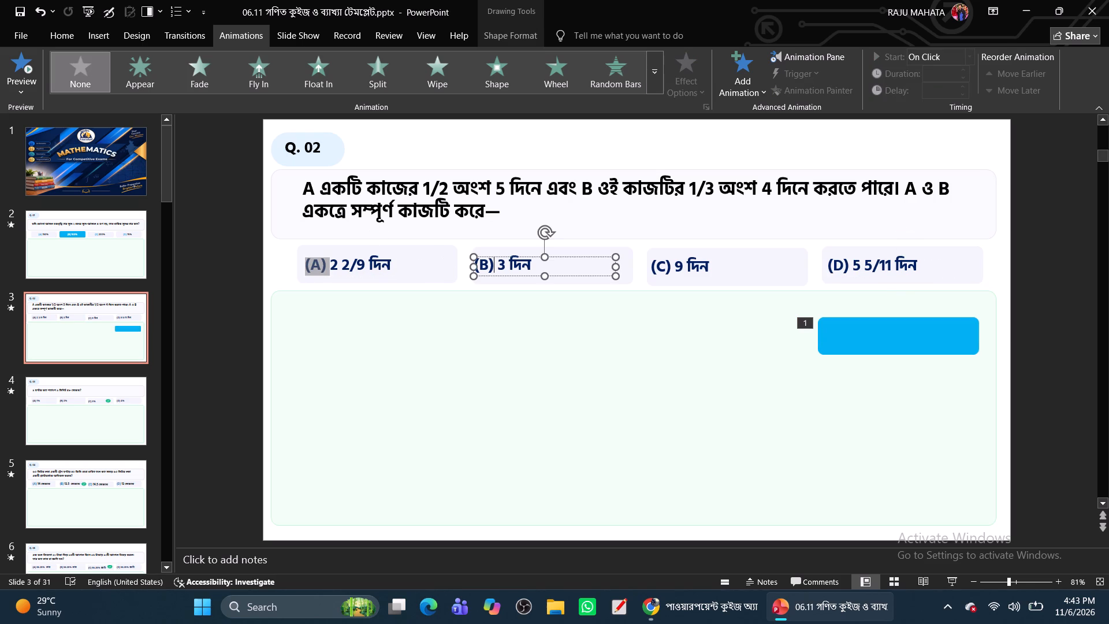
left_click_drag(487, 266, 473, 266, "ctrl")
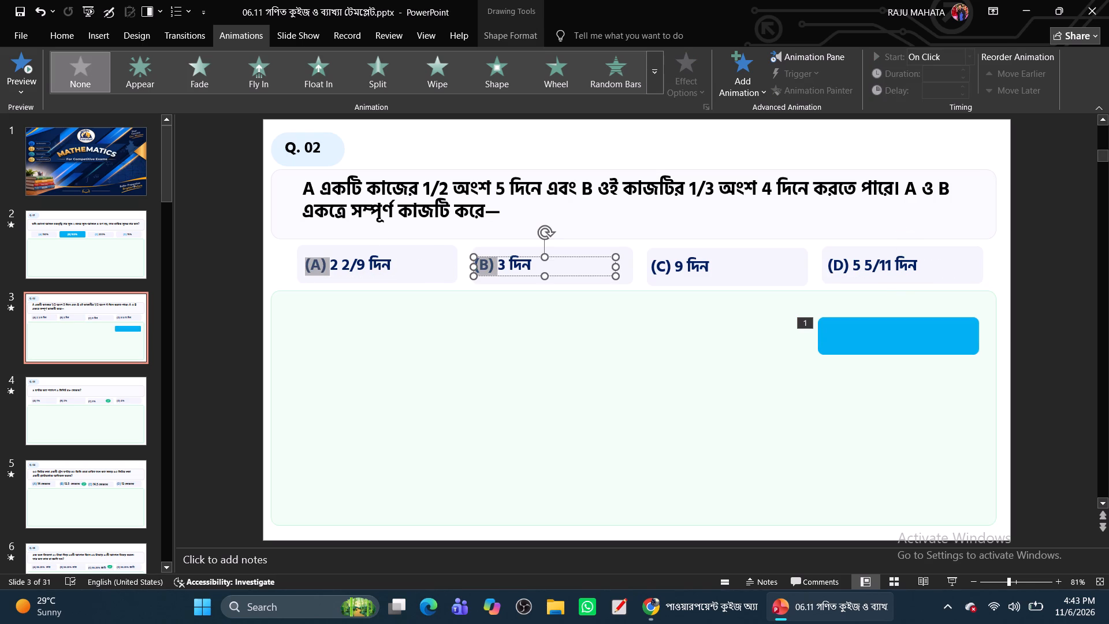
left_click_drag(473, 266, 472, 266, "ctrl")
left_click_drag(671, 269, 648, 269, "ctrl")
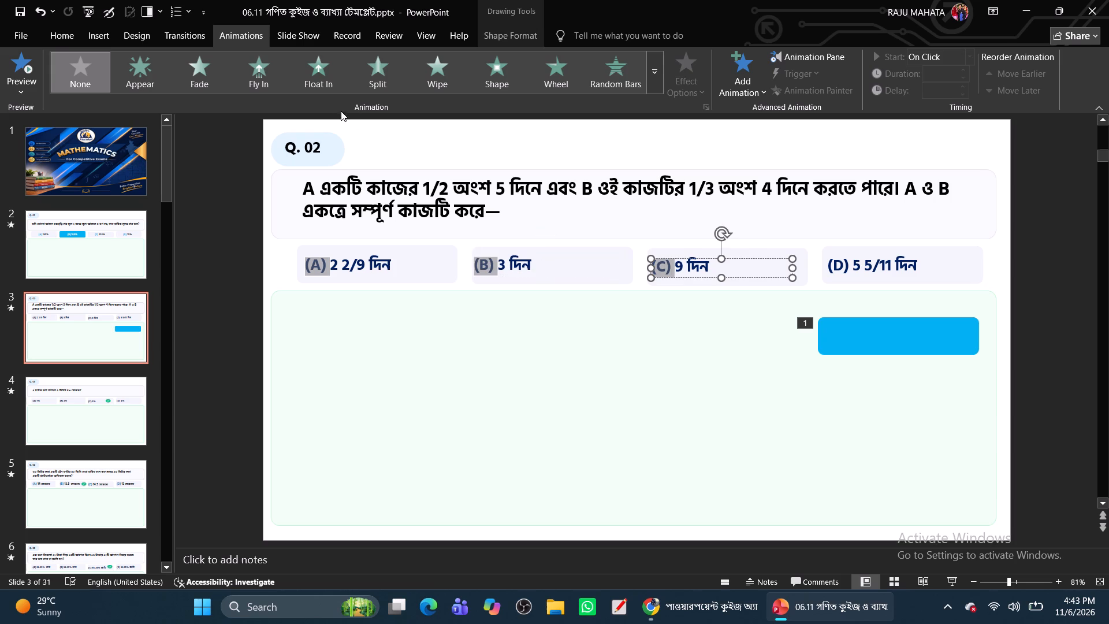
left_click(65, 31, "ctrl")
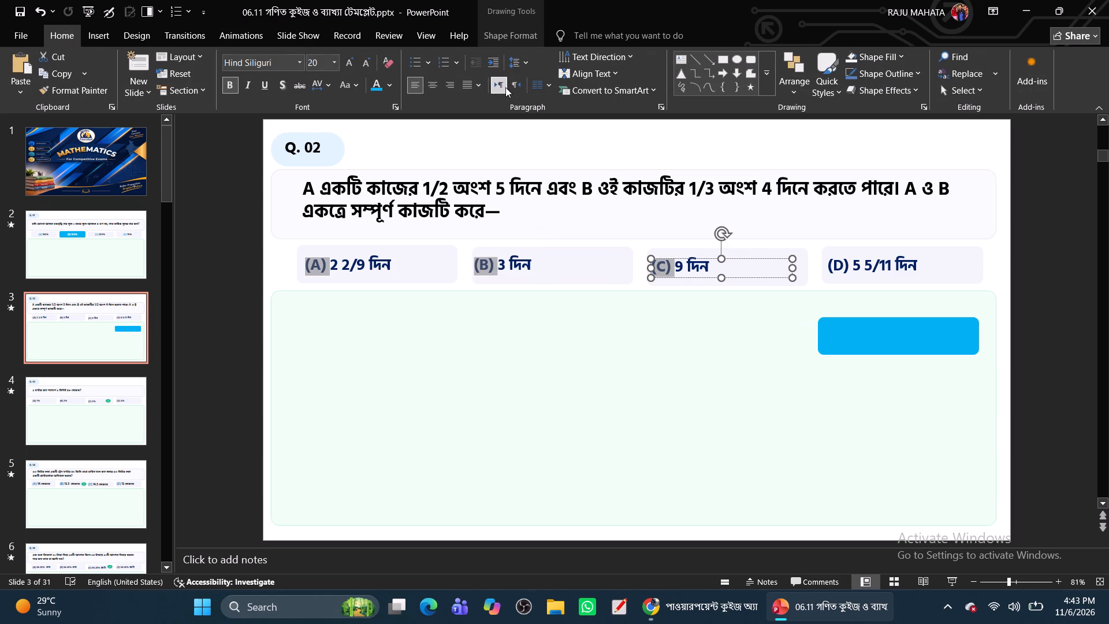
left_click(478, 88, "ctrl")
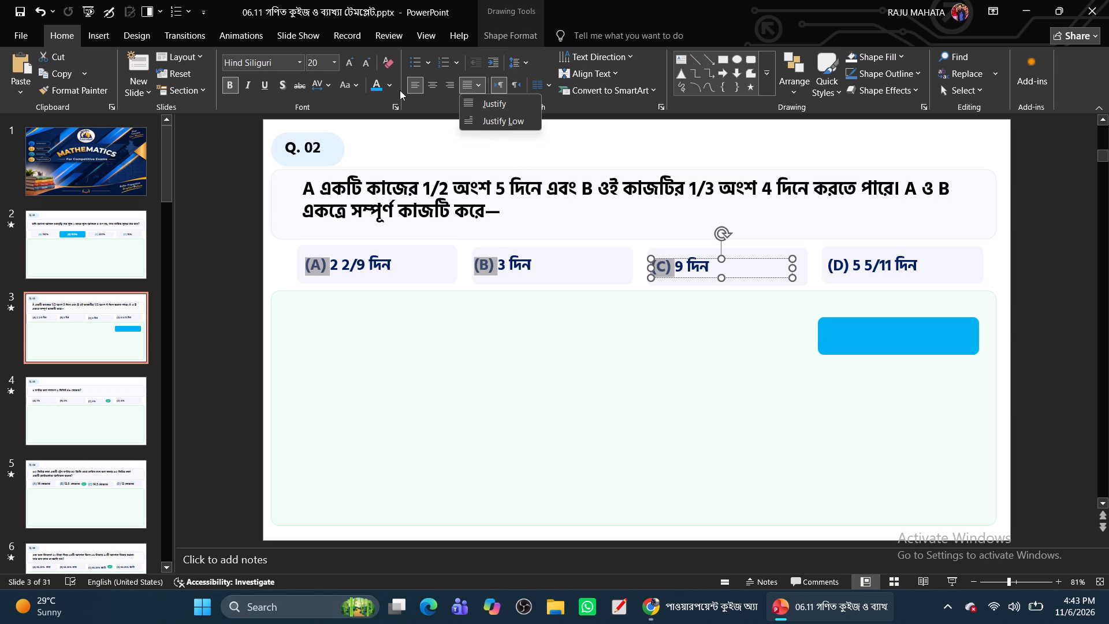
left_click(388, 84, "ctrl")
left_click(378, 85, "ctrl")
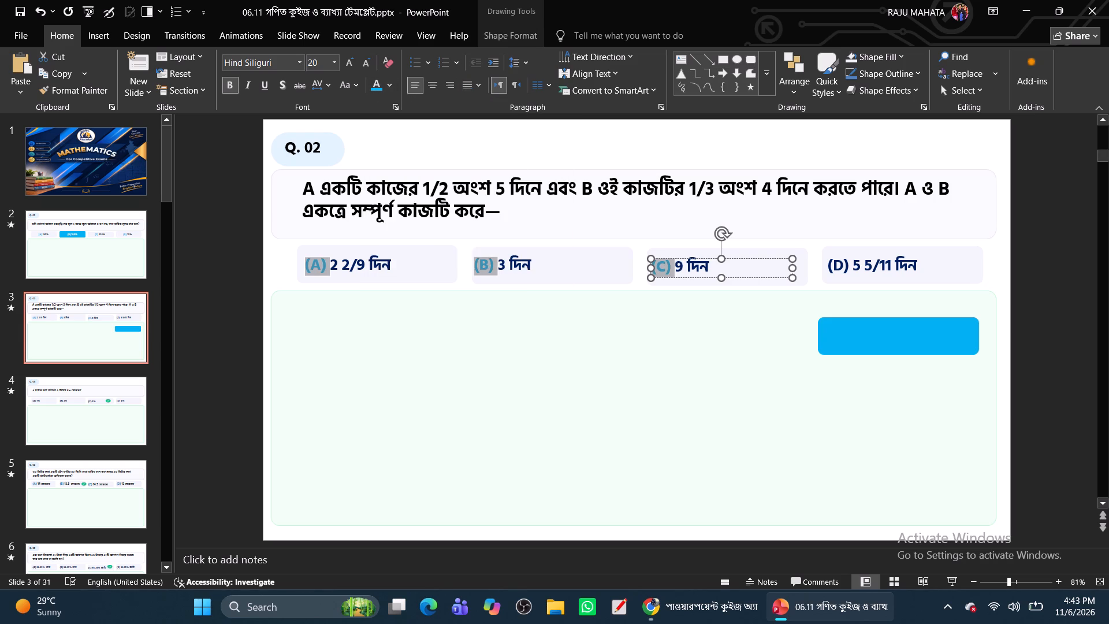
Colour the answer texts of options (A), (B) and (C) black.
left_click(393, 268)
left_click_drag(389, 261, 367, 261)
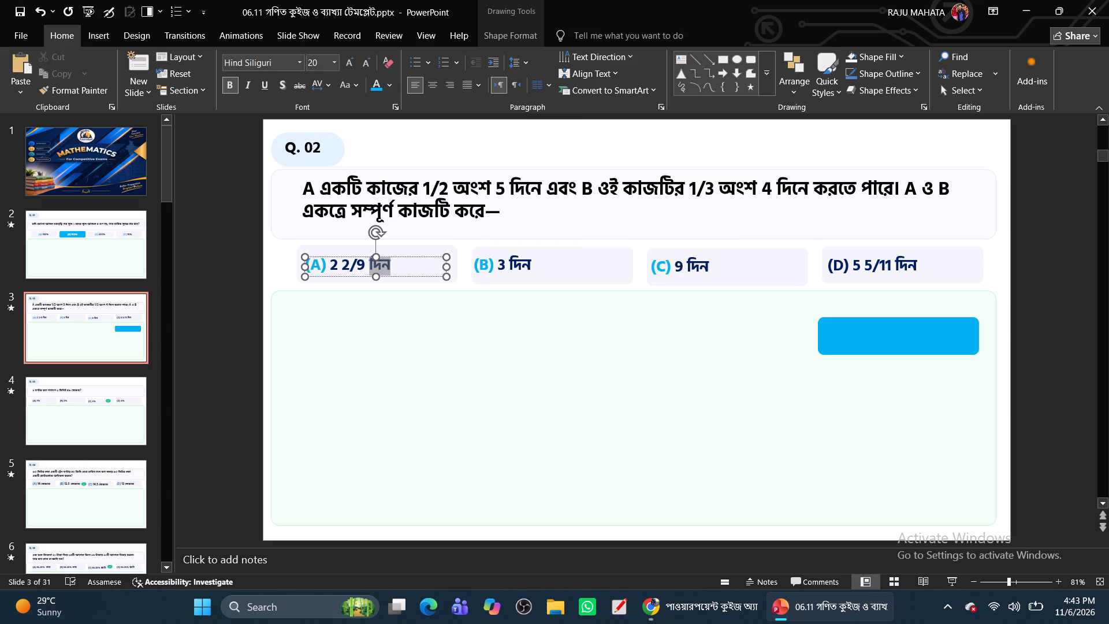
left_click_drag(367, 261, 334, 262)
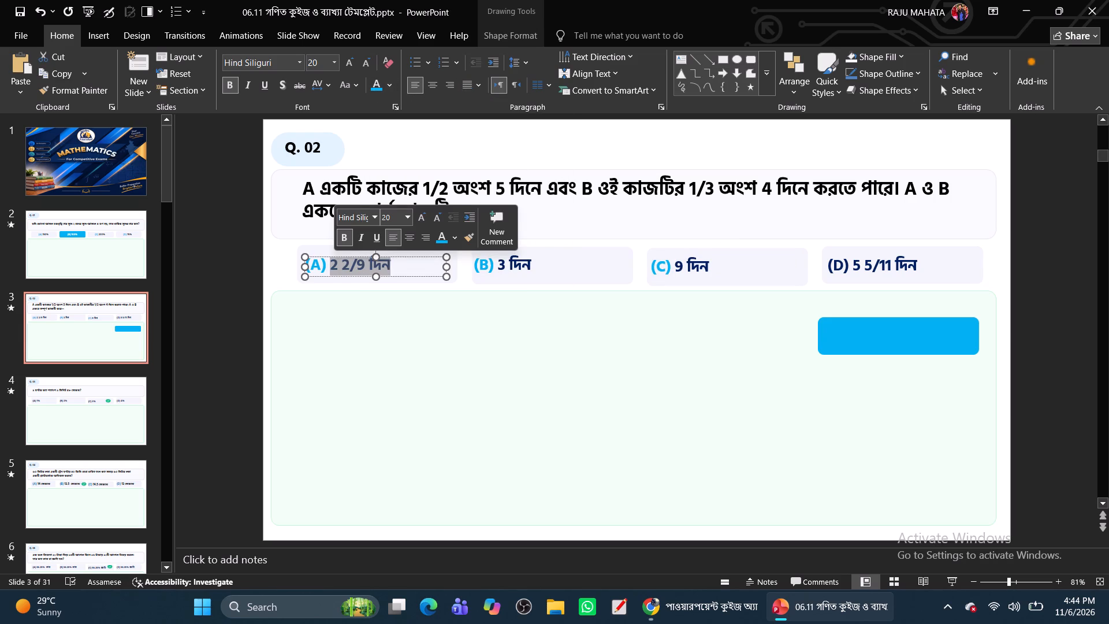
left_click_drag(498, 265, 527, 265, "ctrl")
left_click_drag(675, 267, 705, 265, "ctrl")
left_click(853, 265, "ctrl")
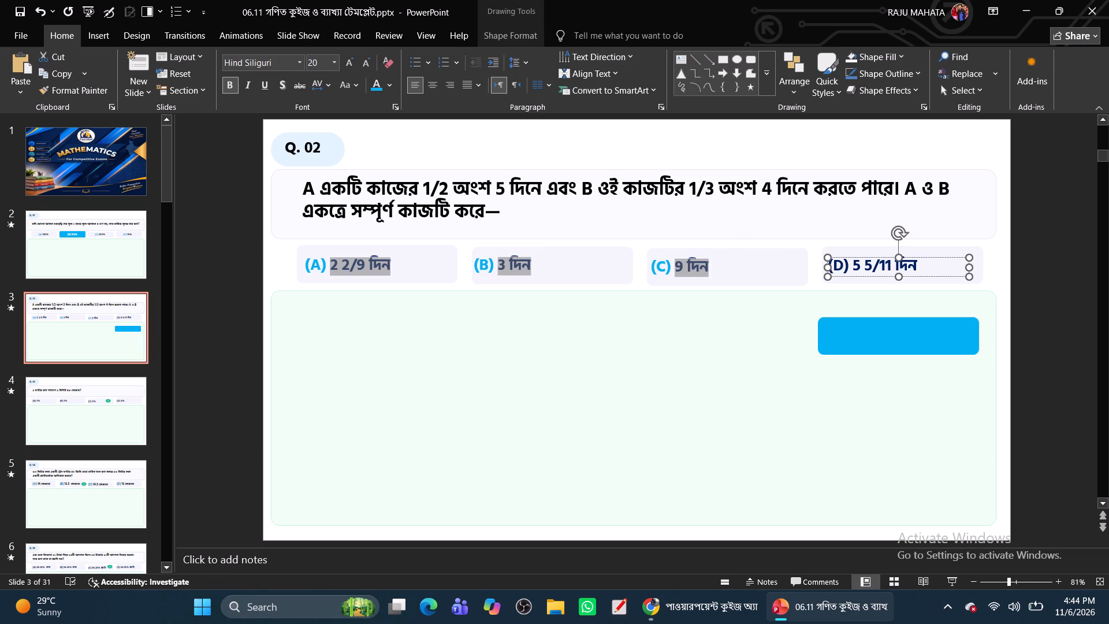
left_click(389, 83, "ctrl")
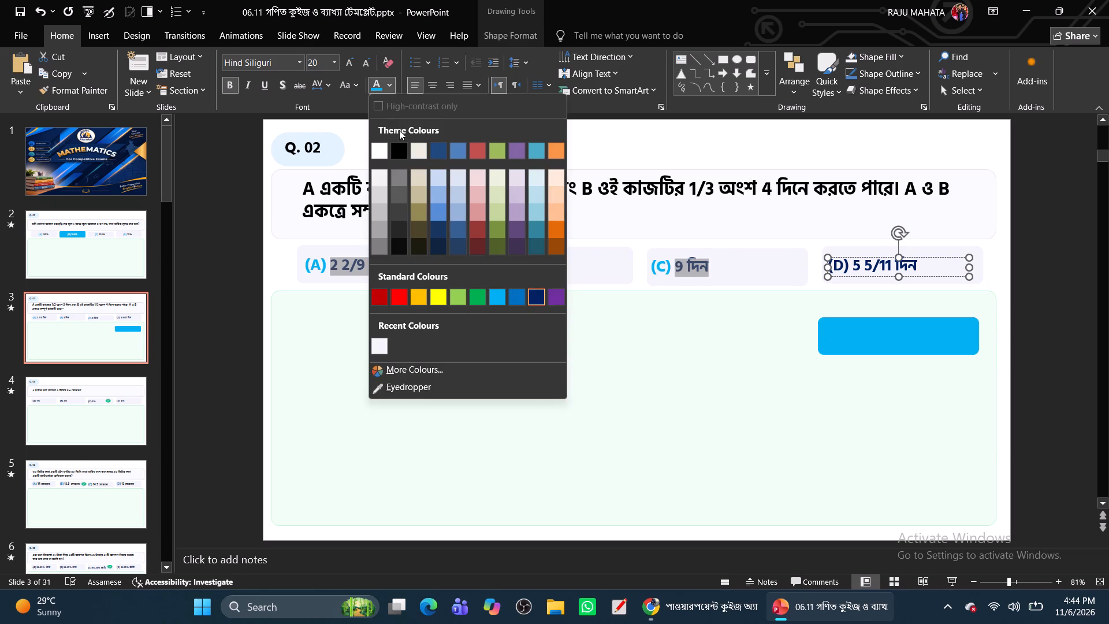
left_click(400, 148, "ctrl")
left_click(464, 384)
Copy the option (D) text box, and move the blue highlight box exactly over the option (D) box.
left_click(877, 331)
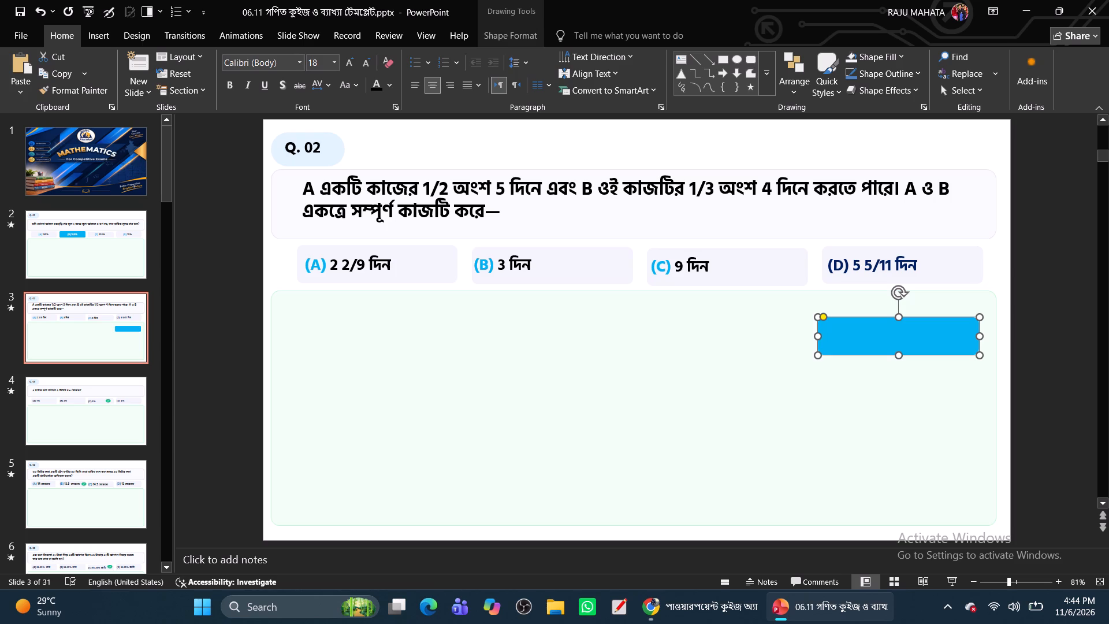
left_click(843, 266)
left_click(856, 274)
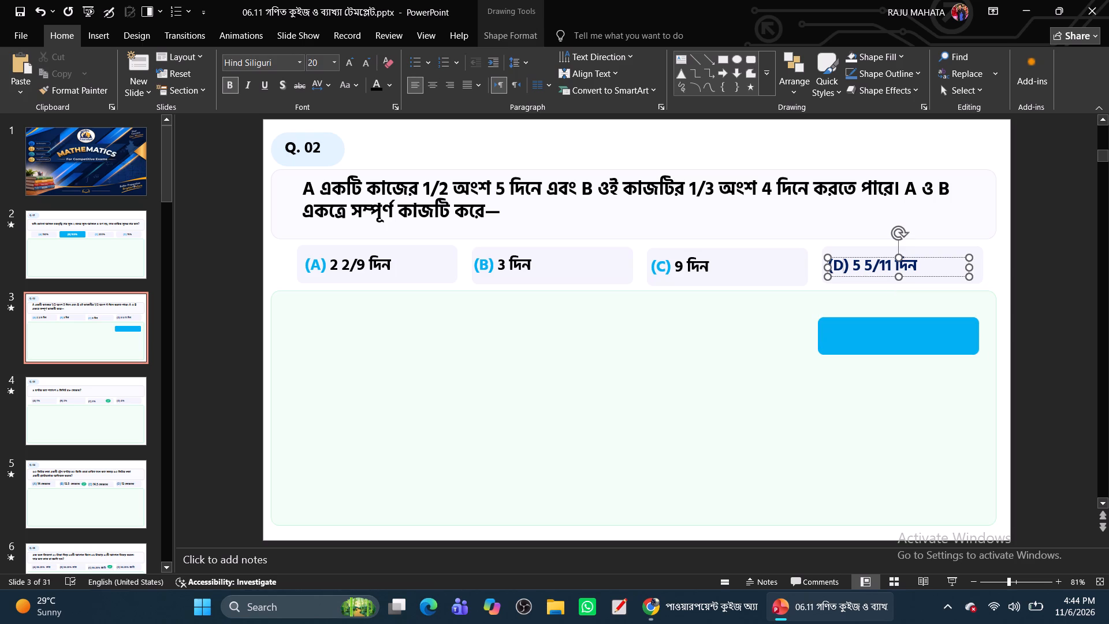
key("ctrl+c")
left_click(883, 343)
left_click_drag(883, 343, 883, 318)
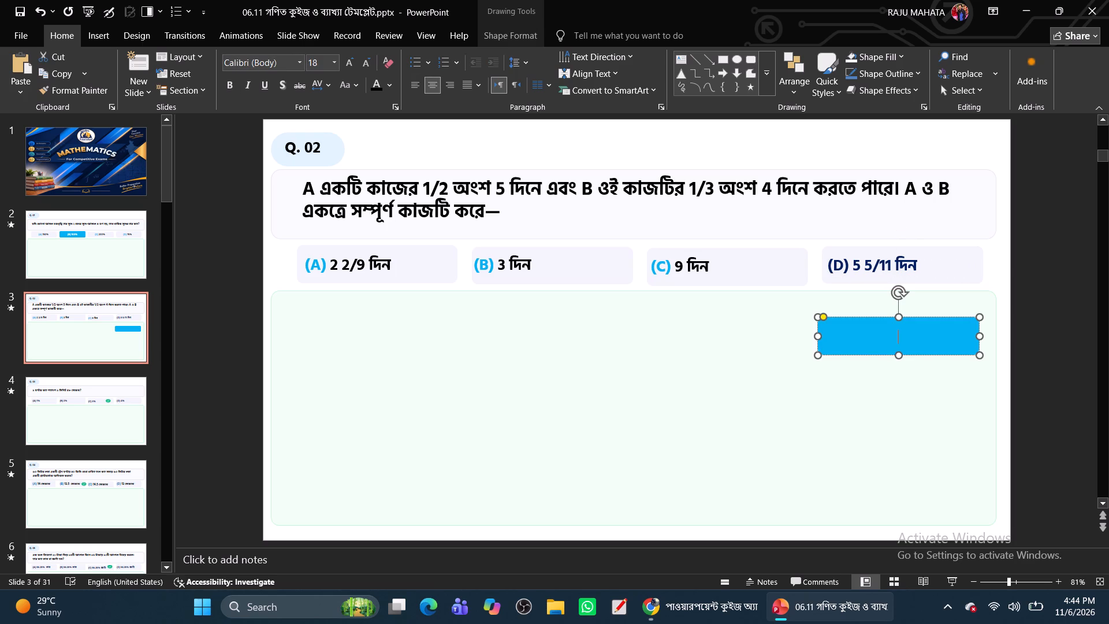
left_click_drag(883, 318, 885, 300)
left_click_drag(875, 335, 885, 265)
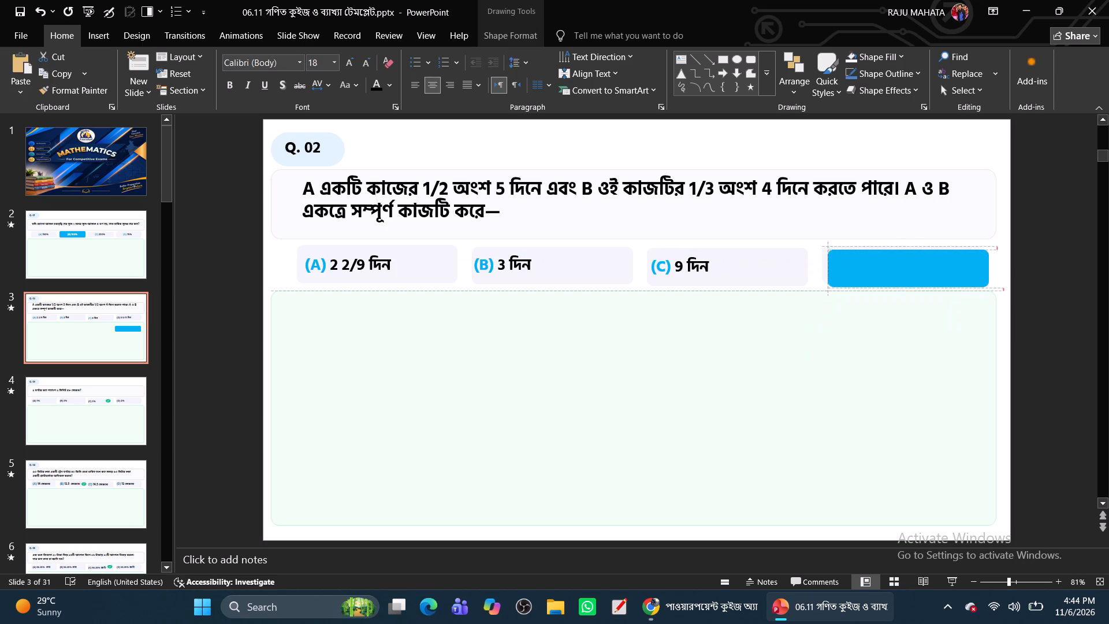
left_click_drag(885, 265, 879, 264)
Paste the copied "(D) 5 5/11 দিন" text and centre it on the blue highlight box.
key("ctrl+v")
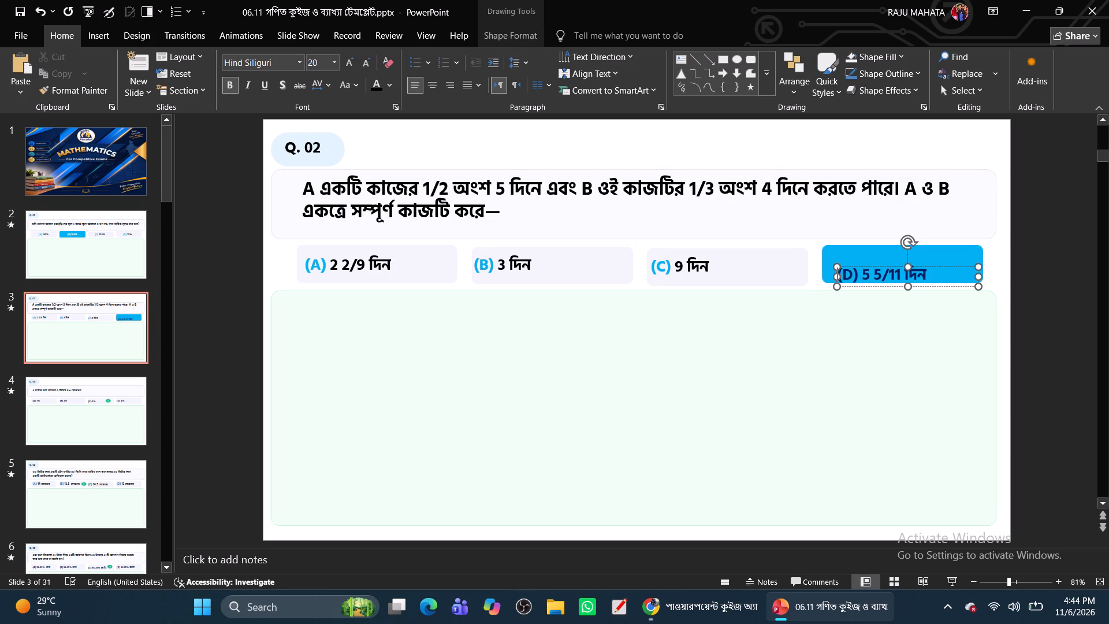
left_click_drag(872, 267, 872, 259)
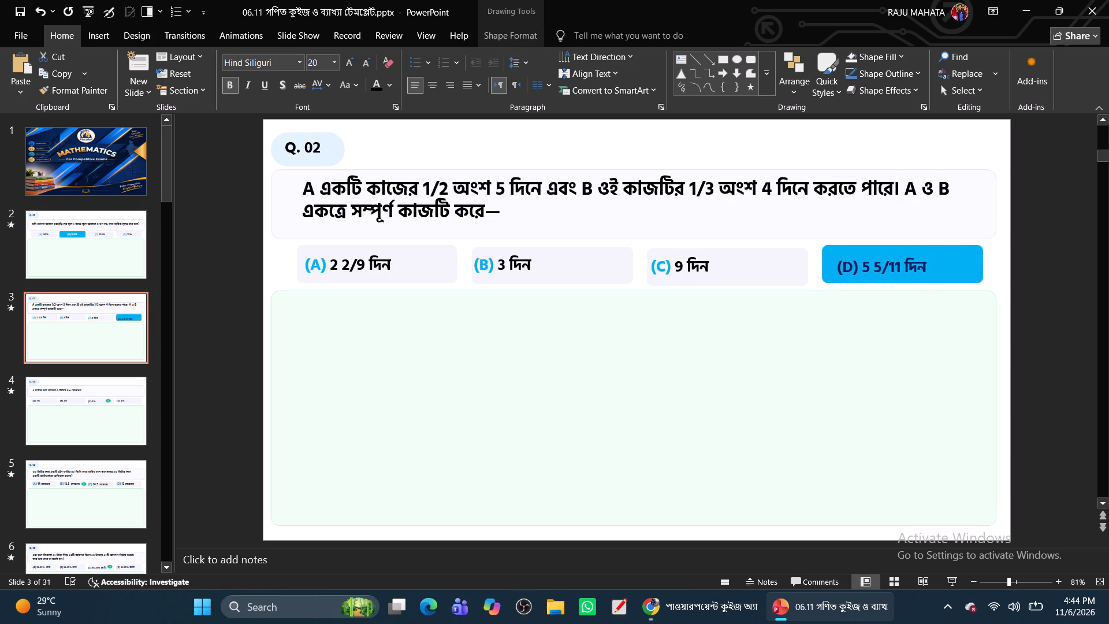
left_click_drag(872, 259, 880, 257)
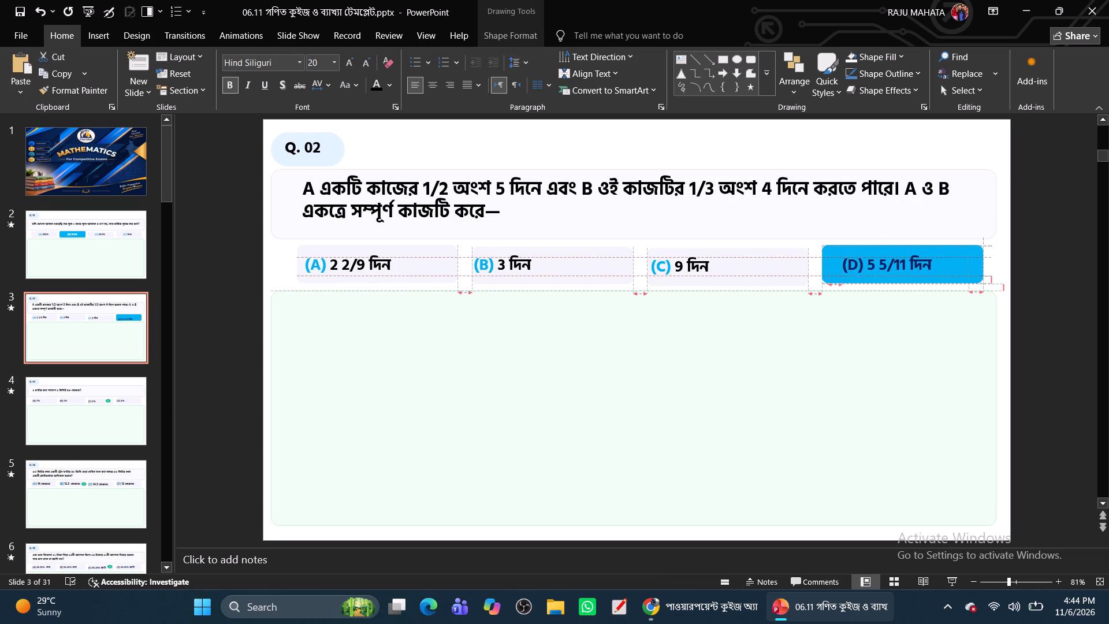
left_click_drag(880, 257, 899, 255)
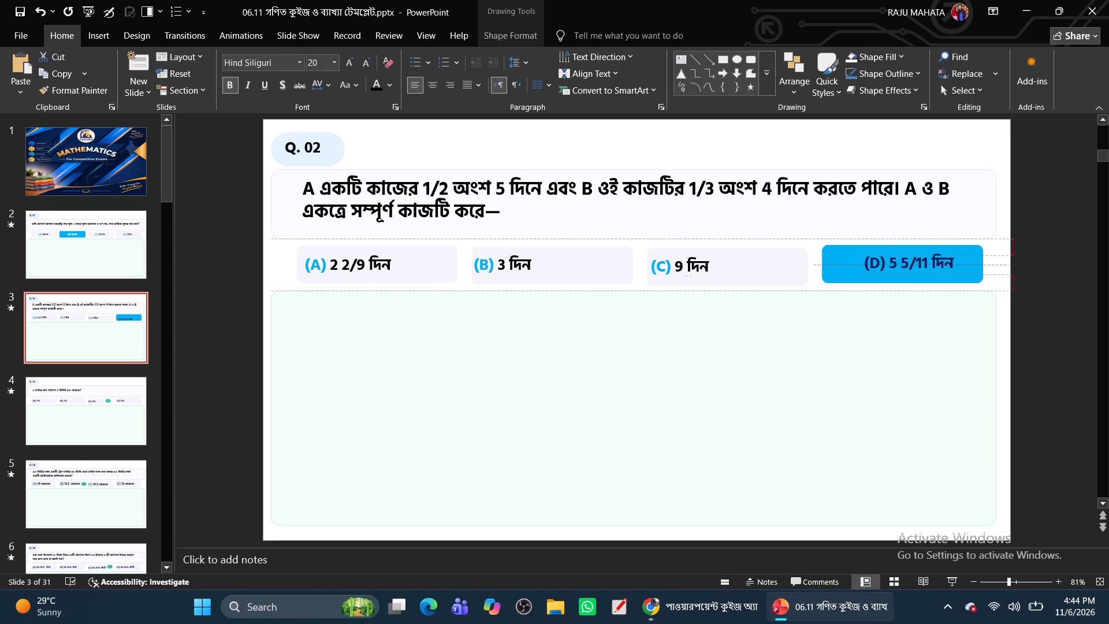
left_click_drag(899, 255, 895, 257)
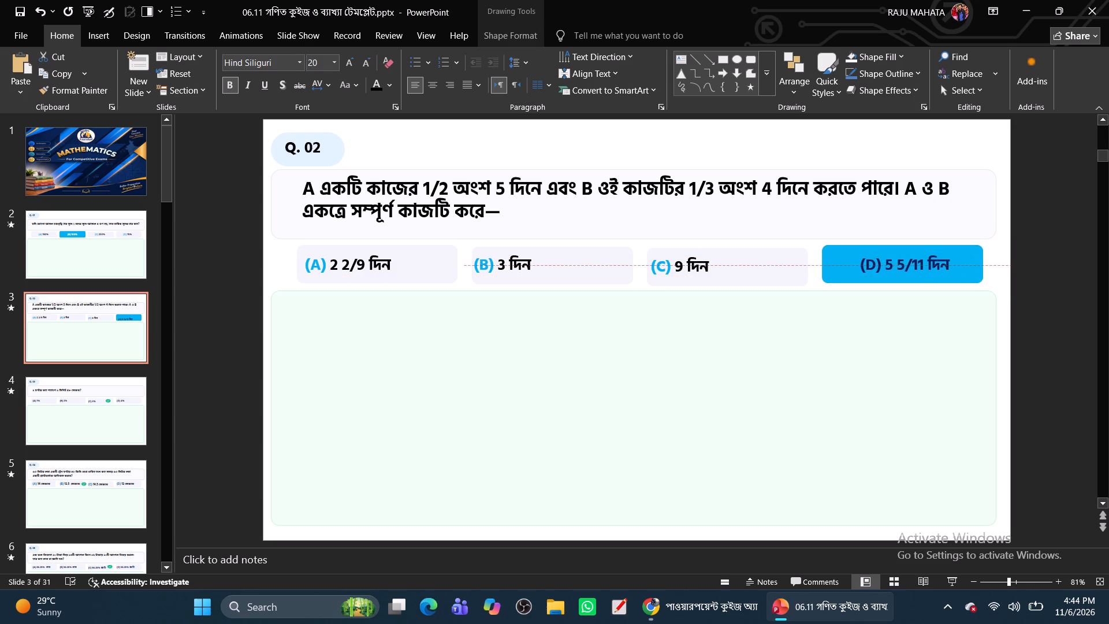
Colour the pasted "(D) 5 5/11 দিন" text on the blue highlight box white.
left_click_drag(895, 257, 894, 257)
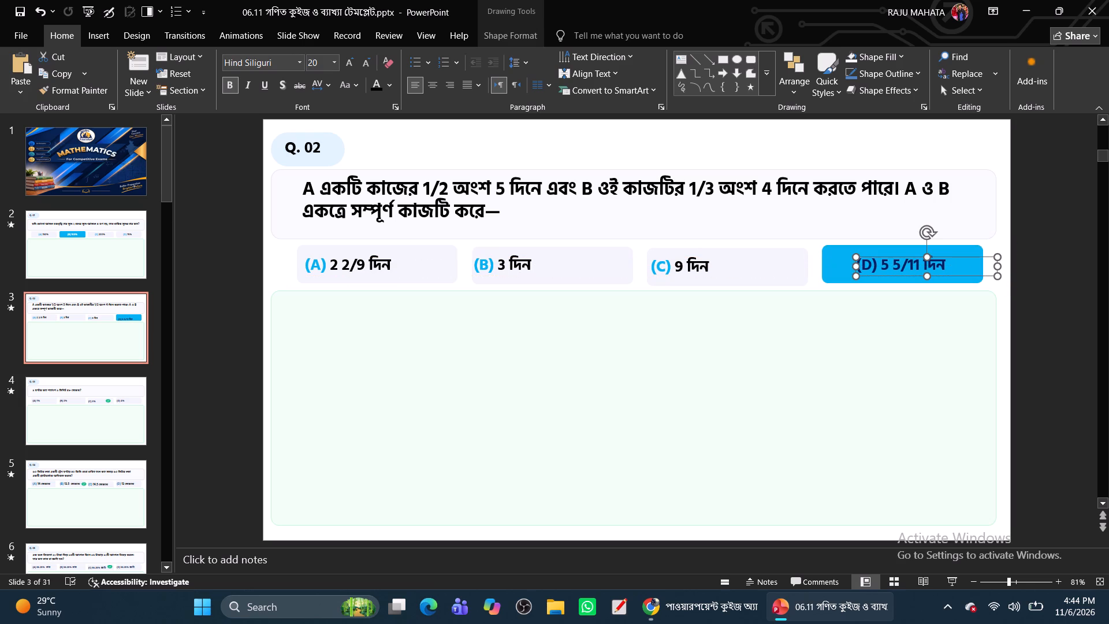
left_click(394, 85)
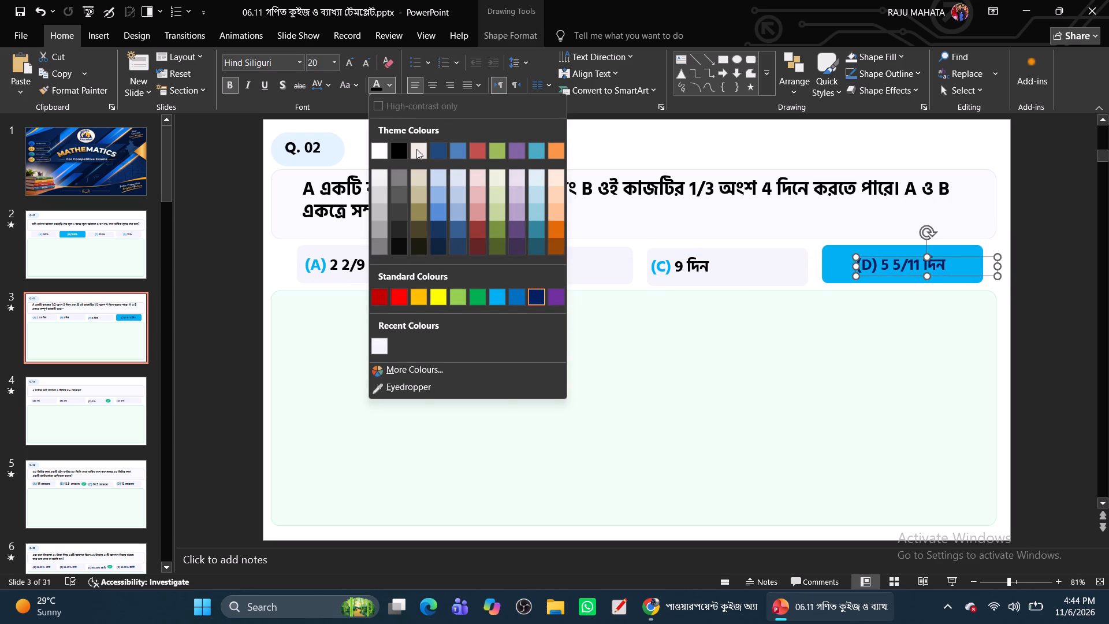
left_click(382, 153)
left_click(580, 354)
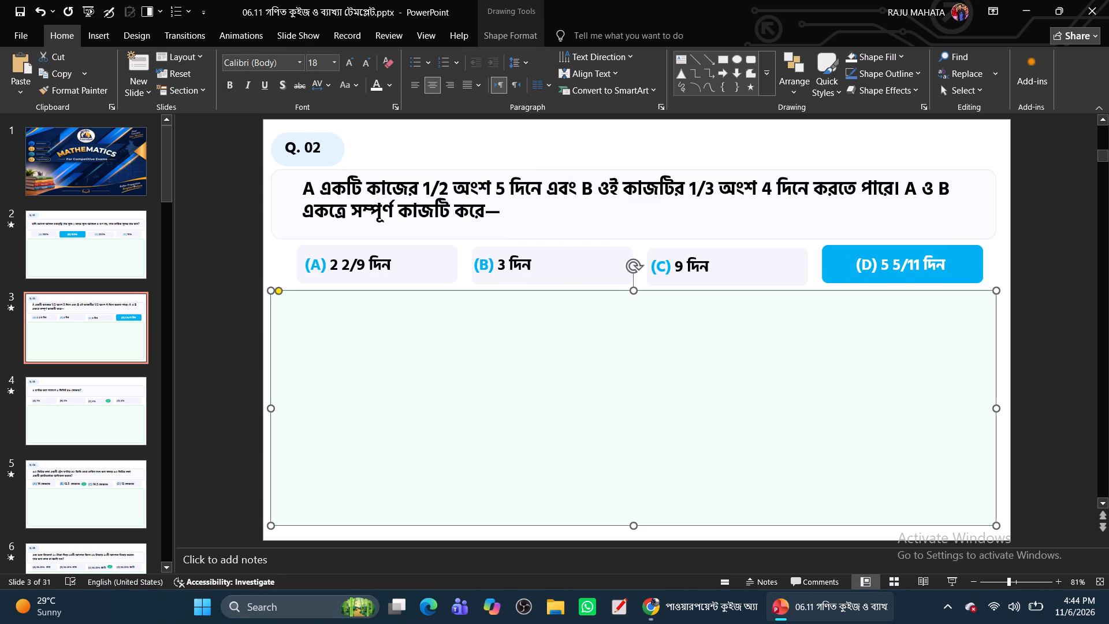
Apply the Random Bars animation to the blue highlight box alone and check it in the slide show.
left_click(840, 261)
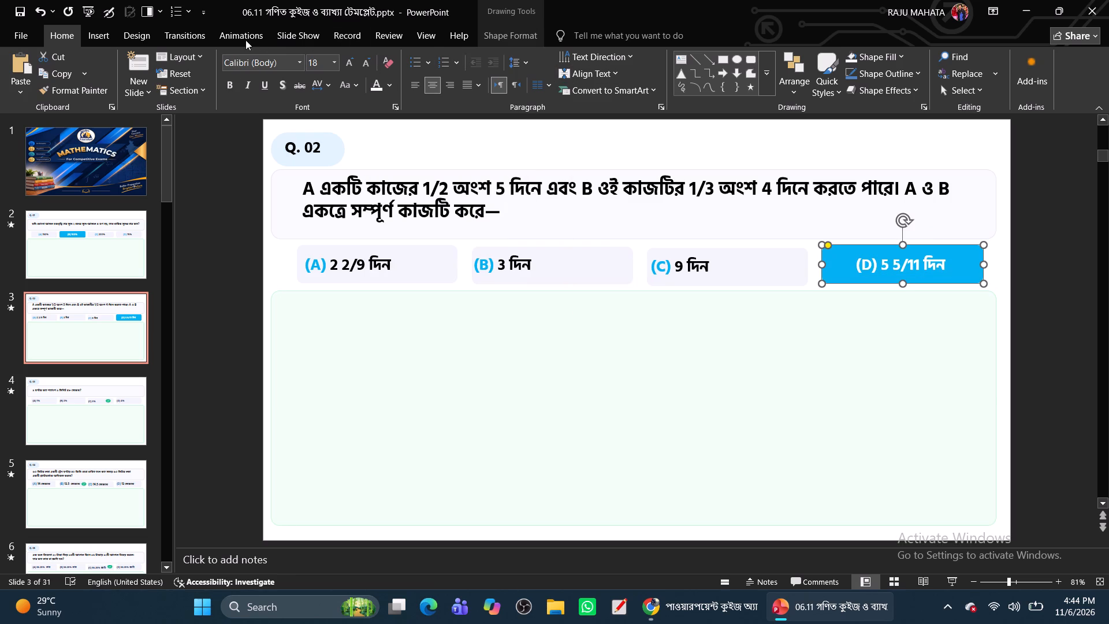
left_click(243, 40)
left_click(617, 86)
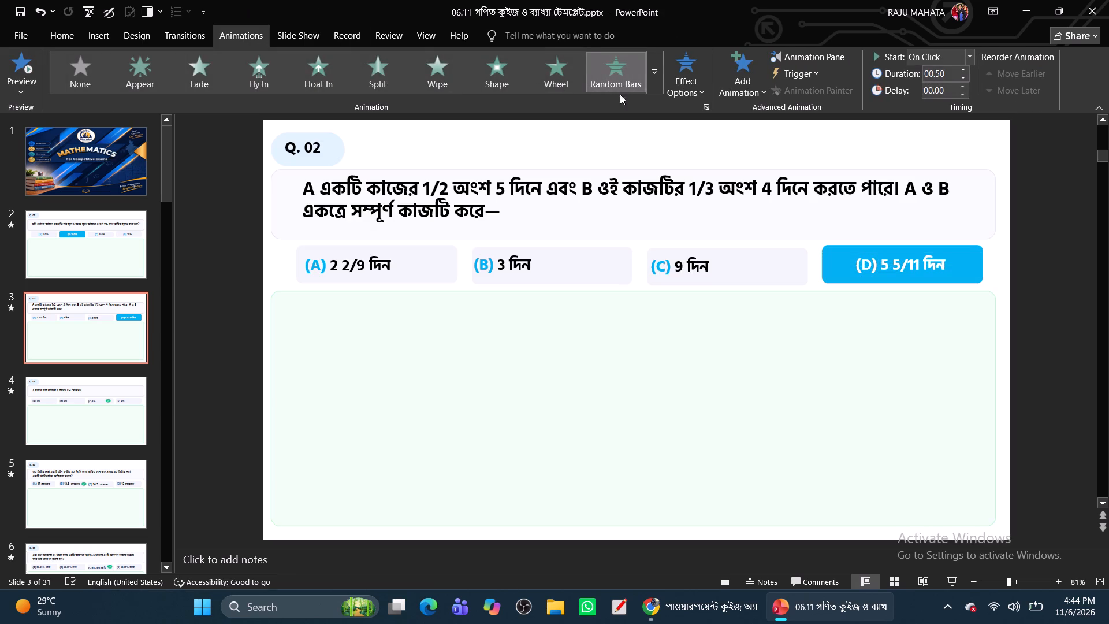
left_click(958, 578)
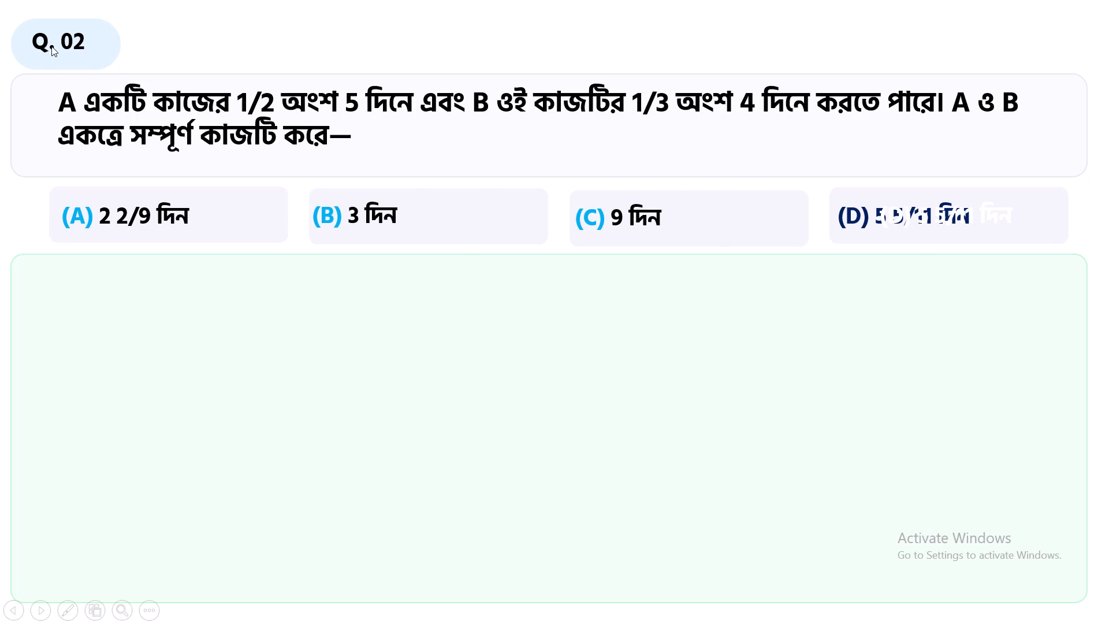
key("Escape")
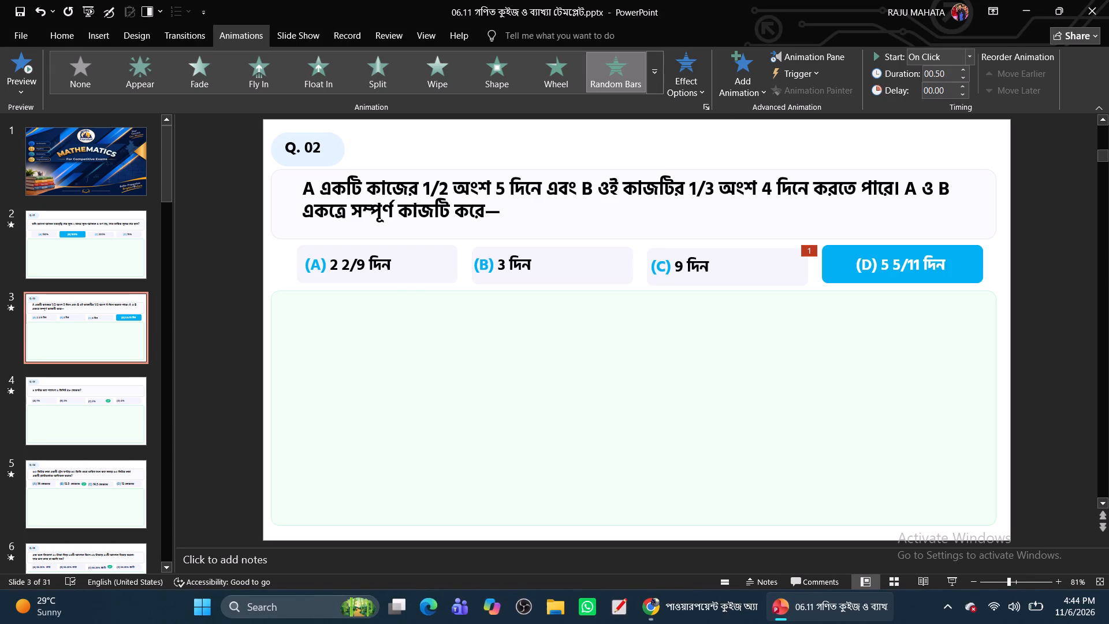
Apply the Random Bars animation to the blue highlight box and its white option (D) text together.
left_click(834, 268)
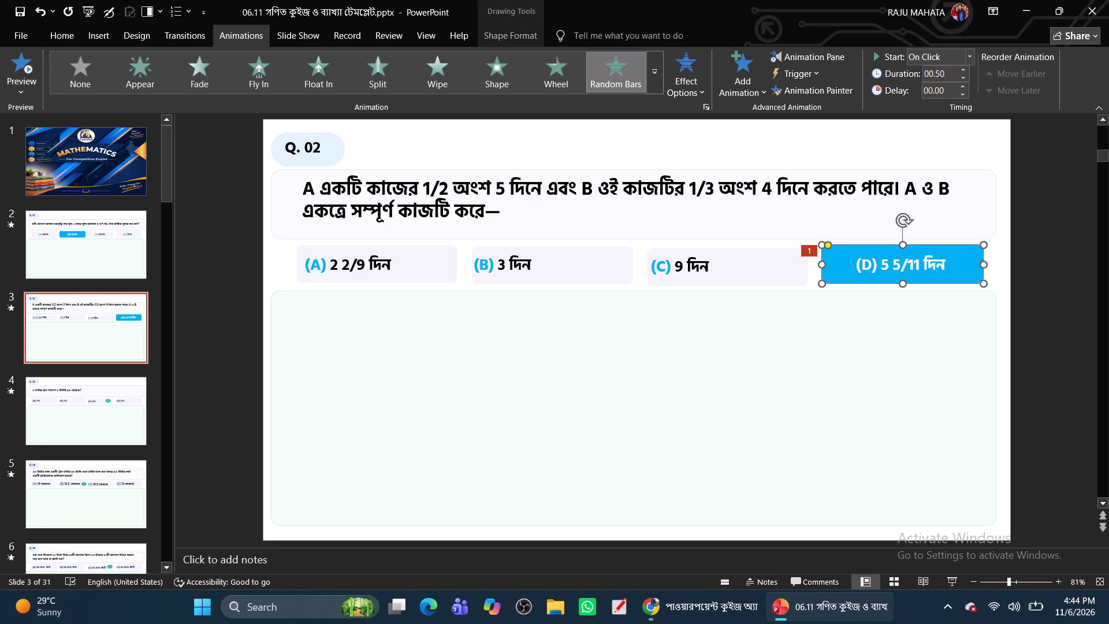
left_click(883, 271)
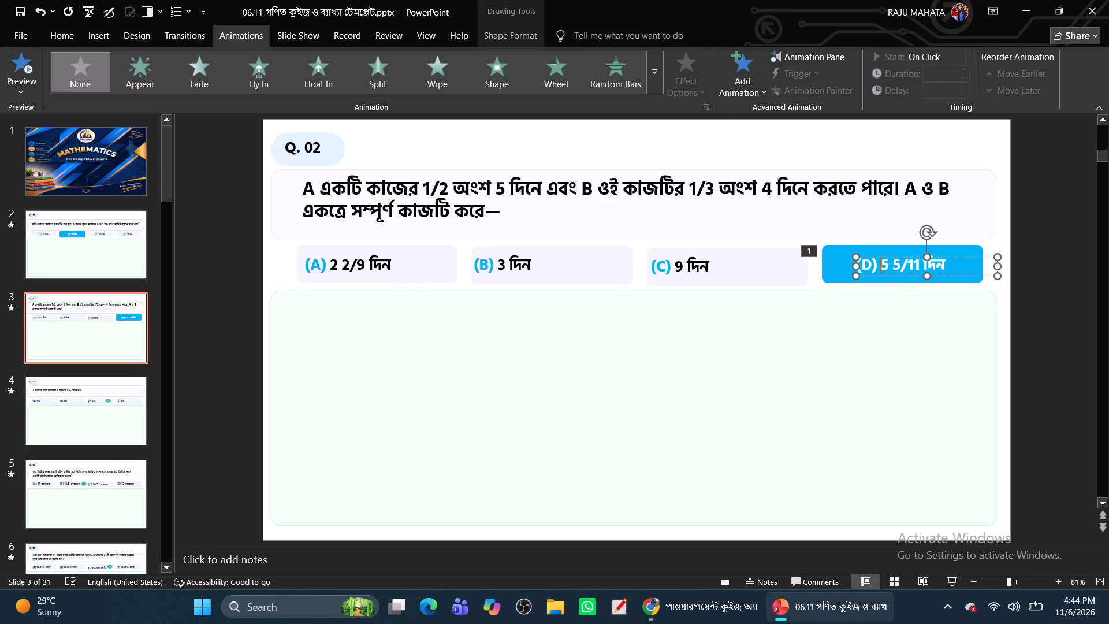
left_click(887, 255)
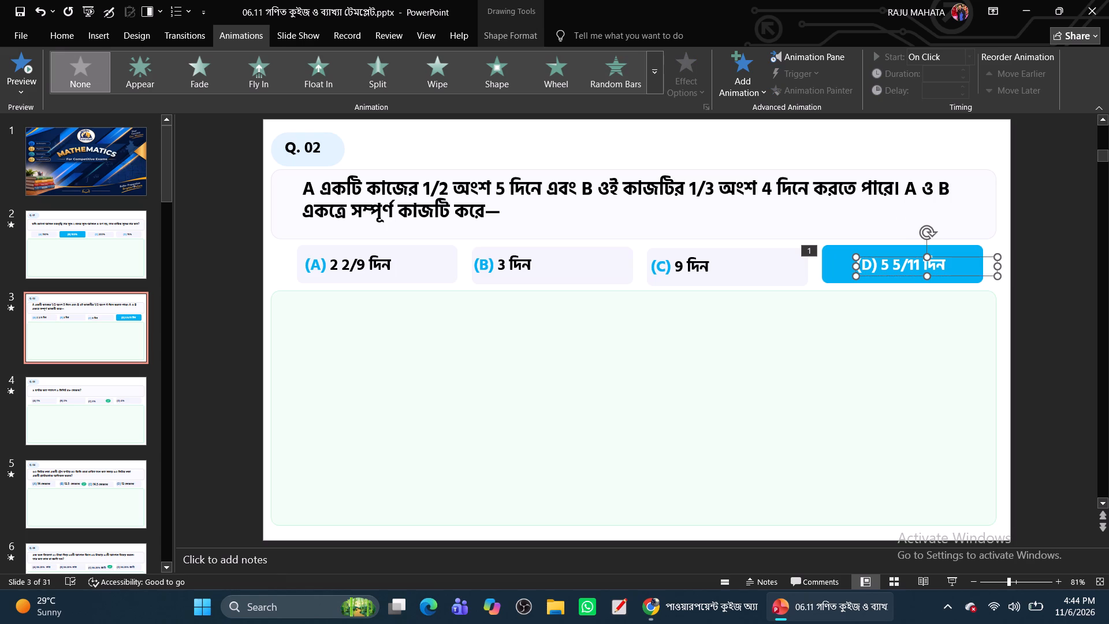
left_click(840, 268, "ctrl")
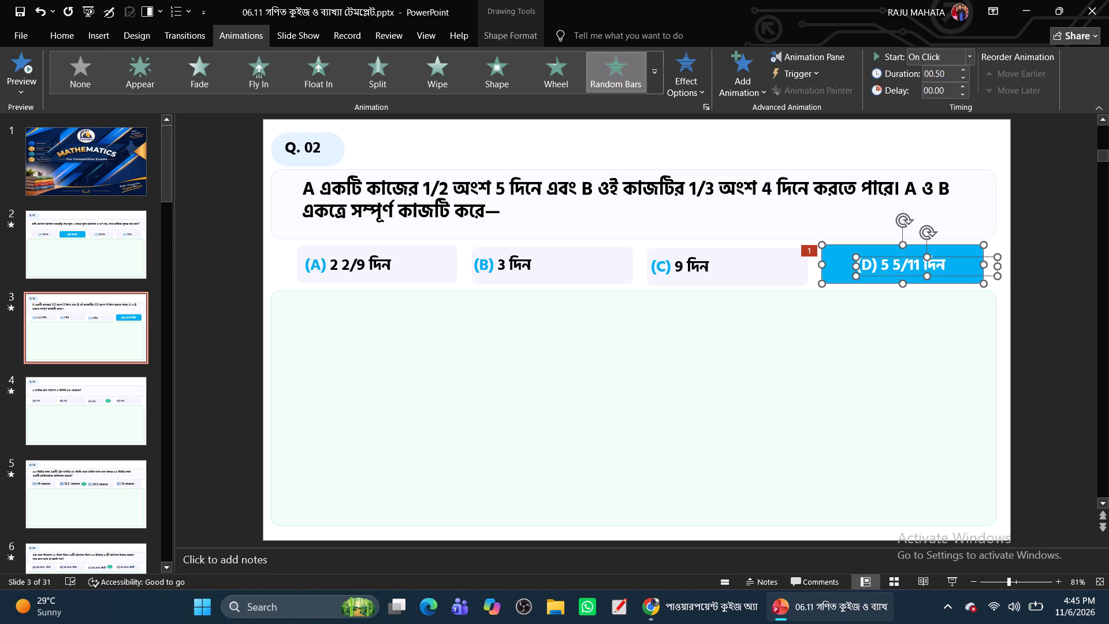
left_click(608, 64, "ctrl")
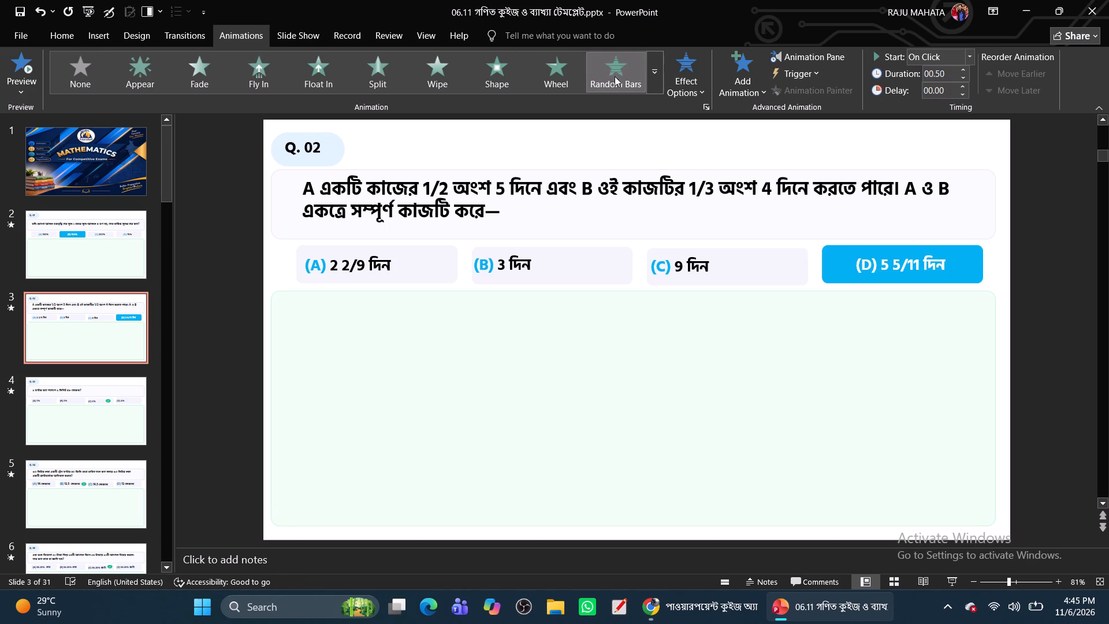
Play the slide show from the Q. 02 slide to check the answer reveal and compare it with the neighbouring slides.
left_click(951, 582)
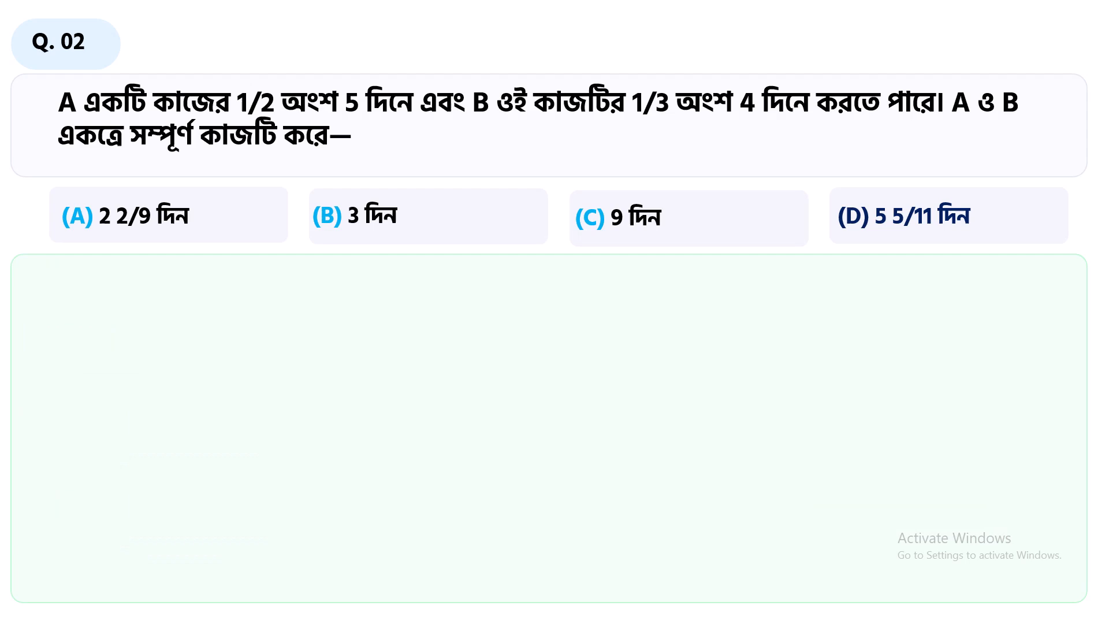
key("Right")
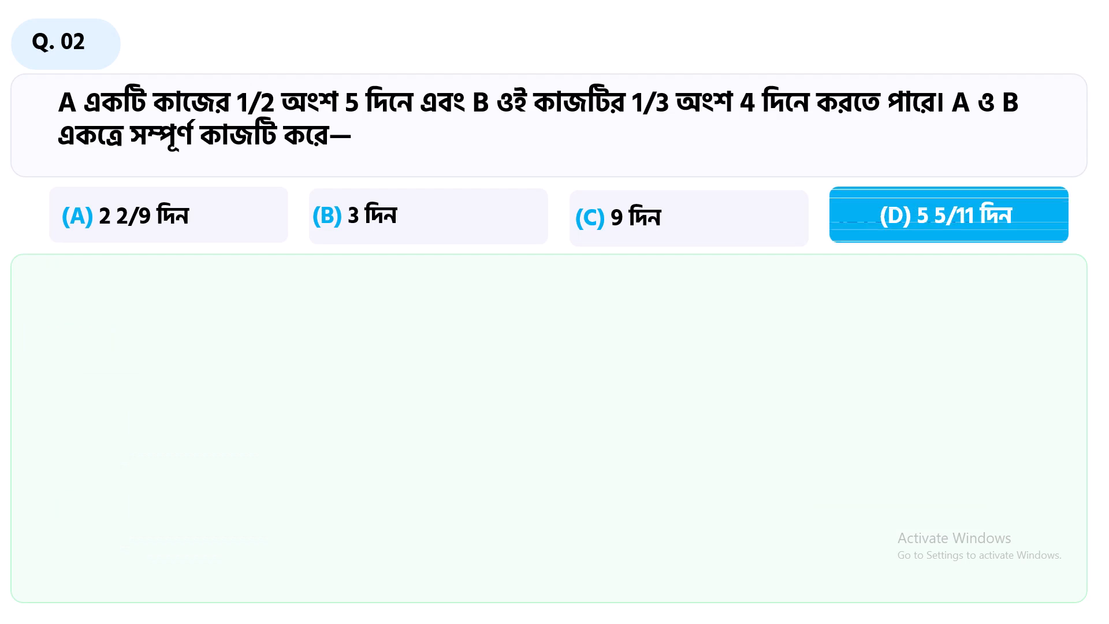
key("Right")
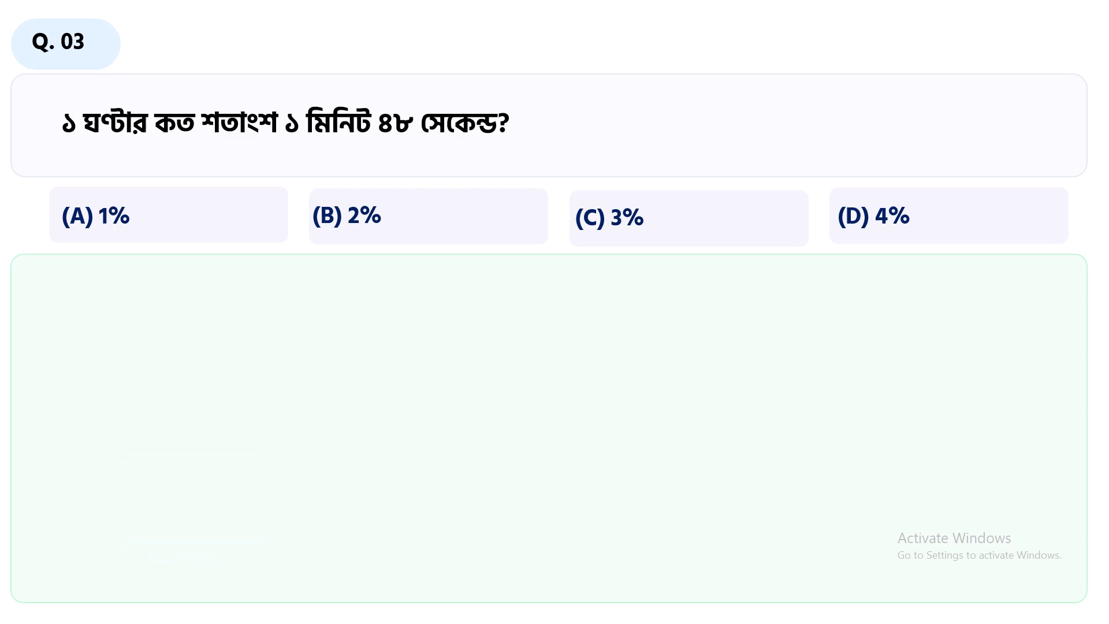
key("Left")
key("Left")
key("Left")
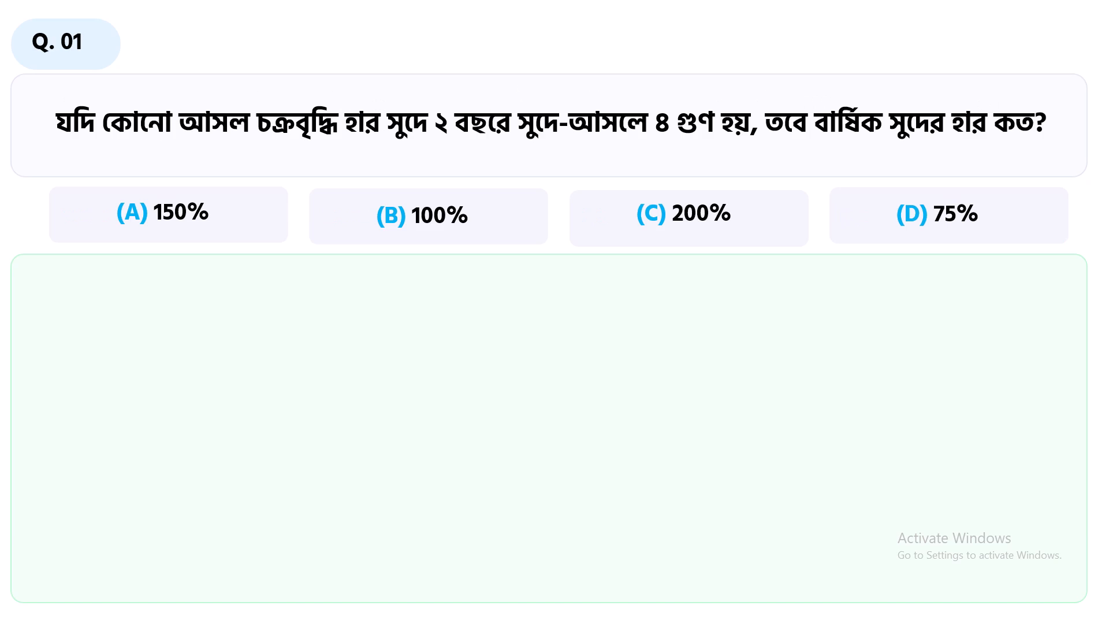
key("Escape")
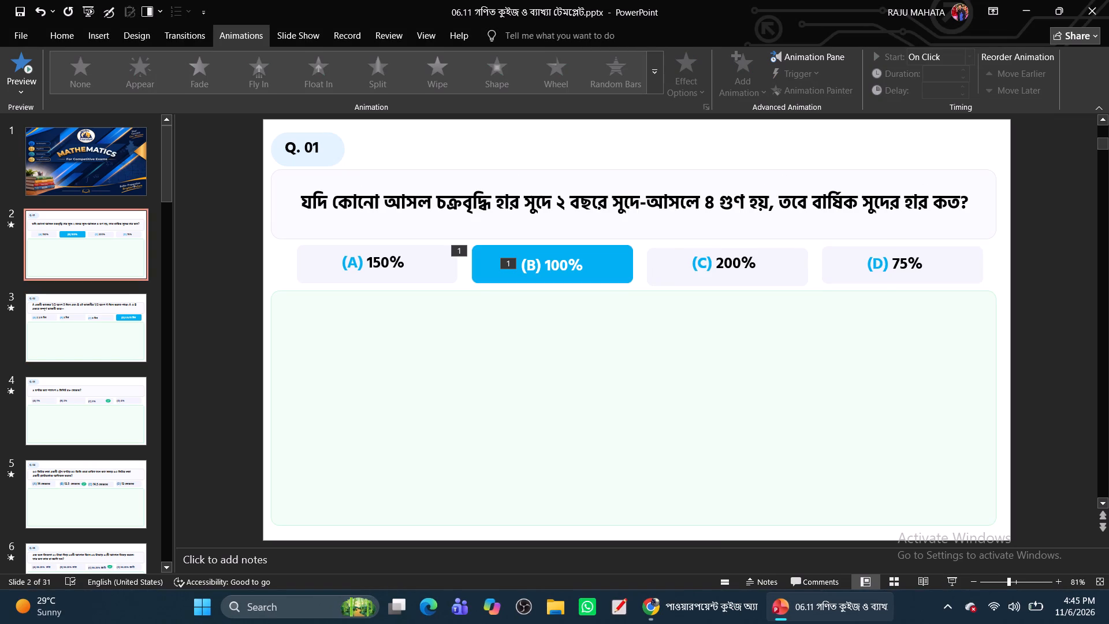
On the Q. 02 slide, move the option (A) text to the middle of its box.
left_click(68, 321)
left_click(348, 263)
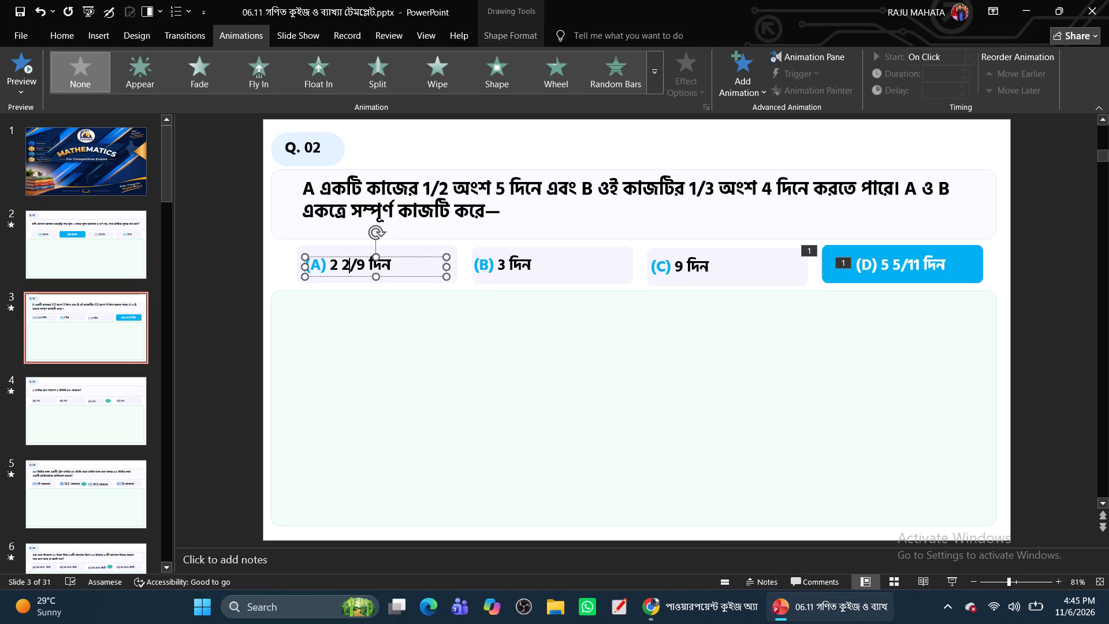
left_click_drag(366, 275, 380, 273)
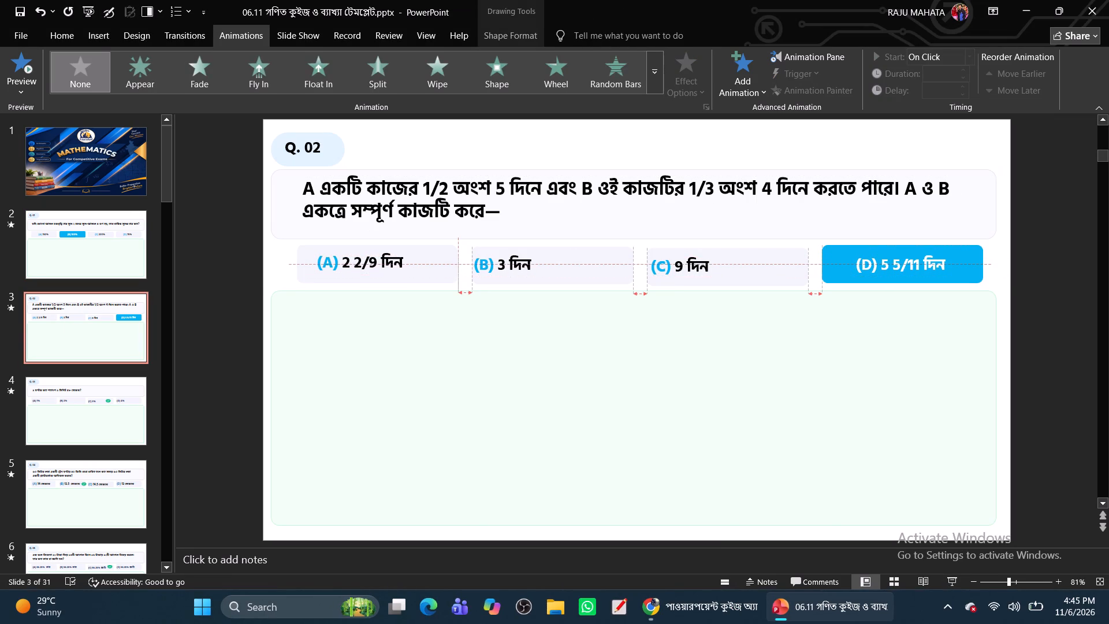
left_click_drag(380, 273, 389, 273)
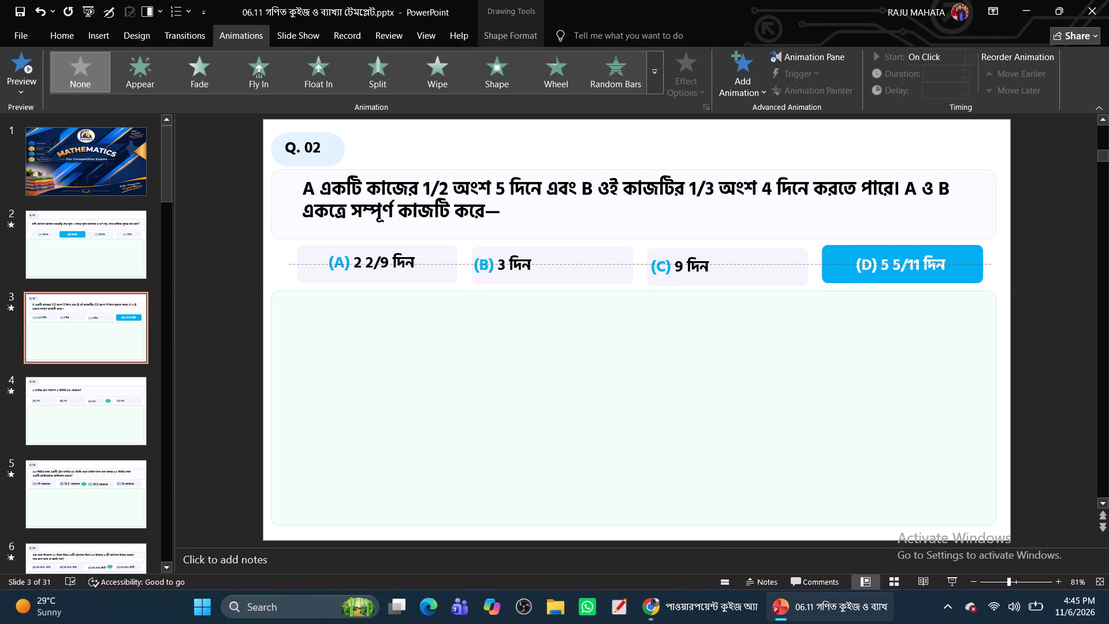
left_click_drag(389, 273, 388, 274)
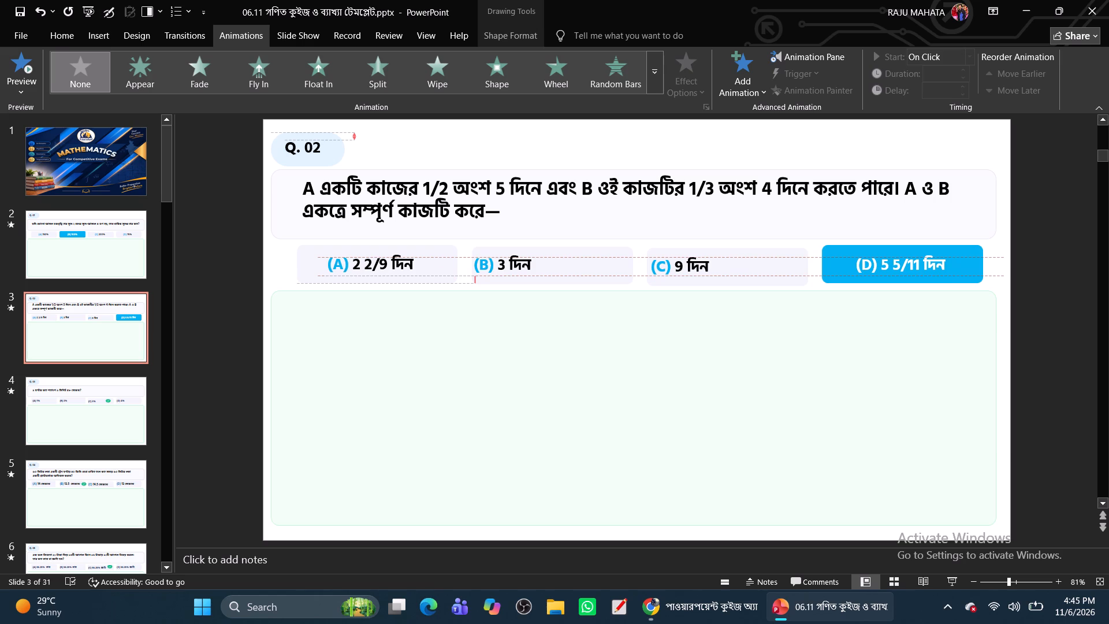
left_click_drag(388, 274, 401, 274)
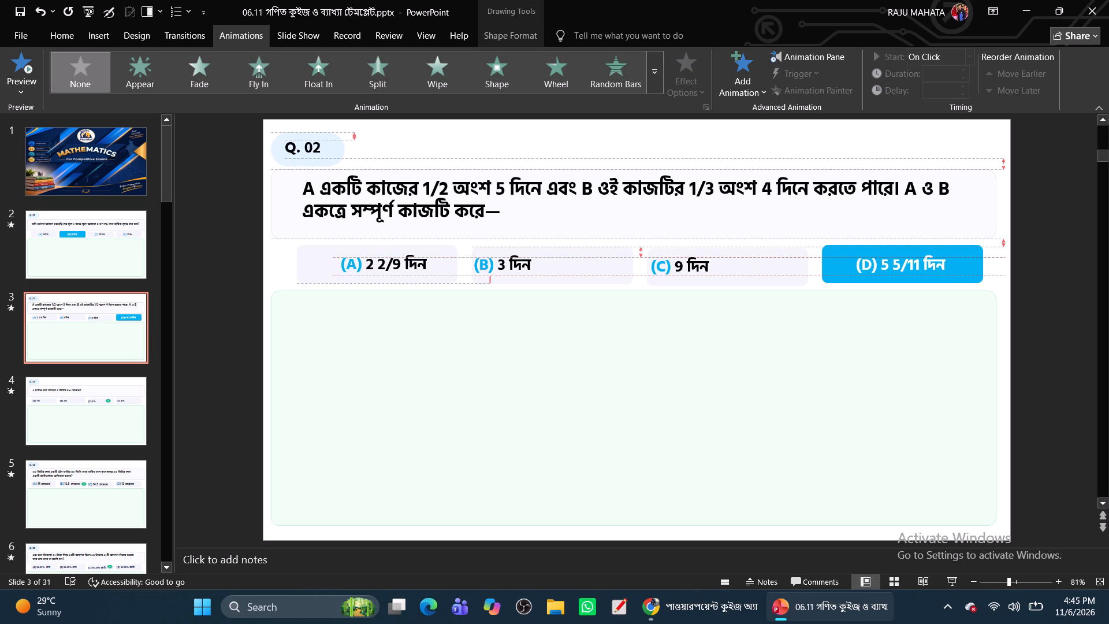
left_click_drag(401, 274, 397, 273)
Move the option (B) and option (C) texts to the middle of their boxes.
left_click(511, 272)
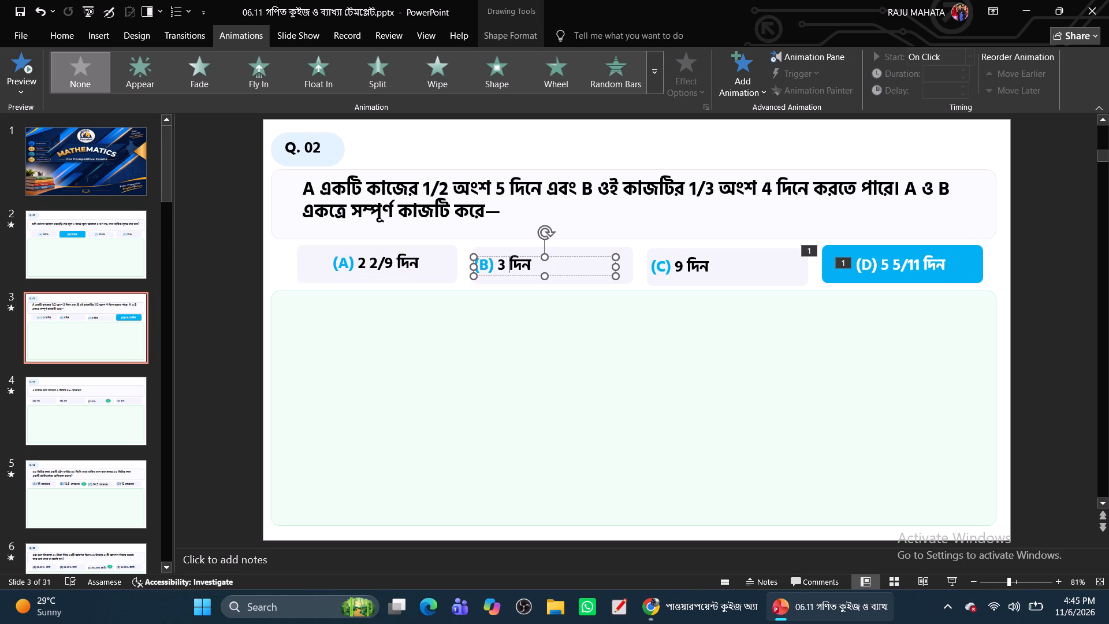
left_click_drag(514, 276, 550, 276)
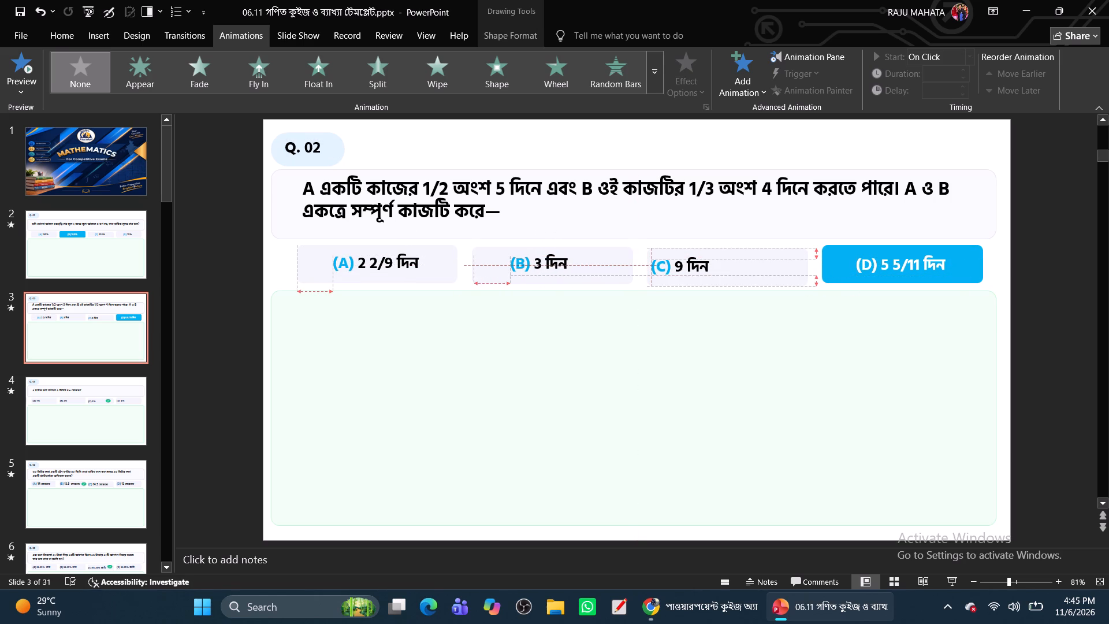
left_click_drag(550, 276, 553, 276)
left_click_drag(553, 276, 549, 276)
left_click(682, 272)
left_click_drag(698, 278, 707, 278)
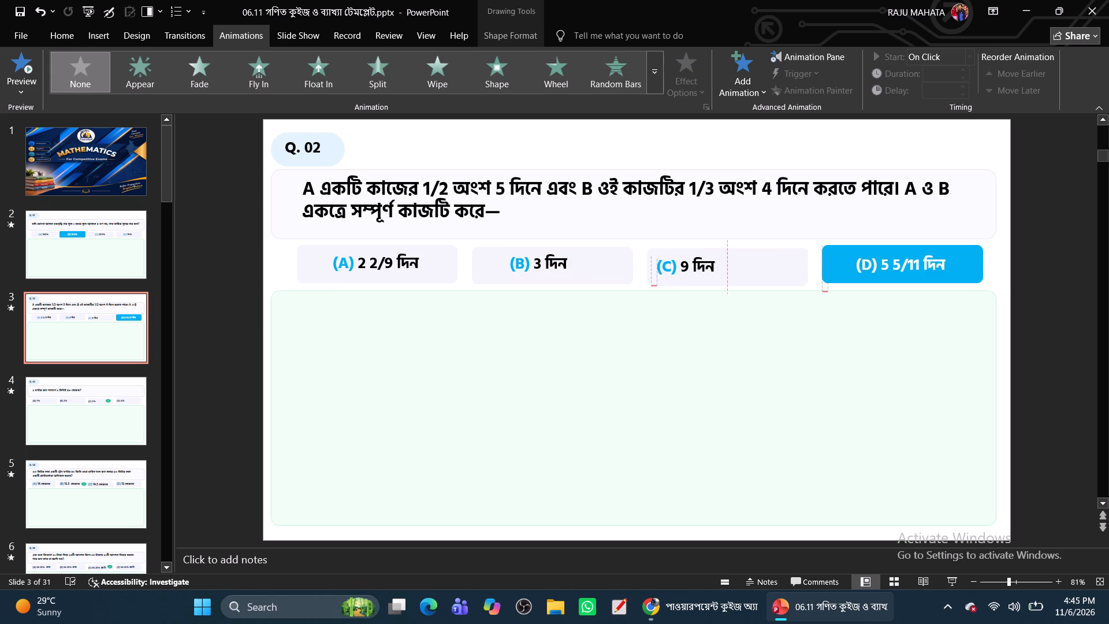
left_click_drag(707, 278, 729, 278)
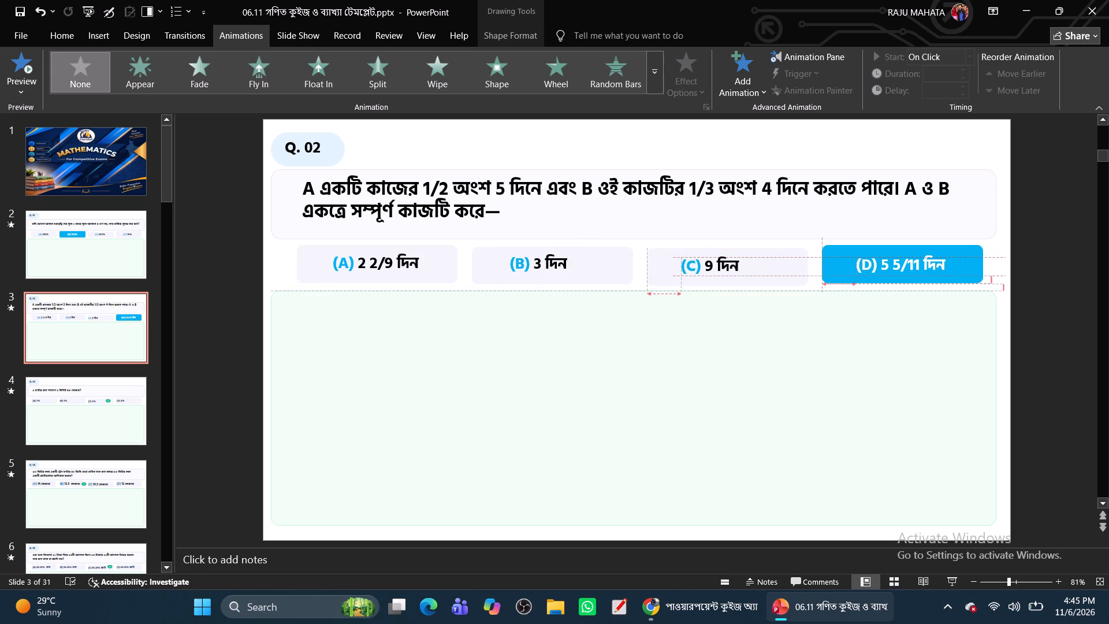
left_click_drag(729, 278, 726, 278)
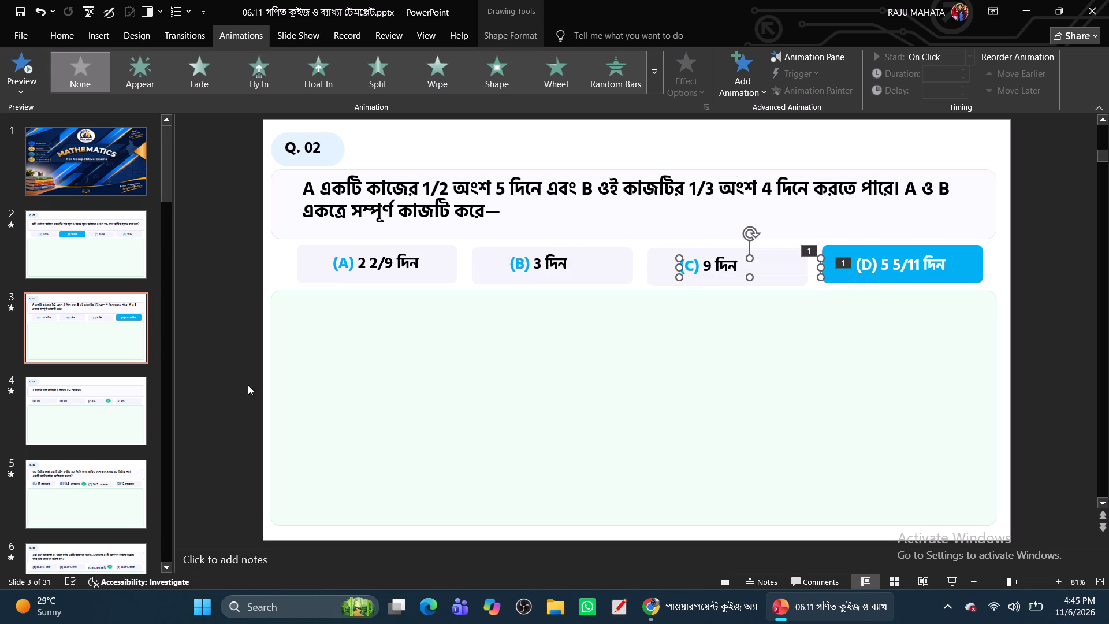
Play the slide show from the Q. 02 slide to check the option alignment and the answer animation.
left_click(958, 580)
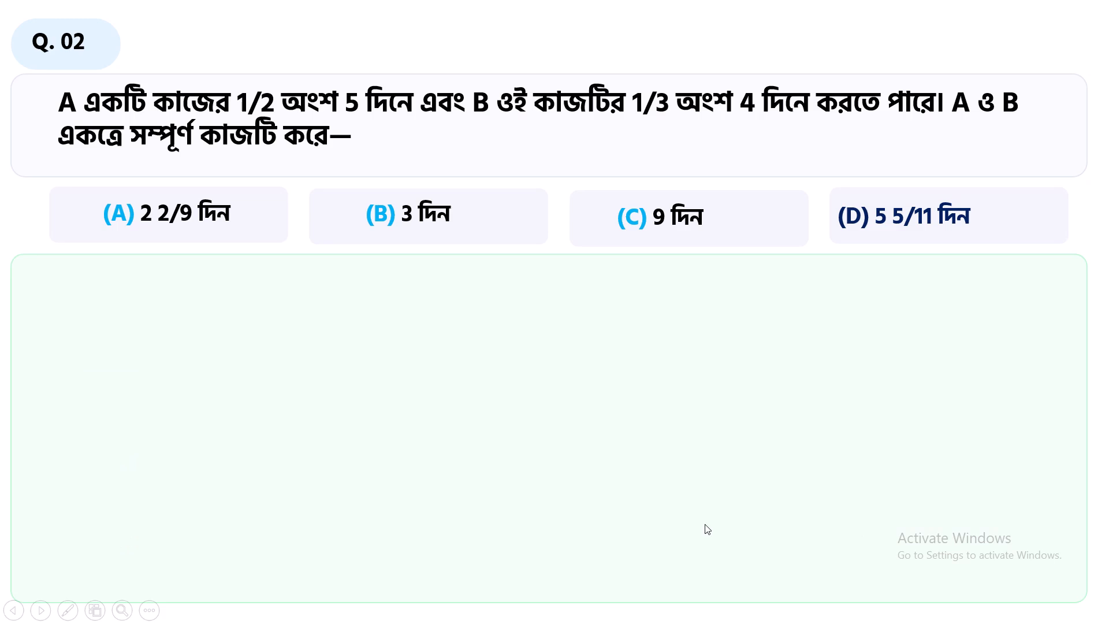
key("Down")
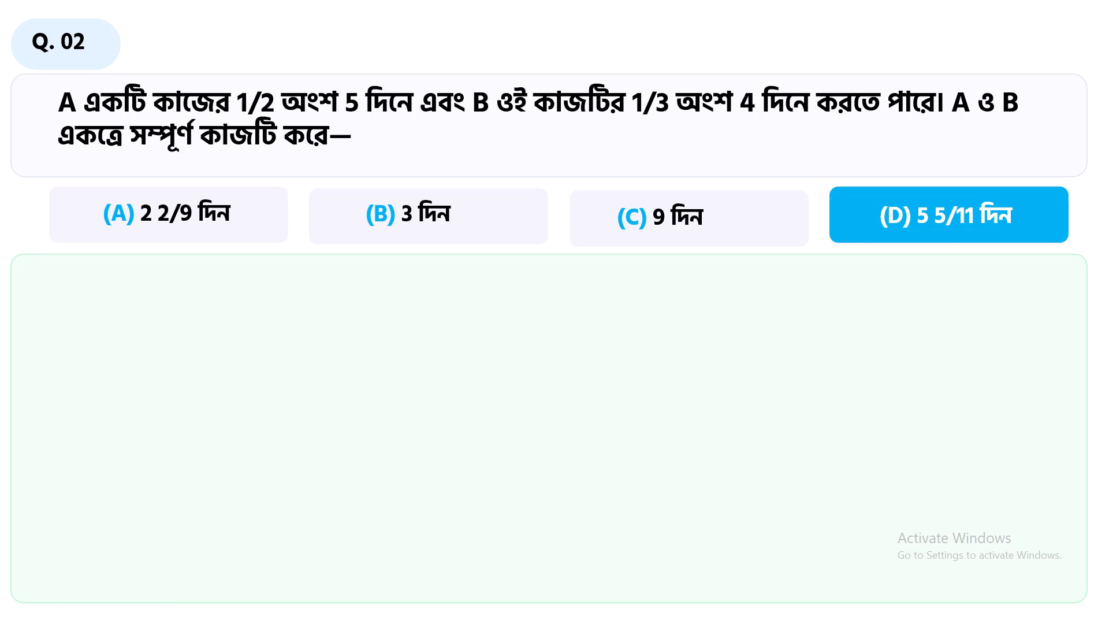
key("Up")
key("Escape")
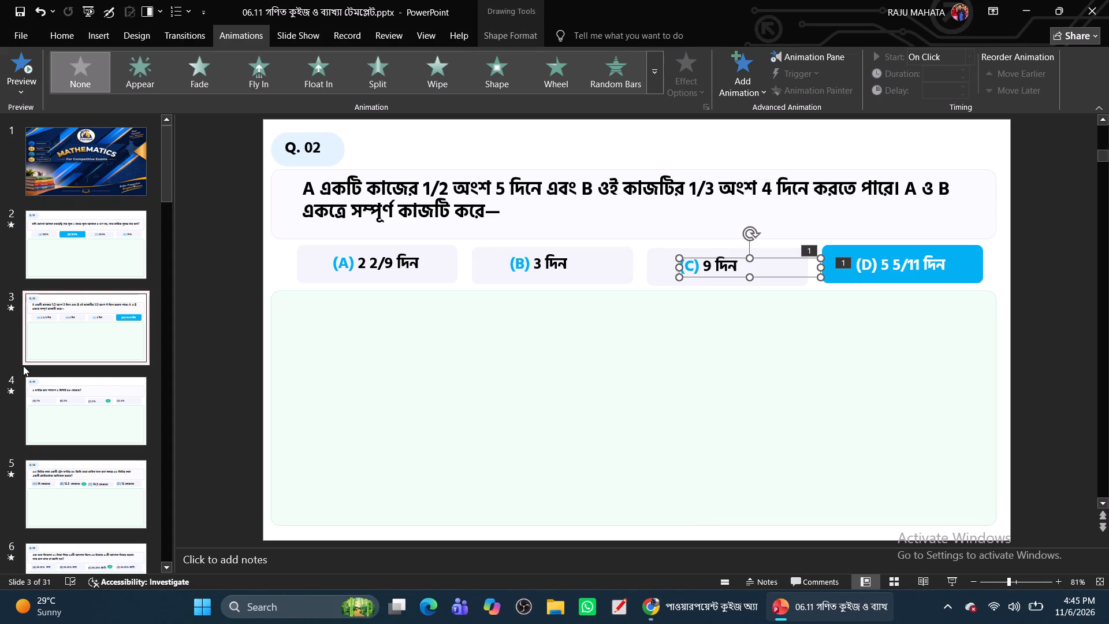
Delete the green check marks beside option (C) on the Q. 03 slide and option (B) on the Q. 04 slide.
left_click(102, 408)
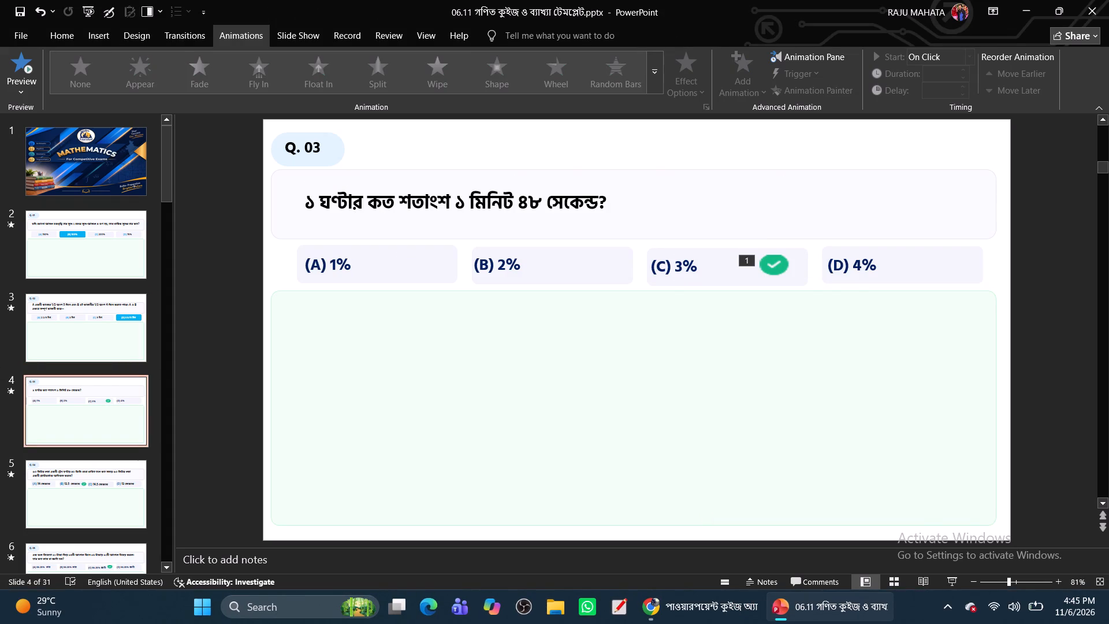
left_click(775, 268)
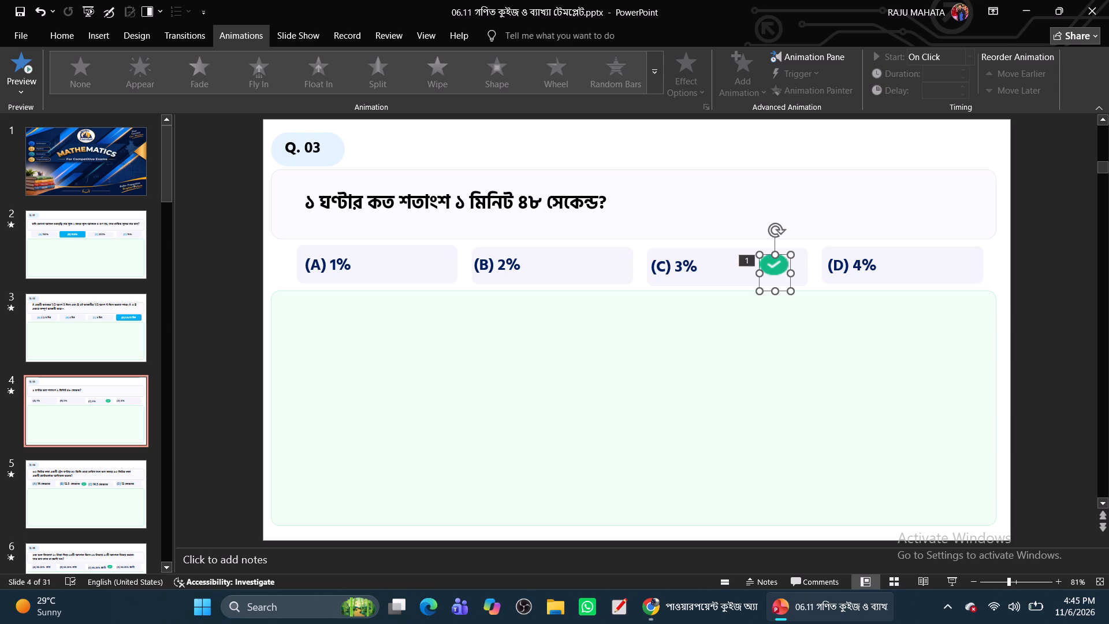
key("BackSpace")
left_click(84, 502)
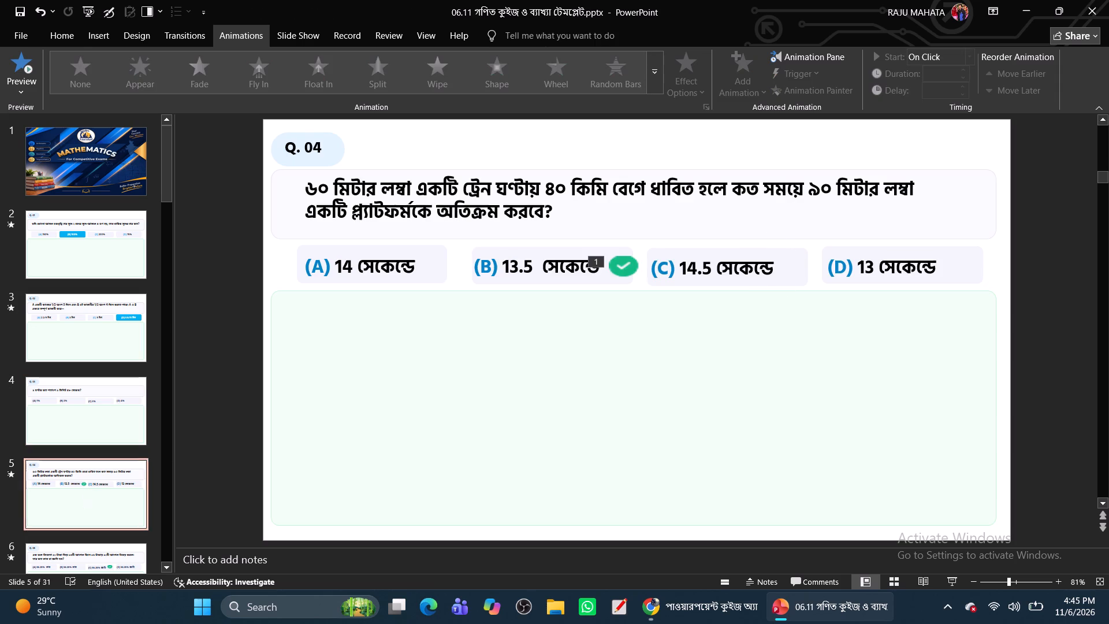
left_click(626, 263)
key("BackSpace")
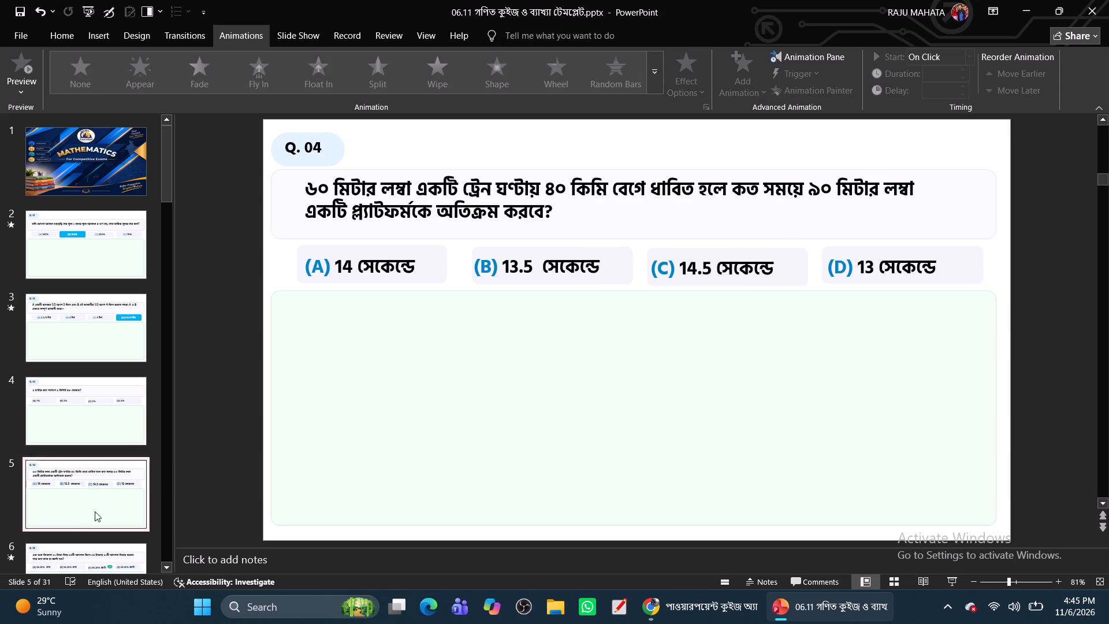
On the Q. 03 slide, move the option (A) text to the middle of its box.
left_click(102, 331)
left_click(99, 411)
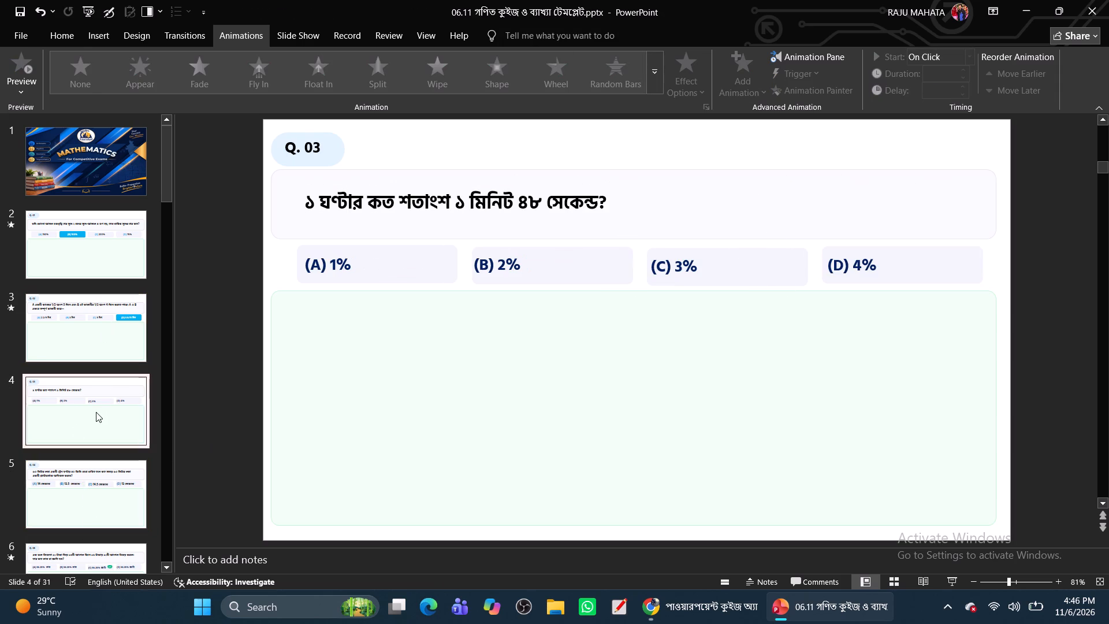
left_click(305, 267)
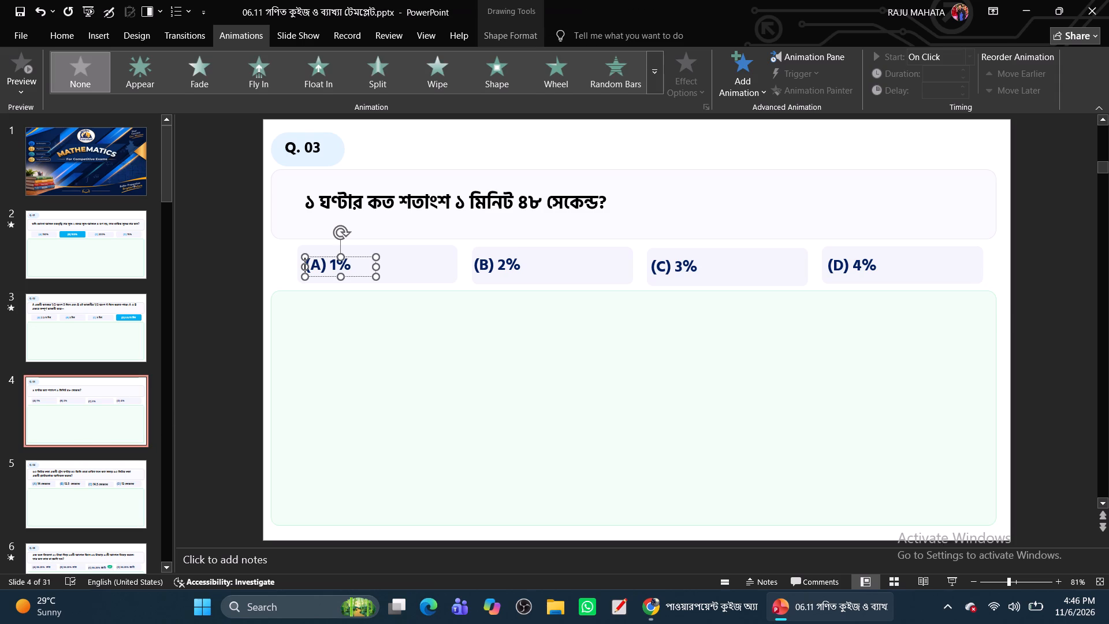
left_click(327, 276)
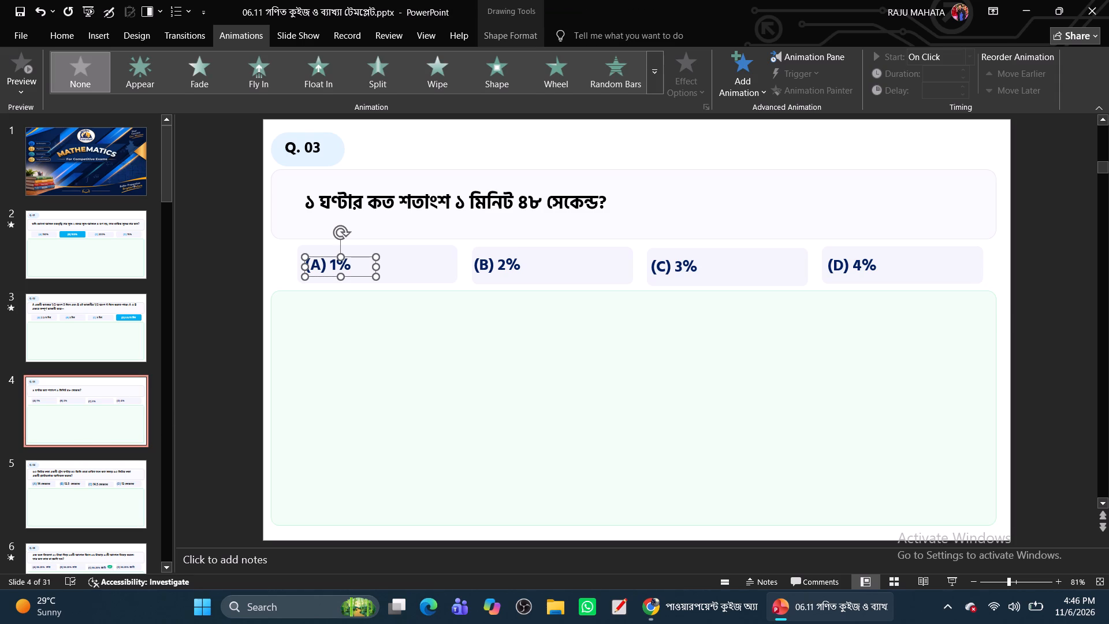
left_click(123, 322)
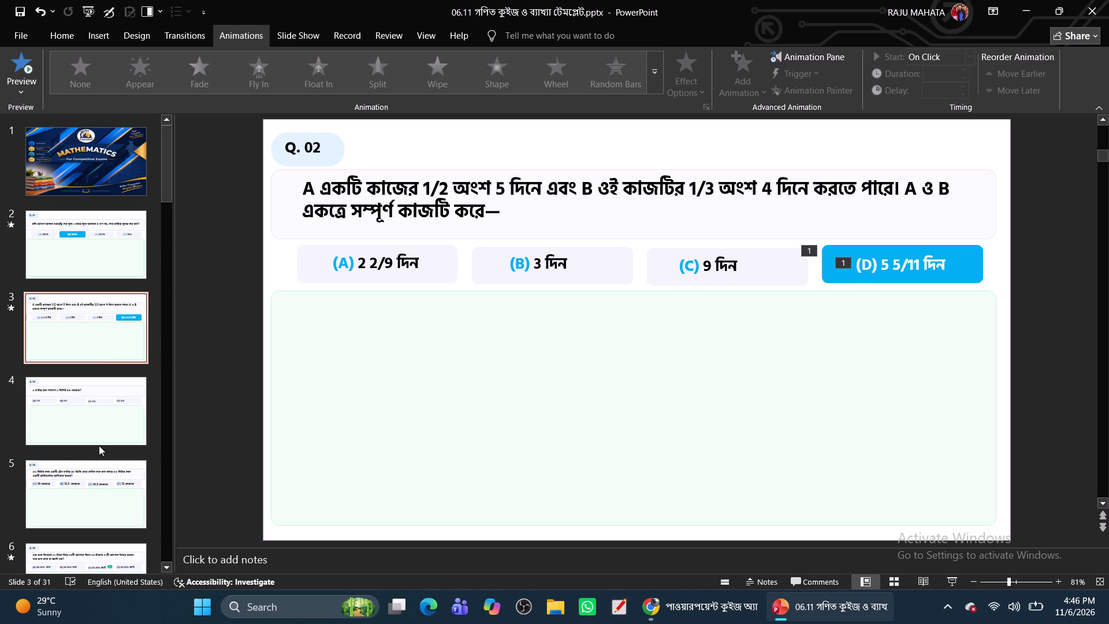
left_click(96, 429)
left_click(317, 266)
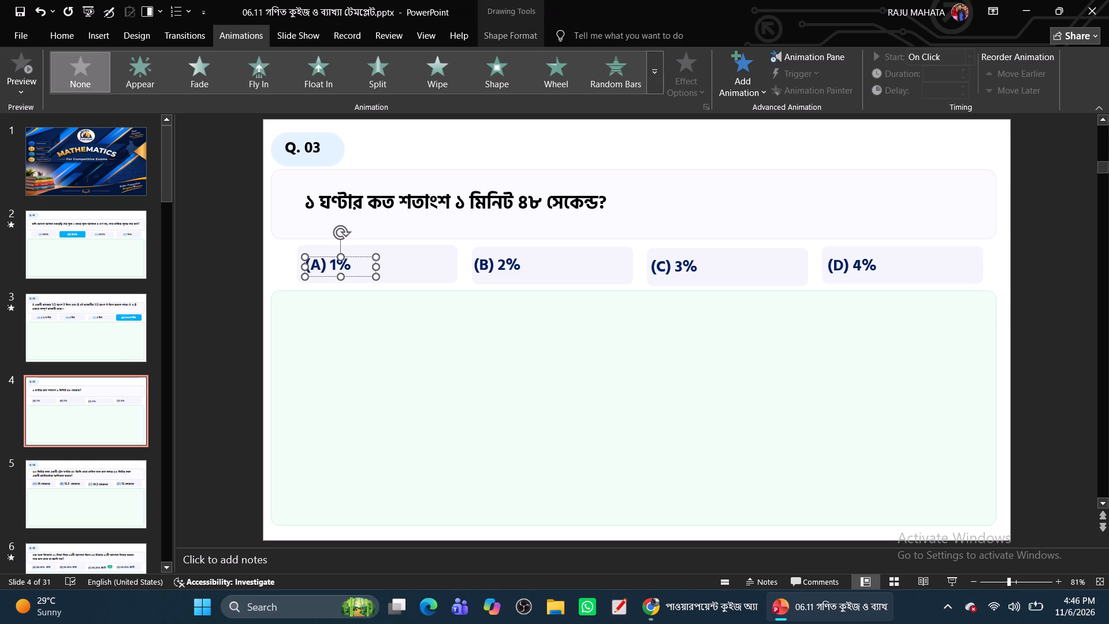
left_click(328, 276)
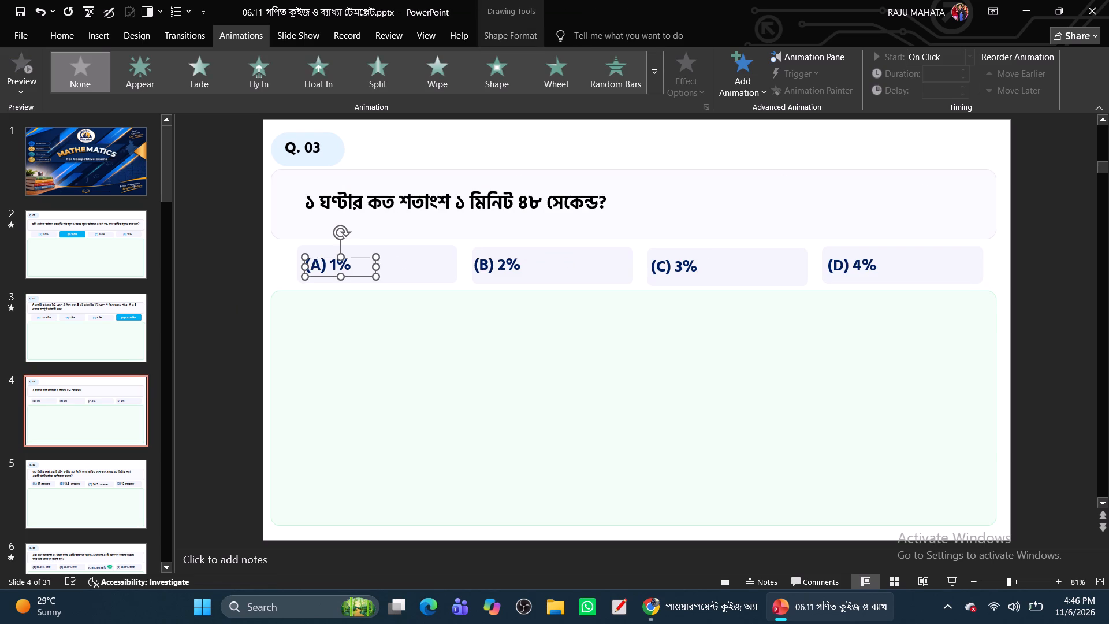
left_click_drag(328, 265, 360, 264, "ctrl")
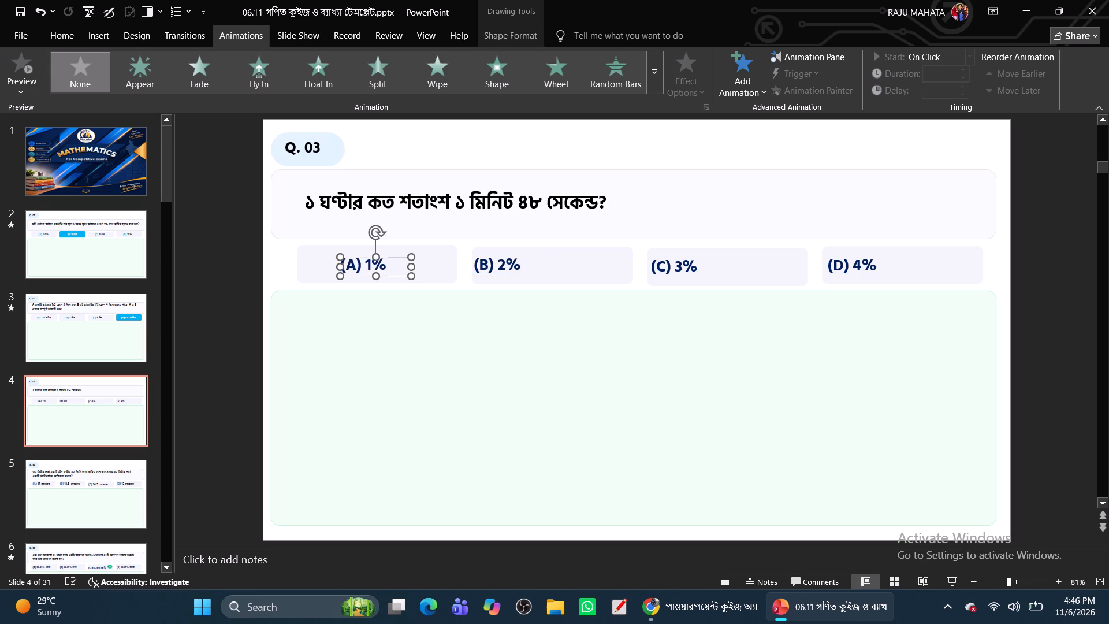
Move the option (B), (C) and (D) texts to the middle of their boxes and fine-tune the option (A) text's position.
left_click(503, 268)
left_click_drag(519, 276, 564, 274)
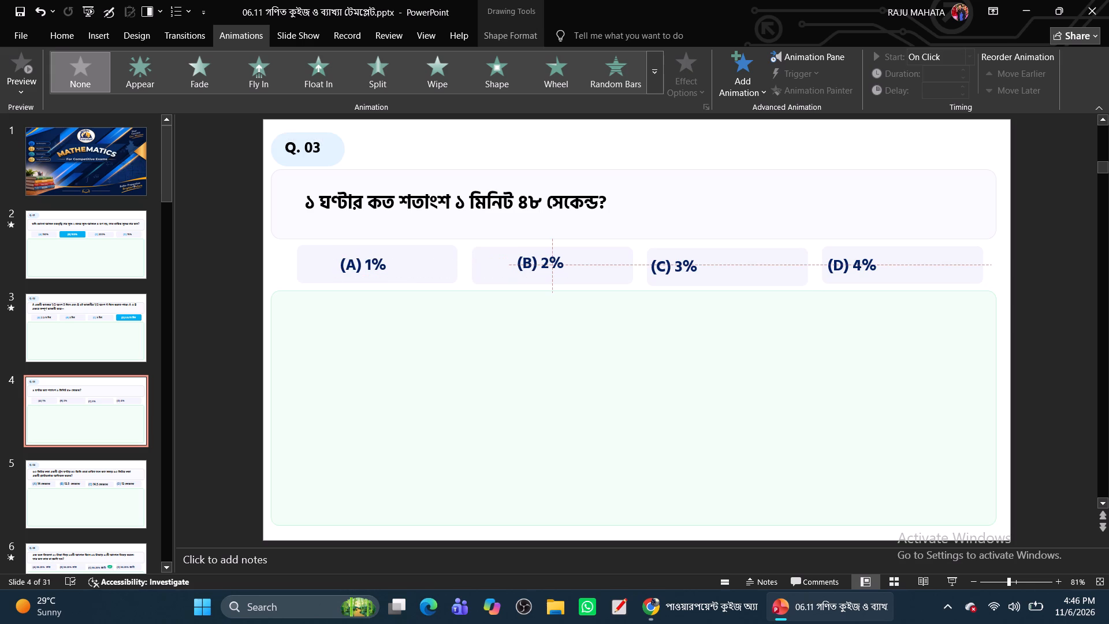
left_click_drag(564, 274, 564, 276)
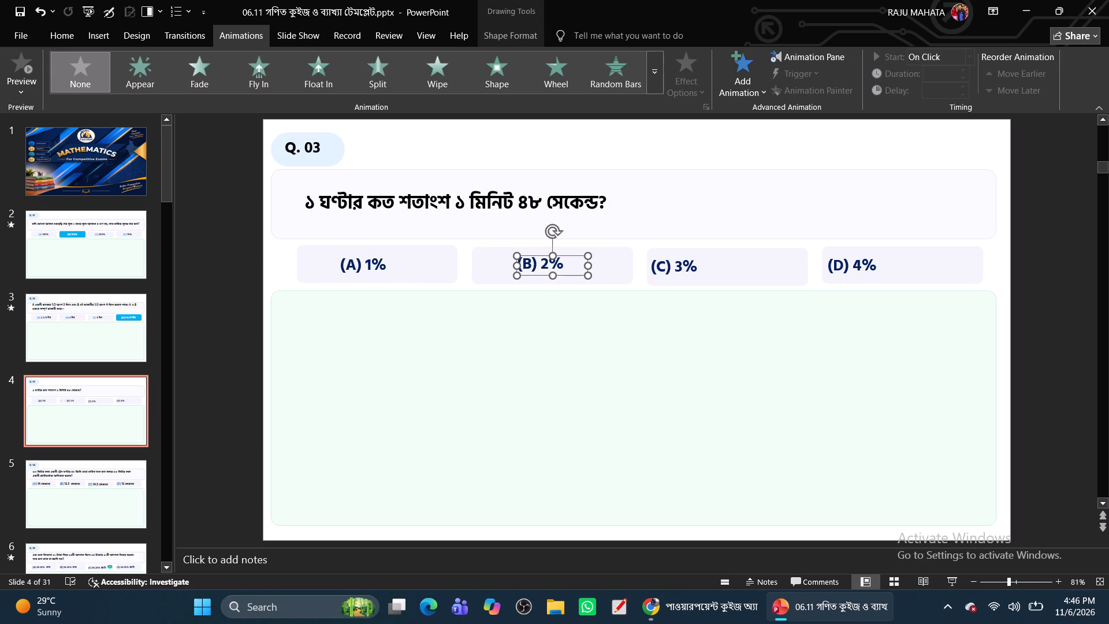
left_click(661, 268)
left_click_drag(699, 276, 744, 277)
left_click(866, 261)
left_click_drag(877, 274, 920, 272)
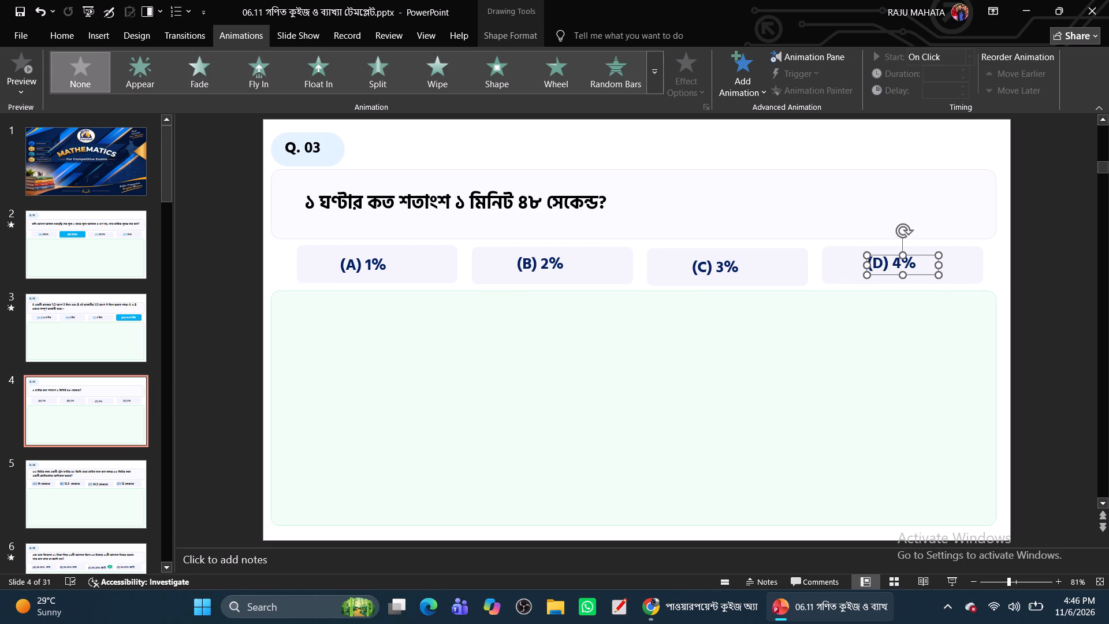
left_click(363, 266)
left_click(392, 276)
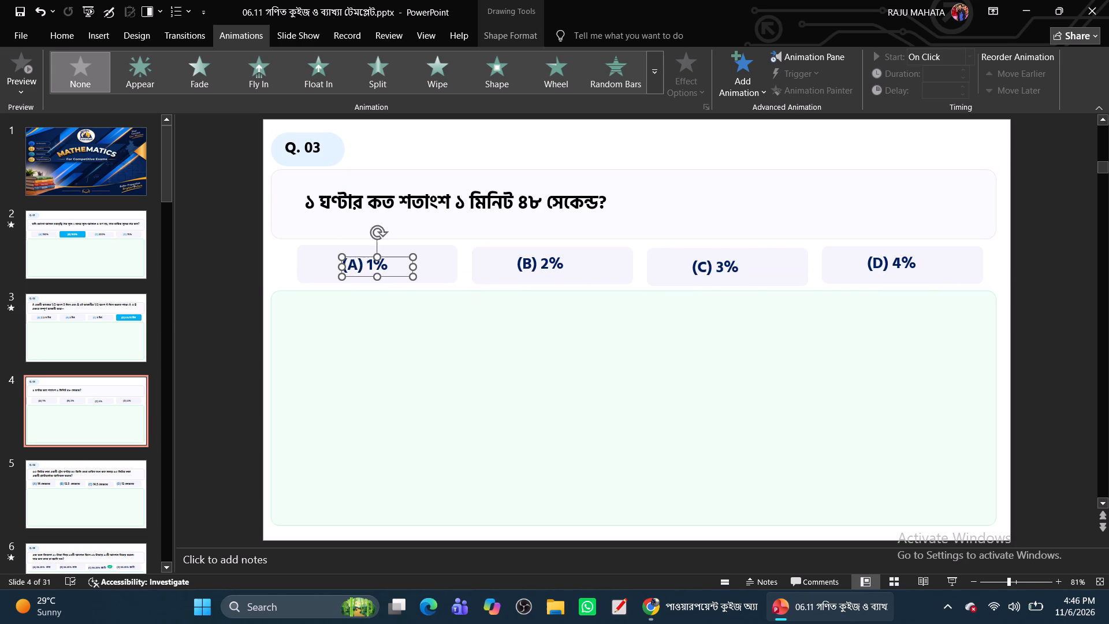
Recolour the option labels (A), (B), (C) and (D) on the Q. 03 slide light blue.
left_click_drag(365, 266, 343, 267)
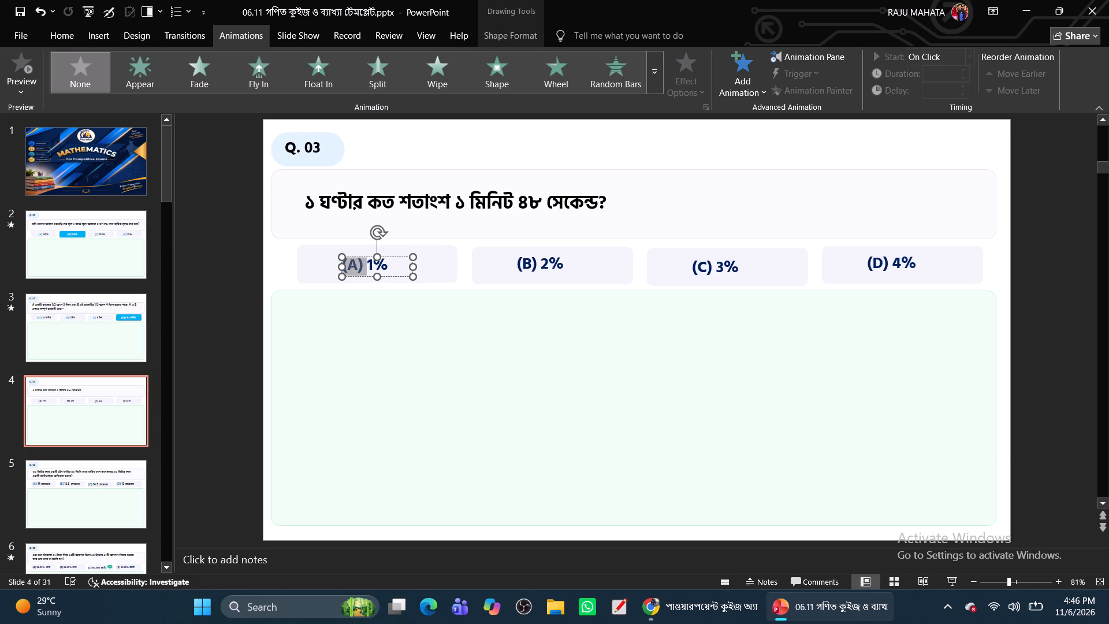
left_click_drag(538, 267, 520, 266, "ctrl")
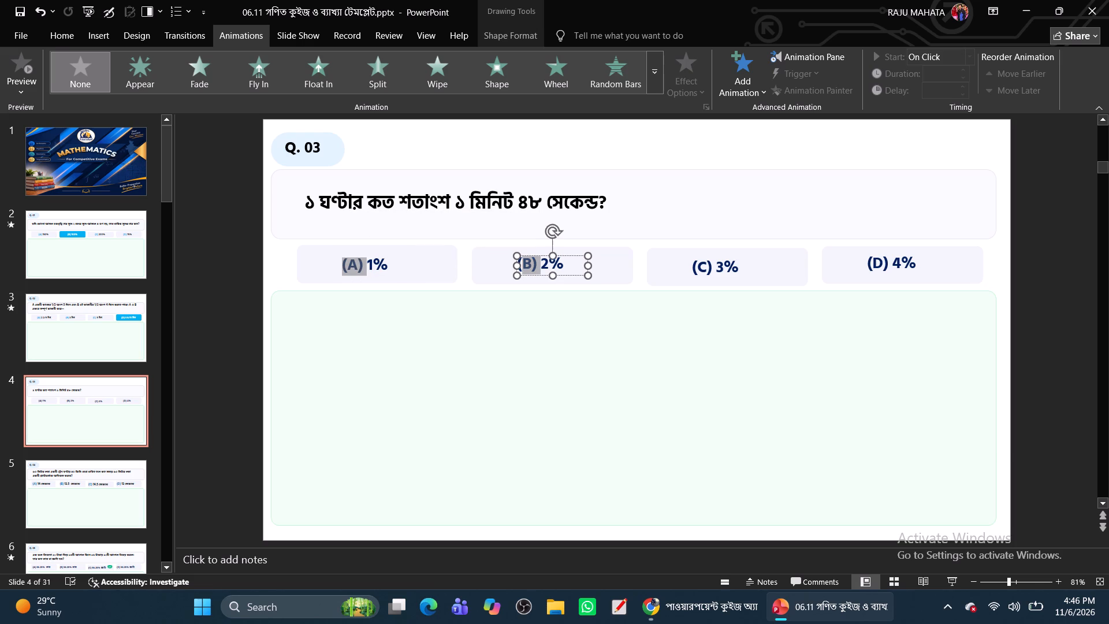
left_click_drag(520, 266, 513, 267, "ctrl")
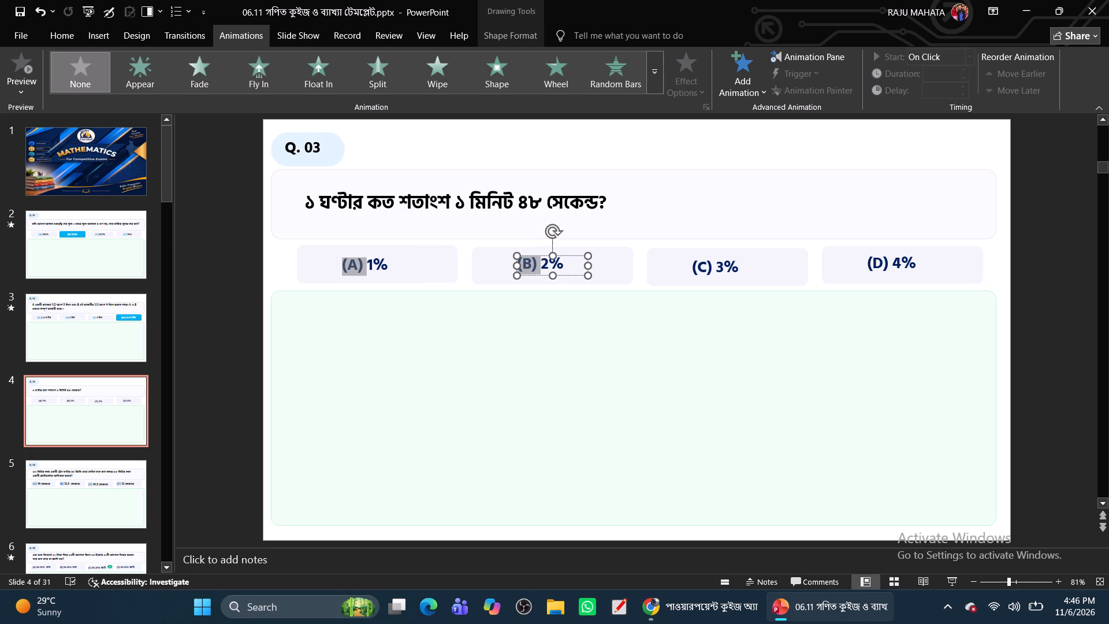
left_click_drag(714, 270, 686, 276, "ctrl")
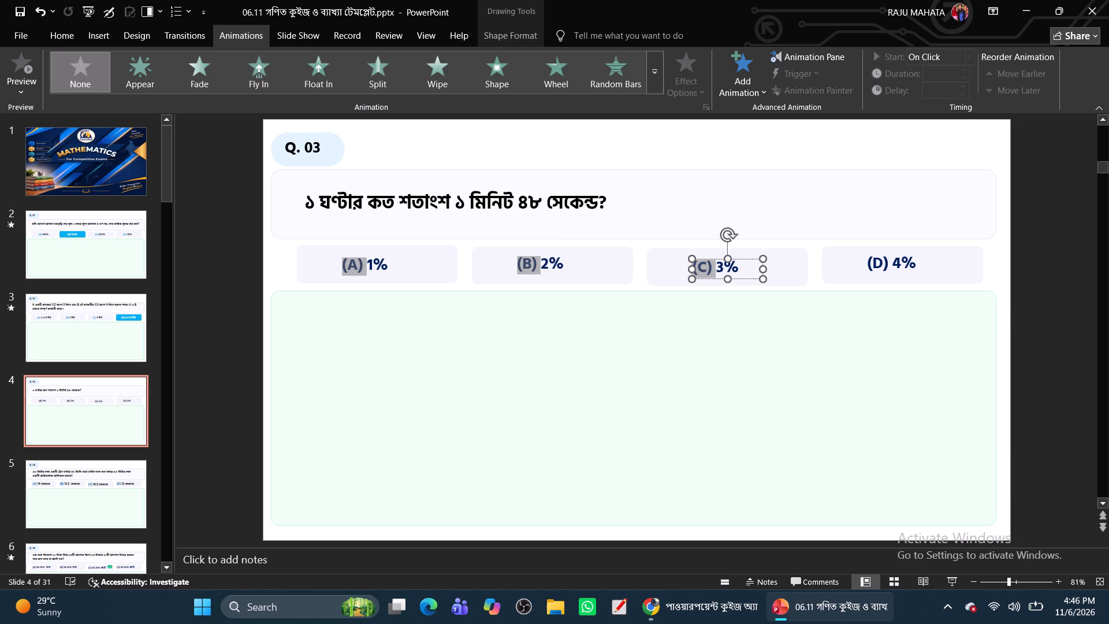
left_click_drag(887, 265, 861, 268, "ctrl")
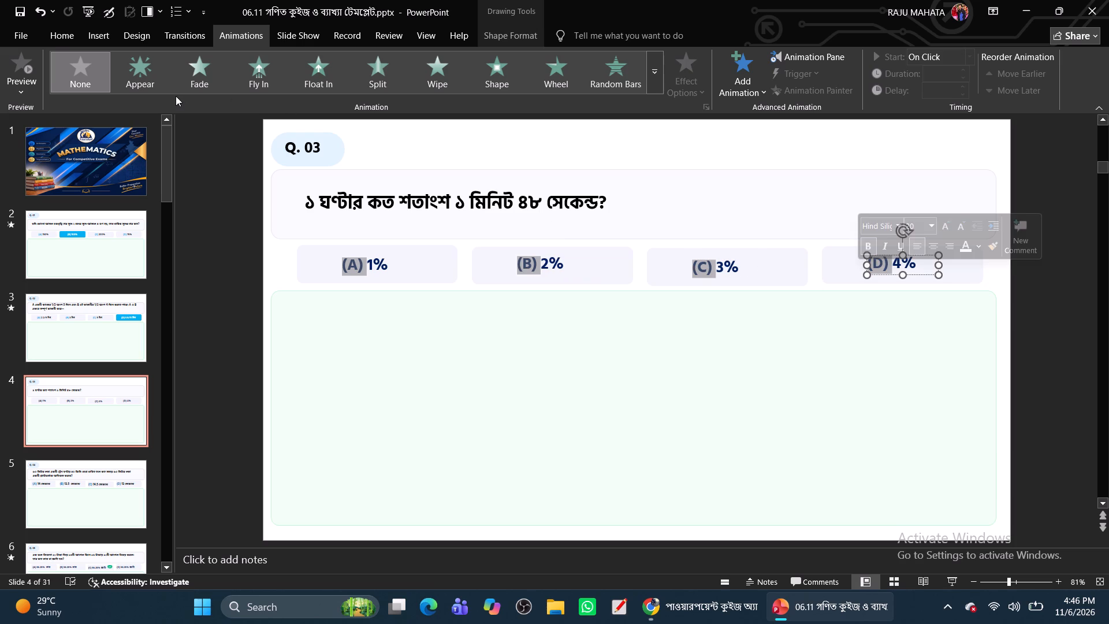
left_click(72, 33)
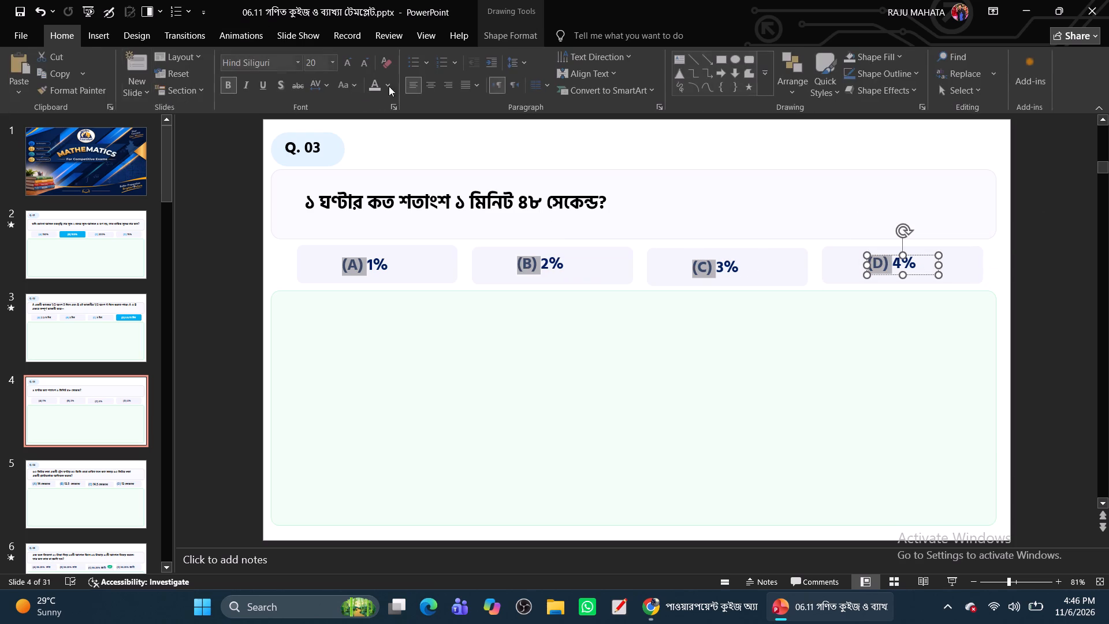
left_click(386, 90)
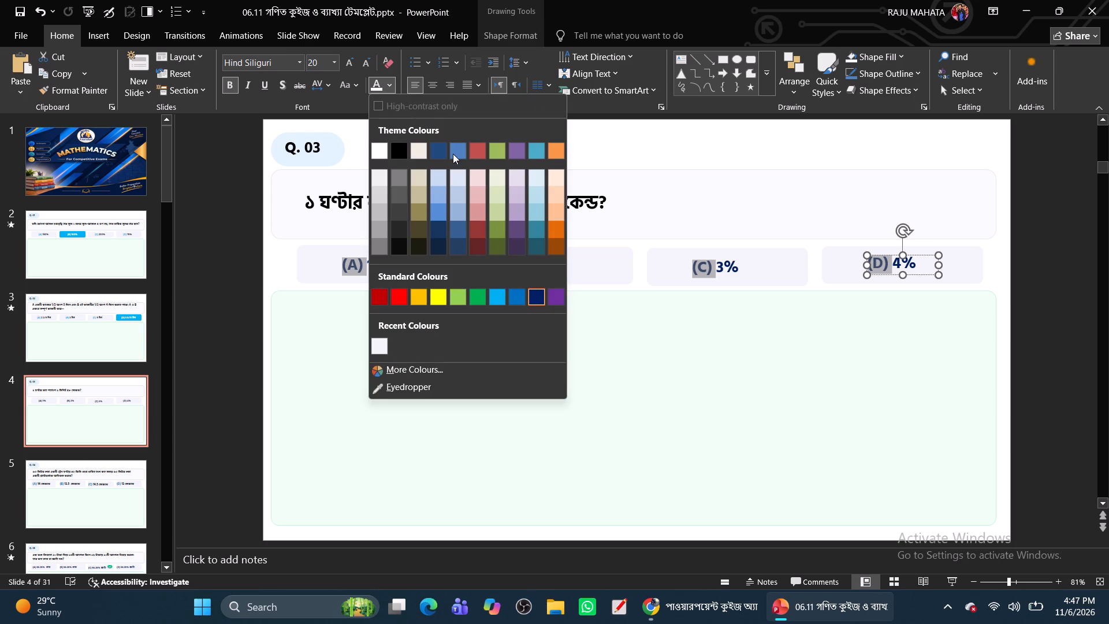
left_click(497, 299)
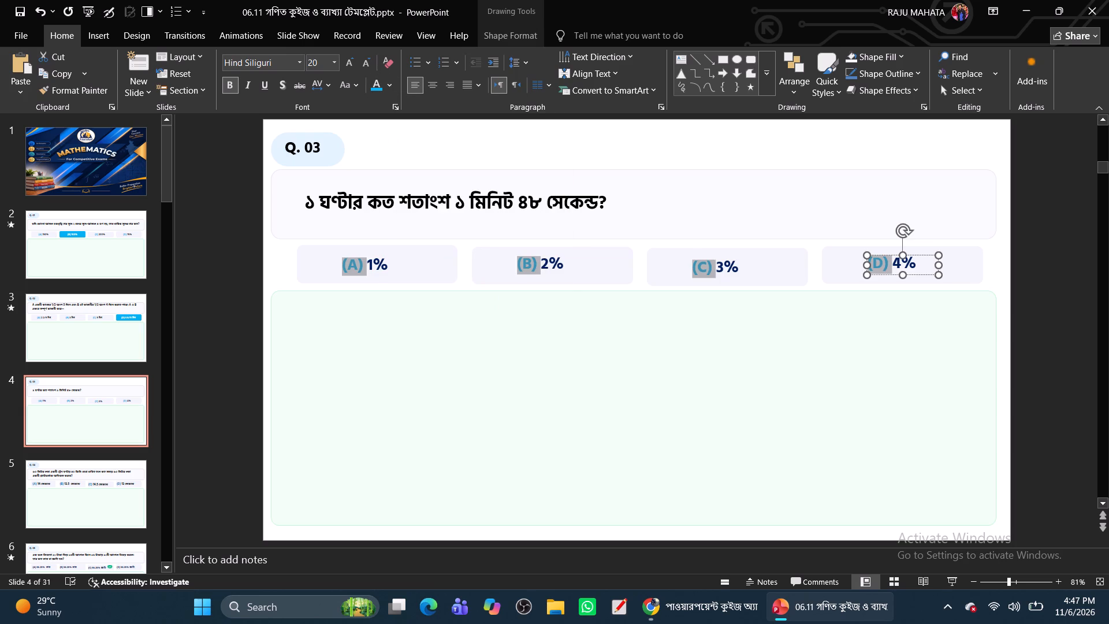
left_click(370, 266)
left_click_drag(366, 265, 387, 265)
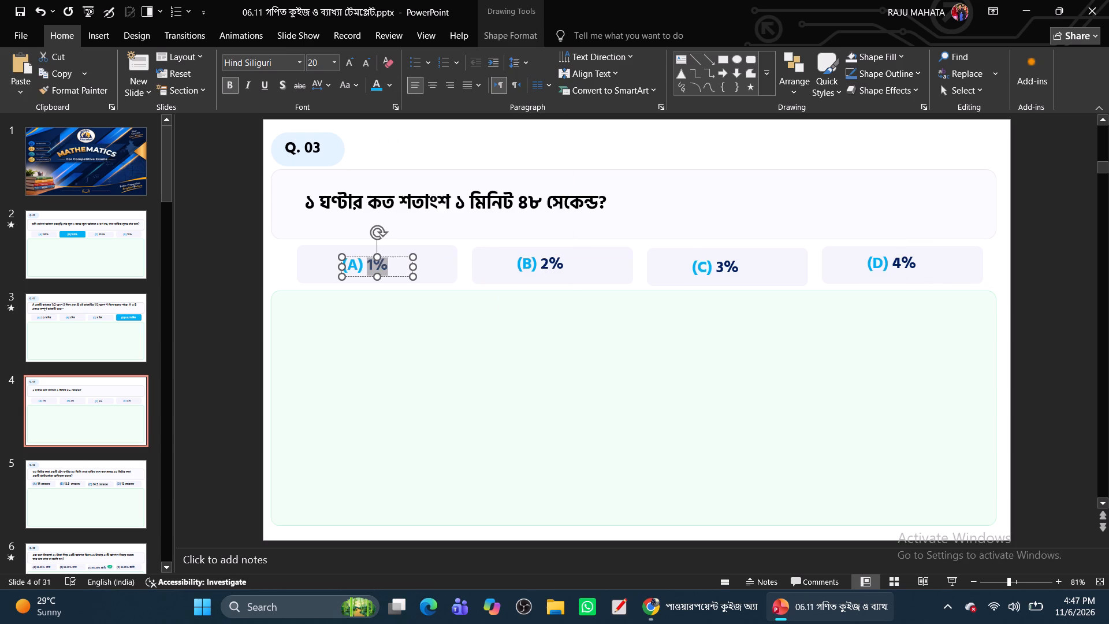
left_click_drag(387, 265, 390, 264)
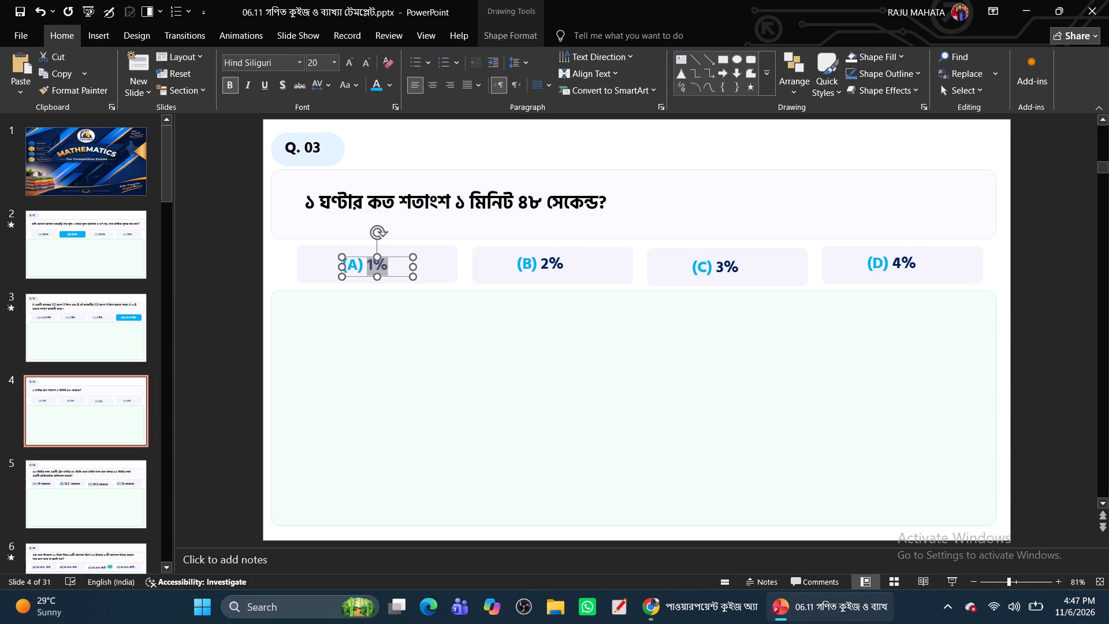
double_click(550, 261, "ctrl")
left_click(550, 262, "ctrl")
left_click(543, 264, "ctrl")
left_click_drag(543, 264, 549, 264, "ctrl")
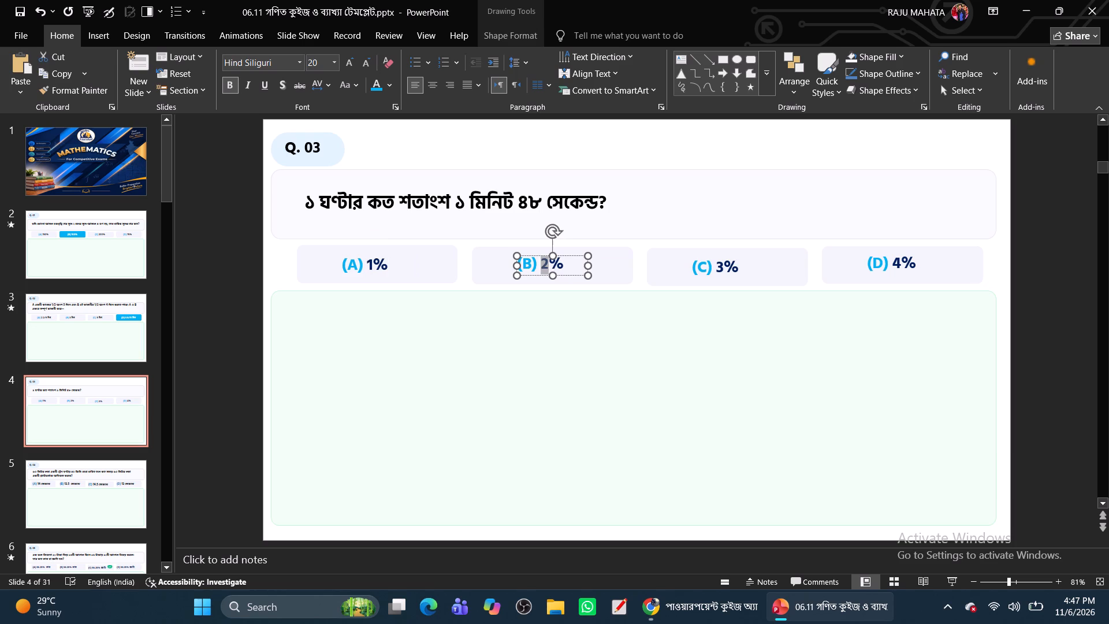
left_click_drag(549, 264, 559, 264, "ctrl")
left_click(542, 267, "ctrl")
Recolour the option values 1%, 2%, 3% and 4% on the Q. 03 slide black.
left_click(371, 264)
left_click_drag(366, 264, 385, 264)
left_click_drag(541, 263, 571, 263, "ctrl")
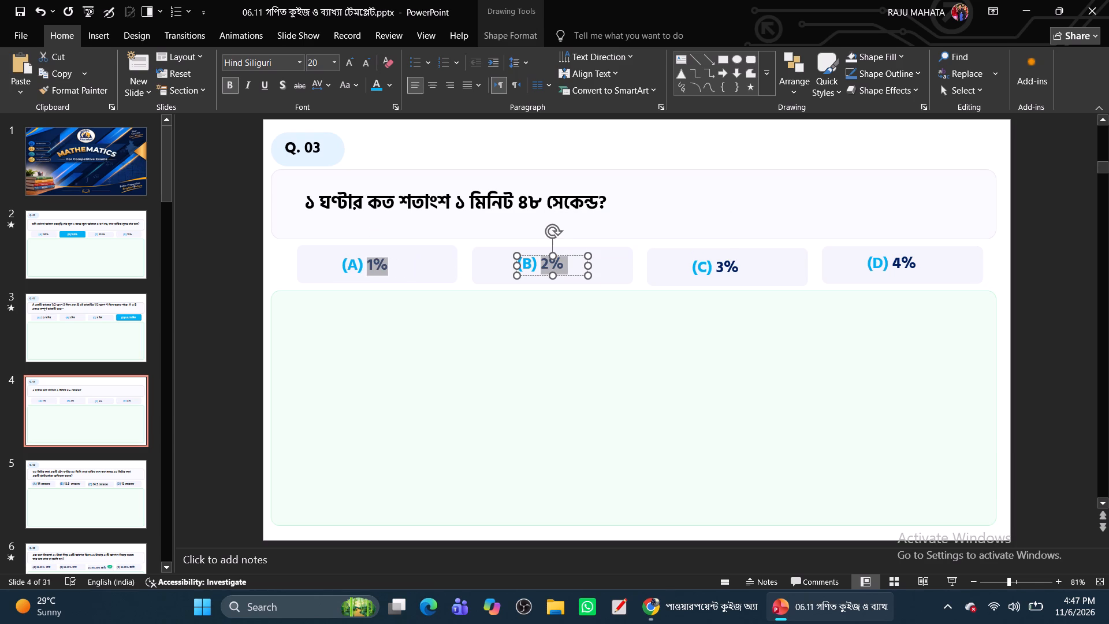
left_click_drag(716, 268, 744, 268, "ctrl")
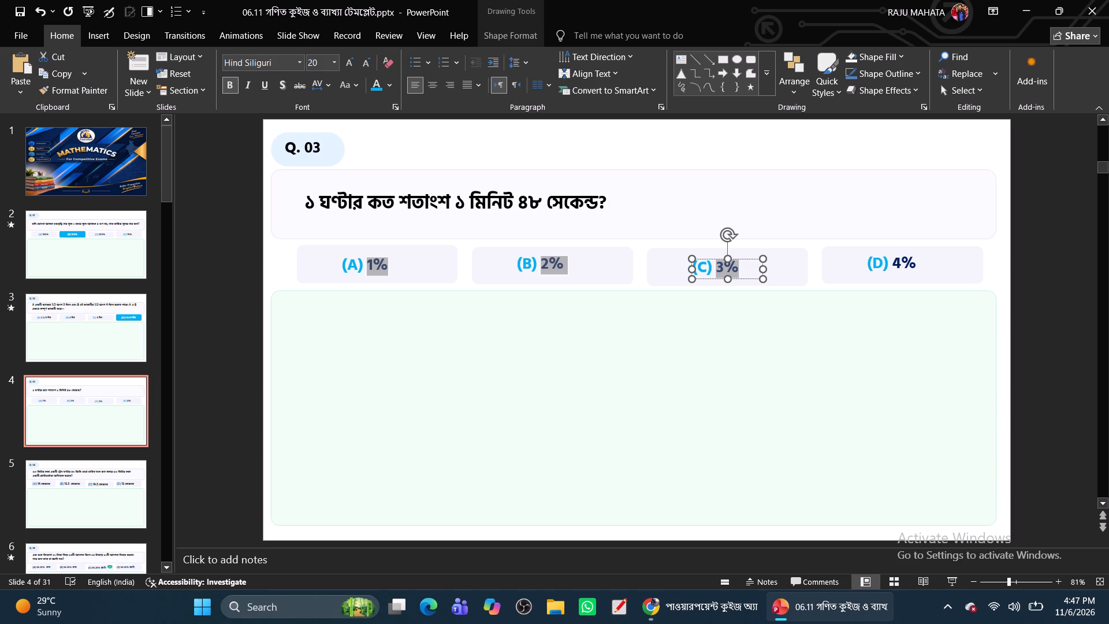
left_click_drag(894, 263, 913, 263, "ctrl")
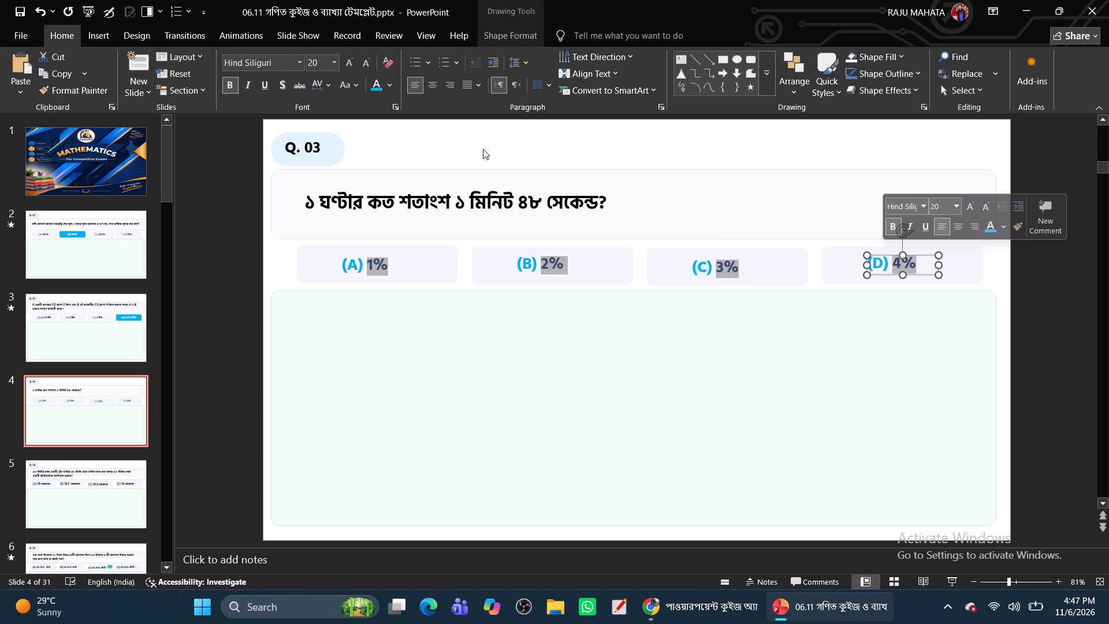
left_click(389, 89)
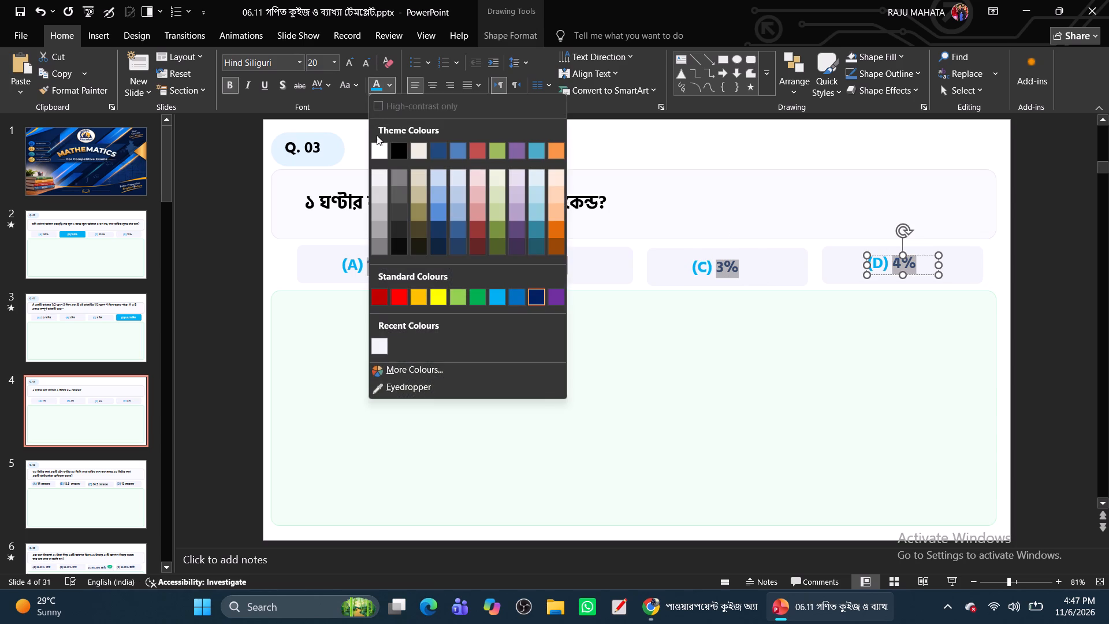
left_click(401, 154)
left_click(503, 369)
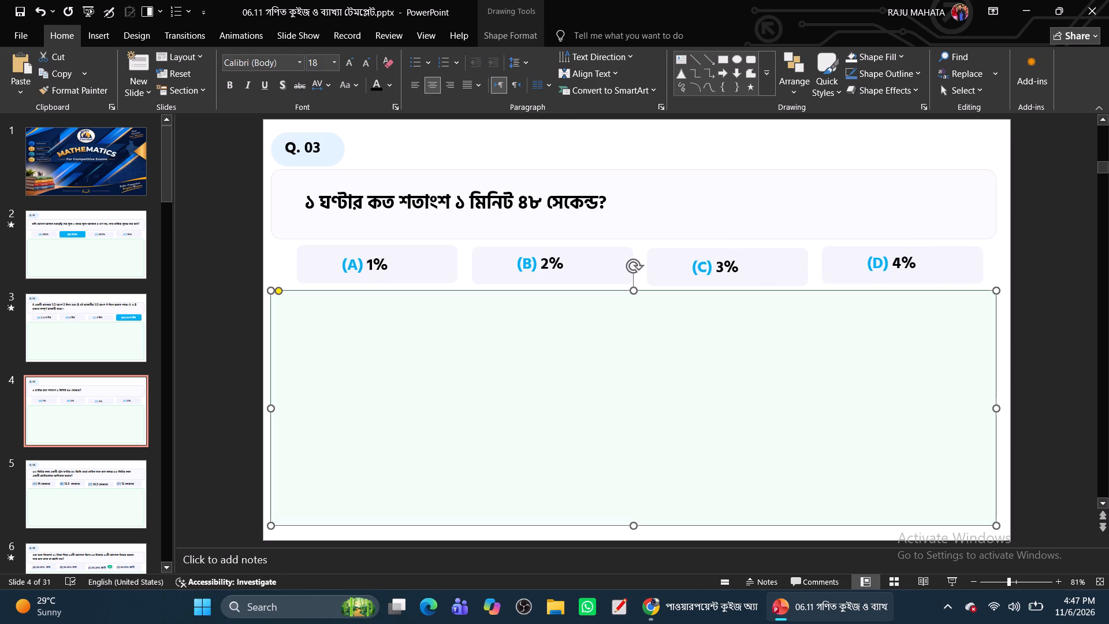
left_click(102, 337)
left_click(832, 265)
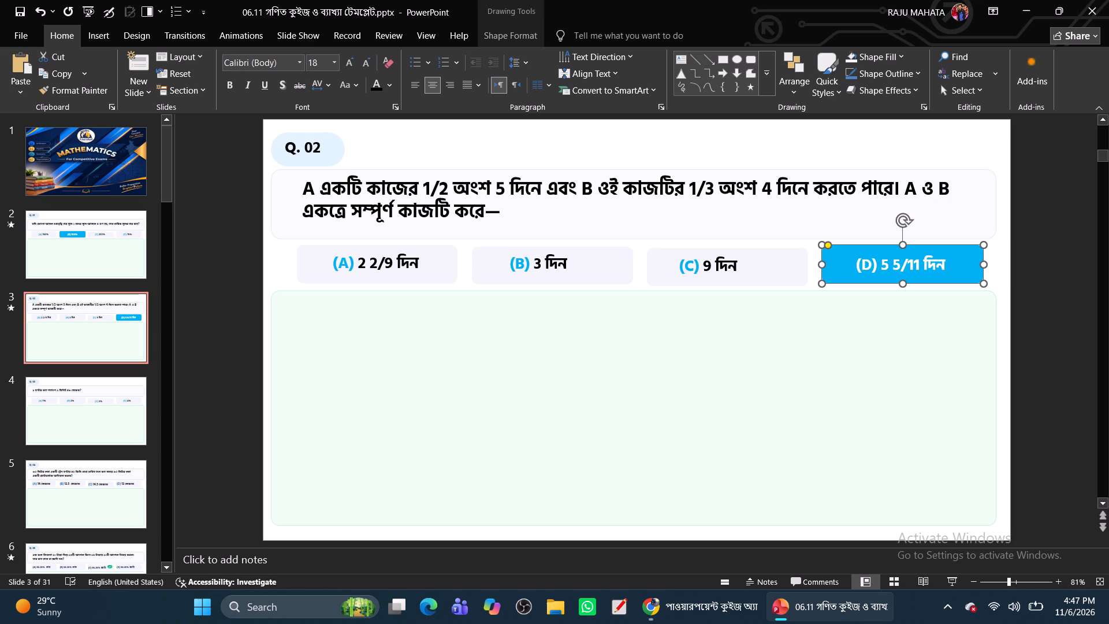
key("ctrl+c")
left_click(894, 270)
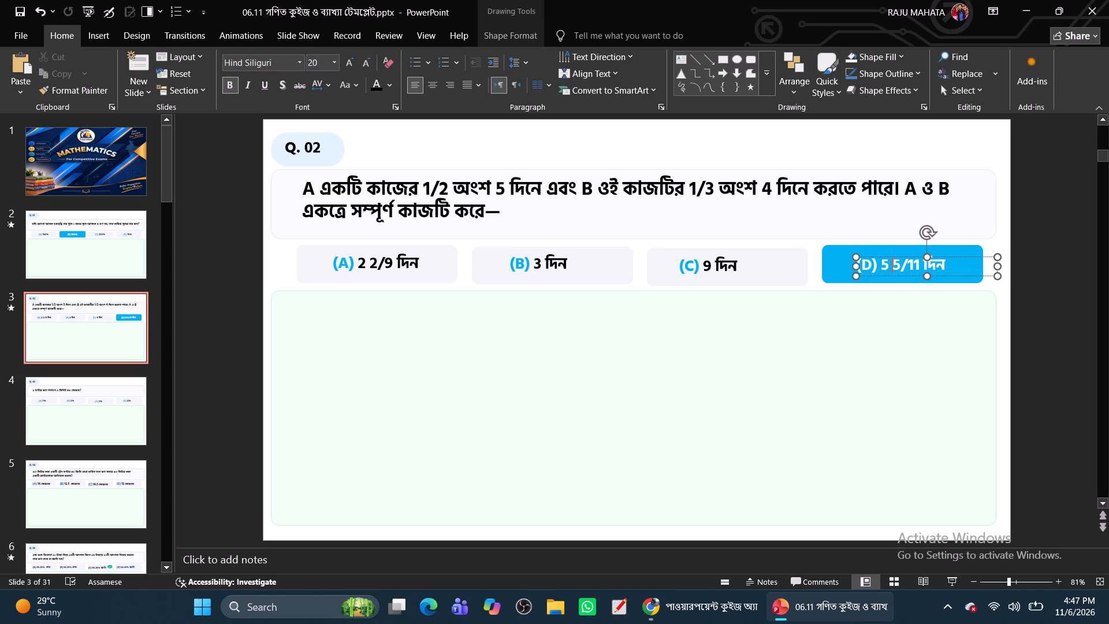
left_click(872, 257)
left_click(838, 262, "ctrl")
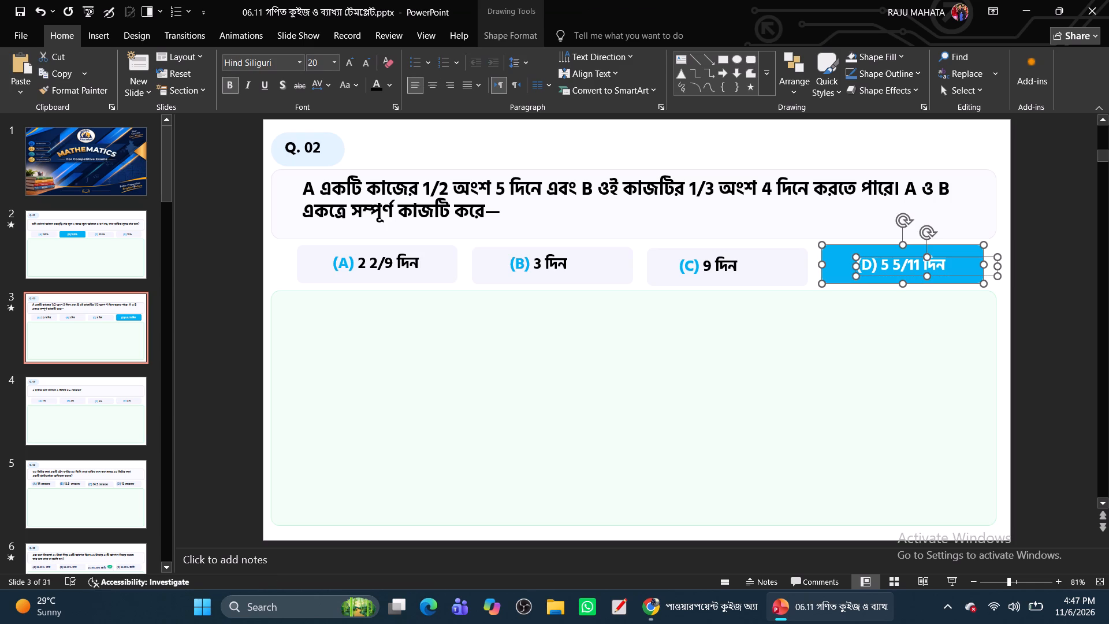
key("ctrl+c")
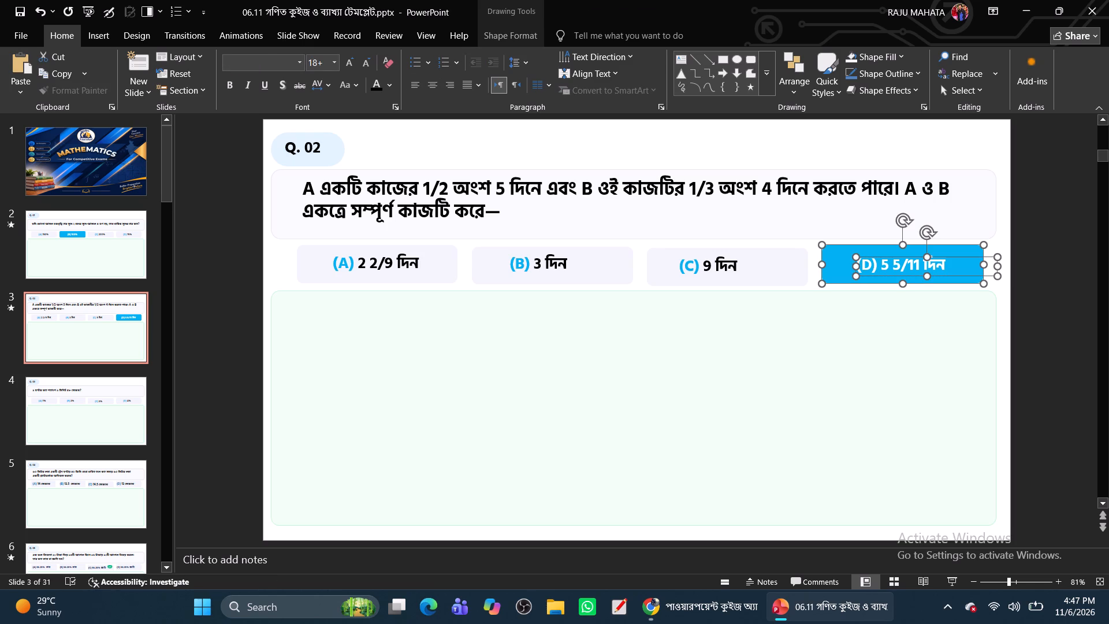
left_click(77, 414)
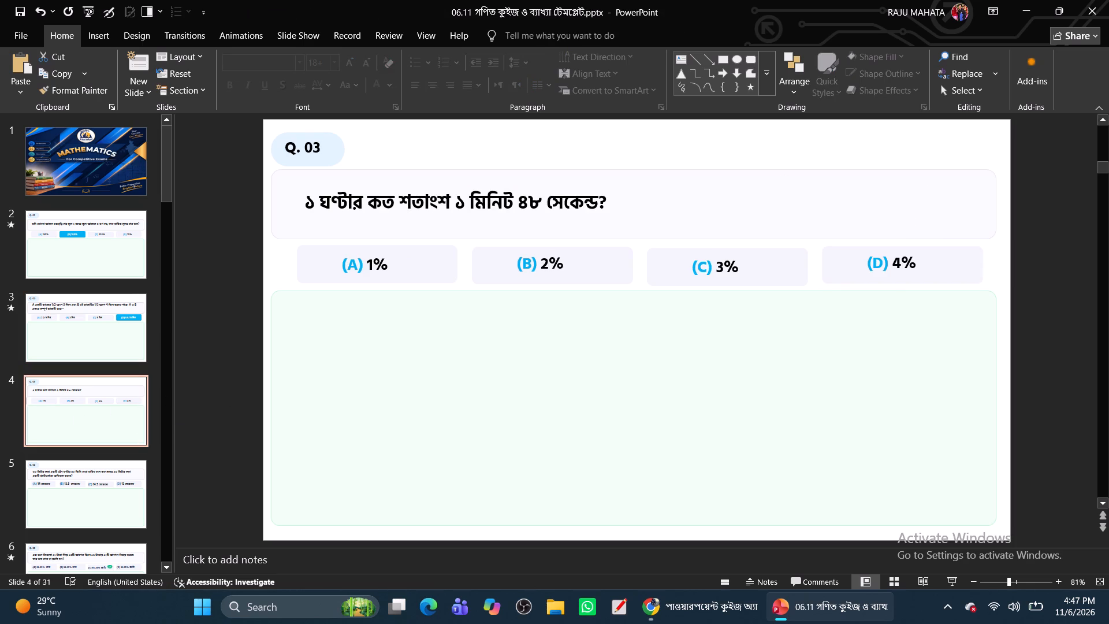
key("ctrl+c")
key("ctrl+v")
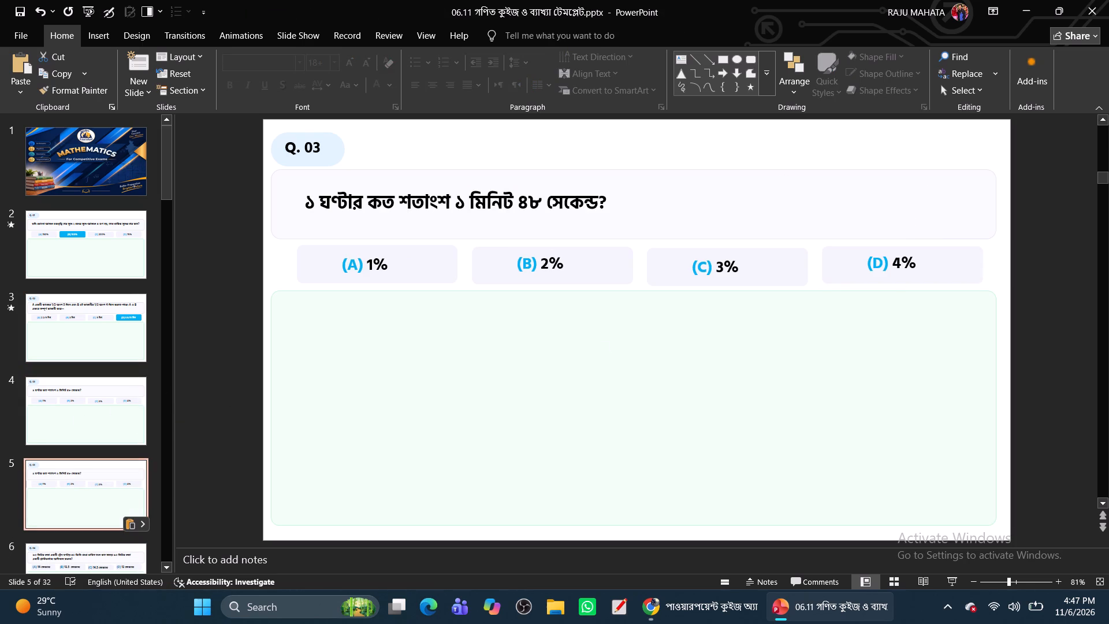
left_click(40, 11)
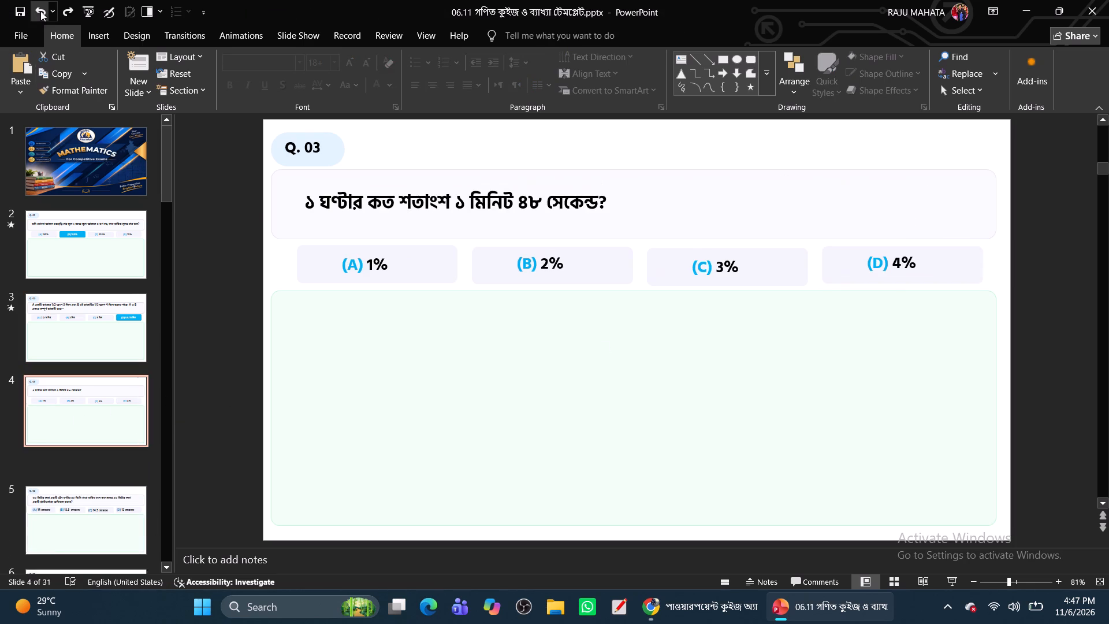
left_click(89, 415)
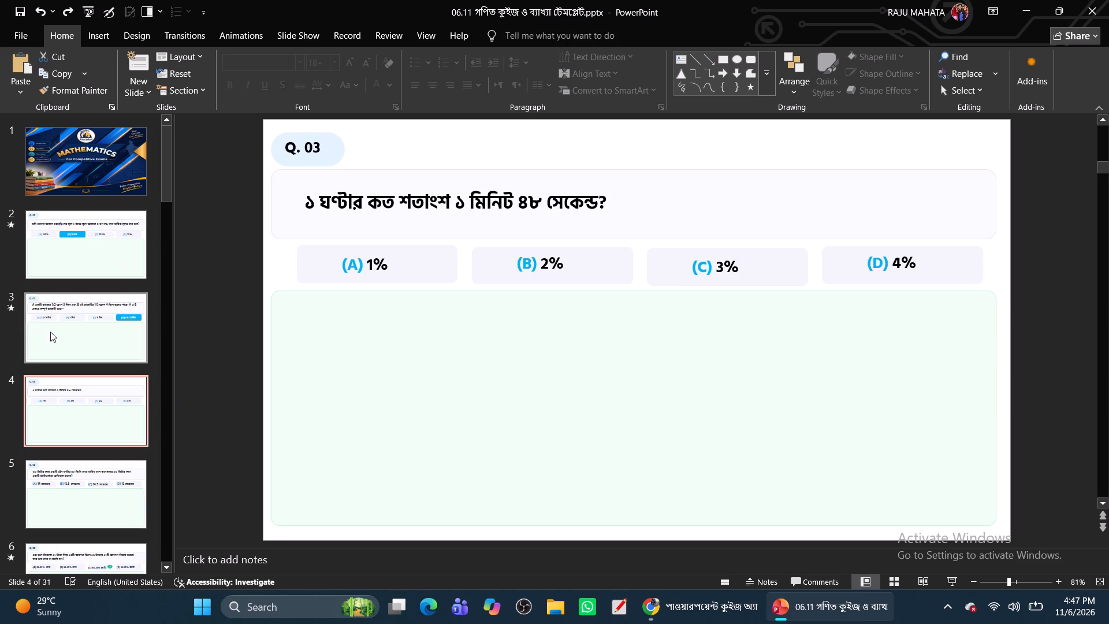
Copy the blue answer highlight from the Q. 02 slide to the Q. 03 slide and place it exactly over the option (C) box.
left_click(50, 332)
left_click(847, 266)
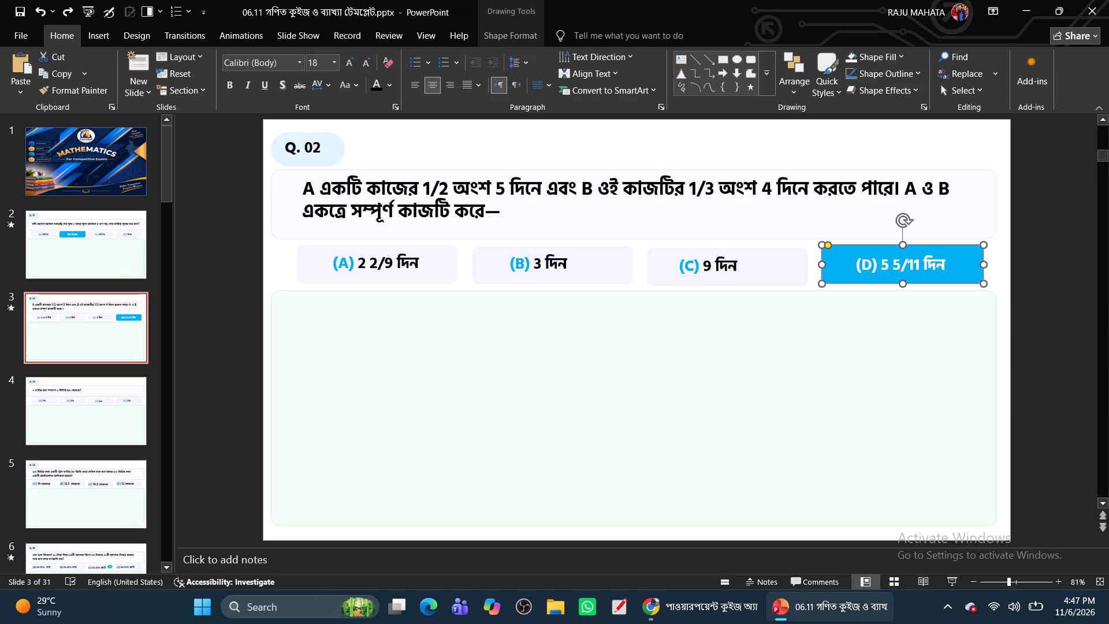
key("ctrl+c")
left_click(44, 430)
key("ctrl+v")
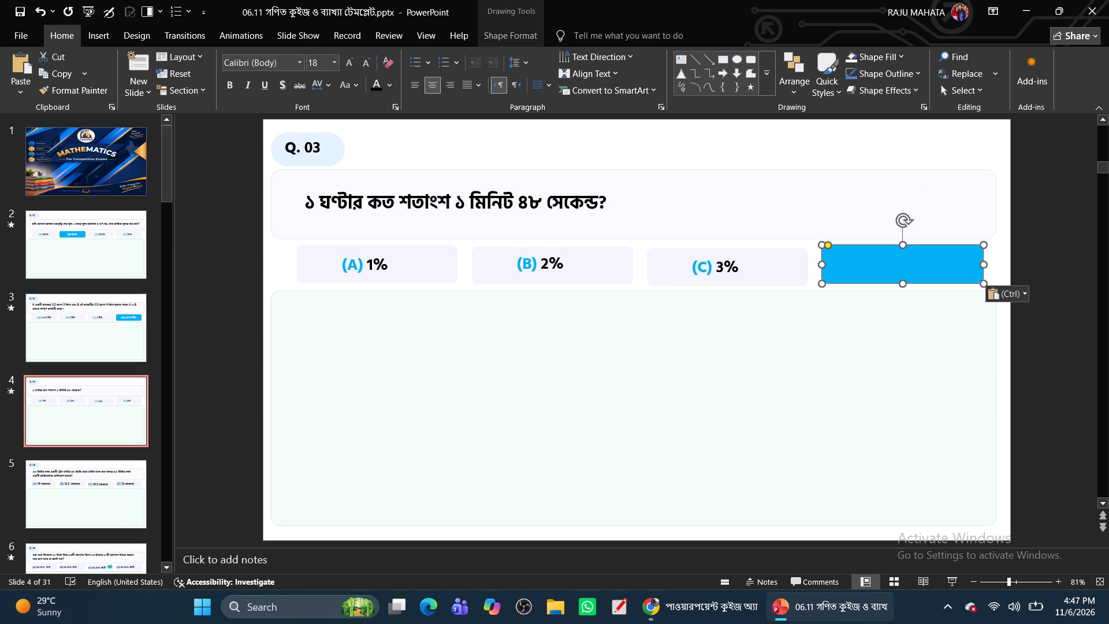
left_click(862, 271)
left_click(701, 270)
left_click(713, 277)
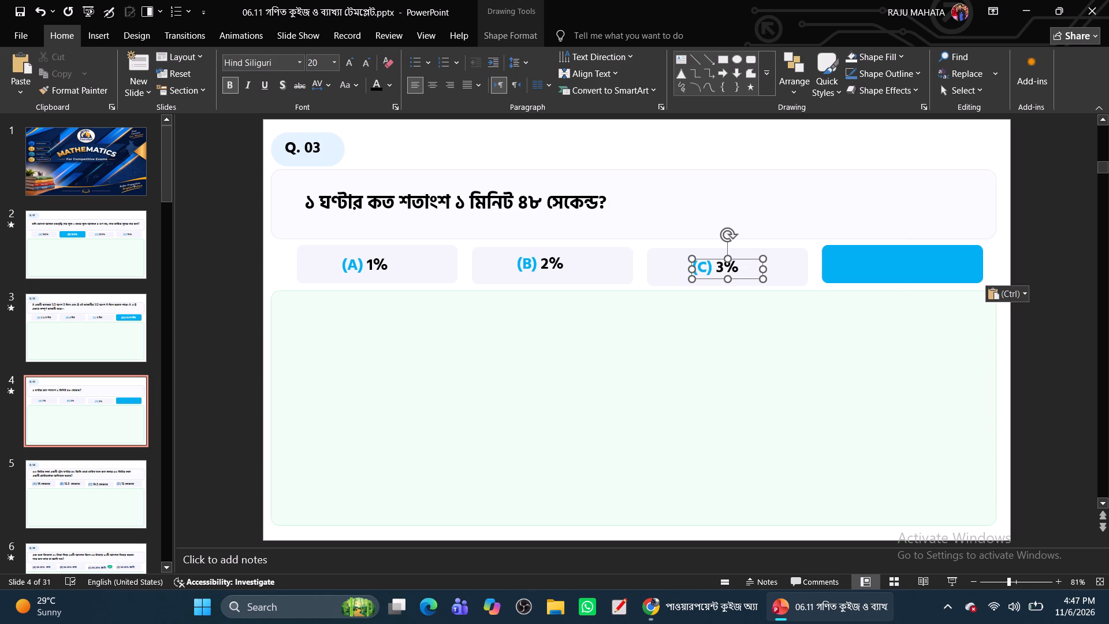
key("ctrl+c")
left_click_drag(879, 268, 840, 268)
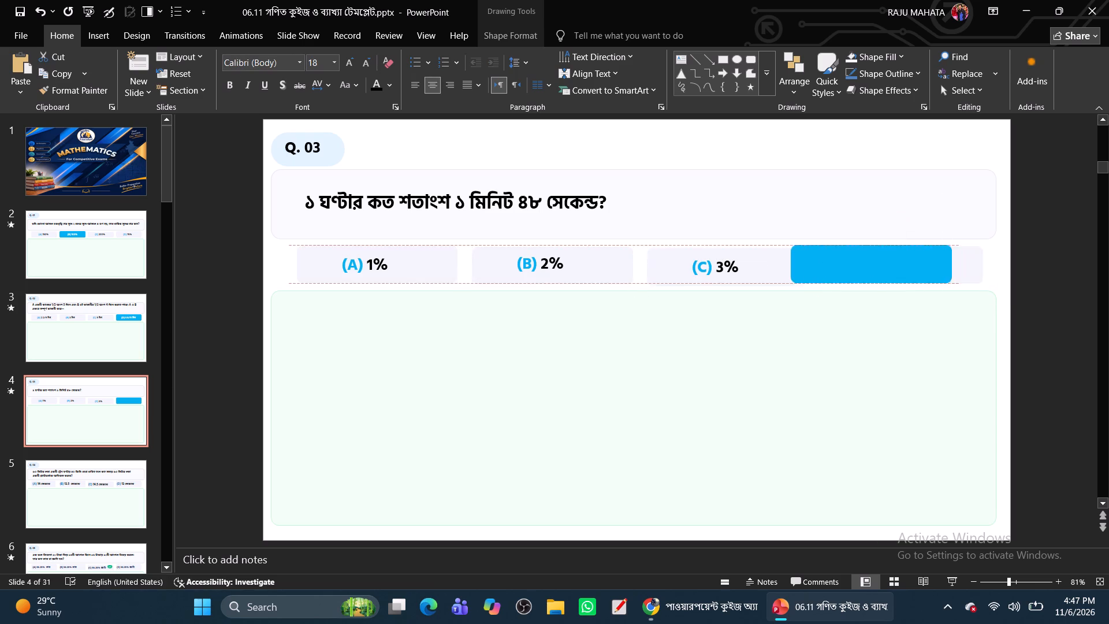
left_click_drag(840, 268, 714, 274)
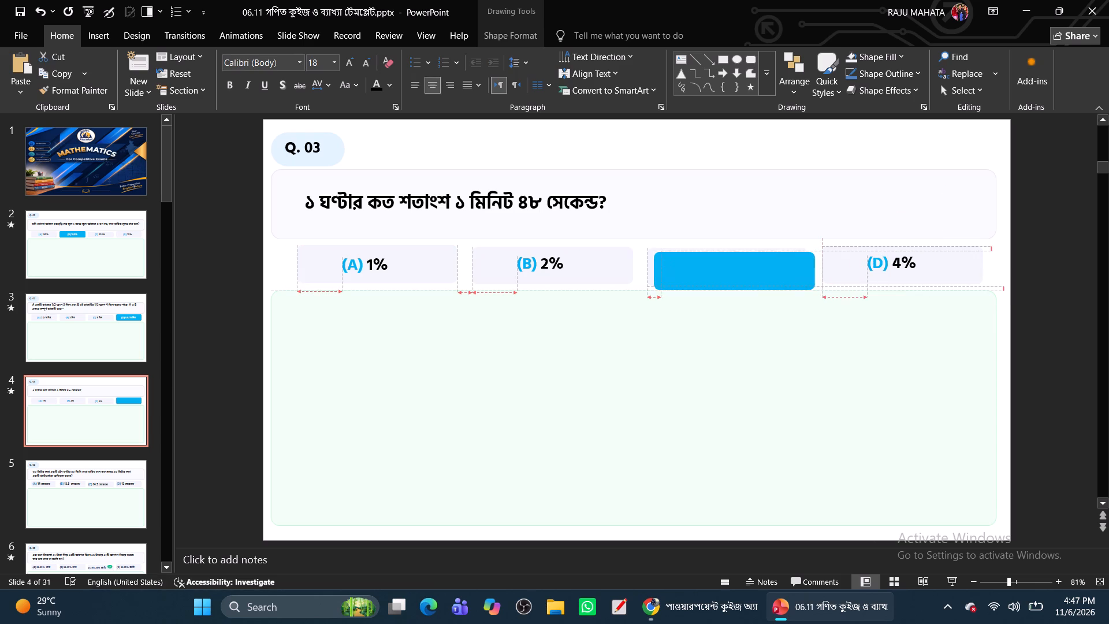
left_click_drag(714, 274, 705, 272)
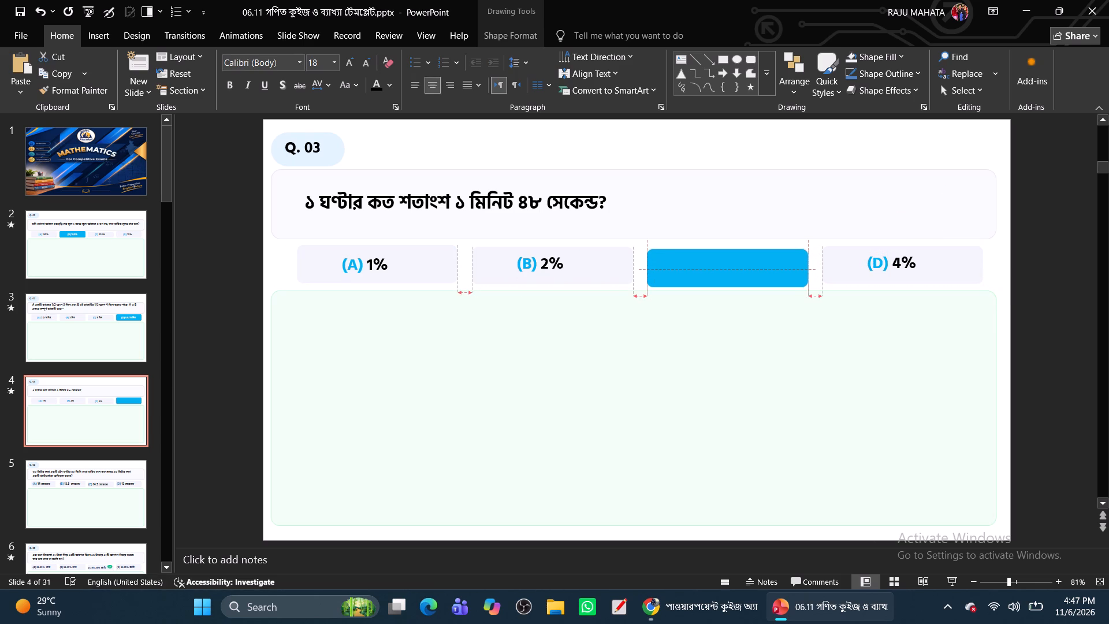
left_click_drag(705, 272, 705, 270)
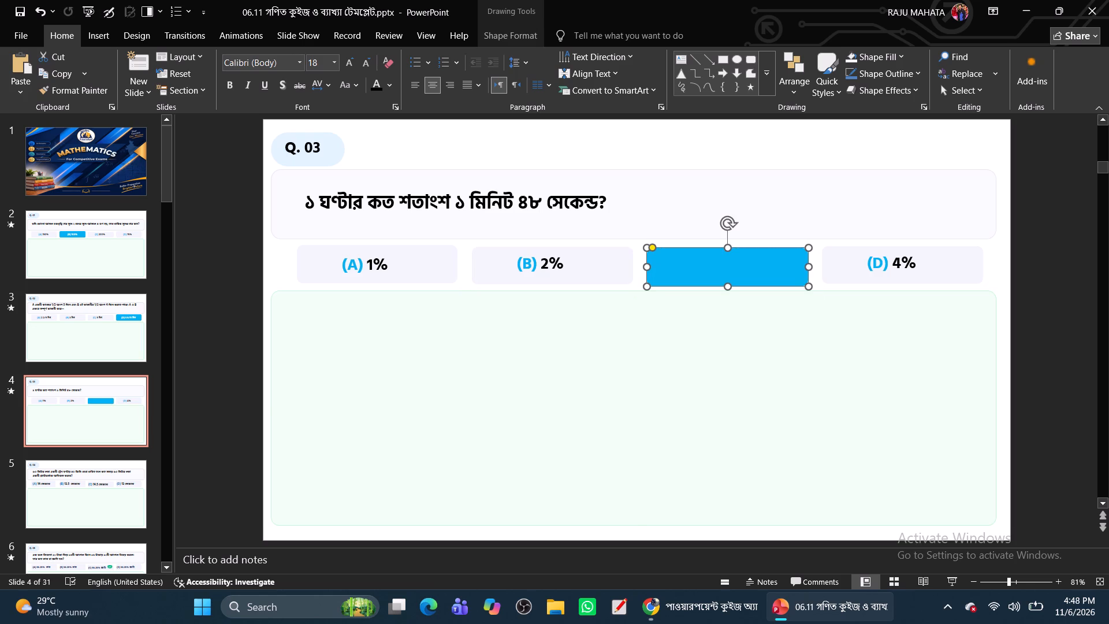
left_click(663, 349)
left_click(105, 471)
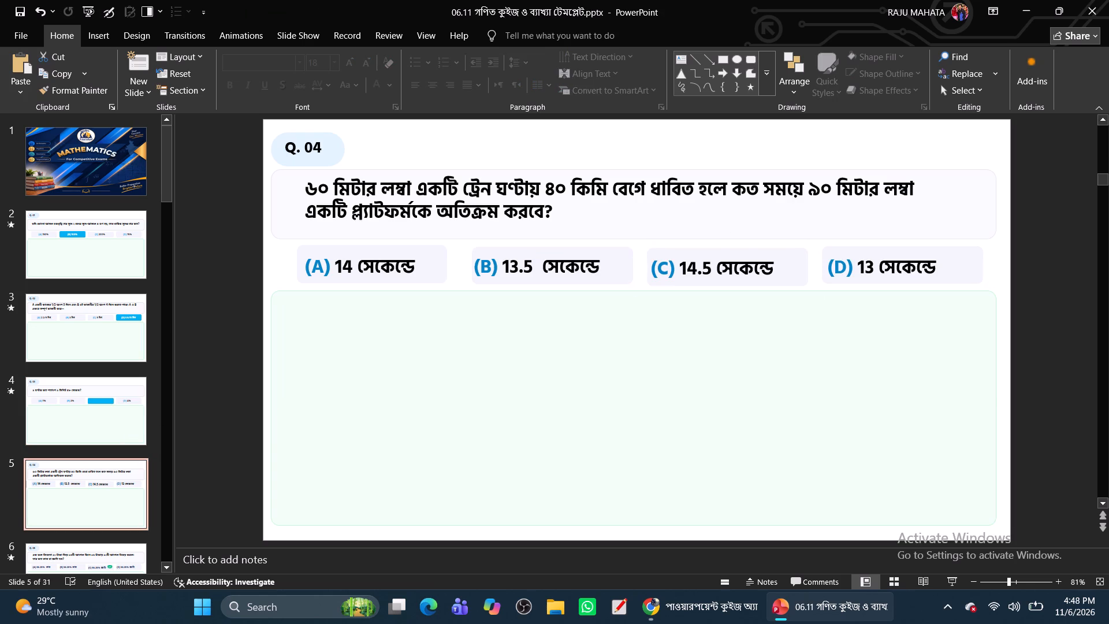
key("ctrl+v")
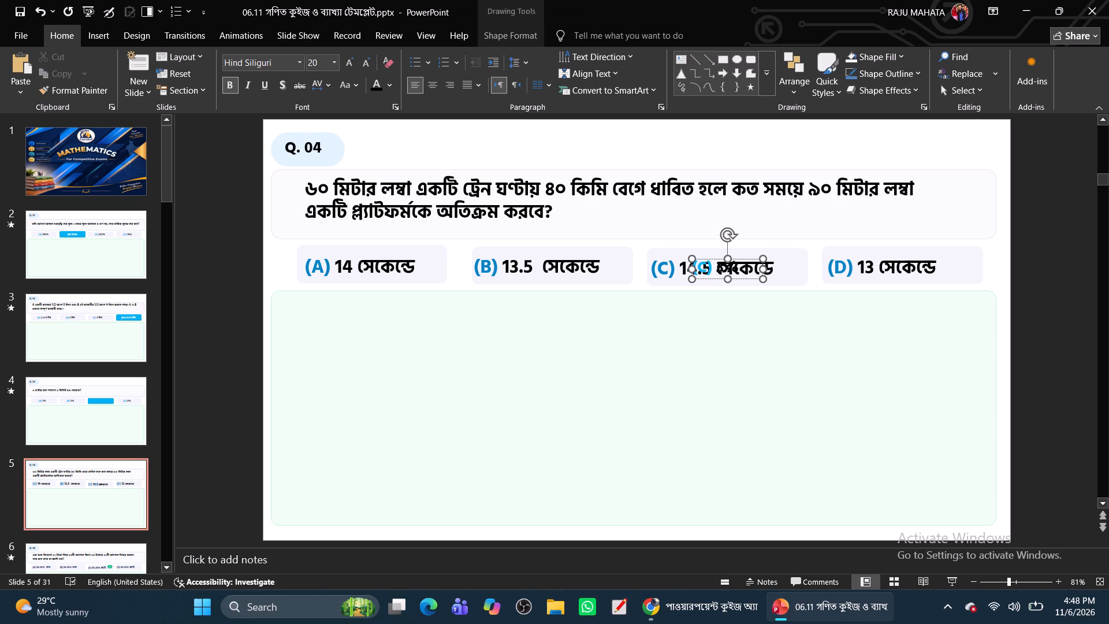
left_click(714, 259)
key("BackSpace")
Copy the blue highlight from the Q. 03 slide to the Q. 04 slide and park it in the empty area below the options.
left_click(60, 332)
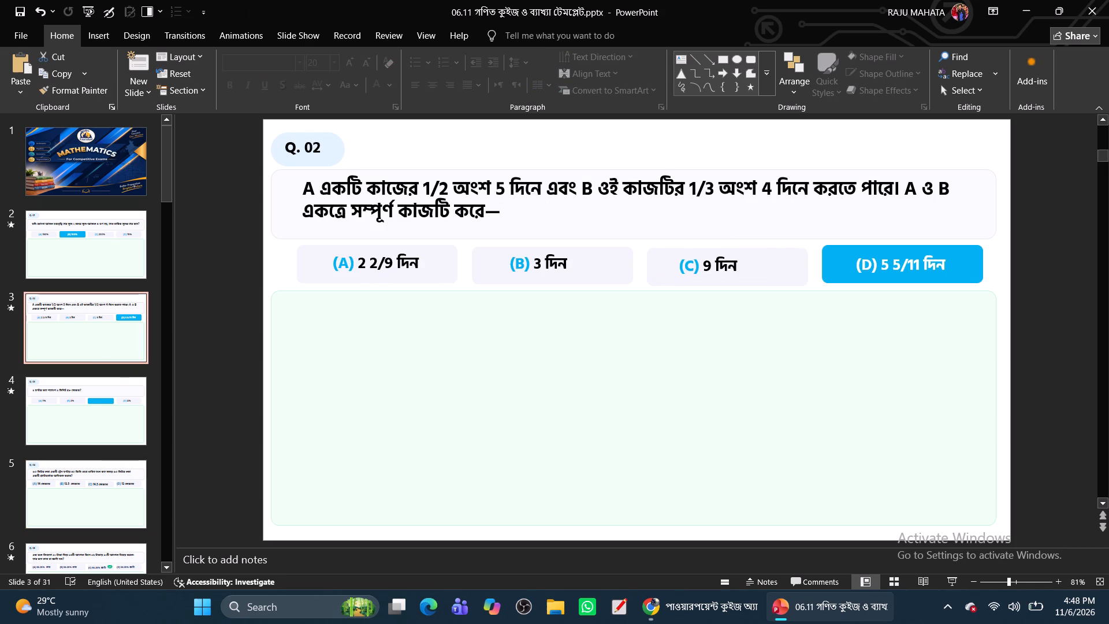
left_click(91, 405)
left_click(680, 277)
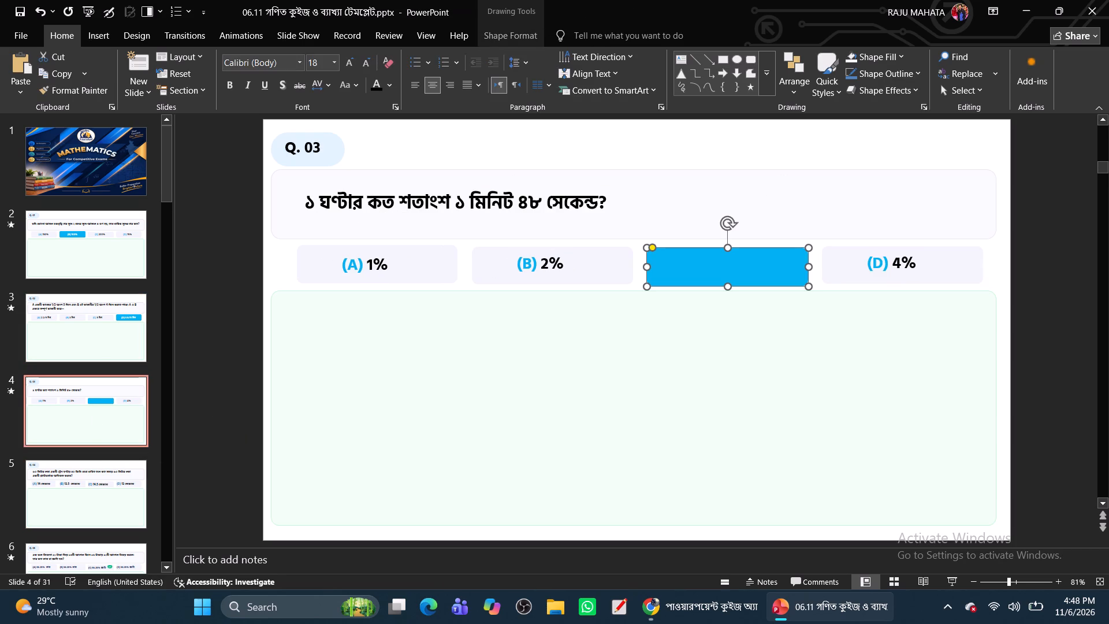
key("ctrl+c")
left_click(85, 503)
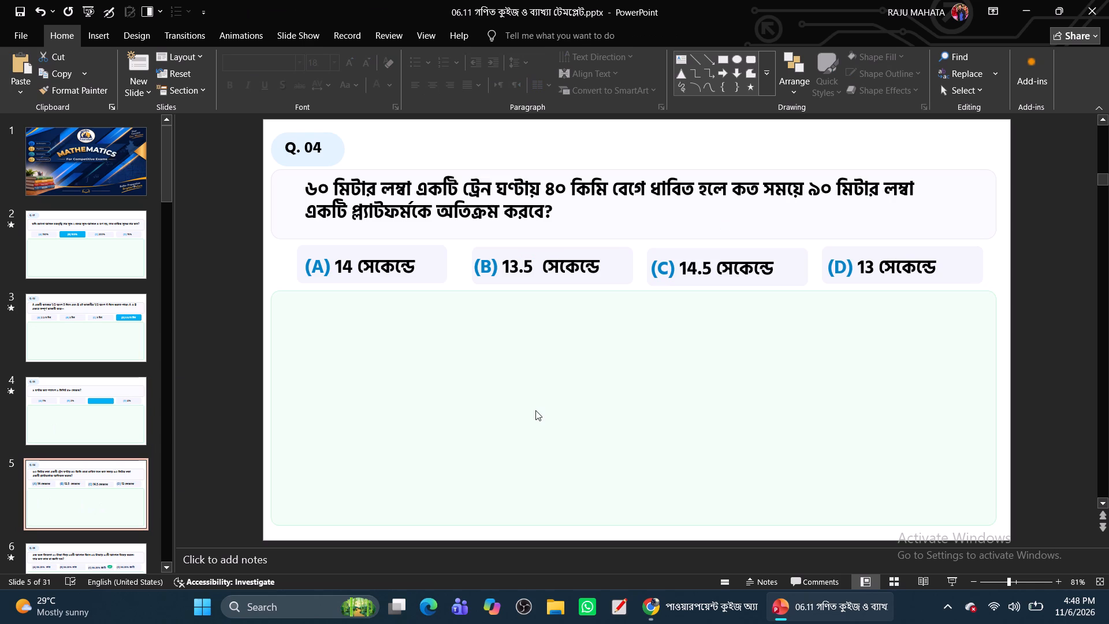
key("ctrl+v")
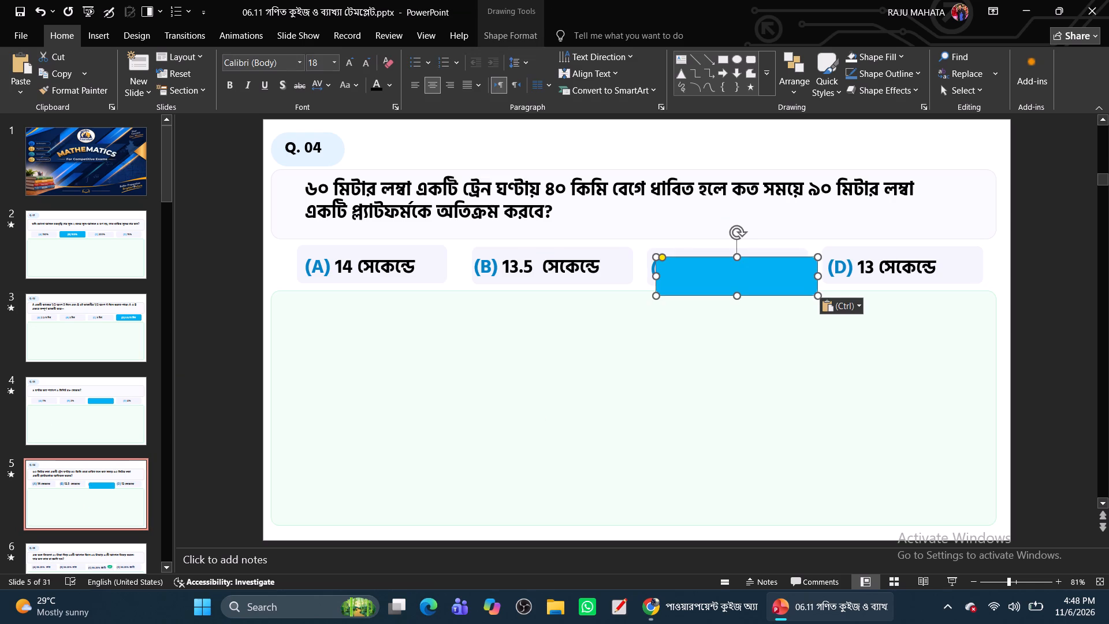
left_click_drag(704, 281, 688, 389)
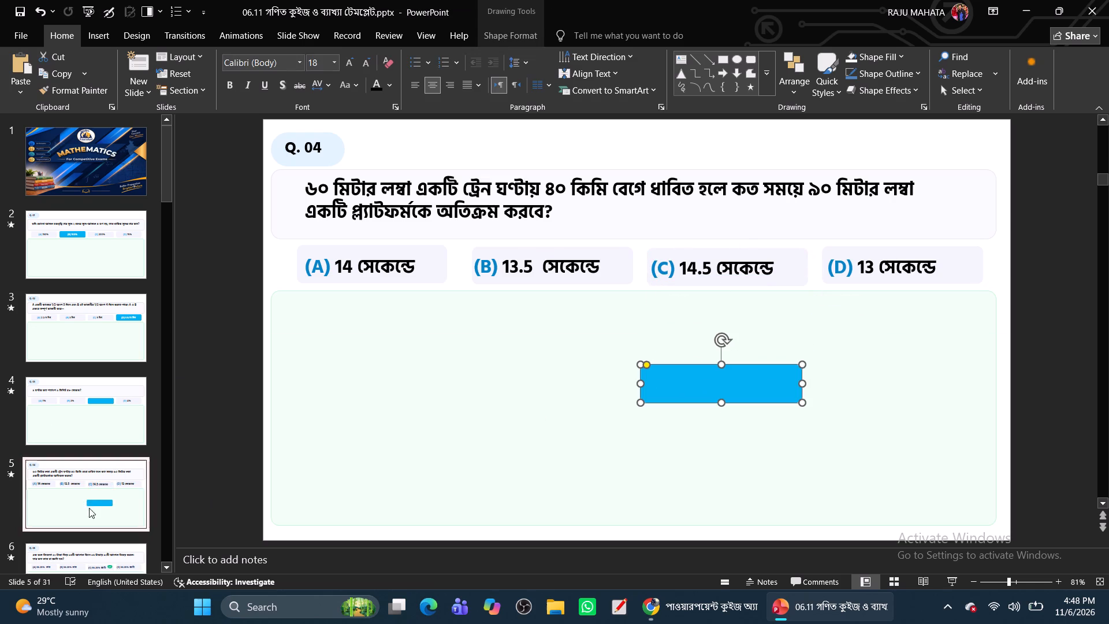
Paste the blue highlight on the Q. 05 slide and park it in the empty area below the options.
scroll(93, 485, "down", 4)
left_click(93, 415)
key("ctrl+v")
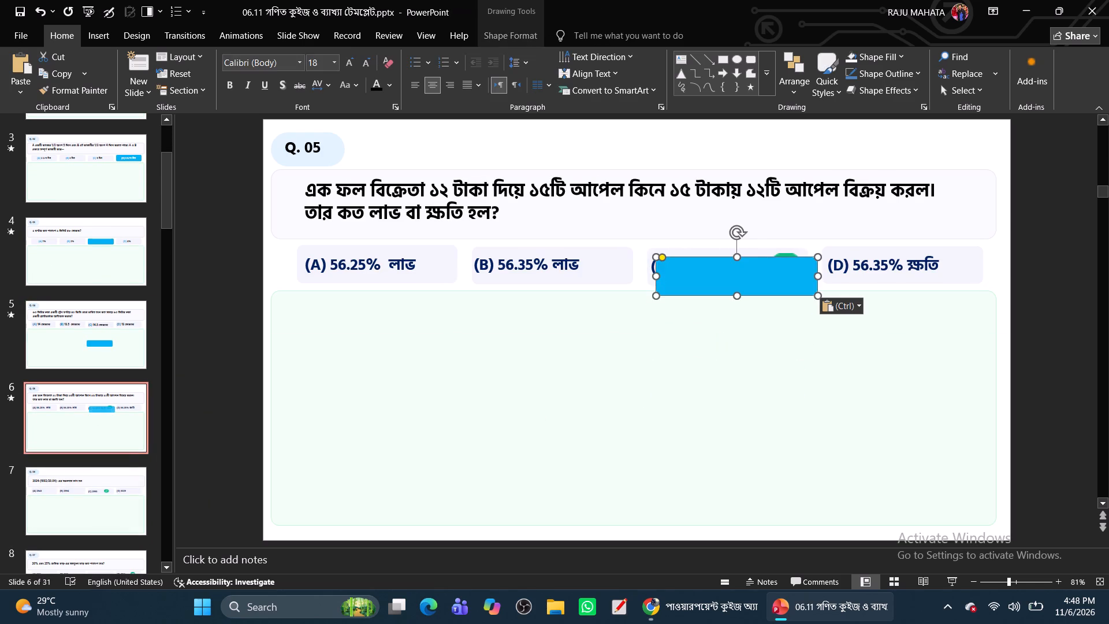
left_click_drag(719, 281, 704, 397)
left_click(680, 399)
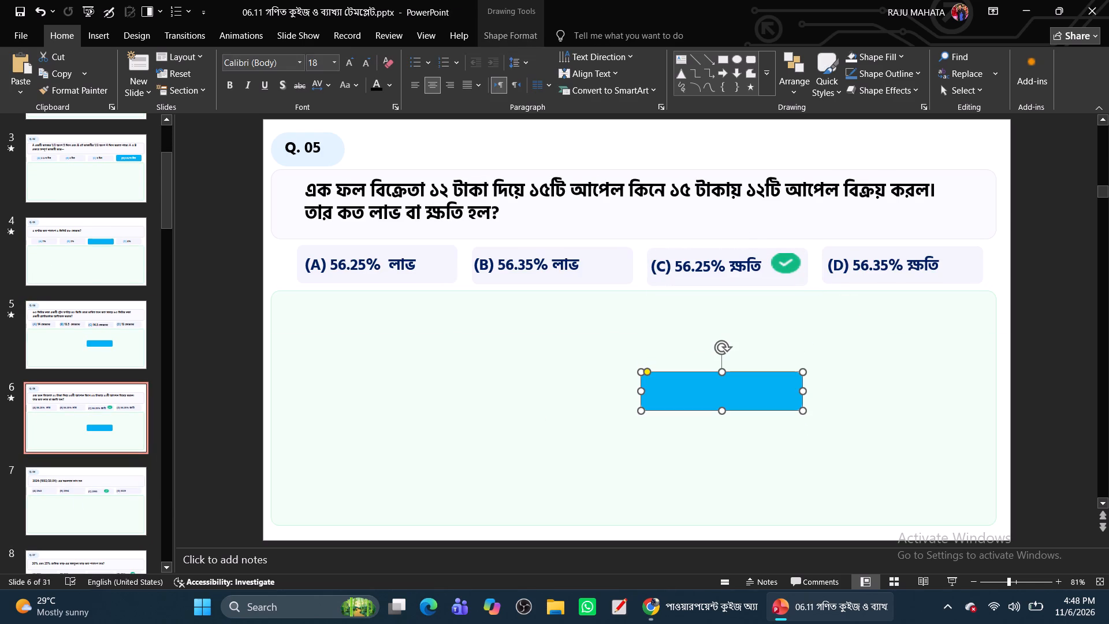
Copy the parked blue highlight from the Q. 05 slide onto the Q. 06, Q. 07 and Q. 08 slides.
key("ctrl+c")
left_click(73, 518)
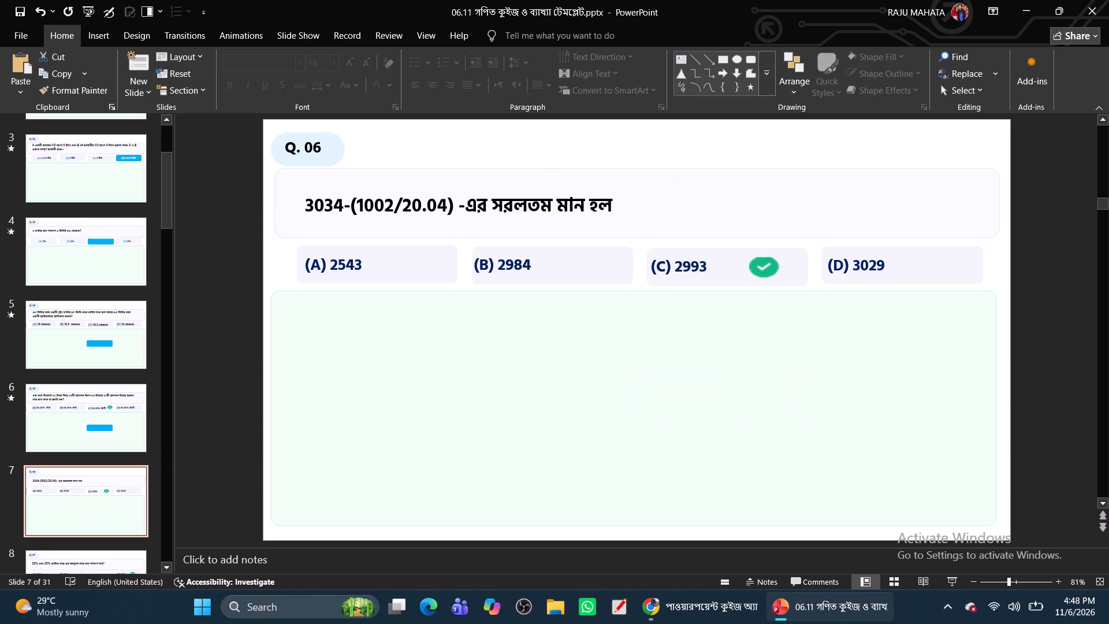
key("ctrl+v")
left_click(122, 562)
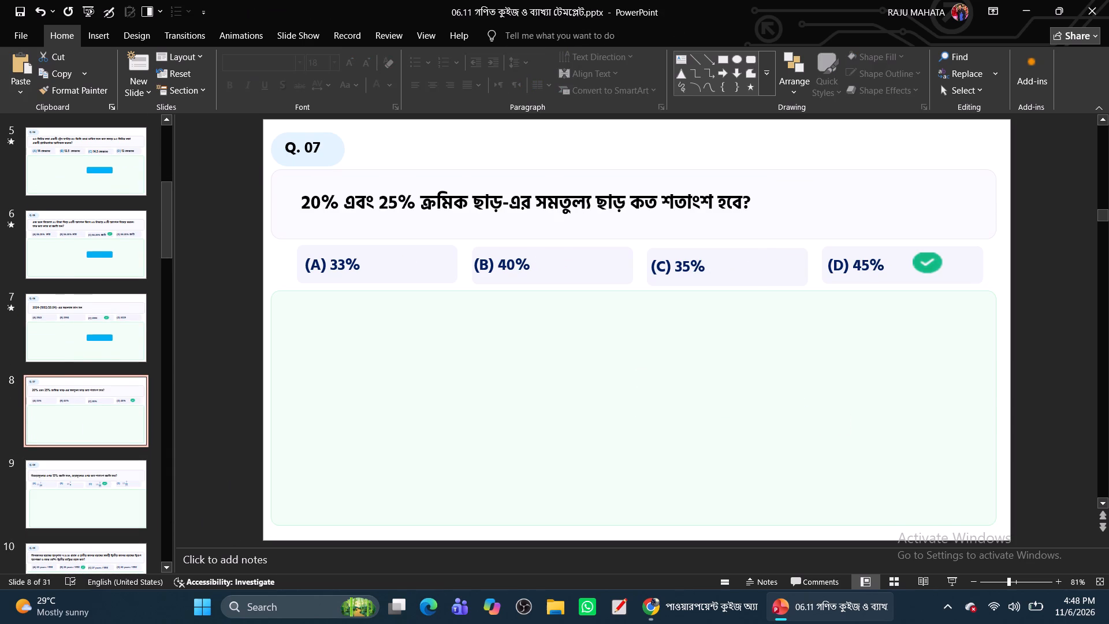
key("ctrl+v")
left_click(92, 516)
key("ctrl+v")
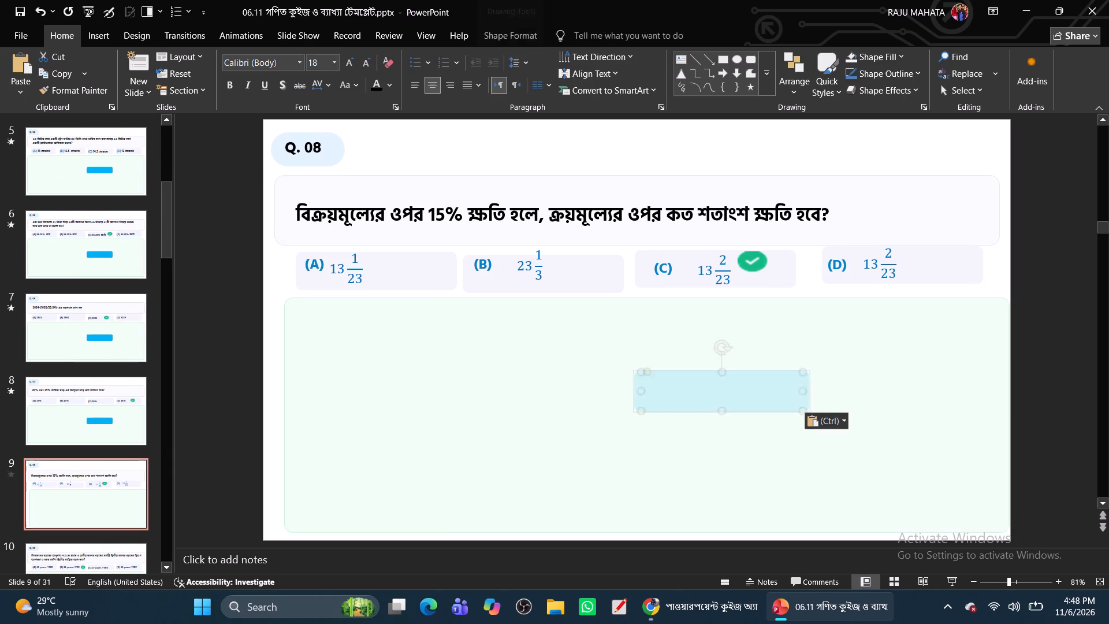
Paste the same blue highlight onto the Q. 09, Q. 010 and Q. 011 slides.
scroll(151, 503, "down", 8)
left_click(116, 280)
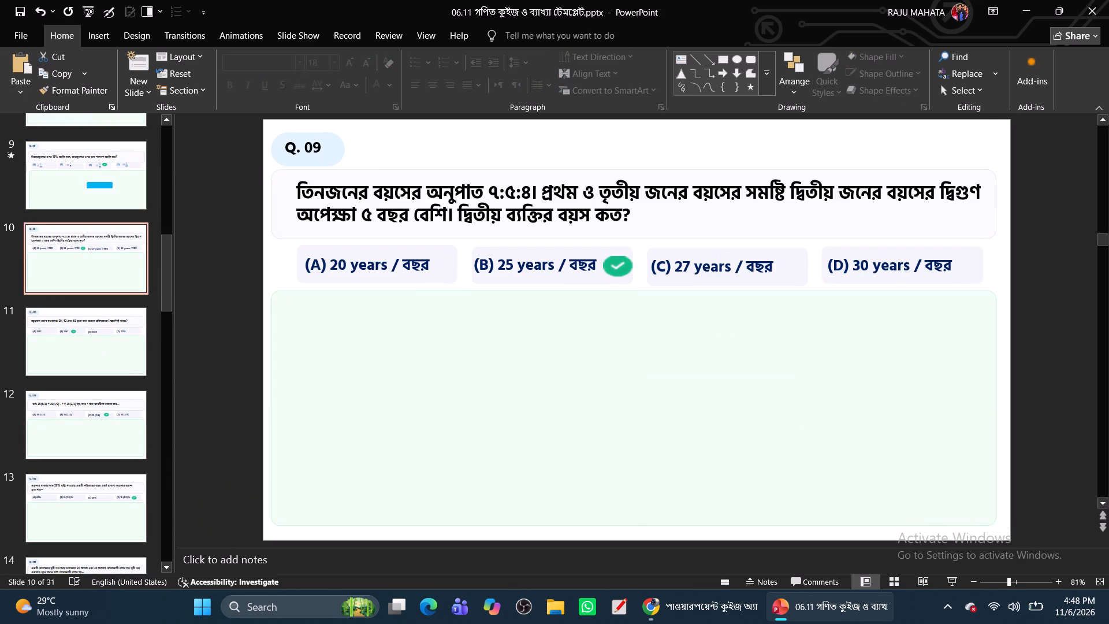
left_click(465, 420)
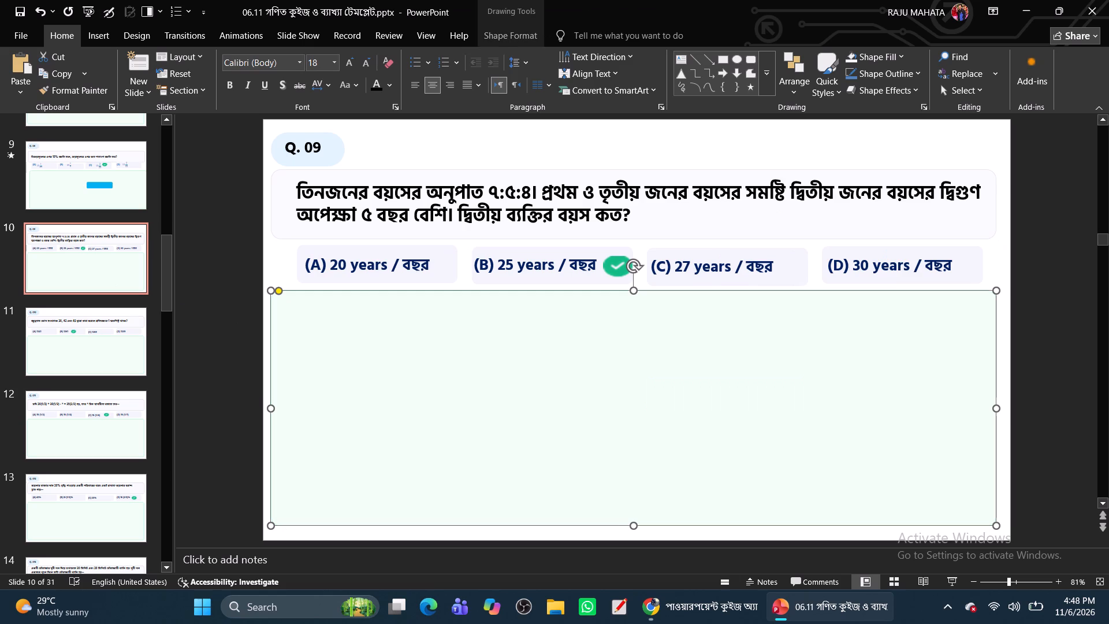
key("ctrl+v")
left_click(80, 382)
left_click(90, 348)
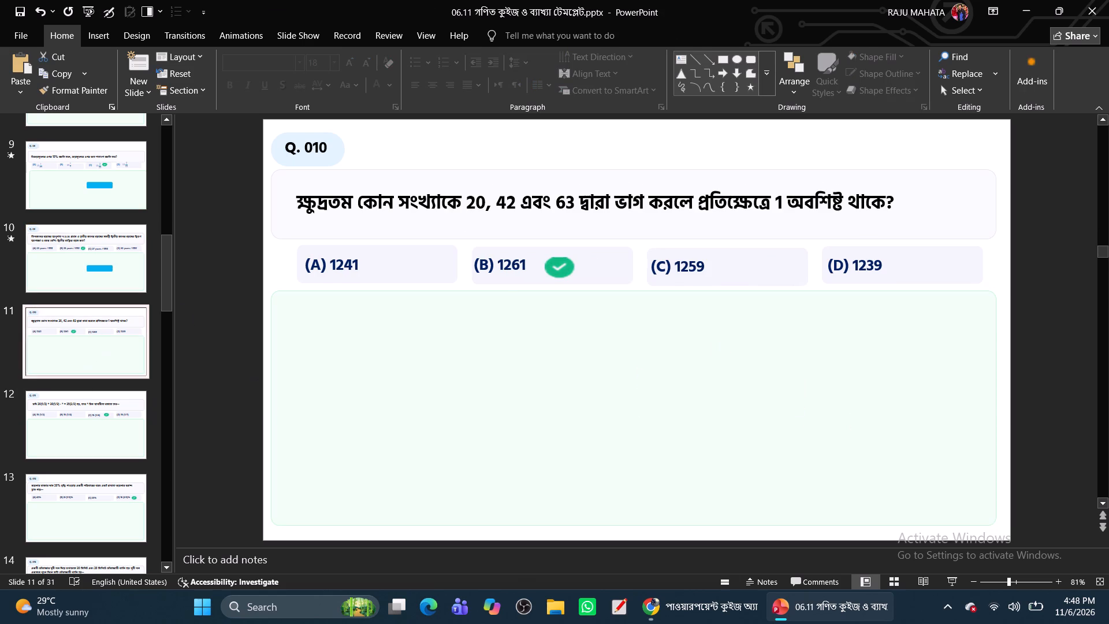
key("ctrl+v")
left_click(95, 419)
key("ctrl+v")
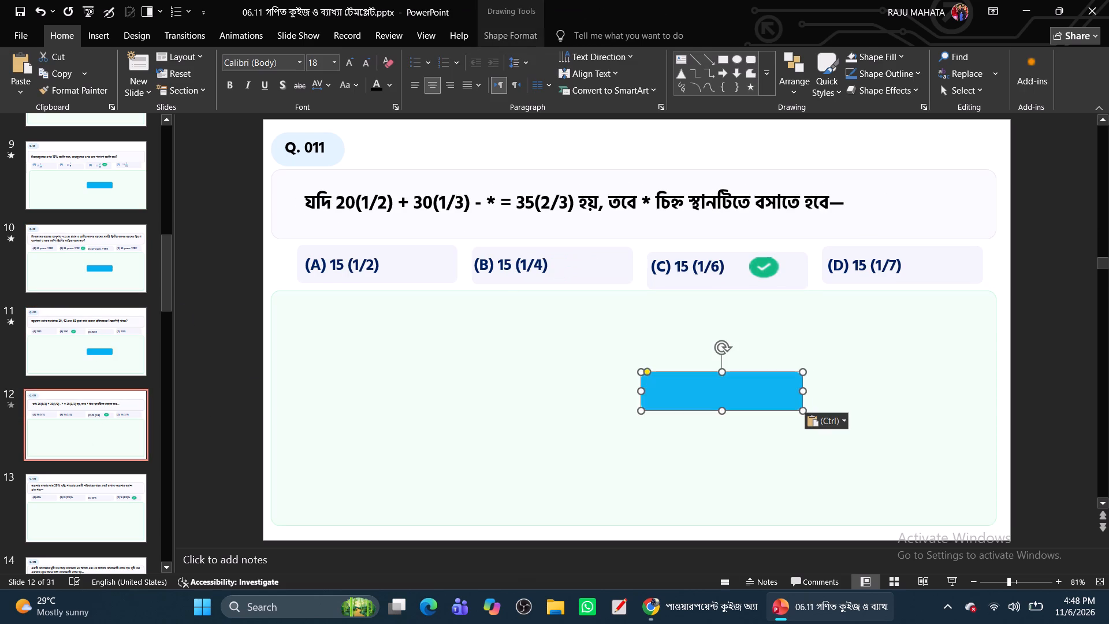
Paste the blue highlight onto the Q. 012, Q. 013, Q. 014 and Q. 015 slides.
left_click(78, 514)
key("ctrl+v")
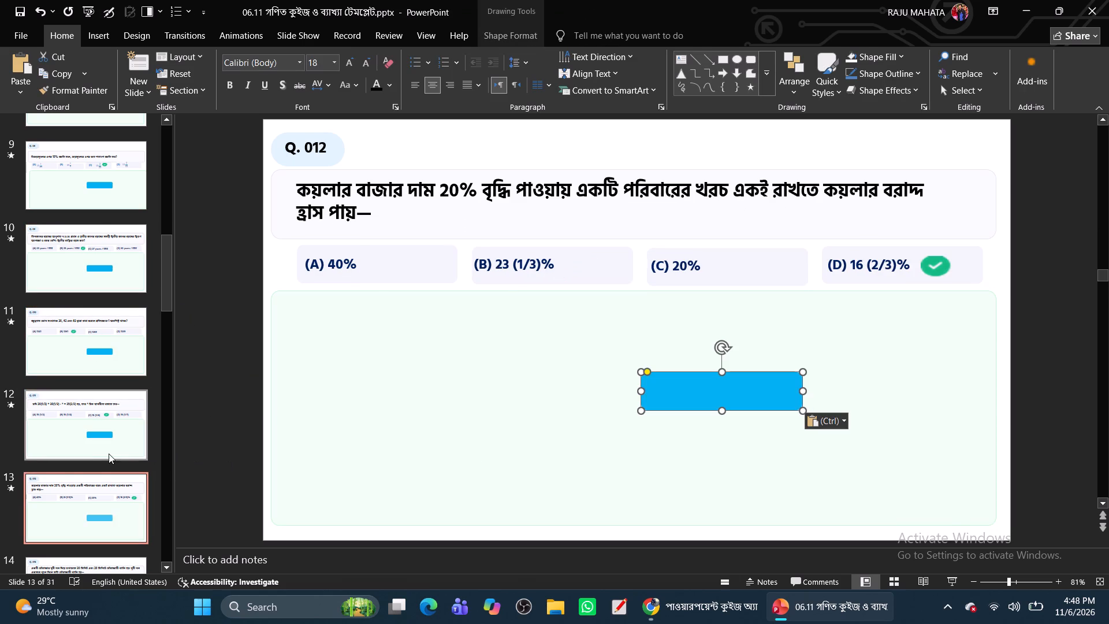
scroll(73, 459, "down", 3)
left_click(92, 462)
key("ctrl+v")
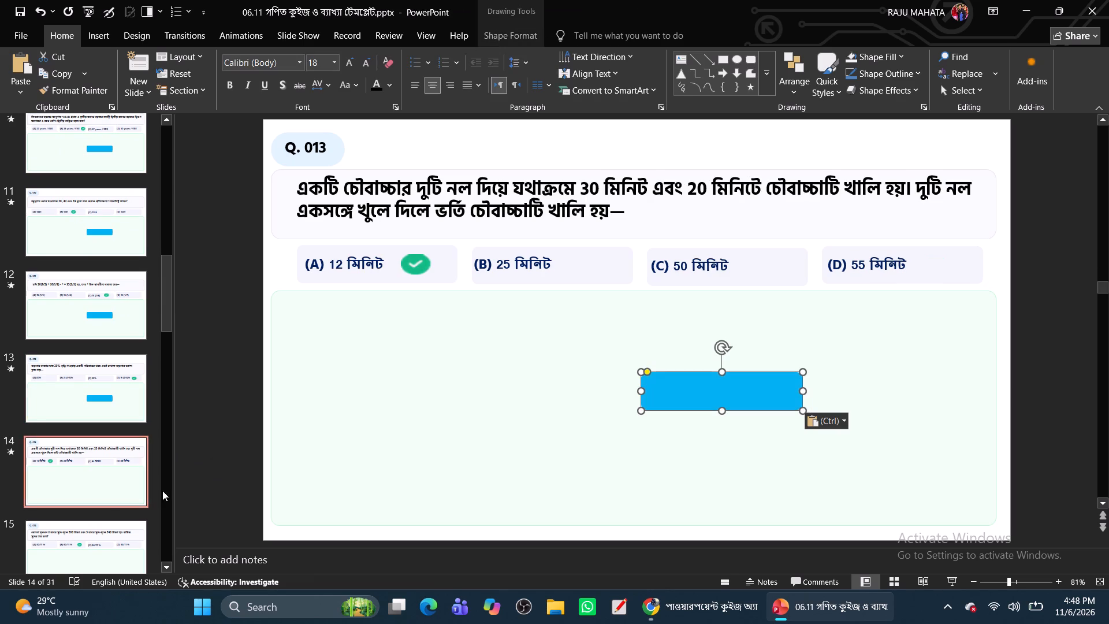
left_click(101, 549)
key("ctrl+v")
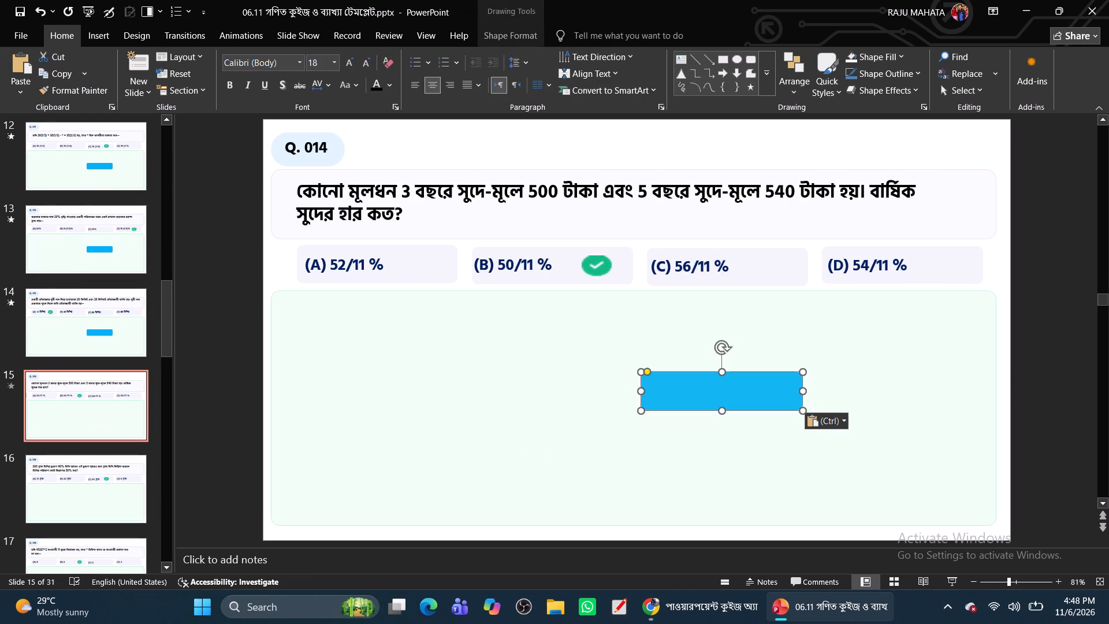
left_click(95, 496)
key("ctrl+v")
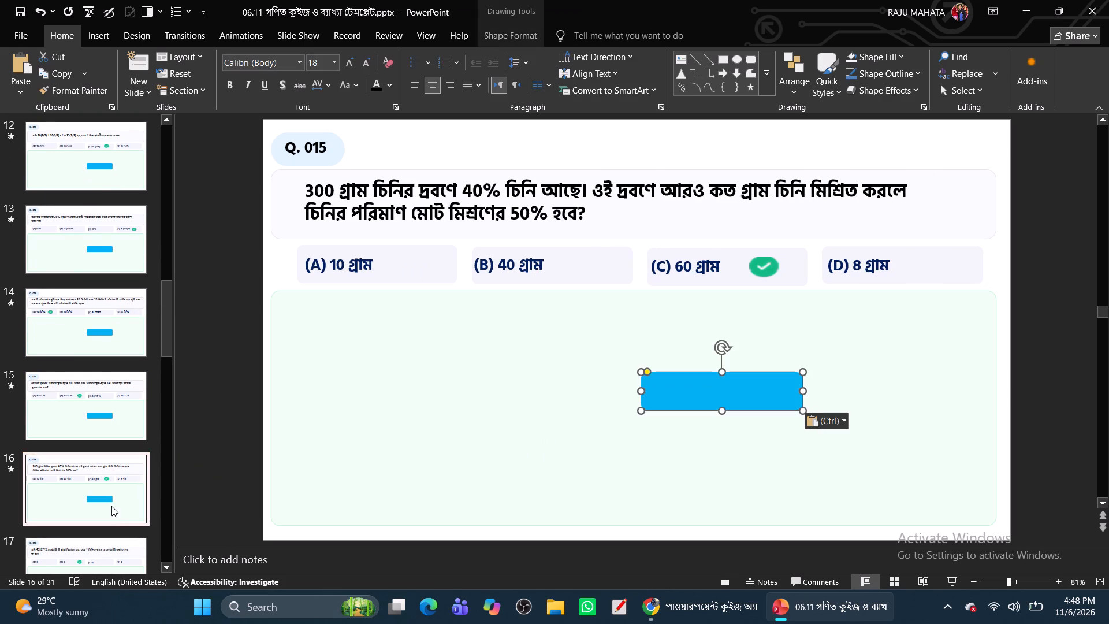
Paste the blue highlight onto the Q. 016, Q. 017, Q. 018, Q. 020 and Q. 021 slides.
scroll(117, 545, "down", 5)
left_click(121, 372)
key("ctrl+v")
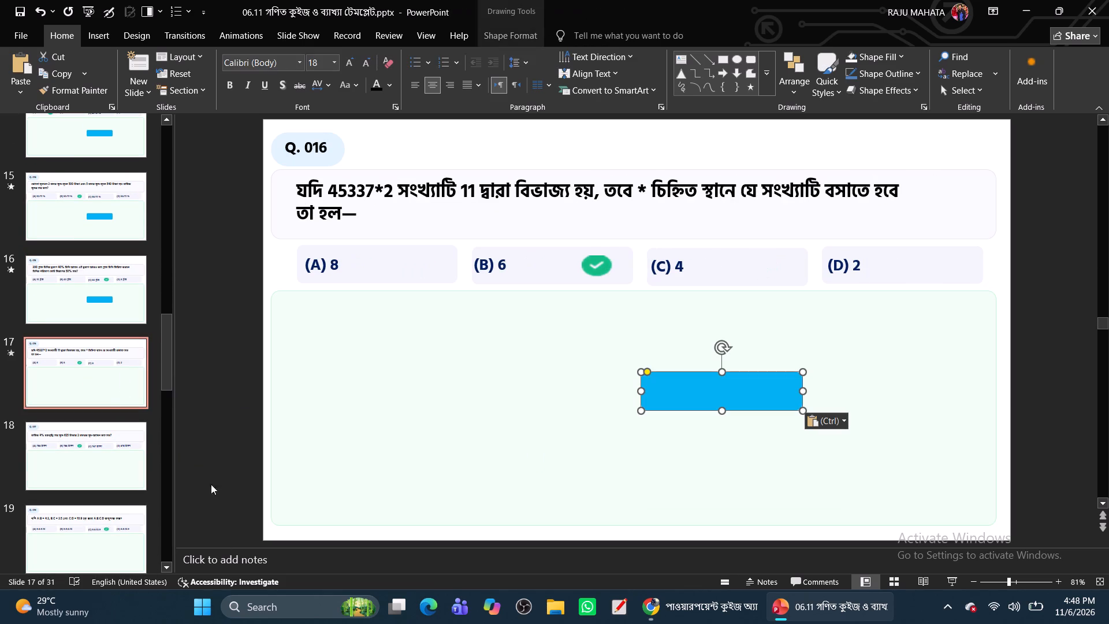
left_click(102, 467)
key("ctrl+v")
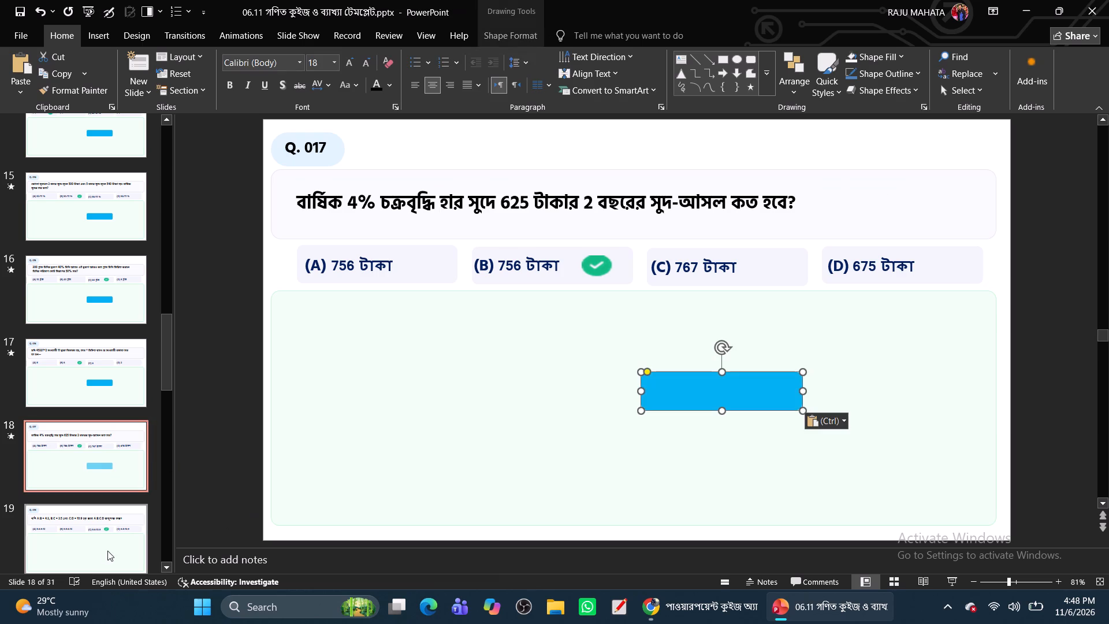
left_click(96, 548)
key("ctrl+v")
left_click(92, 545)
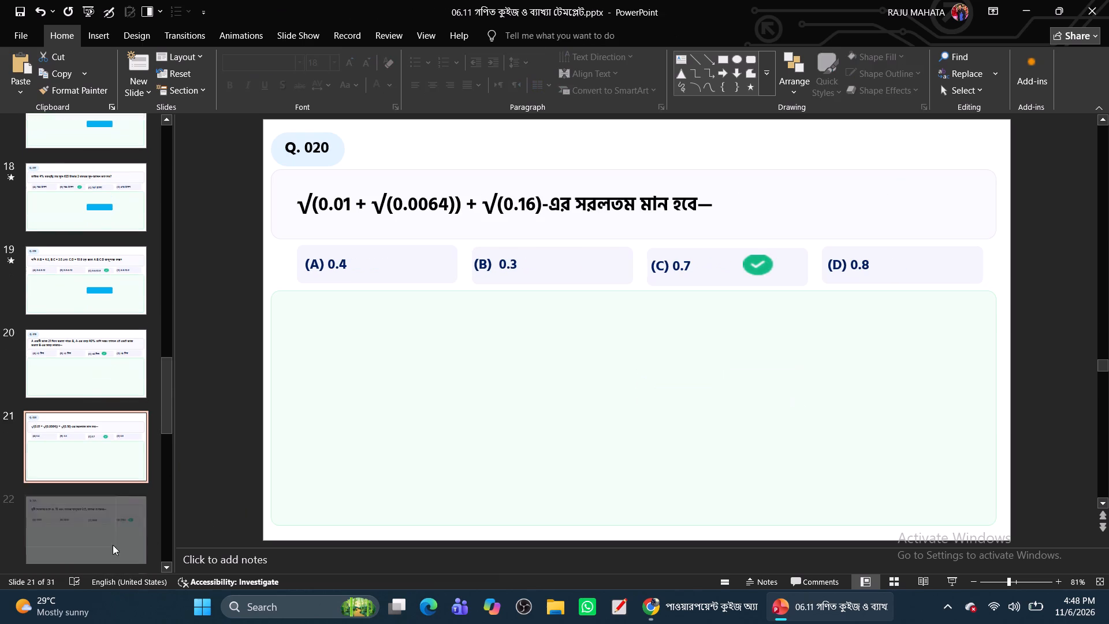
key("ctrl+v")
left_click(122, 415)
left_click(95, 492)
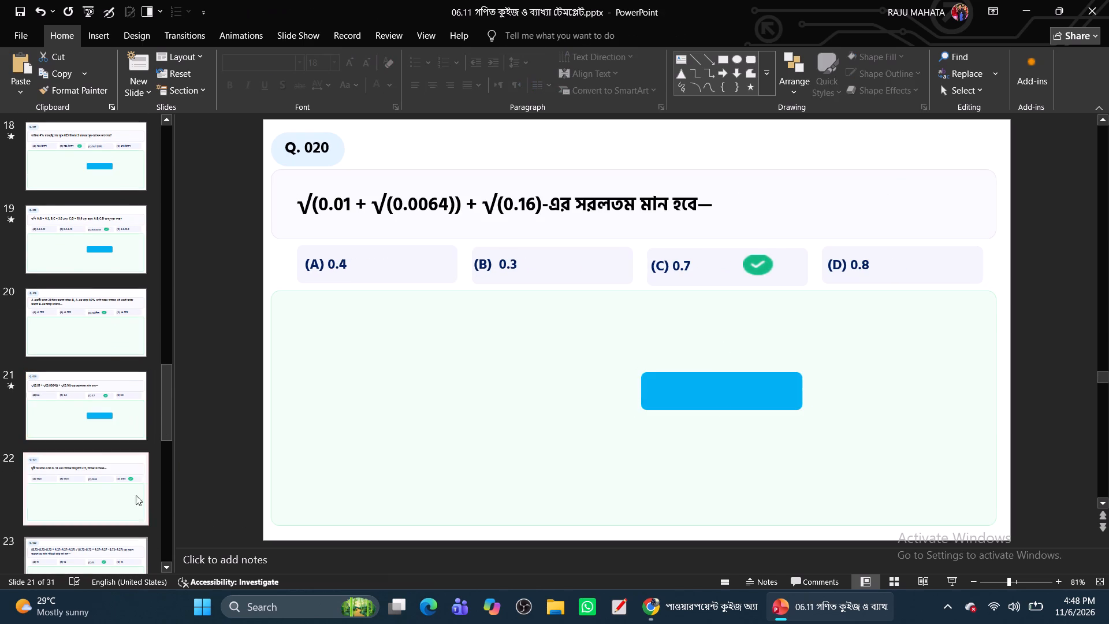
key("ctrl+v")
Paste the blue highlight onto the Q. 022, Q. 023, Q. 024 and Q. 025 slides.
scroll(105, 559, "down", 4)
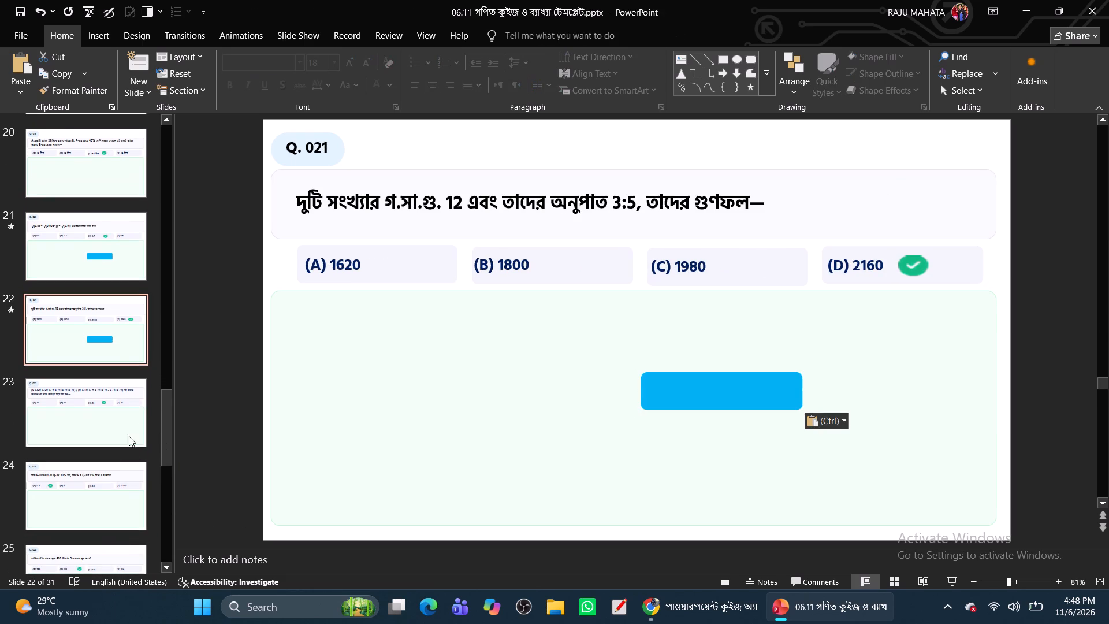
left_click(125, 411)
key("ctrl+v")
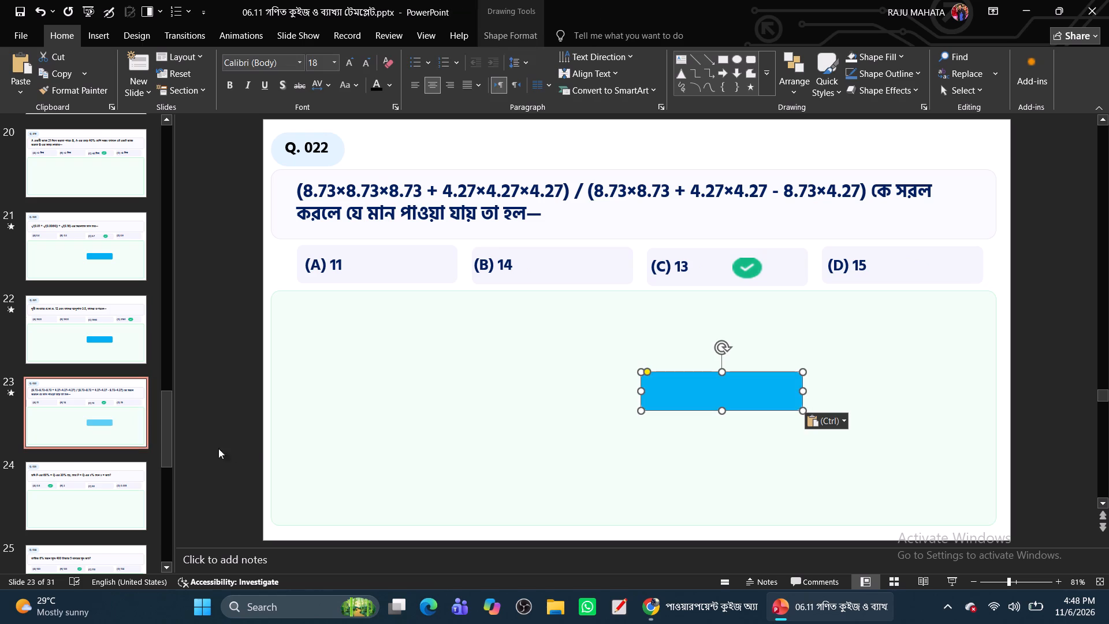
left_click(142, 495)
key("ctrl+v")
left_click(83, 507)
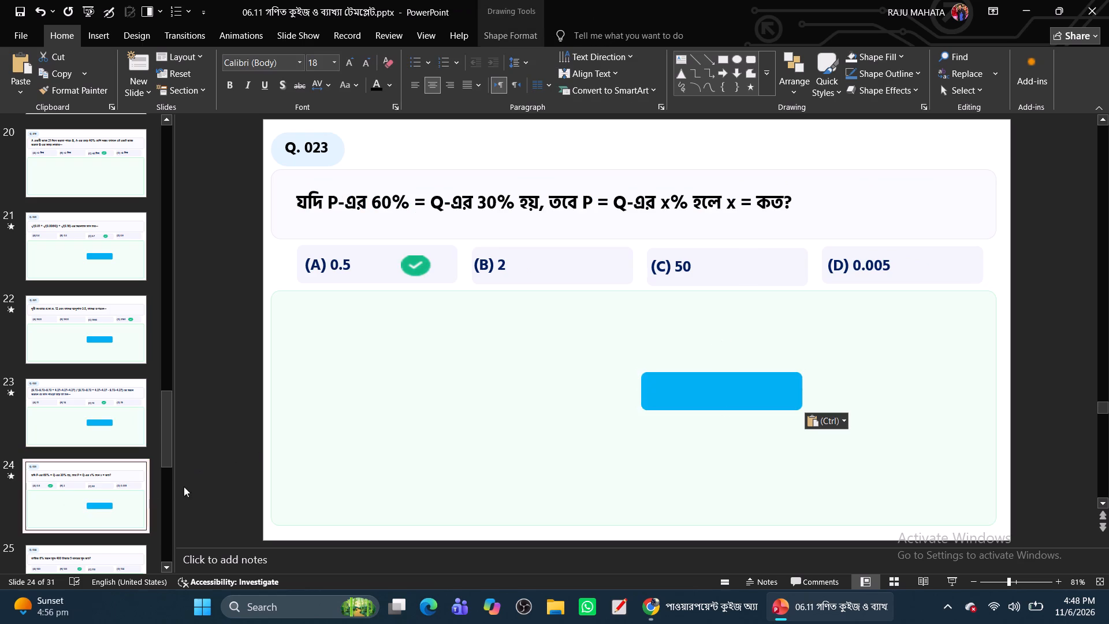
scroll(71, 541, "down", 4)
left_click(84, 437)
key("ctrl+v")
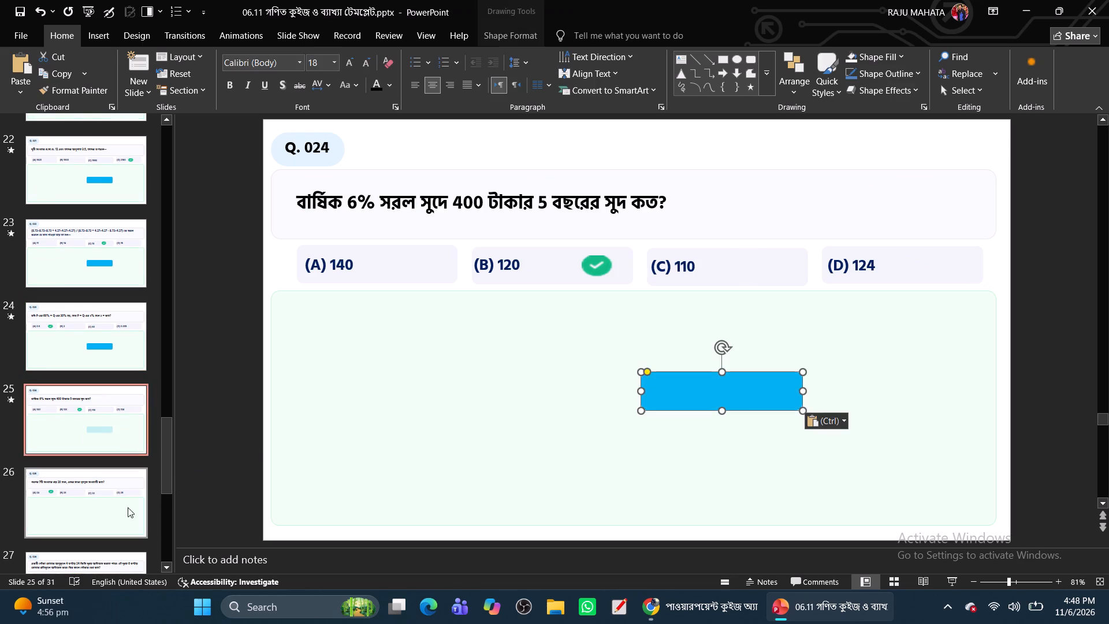
left_click(90, 520)
key("ctrl+v")
Paste the blue highlight onto the Q. 026, Q. 027, Q. 028, Q. 029 and Q. 030 slides.
scroll(110, 536, "down", 5)
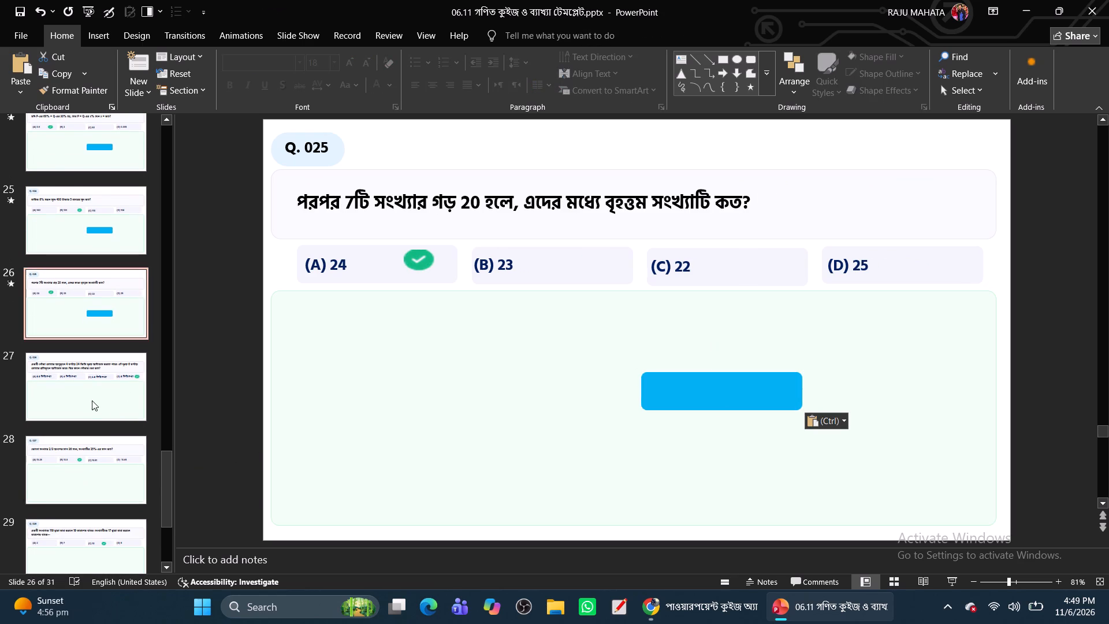
left_click(91, 399)
key("ctrl+v")
left_click(87, 478)
key("ctrl+v")
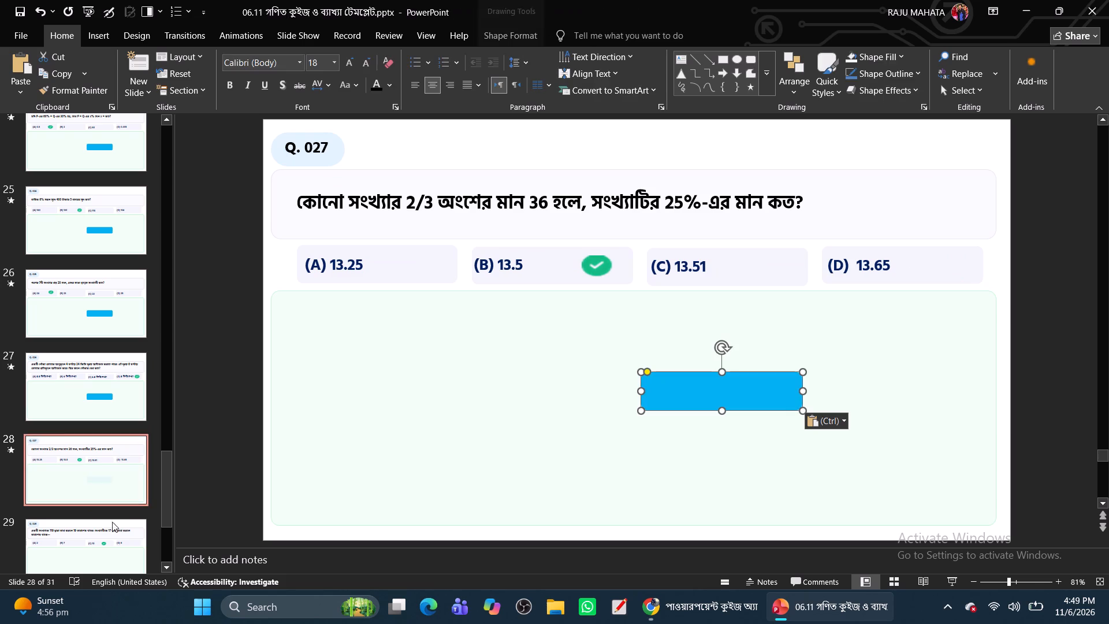
left_click(92, 551)
key("ctrl+v")
scroll(93, 548, "down", 3)
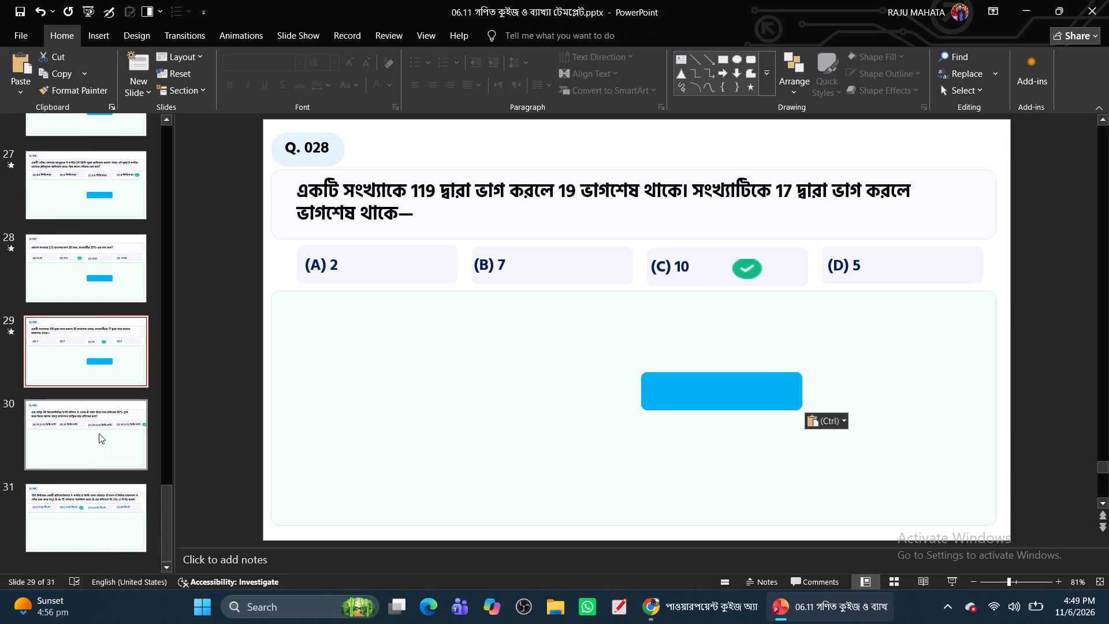
left_click(99, 433)
key("ctrl+v")
left_click(104, 521)
key("ctrl+v")
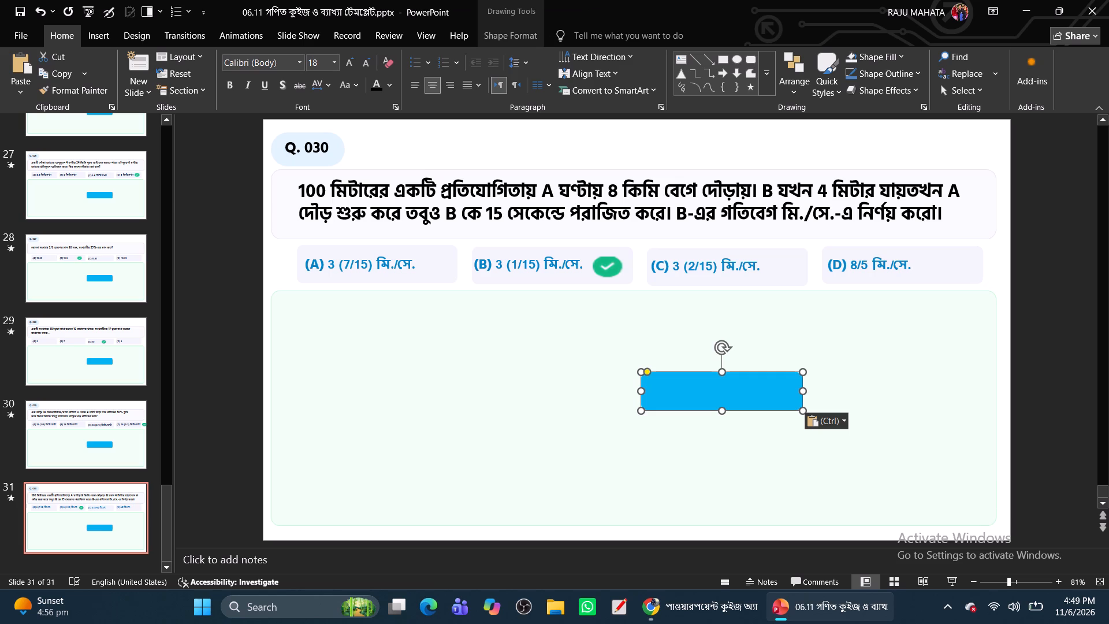
Set the four answer option texts on the Q. 030 slide to Hind Siliguri at size 20.
left_click(355, 268)
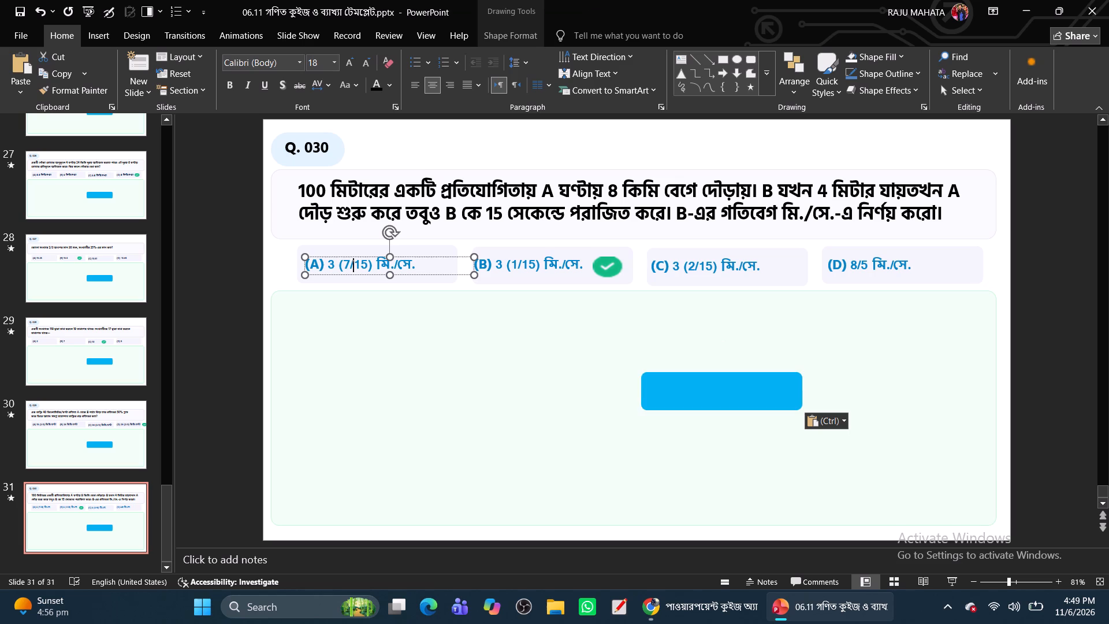
left_click(359, 273)
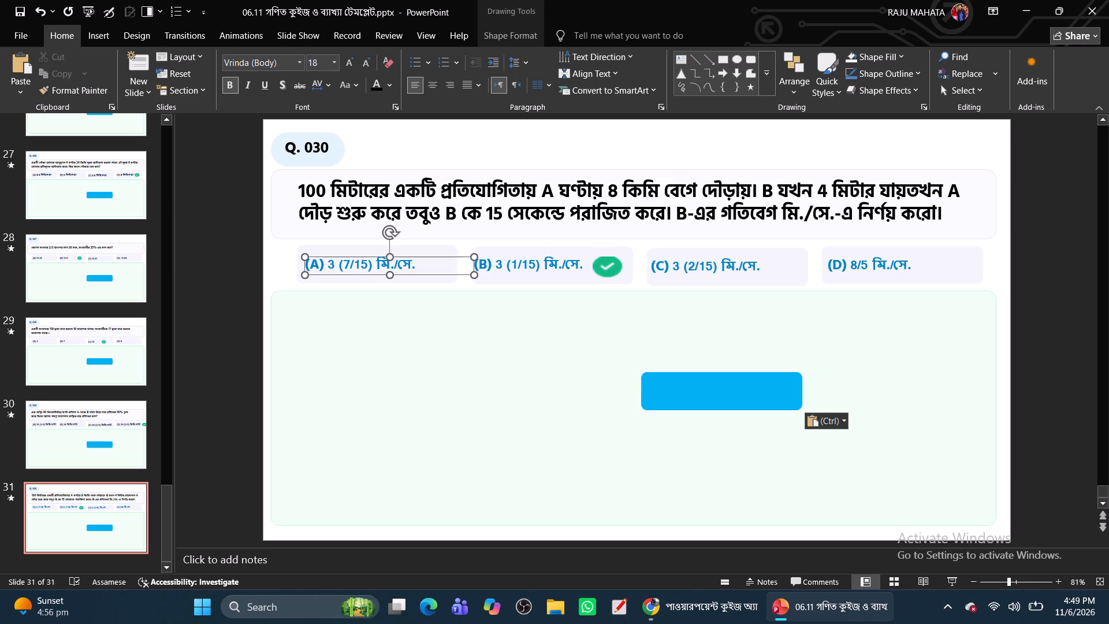
left_click(523, 266, "ctrl")
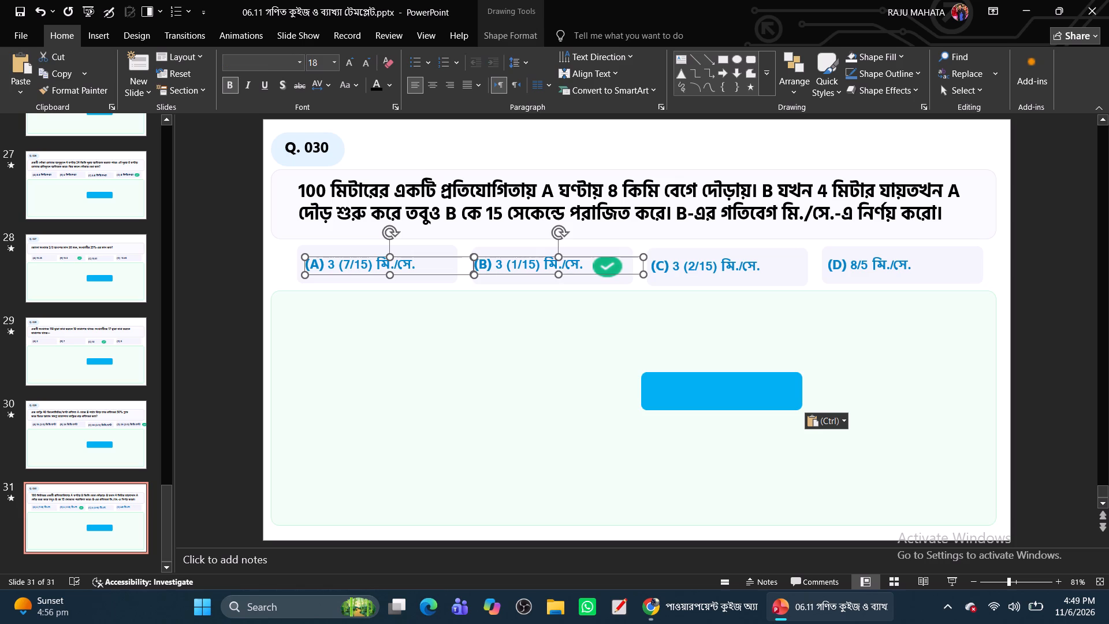
left_click(713, 267, "ctrl")
left_click(881, 265, "ctrl")
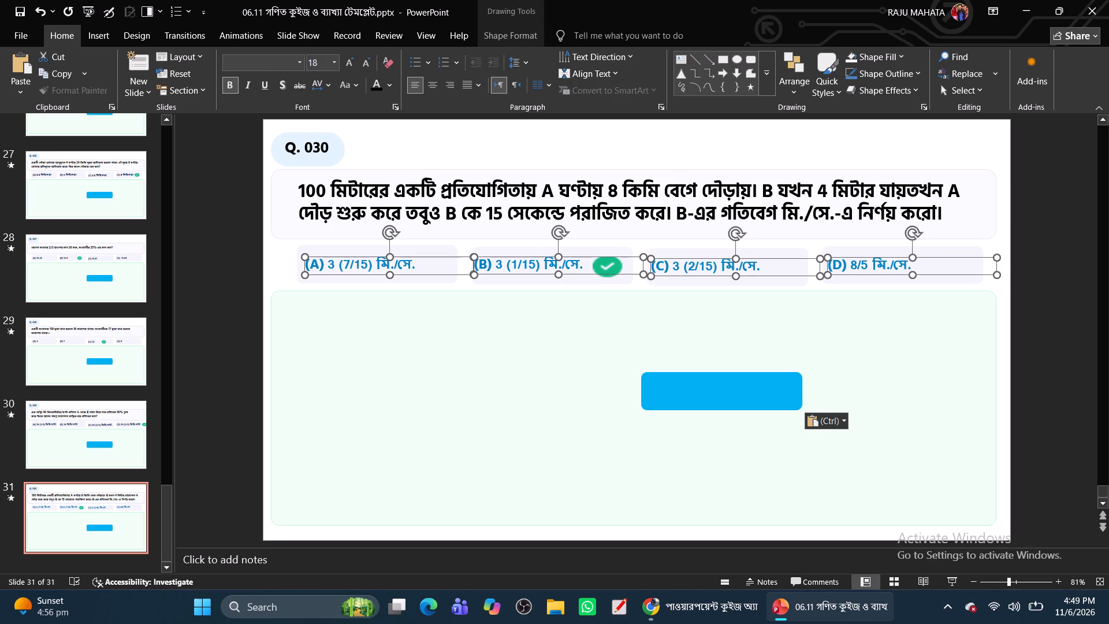
left_click(272, 61)
key("h")
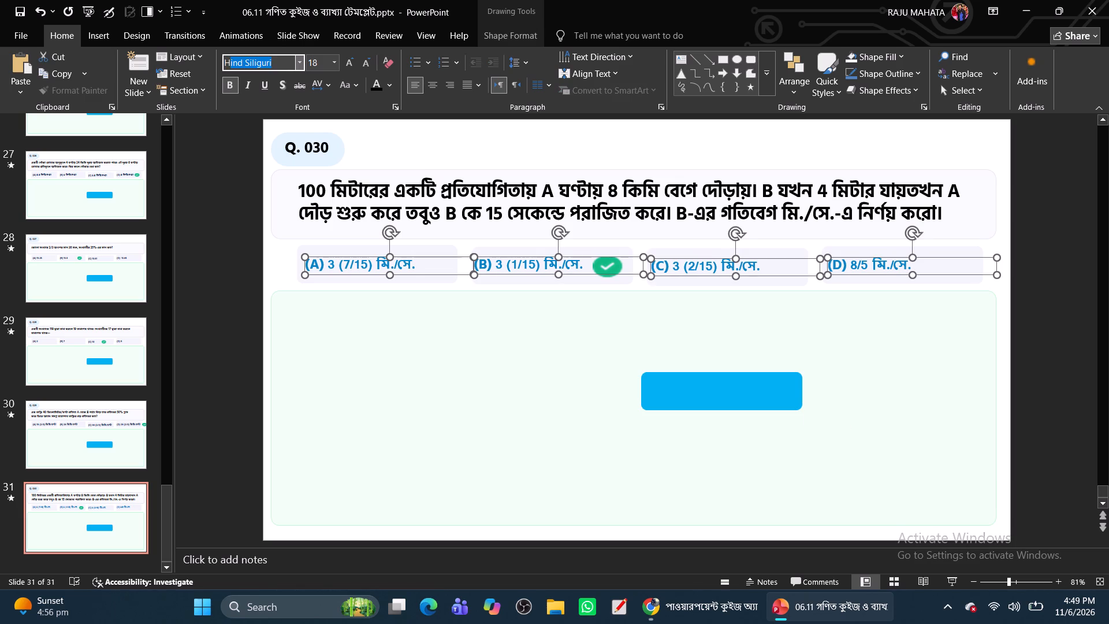
key("Return")
left_click(353, 60)
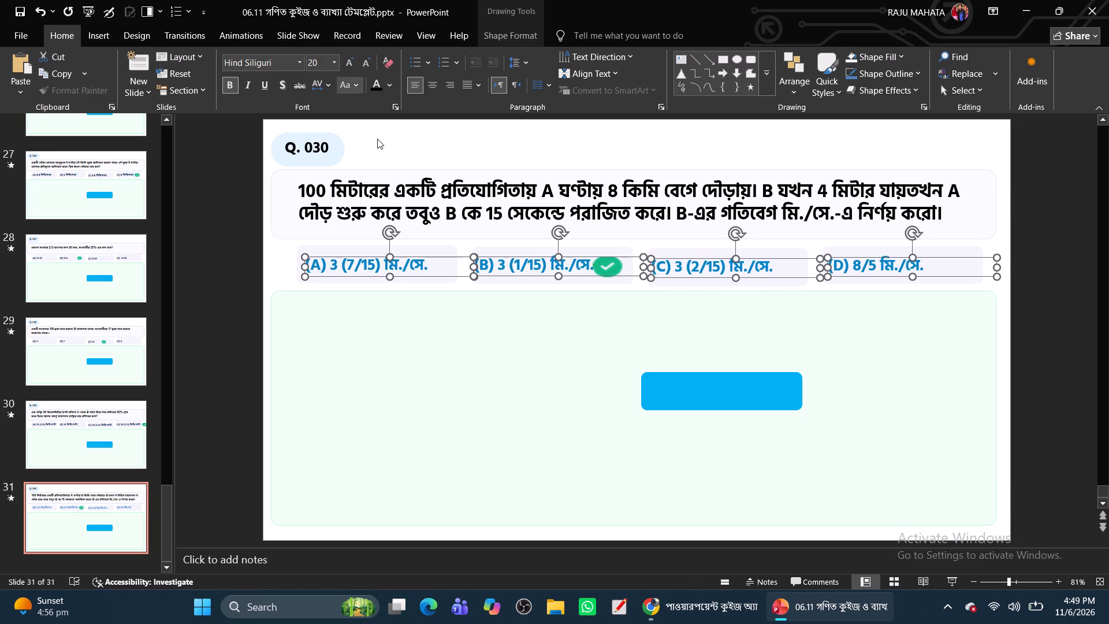
left_click(385, 316)
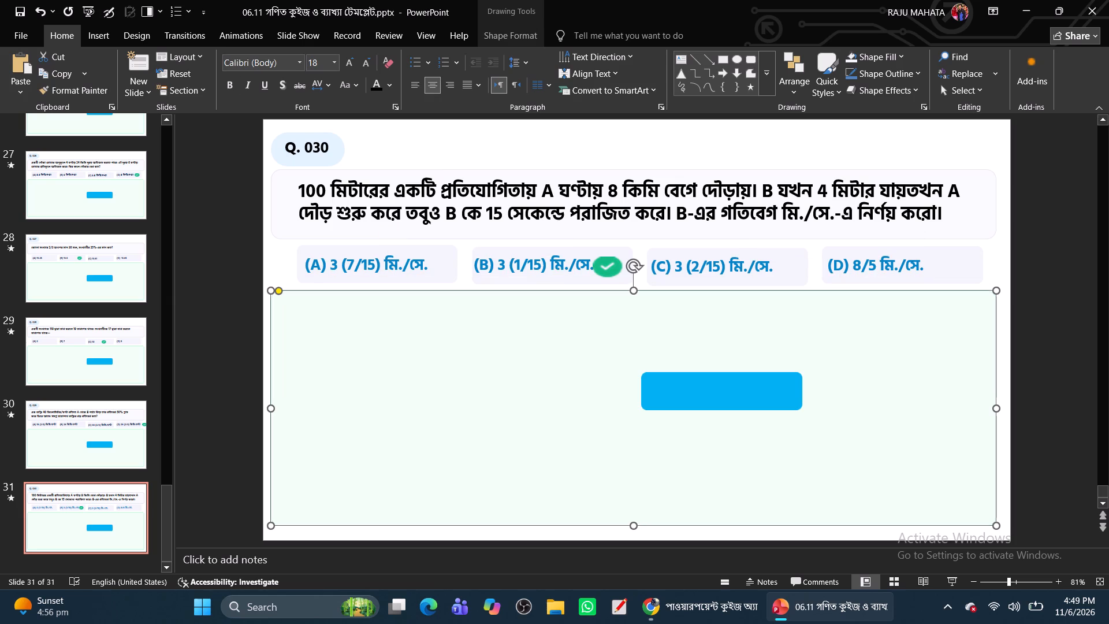
Shift the option (A) and (B) texts on the Q. 030 slide toward the centre of their boxes.
left_click(381, 267)
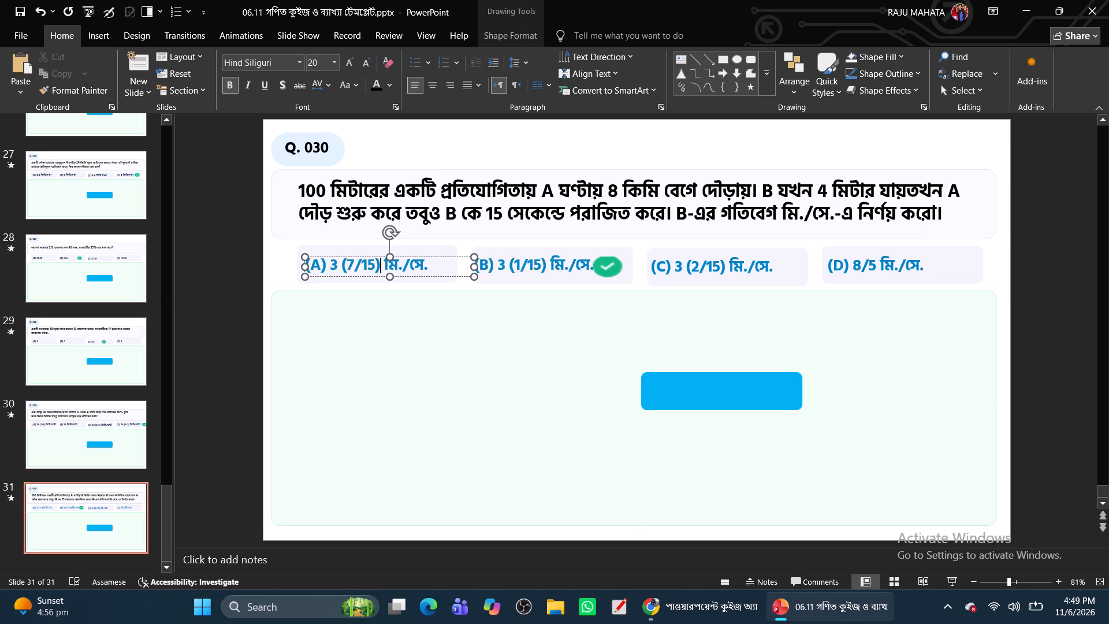
left_click_drag(405, 276, 419, 276)
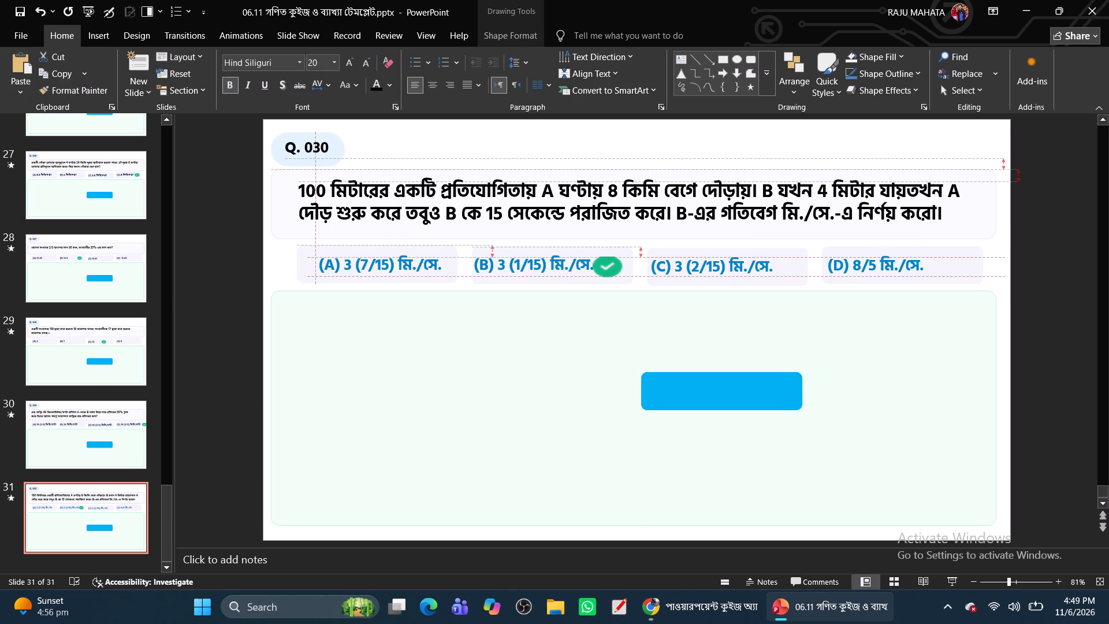
left_click_drag(419, 276, 419, 274)
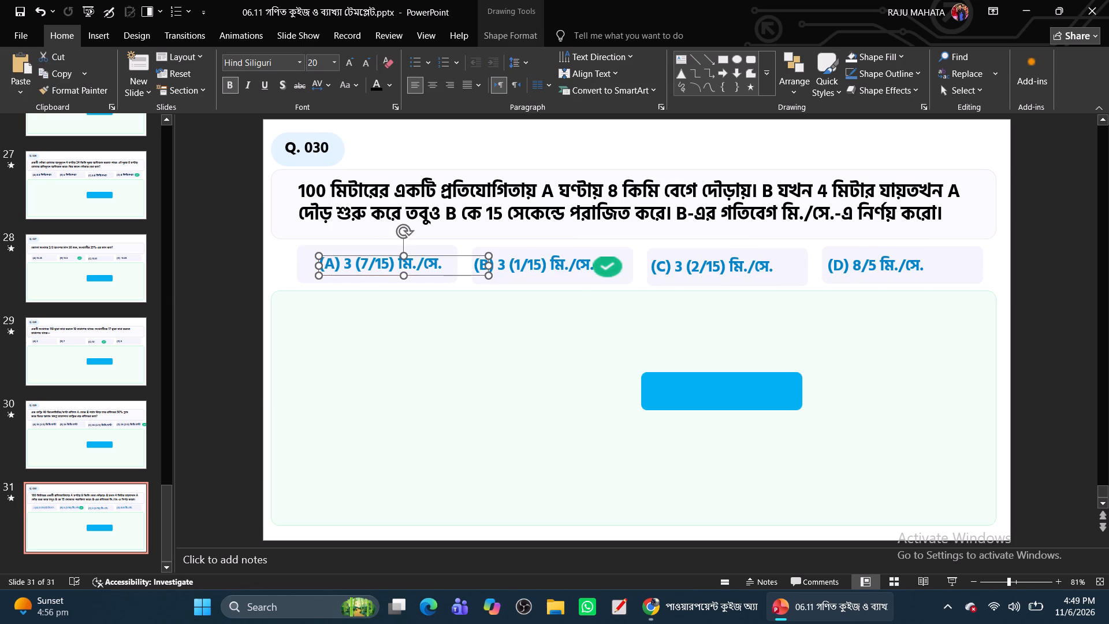
left_click(528, 266)
left_click_drag(541, 276, 549, 277)
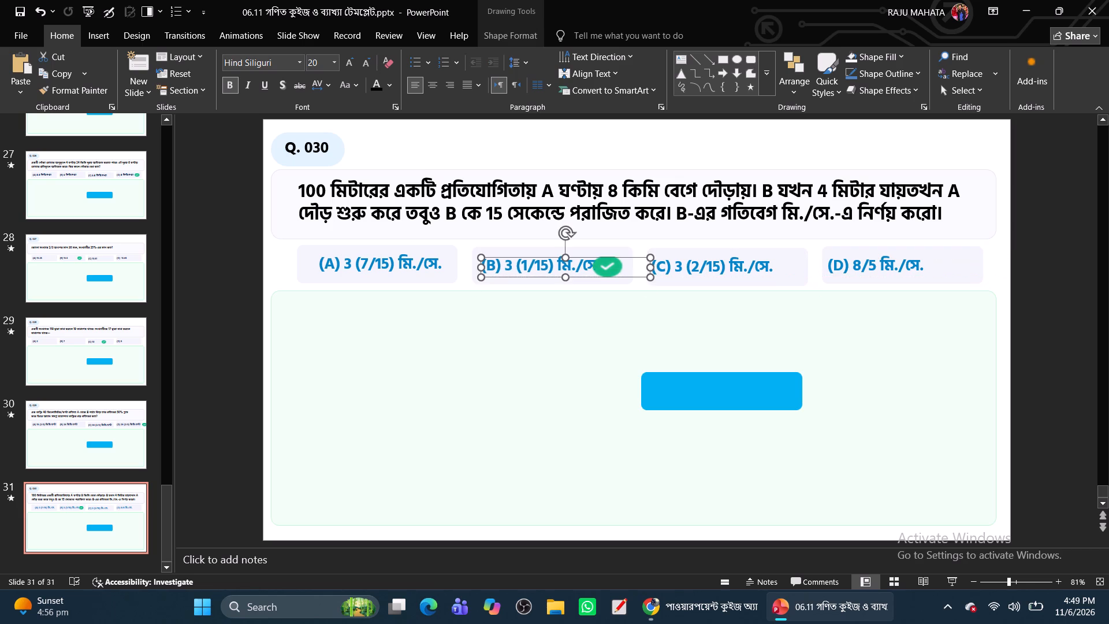
Delete the green check mark over option (B) on the Q. 030 slide.
left_click(606, 268)
key("BackSpace")
Centre the option (B), (C) and (D) texts within their boxes on the Q. 030 slide.
left_click(537, 273)
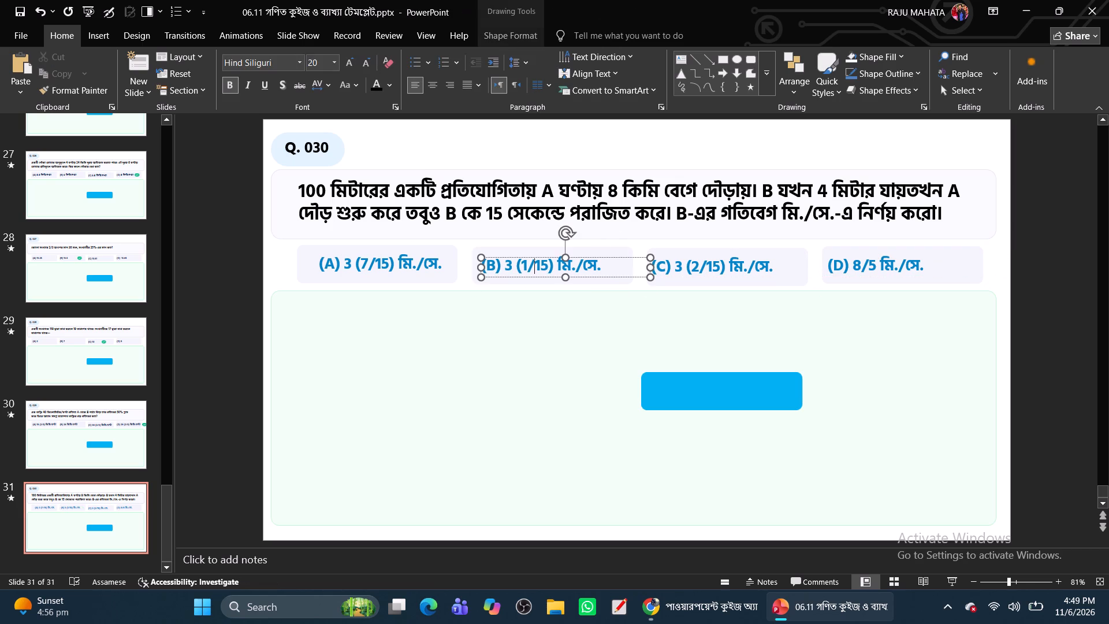
left_click_drag(539, 278, 550, 276)
left_click(693, 273)
left_click_drag(706, 277, 720, 276)
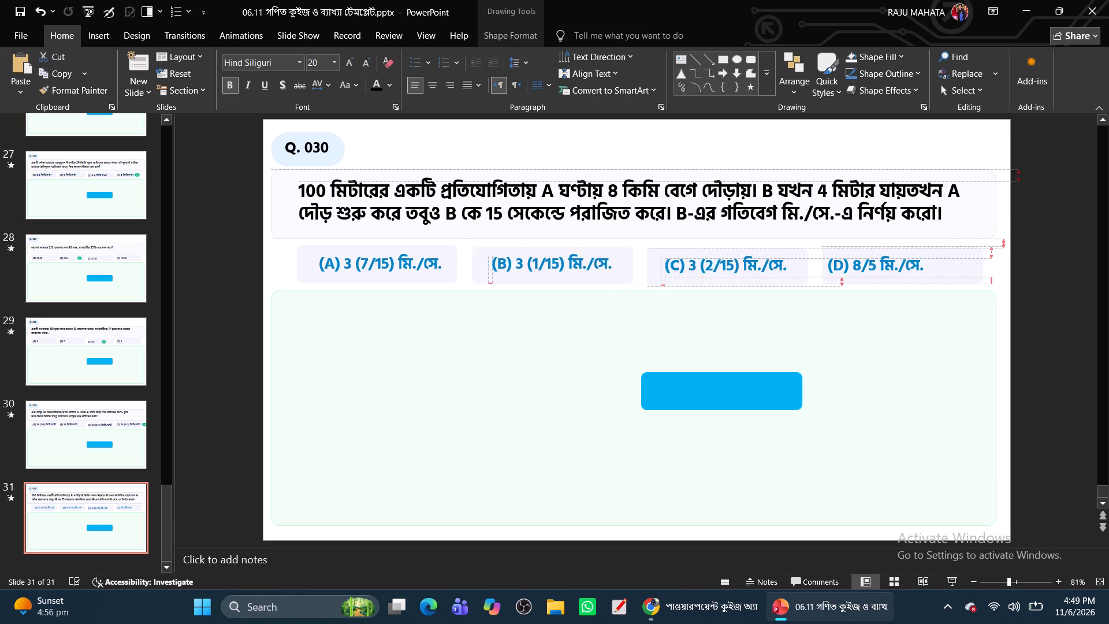
left_click_drag(720, 276, 716, 277)
left_click(882, 266)
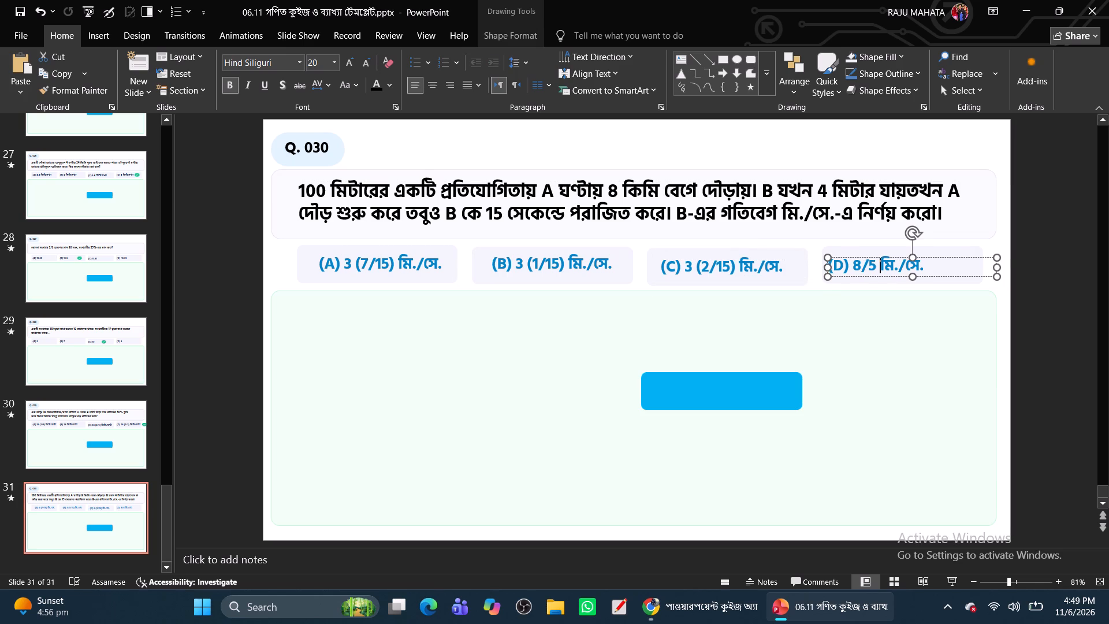
left_click_drag(887, 275, 906, 275)
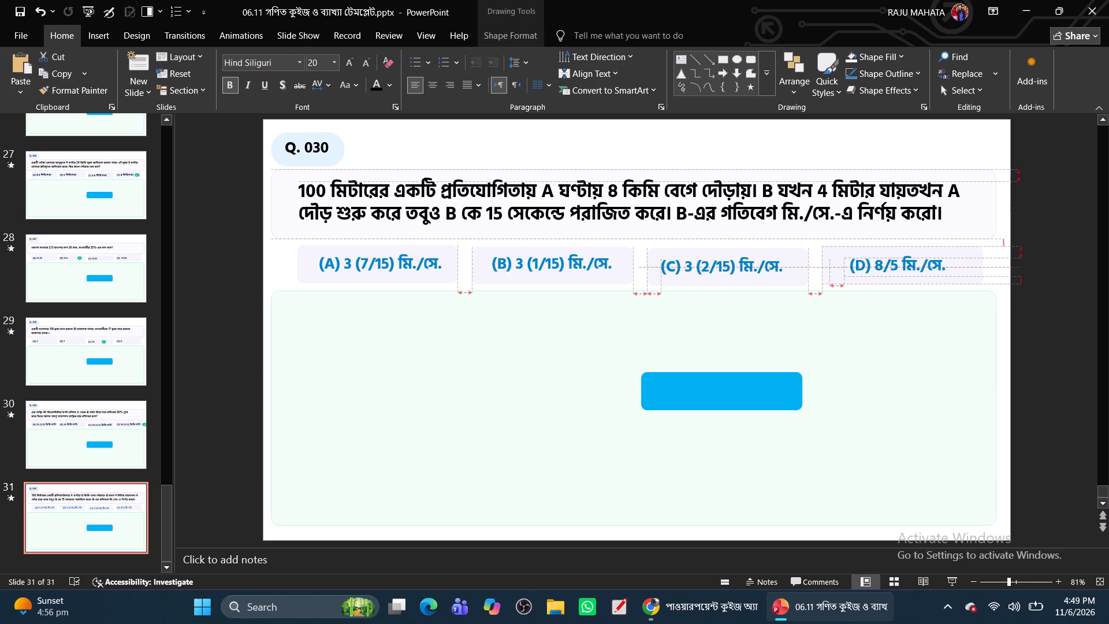
left_click_drag(906, 275, 908, 274)
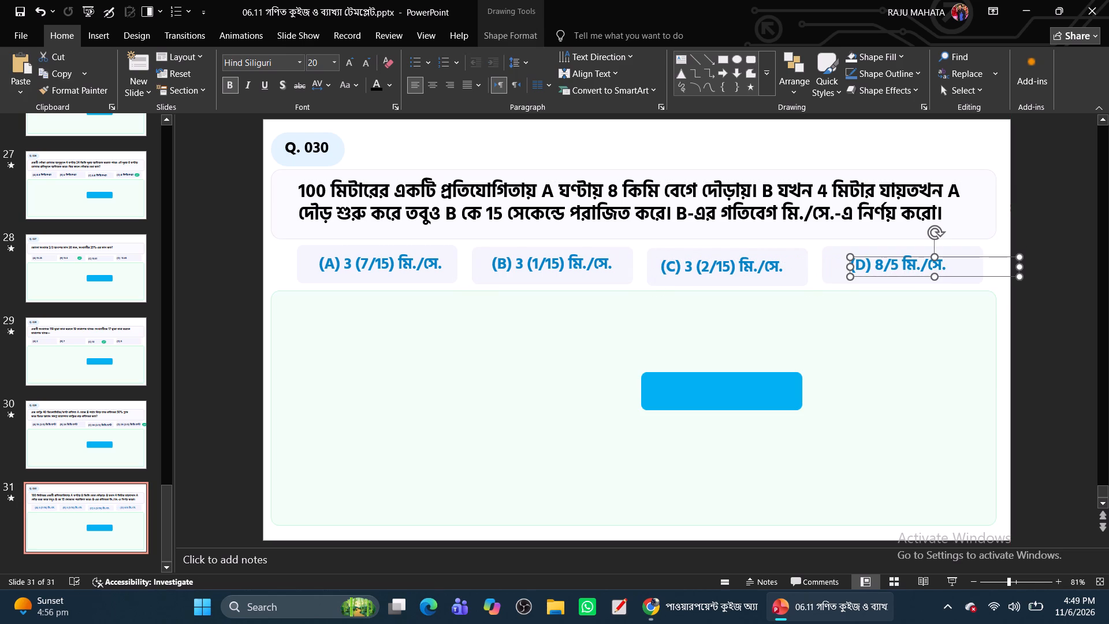
Remove the parentheses around 2/15 in option (C) on the Q. 030 slide.
left_click(699, 270)
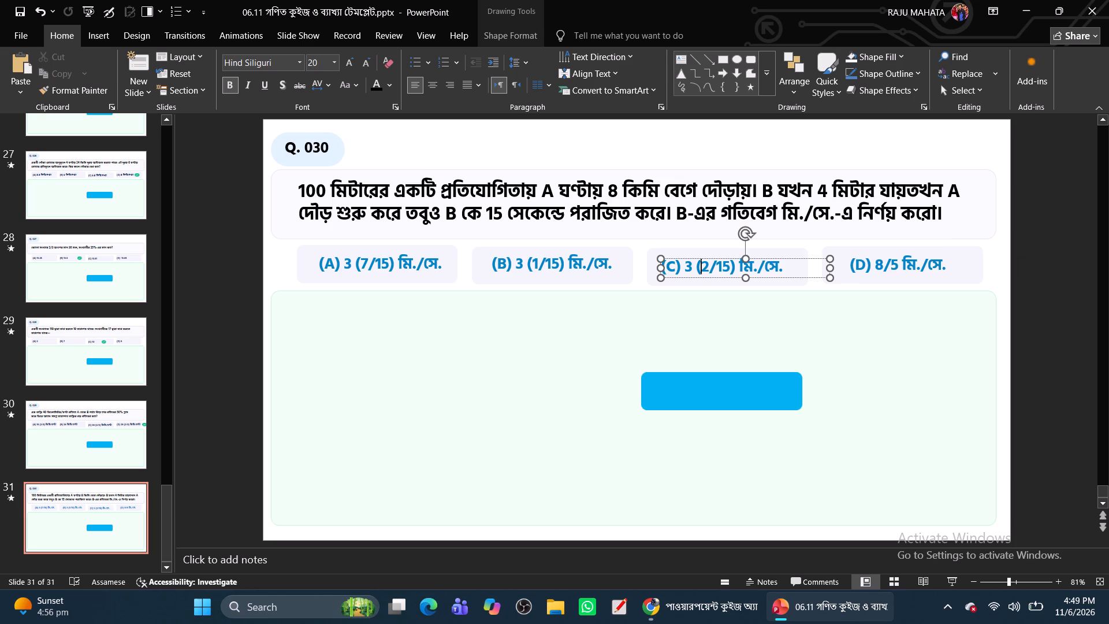
key("BackSpace")
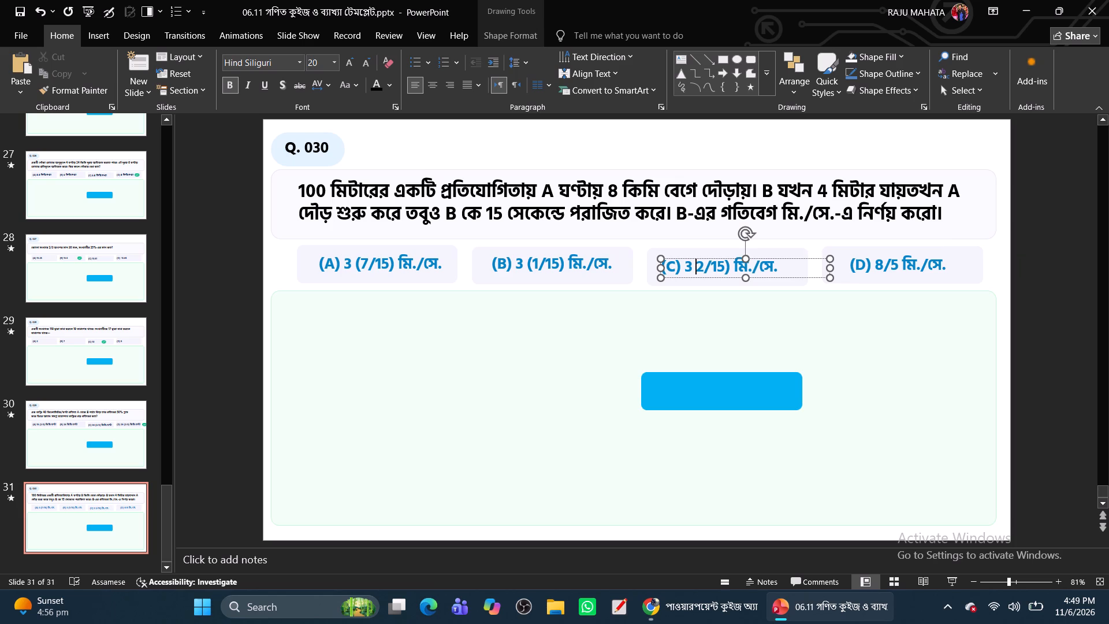
left_click(726, 270)
left_click(727, 272)
left_click(728, 272)
key("BackSpace")
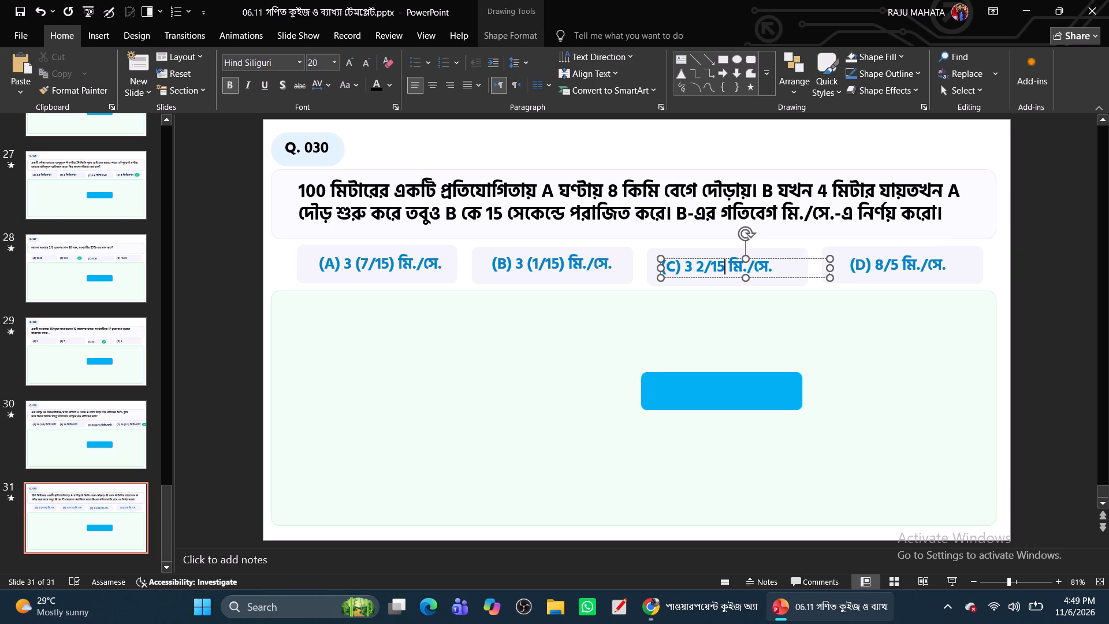
Remove the parentheses around 1/15 in option (B) on the Q. 030 slide.
left_click(561, 267)
key("BackSpace")
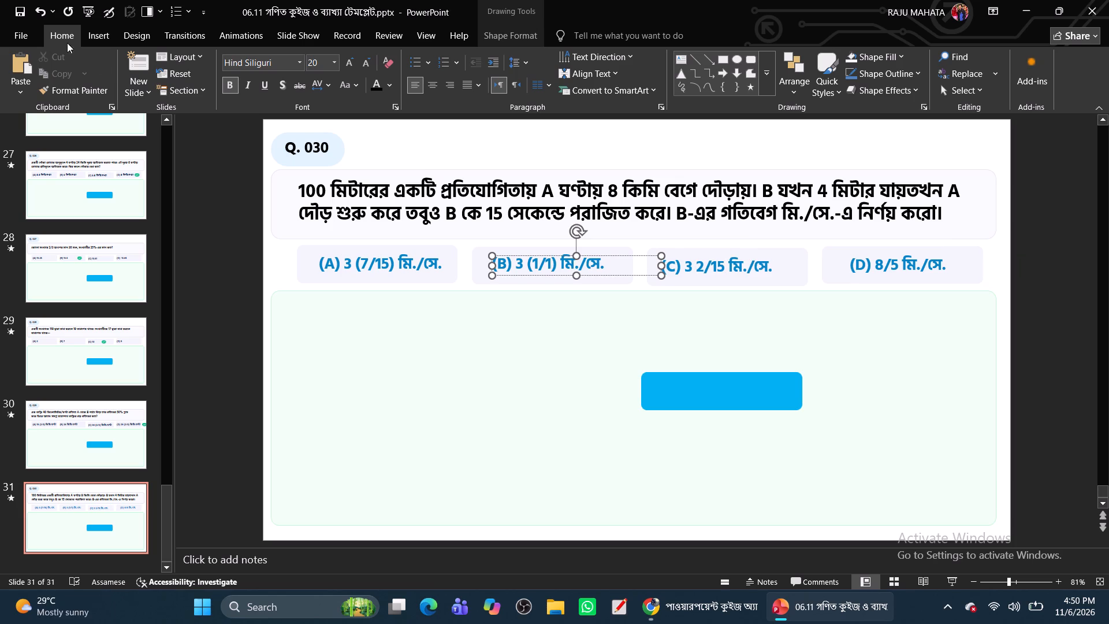
left_click(37, 7)
left_click(563, 266)
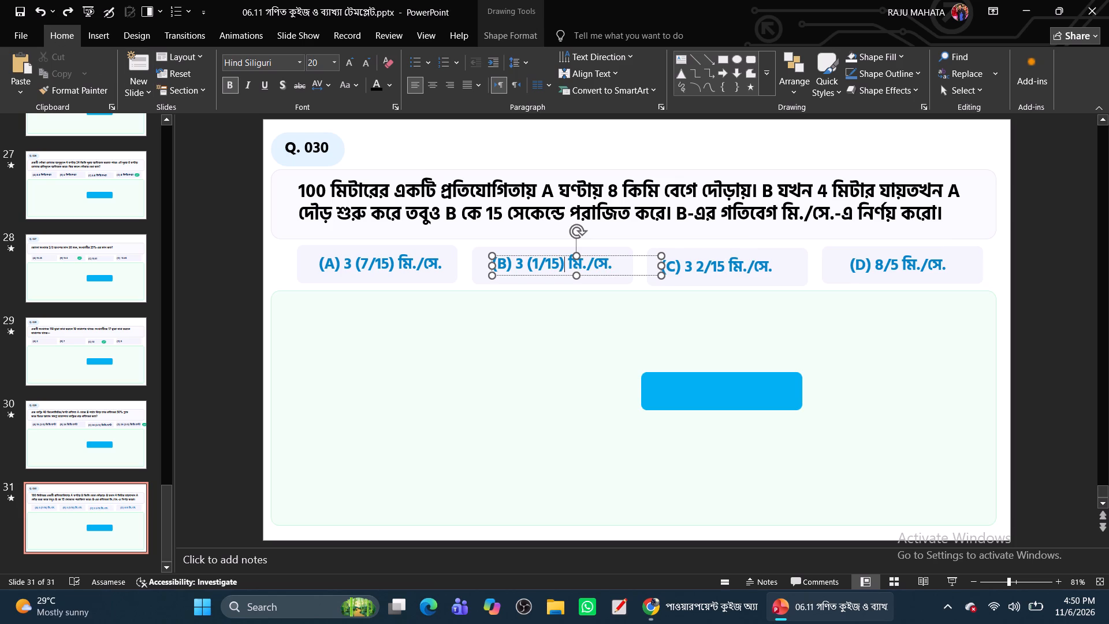
key("BackSpace")
left_click(532, 266)
key("BackSpace")
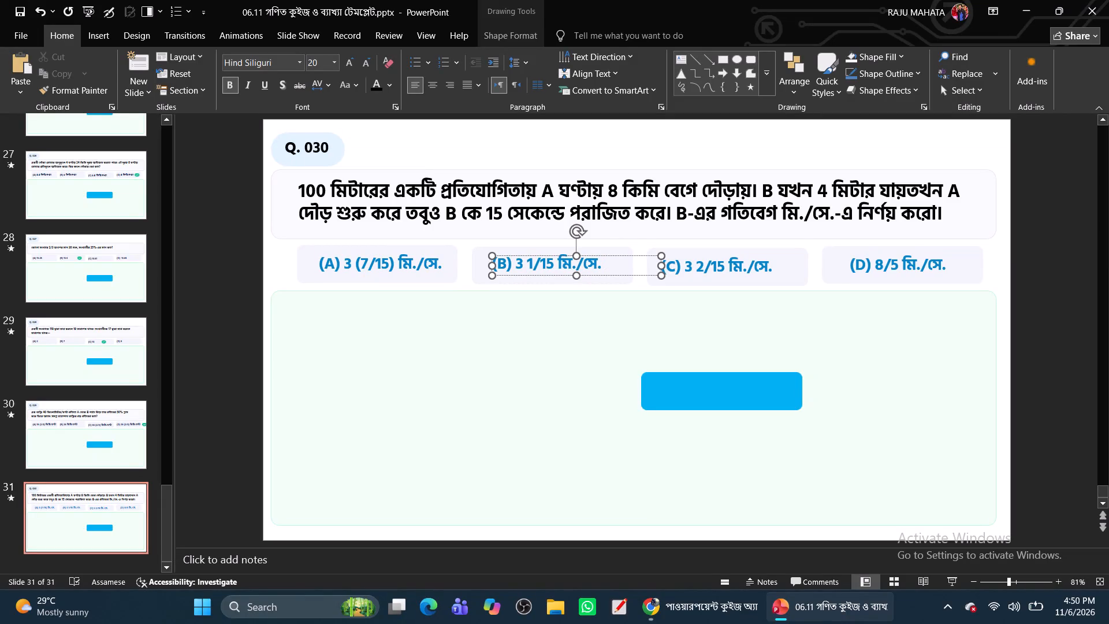
Remove the parentheses around 7/15 in option (A) on the Q. 030 slide.
left_click(392, 266)
key("BackSpace")
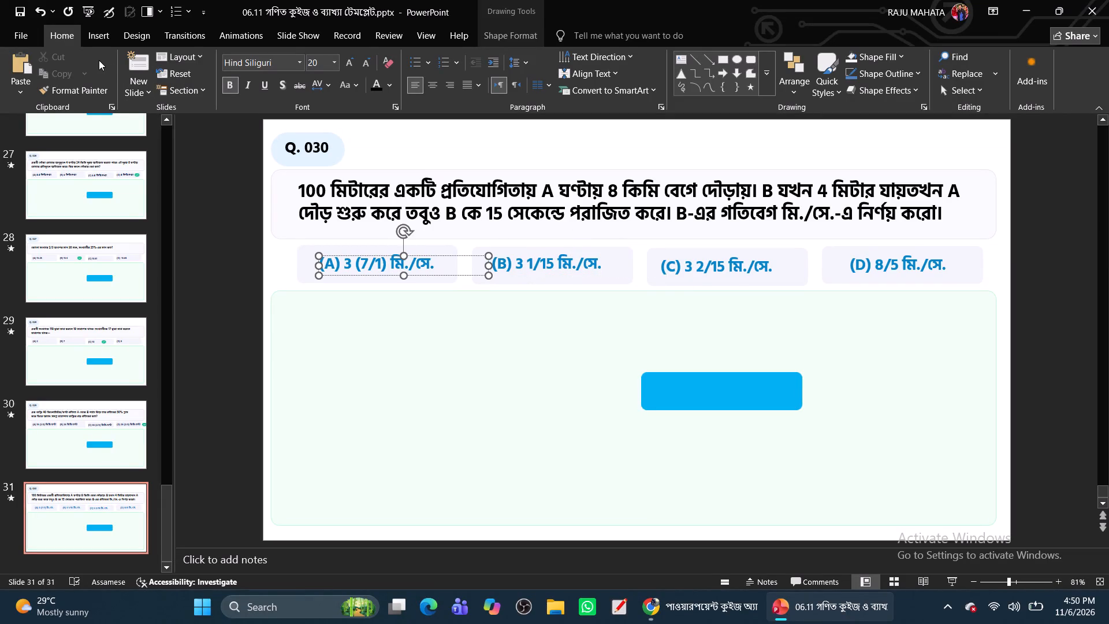
left_click(39, 13)
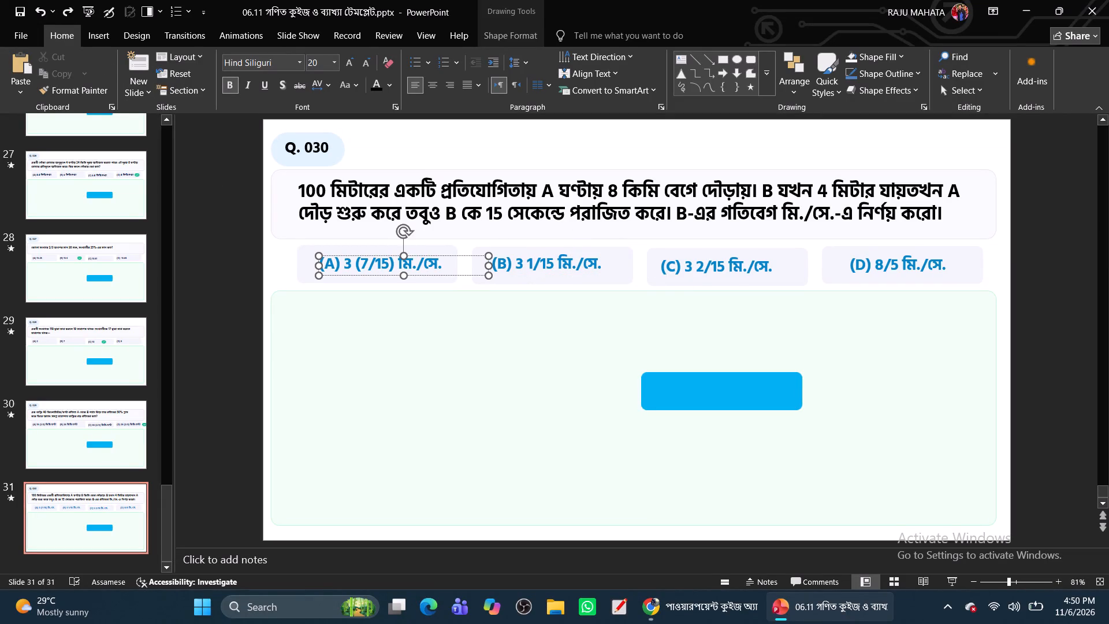
left_click(392, 268)
key("BackSpace")
left_click(362, 265)
key("BackSpace")
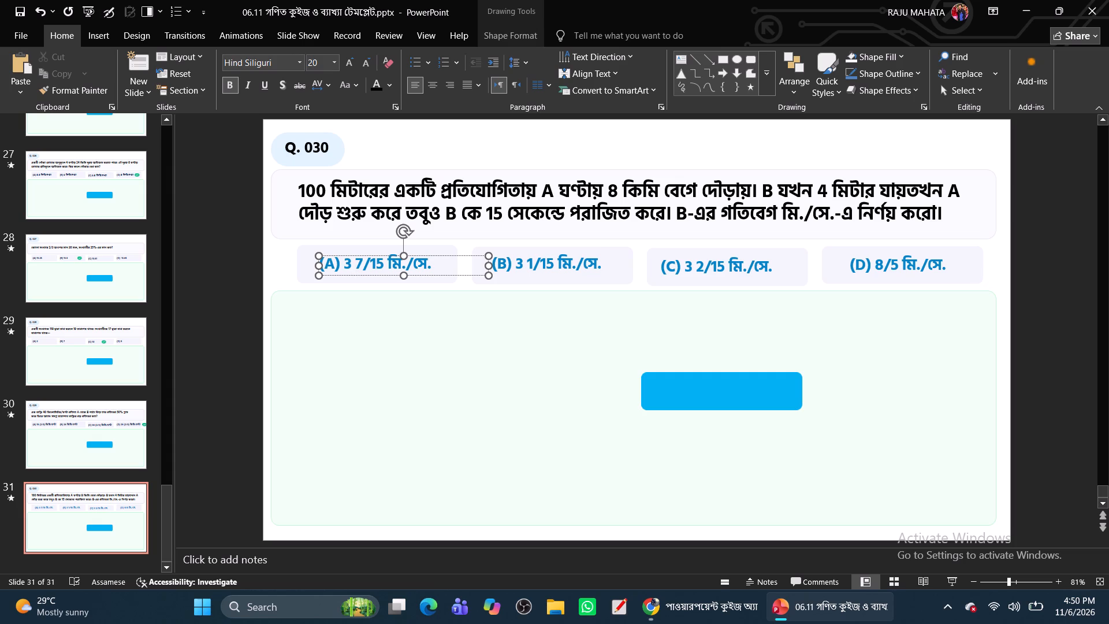
Recolour the (A), (B), (C) and (D) option labels on the Q. 030 slide to the standard light blue.
left_click_drag(870, 265, 858, 265)
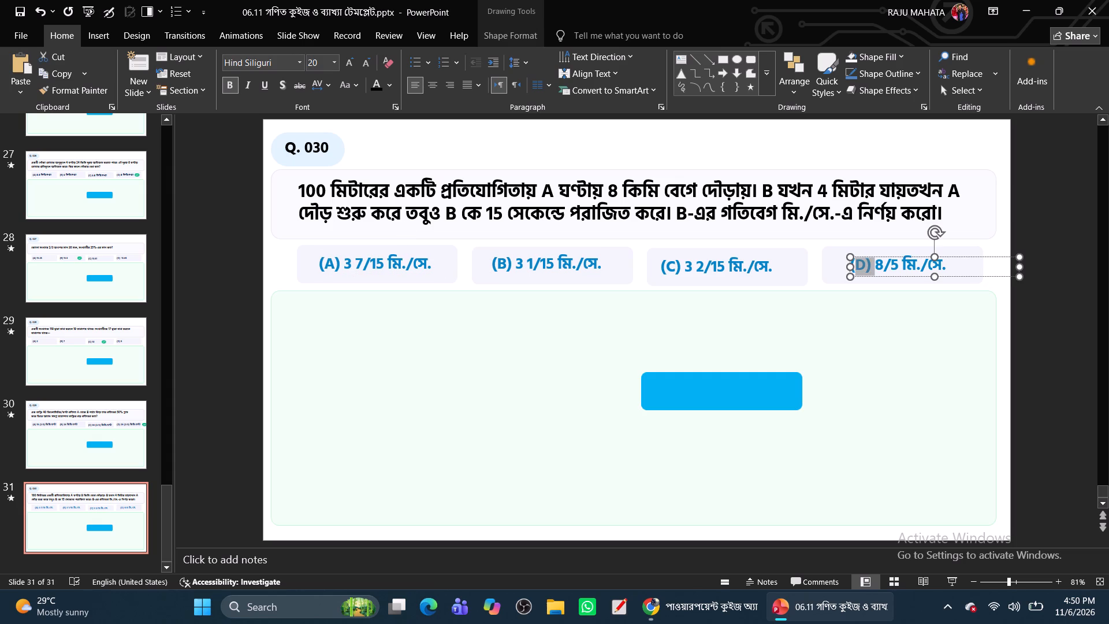
left_click_drag(858, 265, 846, 266)
left_click_drag(680, 271, 657, 269, "ctrl")
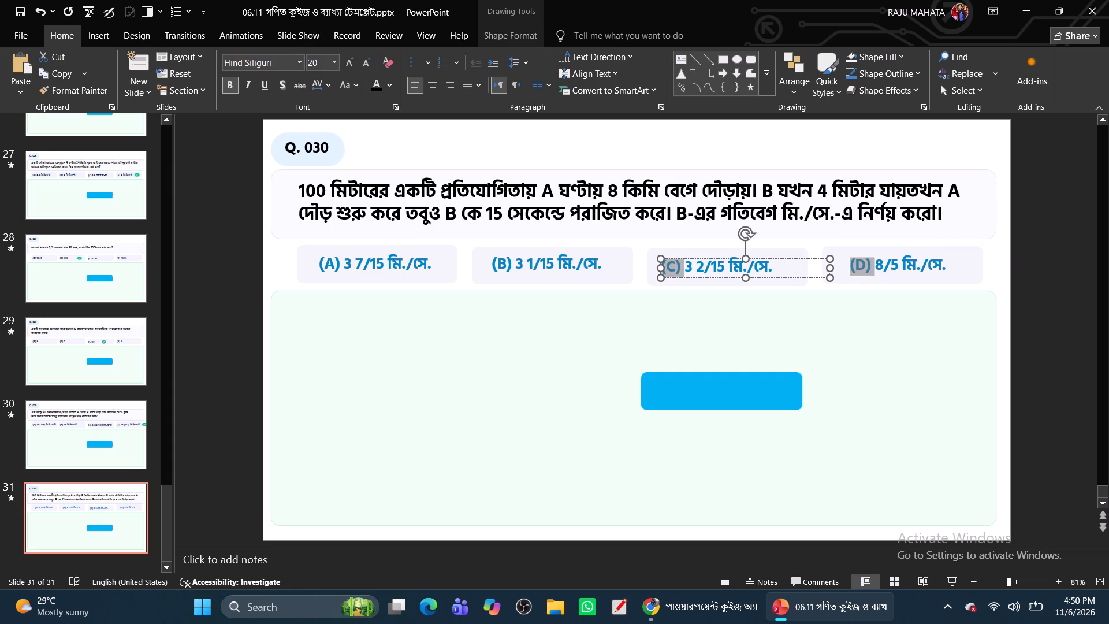
left_click_drag(512, 269, 487, 265, "ctrl")
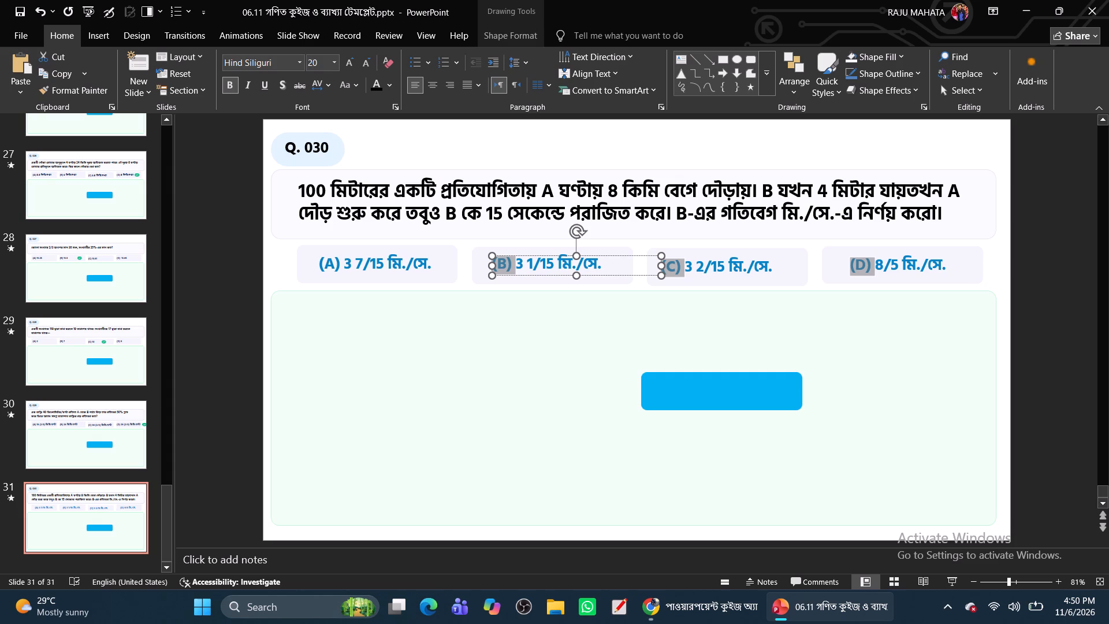
left_click_drag(338, 266, 315, 266, "ctrl")
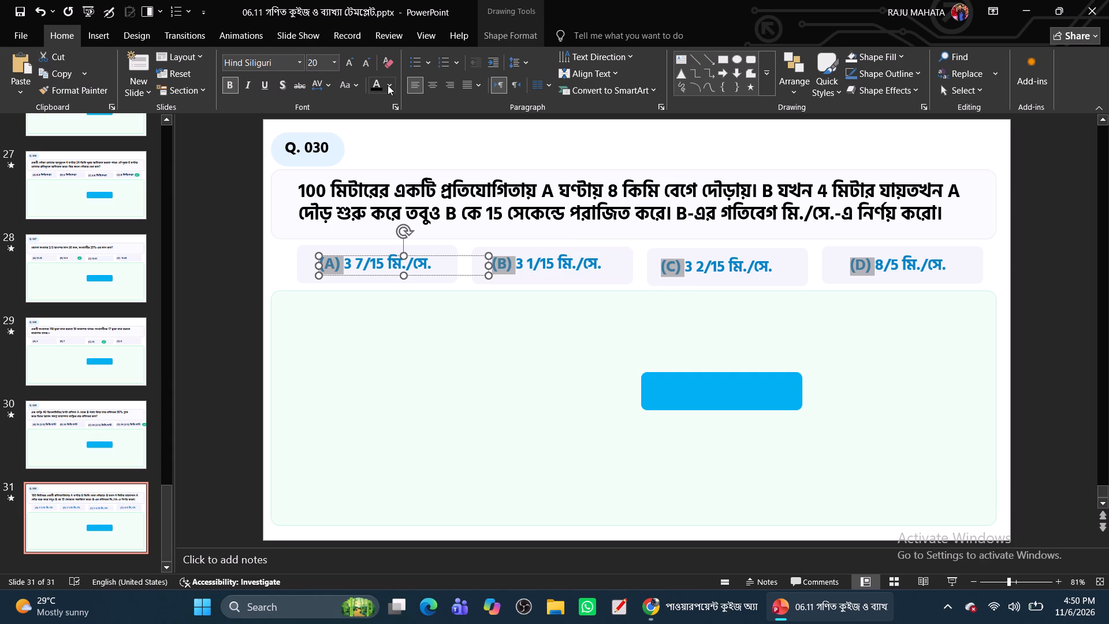
left_click(388, 85, "ctrl")
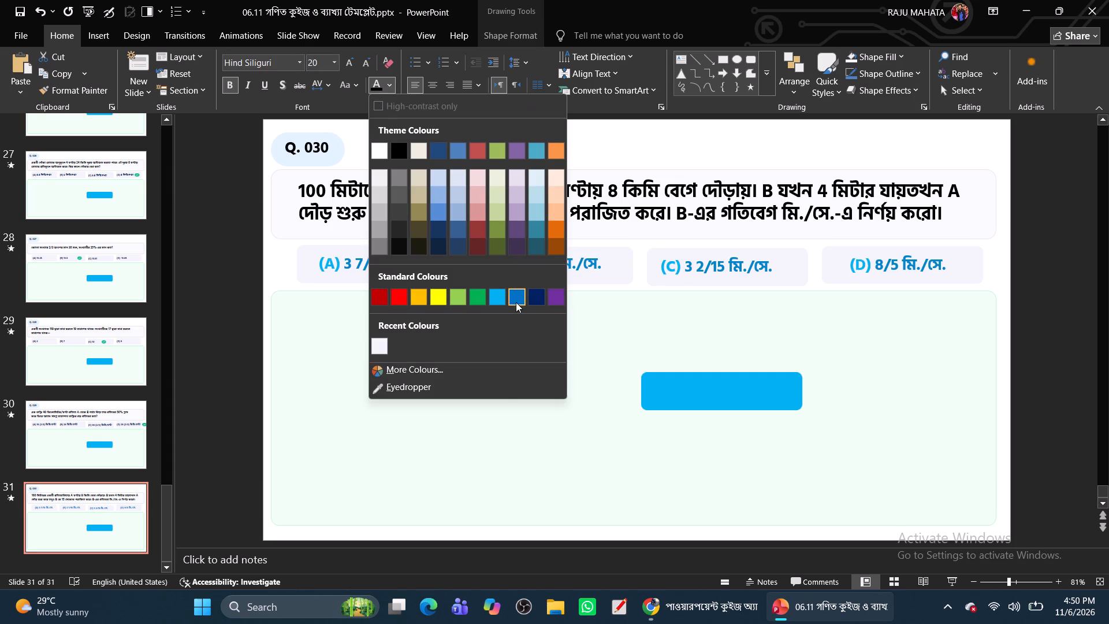
left_click(496, 299, "ctrl")
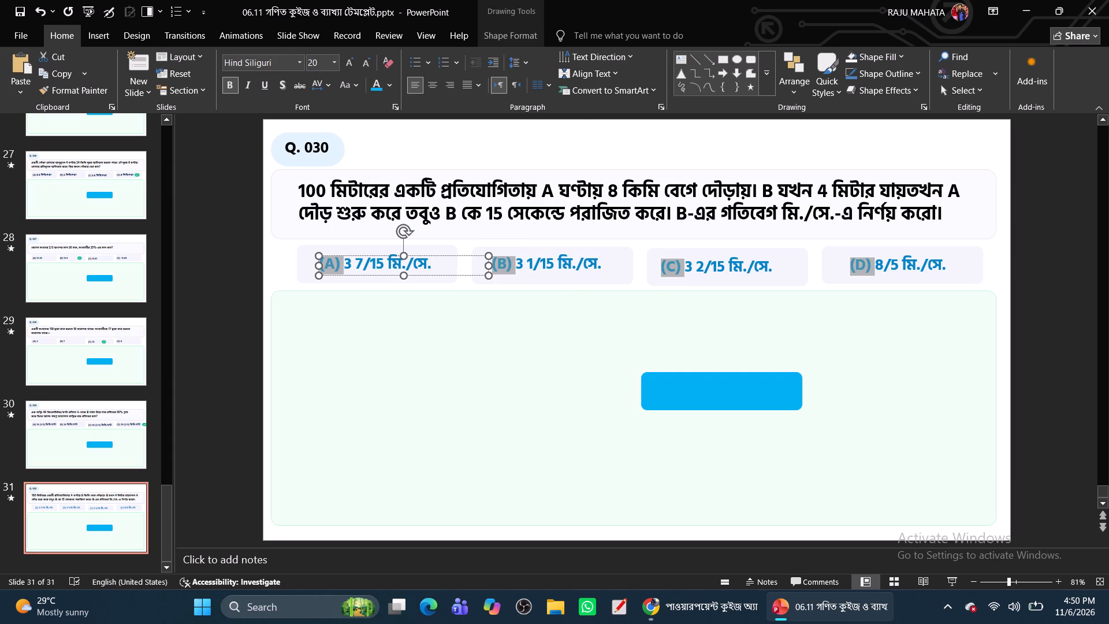
On the Q. 029 slide, remove the parentheses around 2/3 in option (A).
left_click(101, 436)
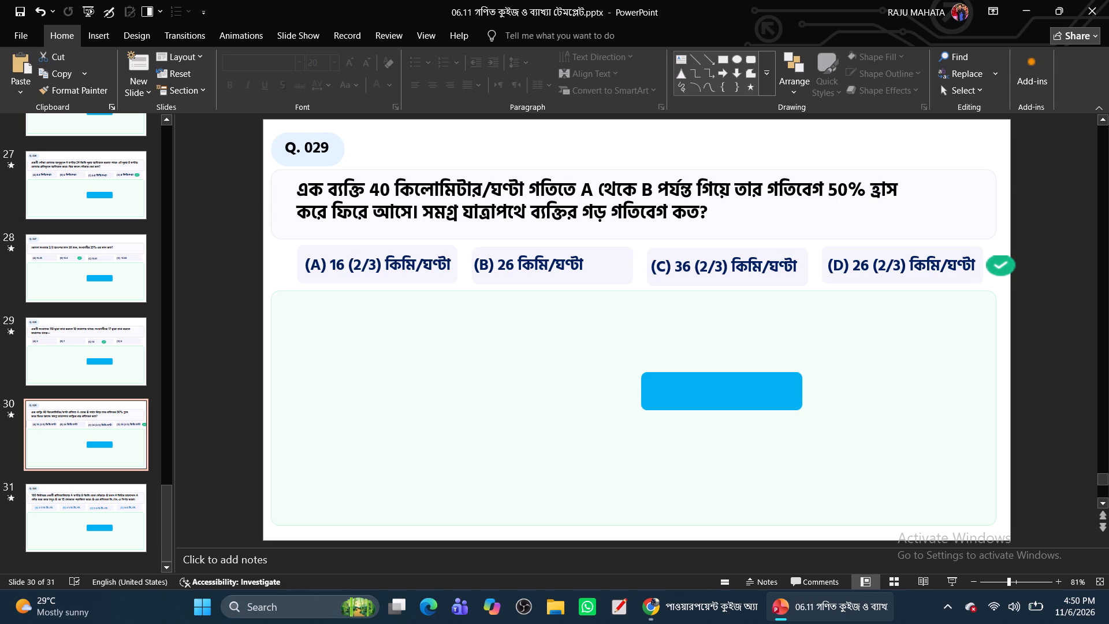
left_click(331, 268)
left_click(344, 278)
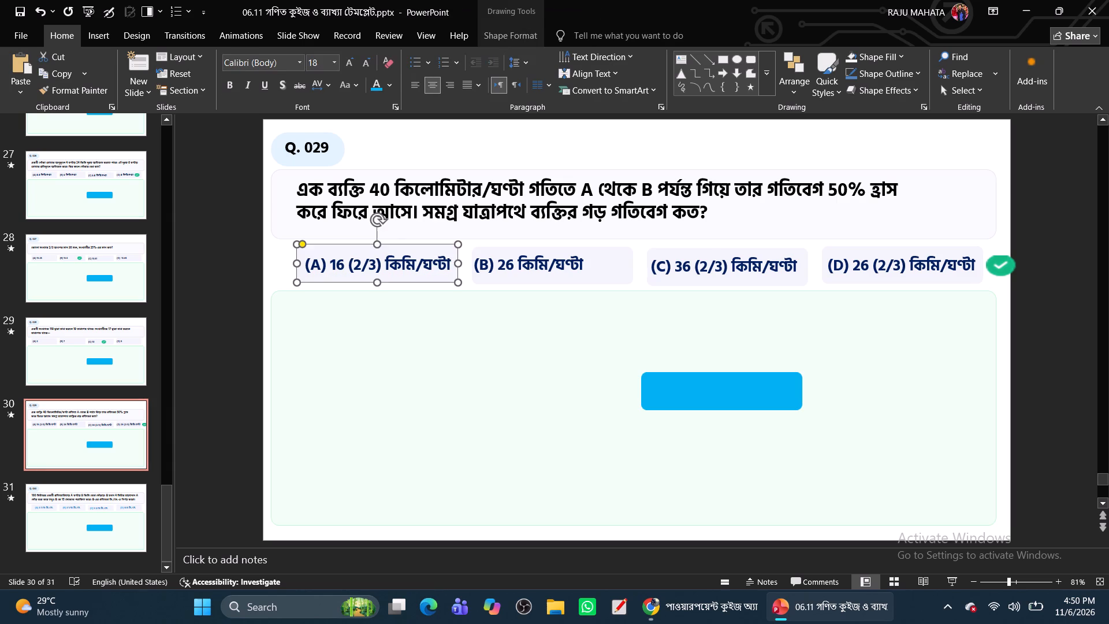
left_click(348, 265)
left_click(351, 276)
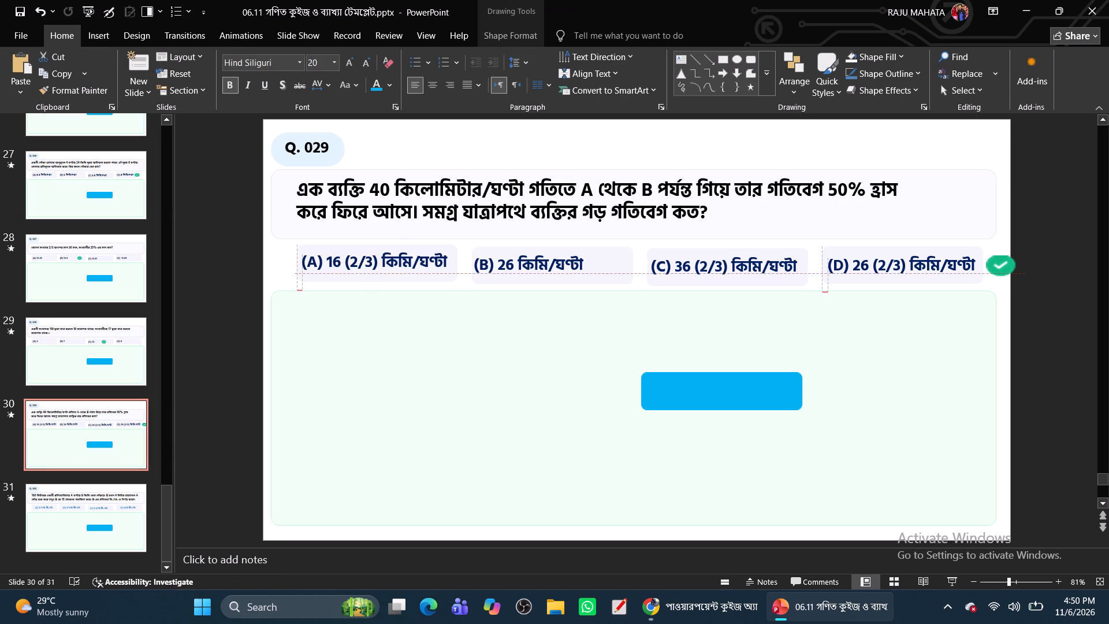
left_click(379, 263)
key("BackSpace")
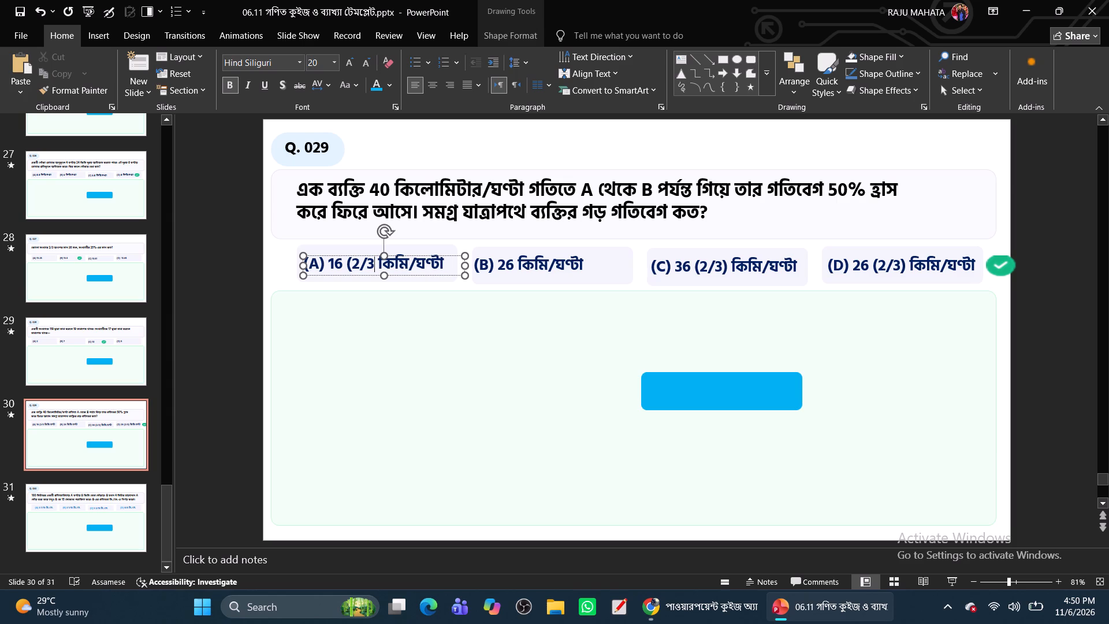
left_click(353, 263)
key("BackSpace")
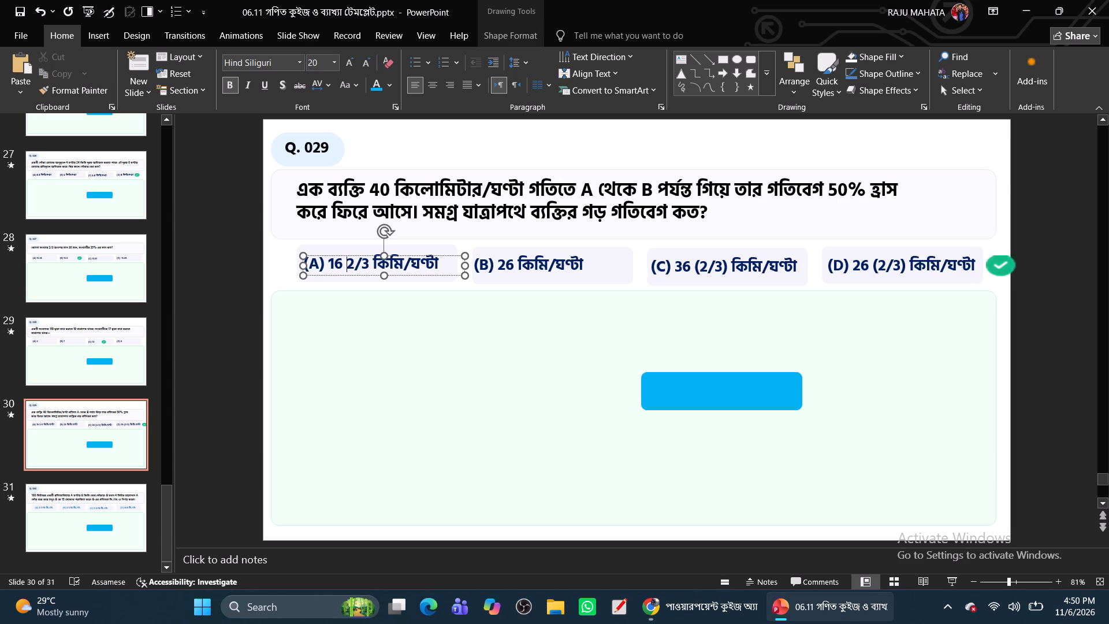
Remove the parentheses around 2/3 in options (C) and (D) on the Q. 029 slide.
left_click(698, 271)
key("BackSpace")
left_click(719, 269)
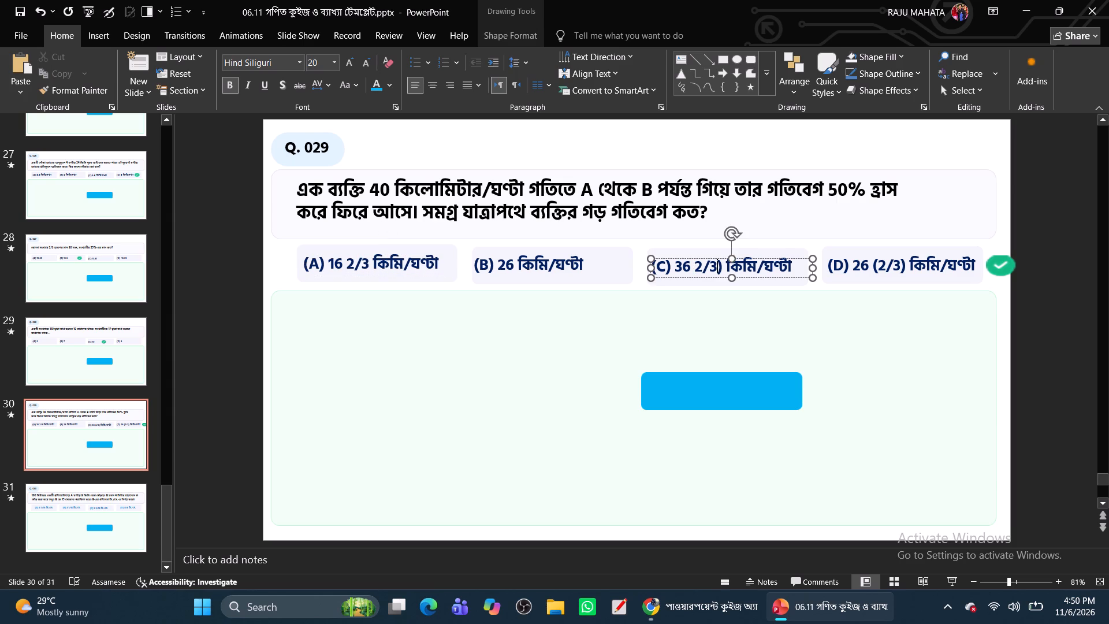
left_click(721, 269)
key("BackSpace")
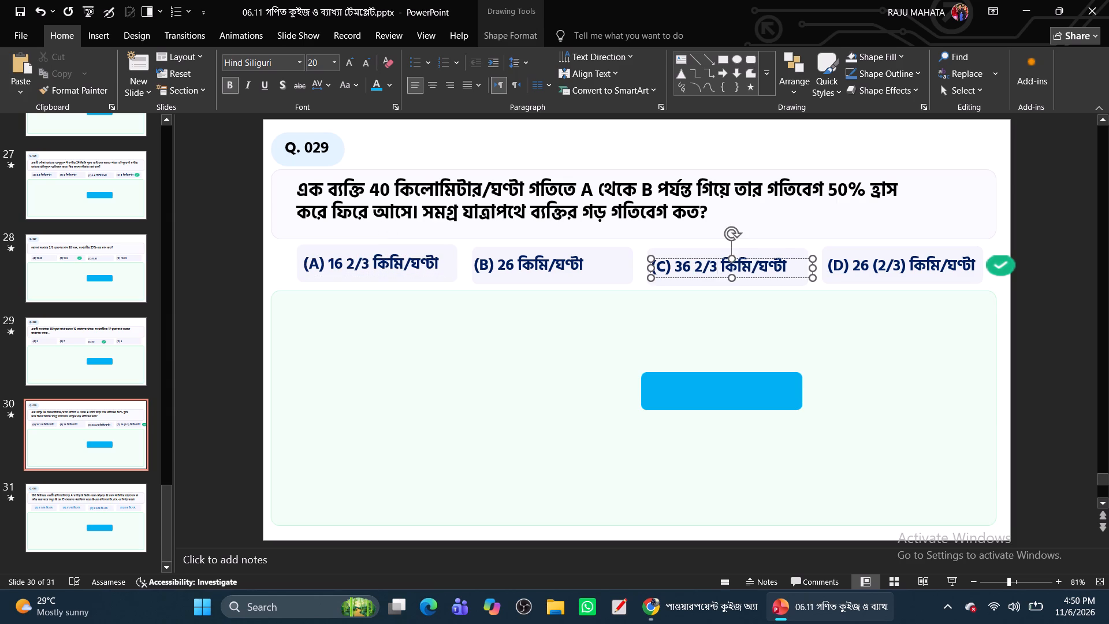
left_click(879, 265)
key("BackSpace")
left_click(898, 268)
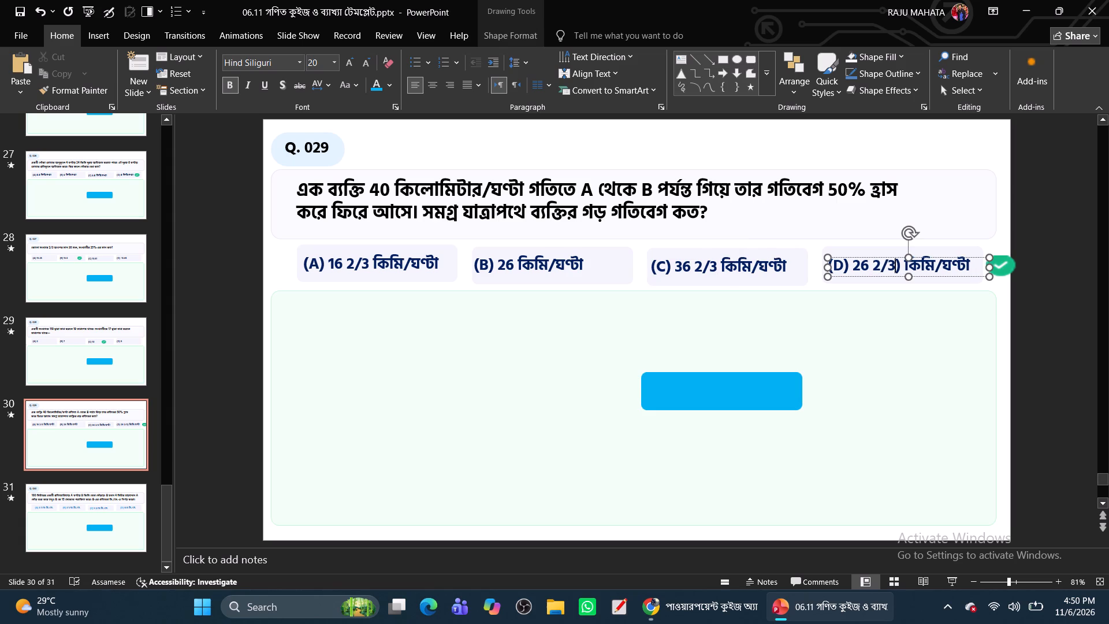
left_click(900, 267)
key("BackSpace")
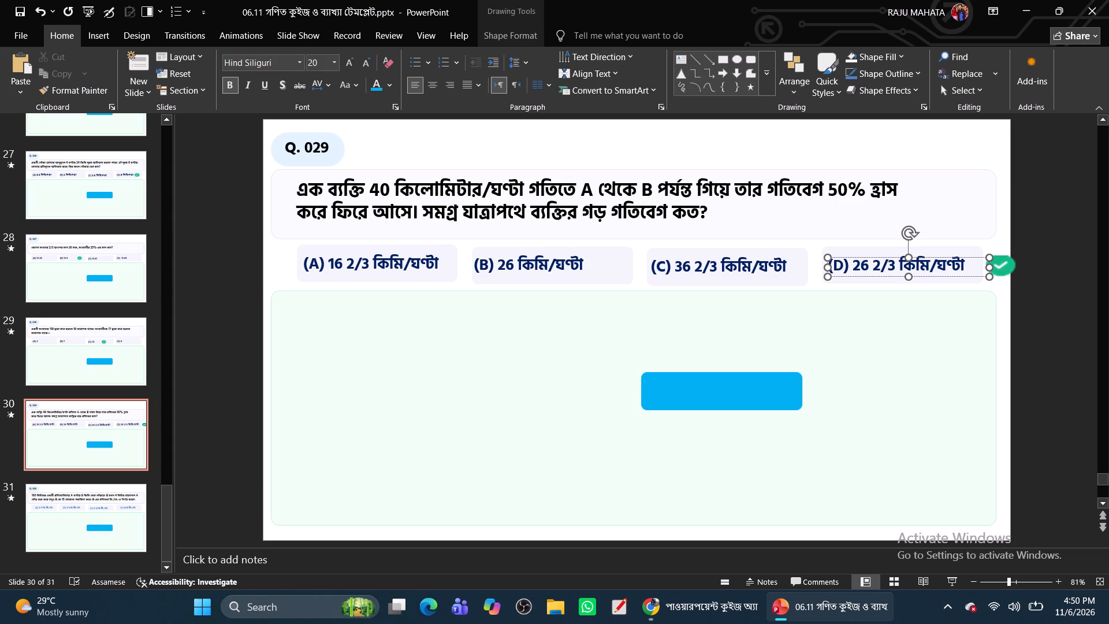
Centre the option (B) and (C) texts within their boxes on the Q. 029 slide.
left_click(533, 265)
left_click_drag(540, 274, 544, 274)
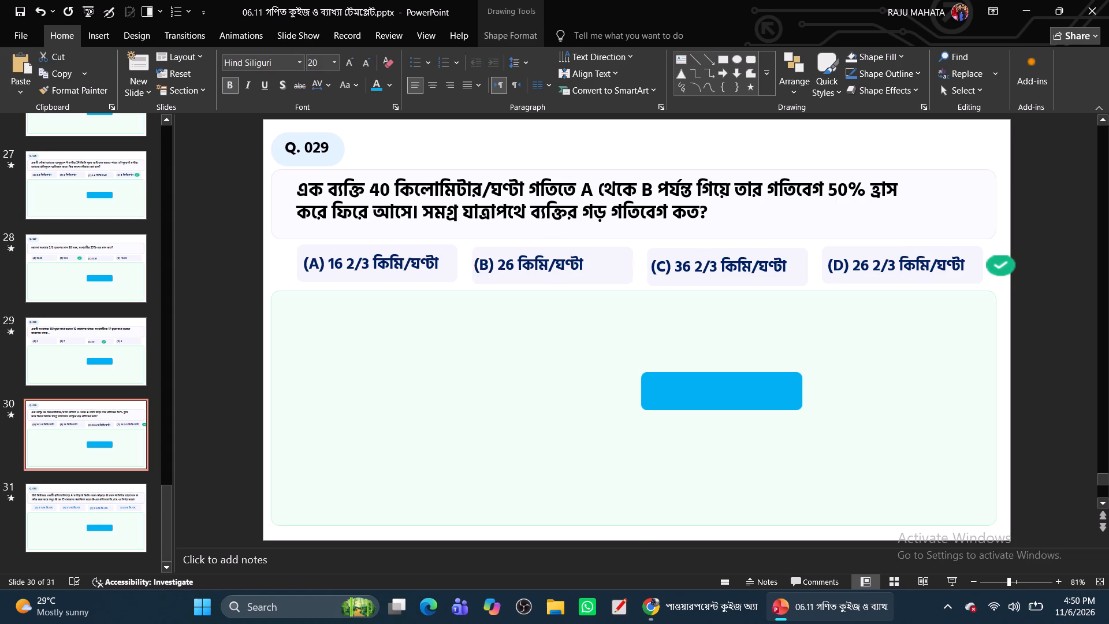
left_click_drag(544, 274, 558, 277)
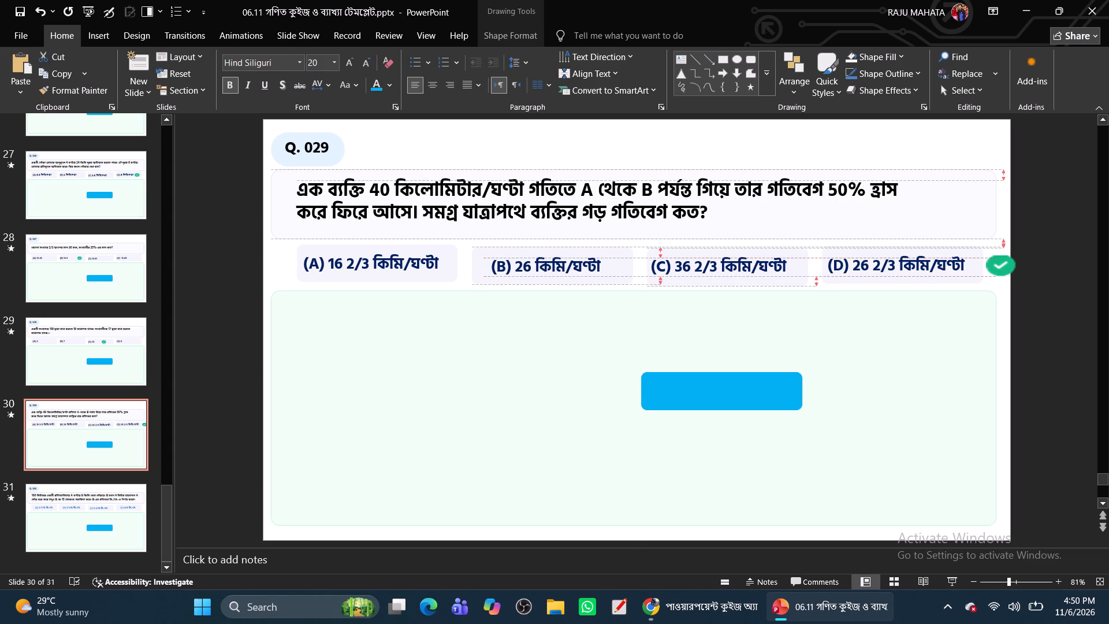
left_click_drag(558, 277, 560, 274)
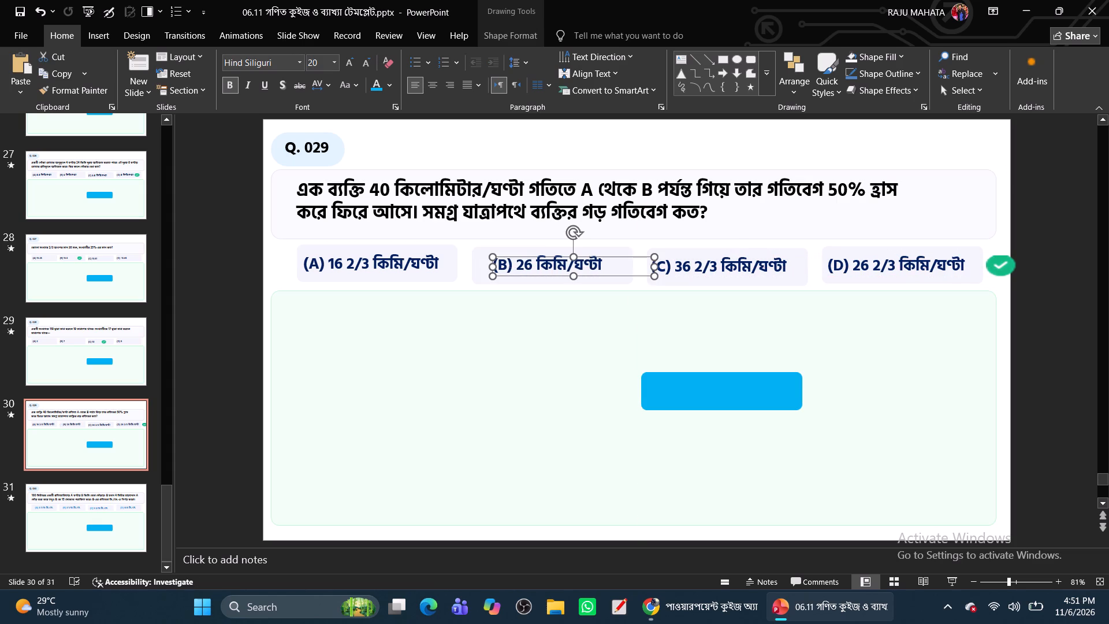
left_click(701, 269)
left_click_drag(716, 278, 725, 278)
Delete the green check mark beside option (D) on the Q. 029 slide.
left_click(877, 262)
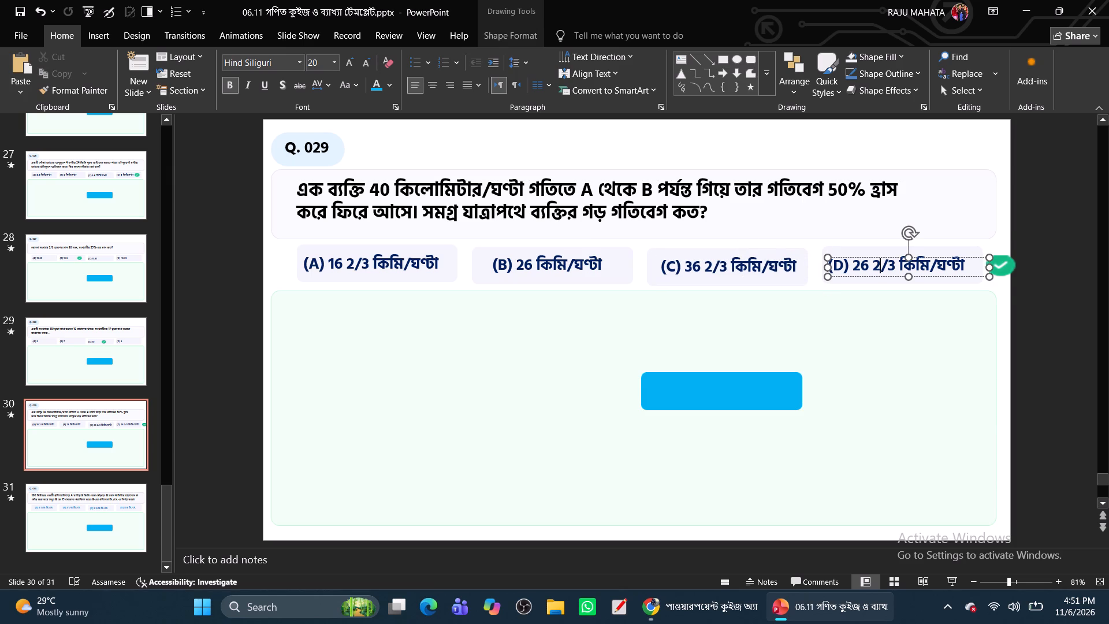
left_click(999, 262)
key("BackSpace")
Centre the option (D) text within its box on the Q. 029 slide.
left_click(896, 270)
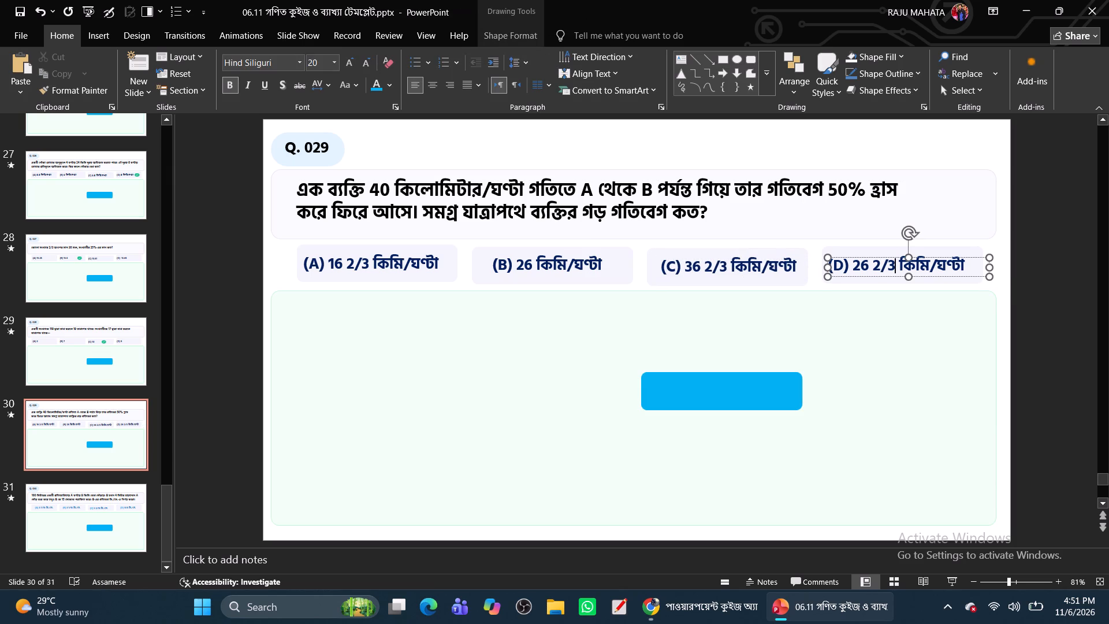
left_click_drag(888, 277, 894, 277)
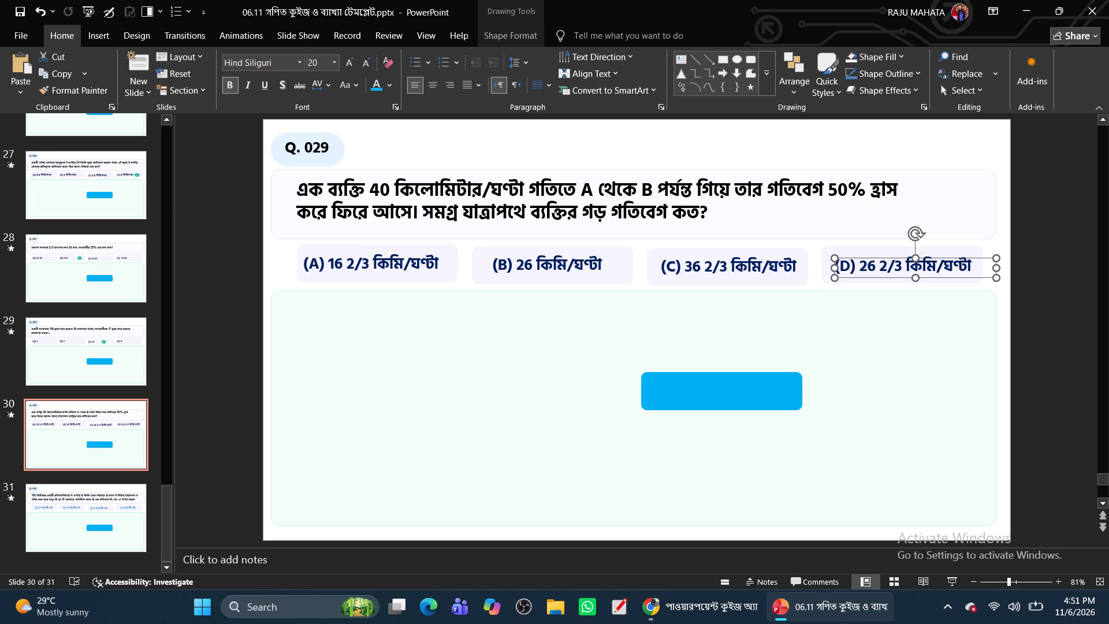
On the Q. 028 slide, centre the option (A) and (B) texts within their boxes.
left_click(96, 351)
left_click(315, 266)
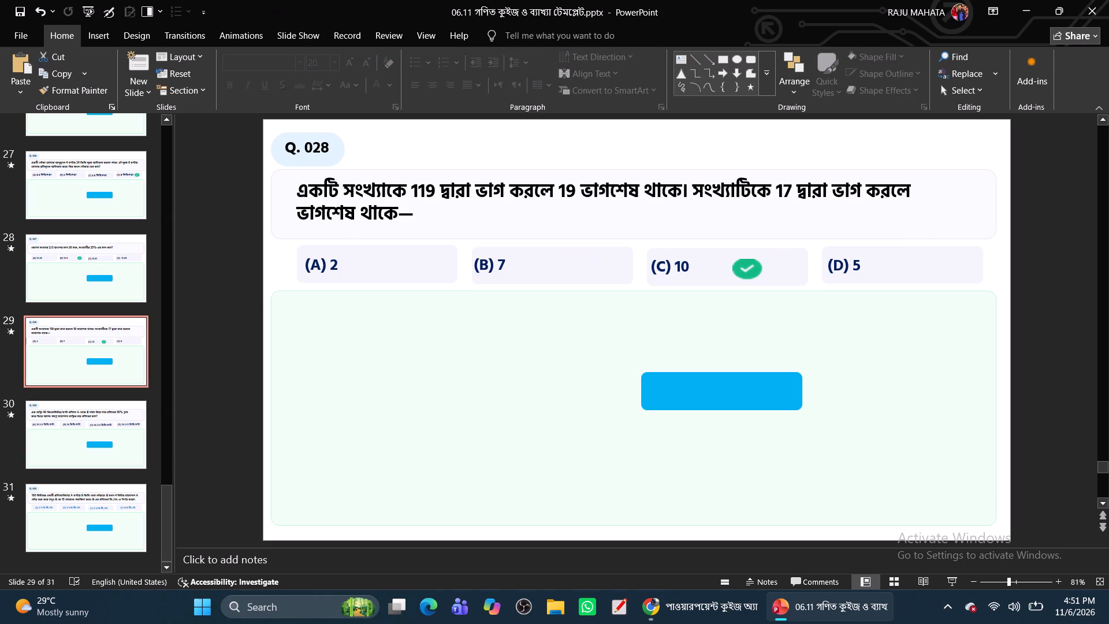
left_click_drag(352, 276, 377, 276)
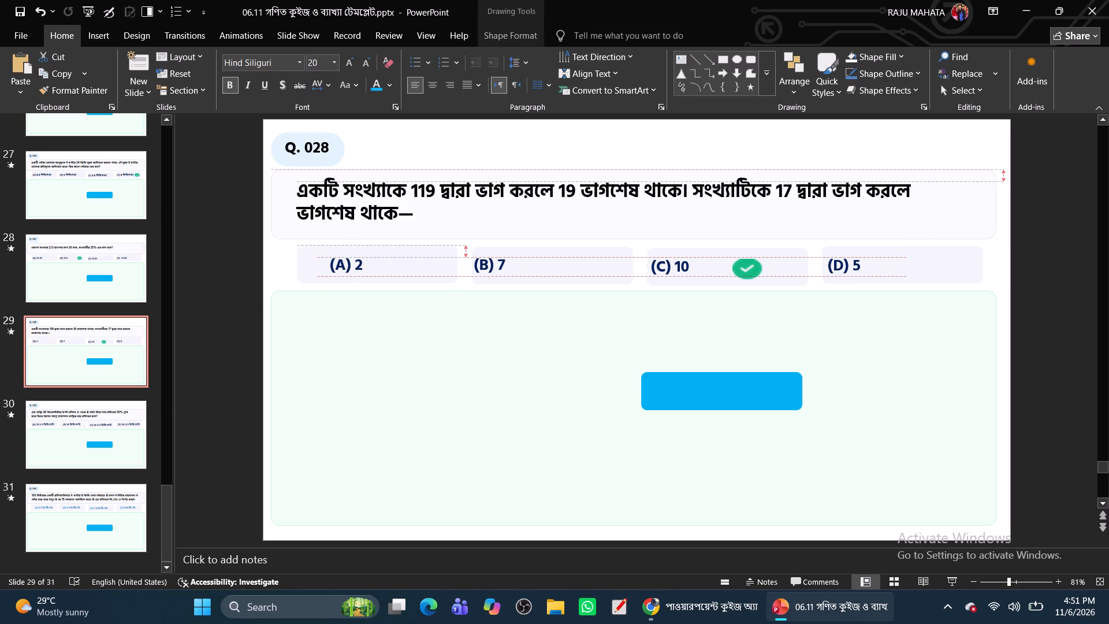
left_click_drag(377, 276, 386, 273)
left_click(492, 273)
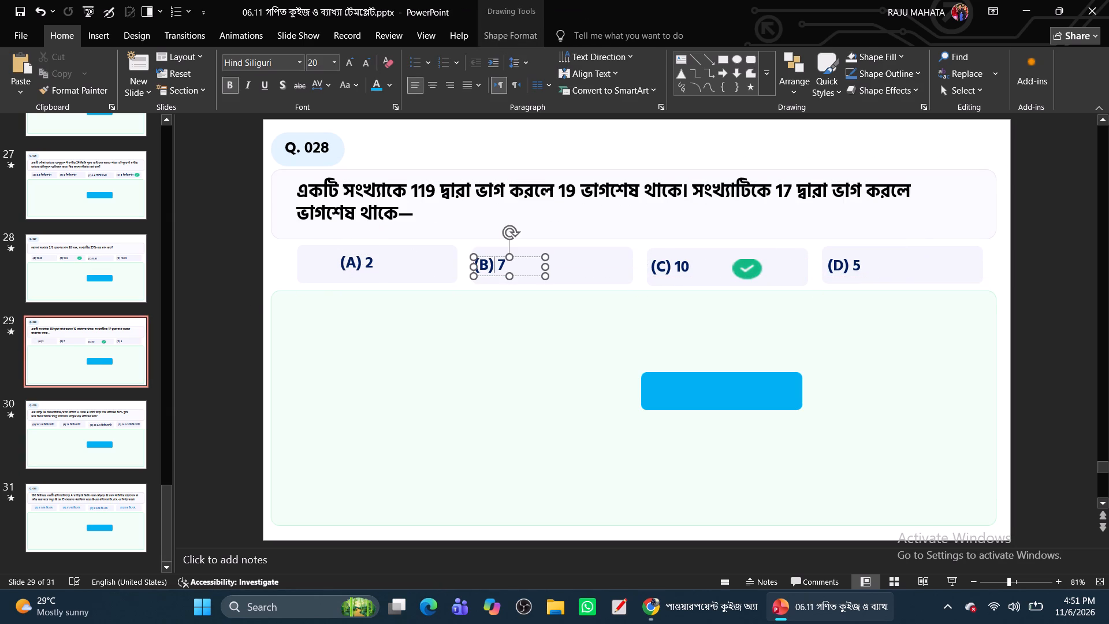
left_click_drag(522, 277, 572, 276)
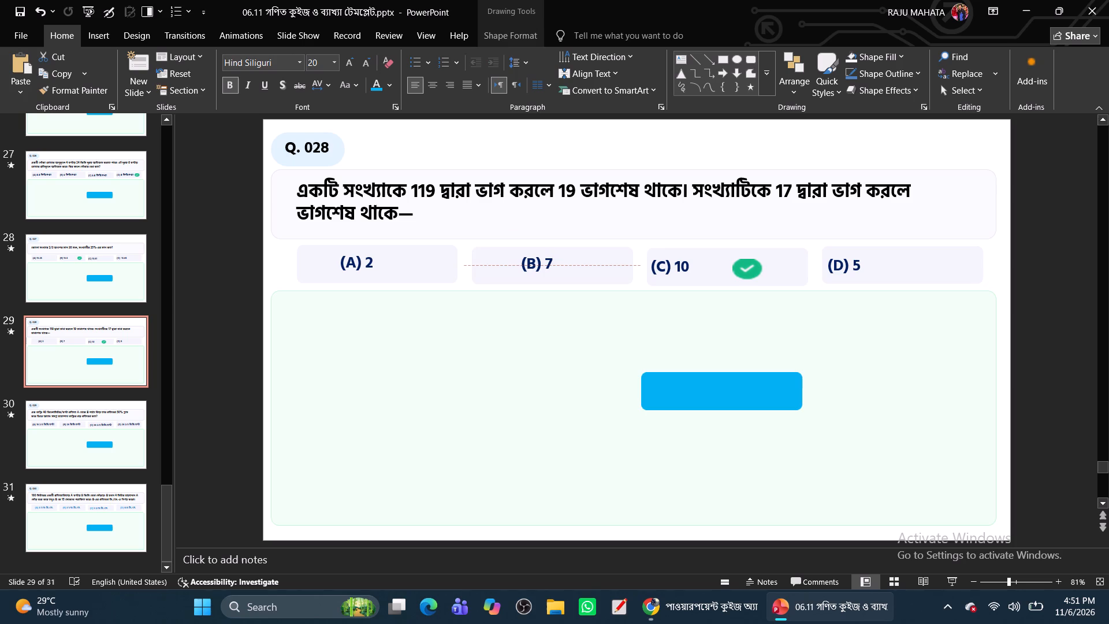
left_click_drag(572, 276, 579, 276)
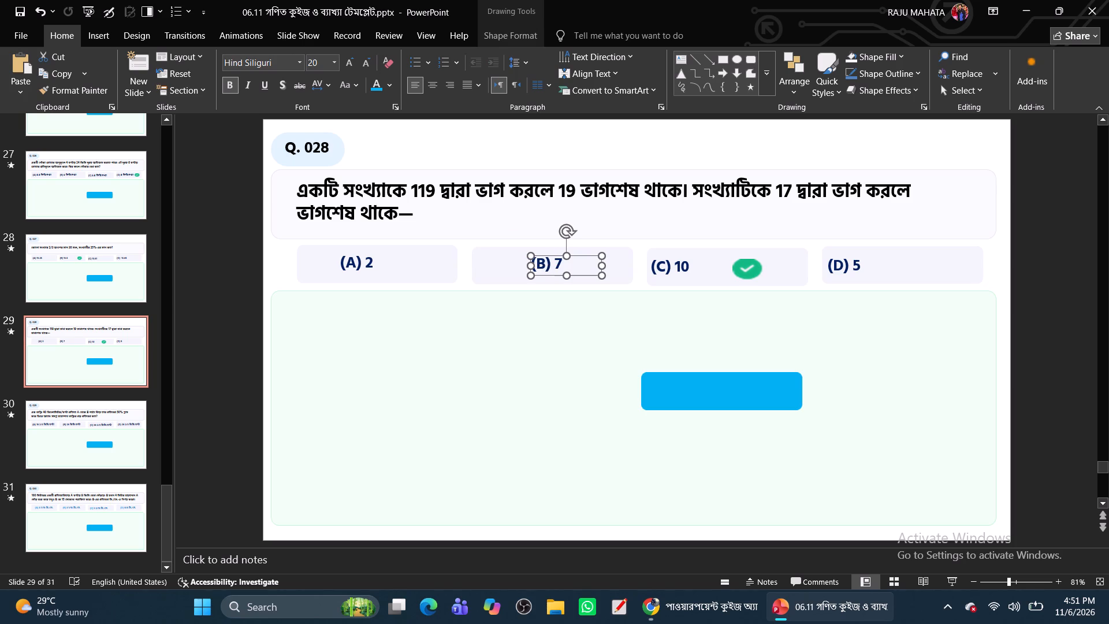
left_click(352, 268)
left_click_drag(369, 273, 383, 272)
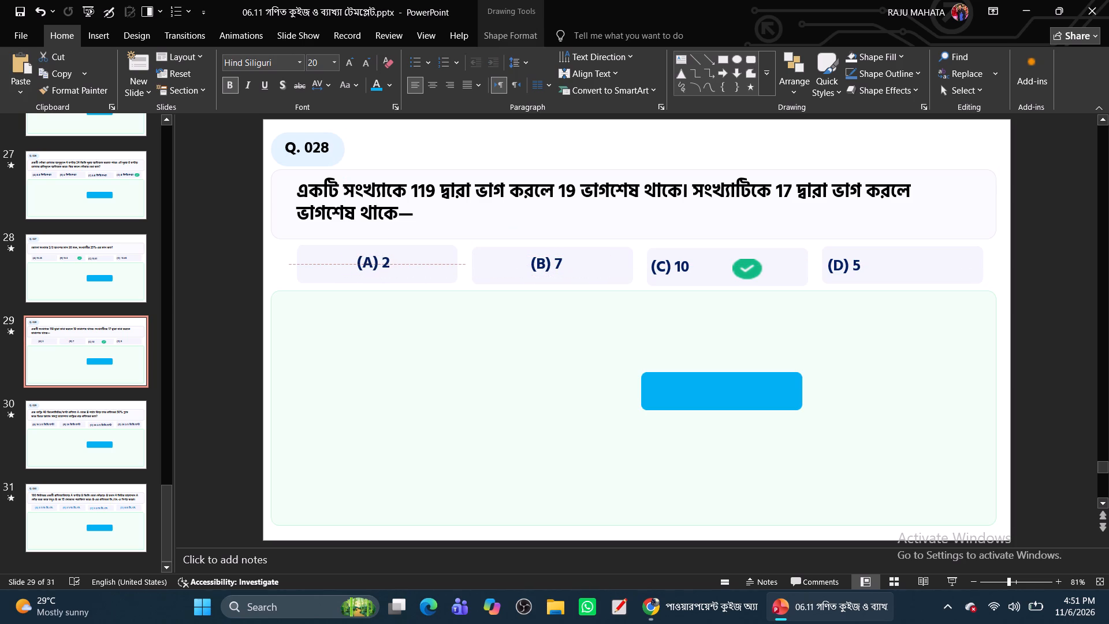
left_click_drag(383, 272, 378, 272)
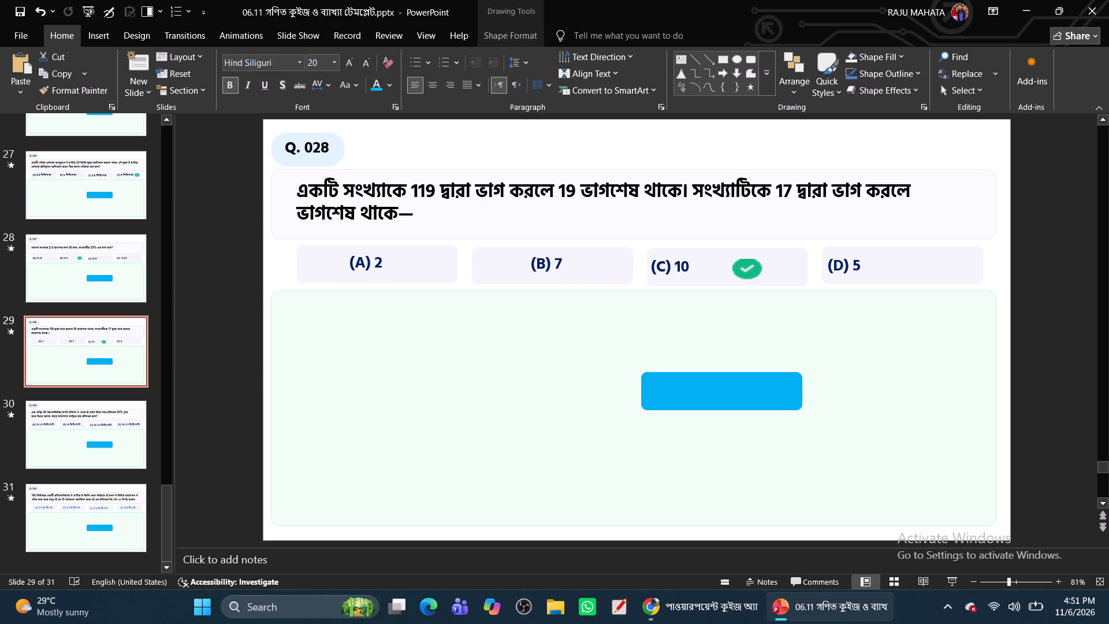
Nudge the option (A) text to the middle of its box on the Q. 028 slide.
left_click_drag(378, 272, 385, 273)
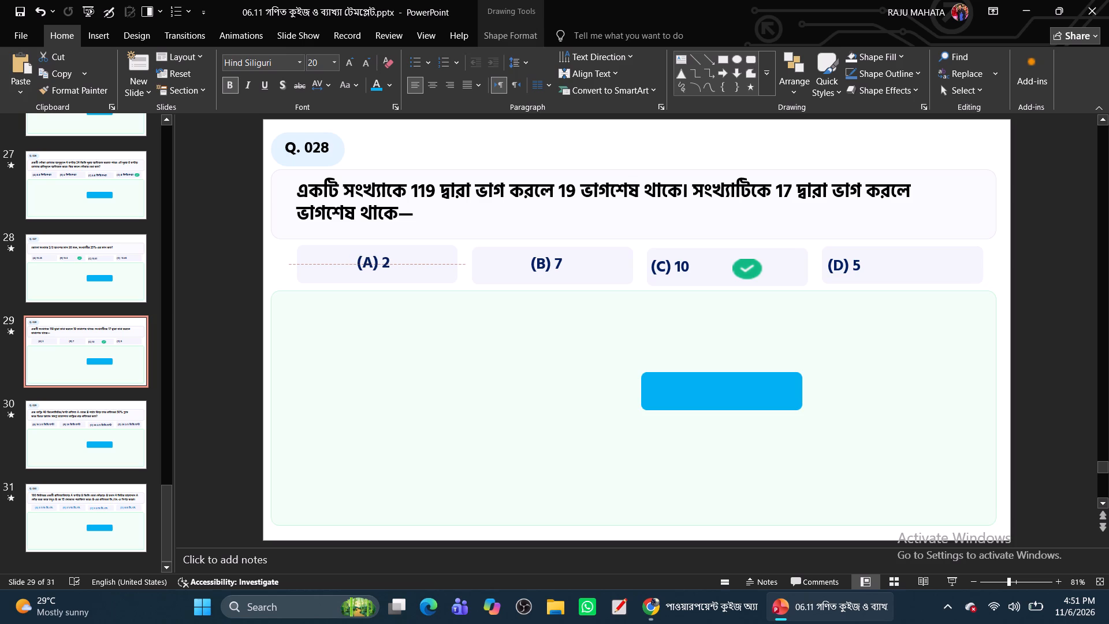
left_click_drag(385, 273, 385, 273)
Delete the green check mark beside option (C) on the Q. 028 slide.
left_click(755, 266)
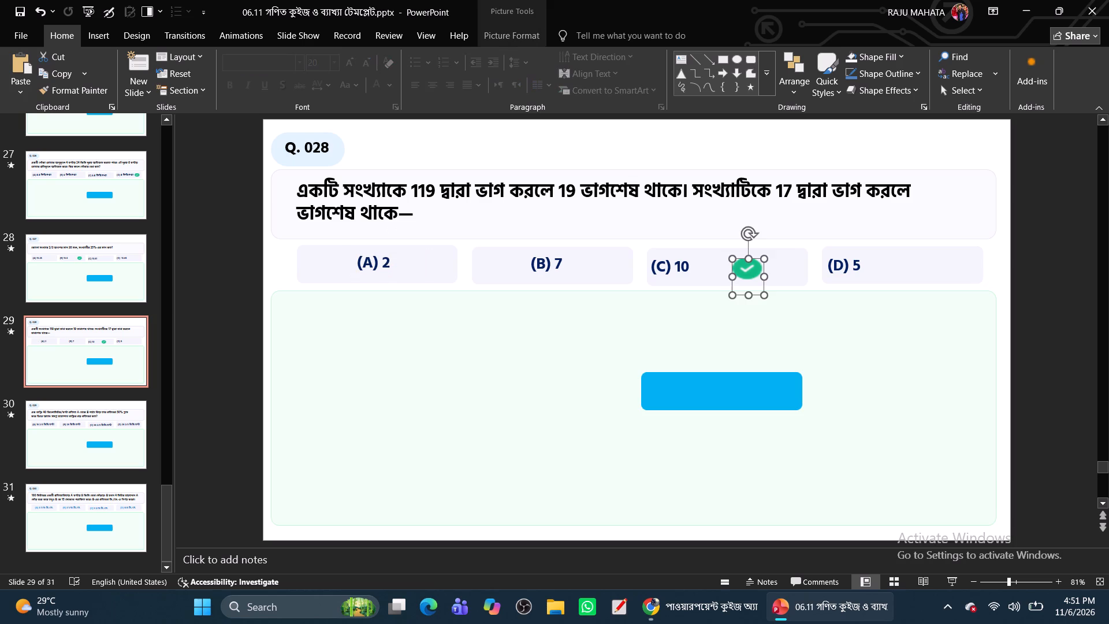
key("BackSpace")
Centre the option (C) text within its box on the Q. 028 slide.
left_click(675, 266)
left_click_drag(699, 277, 702, 277)
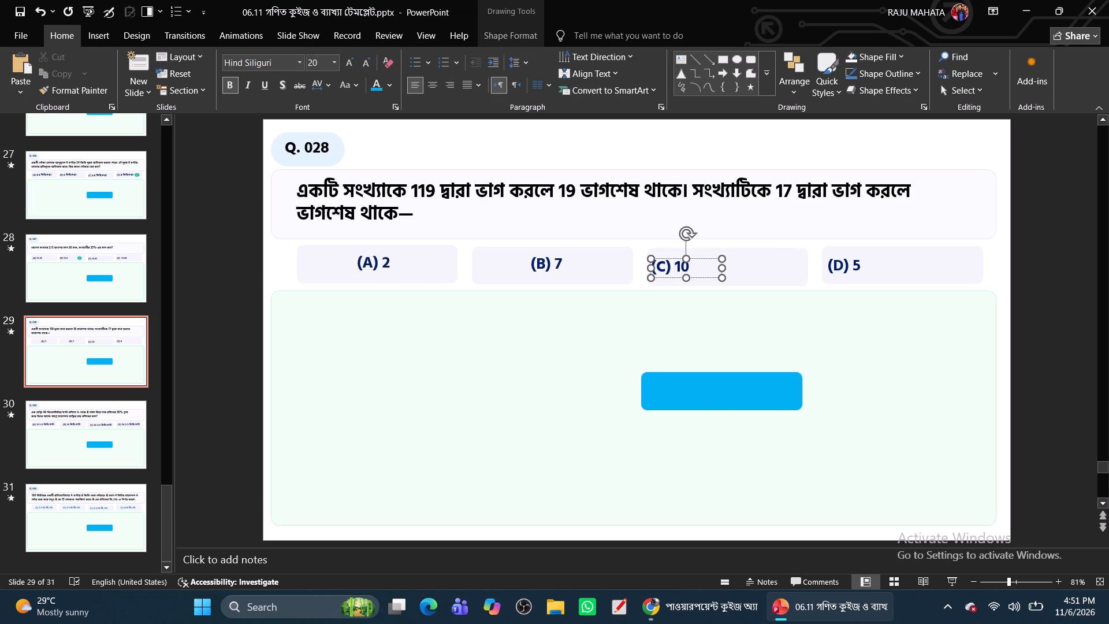
left_click_drag(702, 277, 749, 277)
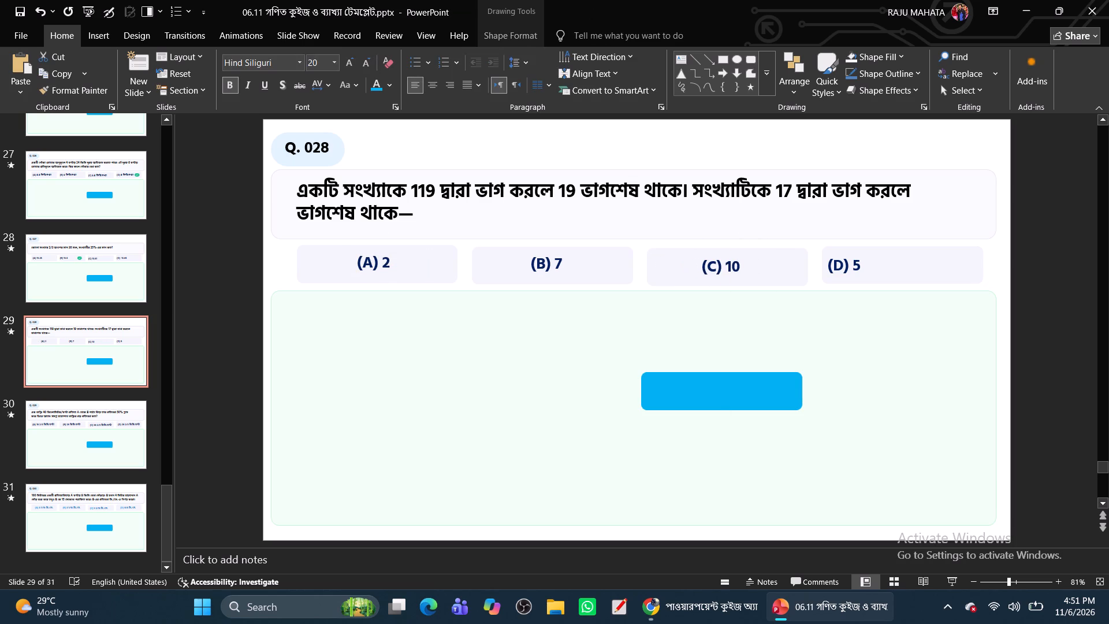
left_click_drag(749, 277, 747, 275)
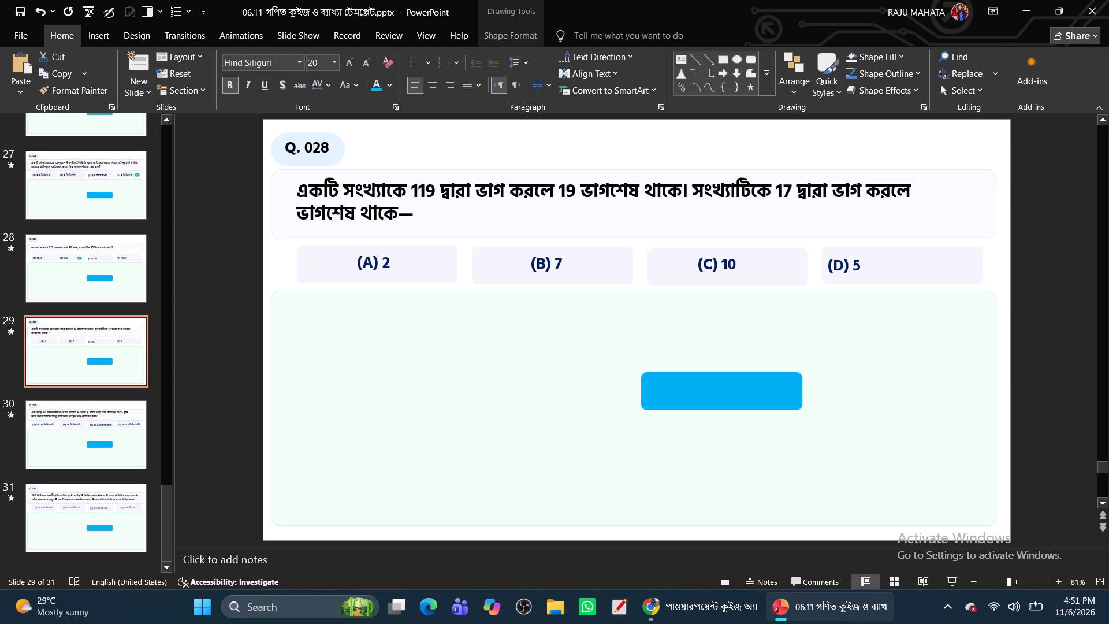
left_click_drag(747, 275, 745, 276)
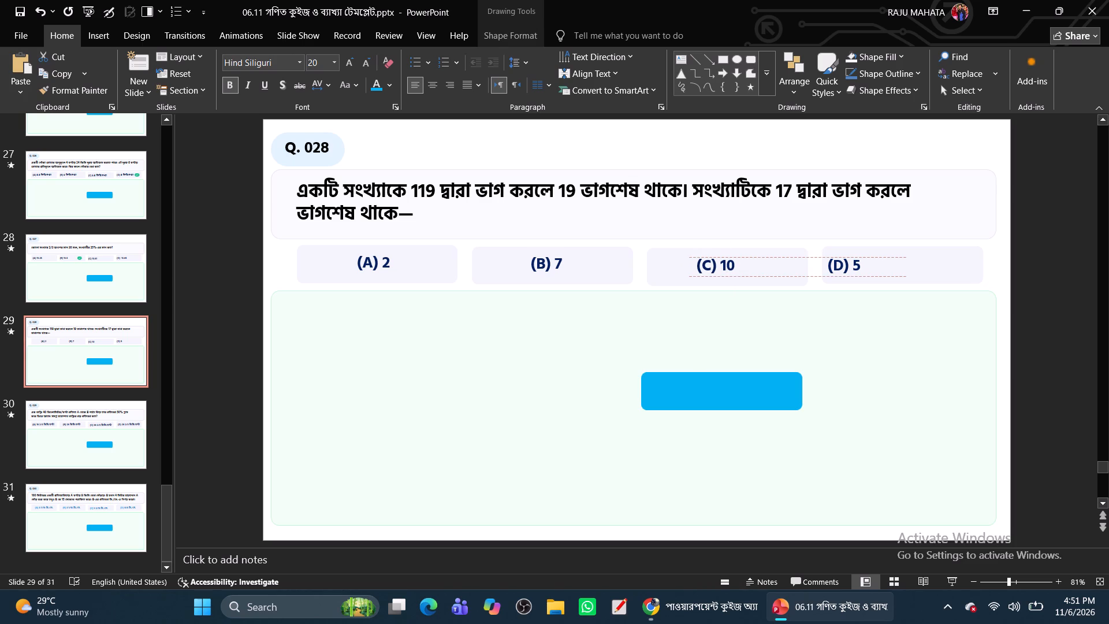
left_click_drag(745, 276, 749, 273)
Centre the option (D) text within its box on the Q. 028 slide.
left_click(859, 265)
left_click_drag(876, 278, 880, 278)
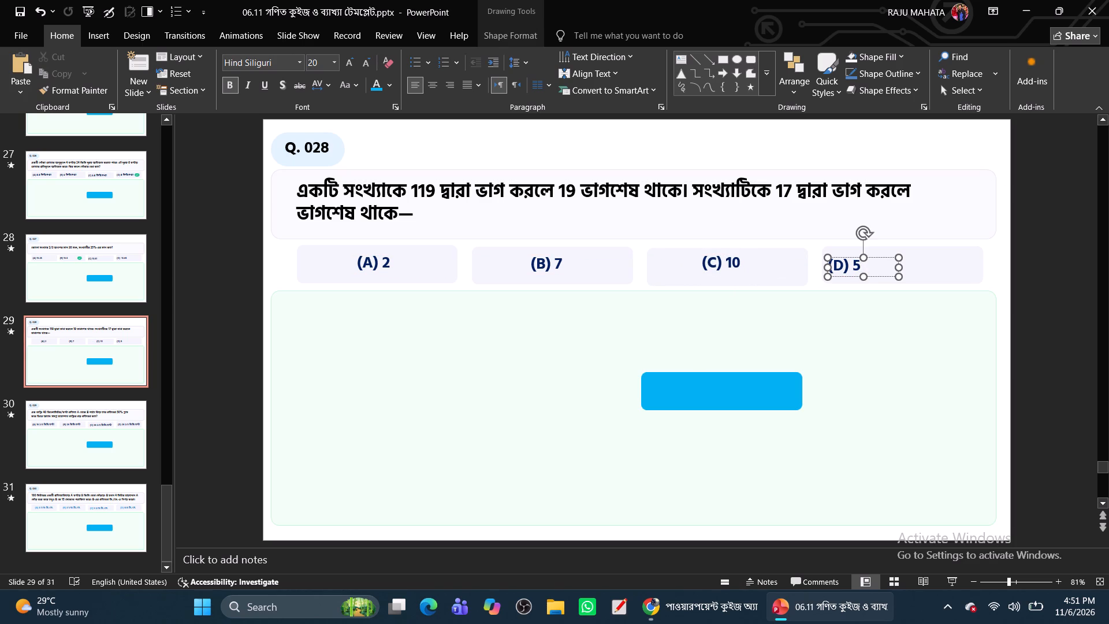
left_click_drag(880, 278, 922, 276)
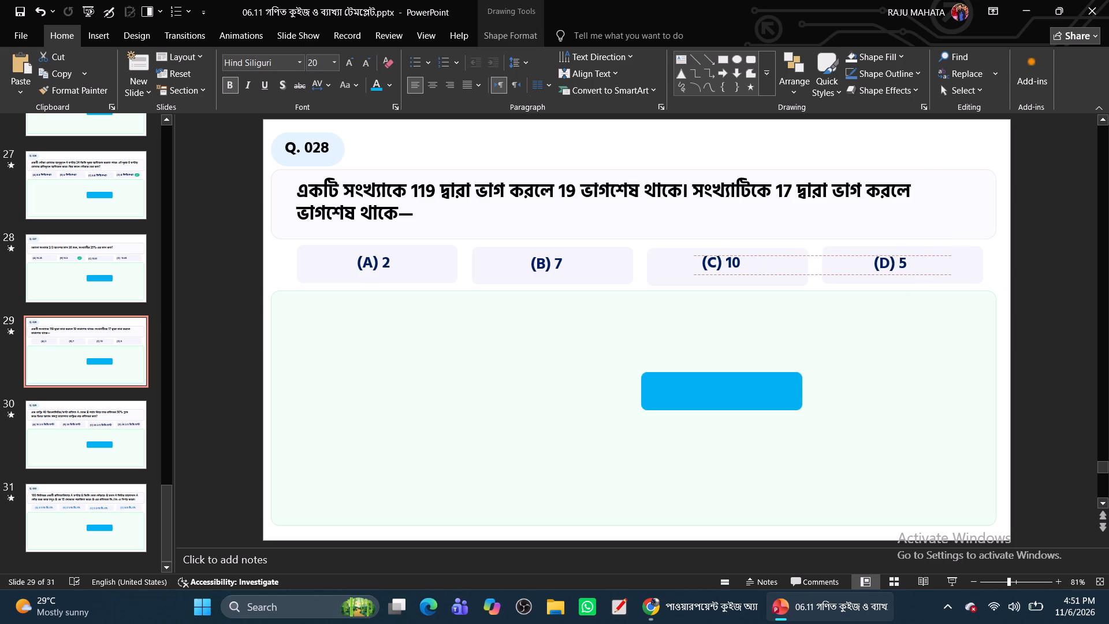
left_click_drag(922, 276, 925, 276)
left_click_drag(925, 276, 935, 276)
Nudge the option (C) text slightly down within its box on the Q. 028 slide.
left_click(716, 265)
left_click(723, 275)
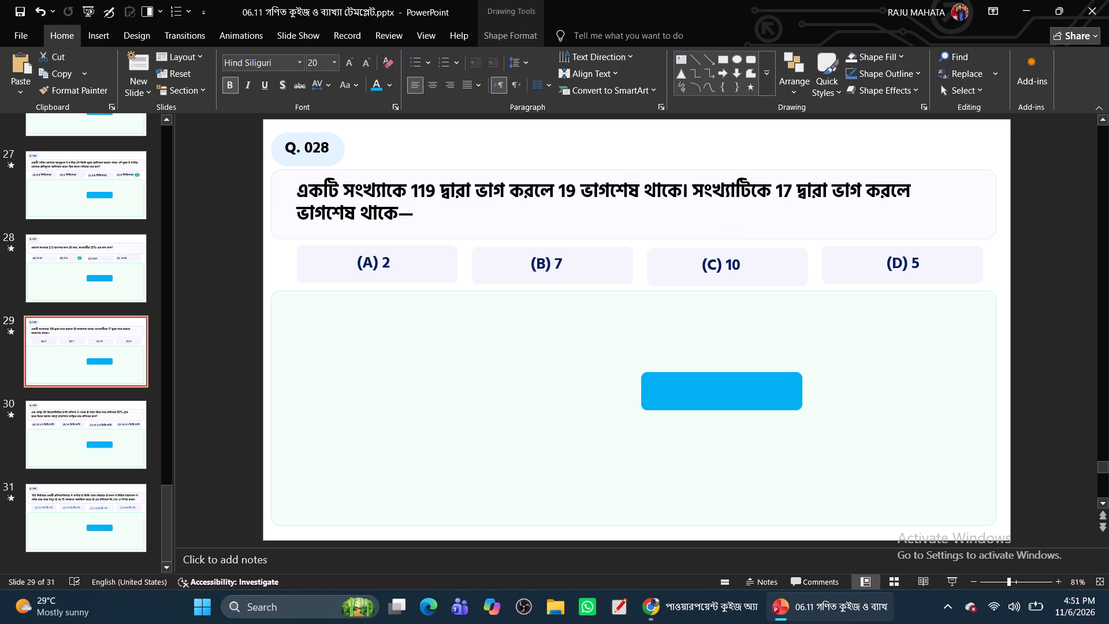
left_click(608, 291)
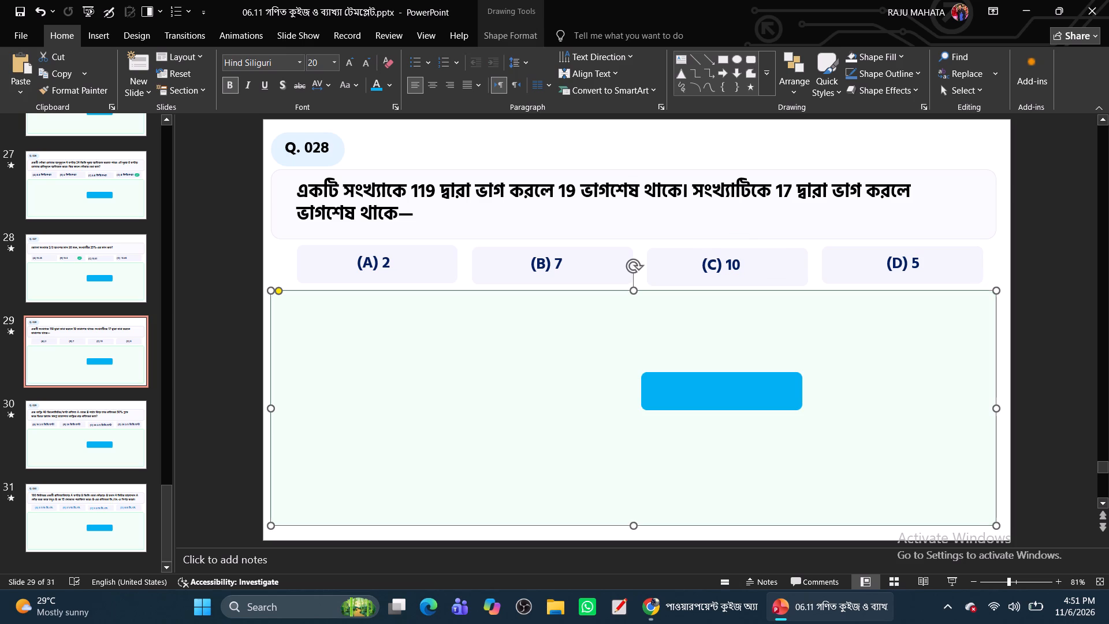
On the Q. 027 slide, centre the option (A) text within its box.
left_click(84, 270)
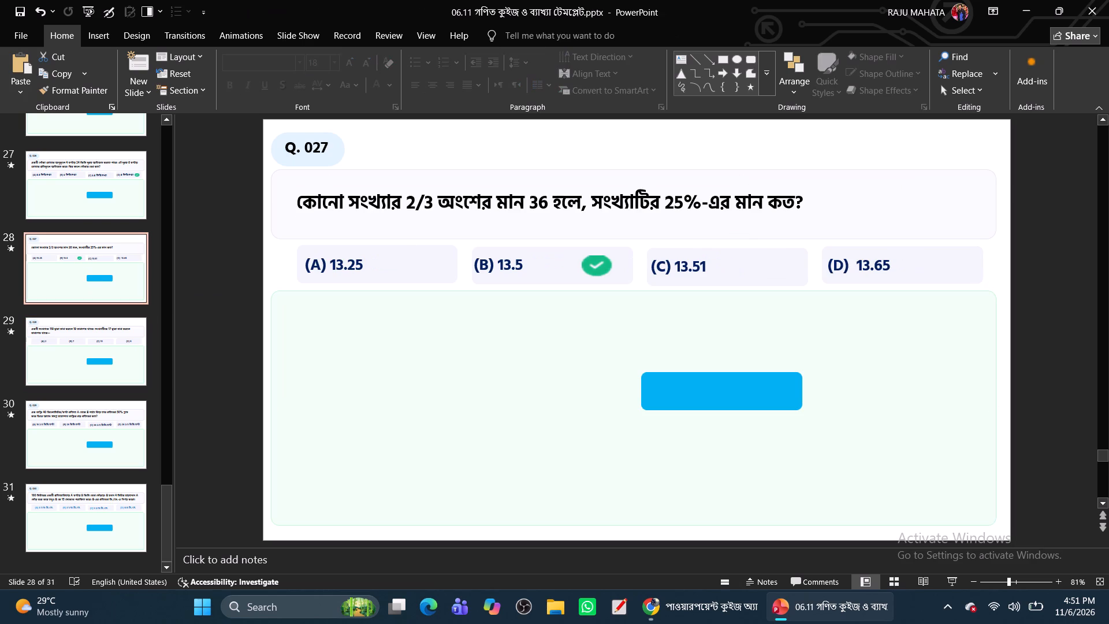
left_click(340, 265)
left_click_drag(353, 275, 370, 273)
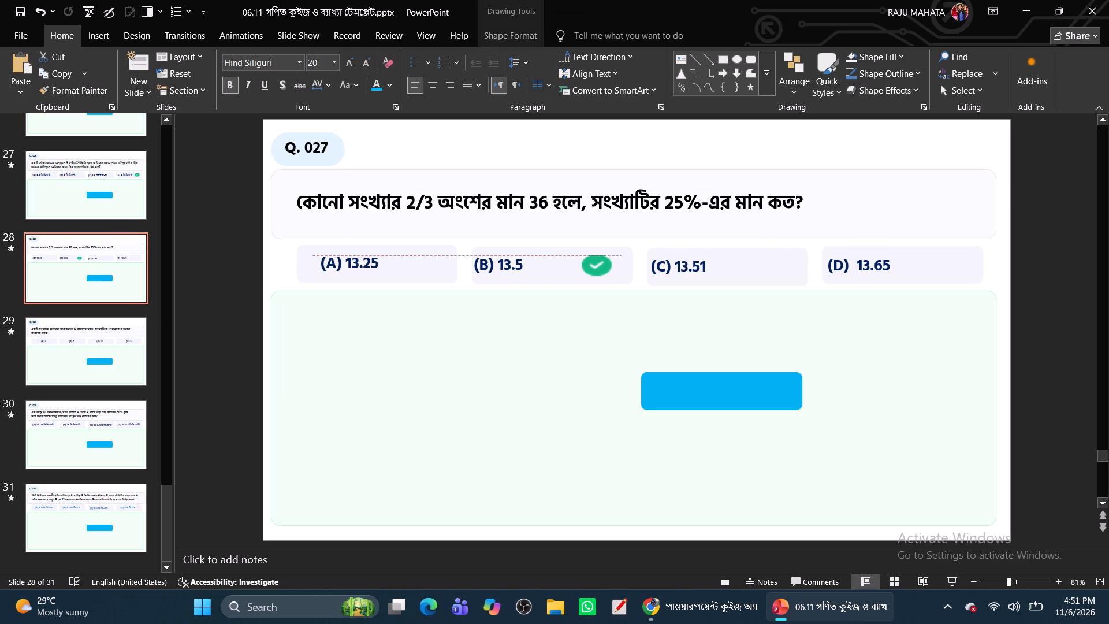
left_click_drag(370, 273, 375, 273)
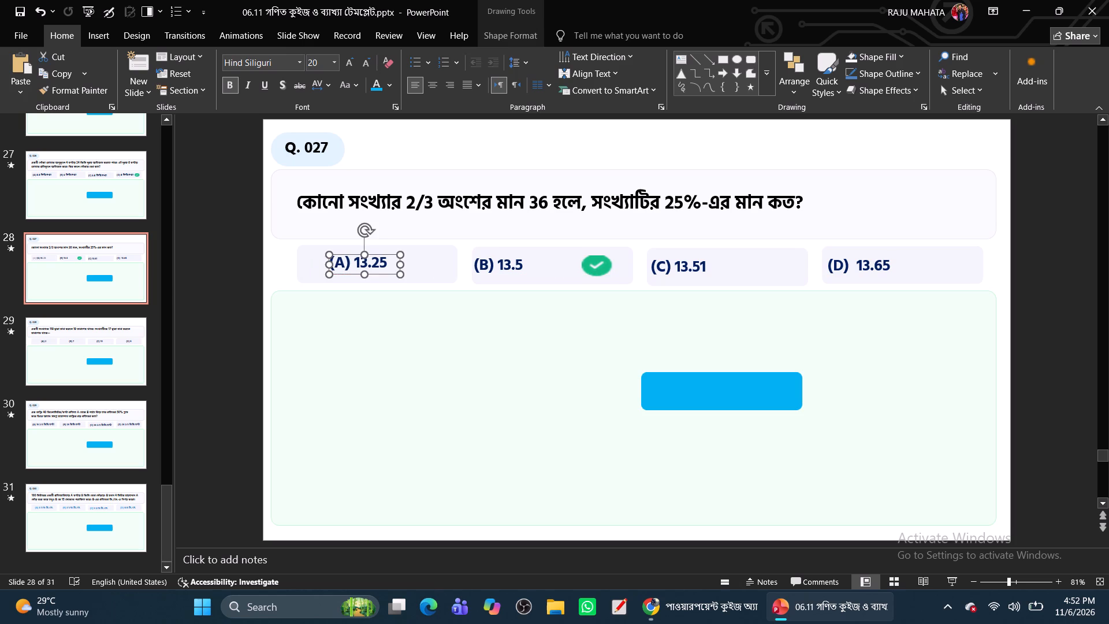
Delete the green check marks beside option (B) on the Q. 027 slide and option (D) on the Q. 026 slide.
left_click(490, 267)
left_click(598, 267)
key("BackSpace")
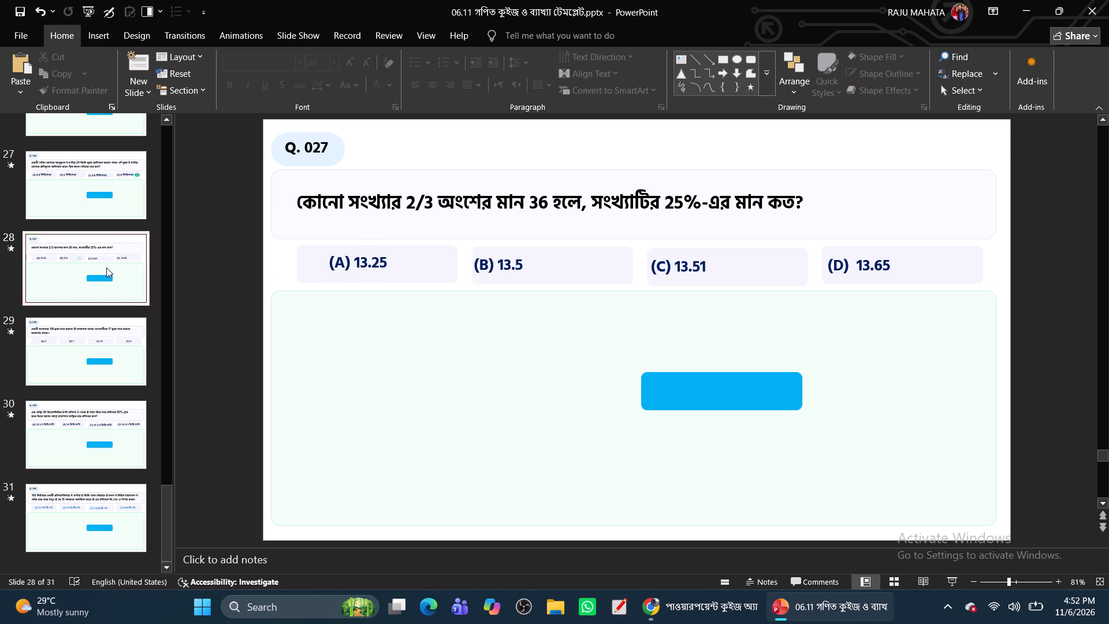
left_click(92, 194)
left_click(963, 268)
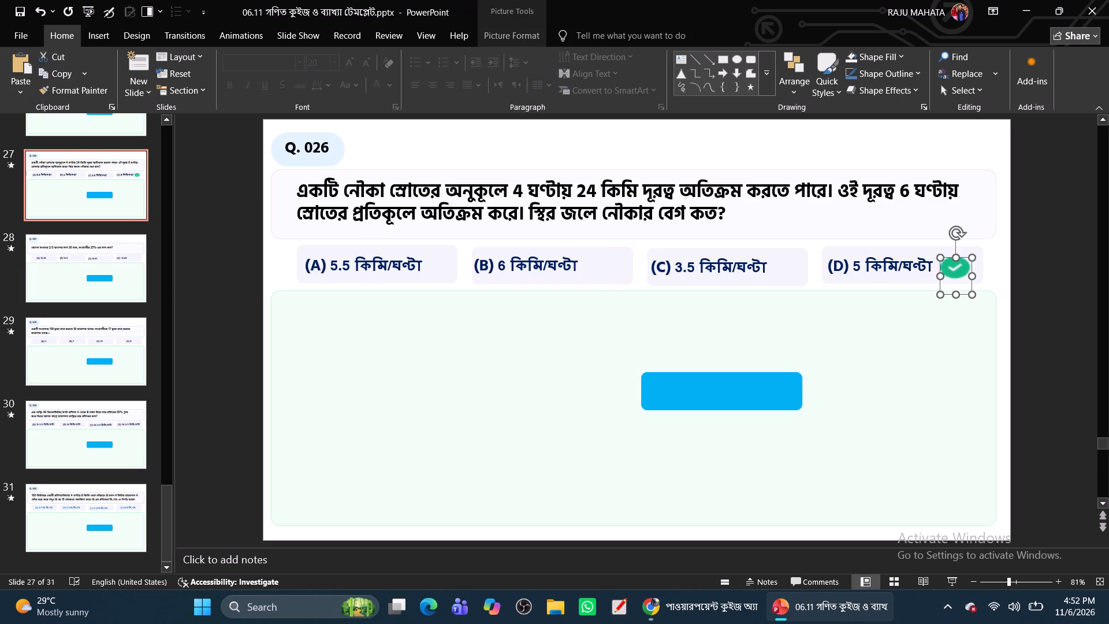
key("BackSpace")
Delete the green check marks beside option (B) on the Q. 024 slide and option (A) on the Q. 023 slide.
scroll(215, 252, "up", 4)
left_click(84, 337)
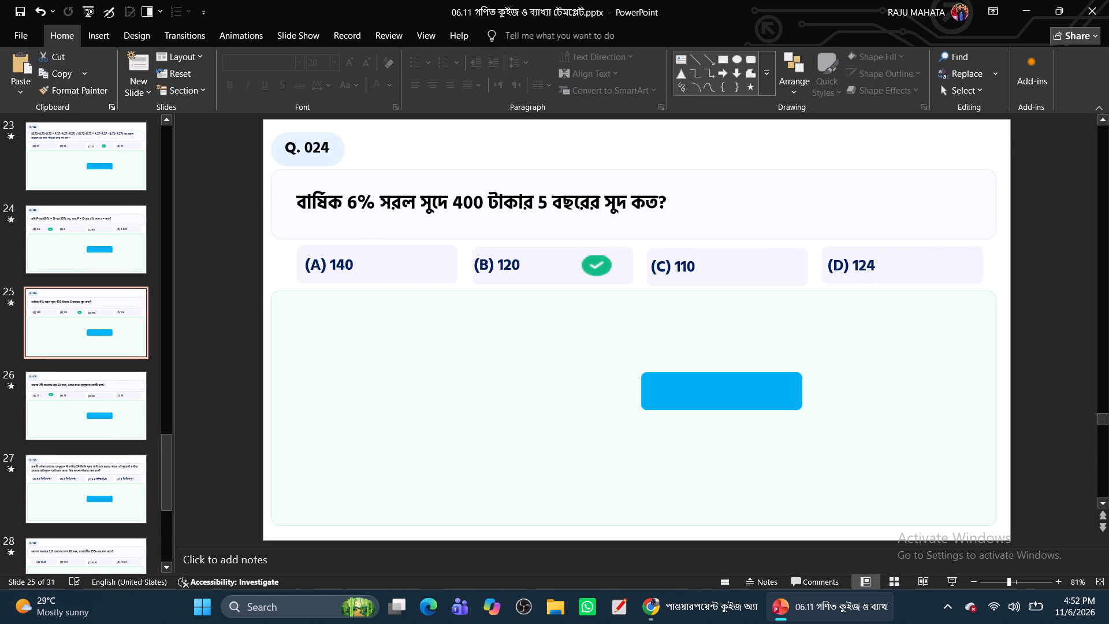
left_click(602, 263)
key("BackSpace")
left_click(101, 251)
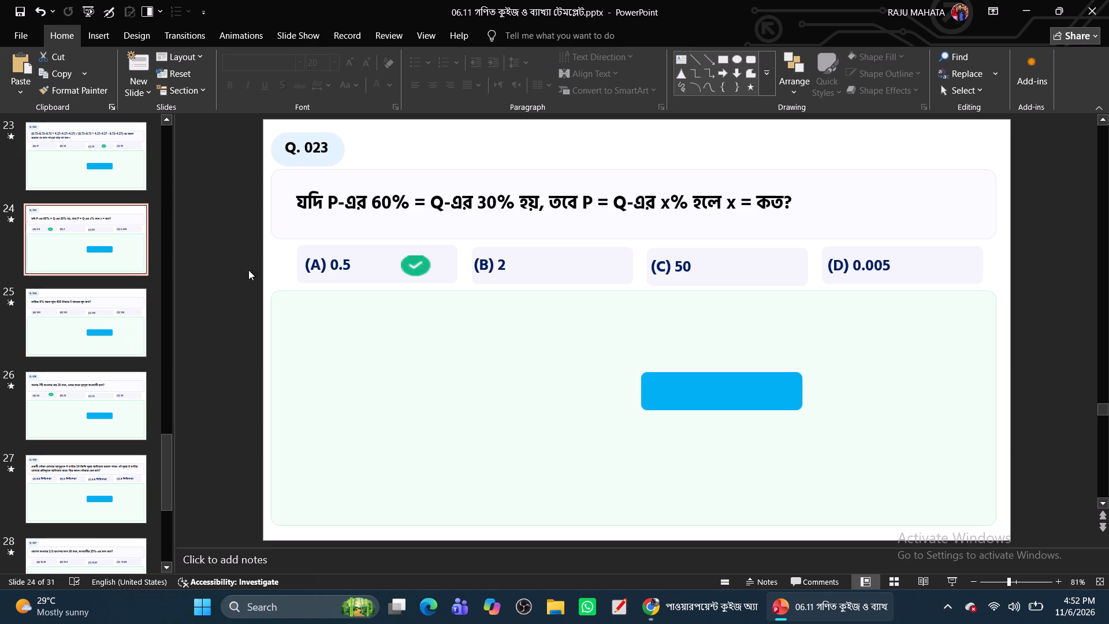
left_click(399, 265)
left_click(406, 266)
key("BackSpace")
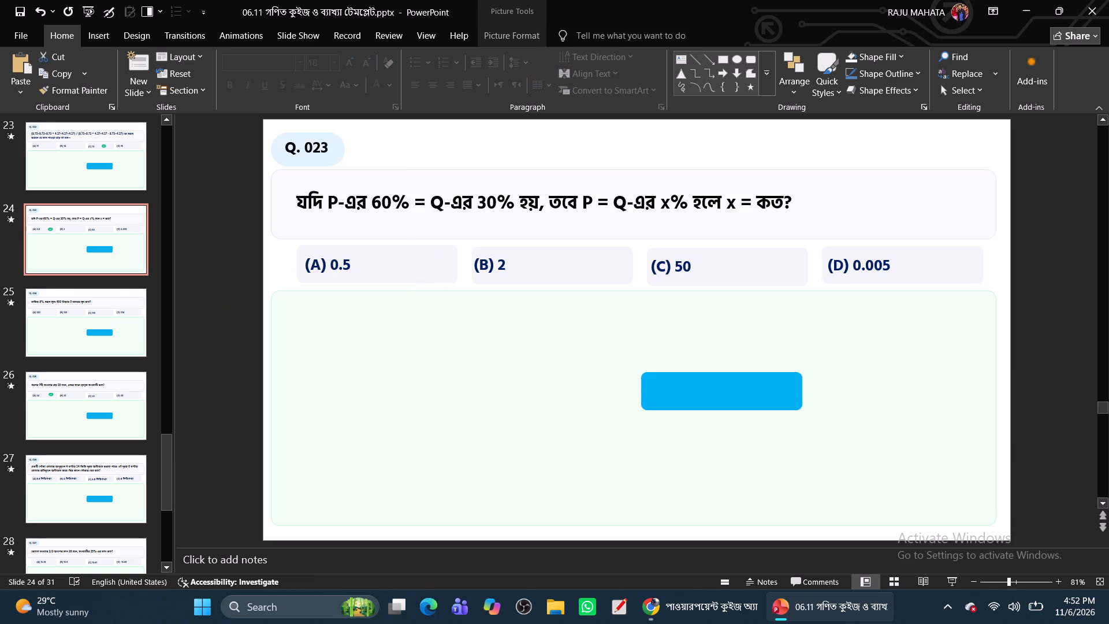
On the Q. 026 slide, set the font of all four option texts to Hind Siliguri.
left_click(95, 493)
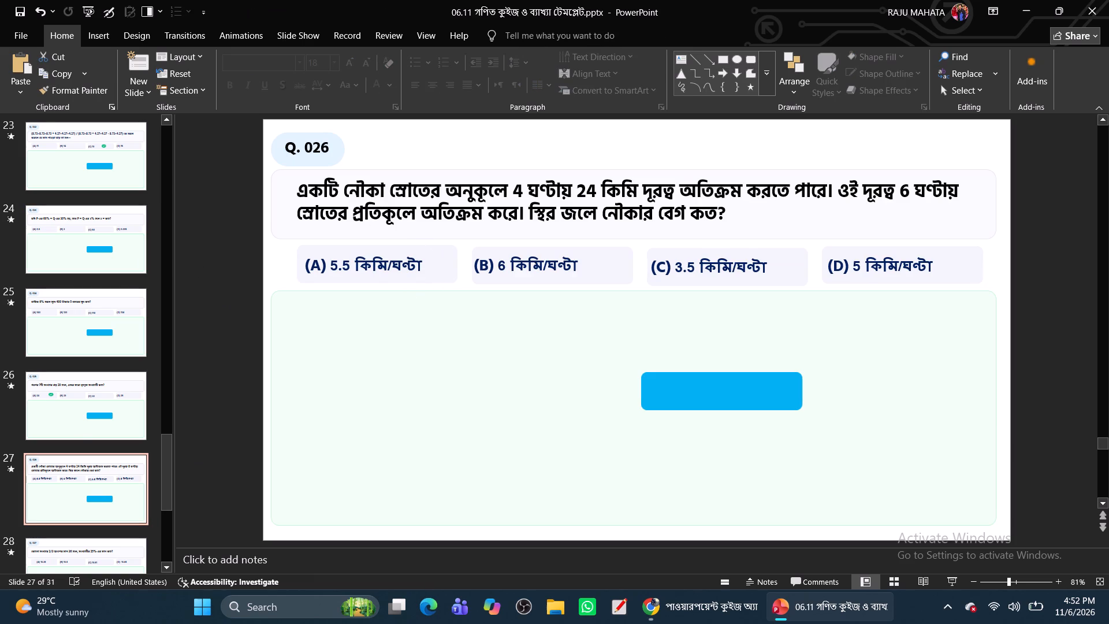
left_click(353, 265)
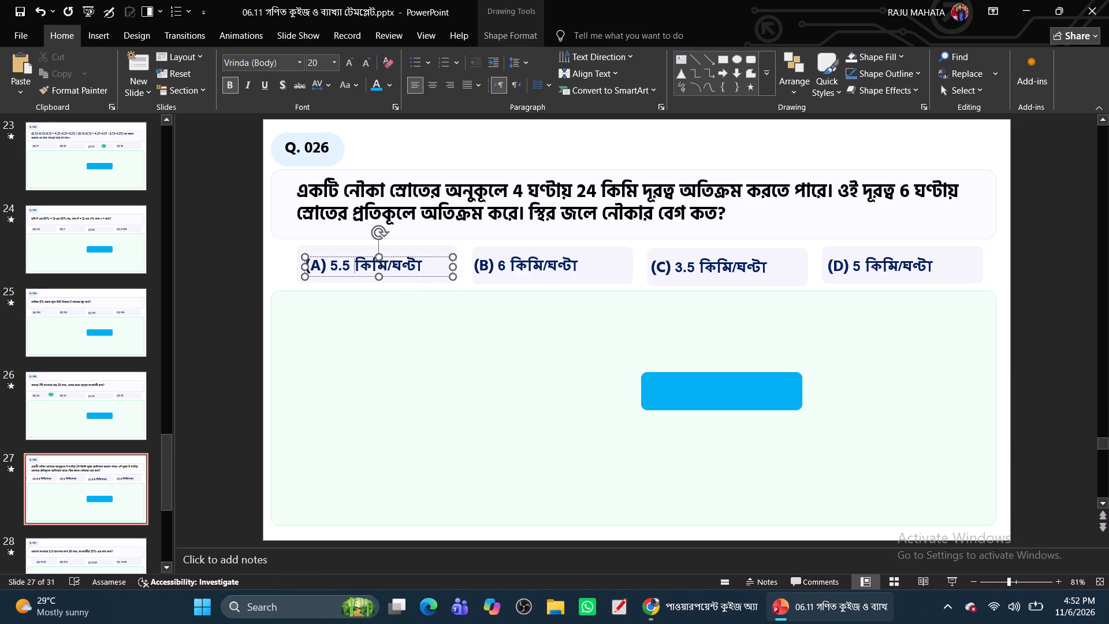
left_click(358, 276)
left_click(520, 263, "ctrl")
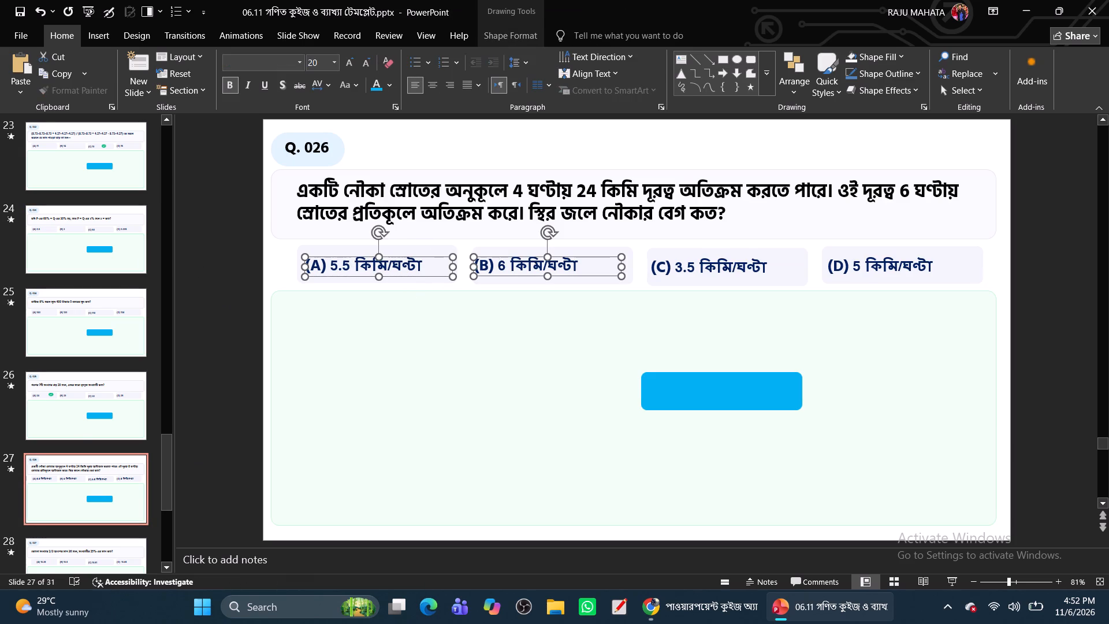
left_click(688, 263, "ctrl")
left_click(899, 261, "ctrl")
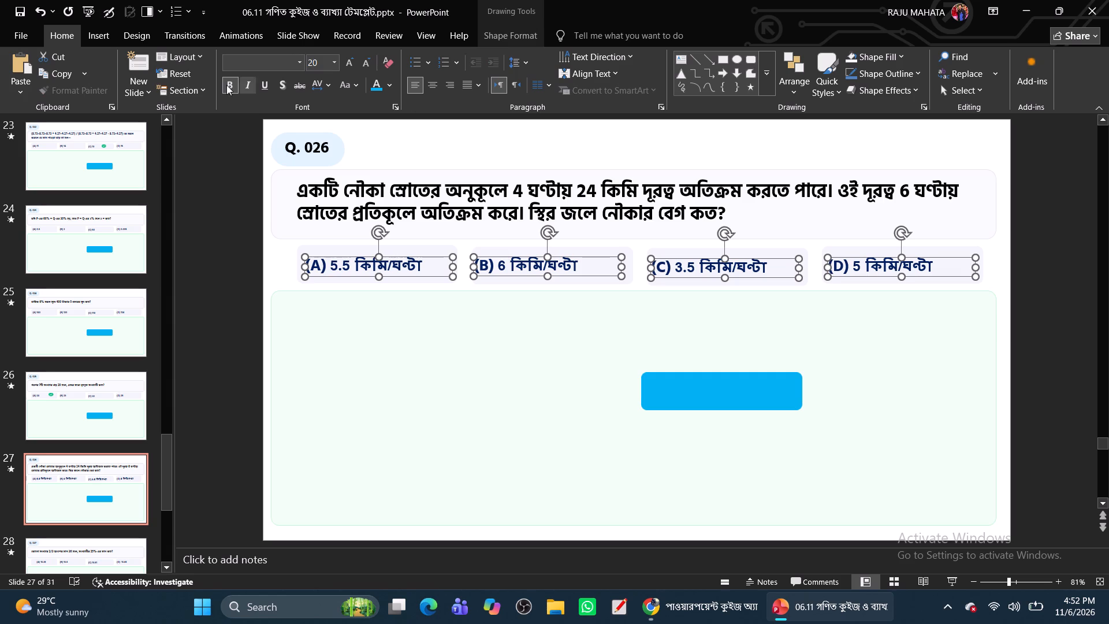
left_click(269, 64)
key("h")
key("Return")
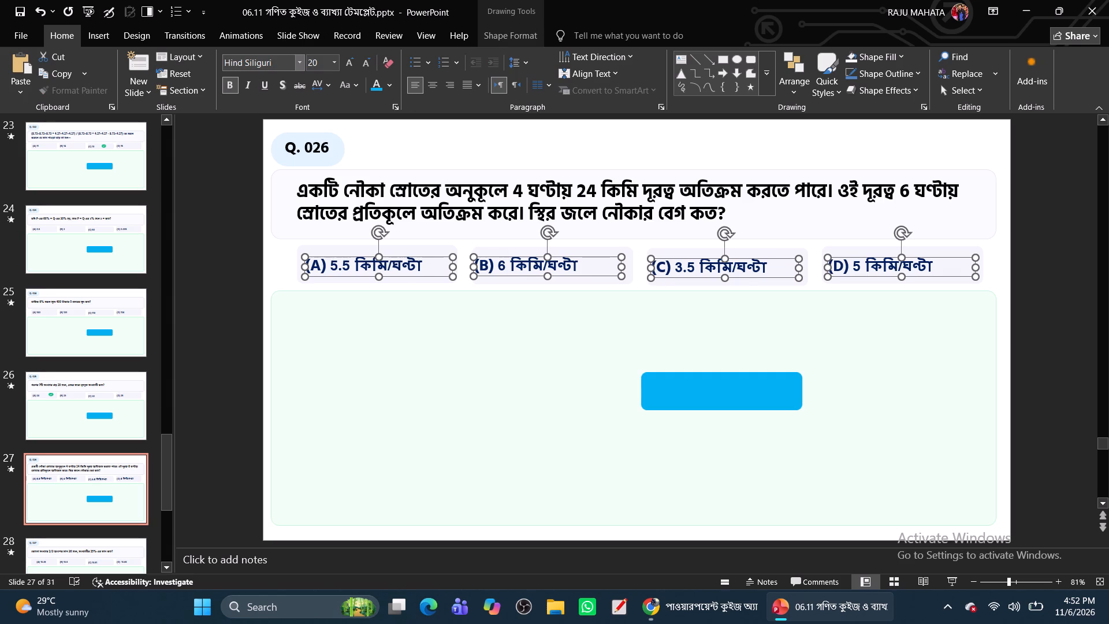
Shift the four option texts together to sit centred in their boxes on the Q. 026 slide.
left_click(345, 277)
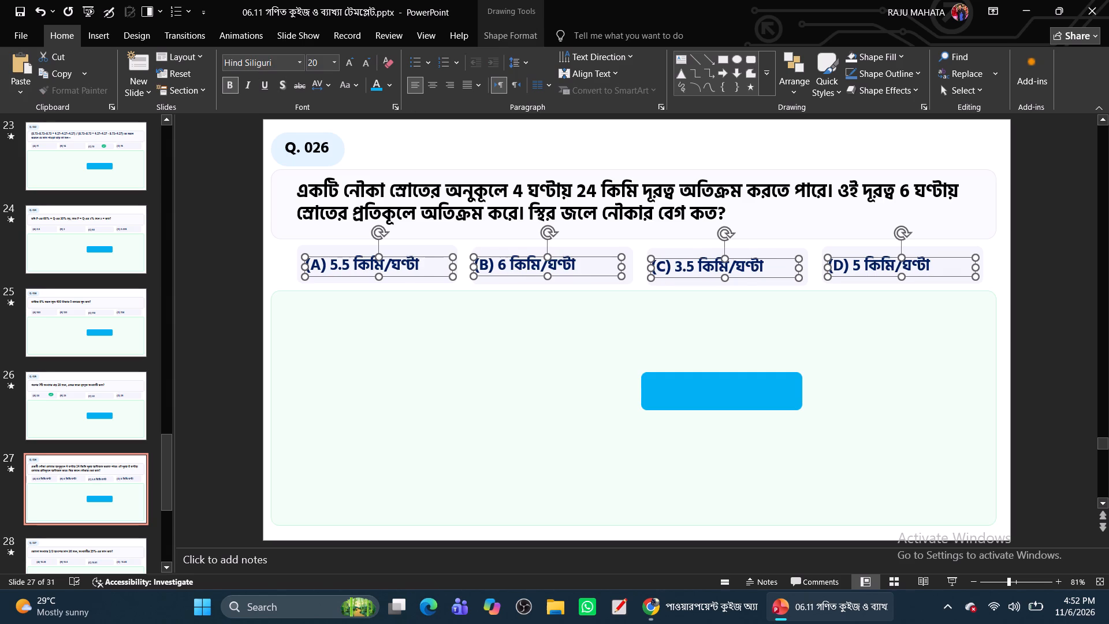
left_click(339, 277)
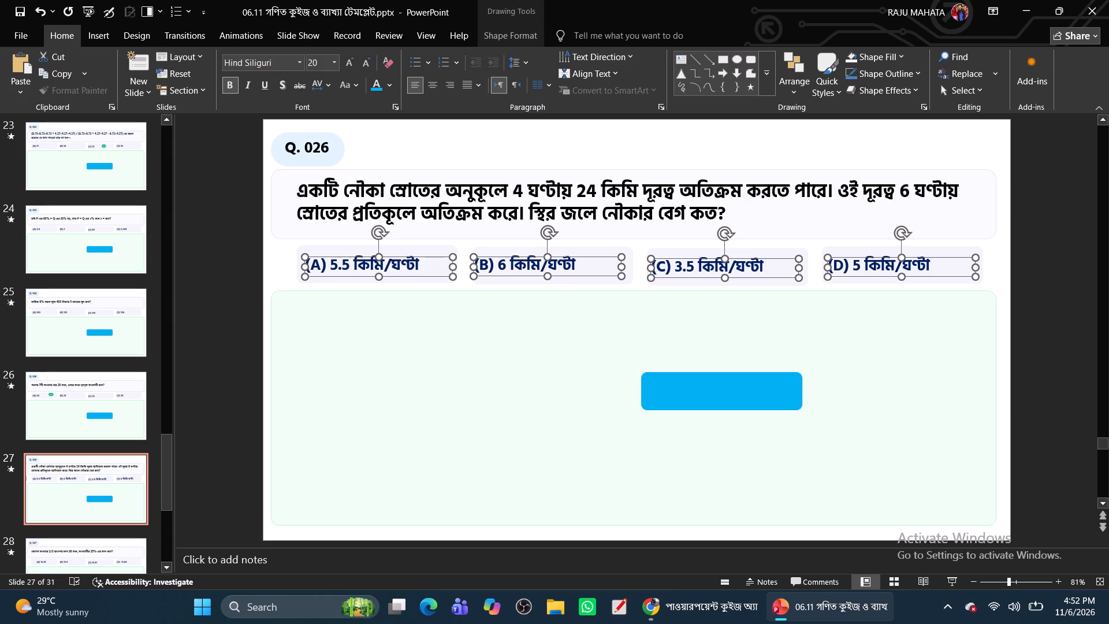
left_click_drag(343, 276, 352, 274)
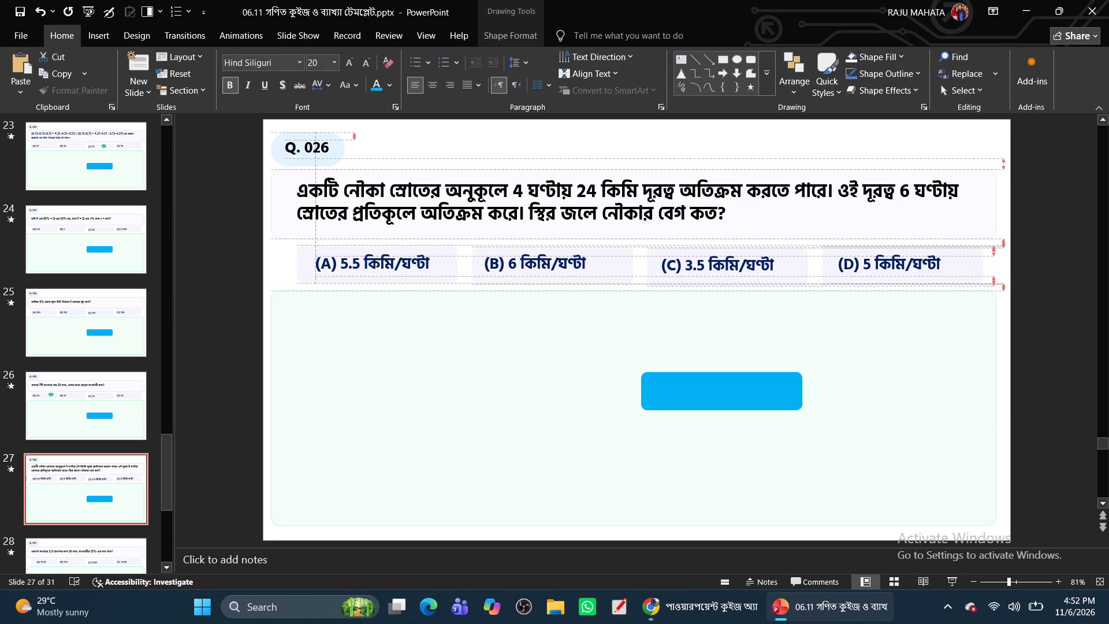
left_click_drag(352, 274, 357, 274)
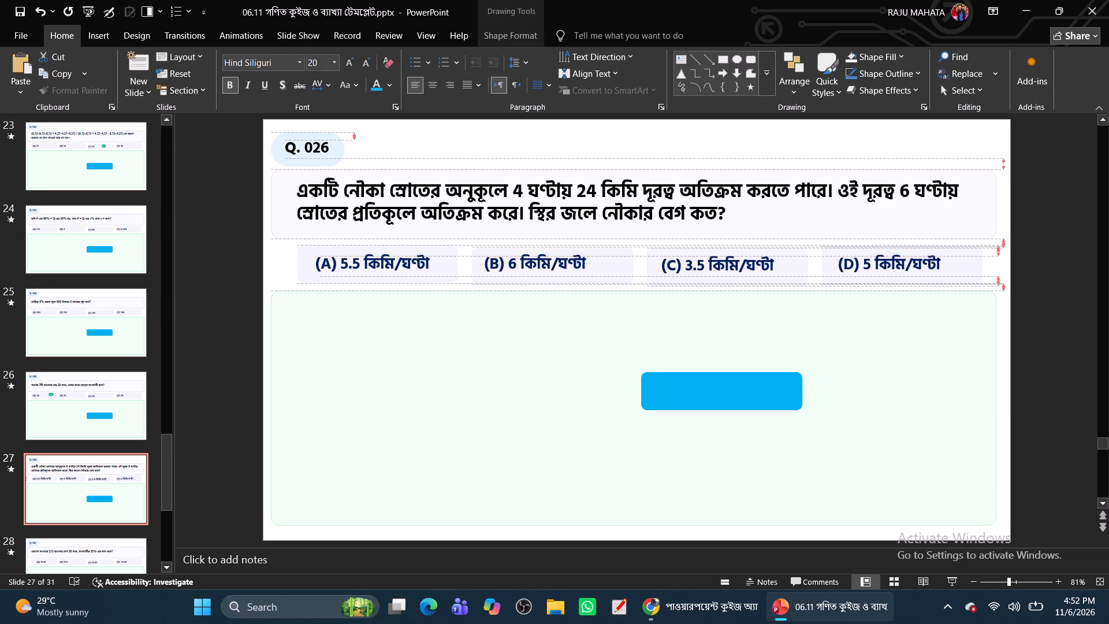
left_click_drag(357, 274, 358, 274)
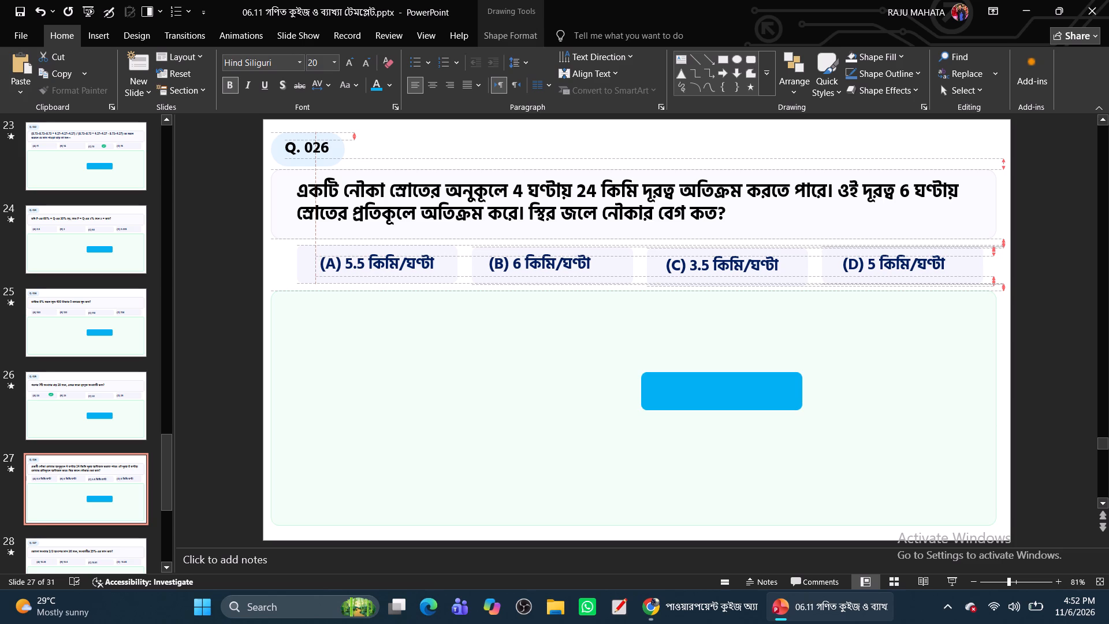
left_click_drag(358, 274, 359, 274)
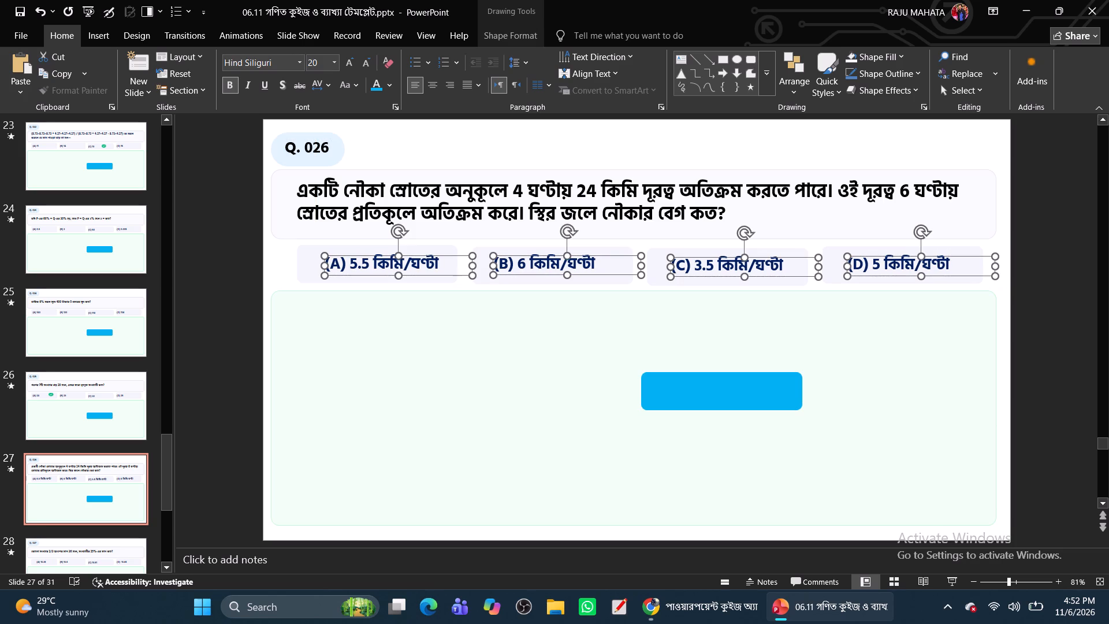
left_click(529, 330)
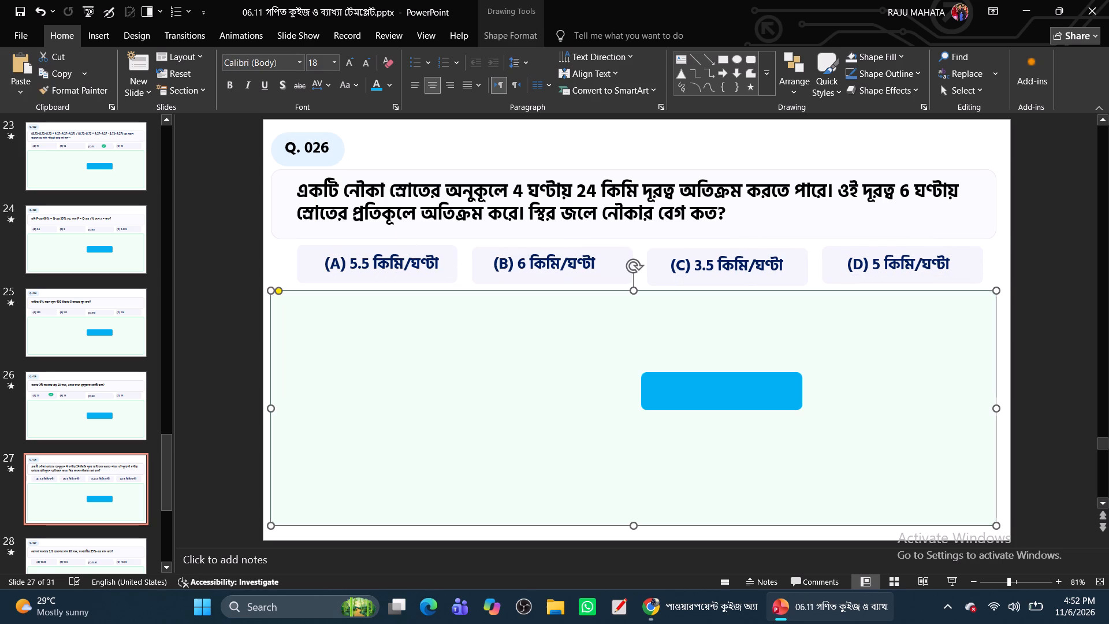
Delete the green check mark beside option (A) on the Q. 025 slide.
left_click(101, 390)
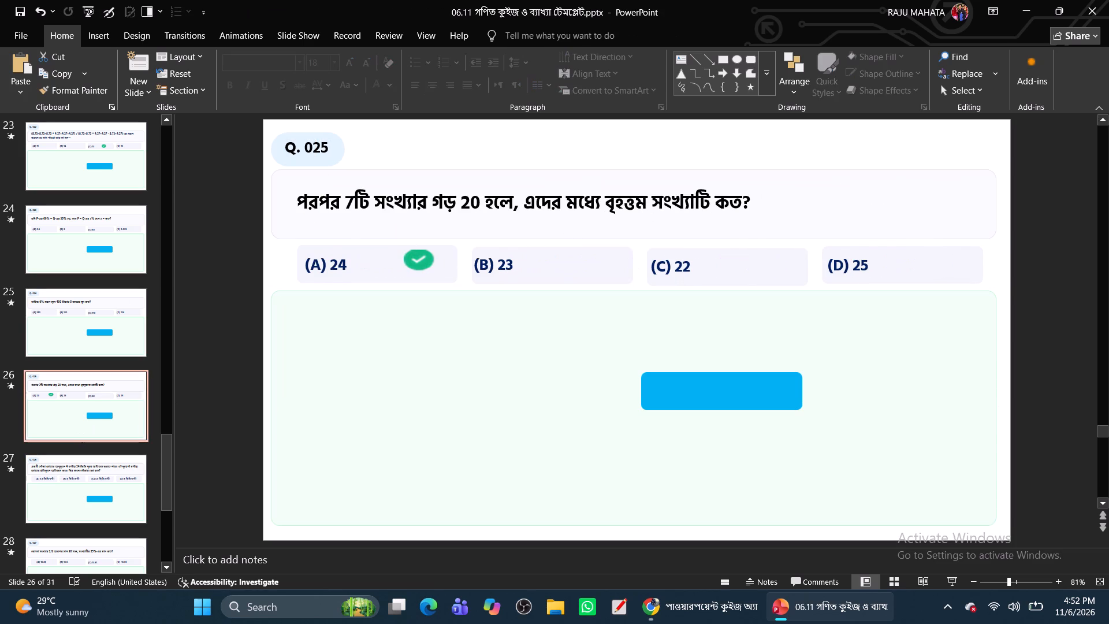
left_click(315, 260)
left_click(427, 259)
key("BackSpace")
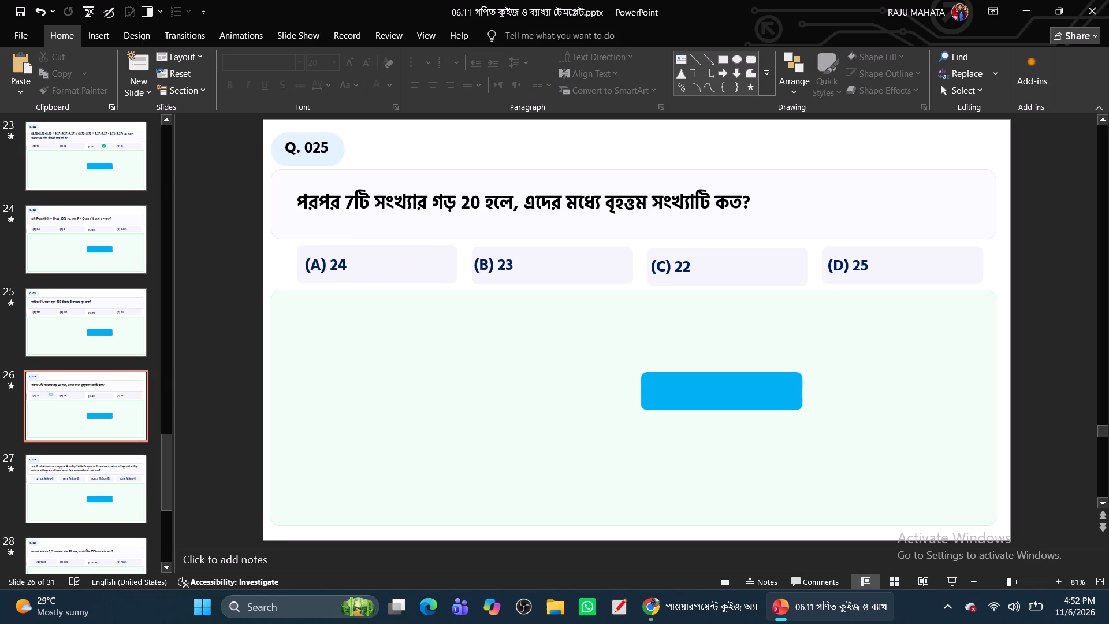
Shift the four option texts together to sit centred in their boxes on the Q. 025 slide.
left_click(329, 262)
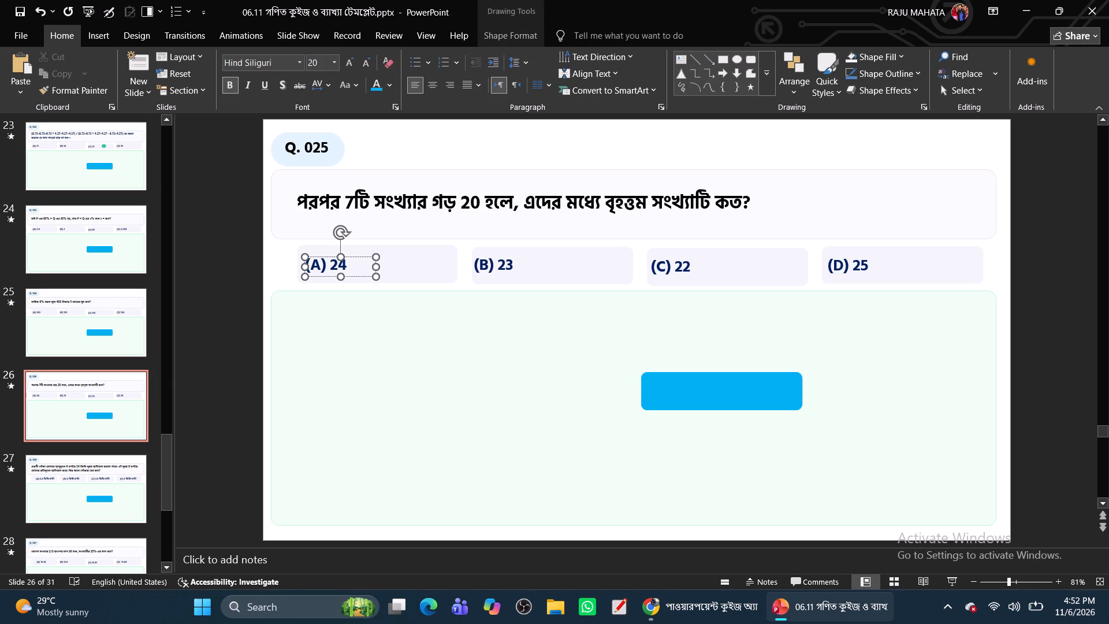
left_click(326, 279)
left_click(325, 265)
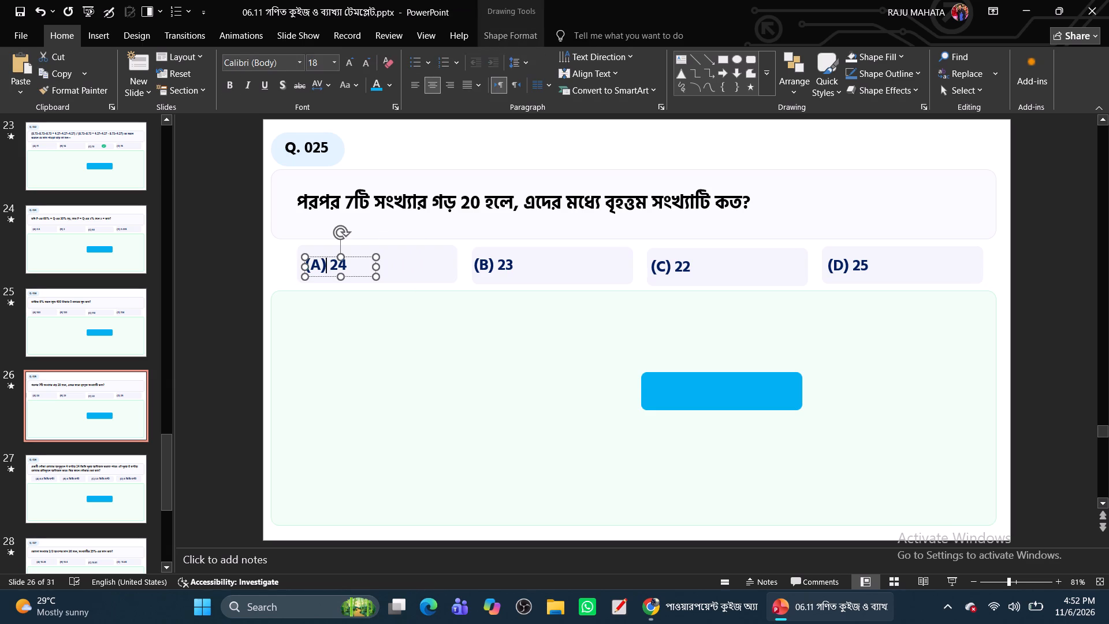
left_click(326, 276)
left_click(505, 265, "ctrl")
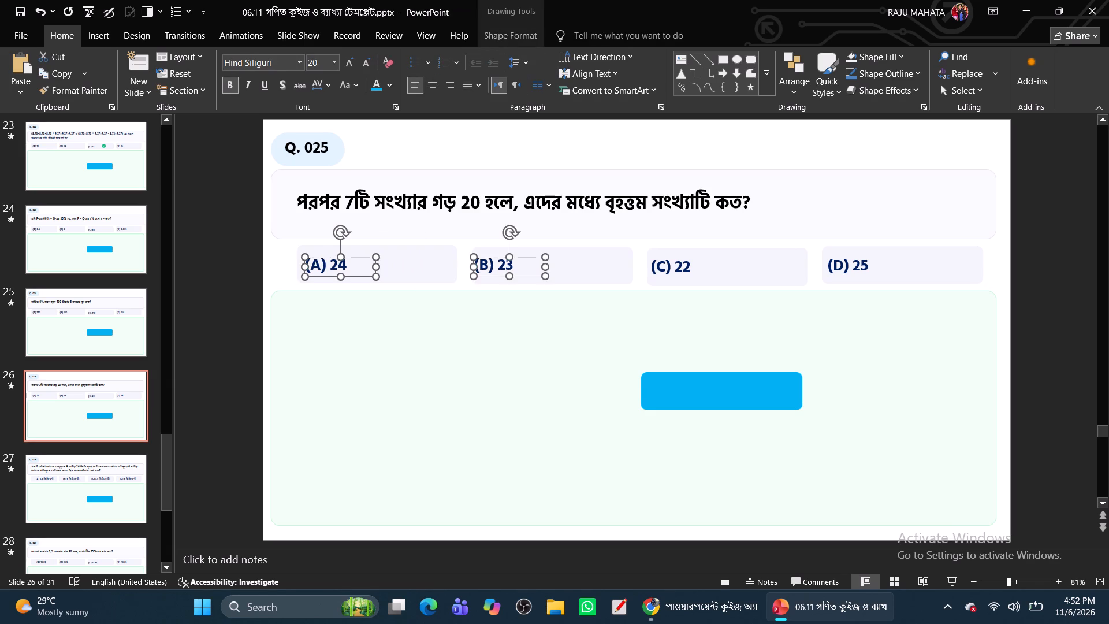
left_click(676, 269, "ctrl")
left_click(855, 268, "ctrl")
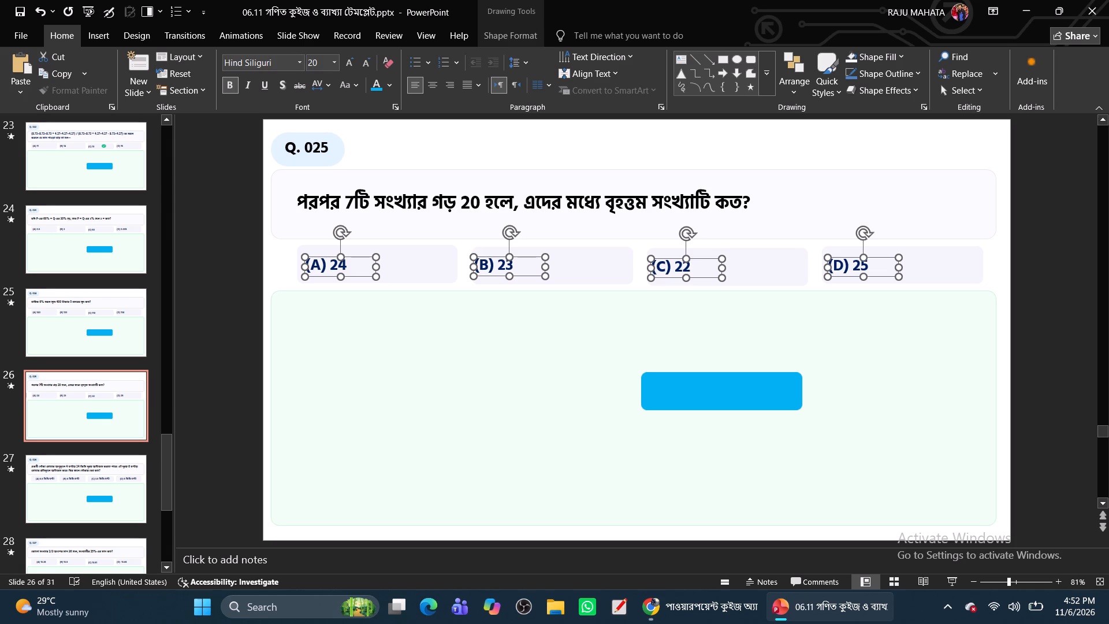
left_click_drag(327, 276, 337, 274)
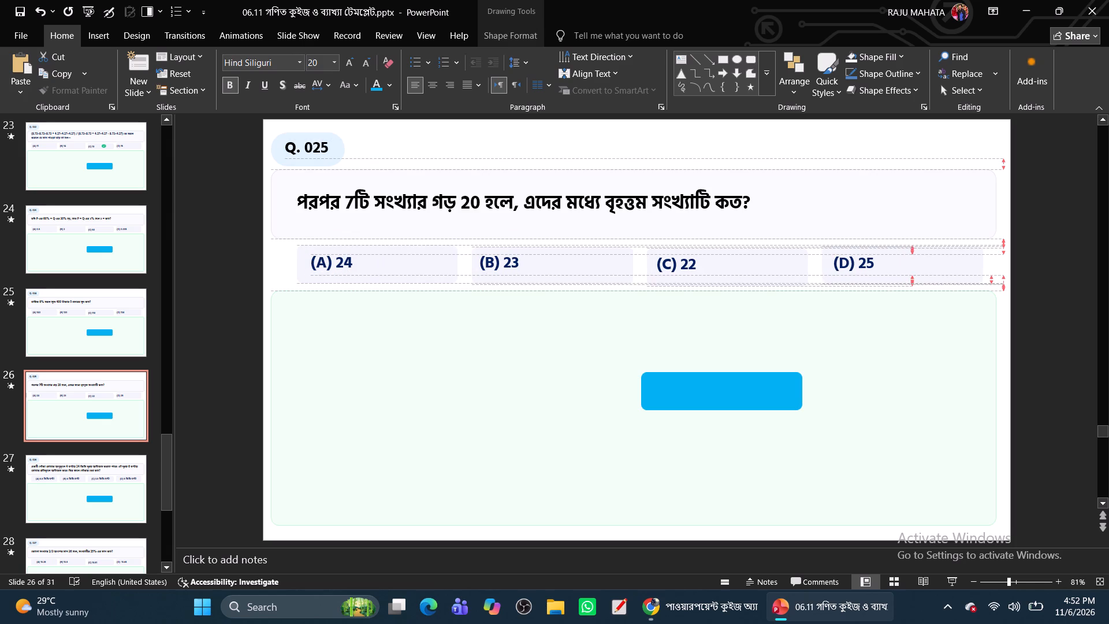
left_click_drag(337, 274, 365, 275)
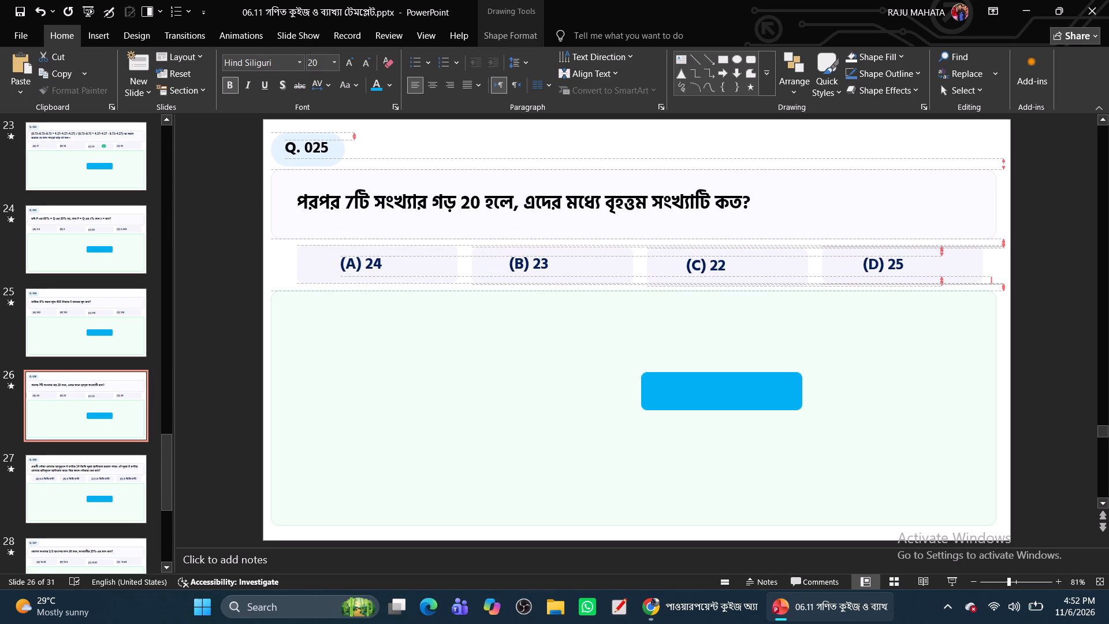
left_click_drag(365, 275, 377, 275)
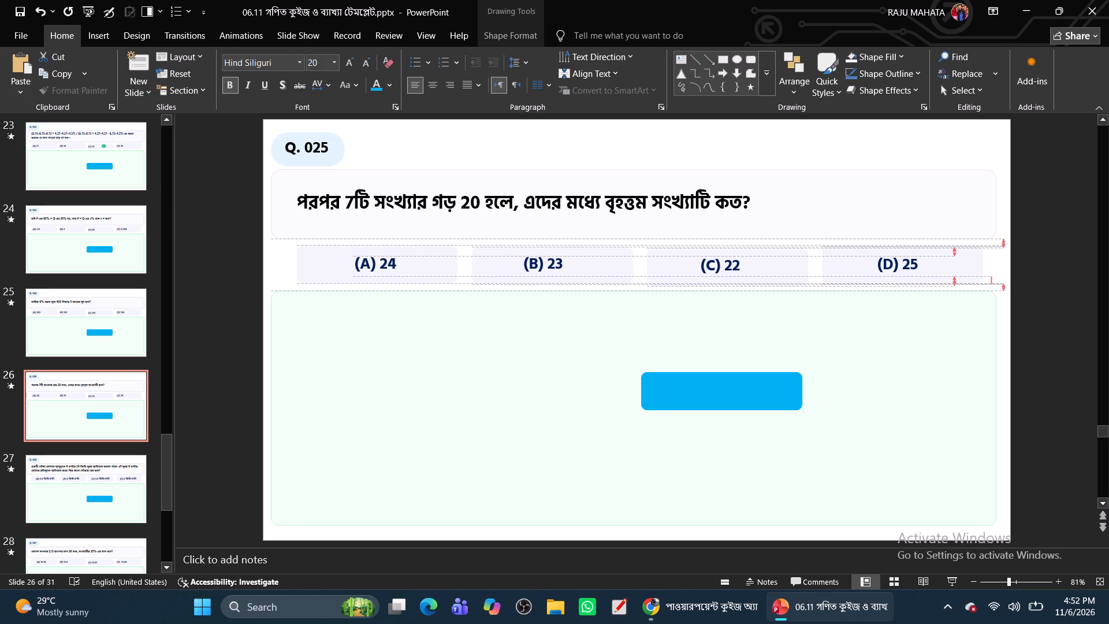
left_click_drag(377, 275, 378, 274)
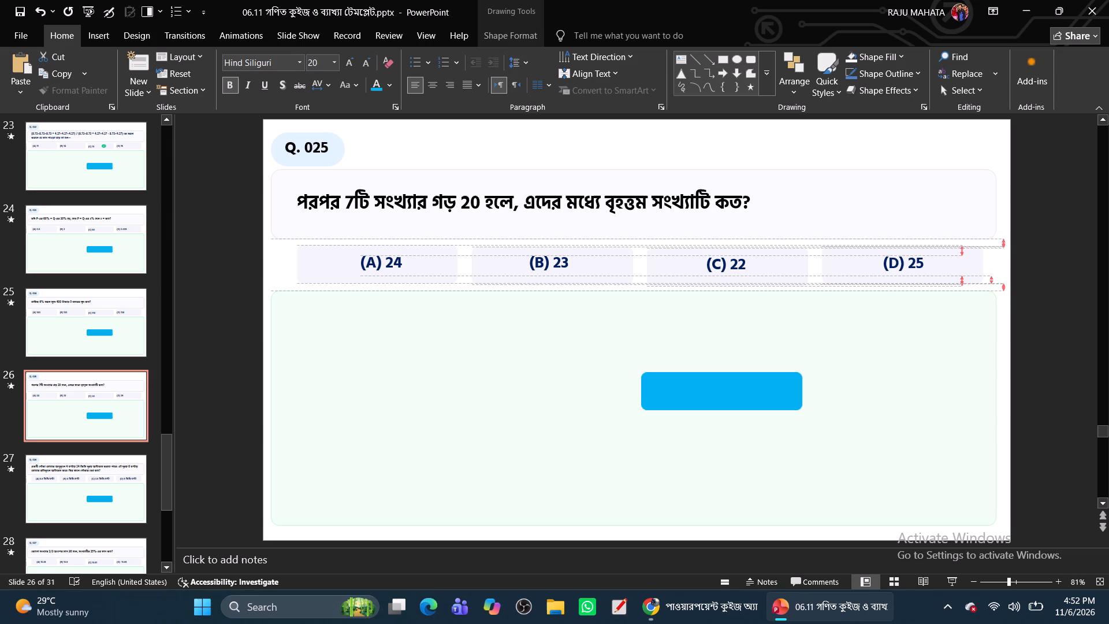
left_click_drag(378, 274, 376, 274)
On the Q. 024 slide, move all four option texts together to the middle of their boxes.
left_click(88, 324)
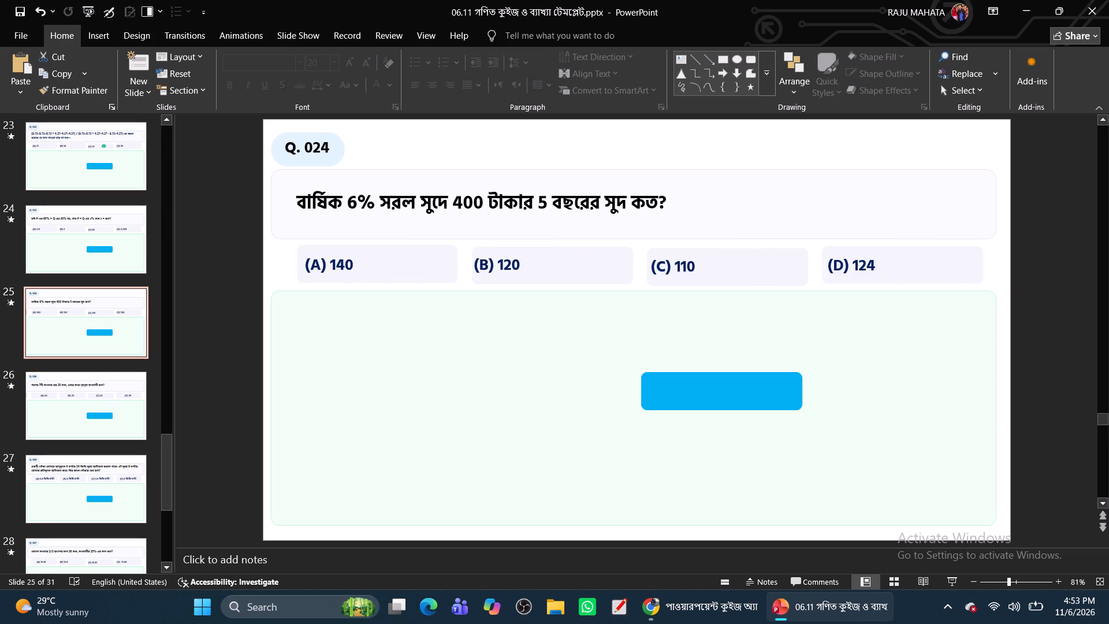
left_click(334, 264)
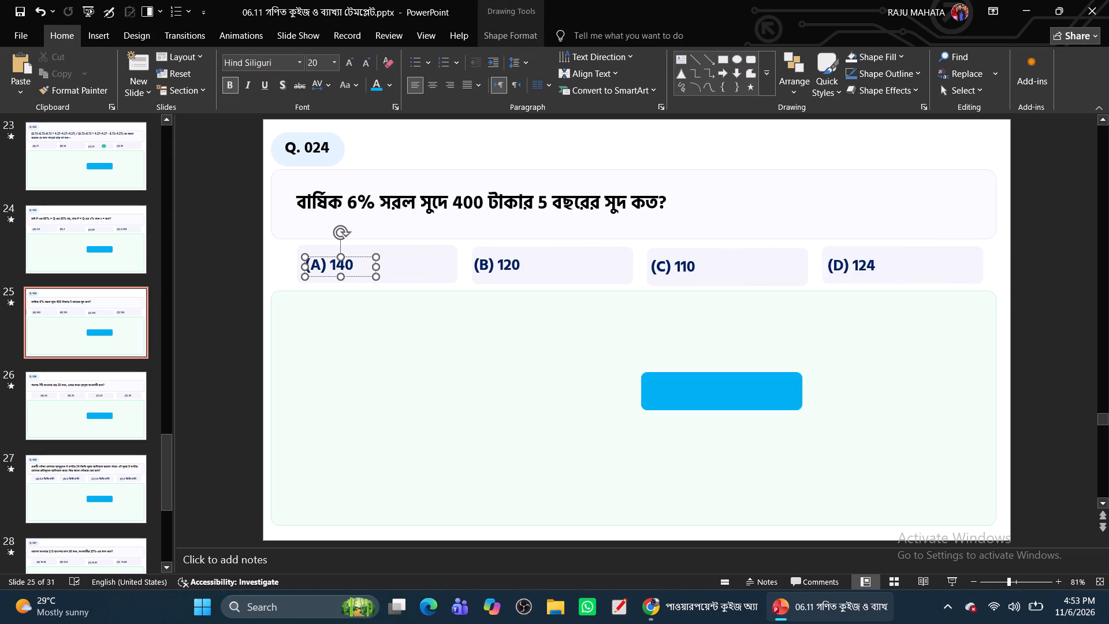
left_click(330, 276)
left_click(496, 261, "ctrl")
left_click(673, 262, "ctrl")
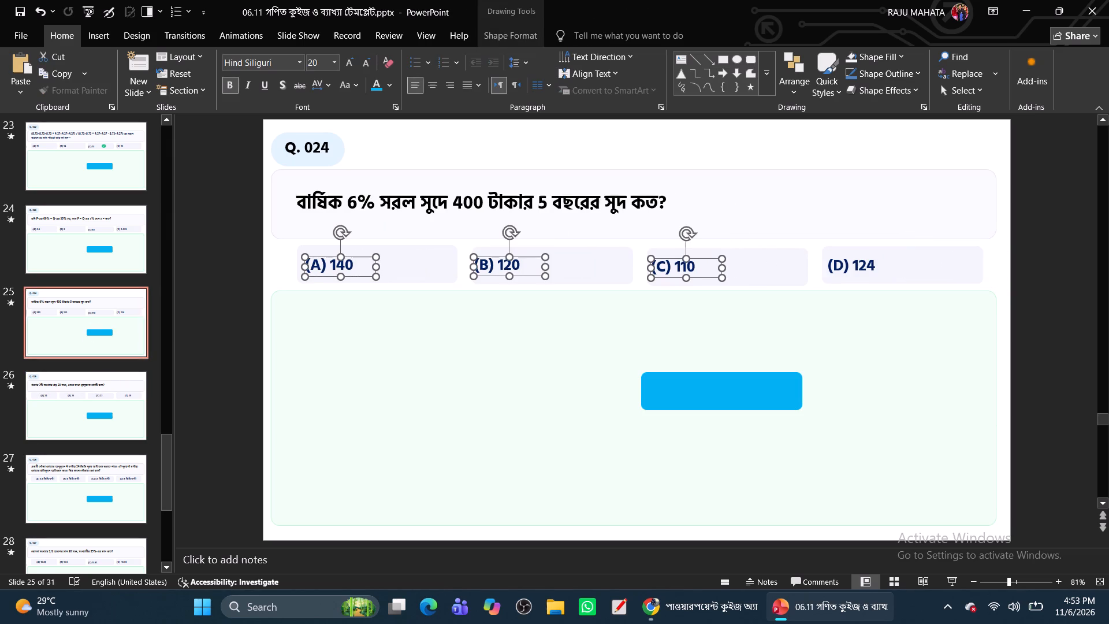
left_click(850, 263, "ctrl")
left_click_drag(319, 275, 325, 276)
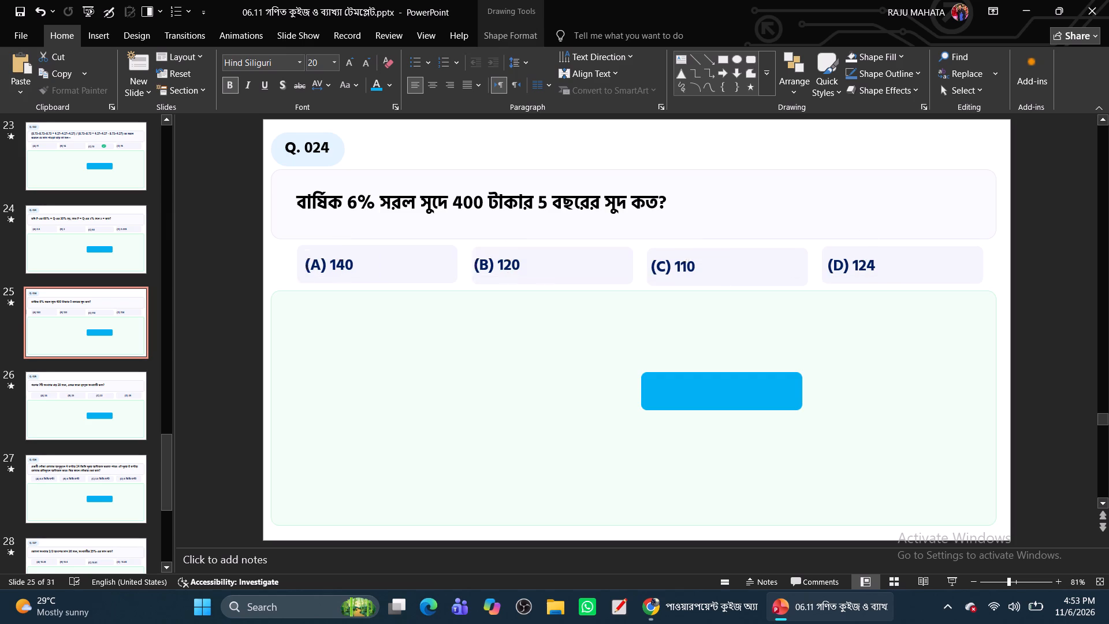
left_click_drag(325, 276, 359, 274)
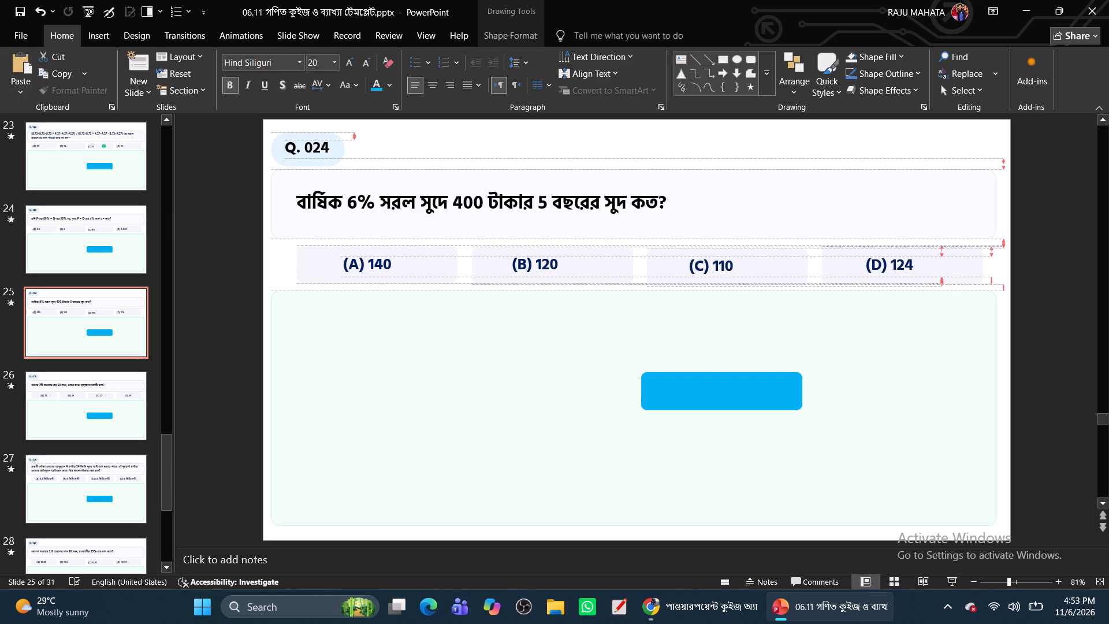
left_click_drag(359, 274, 360, 274)
left_click(360, 353)
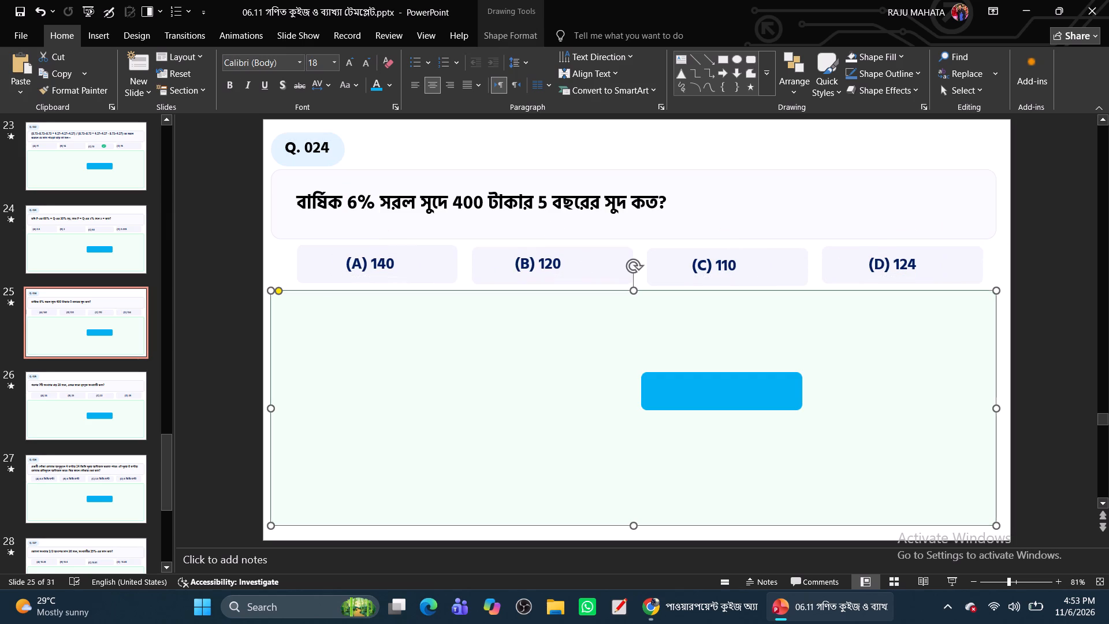
Centre the four option texts in their boxes on the Q. 023 slide by moving them together.
left_click(51, 251)
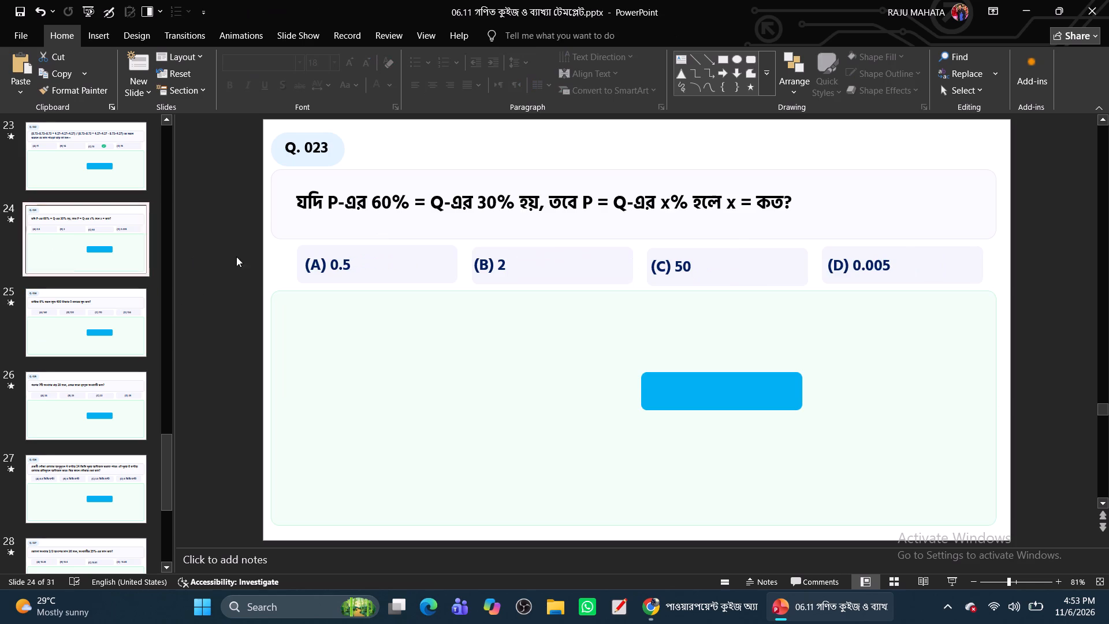
left_click(336, 265)
left_click(327, 274)
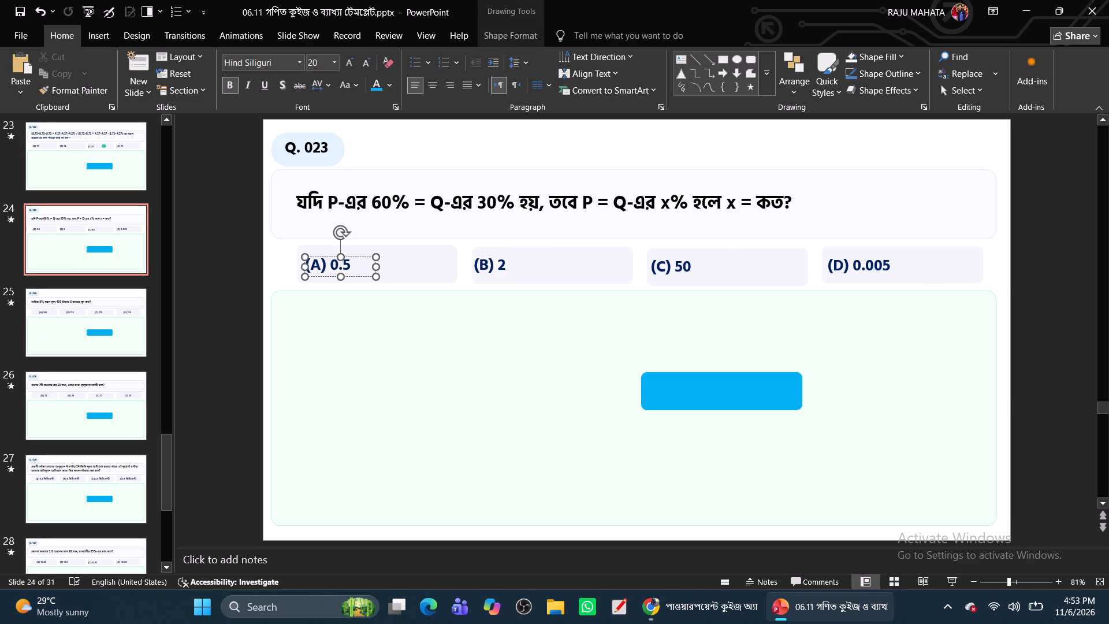
left_click(486, 265, "ctrl")
left_click(669, 259, "ctrl")
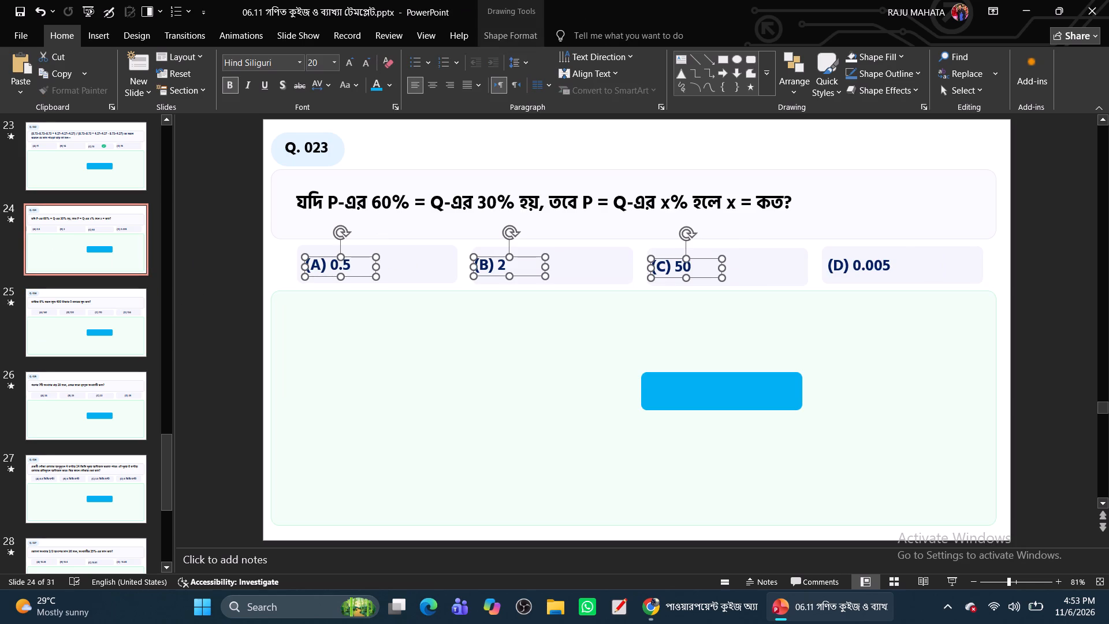
left_click(875, 259, "ctrl")
left_click(323, 275, "ctrl")
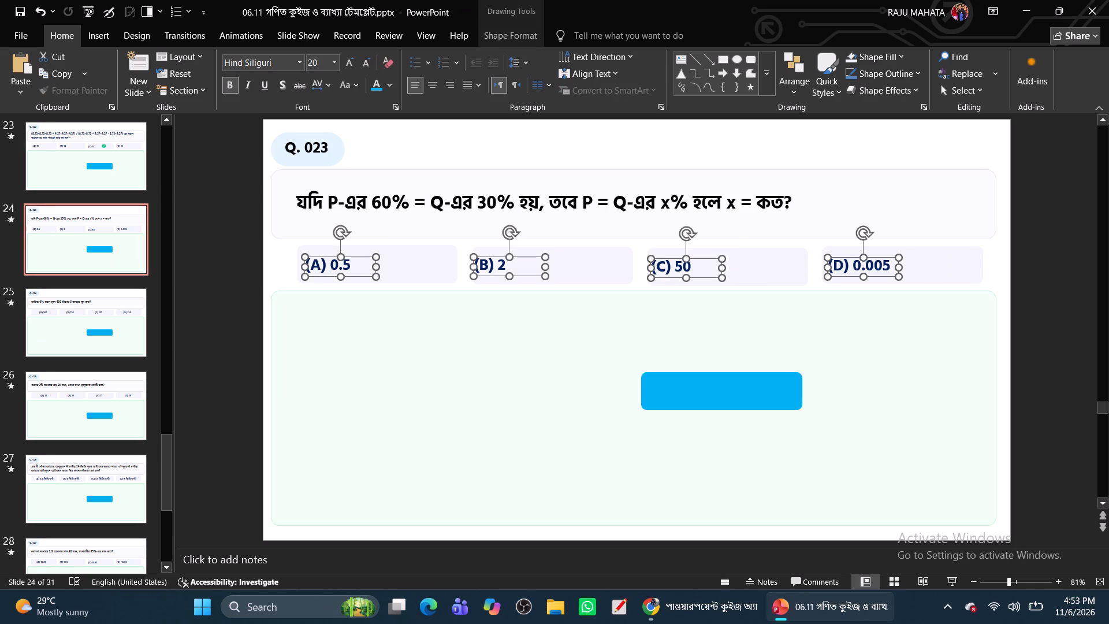
left_click(323, 268, "ctrl")
left_click_drag(324, 277, 348, 274)
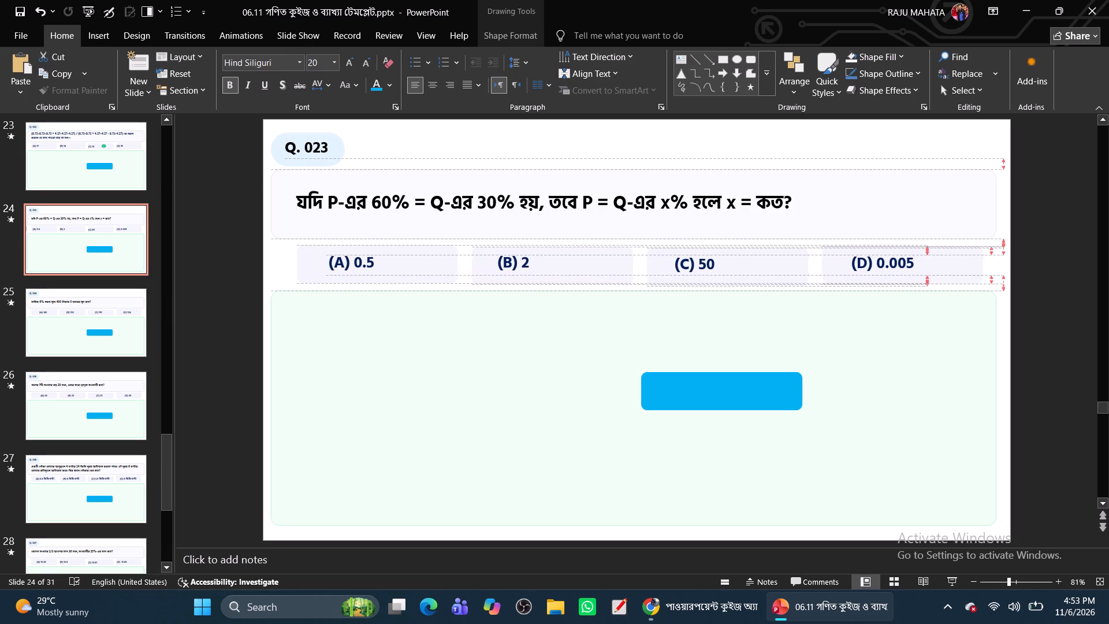
left_click_drag(348, 274, 367, 274)
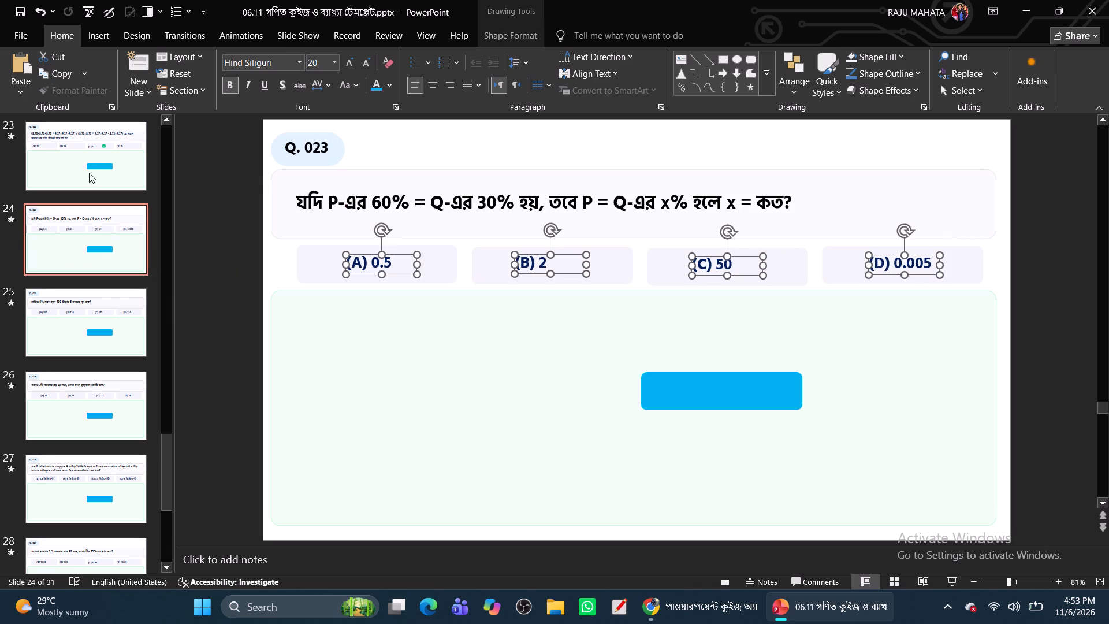
Delete the green check mark beside option (C) on the Q. 022 slide.
left_click(91, 159)
left_click(747, 269)
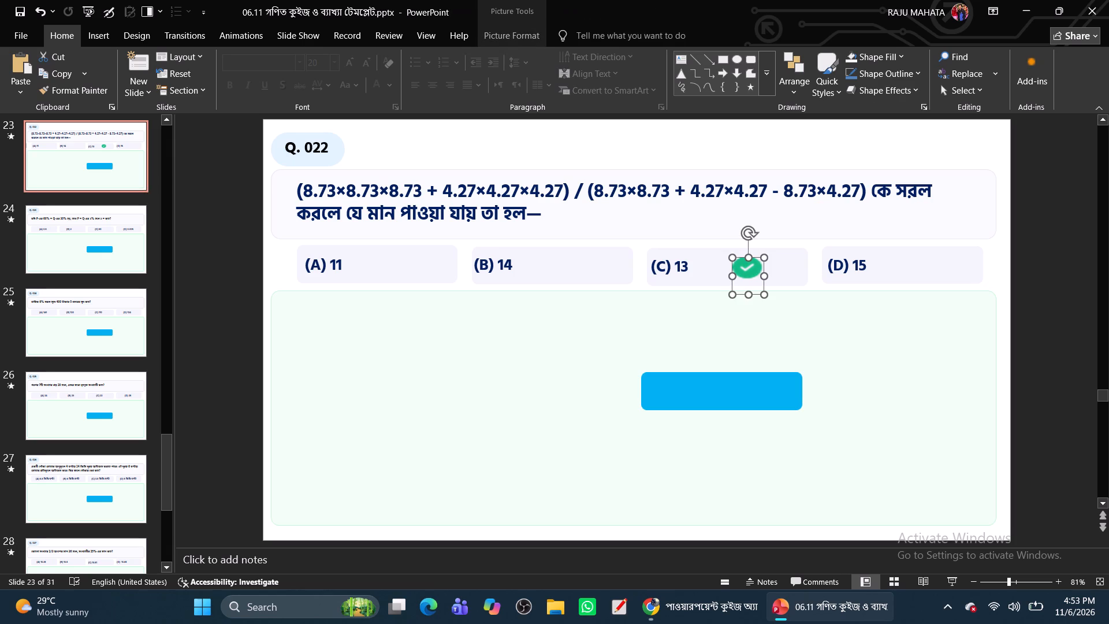
key("BackSpace")
Shift the four option texts together to sit centred in their boxes on the Q. 022 slide.
left_click(329, 268)
left_click(330, 276)
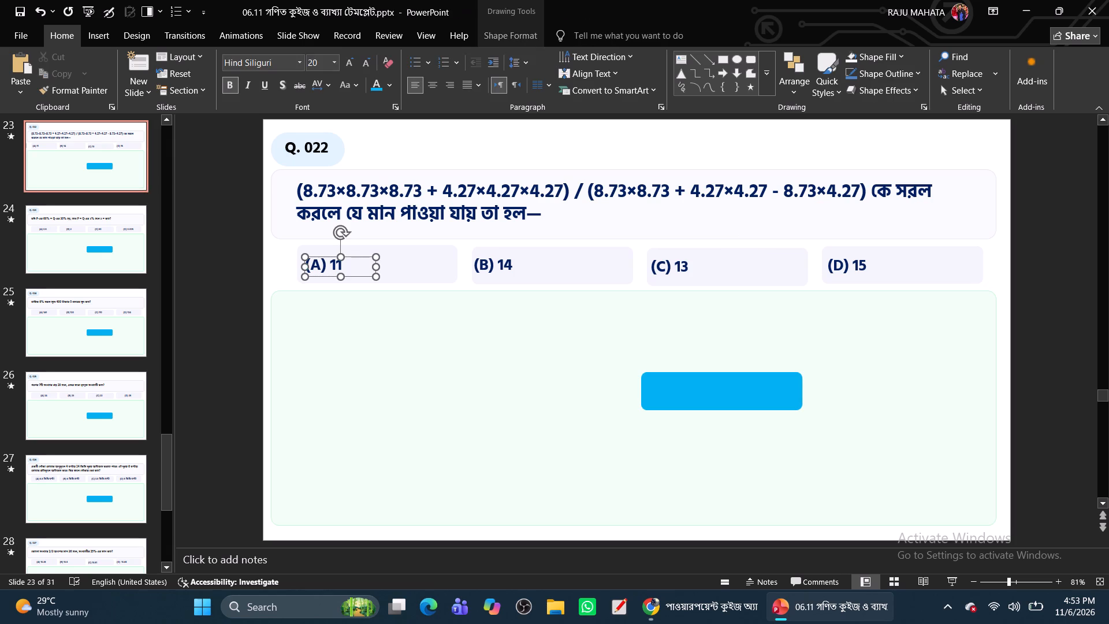
left_click(497, 266, "ctrl")
left_click(682, 263, "ctrl")
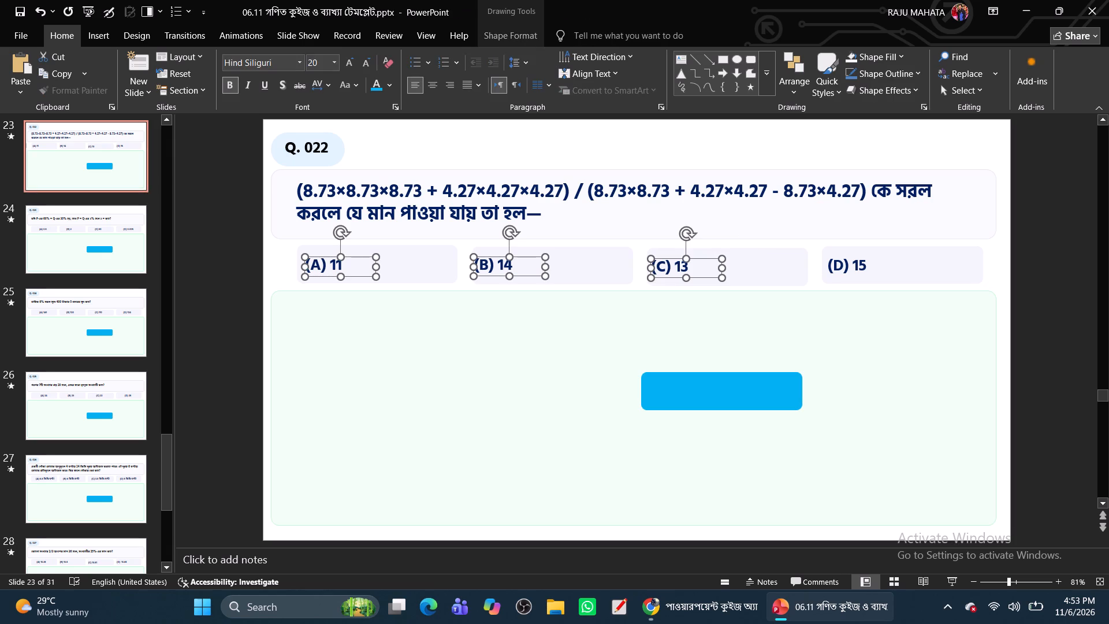
left_click(850, 260, "ctrl")
left_click_drag(325, 276, 336, 276)
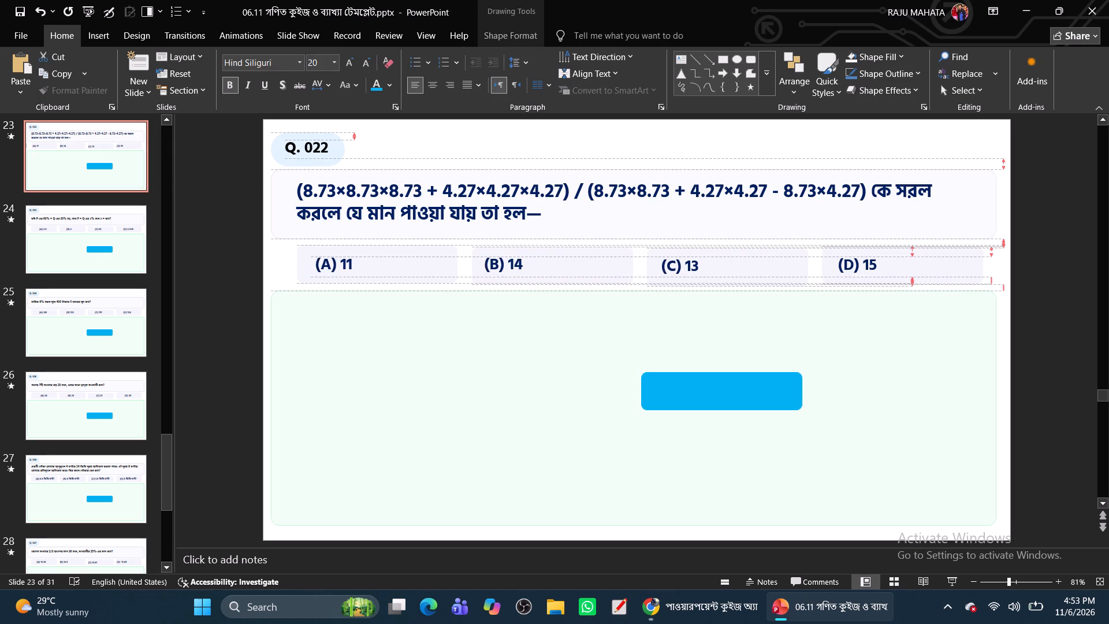
left_click_drag(336, 276, 369, 276)
Delete the green check mark beside option (D) on the Q. 021 slide.
scroll(102, 245, "up", 6)
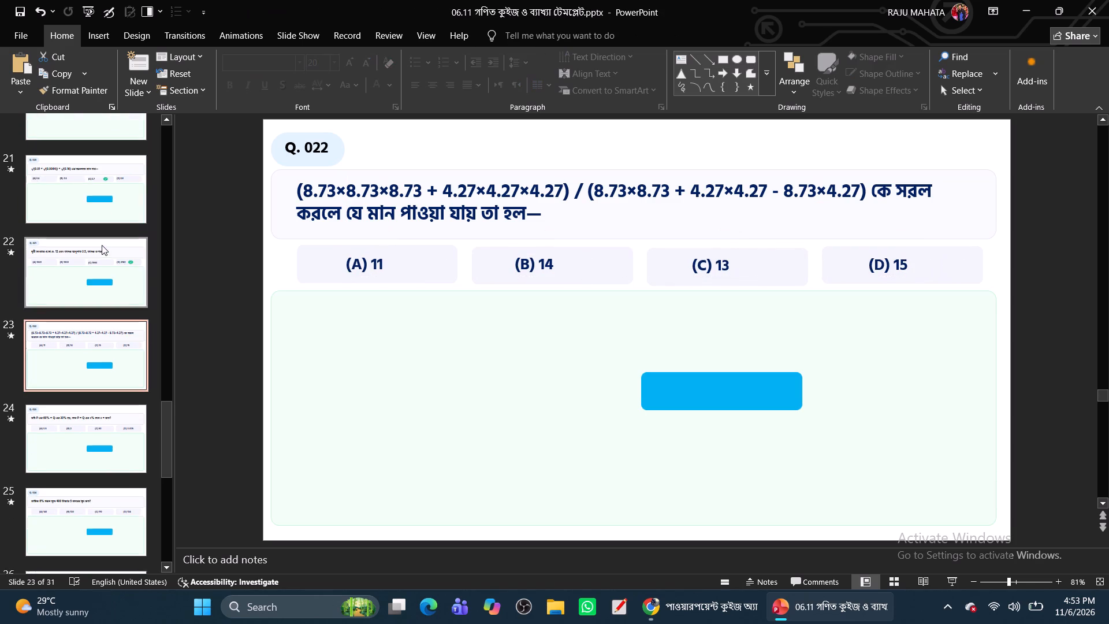
scroll(102, 245, "up", 2)
left_click(65, 400)
left_click(330, 265)
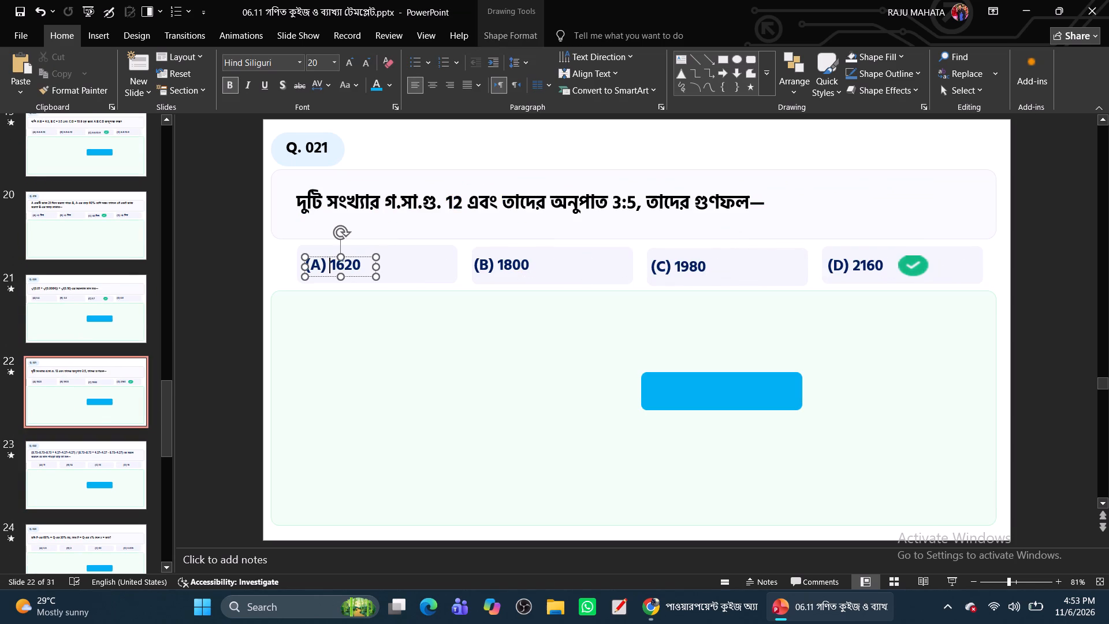
left_click(916, 263)
key("BackSpace")
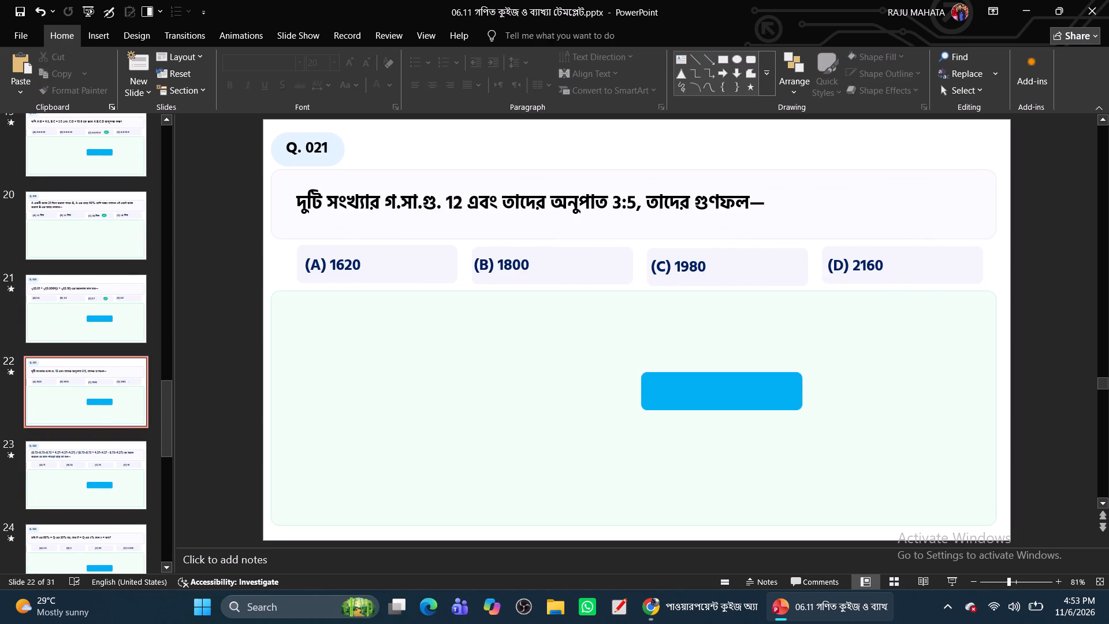
On the Q. 021 slide, move all four option texts together to the middle of their boxes.
left_click(332, 268)
left_click(329, 274)
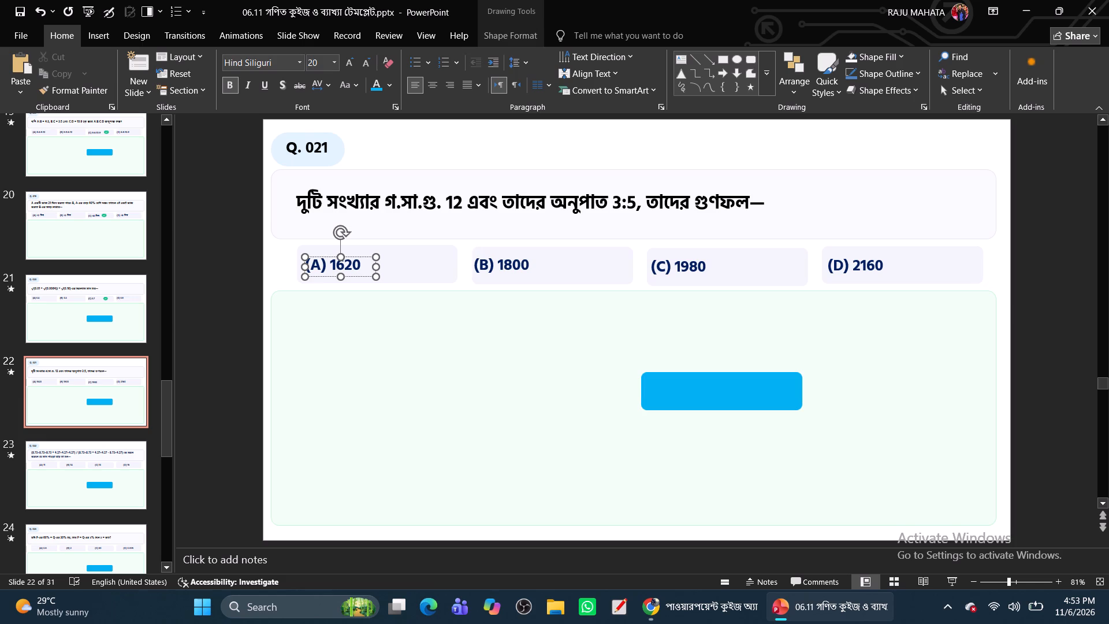
left_click(516, 269, "ctrl")
left_click(682, 266, "ctrl")
left_click(881, 266, "ctrl")
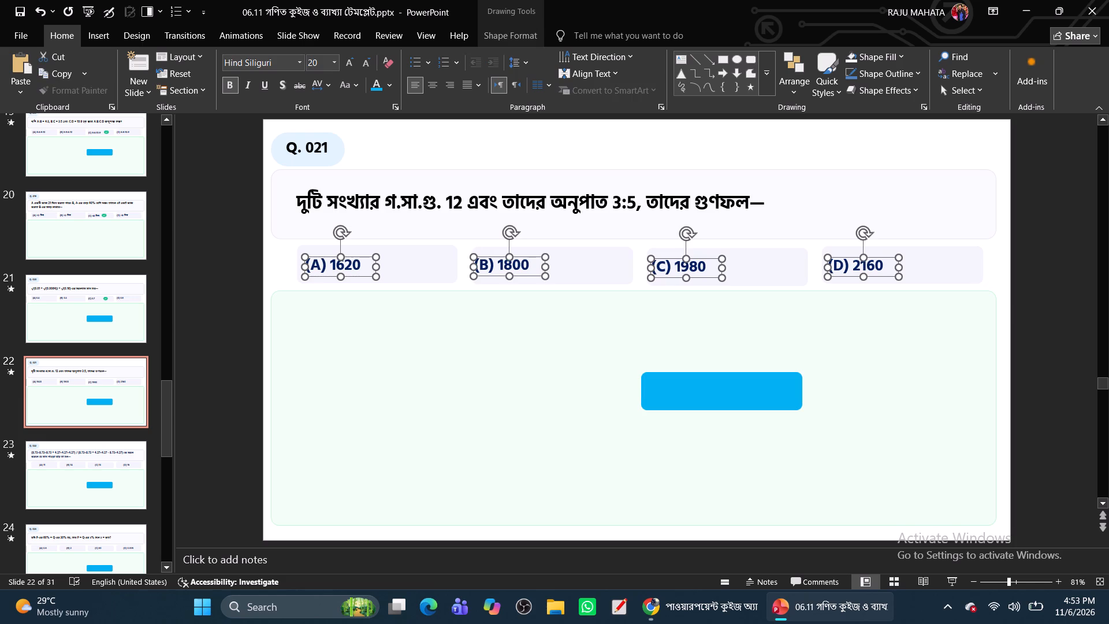
left_click_drag(322, 276, 362, 276)
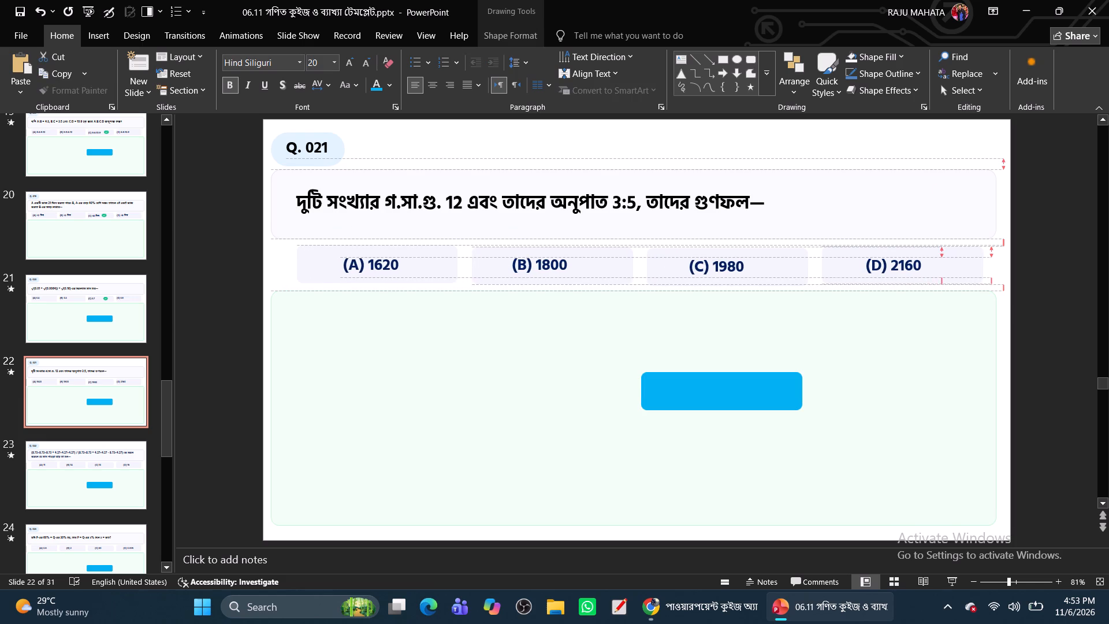
left_click_drag(362, 276, 365, 274)
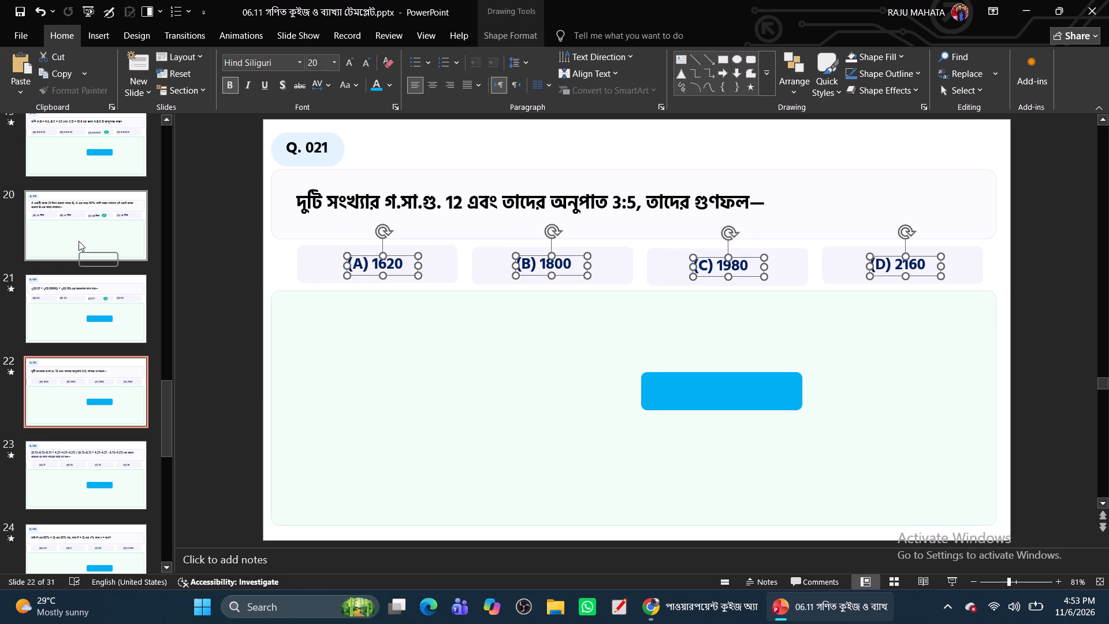
Delete the green check mark beside option (C) on the Q. 020 slide.
left_click(95, 315)
left_click(317, 266)
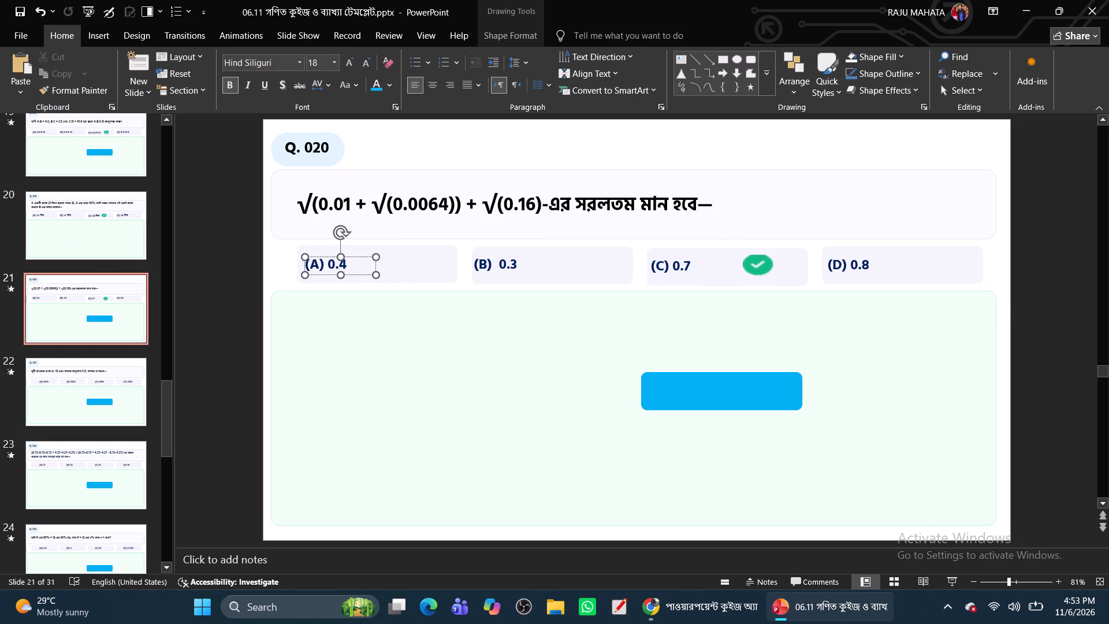
left_click(763, 268)
key("BackSpace")
Move the four option texts on the Q. 020 slide together to the middle of their boxes.
left_click(336, 265)
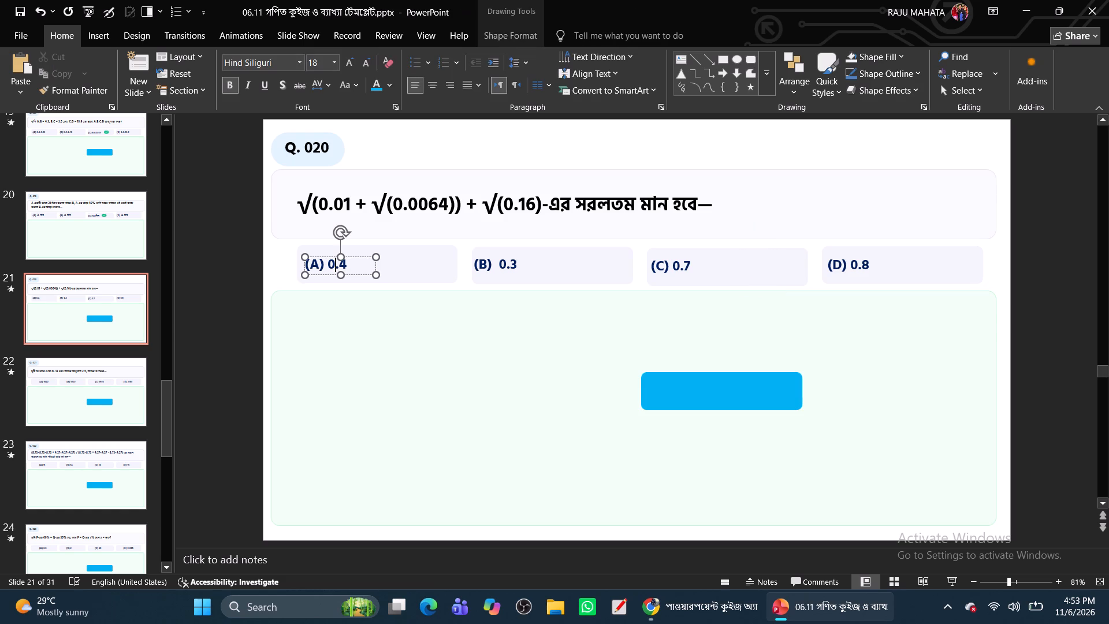
left_click(321, 276)
left_click(497, 263, "ctrl")
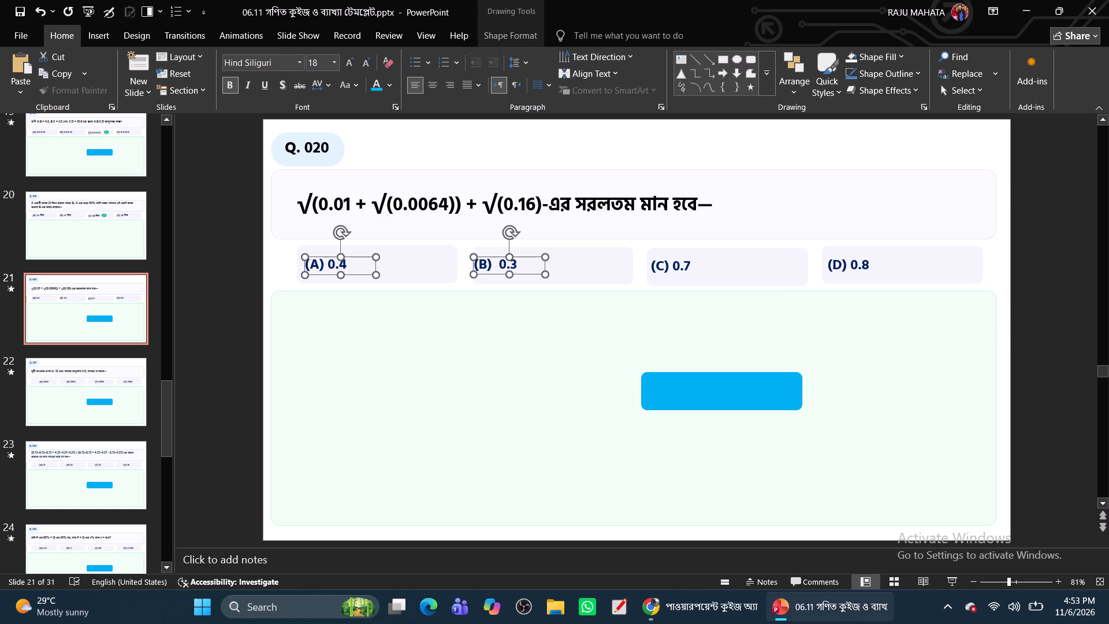
left_click(683, 261, "ctrl")
left_click(859, 261, "ctrl")
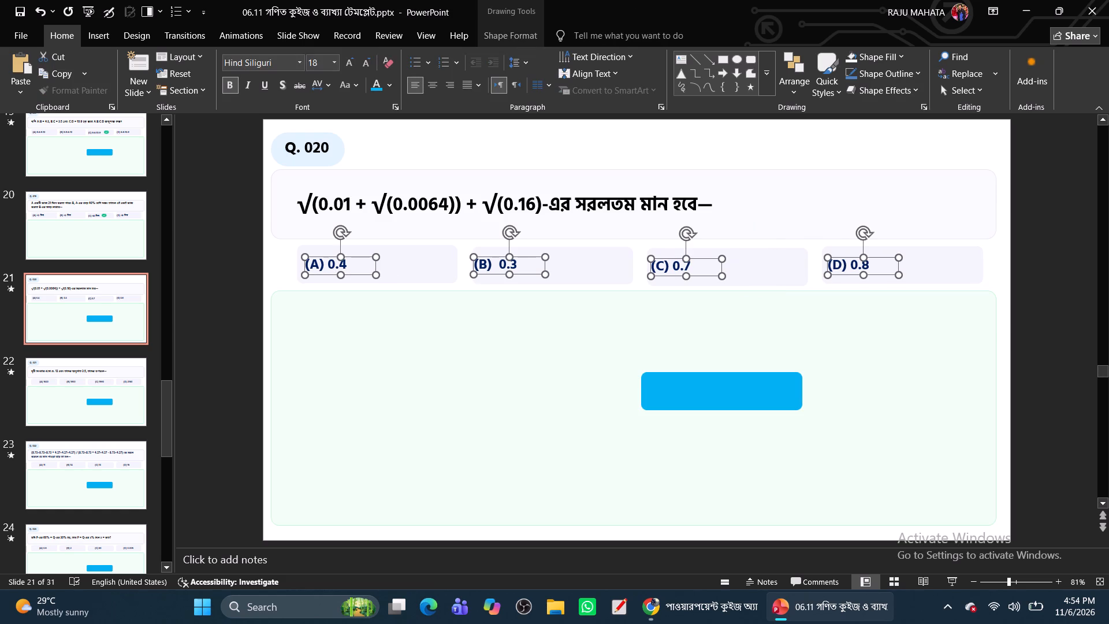
left_click_drag(319, 274, 357, 276)
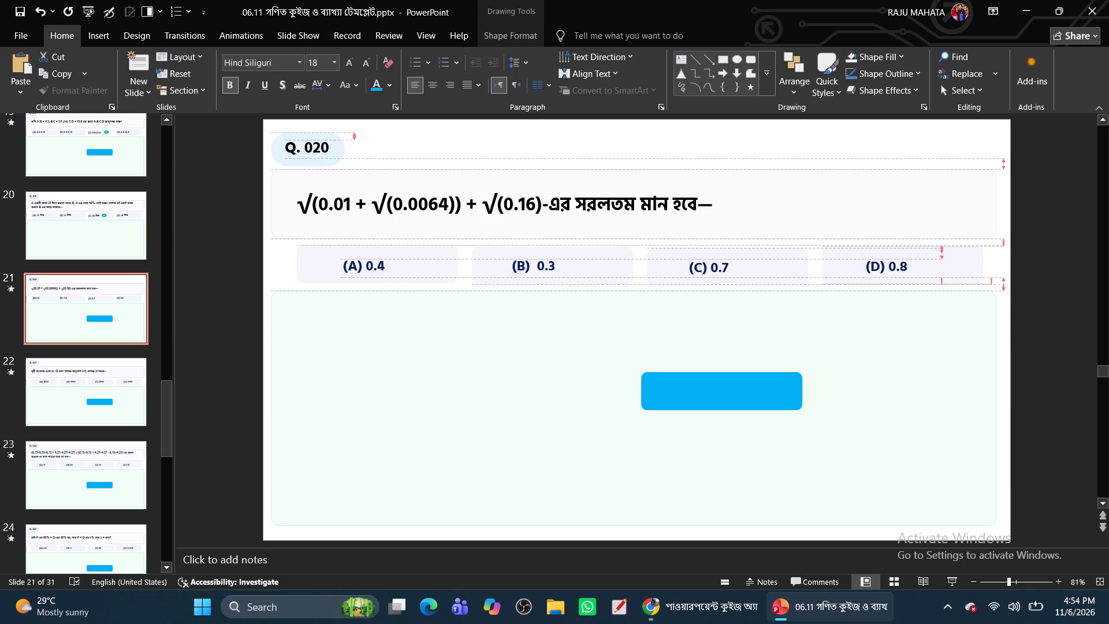
left_click_drag(357, 276, 357, 273)
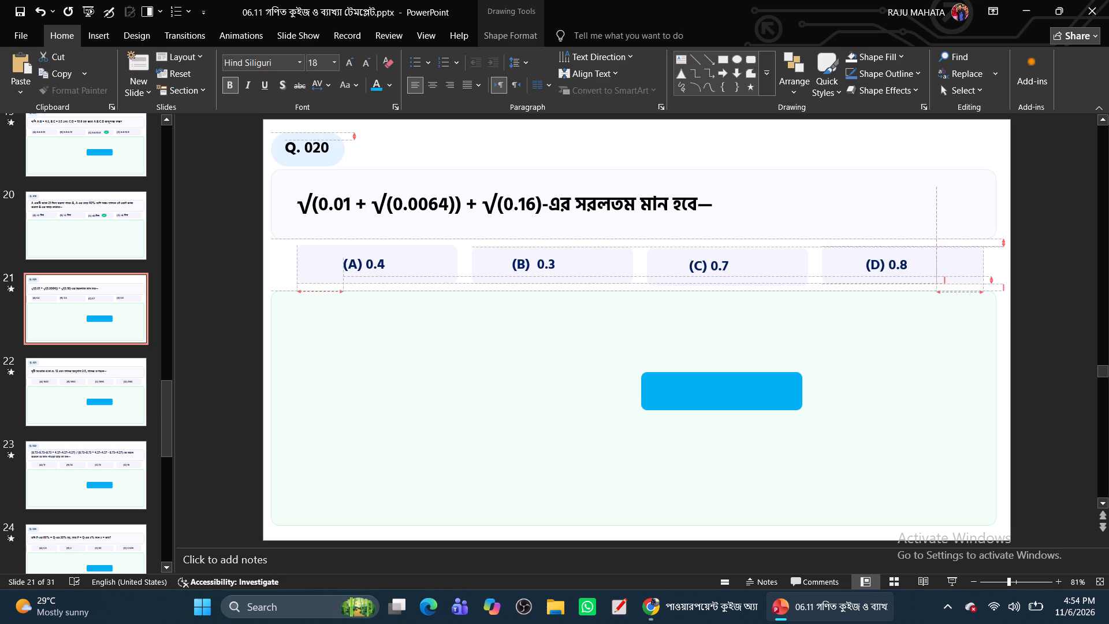
left_click_drag(357, 273, 363, 273)
Set the font of all four option texts on the Q. 019 slide to Hind Siliguri.
left_click(85, 225)
left_click(344, 268)
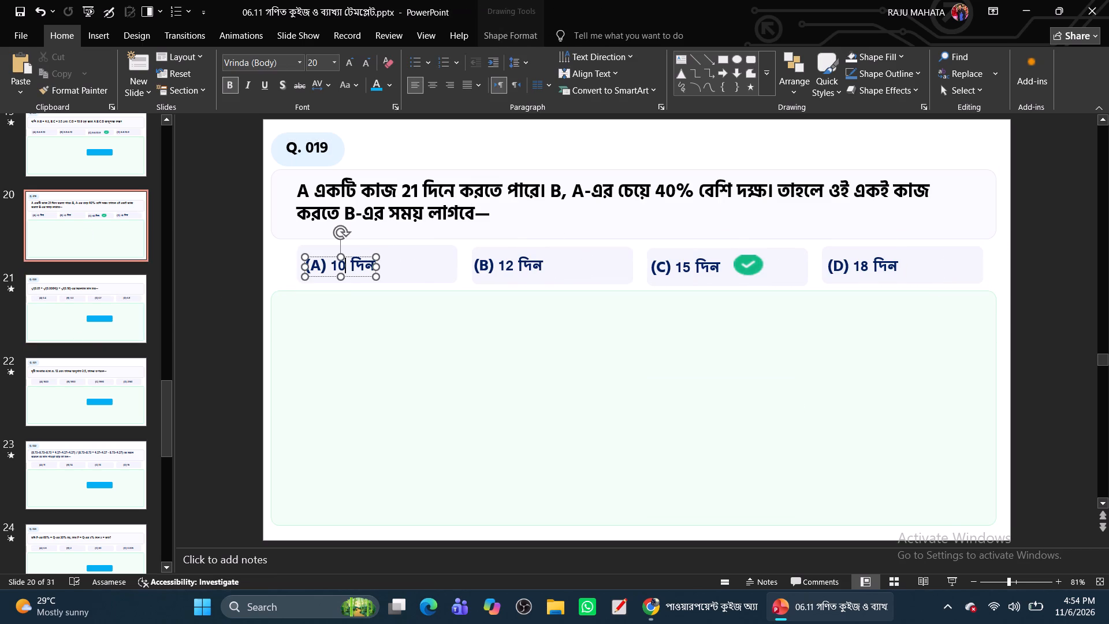
left_click(353, 275)
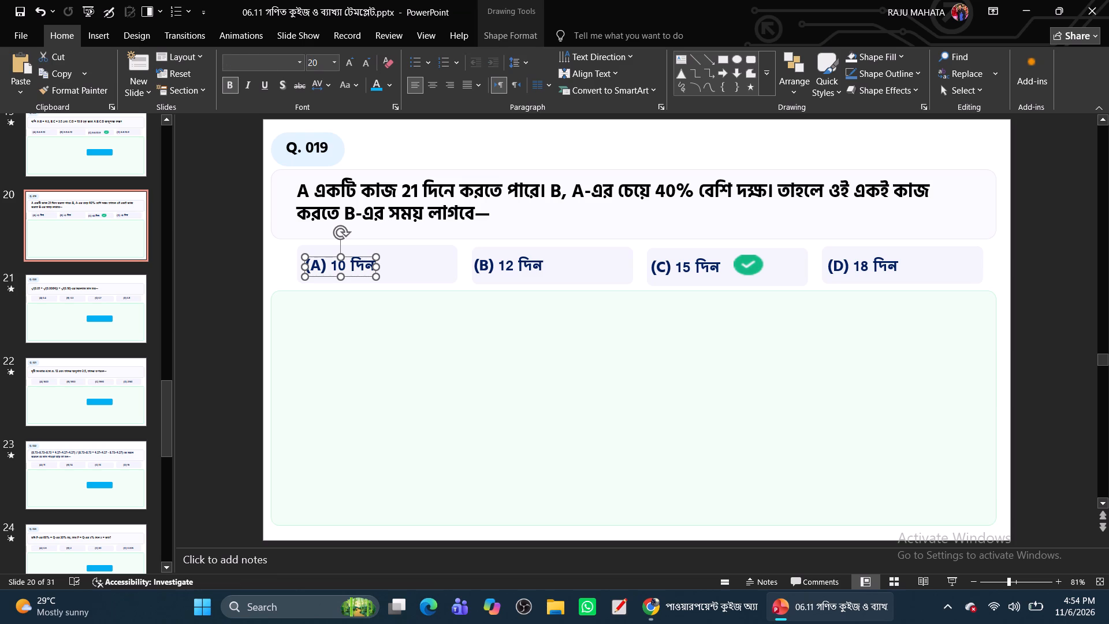
left_click(485, 270, "ctrl")
left_click(683, 263, "ctrl")
left_click(863, 262, "ctrl")
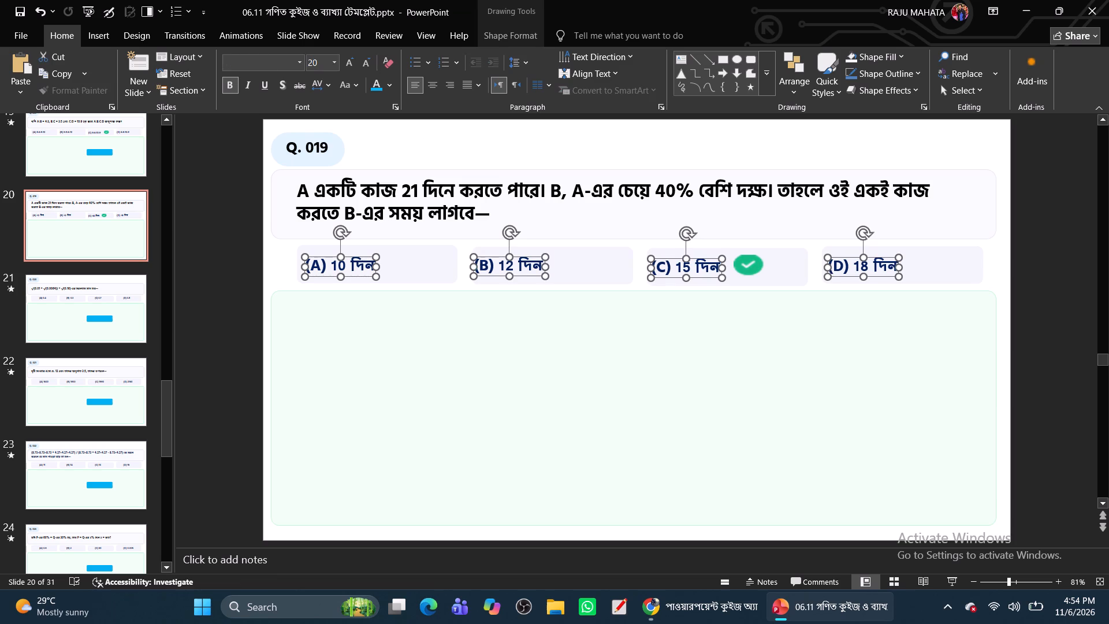
left_click(276, 64)
key("h")
key("Return")
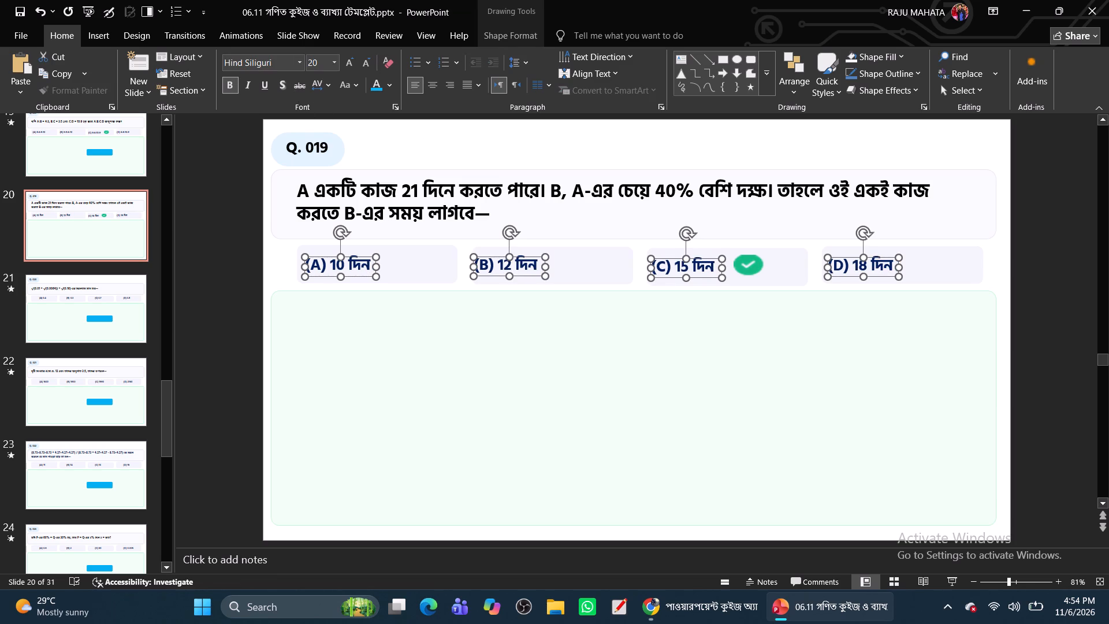
Shift the four option texts on the Q. 019 slide together to sit centred in their boxes.
left_click_drag(333, 276, 360, 274)
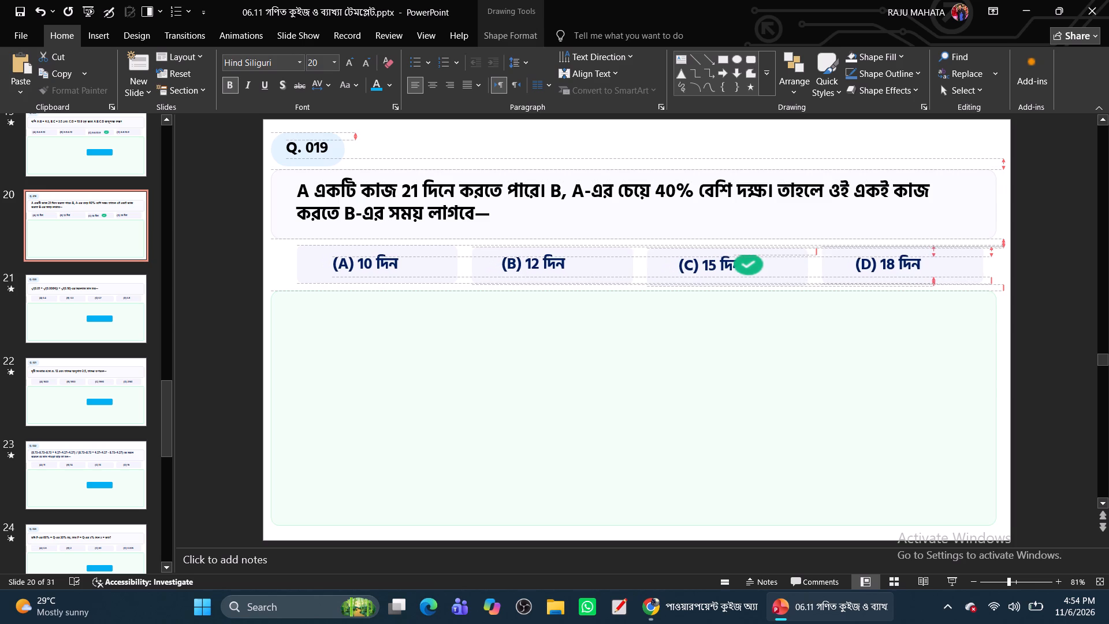
left_click_drag(360, 274, 375, 273)
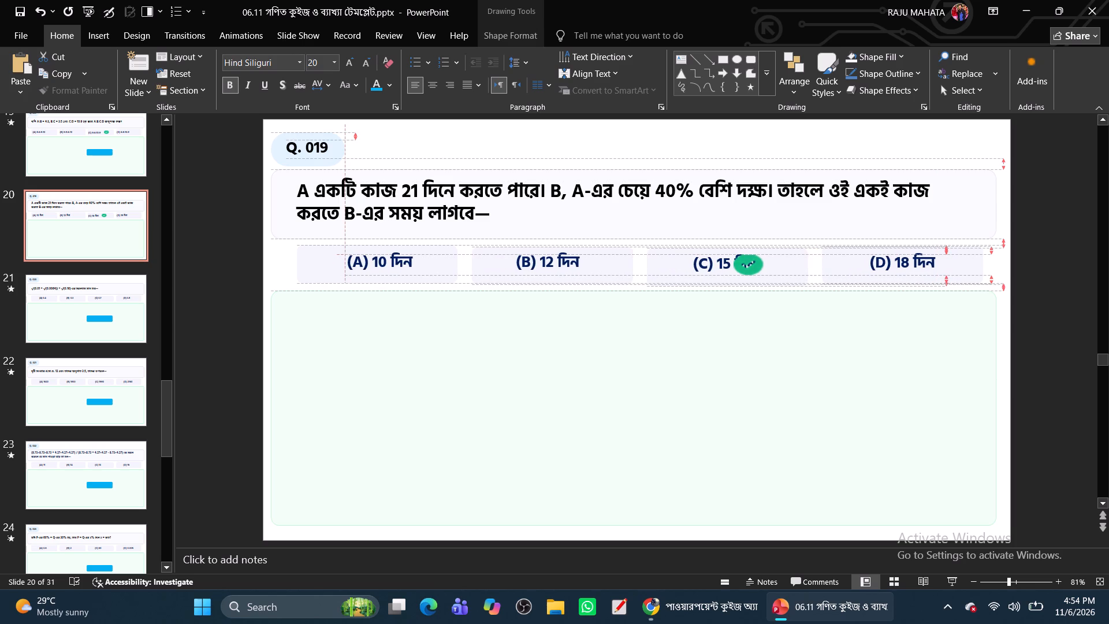
left_click_drag(375, 273, 372, 273)
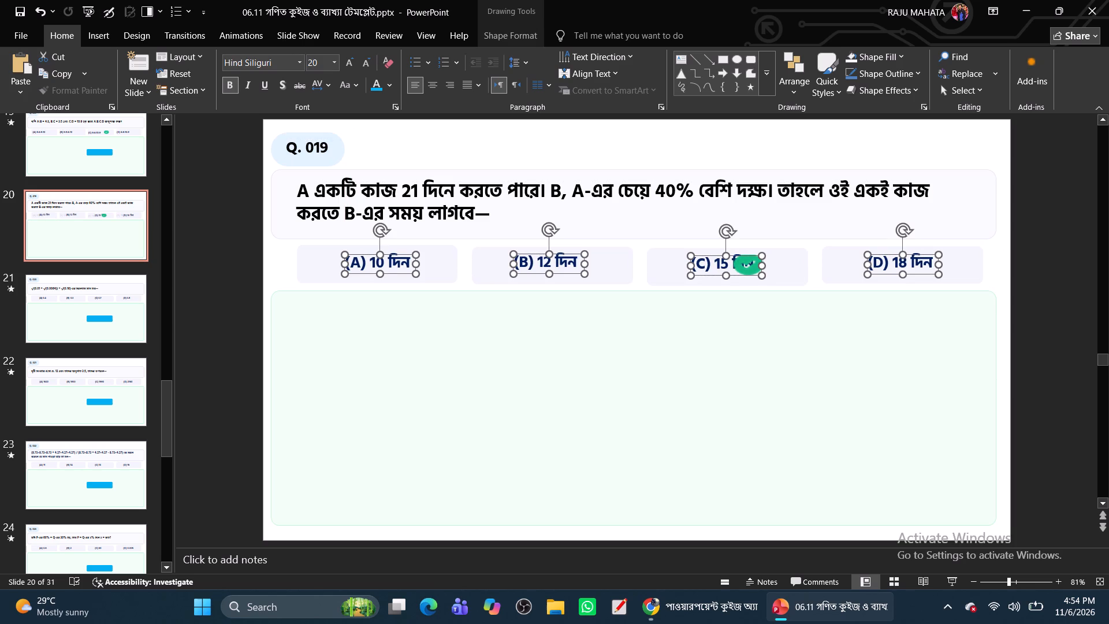
Delete the green check mark over option (C) on the Q. 019 slide.
left_click(749, 265)
key("BackSpace")
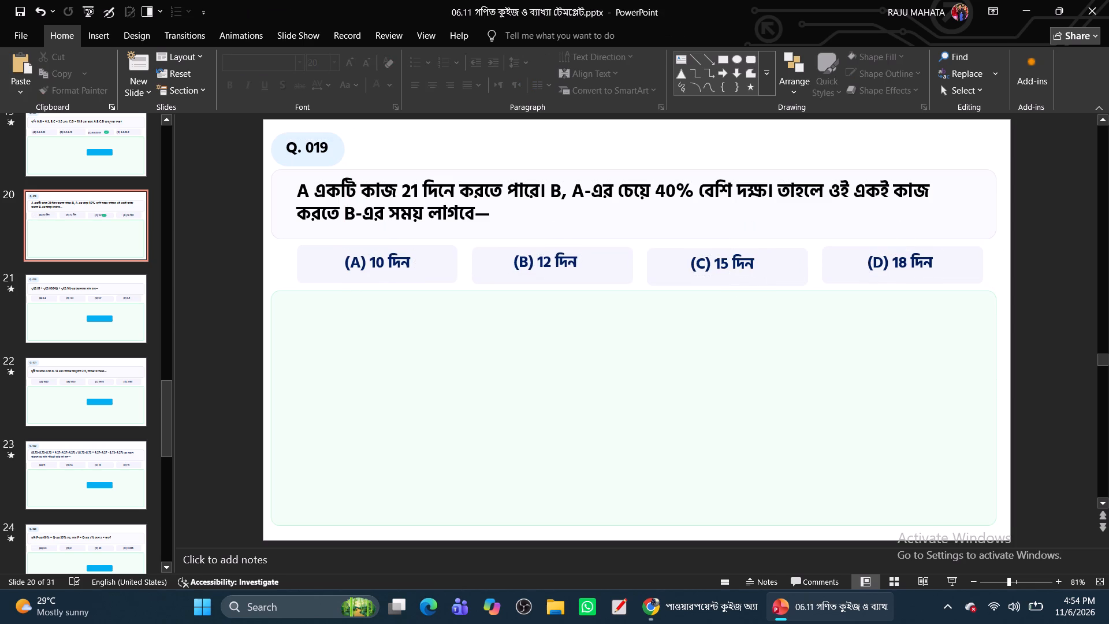
On the Q. 018 slide, move all four option texts together to the middle of their boxes.
left_click(66, 169)
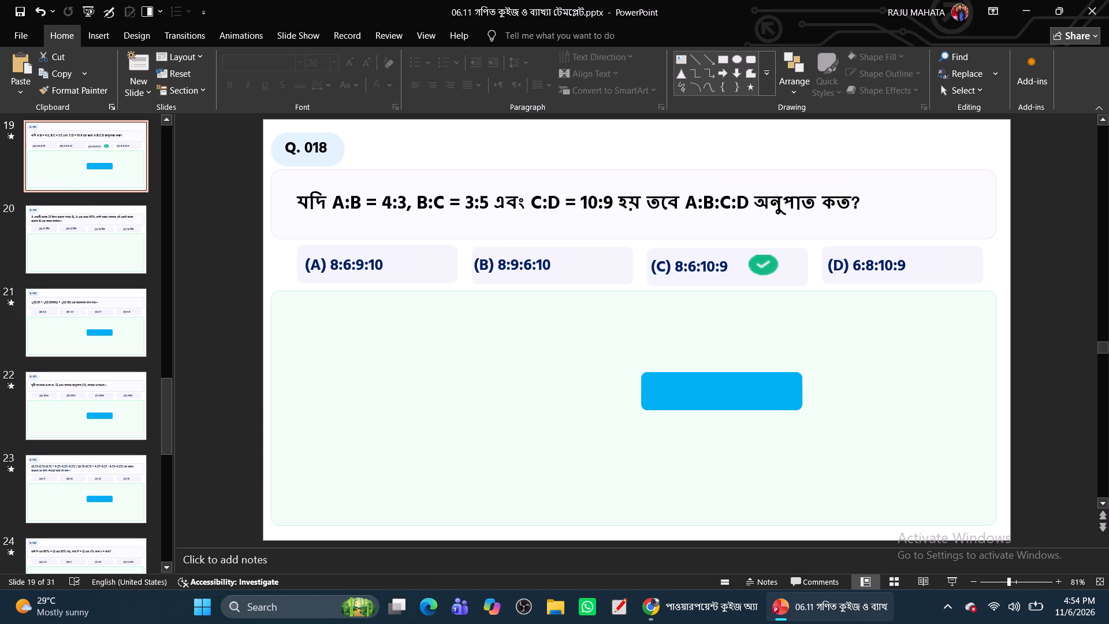
left_click(343, 266)
left_click(344, 276)
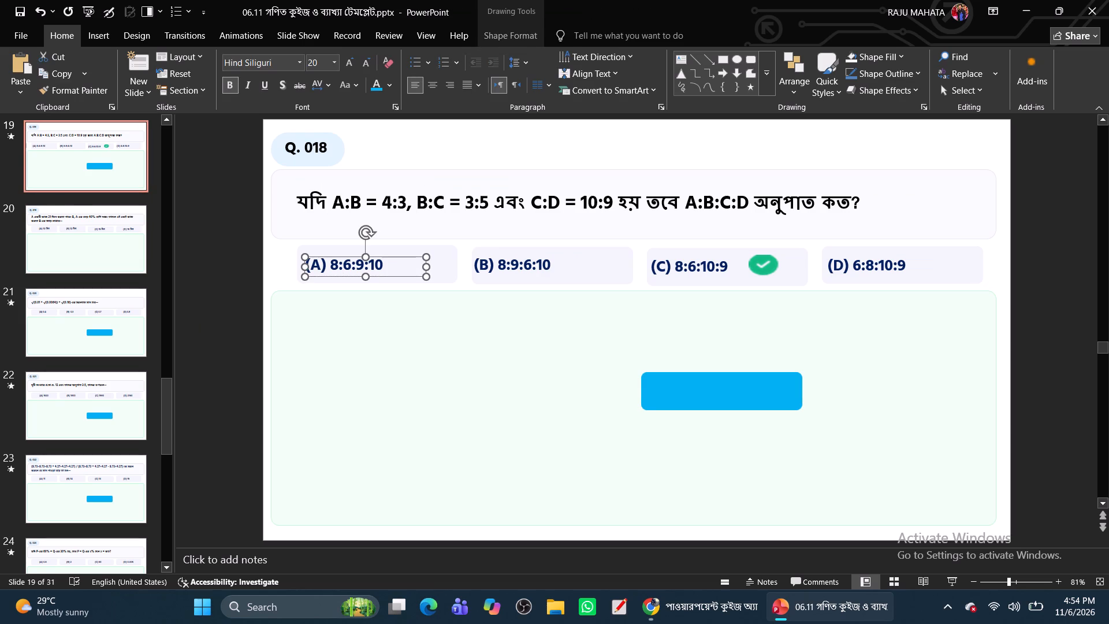
left_click(515, 268, "ctrl")
left_click(707, 268, "ctrl")
left_click(839, 270, "ctrl")
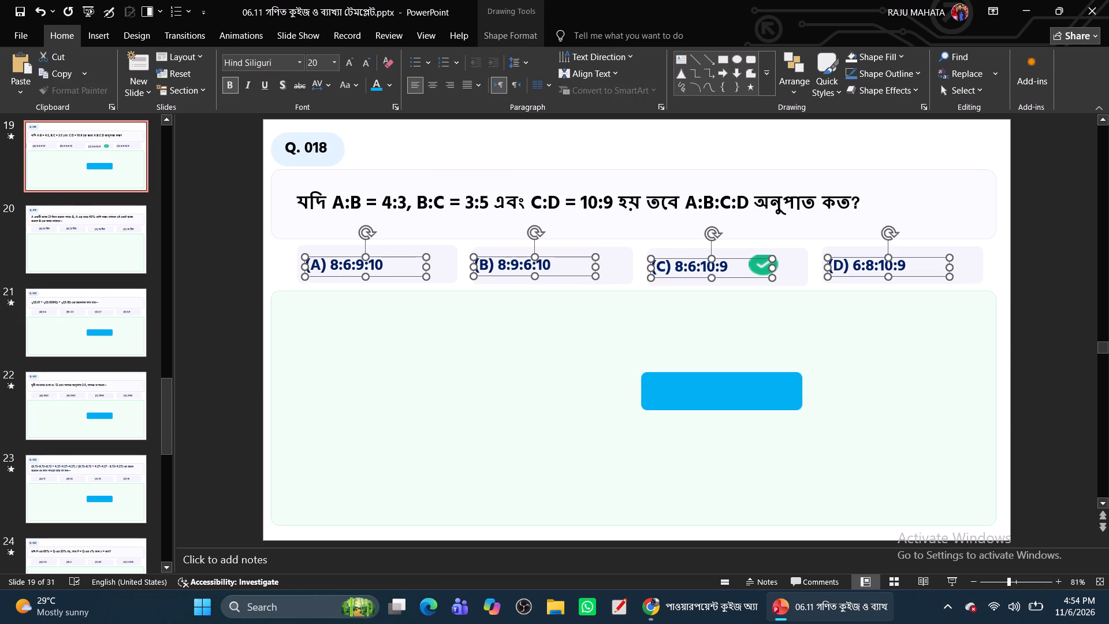
left_click_drag(349, 276, 363, 274)
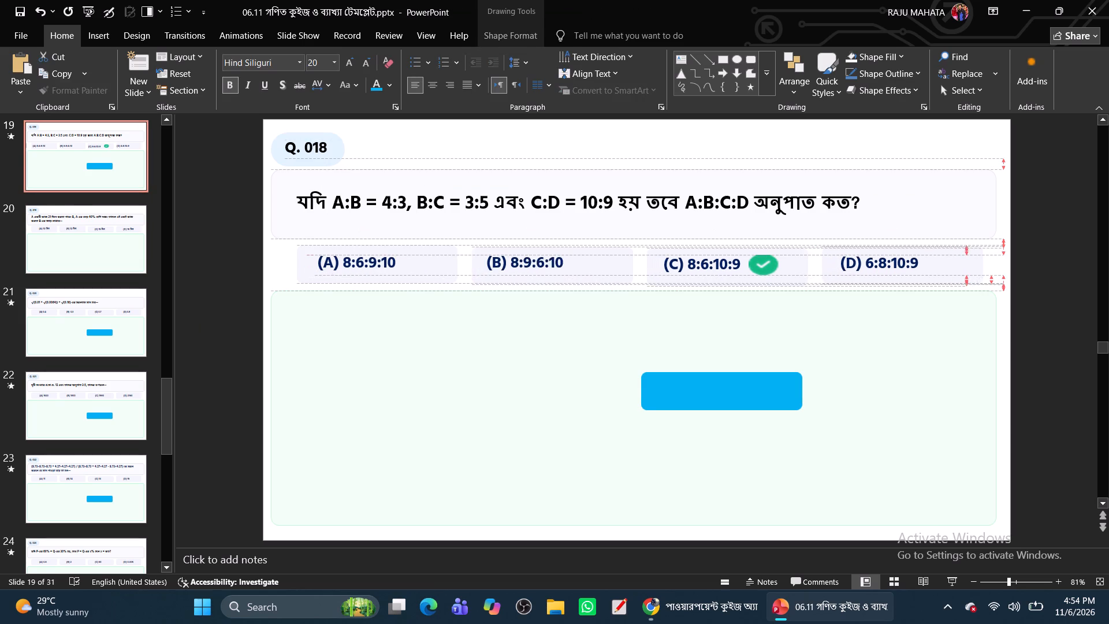
left_click_drag(363, 274, 391, 275)
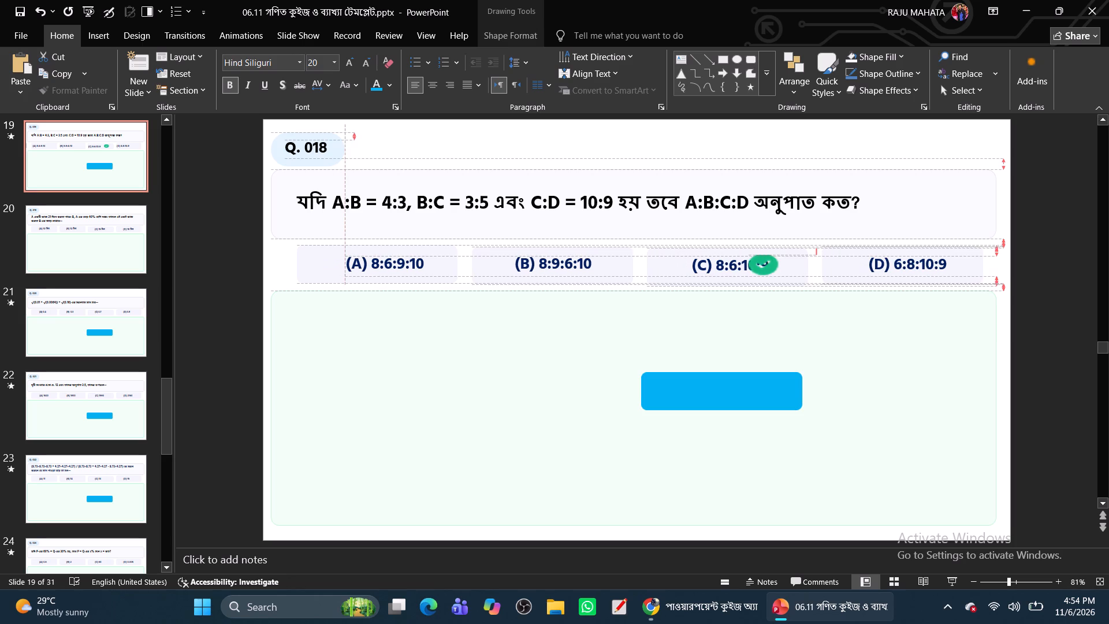
left_click_drag(391, 275, 390, 275)
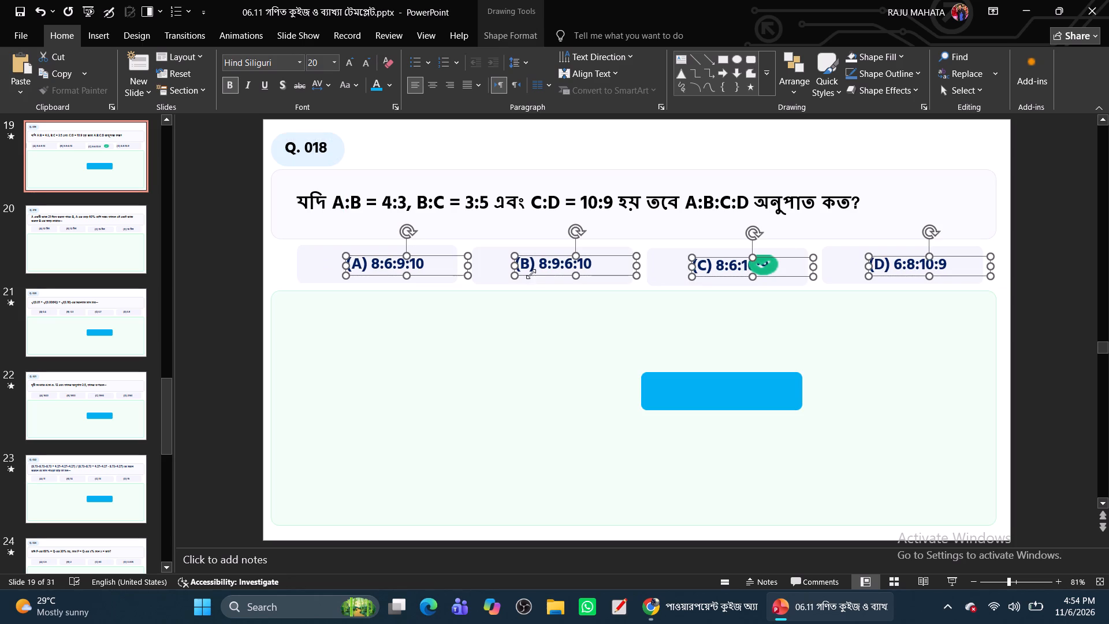
Delete the green check mark over option (C) on the Q. 018 slide.
left_click(760, 265)
key("BackSpace")
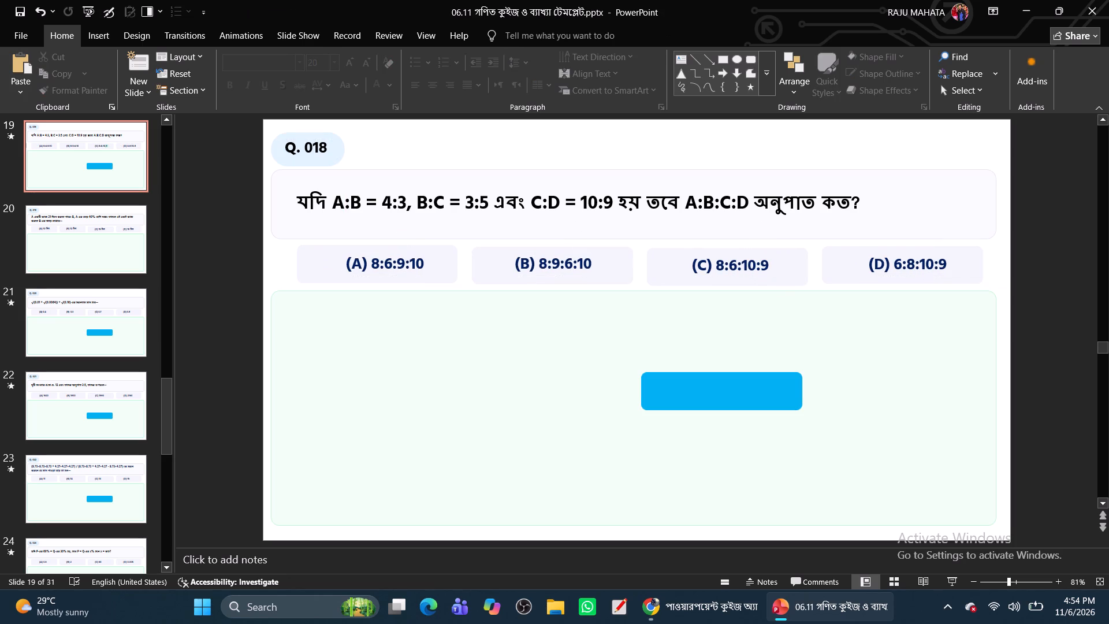
Delete the green check mark beside option (B) on the Q. 017 slide.
scroll(79, 263, "up", 6)
middle_click(79, 263)
scroll(79, 263, "up", 5)
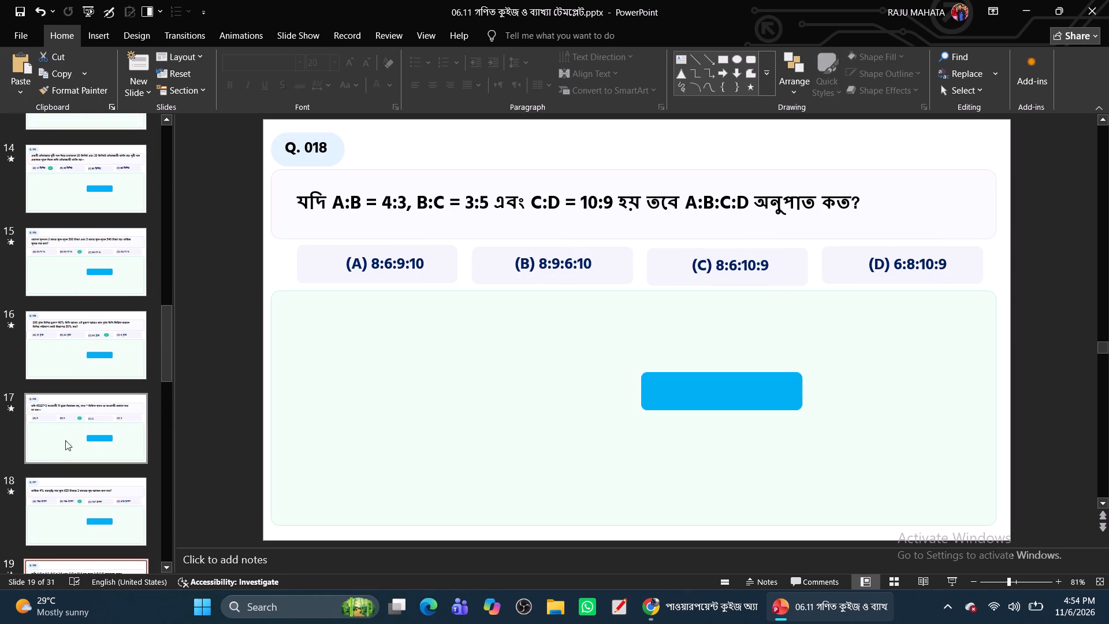
left_click(77, 518)
left_click(593, 271)
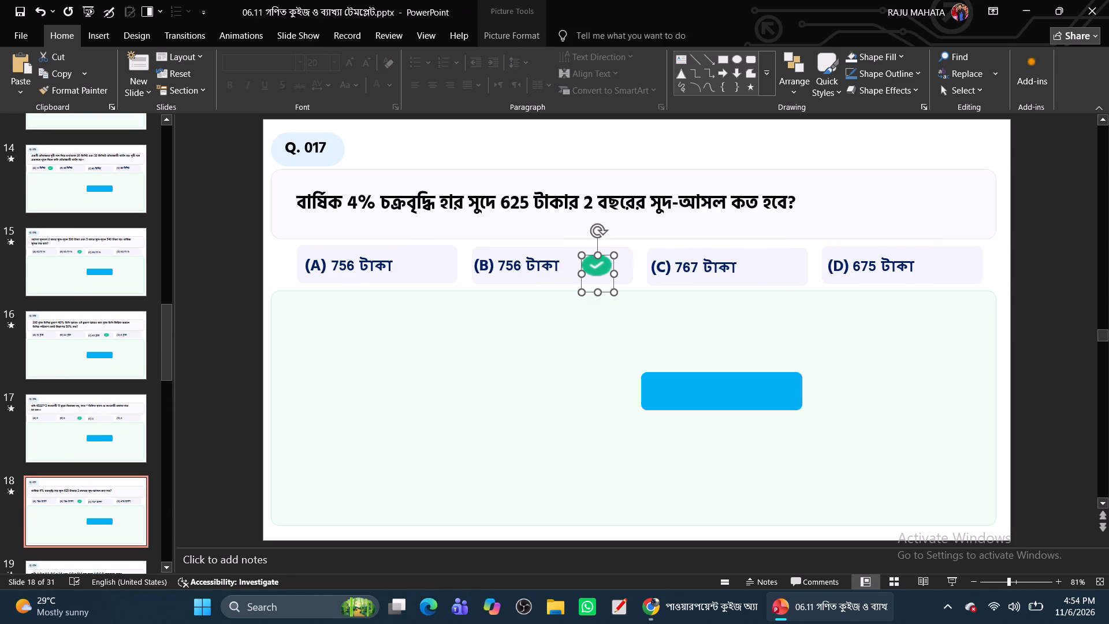
key("BackSpace")
Shift the four option texts on the Q. 017 slide together to sit centred in their boxes.
left_click(325, 265)
left_click(335, 278)
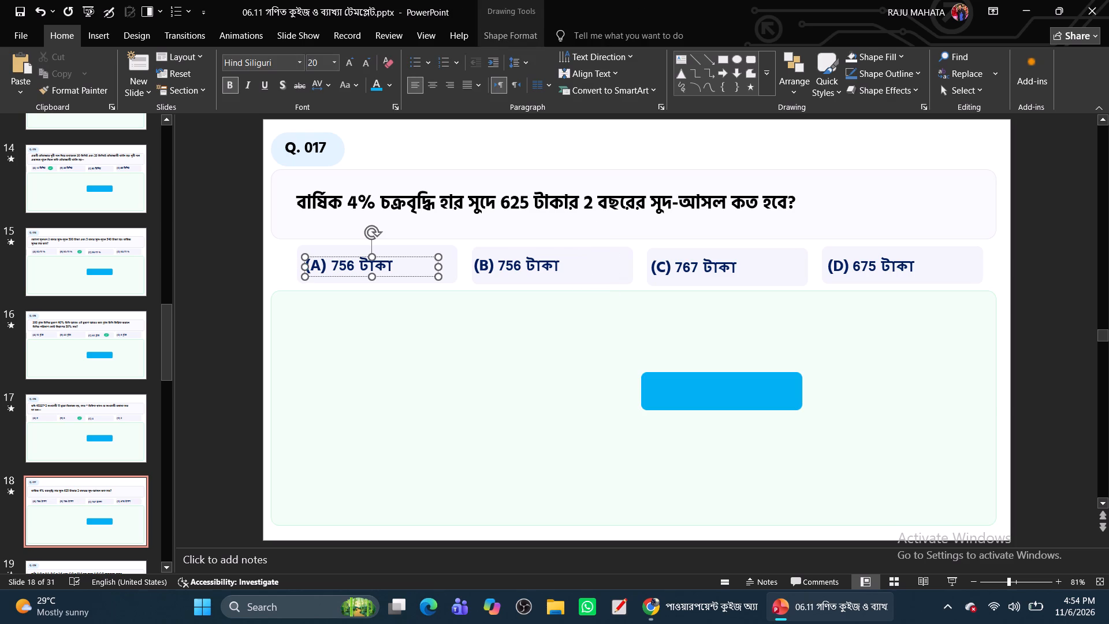
left_click(531, 262, "ctrl")
left_click(684, 267, "ctrl")
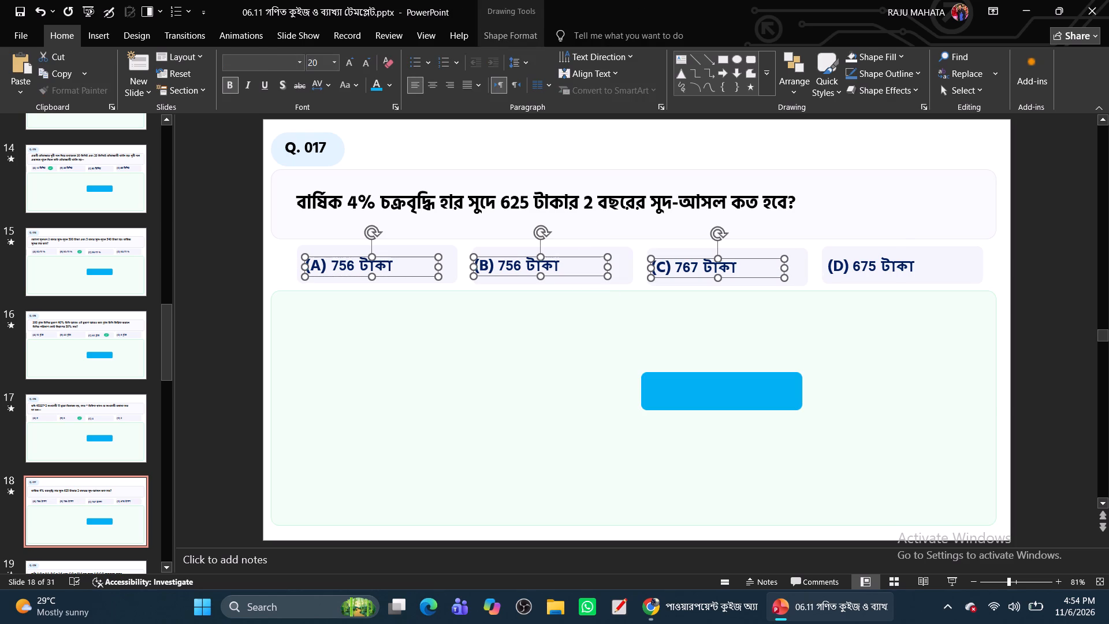
left_click(865, 269, "ctrl")
left_click_drag(345, 276, 352, 277)
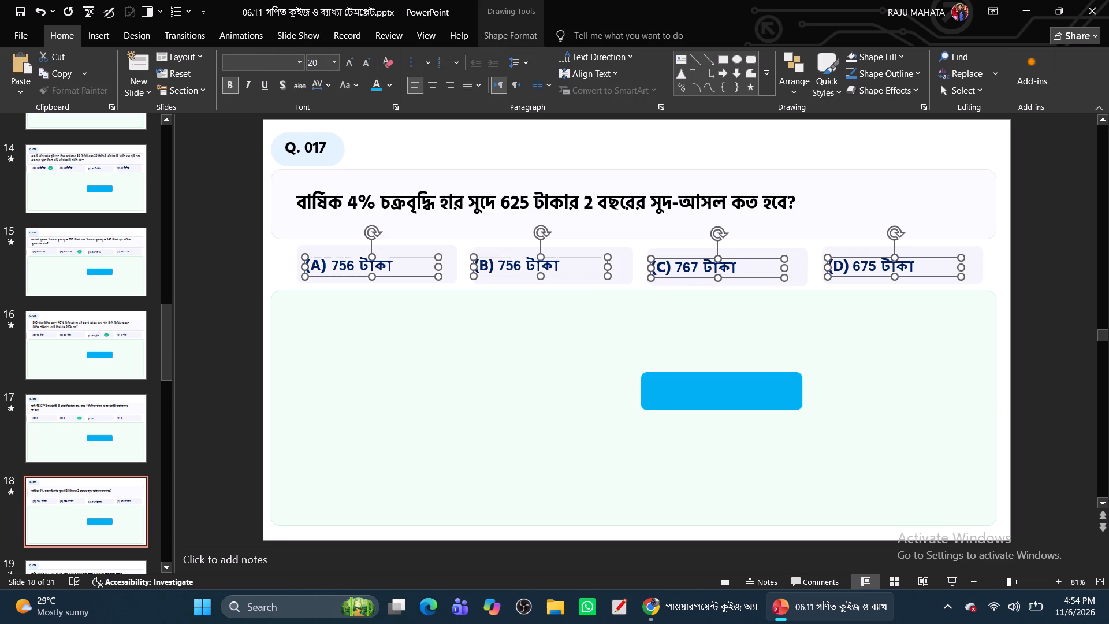
left_click_drag(352, 277, 366, 276)
left_click_drag(366, 276, 368, 274)
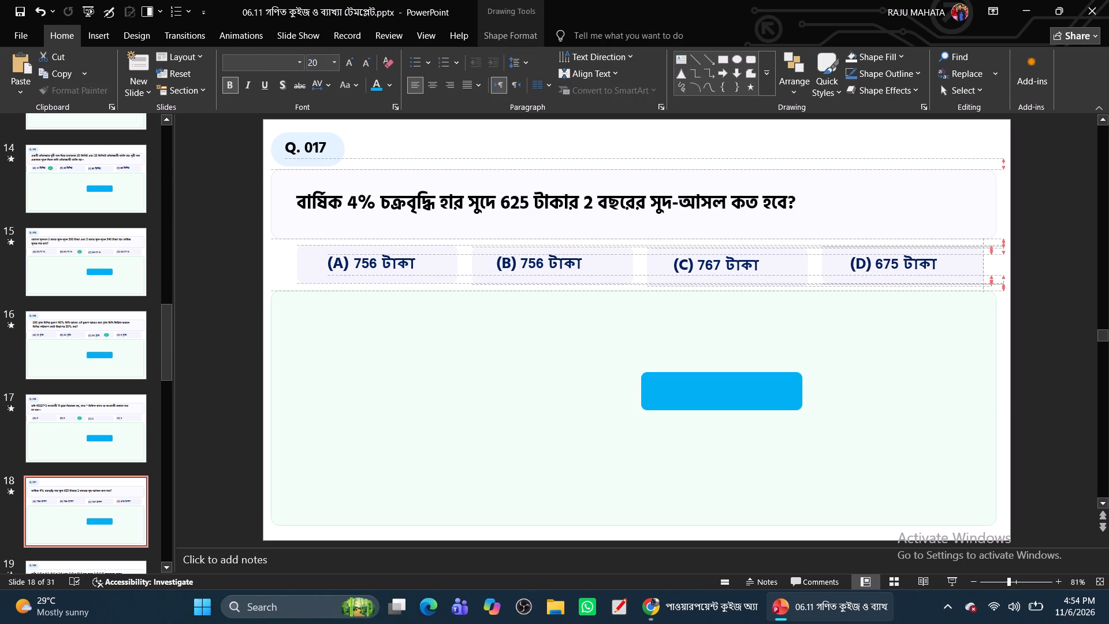
left_click_drag(368, 274, 388, 274)
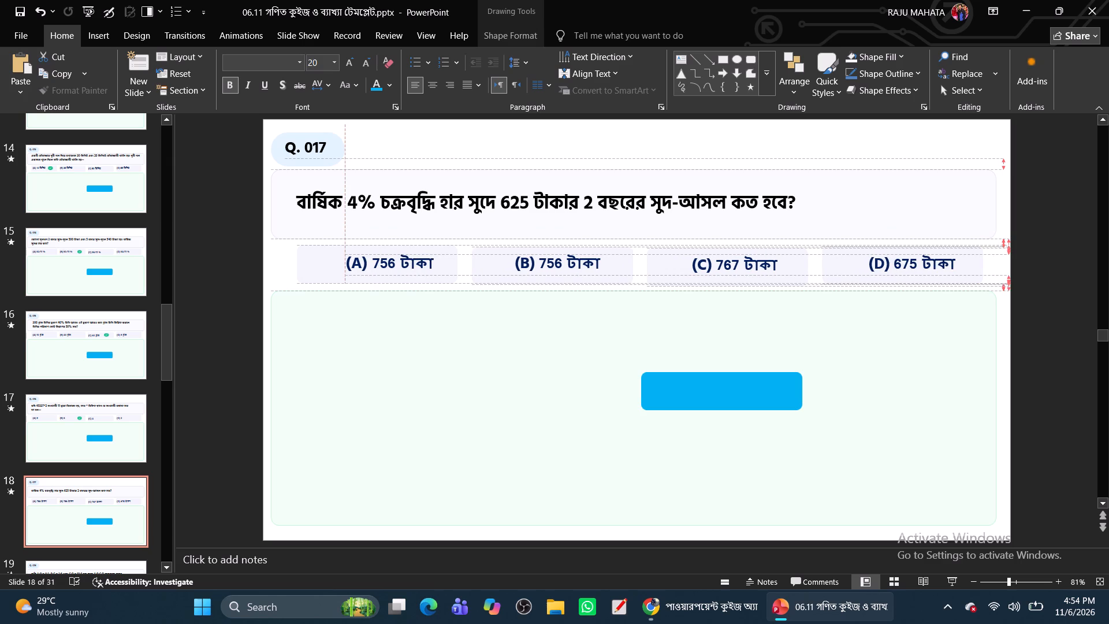
left_click_drag(388, 274, 385, 273)
left_click(366, 315)
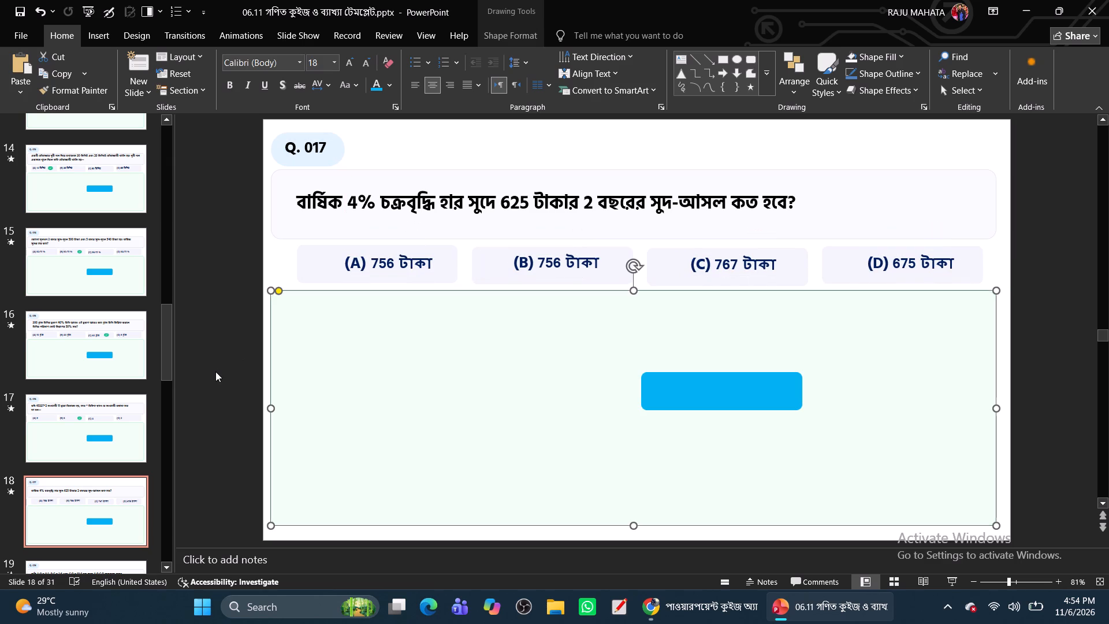
left_click(356, 266)
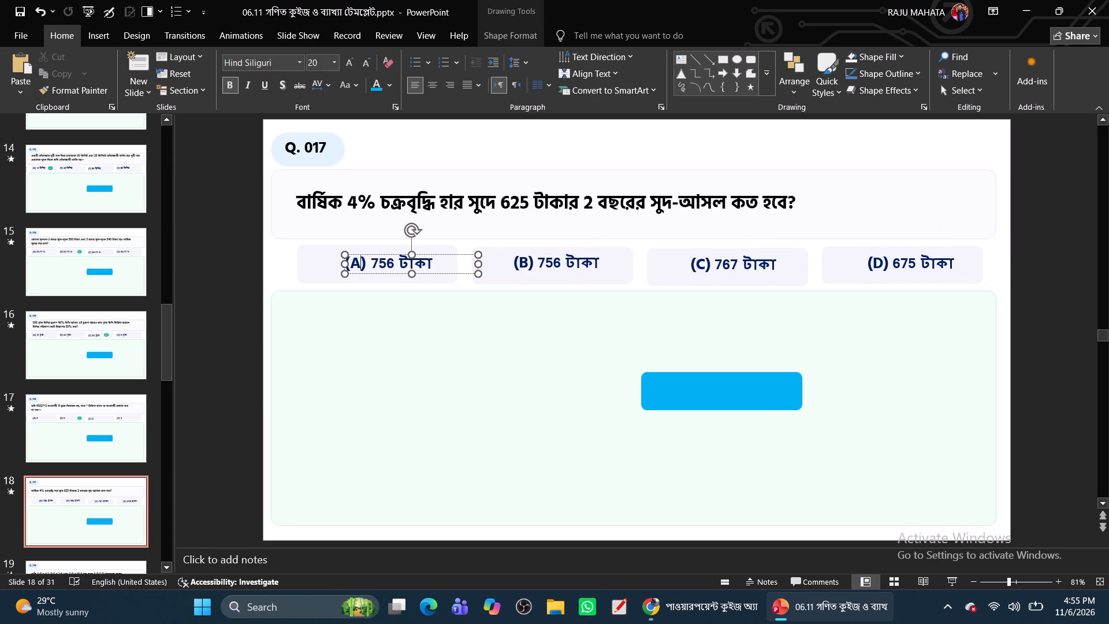
Delete the green check mark beside option (B) on the Q. 016 slide.
left_click(87, 436)
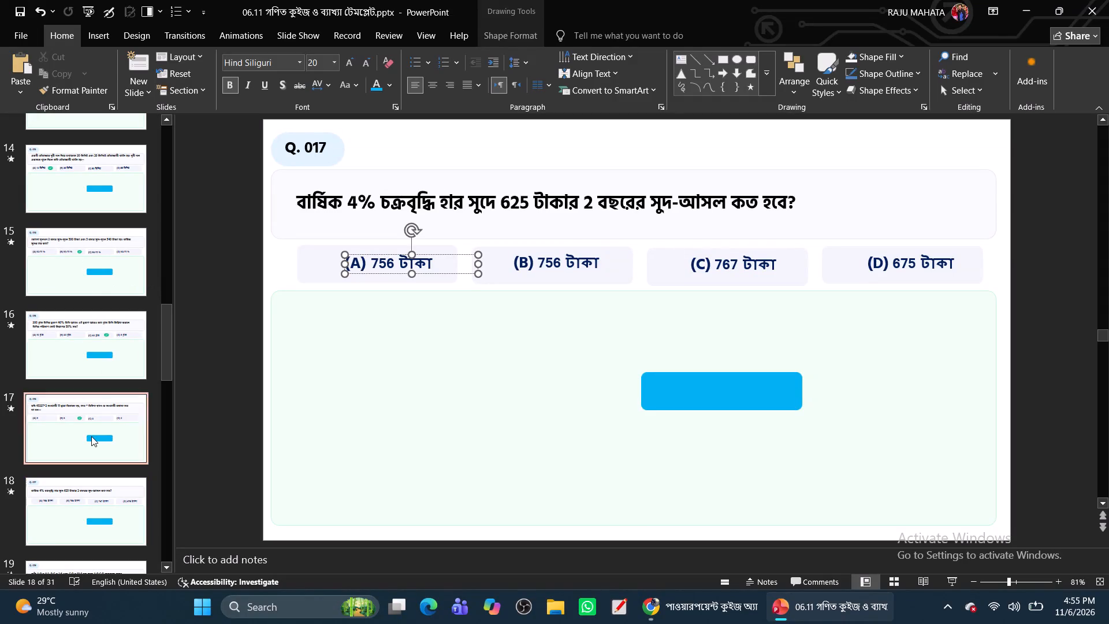
left_click(604, 266)
key("BackSpace")
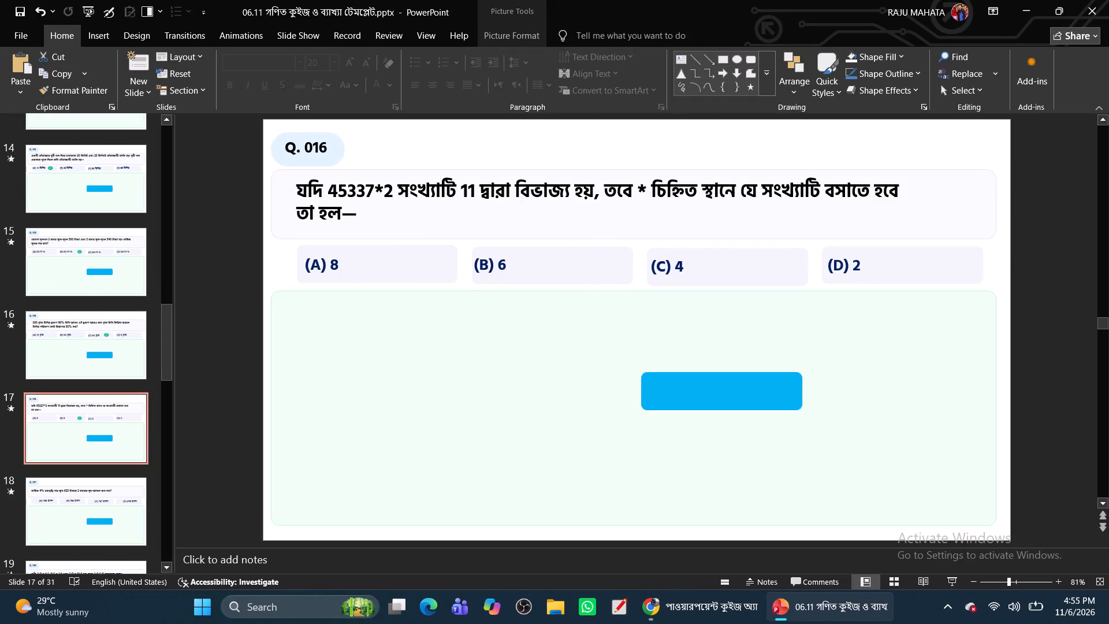
Shift the four option texts on the Q. 016 slide together to sit centred in their boxes.
left_click(319, 269)
left_click(330, 275)
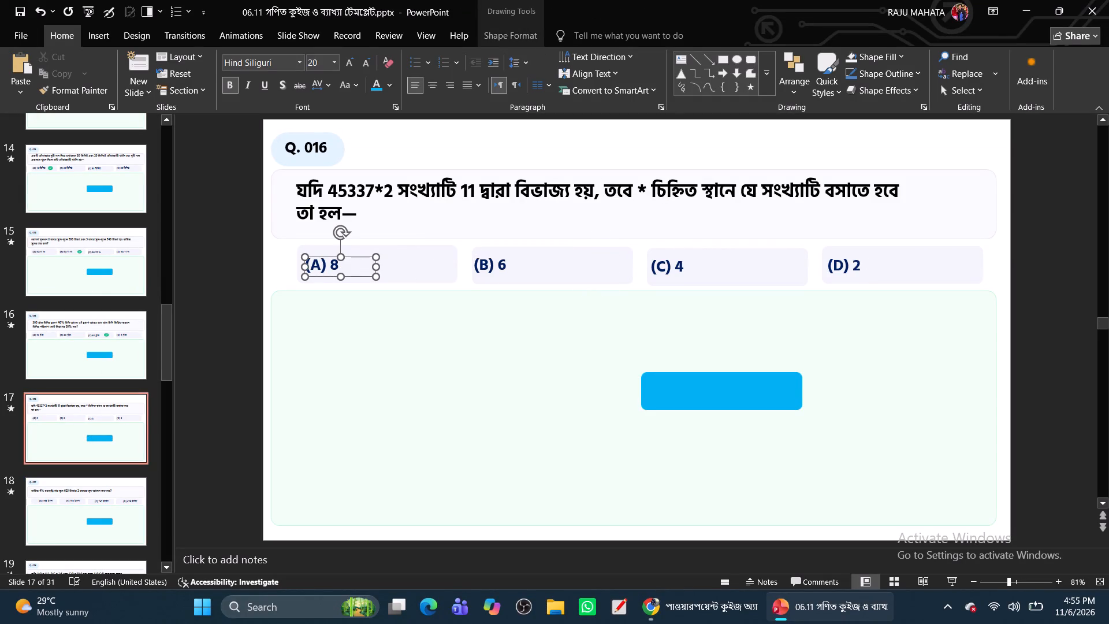
left_click(512, 259, "ctrl")
left_click(675, 263, "ctrl")
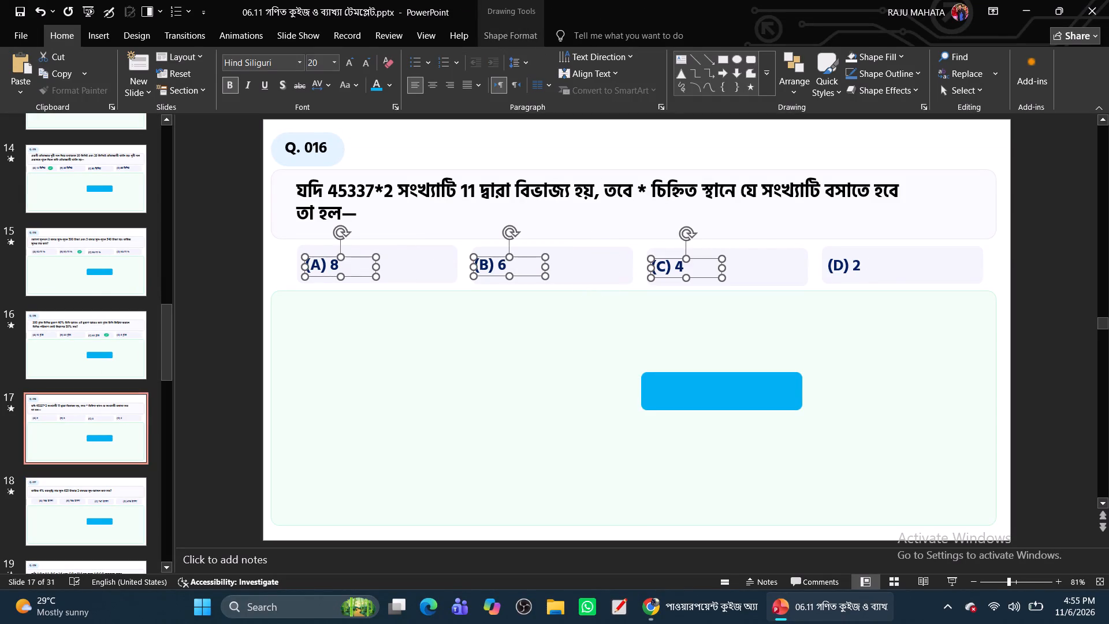
left_click(846, 262, "ctrl")
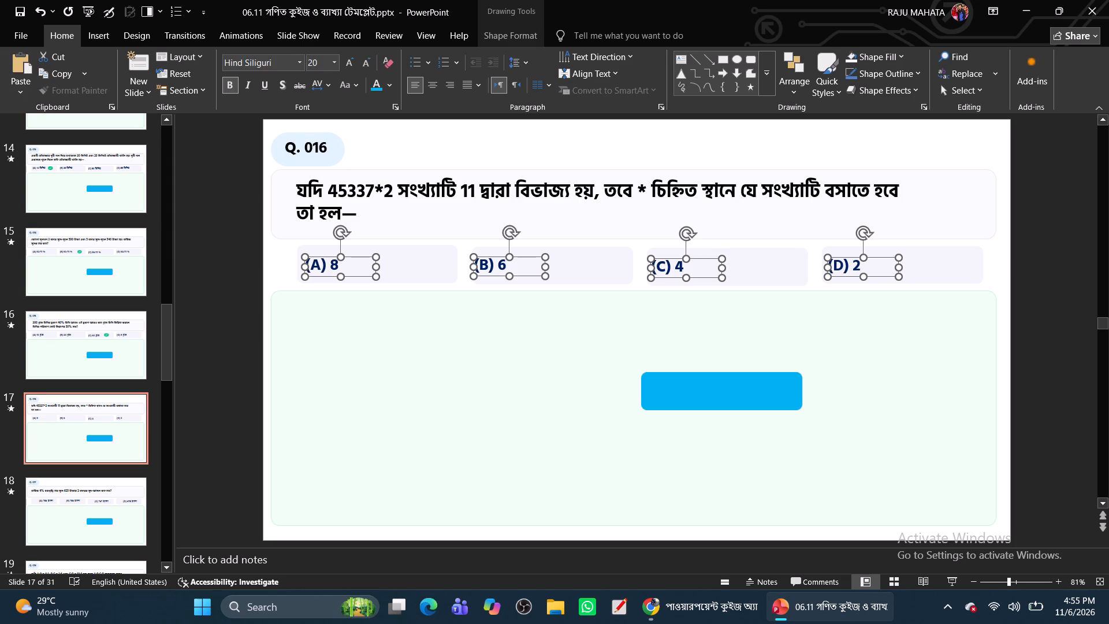
left_click_drag(323, 275, 367, 273)
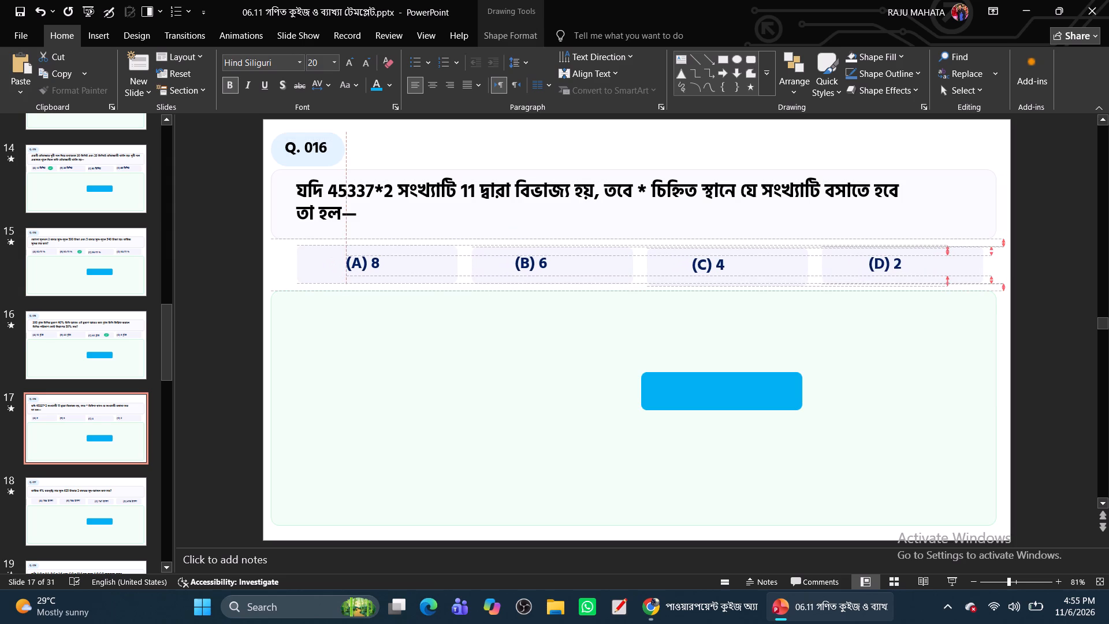
left_click_drag(367, 273, 370, 273)
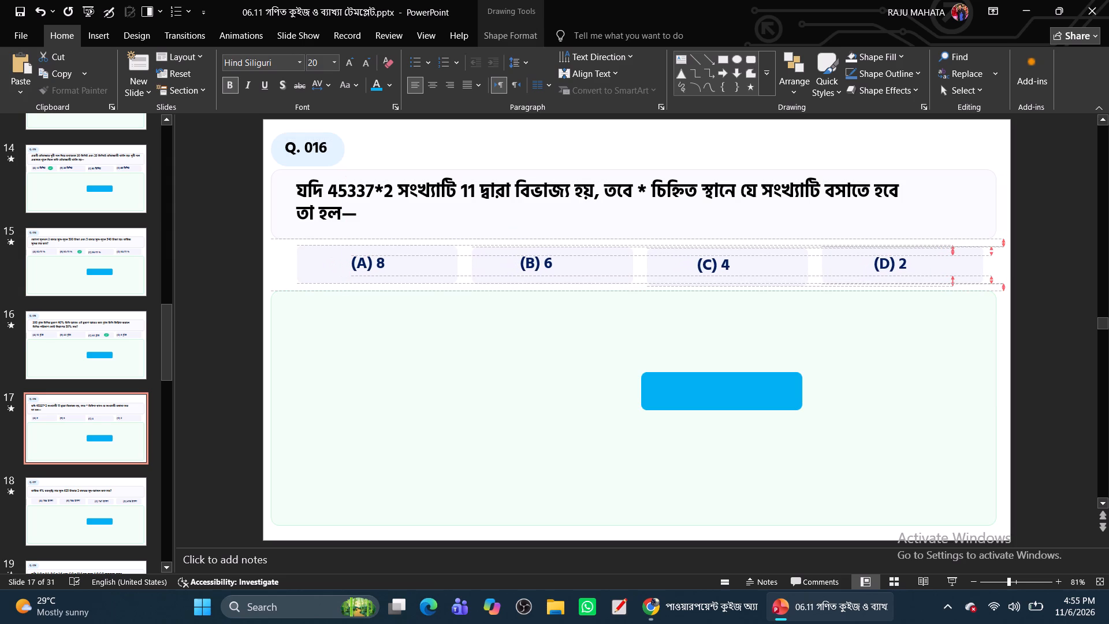
left_click_drag(370, 273, 364, 272)
left_click(345, 325)
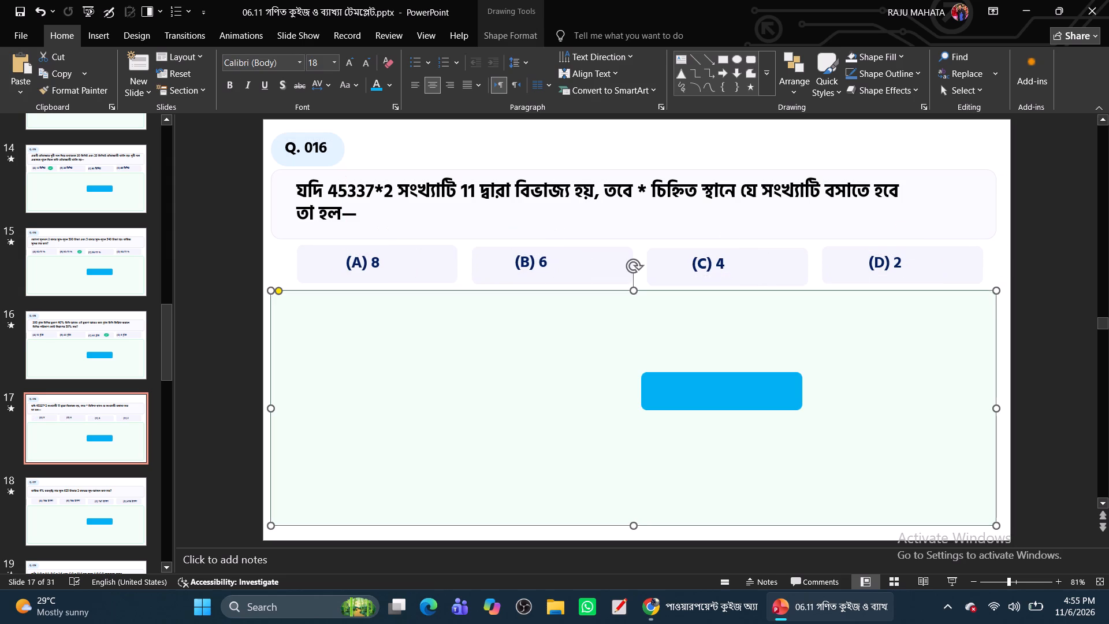
Delete the green check mark beside option (C) on the Q. 015 slide.
left_click(99, 343)
left_click(338, 272)
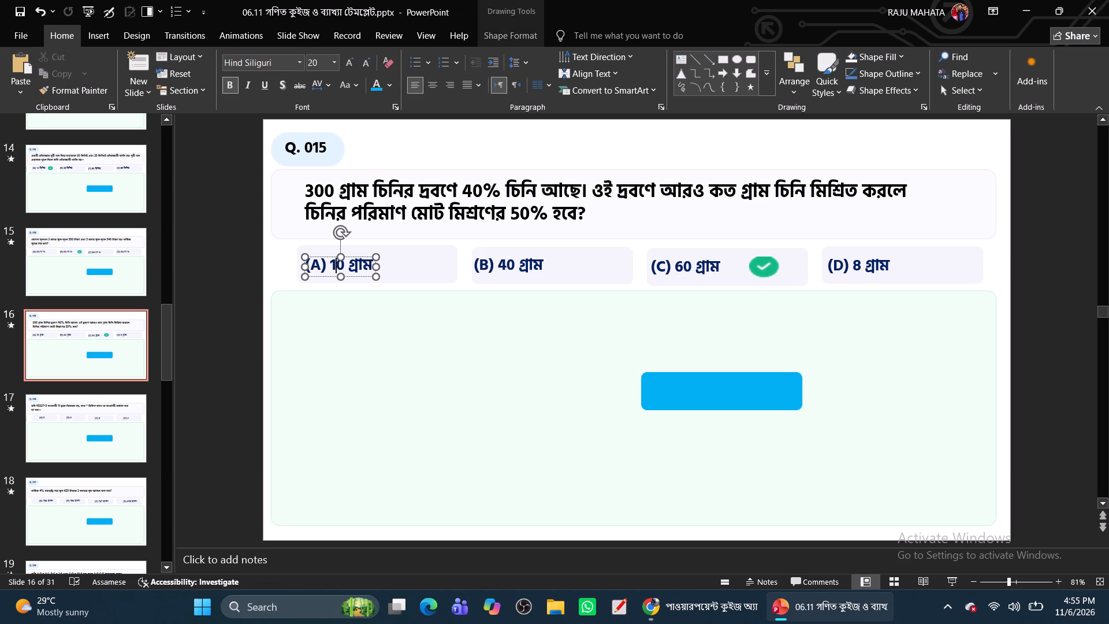
left_click(754, 268)
key("BackSpace")
Shift the four option texts on the Q. 015 slide together to sit centred in their boxes.
left_click(355, 263)
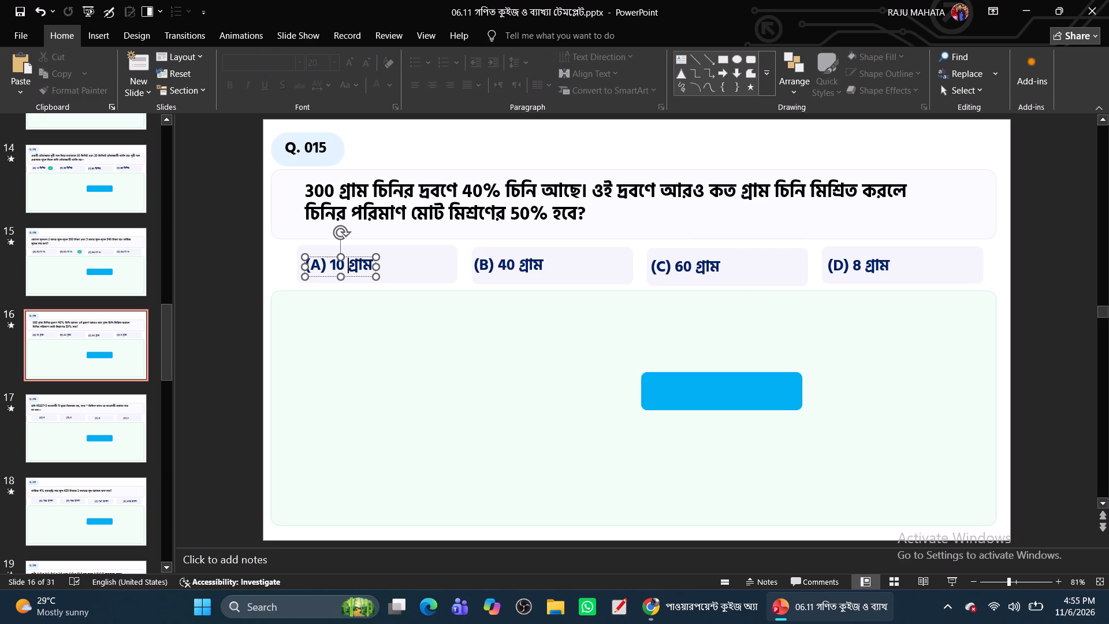
left_click(330, 274)
left_click(327, 276)
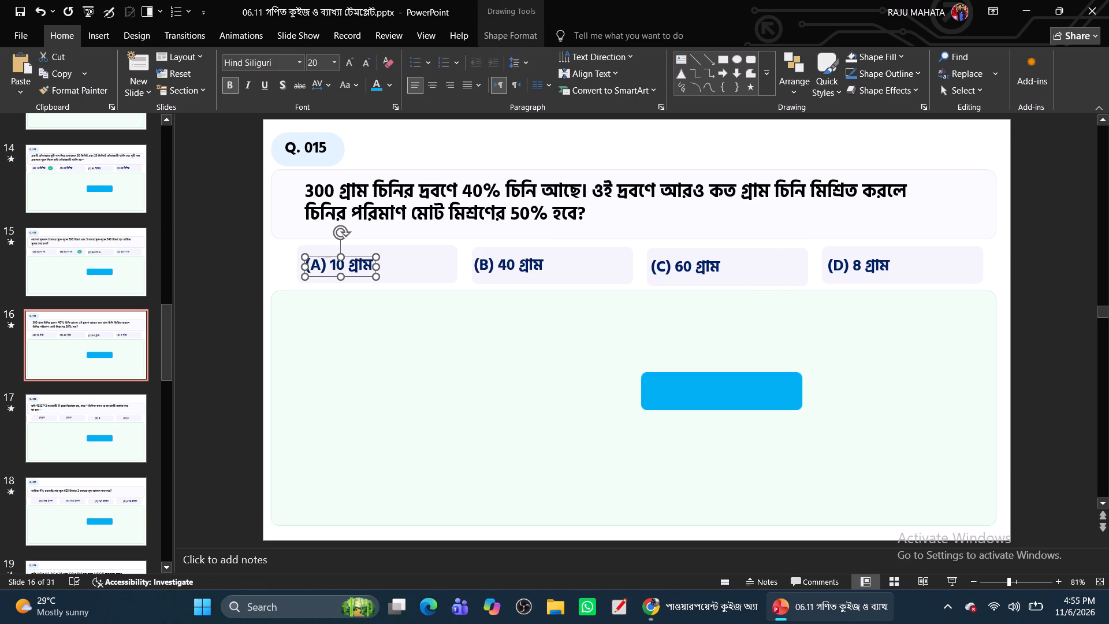
left_click(509, 260, "ctrl")
left_click(708, 269, "ctrl")
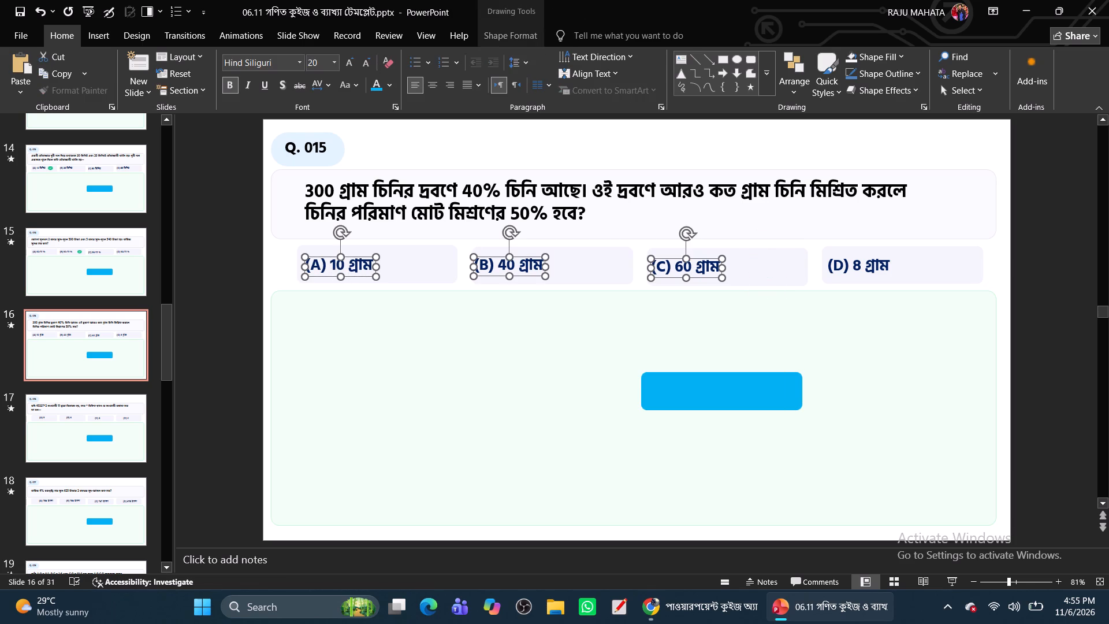
left_click(856, 268, "ctrl")
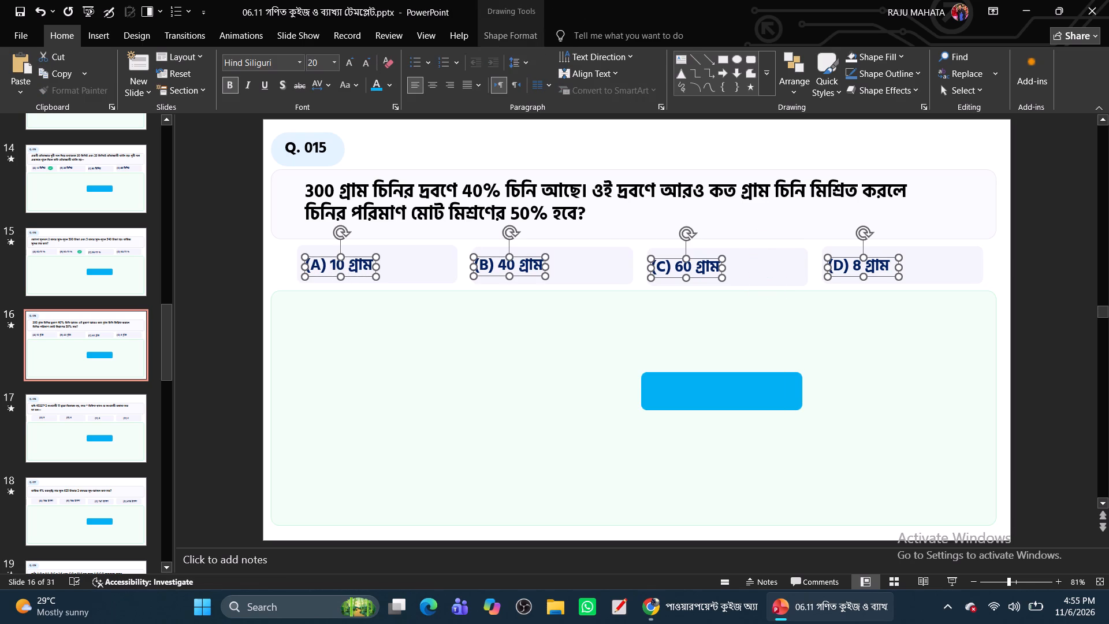
left_click_drag(325, 277, 355, 276)
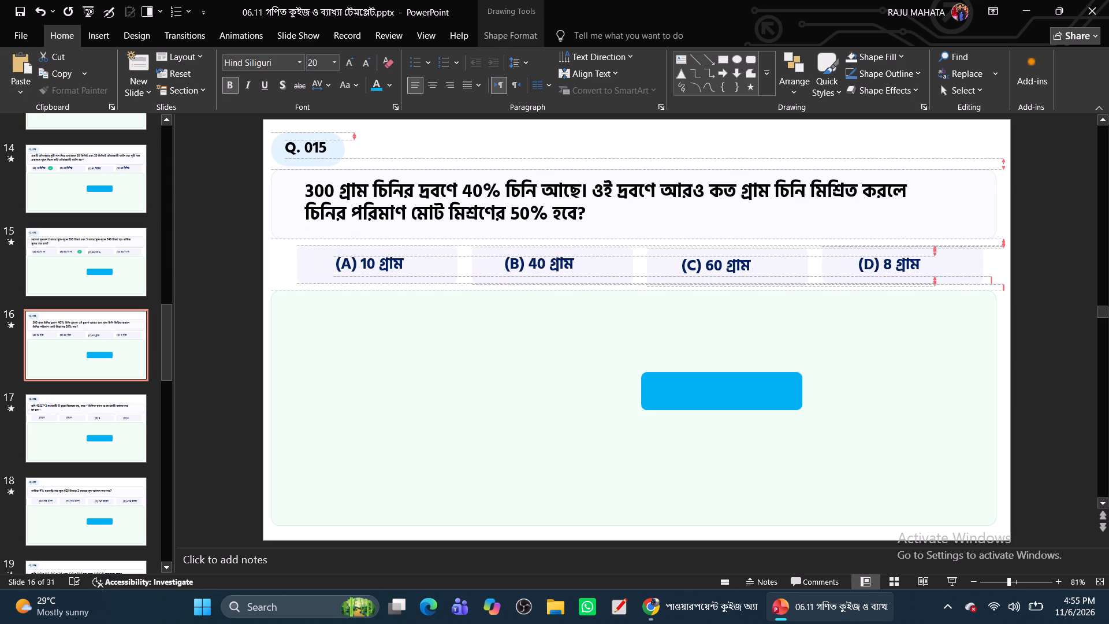
left_click_drag(355, 276, 367, 276)
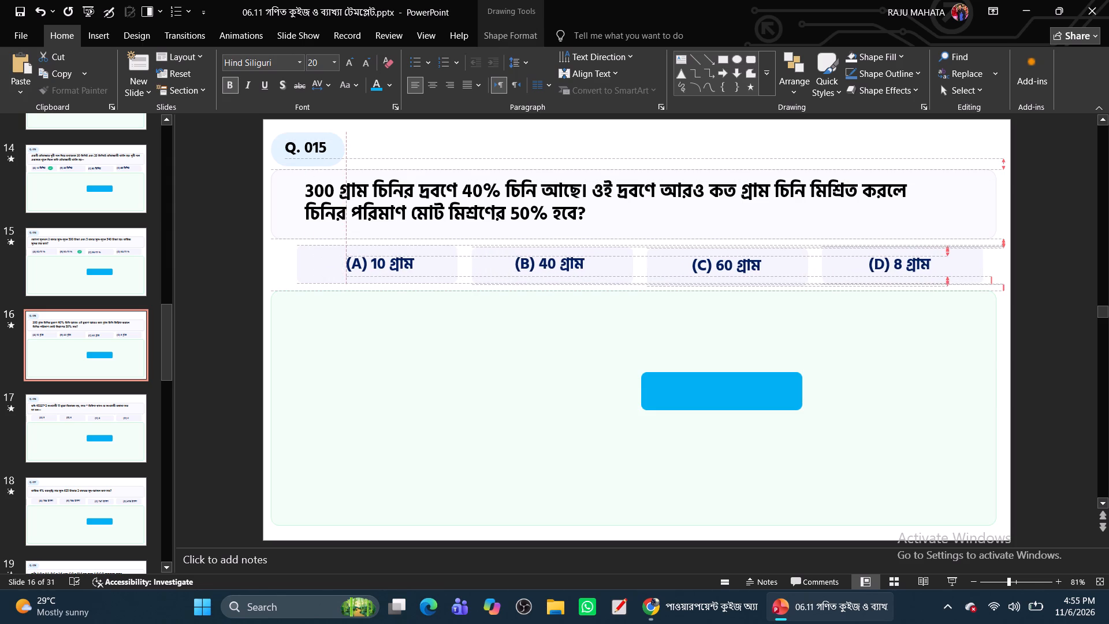
left_click_drag(367, 276, 362, 276)
left_click(363, 311)
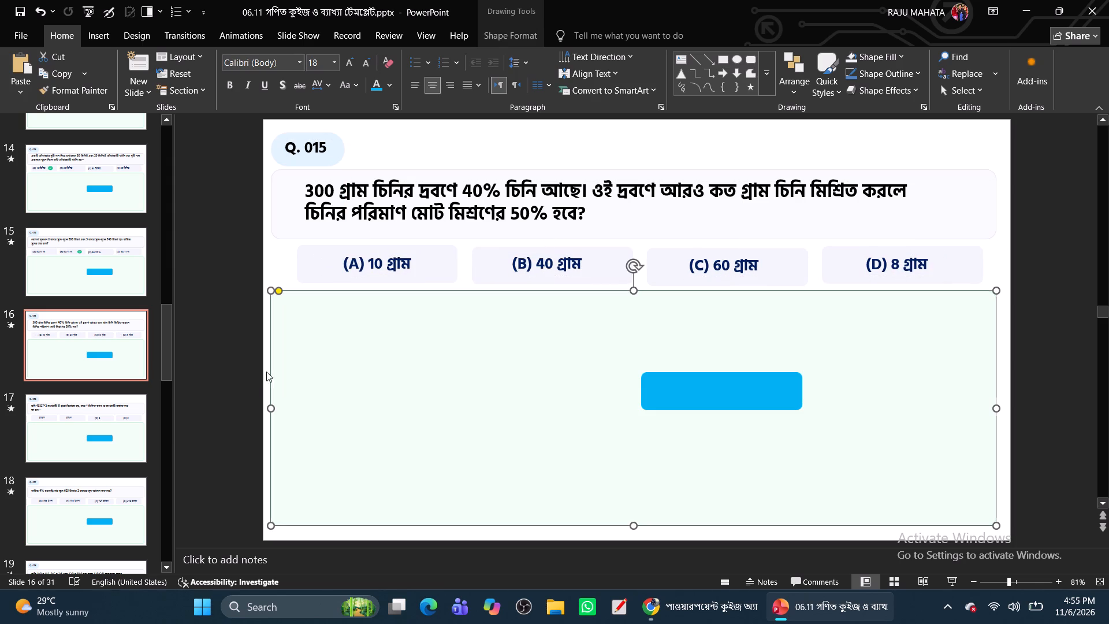
Delete the green check mark beside option (B) on the Q. 014 slide.
left_click(96, 251)
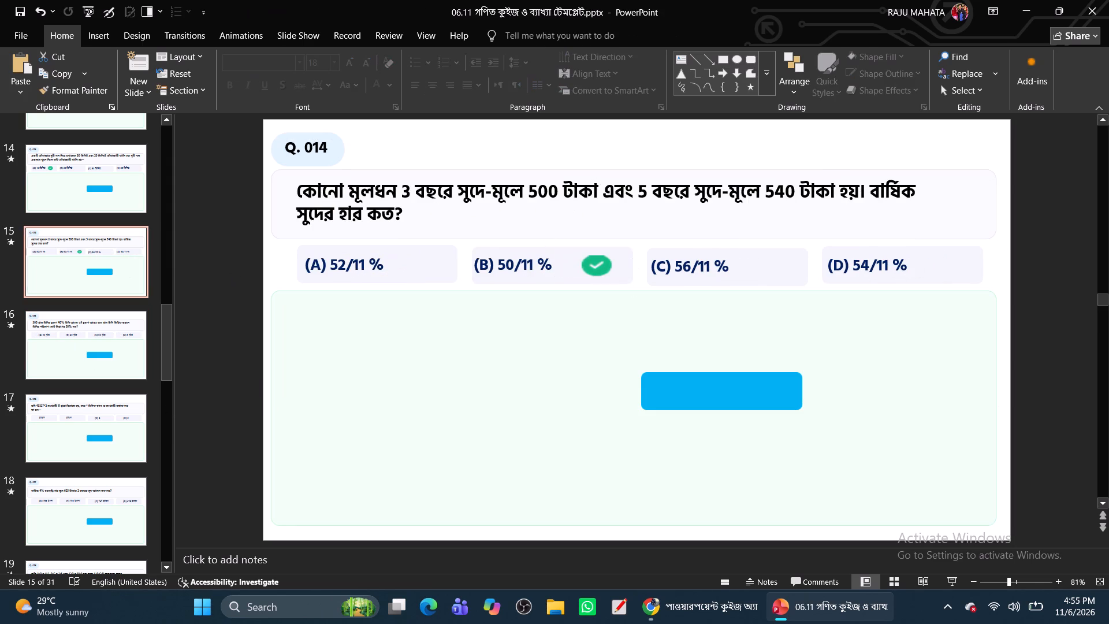
left_click(599, 263)
key("BackSpace")
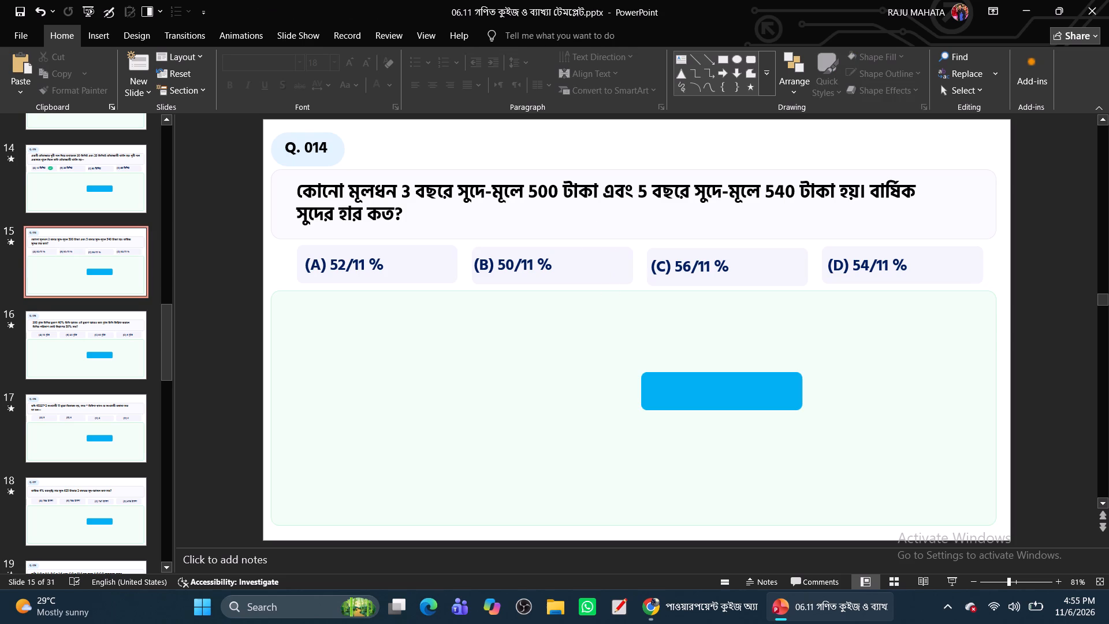
Shift the four option texts on the Q. 014 slide together to sit centred in their boxes.
left_click(331, 269)
left_click(337, 276)
left_click(517, 268, "ctrl")
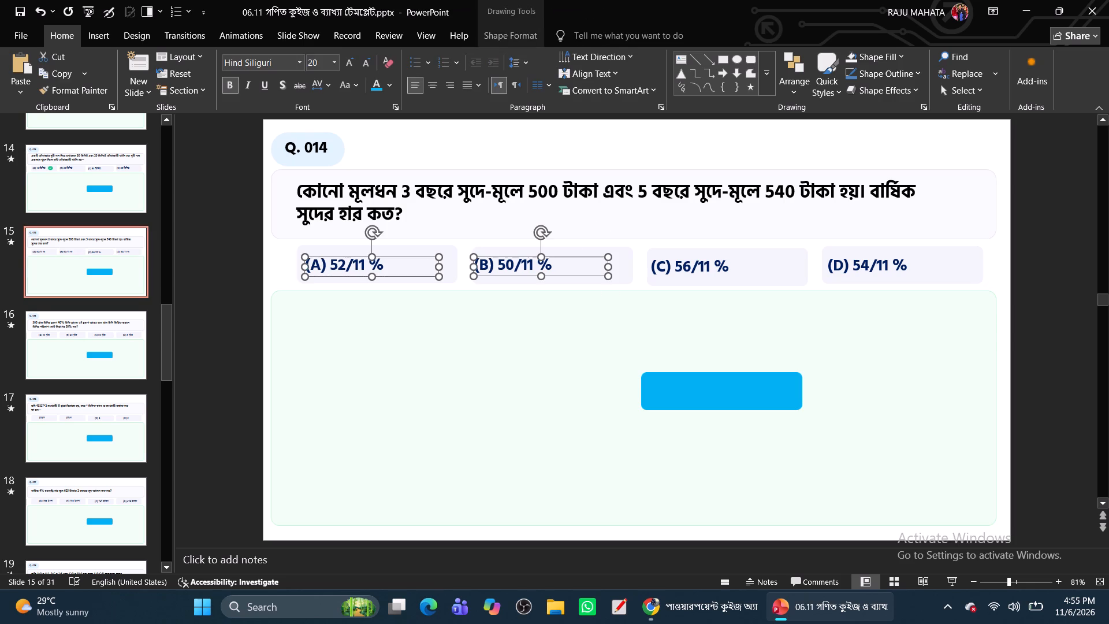
left_click(697, 264, "ctrl")
left_click(853, 268, "ctrl")
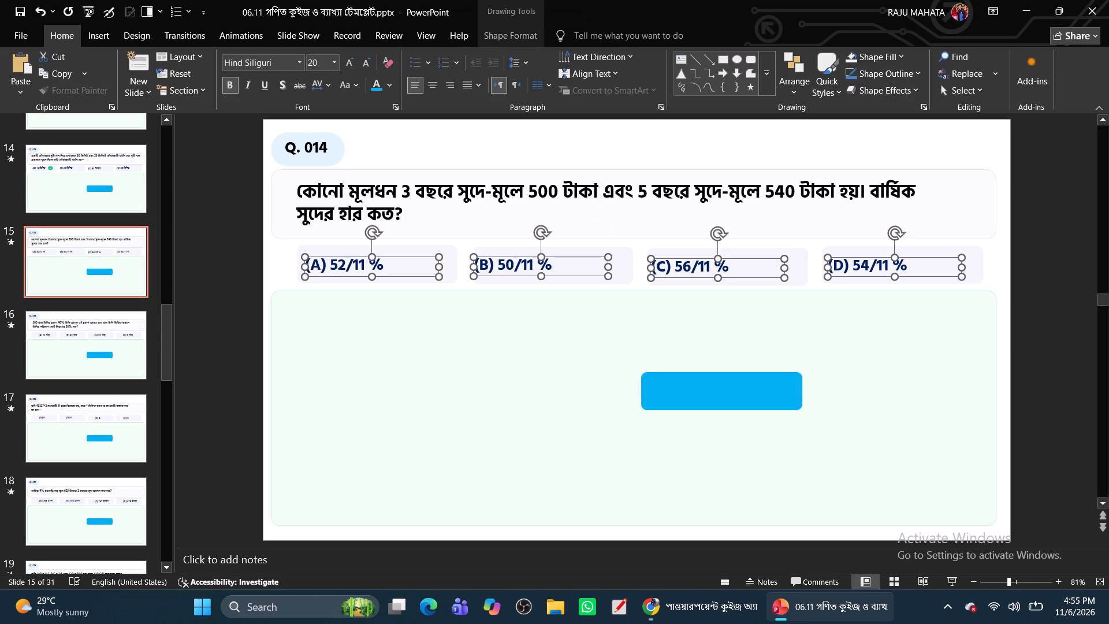
left_click_drag(343, 277, 373, 275)
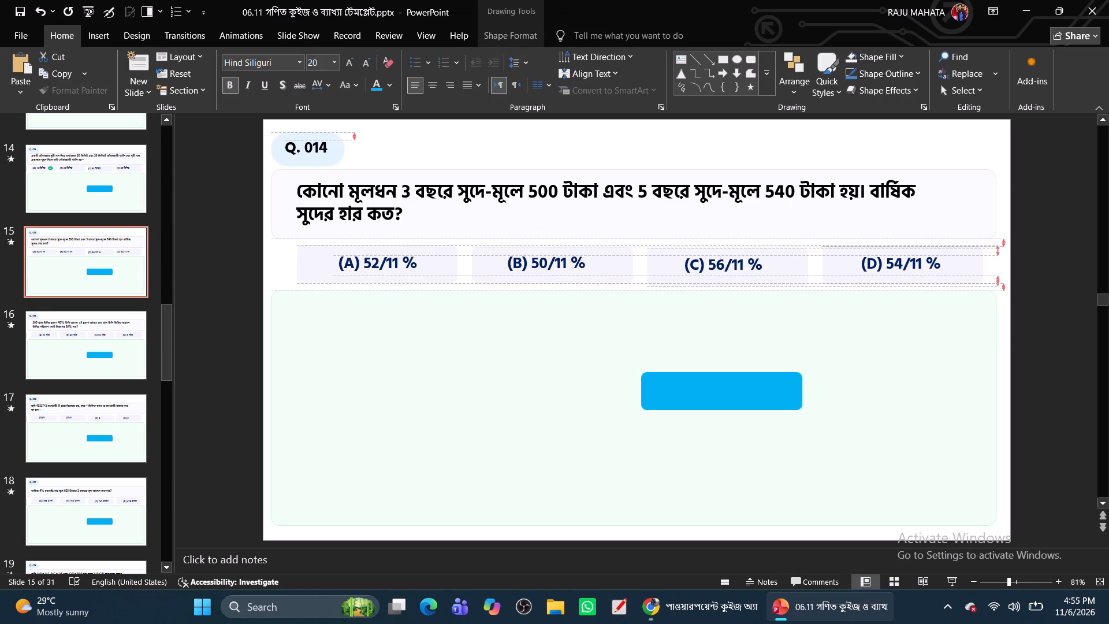
left_click_drag(373, 275, 375, 274)
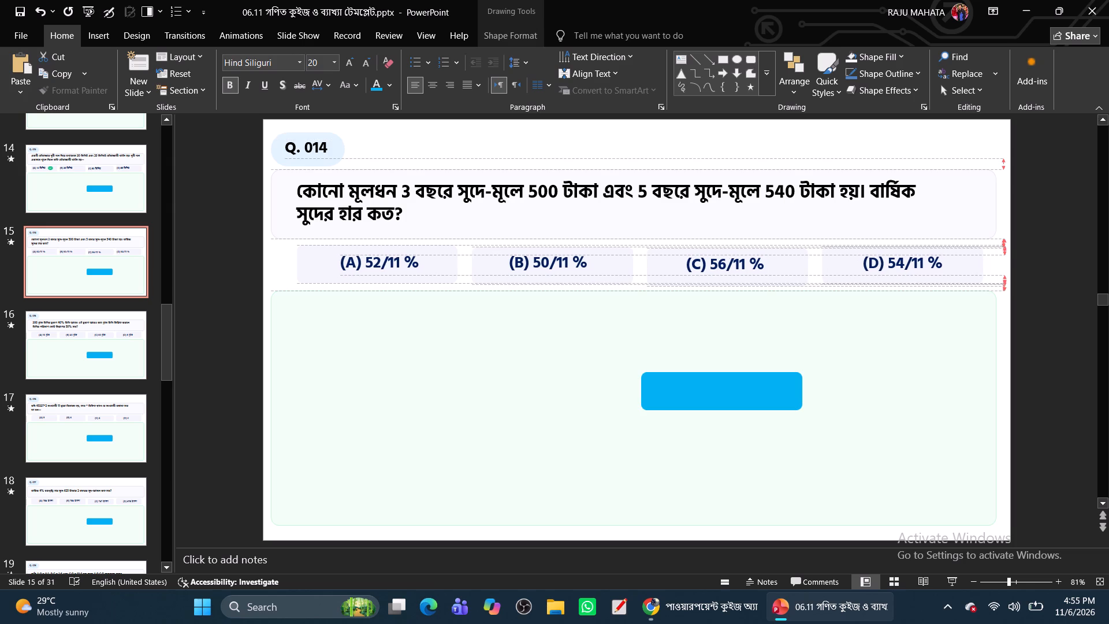
left_click_drag(375, 274, 374, 274)
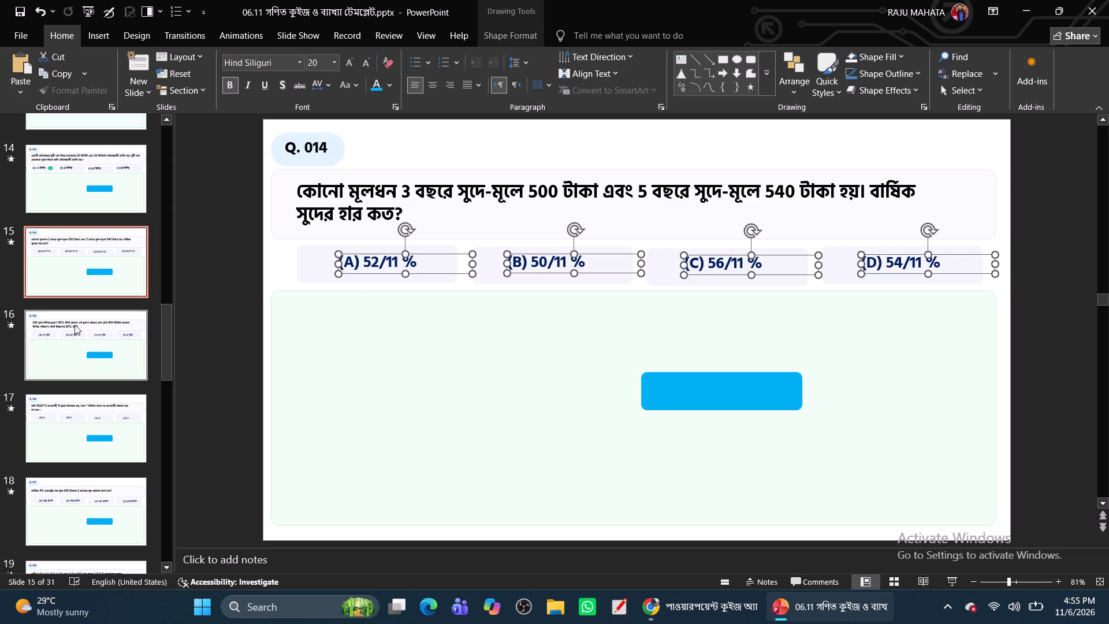
Delete the green check mark beside option (A) on the Q. 013 slide.
left_click(95, 185)
left_click(421, 268)
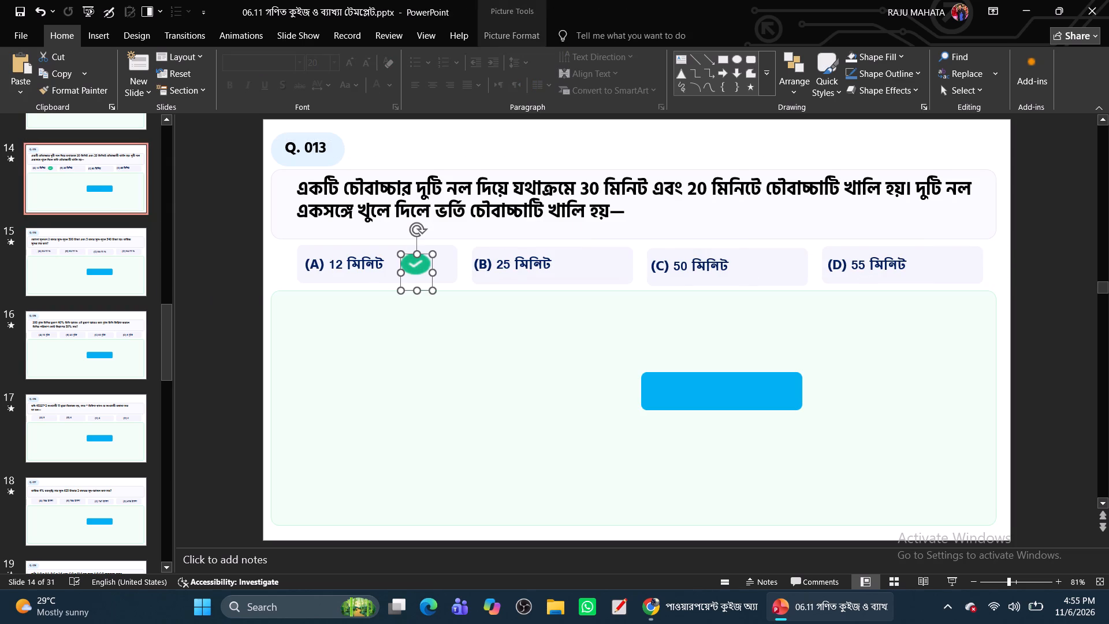
key("BackSpace")
Set all four option texts on the Q. 013 slide to the Hind Siliguri font at size 20.
left_click(347, 269)
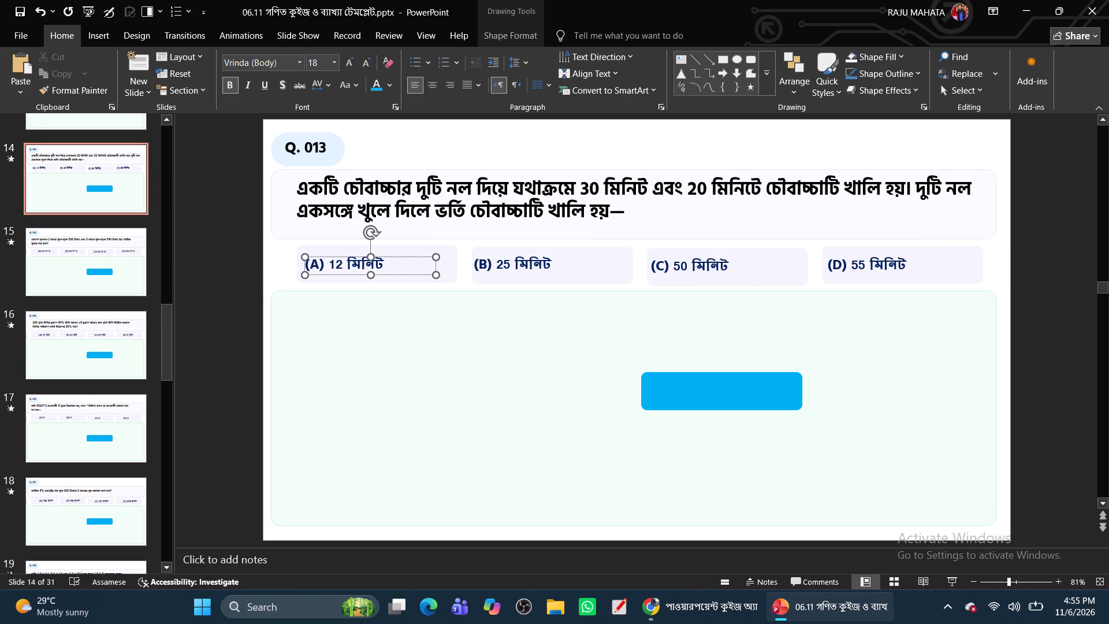
left_click(345, 275)
left_click(505, 261, "ctrl")
left_click(683, 265, "ctrl")
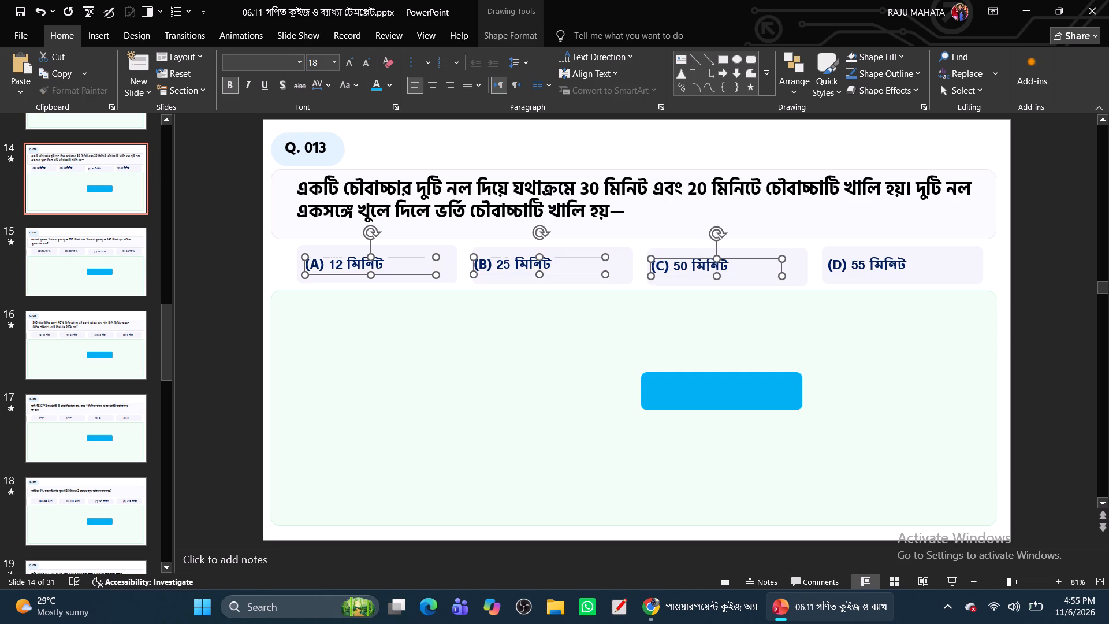
left_click(847, 265, "ctrl")
left_click(243, 62)
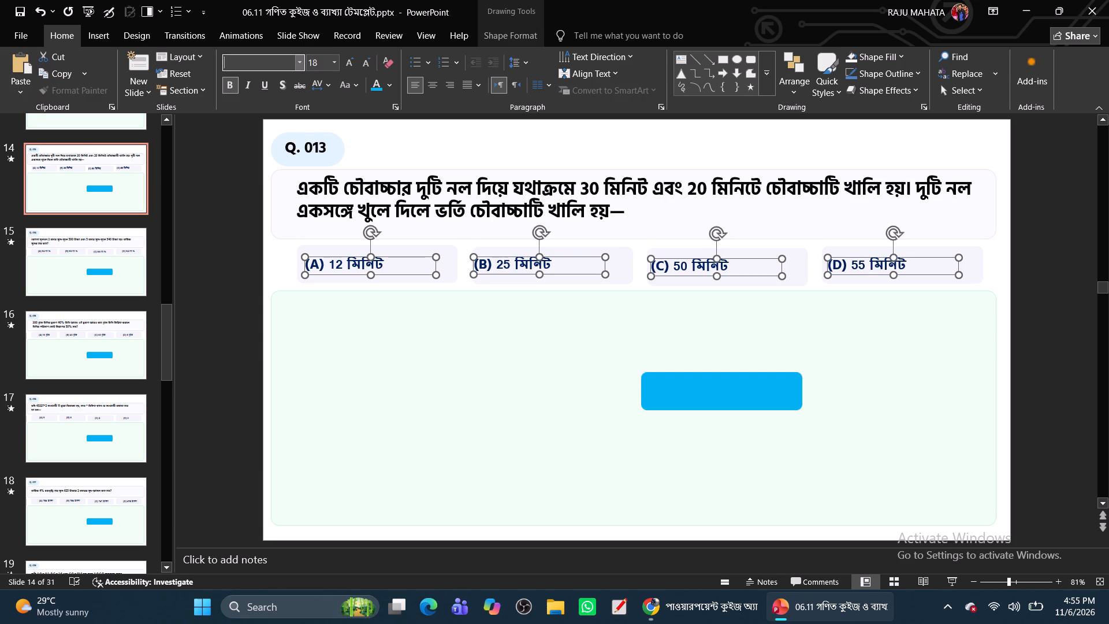
key("h")
key("Return")
left_click(344, 66)
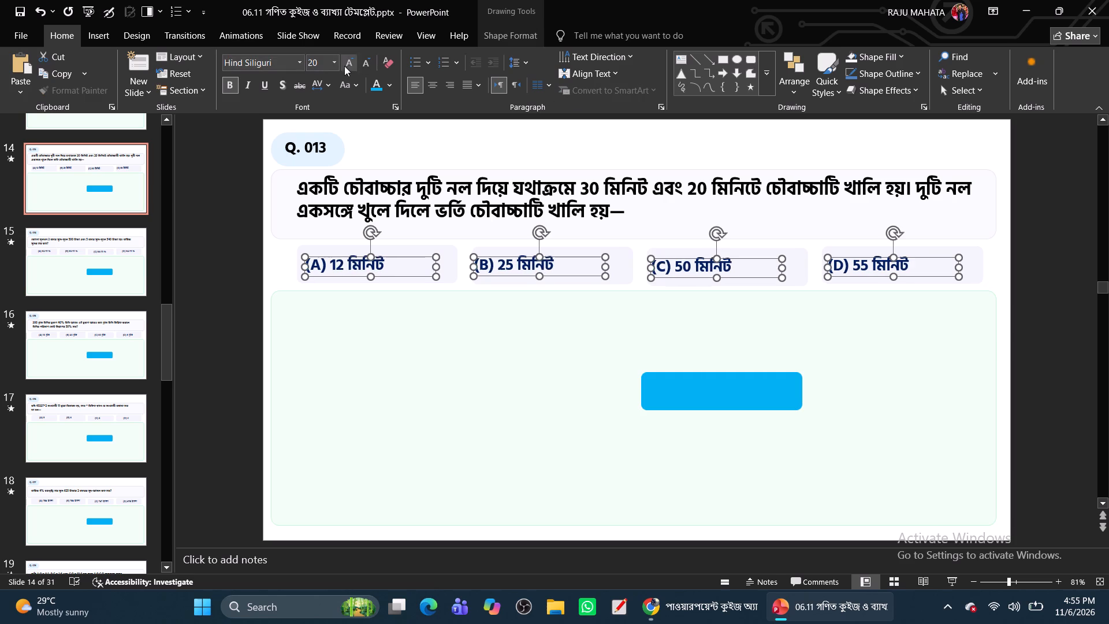
Shift the four option texts on the Q. 013 slide together to sit centred in their boxes.
left_click_drag(334, 274, 348, 274)
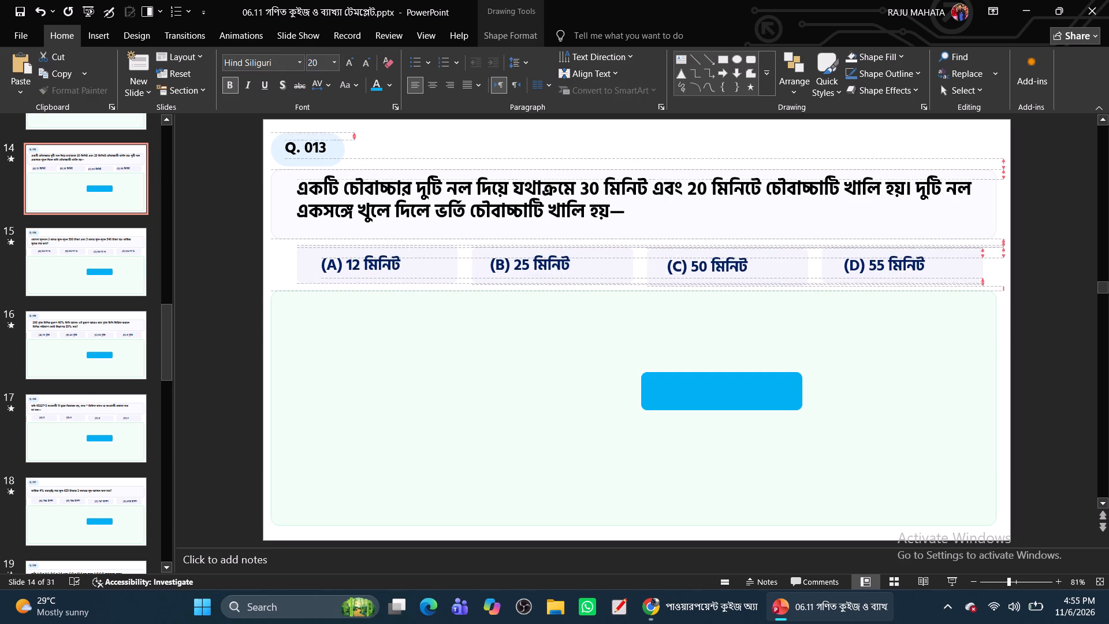
left_click_drag(348, 274, 364, 274)
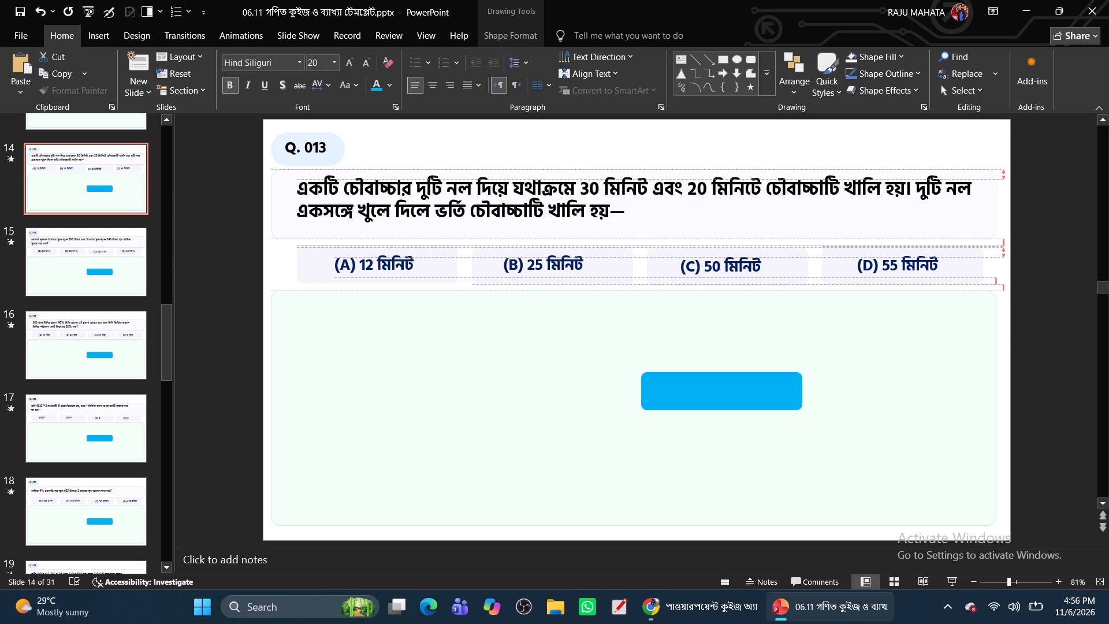
left_click_drag(364, 274, 364, 273)
Delete the green check mark beside option (D) on the Q. 012 slide.
scroll(120, 216, "up", 7)
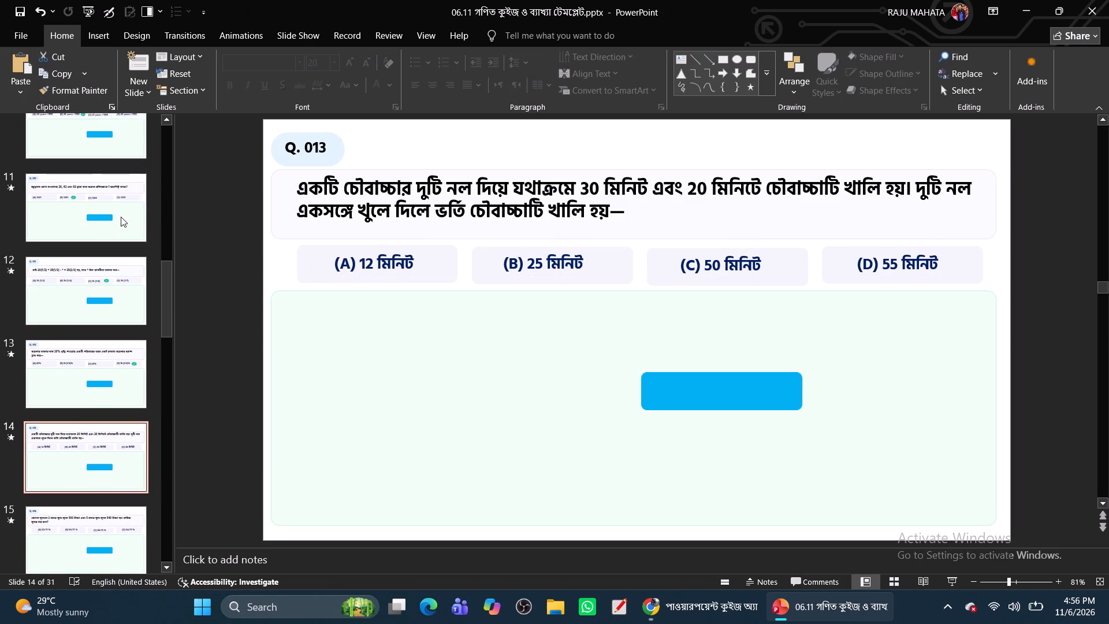
scroll(105, 297, "up", 1)
left_click(104, 413)
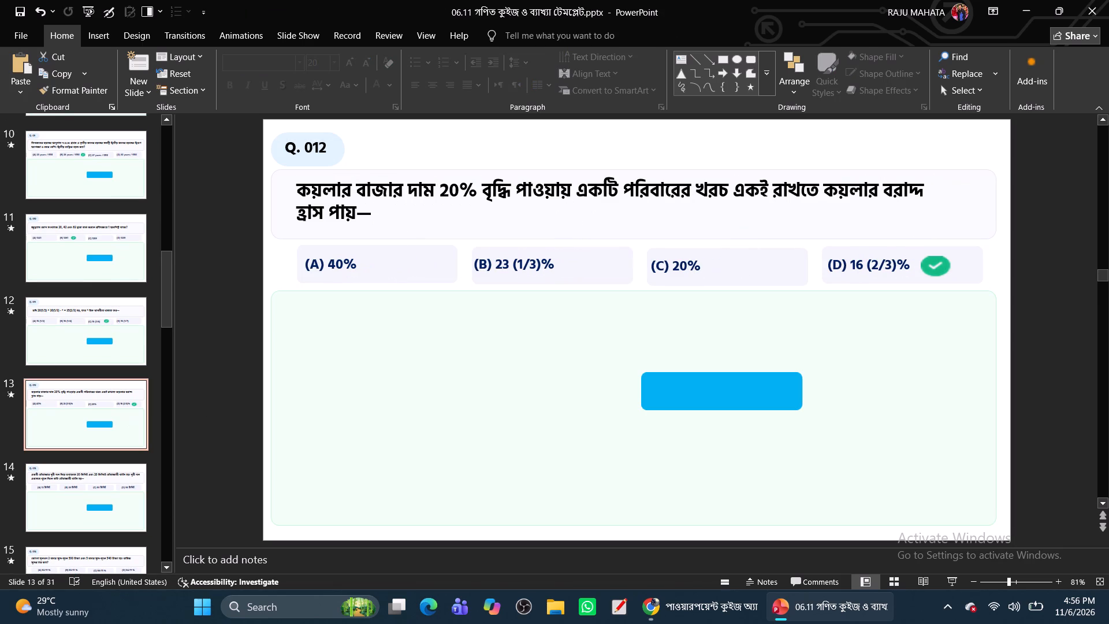
left_click(934, 269)
key("BackSpace")
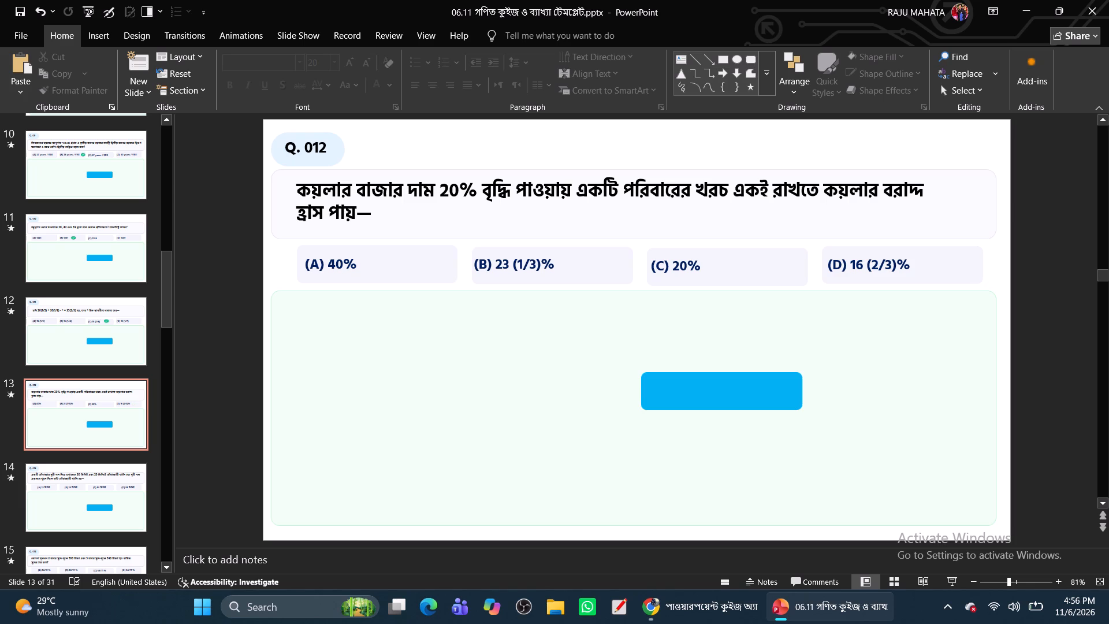
Remove the brackets around the fractions on the Q. 012 slide so option (D) reads 16 2/3% and option (B) reads 23 1/3%.
left_click(873, 265)
key("BackSpace")
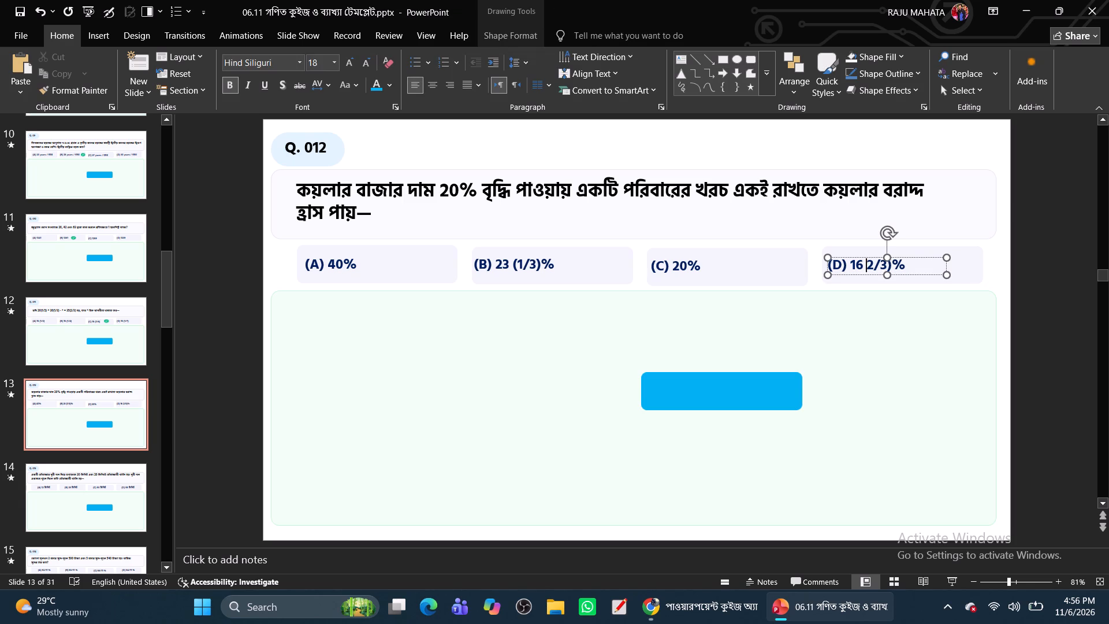
left_click(892, 266)
key("BackSpace")
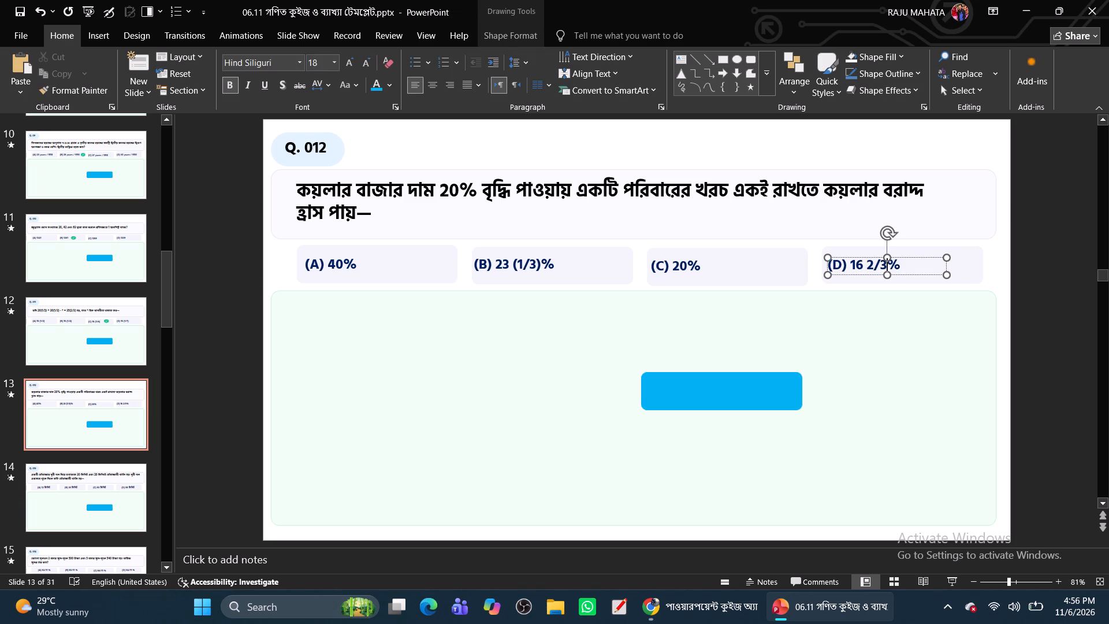
left_click(518, 268)
key("BackSpace")
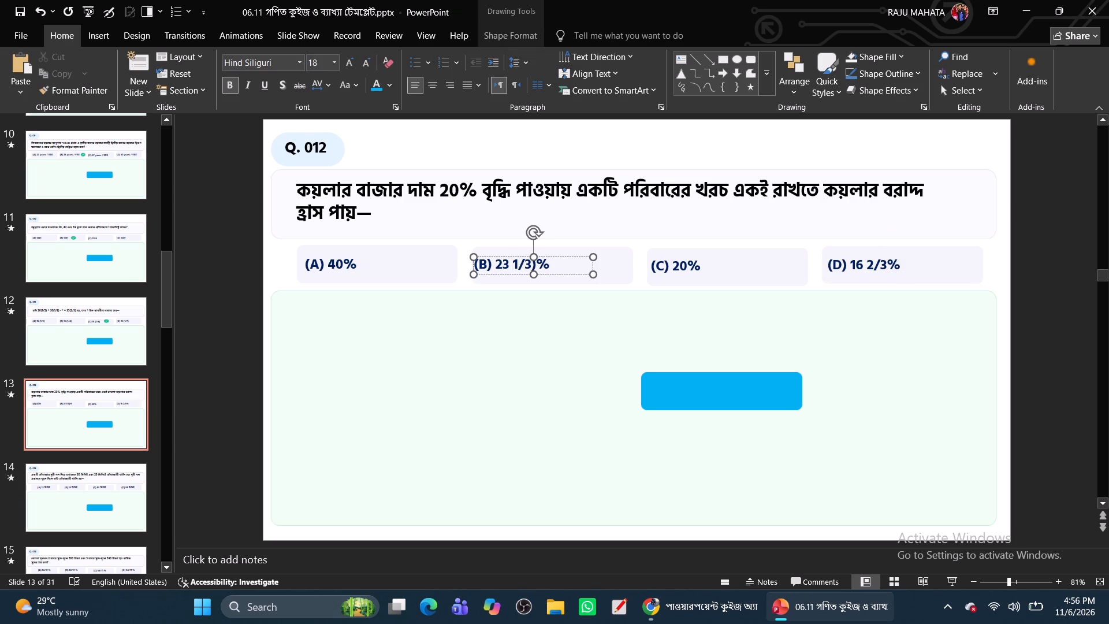
left_click(534, 269)
left_click(536, 269)
key("BackSpace")
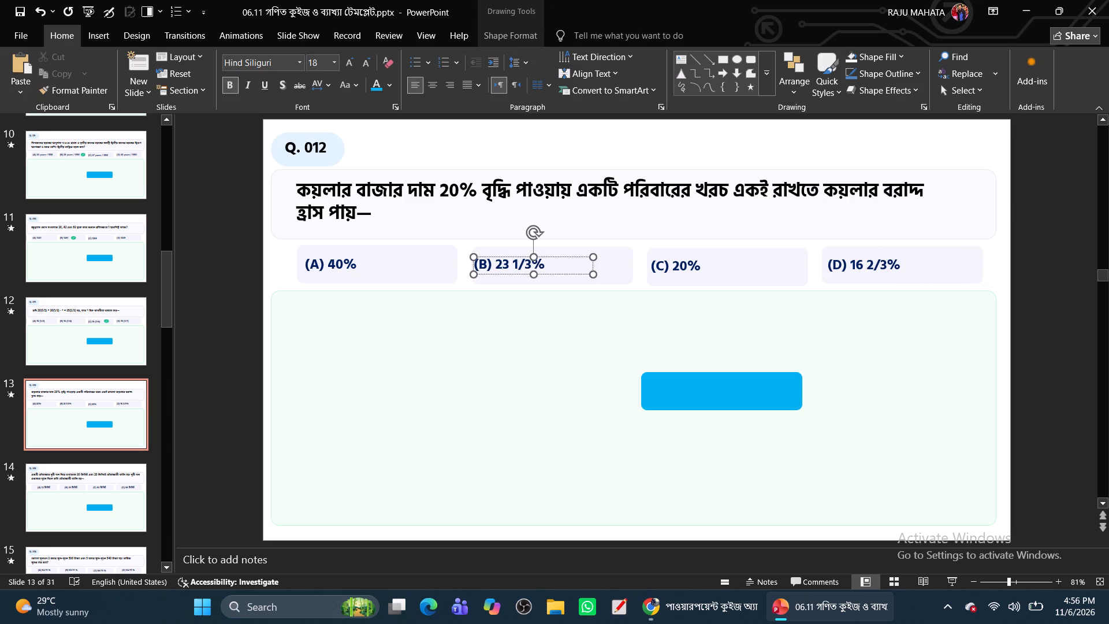
Shift the four option texts on the Q. 012 slide together to sit centred in their boxes.
left_click(343, 258)
left_click(348, 275)
left_click(506, 265, "ctrl")
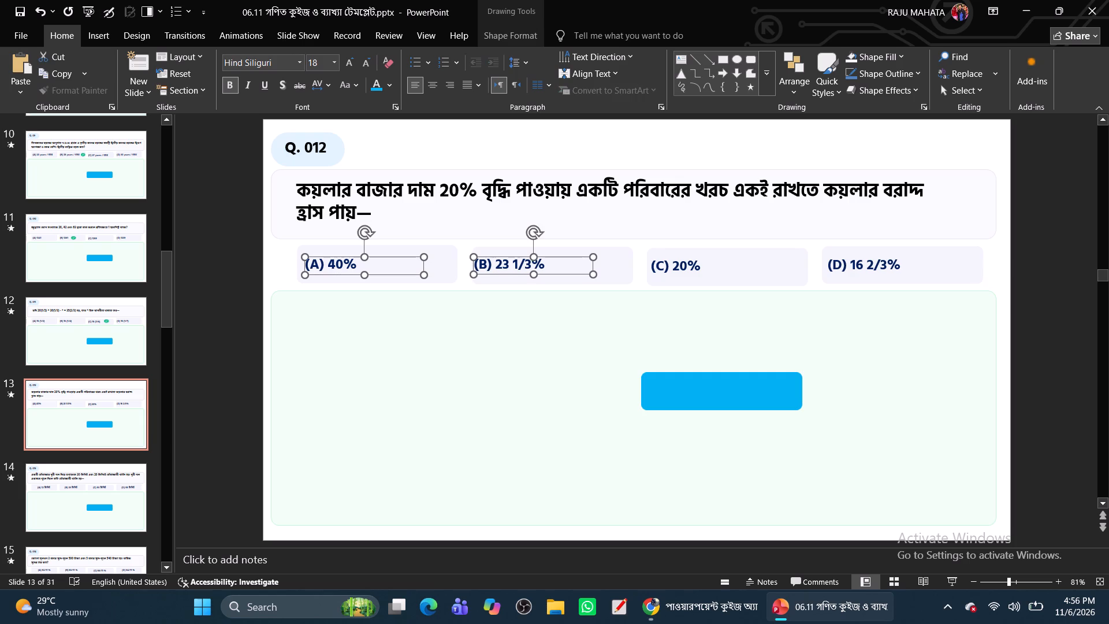
left_click(700, 265, "ctrl")
left_click(851, 262, "ctrl")
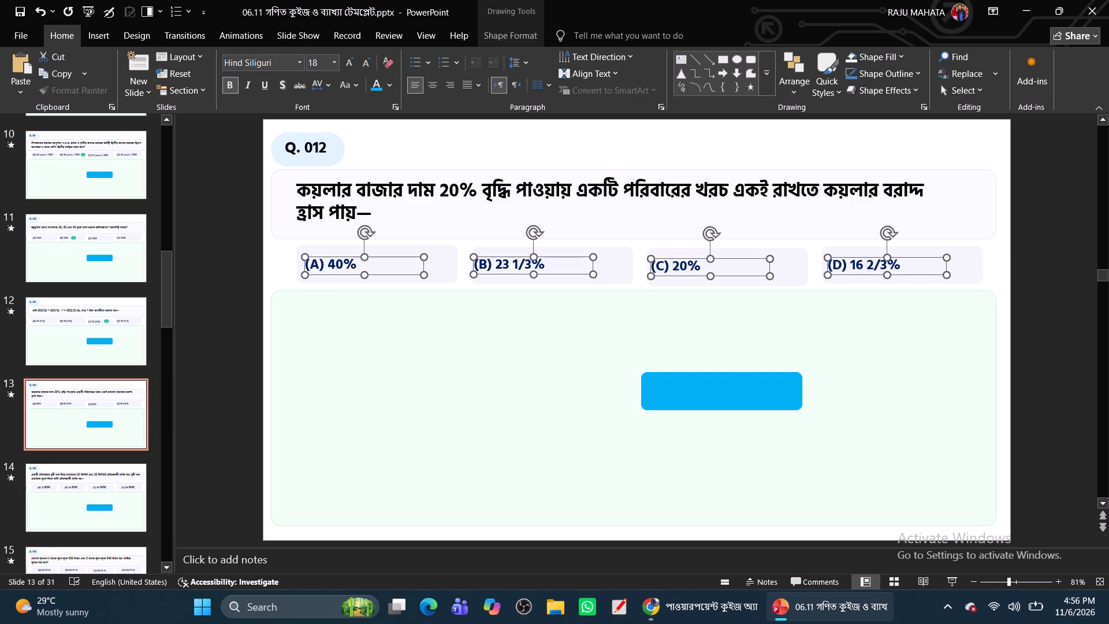
left_click_drag(379, 276, 417, 274)
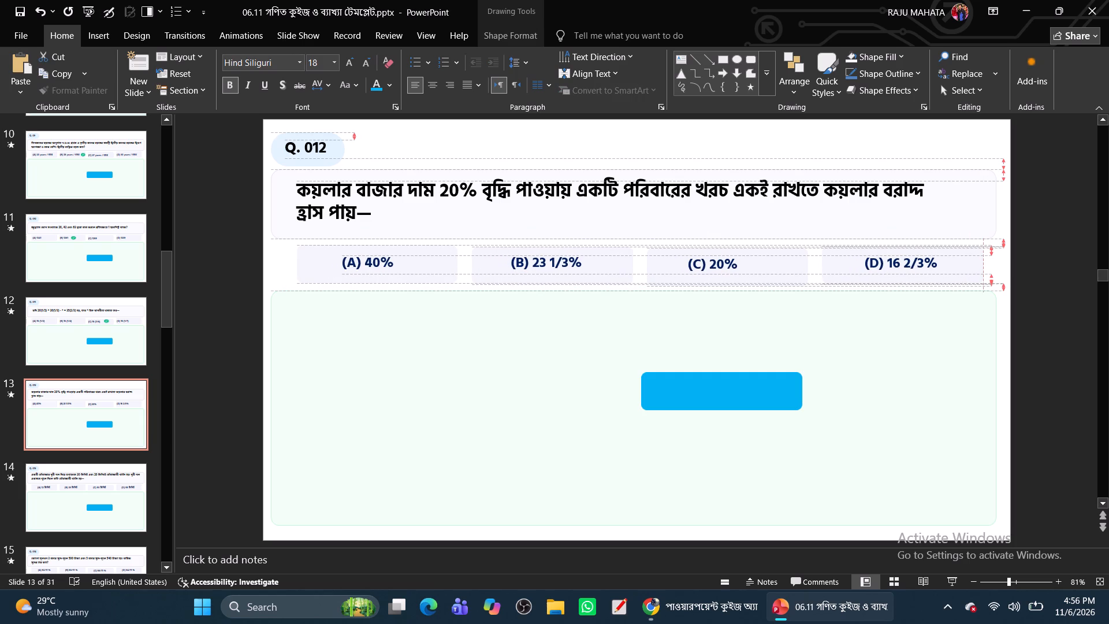
left_click_drag(417, 274, 418, 274)
left_click(411, 311)
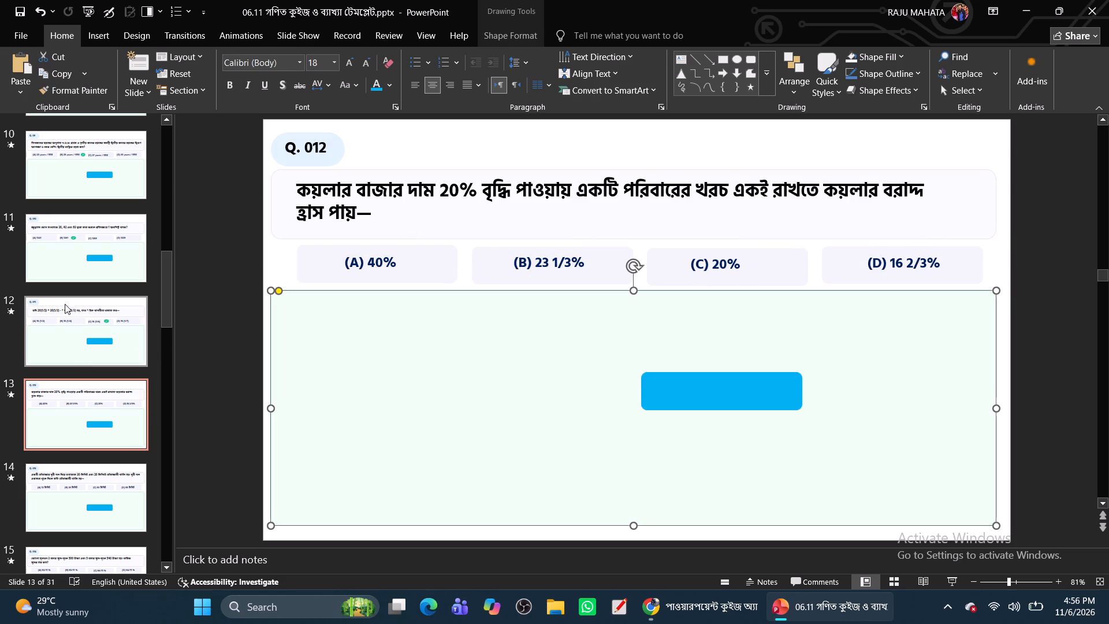
Delete the green check mark beside option (C) on the Q. 011 slide.
left_click(92, 348)
left_click(765, 269)
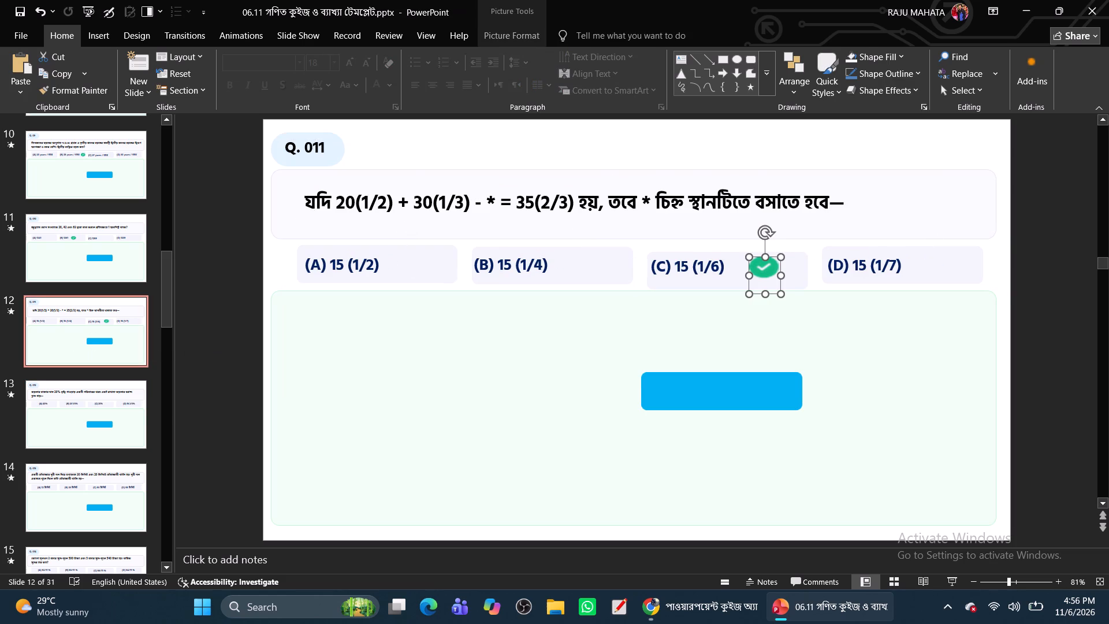
key("BackSpace")
Remove the brackets around the fractions on the Q. 011 slide so option (D) reads 15 1/7 and option (C) reads 15 1/6.
left_click(876, 268)
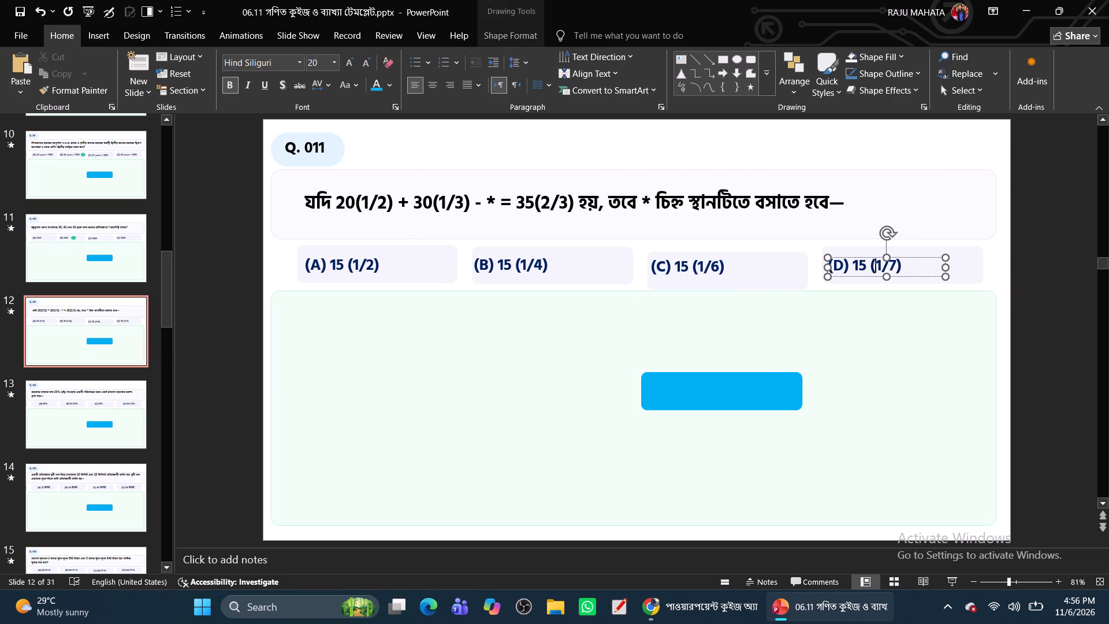
key("BackSpace")
left_click(896, 266)
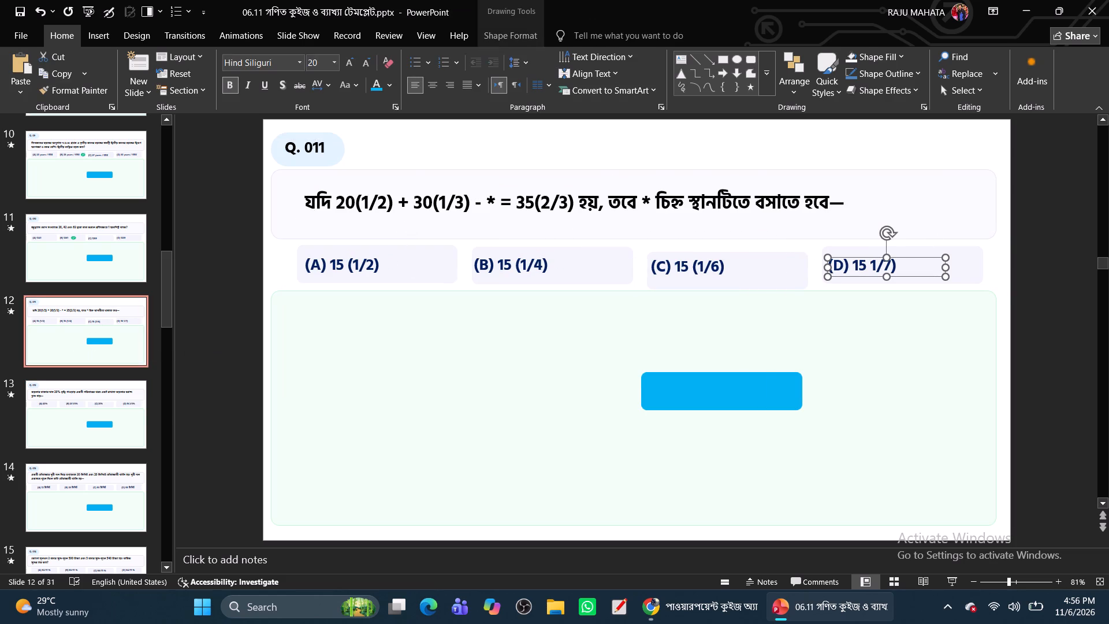
left_click(895, 265)
key("BackSpace")
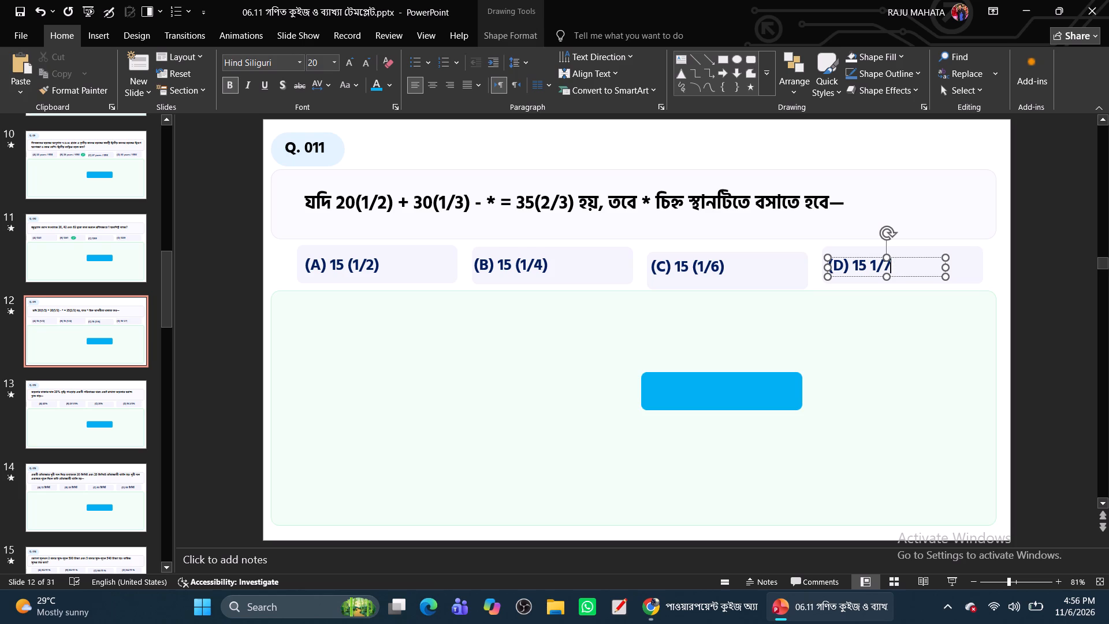
left_click(723, 267)
key("BackSpace")
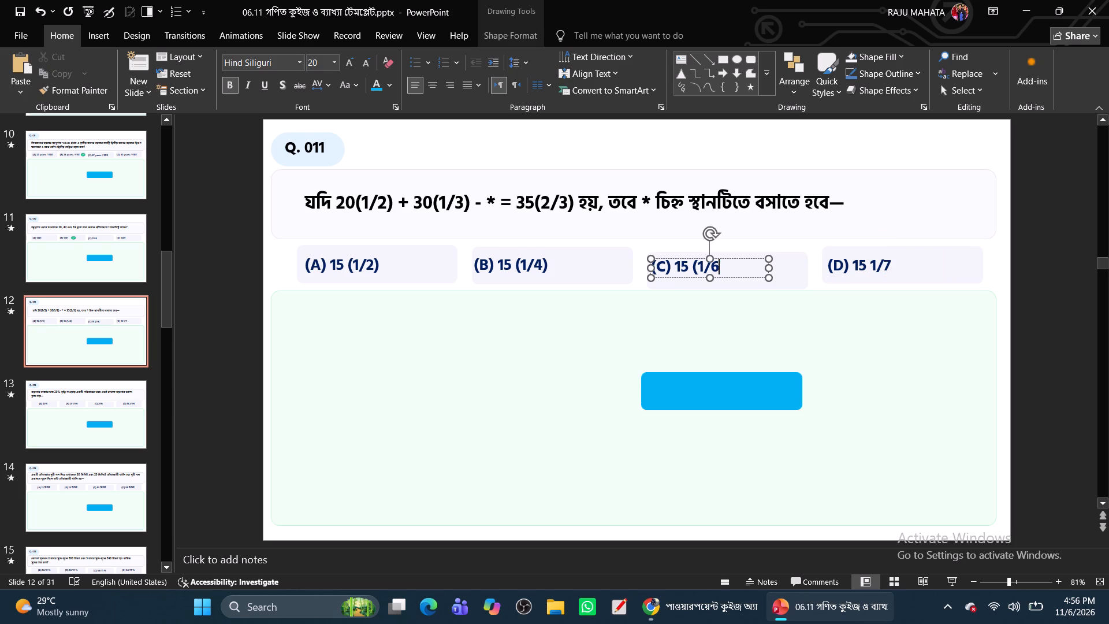
left_click(697, 272)
key("BackSpace")
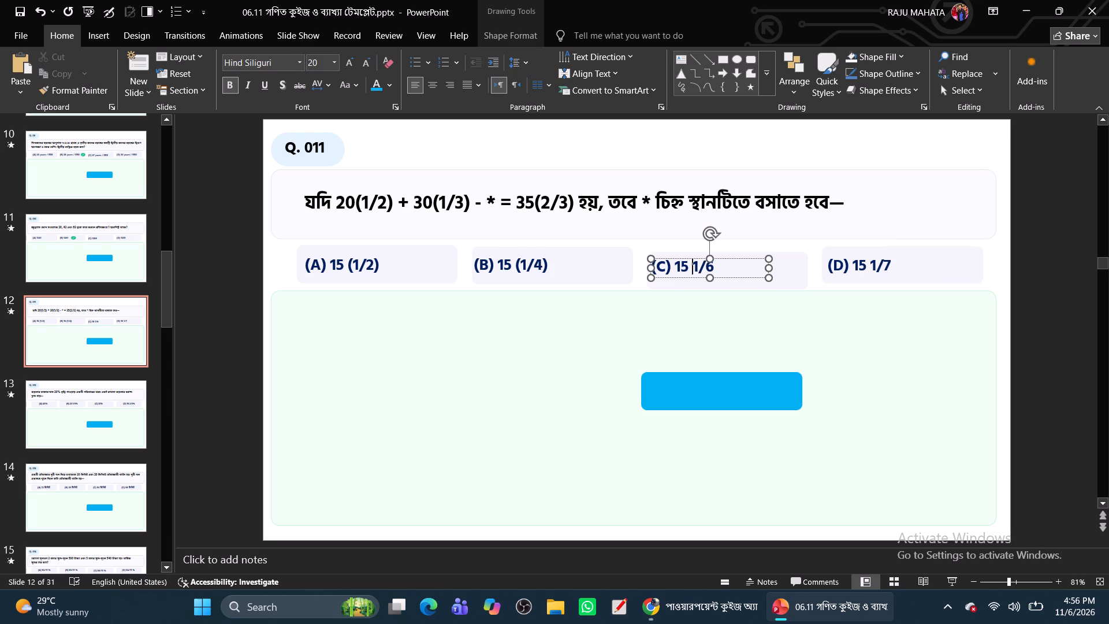
Remove the brackets around the fractions on the Q. 011 slide so option (B) reads 15 1/4 and option (A) reads 15 1/2.
left_click(546, 264)
key("BackSpace")
left_click(519, 267)
key("BackSpace")
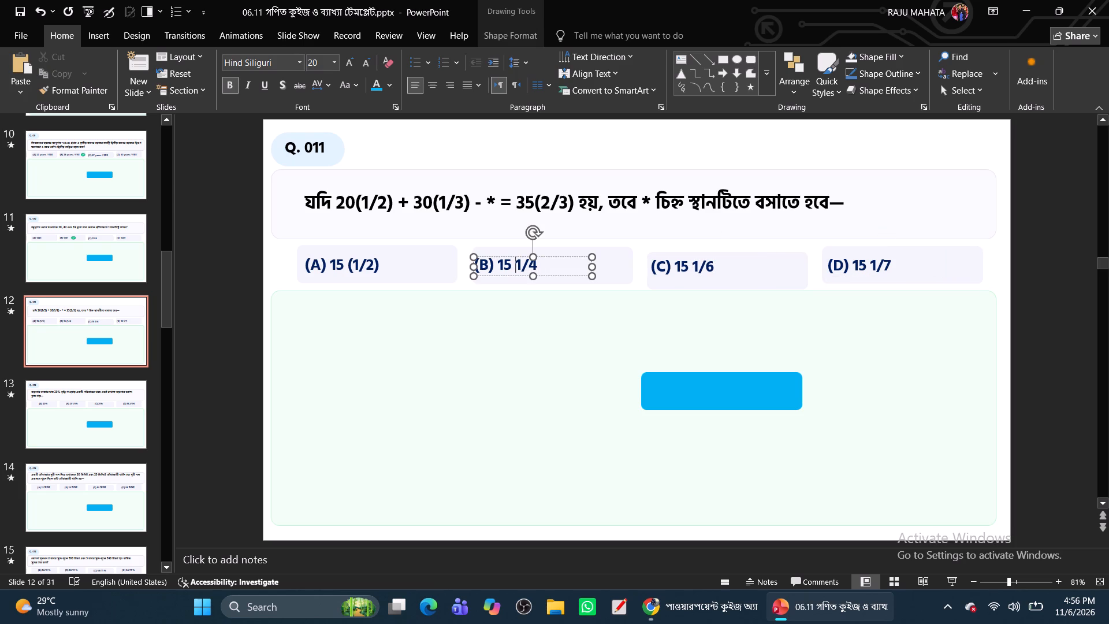
left_click(378, 265)
key("BackSpace")
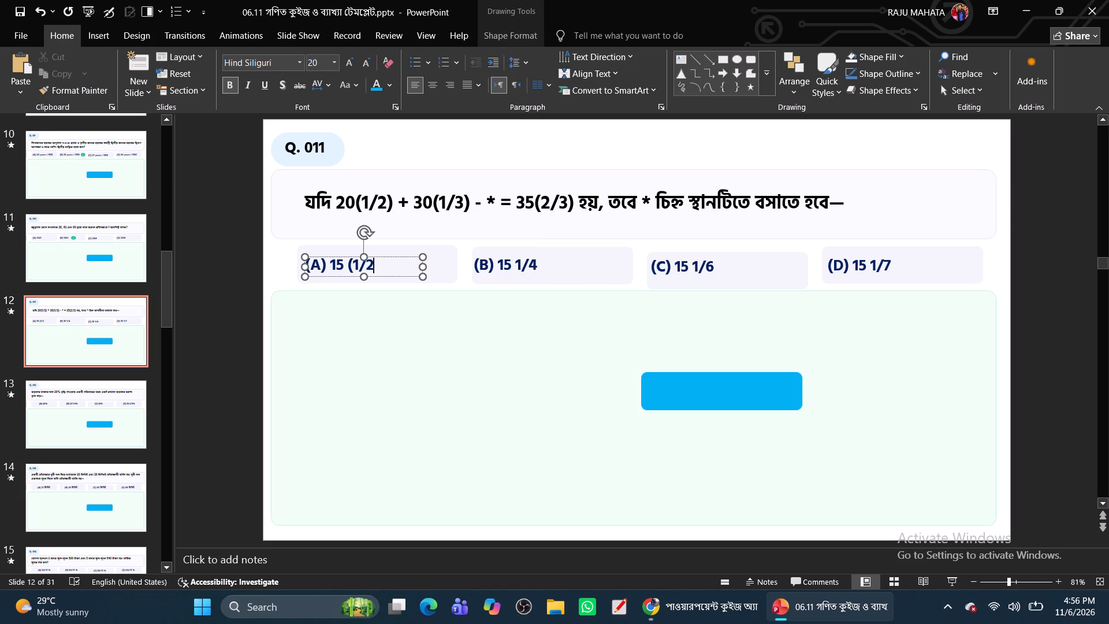
left_click(351, 267)
key("BackSpace")
Remove all brackets from the Q. 011 question text so its equation reads 201/2 + 301/3 - * = 352/3.
left_click(360, 205)
key("BackSpace")
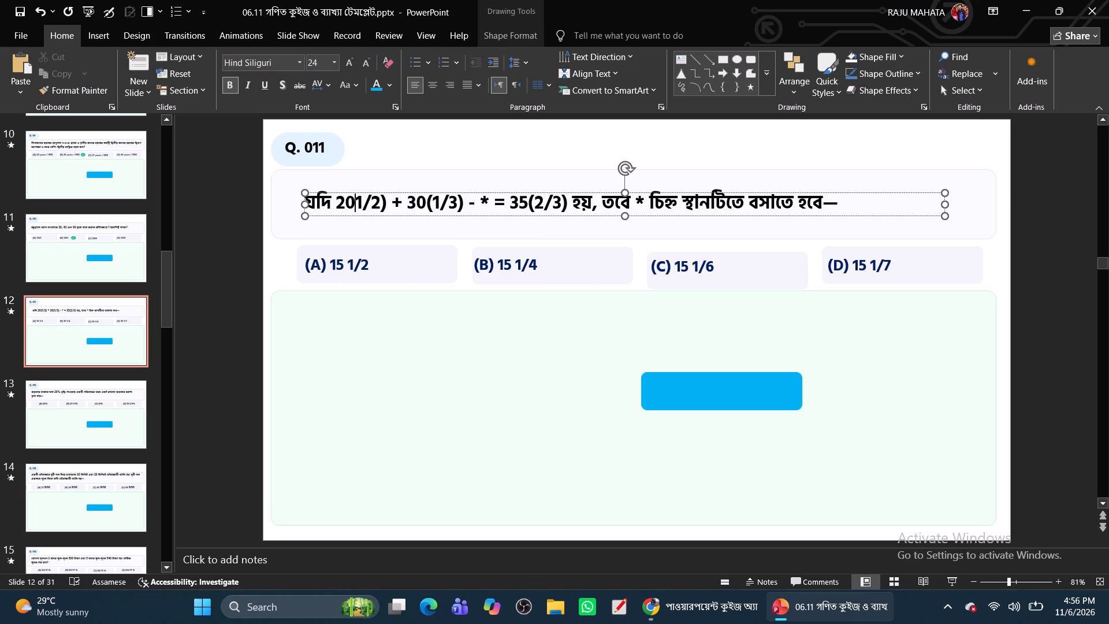
left_click(386, 205)
key("BackSpace")
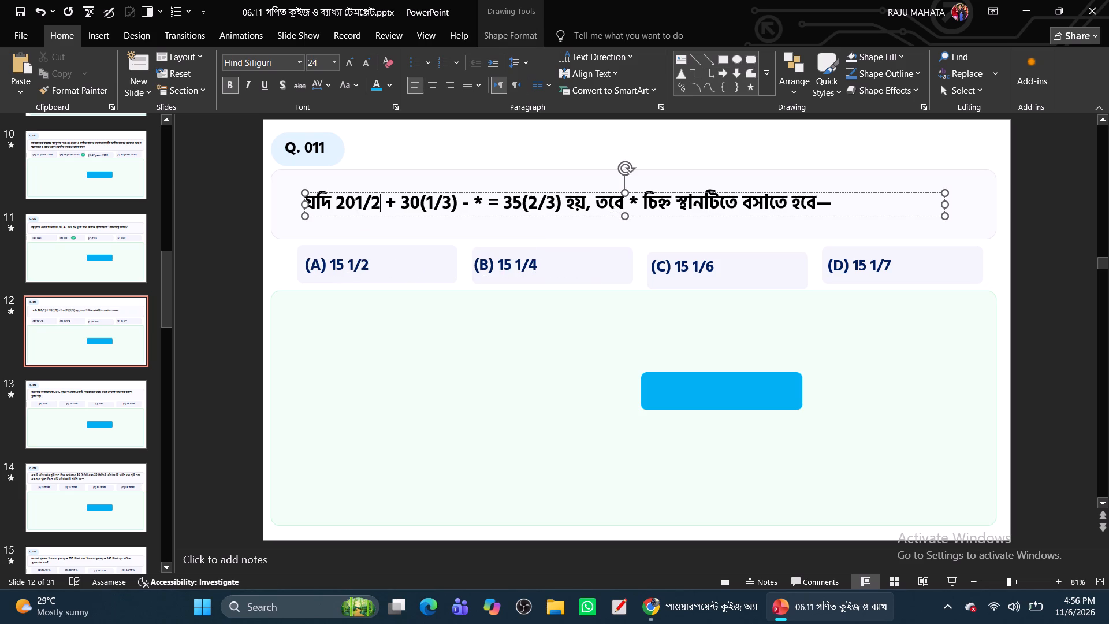
left_click(426, 204)
key("BackSpace")
left_click(451, 206)
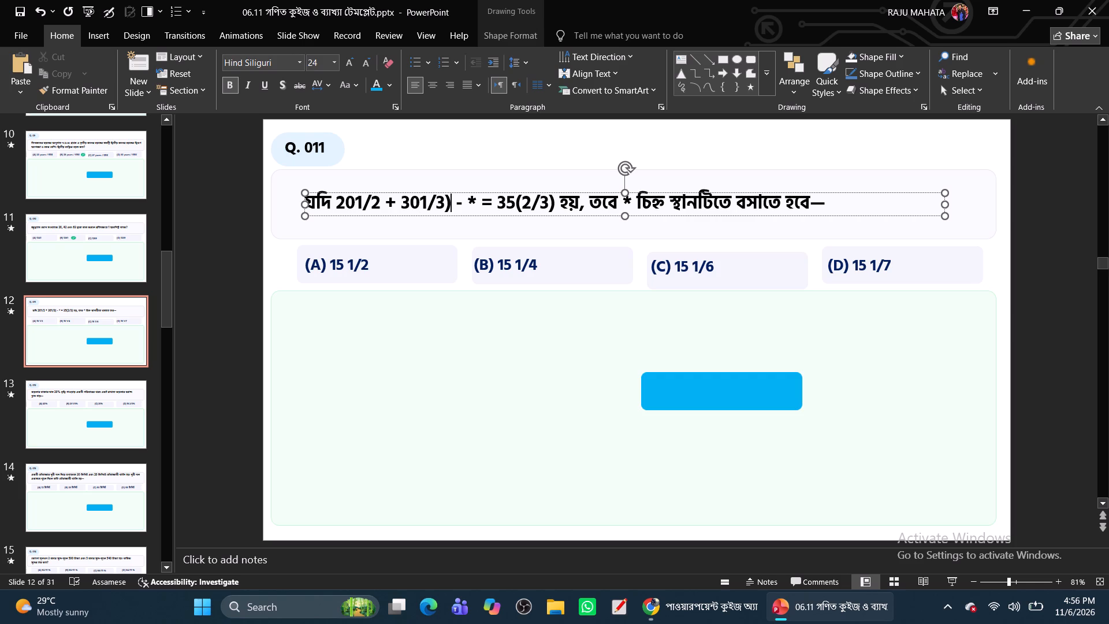
key("BackSpace")
left_click(514, 203)
key("BackSpace")
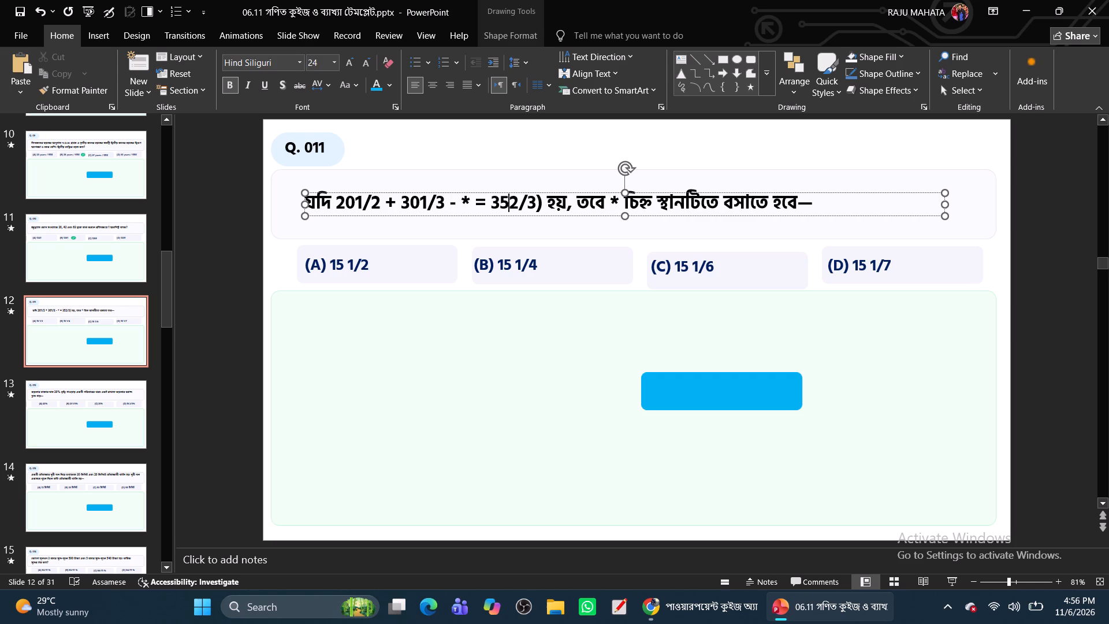
left_click(542, 206)
key("BackSpace")
Shift the four option texts on the Q. 011 slide together to sit centred in their boxes.
left_click(337, 262)
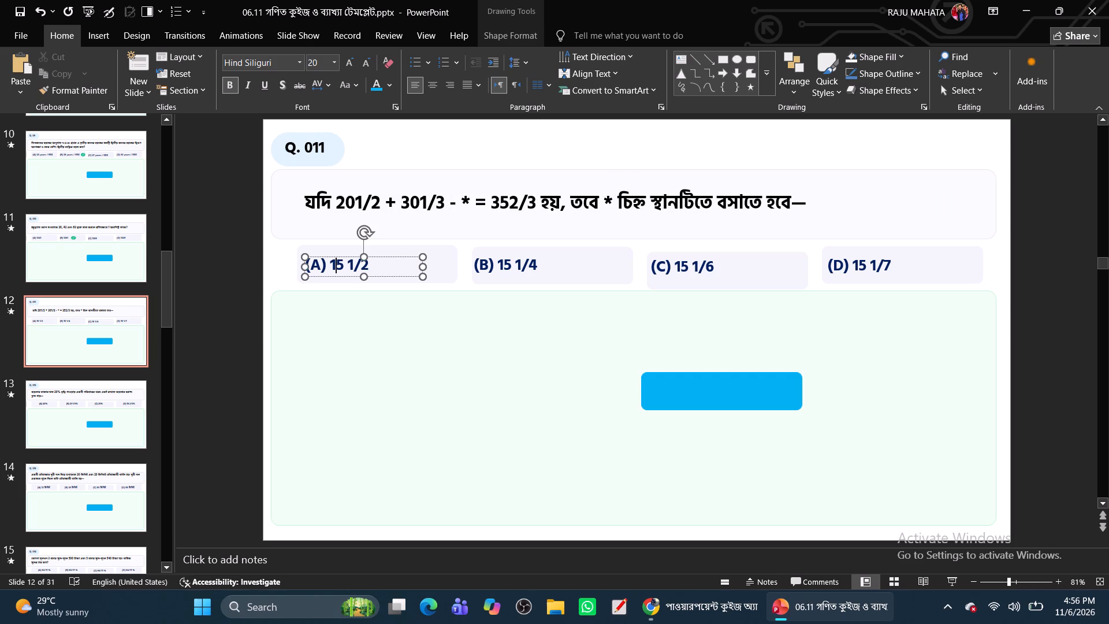
left_click(341, 275)
left_click(496, 268, "ctrl")
left_click(679, 268, "ctrl")
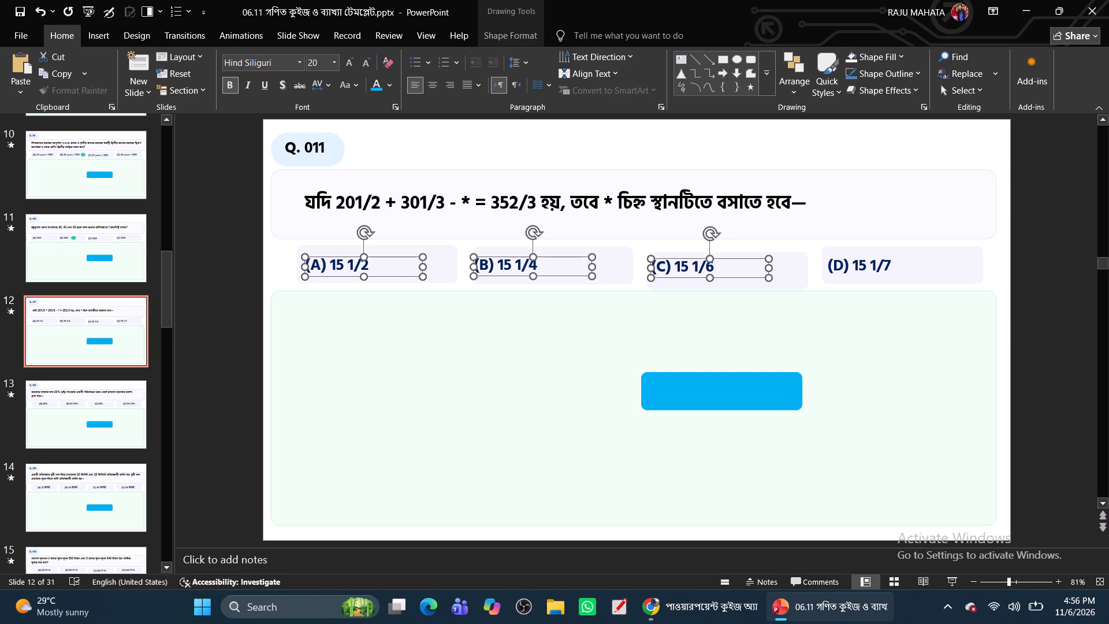
left_click(849, 267, "ctrl")
left_click_drag(381, 273, 395, 275)
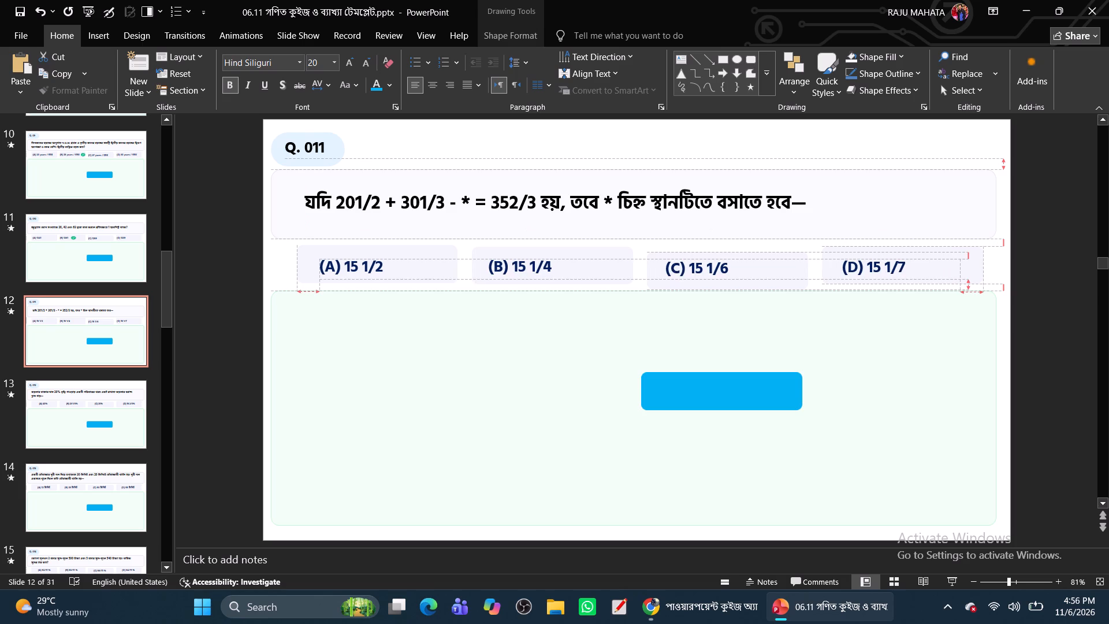
left_click_drag(395, 275, 415, 272)
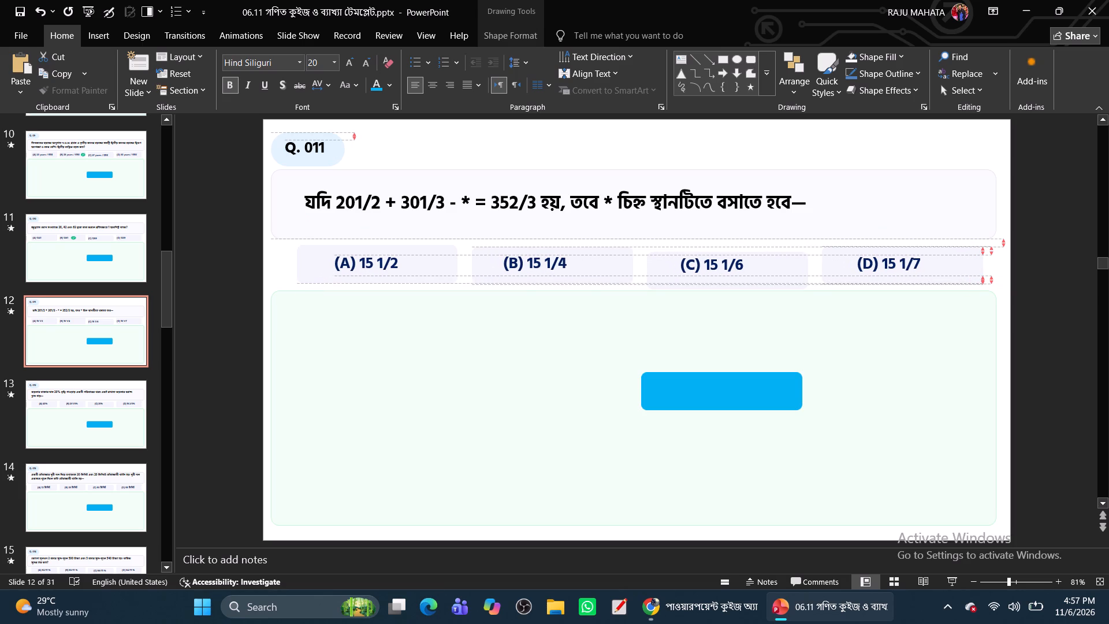
left_click_drag(415, 272, 416, 272)
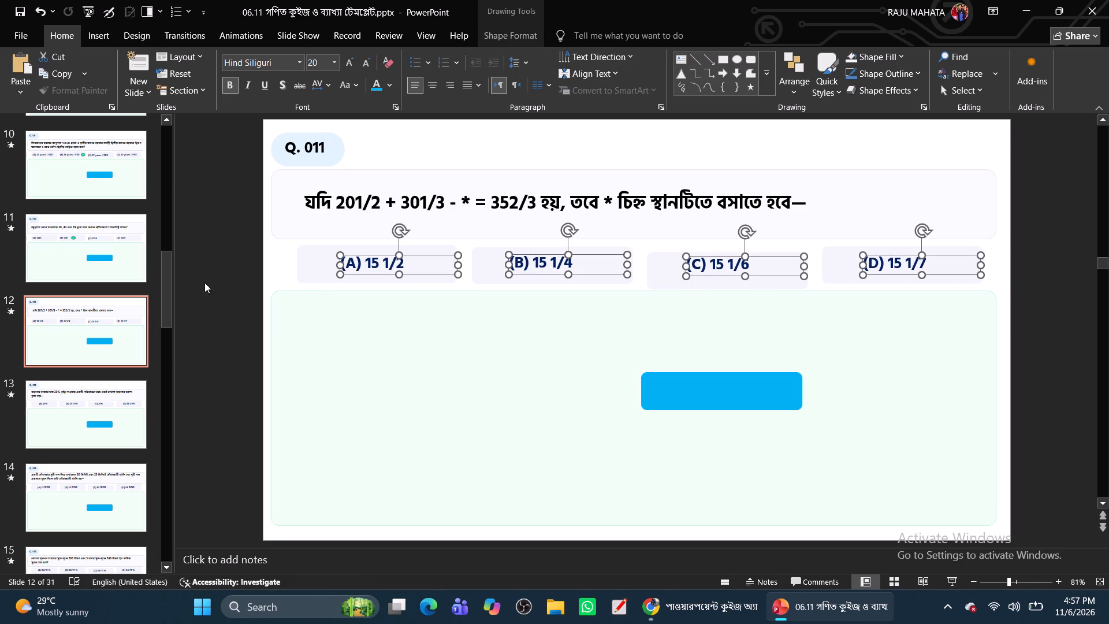
Delete the green check mark beside option (B) on the Q. 010 slide.
left_click(87, 261)
left_click(570, 272)
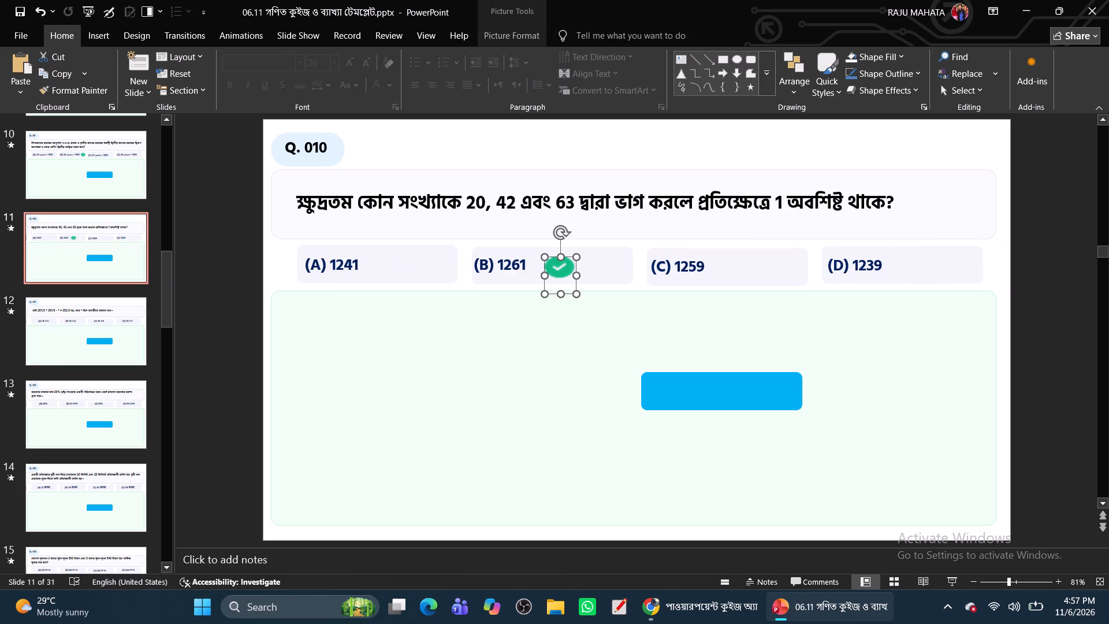
key("BackSpace")
Shift the four option texts on the Q. 010 slide together to sit centred in their boxes.
left_click(337, 266)
left_click(353, 278)
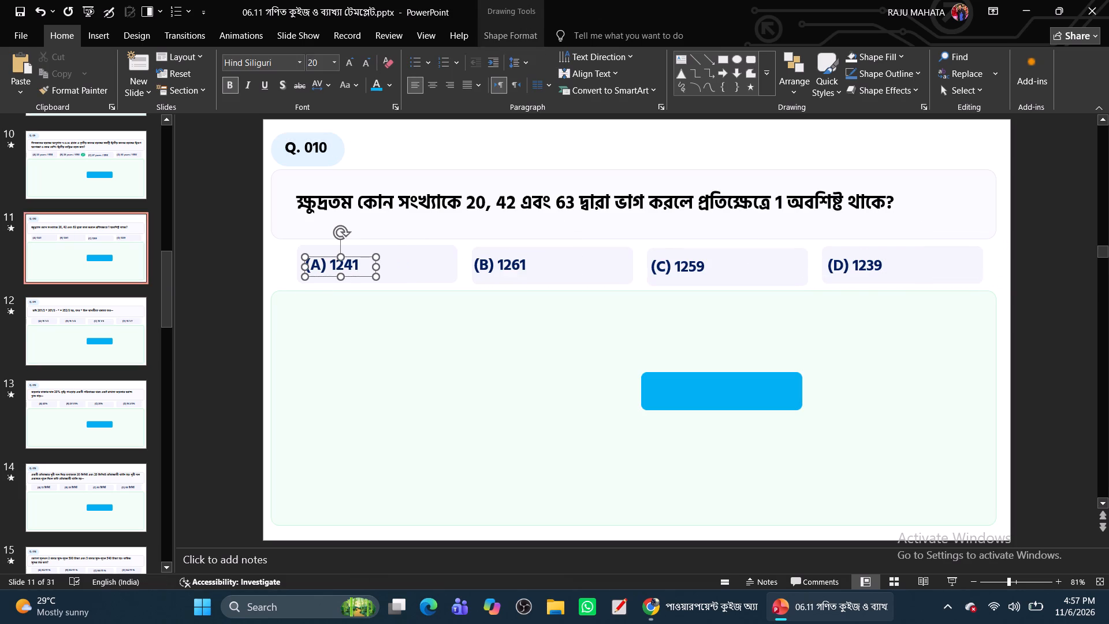
left_click(484, 270, "ctrl")
left_click(684, 263, "ctrl")
left_click(855, 265, "ctrl")
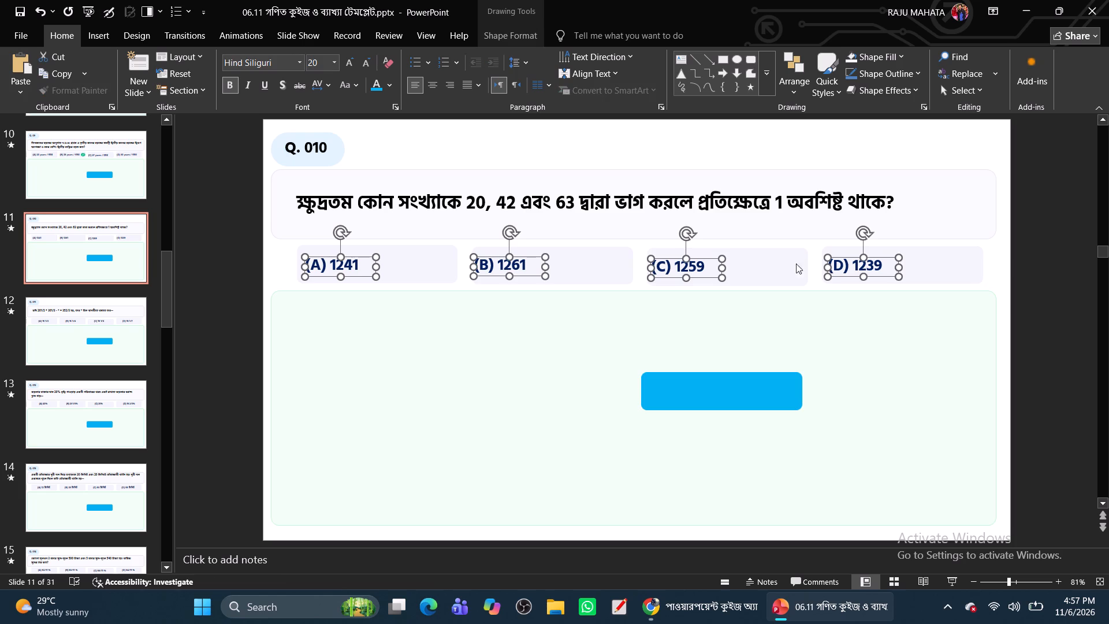
left_click_drag(362, 276, 381, 274)
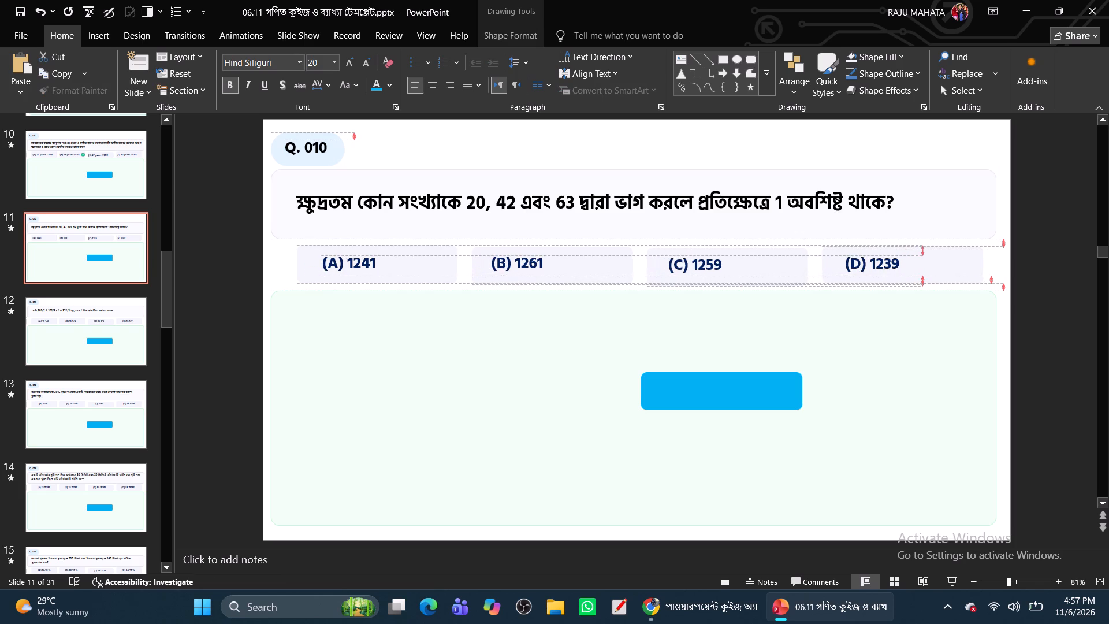
left_click_drag(381, 274, 393, 274)
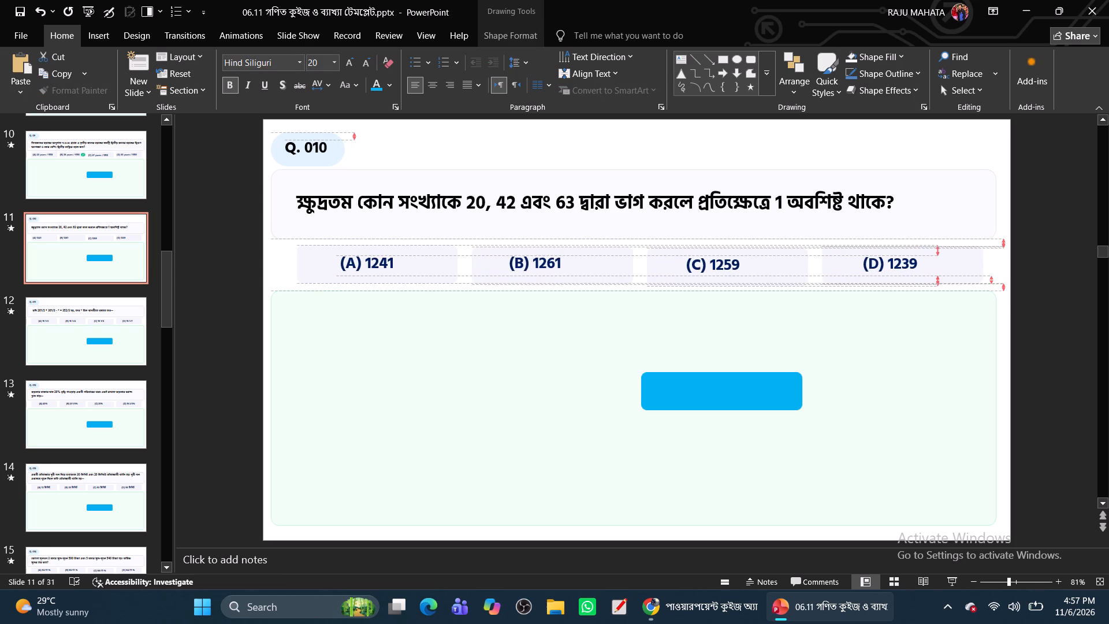
left_click_drag(393, 274, 400, 274)
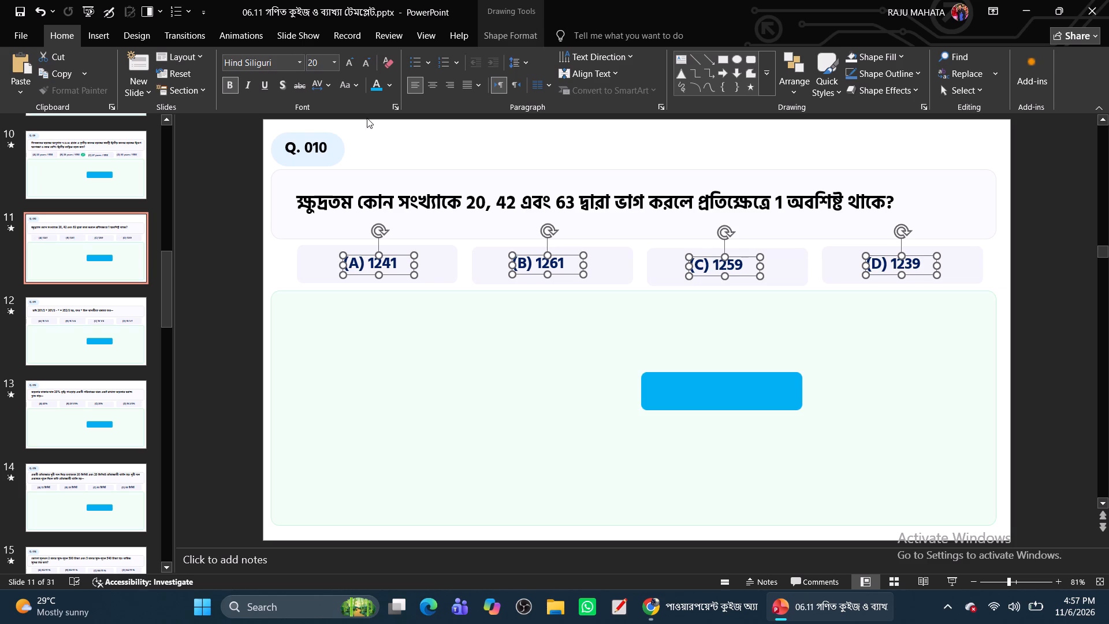
Remove the leading zero from the Q. 010 slide's question number so it reads Q. 10.
left_click(67, 181)
left_click(118, 264)
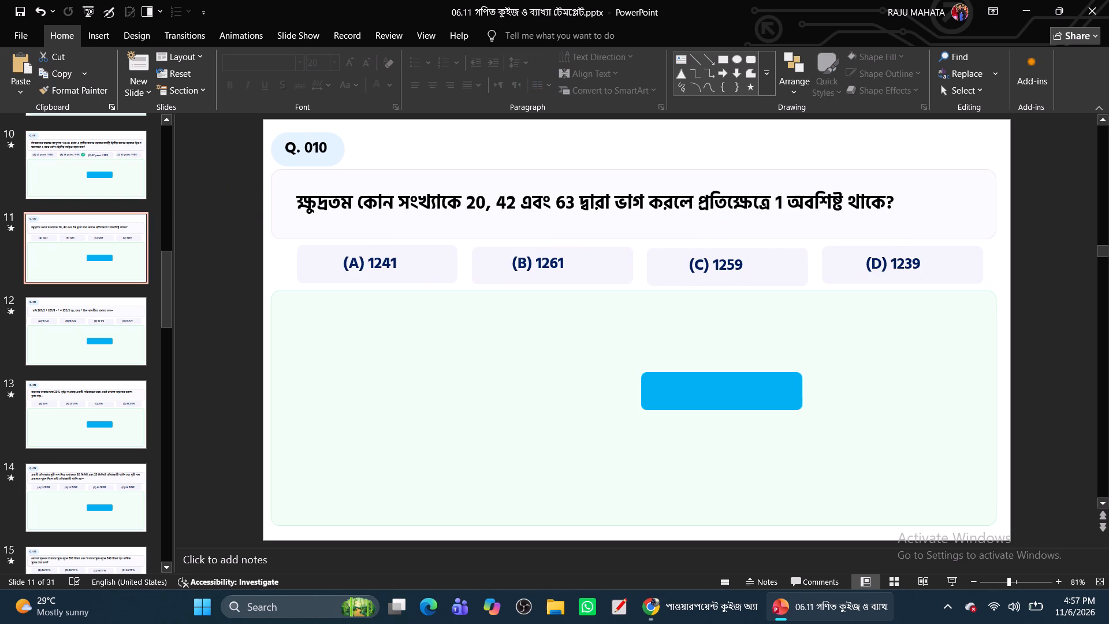
left_click(312, 145)
key("BackSpace")
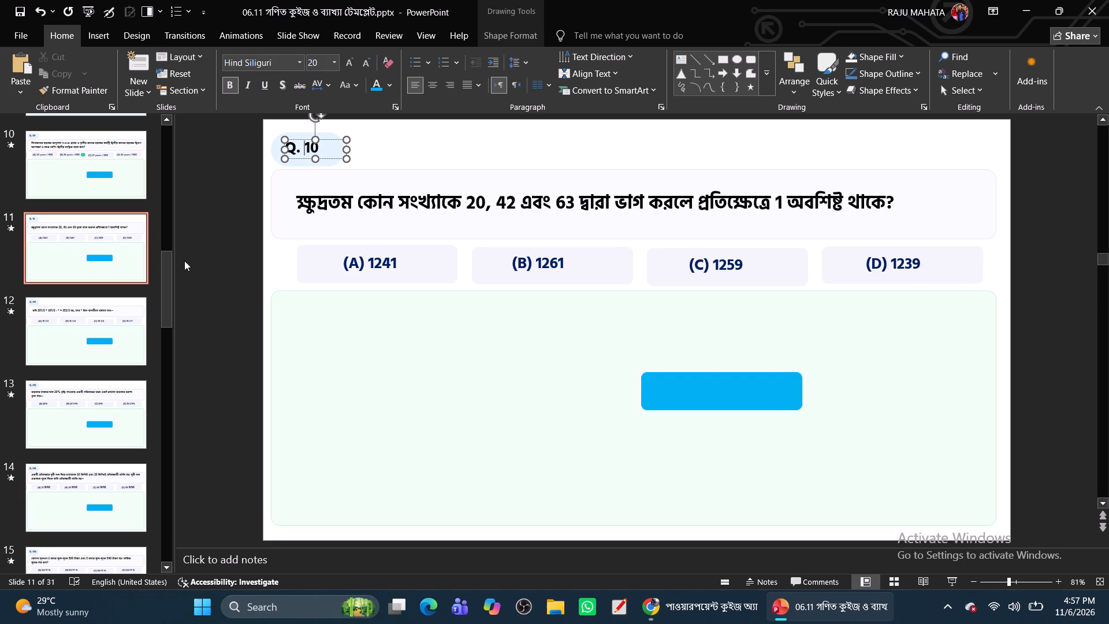
Delete the green check mark beside option (B) on the Q. 09 slide.
scroll(95, 295, "up", 6)
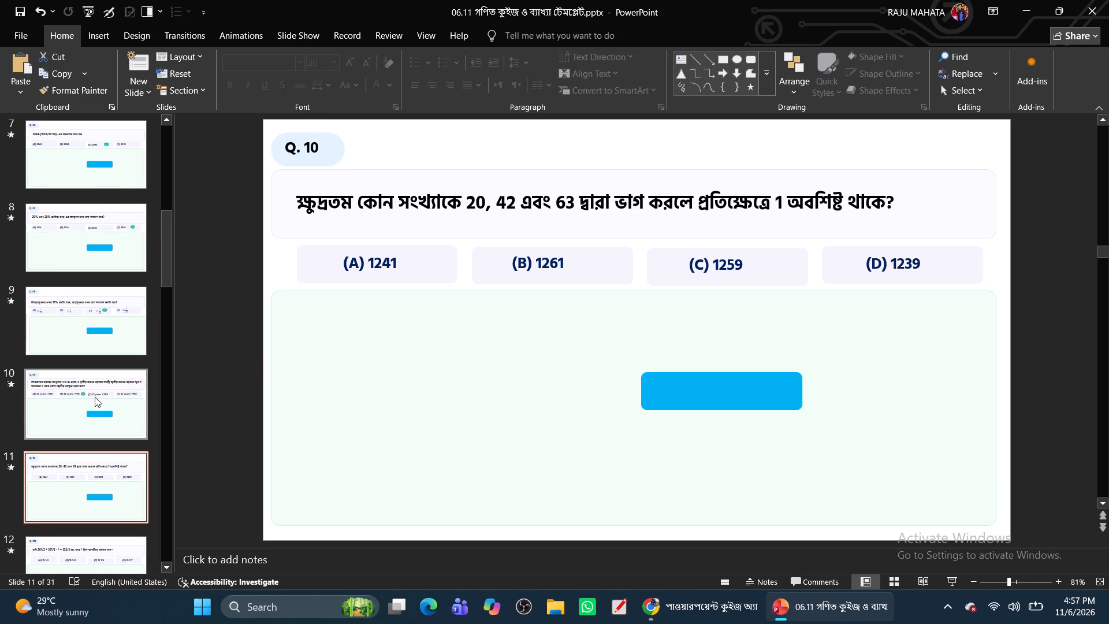
left_click(97, 402)
left_click(623, 263)
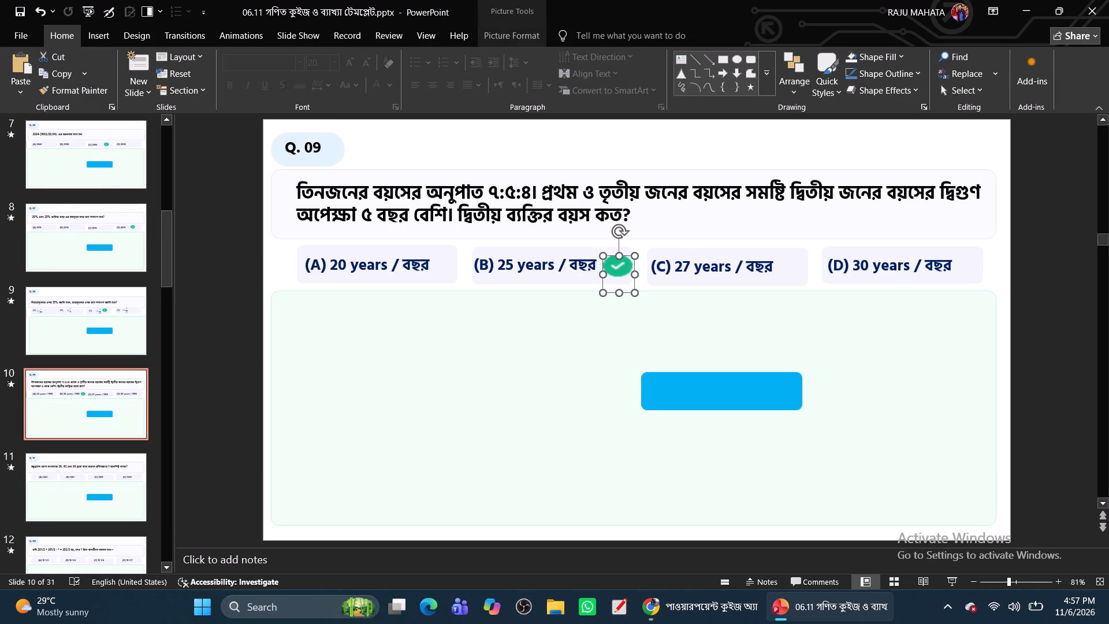
key("BackSpace")
Nudge the option (B) text on the Q. 09 slide slightly within its box.
left_click(560, 269)
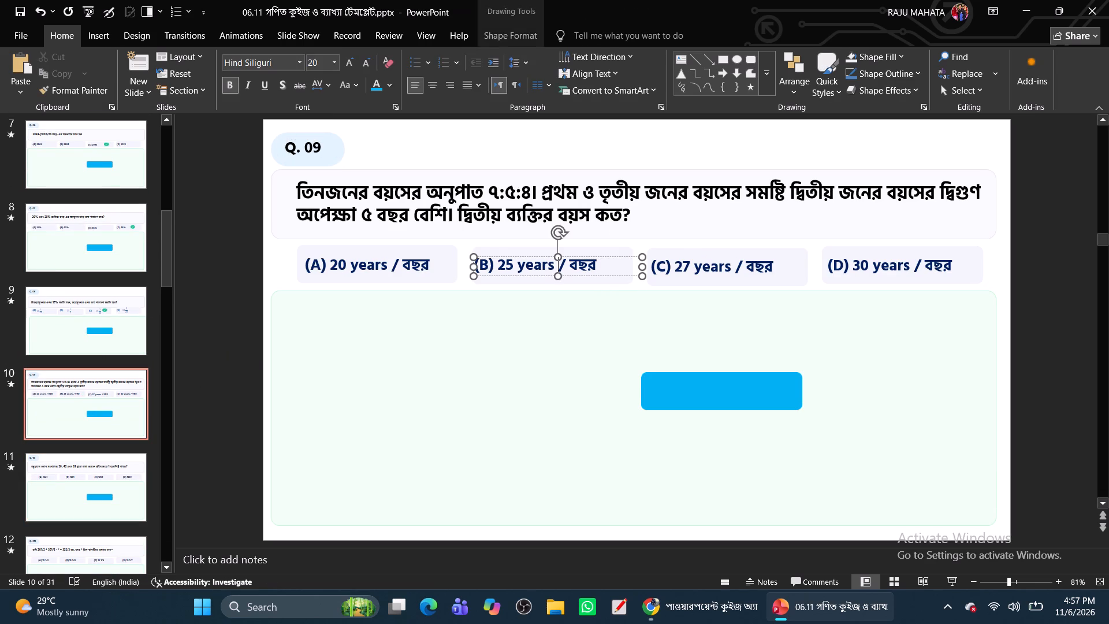
left_click(565, 270)
left_click(595, 271)
left_click_drag(601, 269, 591, 270)
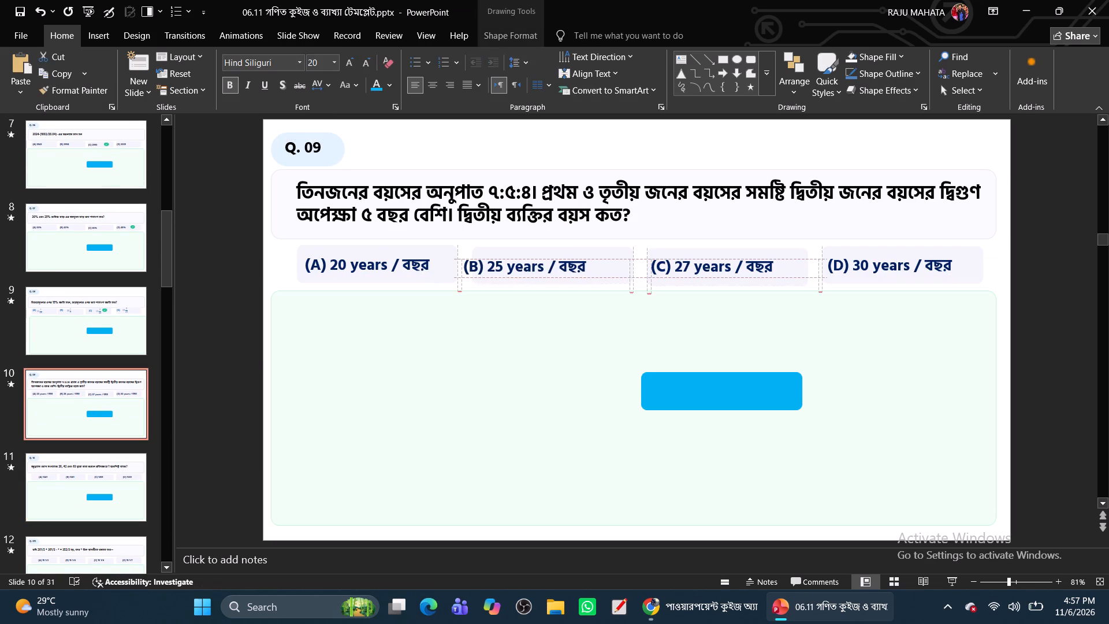
left_click_drag(591, 270, 606, 268)
Remove "years /" from option (B) on the Q. 09 slide, keeping only the number and বছর.
left_click_drag(561, 266, 546, 266)
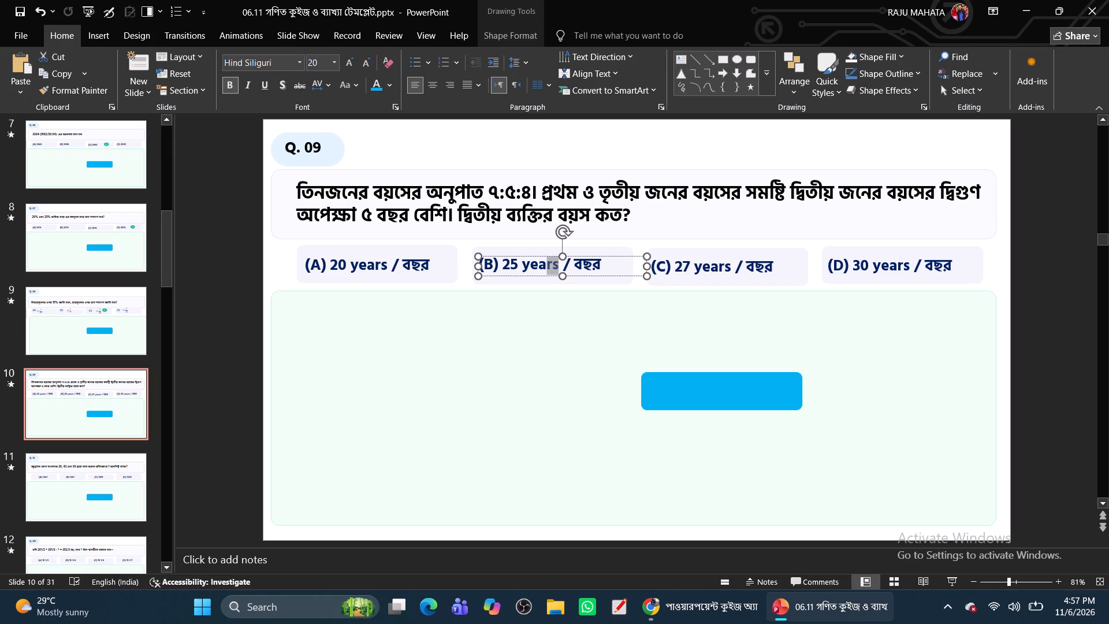
left_click_drag(546, 266, 522, 266)
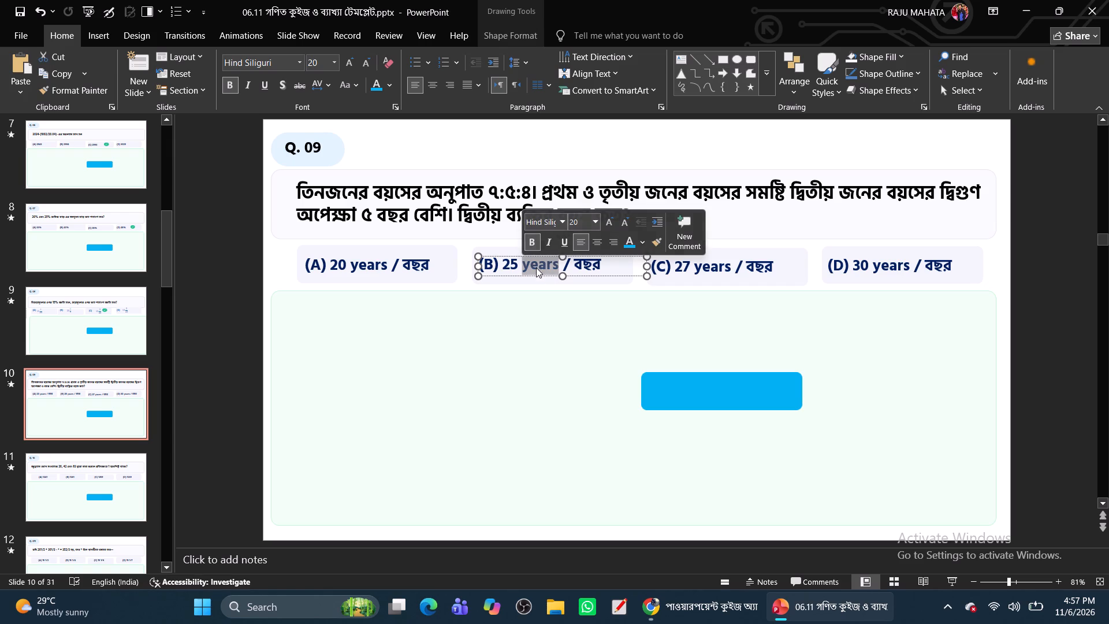
key("BackSpace")
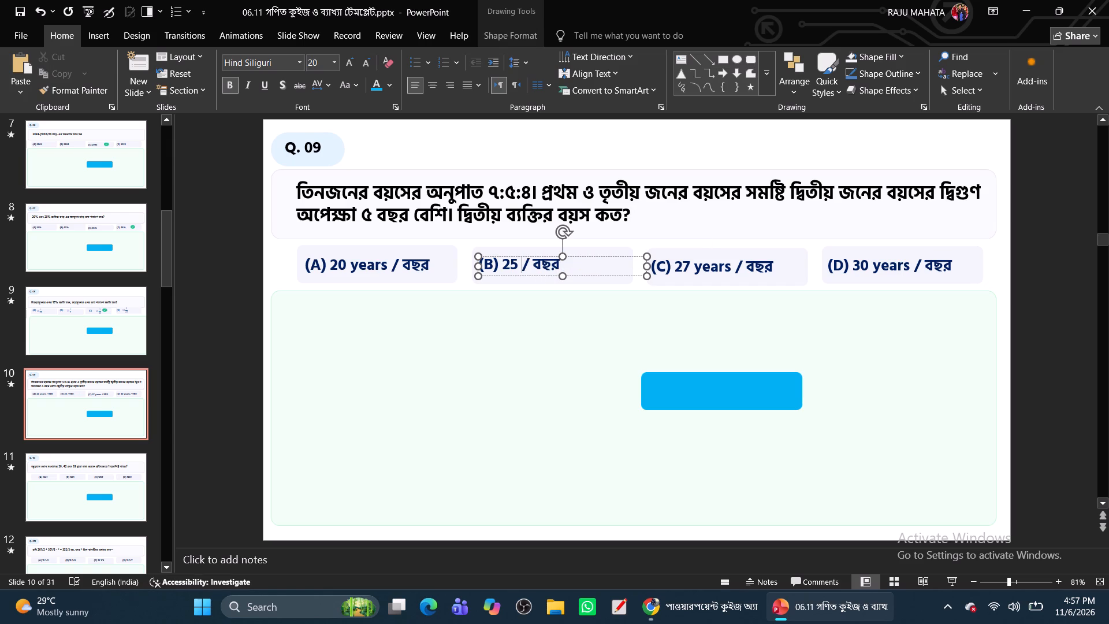
left_click(529, 268)
key("BackSpace")
Delete the word "years" from options (D), (C) and (A) on the Q. 09 slide.
double_click(373, 265)
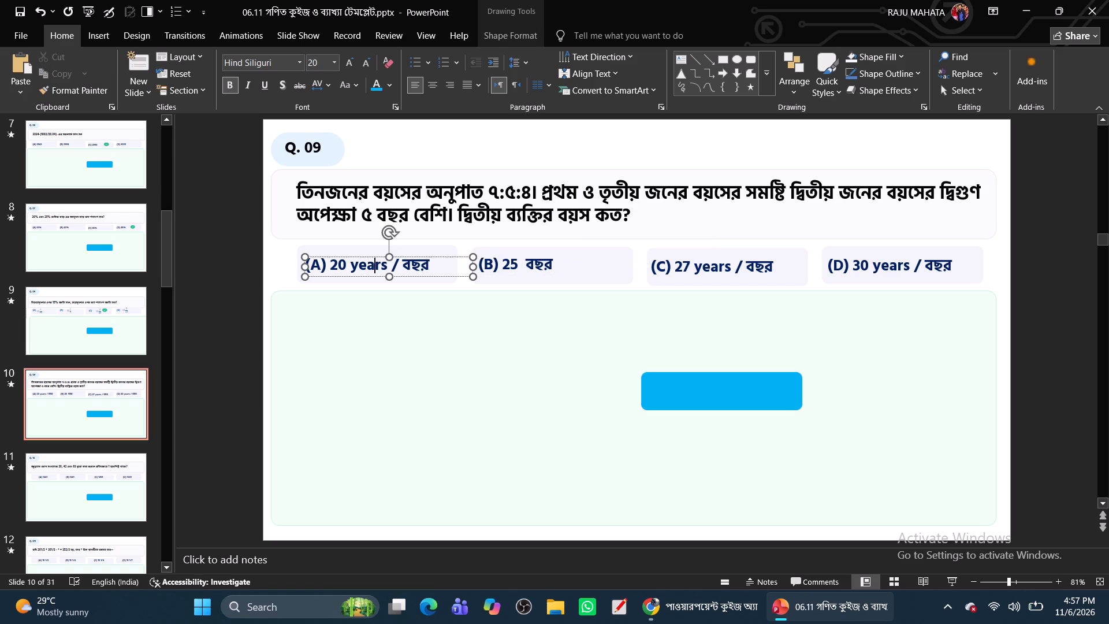
double_click(716, 270, "ctrl")
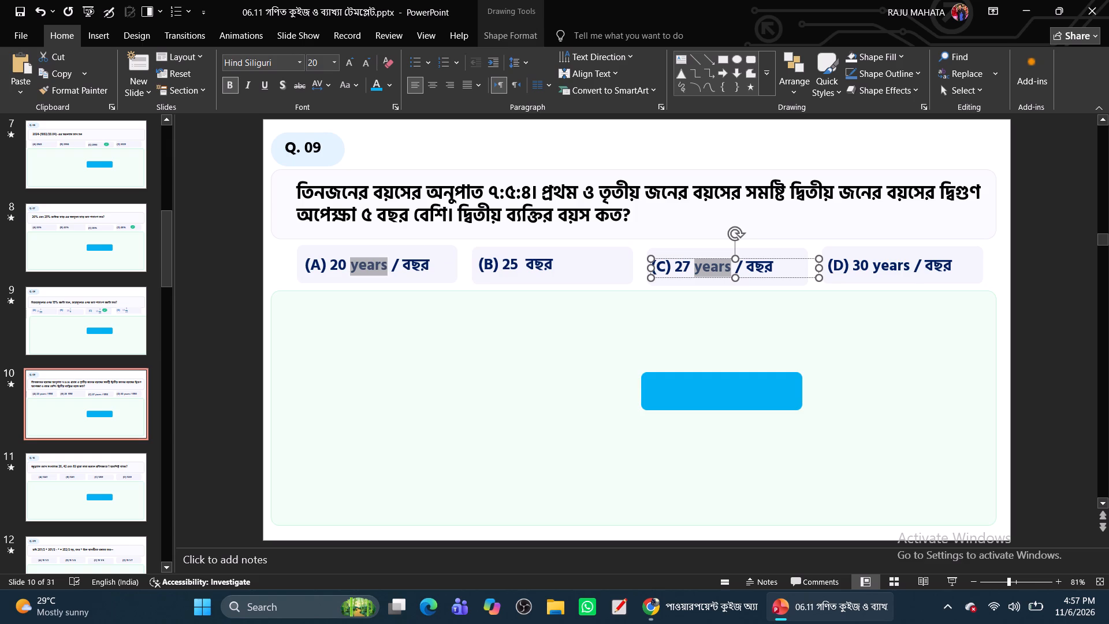
double_click(894, 266, "ctrl")
key("BackSpace")
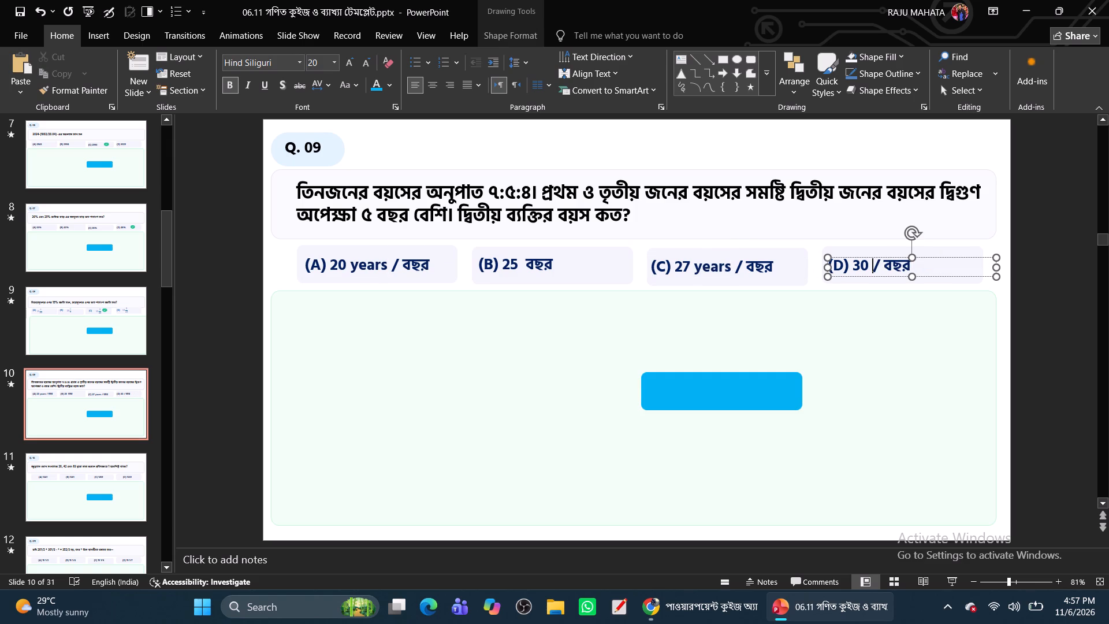
double_click(716, 270)
key("BackSpace")
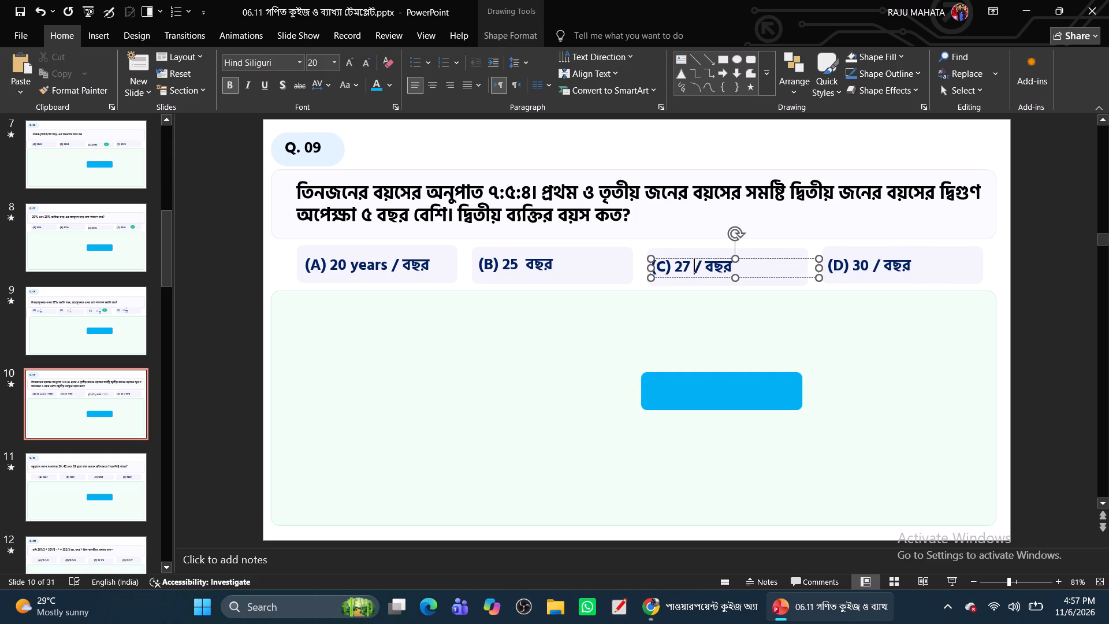
double_click(371, 266)
key("BackSpace")
Delete the slash before বছর in options (A), (C) and (D) on the Q. 09 slide.
left_click(360, 265)
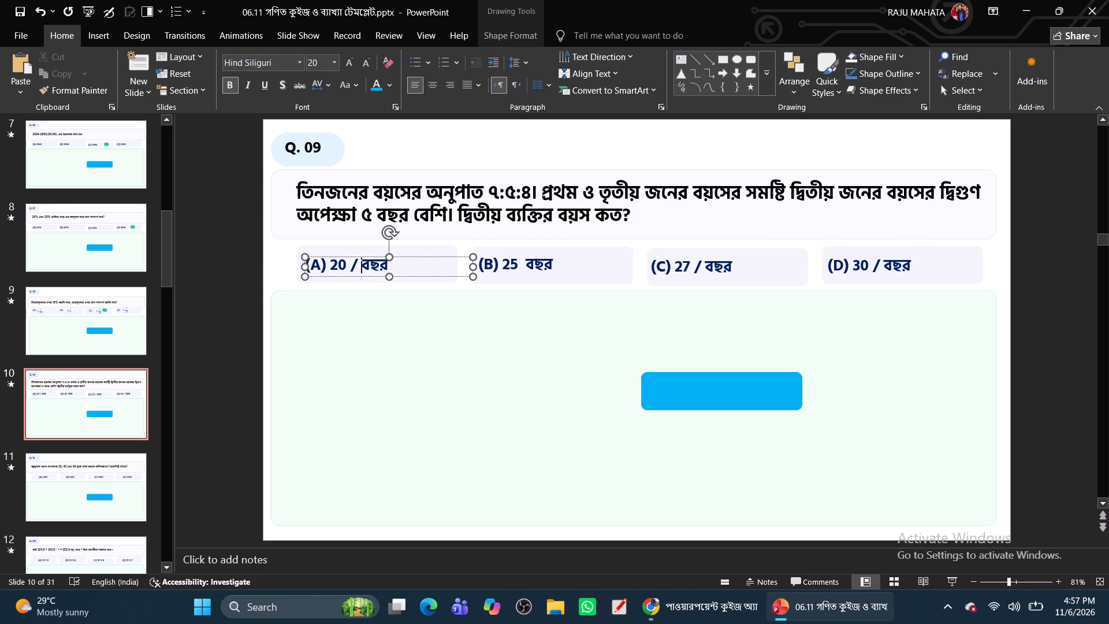
key("BackSpace")
key("BackSpace")
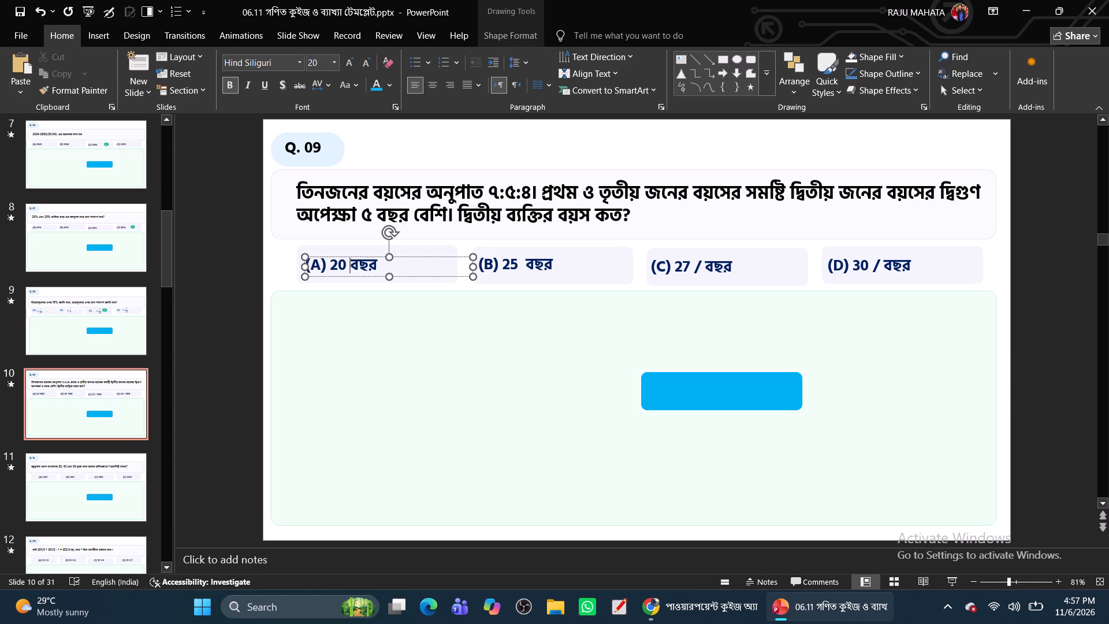
left_click(705, 266)
key("BackSpace")
key("BackSpace")
left_click(887, 268)
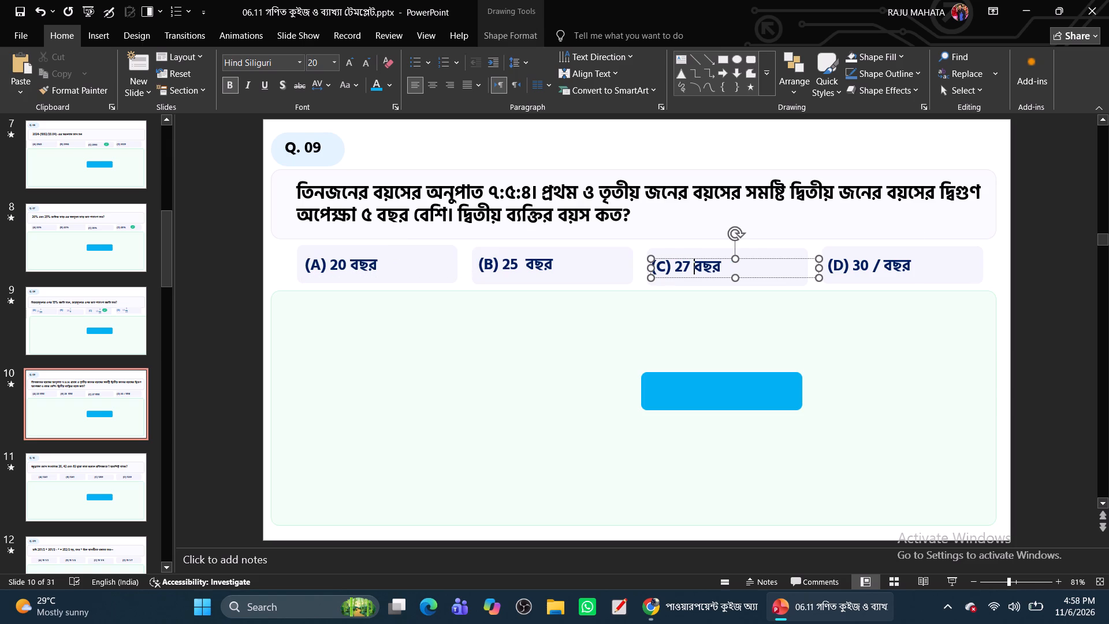
key("BackSpace")
key("BackSpace")
Shift the four option texts on the Q. 09 slide together so they sit centred in their boxes.
left_click(862, 275)
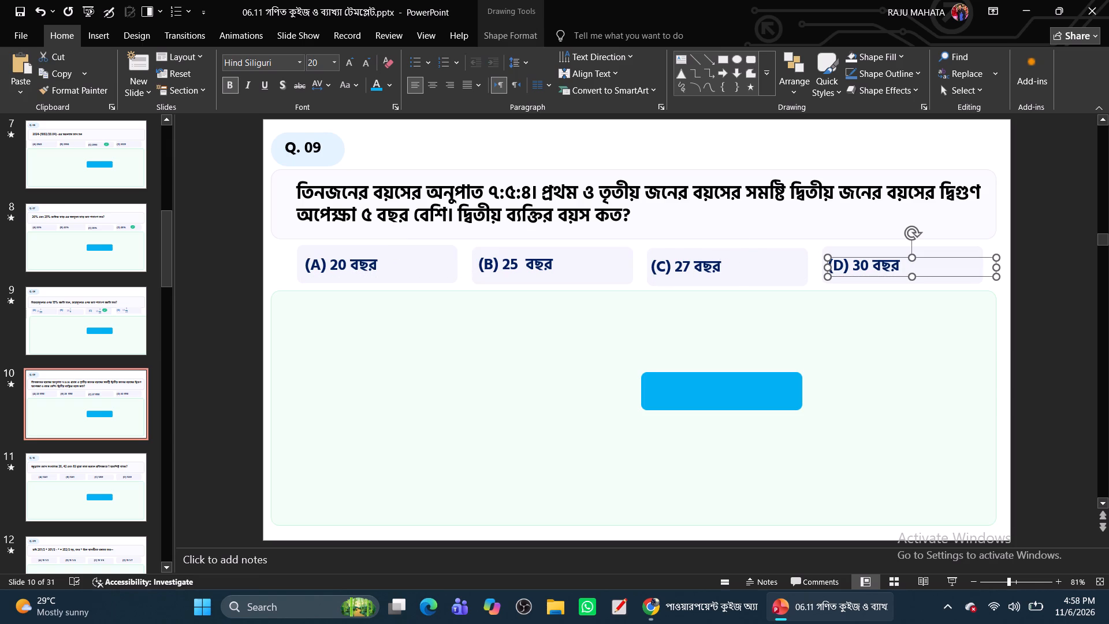
left_click(693, 268, "ctrl")
left_click(511, 265, "ctrl")
left_click(343, 263, "ctrl")
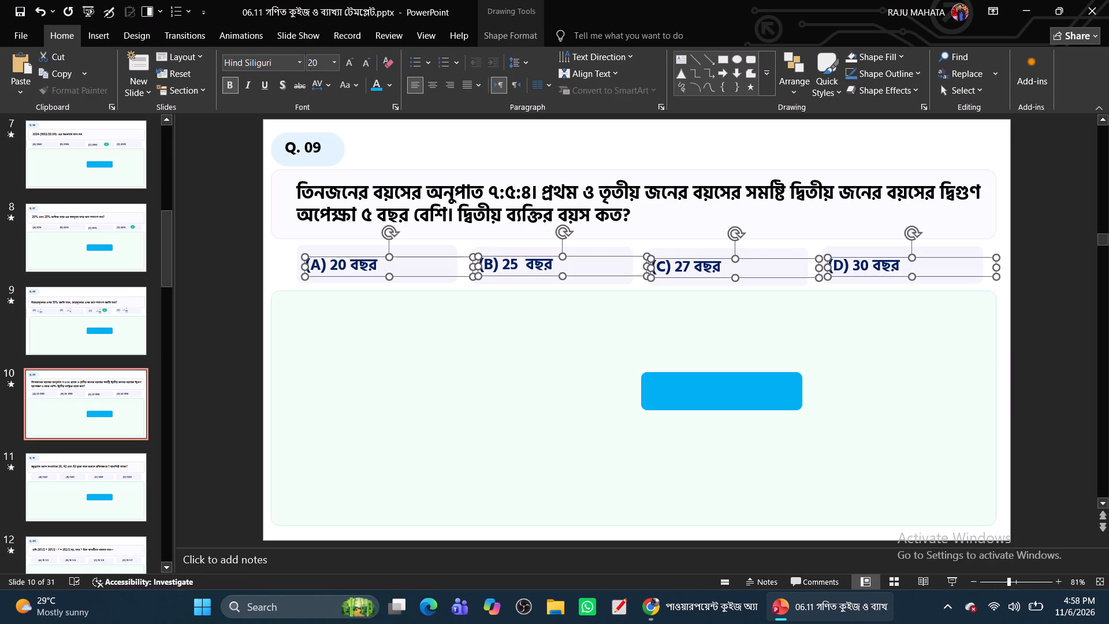
left_click_drag(354, 276, 380, 272)
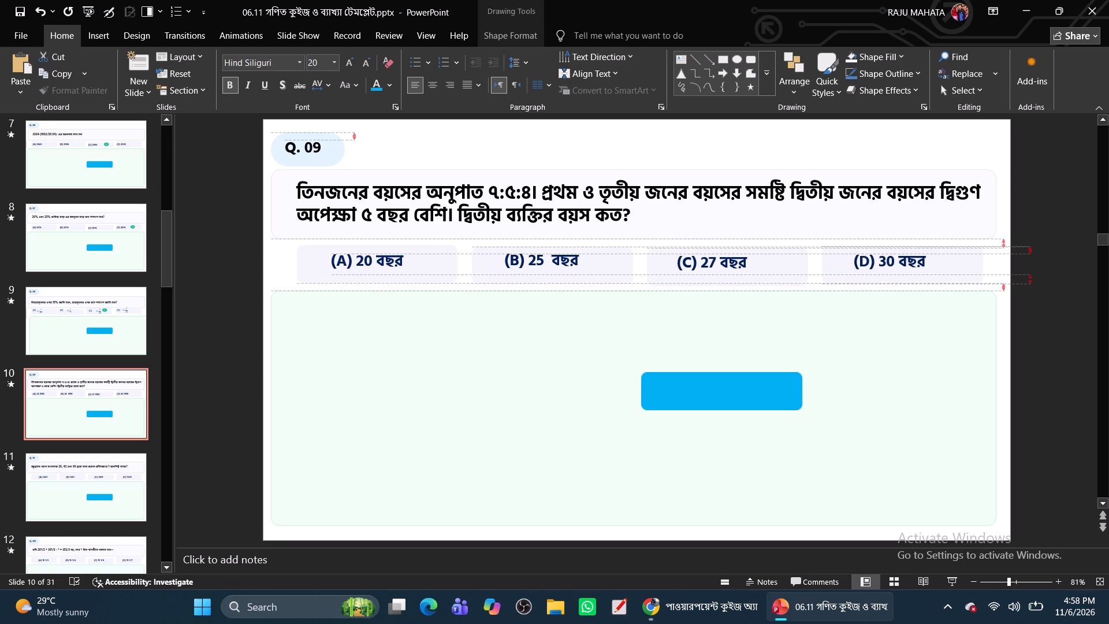
left_click_drag(380, 272, 380, 274)
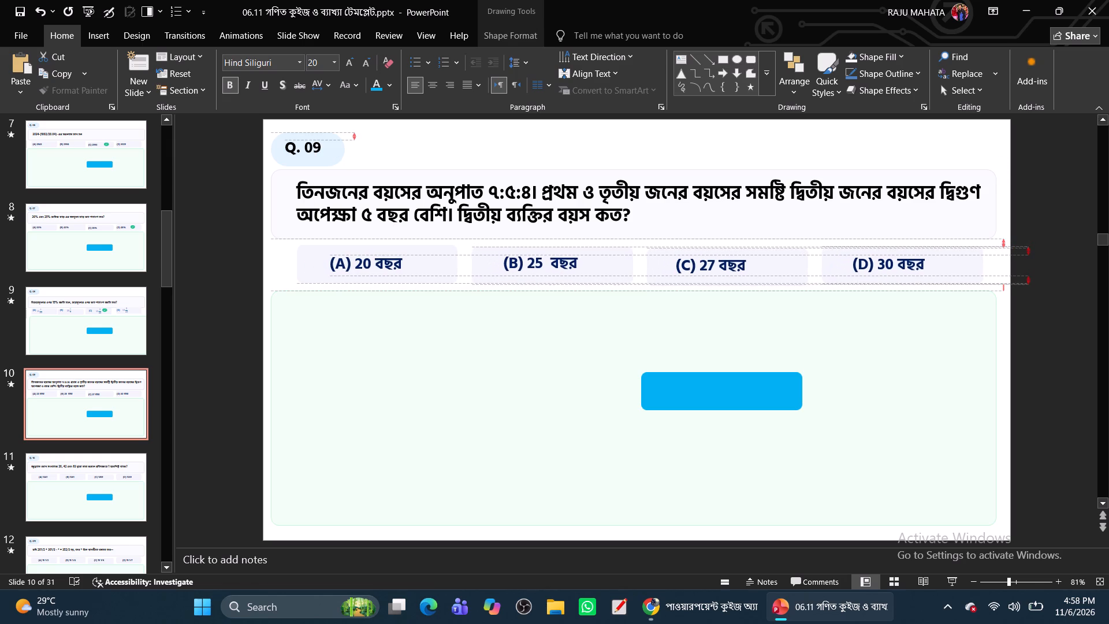
left_click_drag(380, 274, 390, 273)
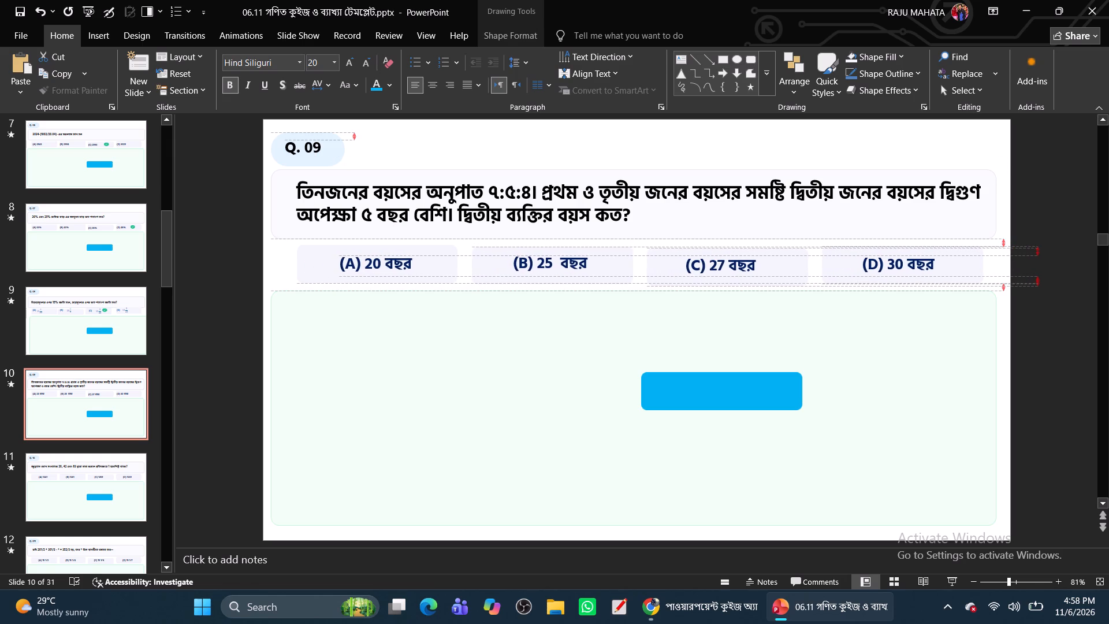
left_click_drag(390, 273, 390, 273)
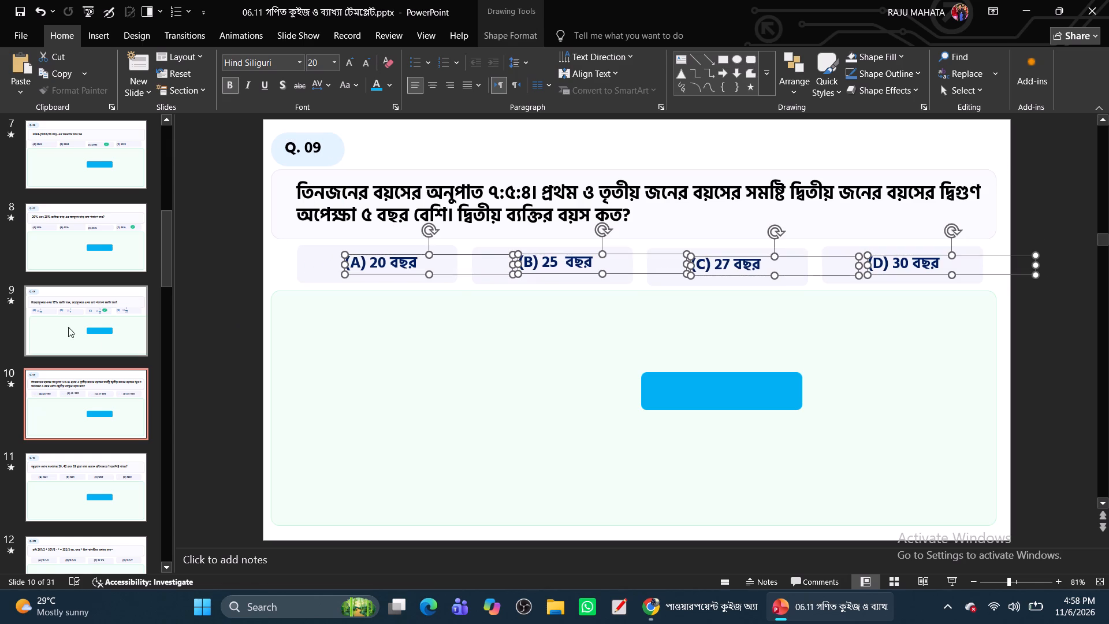
Delete the green check mark beside option (C) on the Q. 08 slide.
left_click(64, 335)
left_click(756, 260)
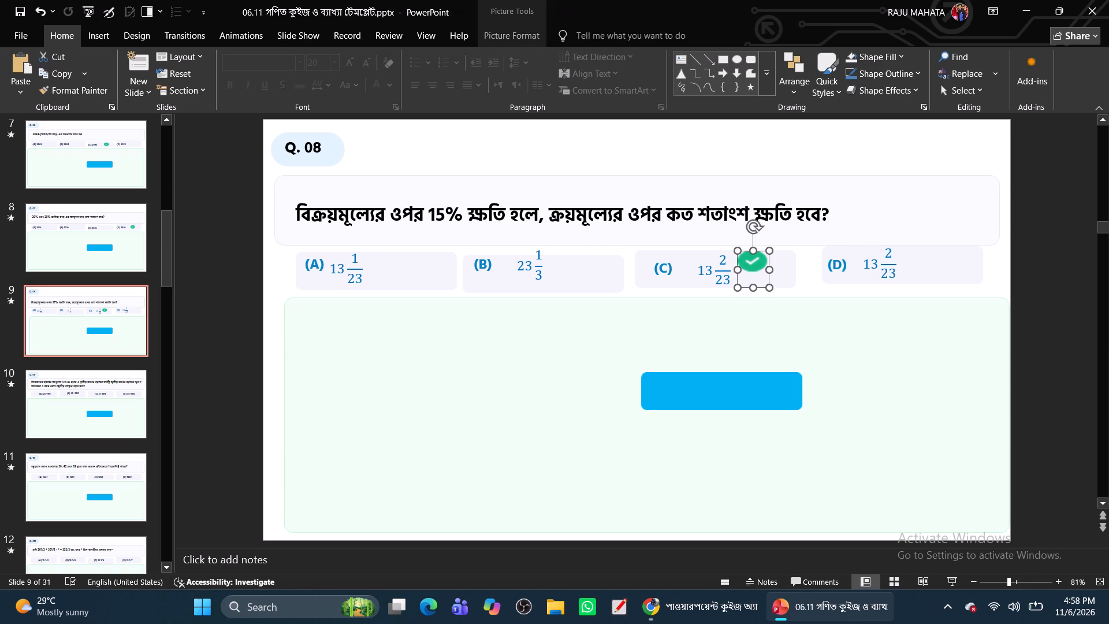
key("BackSpace")
Format the (A), (B) and (D) fractions and the (C) label on the Q. 08 slide as Hind Siliguri, size 20, bold.
left_click(337, 273)
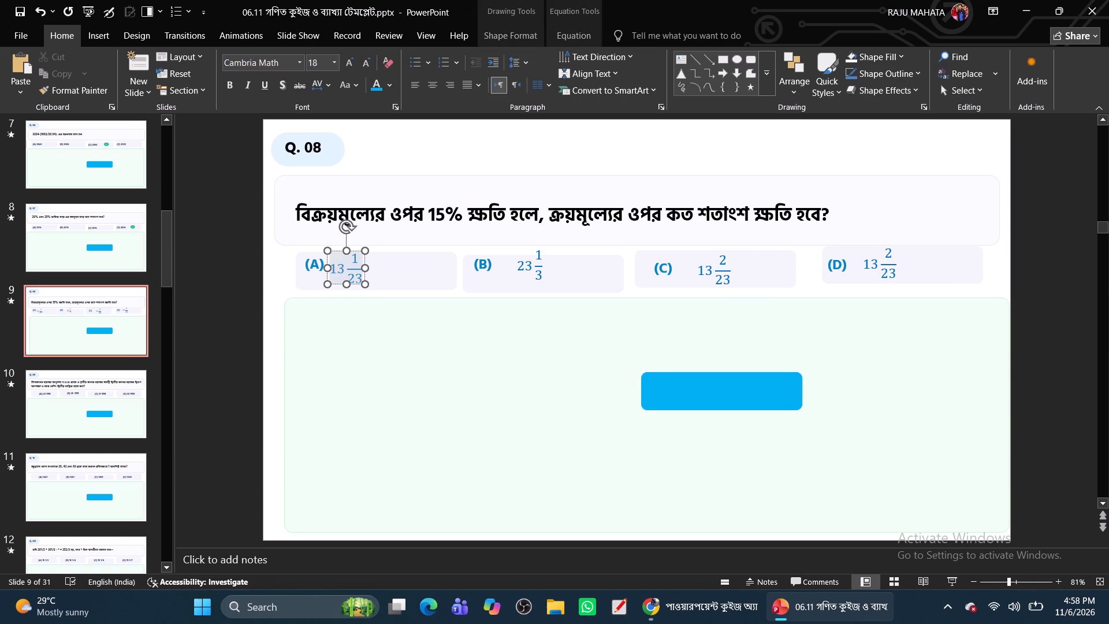
left_click(334, 285)
left_click(538, 271, "ctrl")
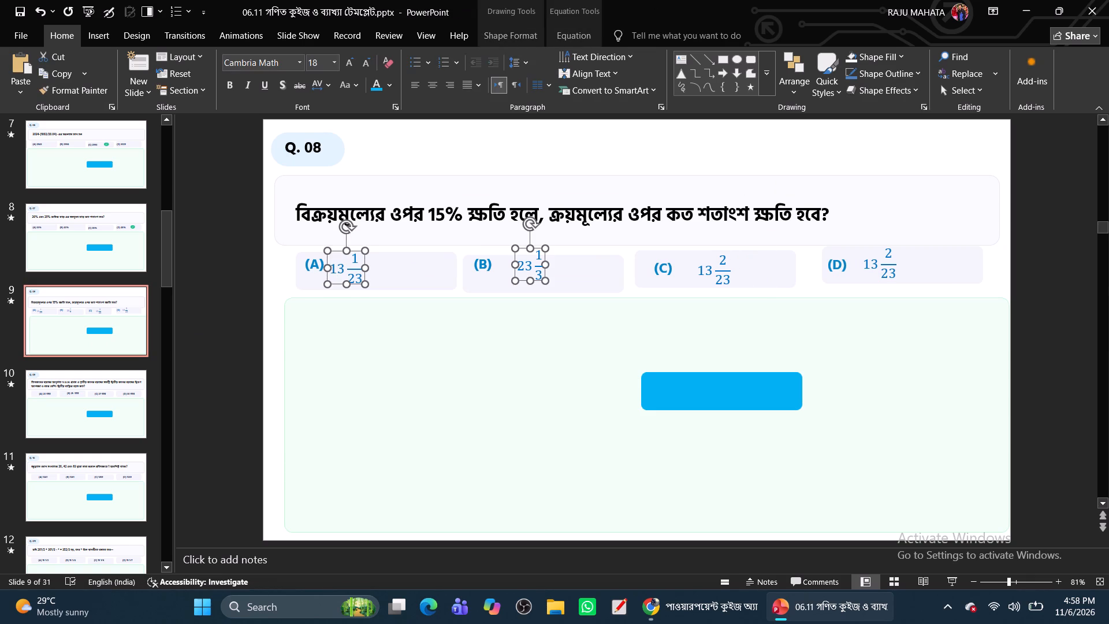
left_click(707, 268, "ctrl")
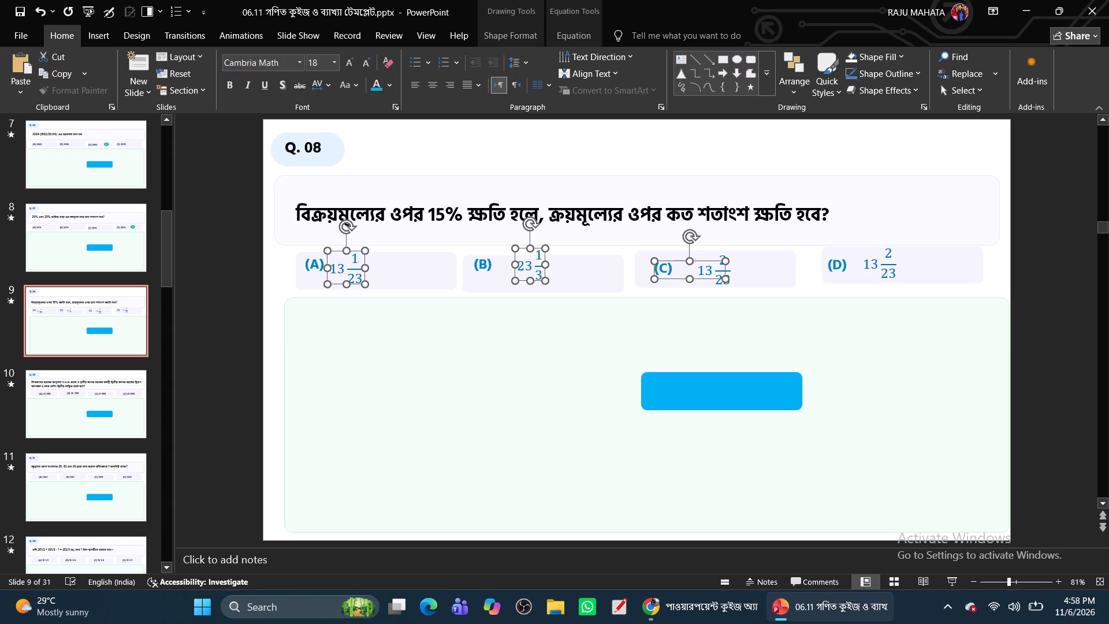
left_click(888, 265, "ctrl")
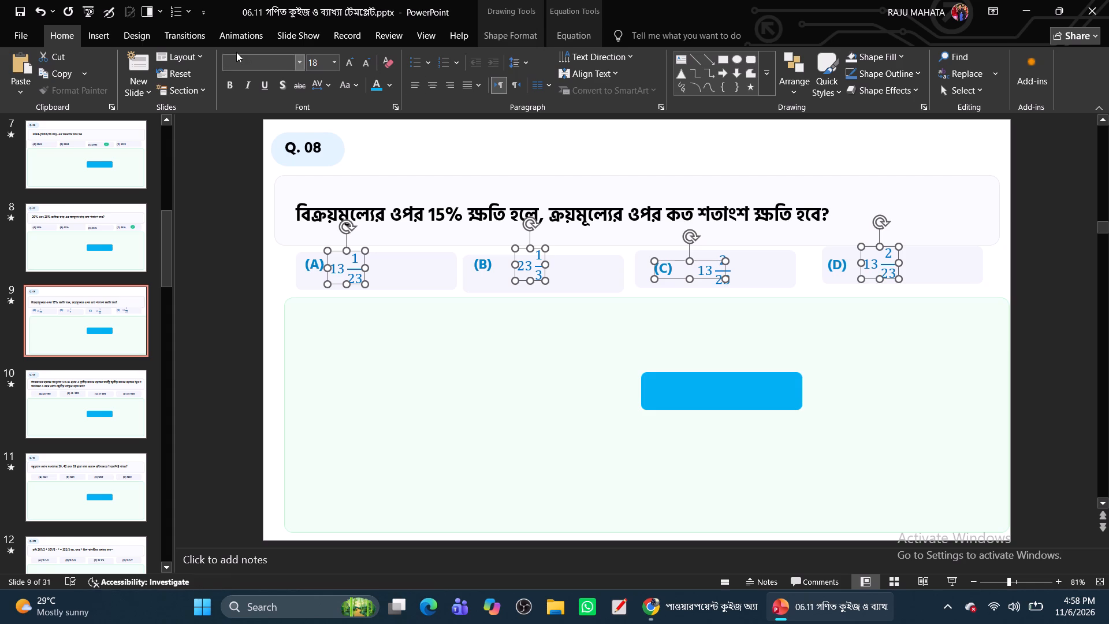
left_click(255, 65)
key("h")
key("Return")
left_click(347, 64)
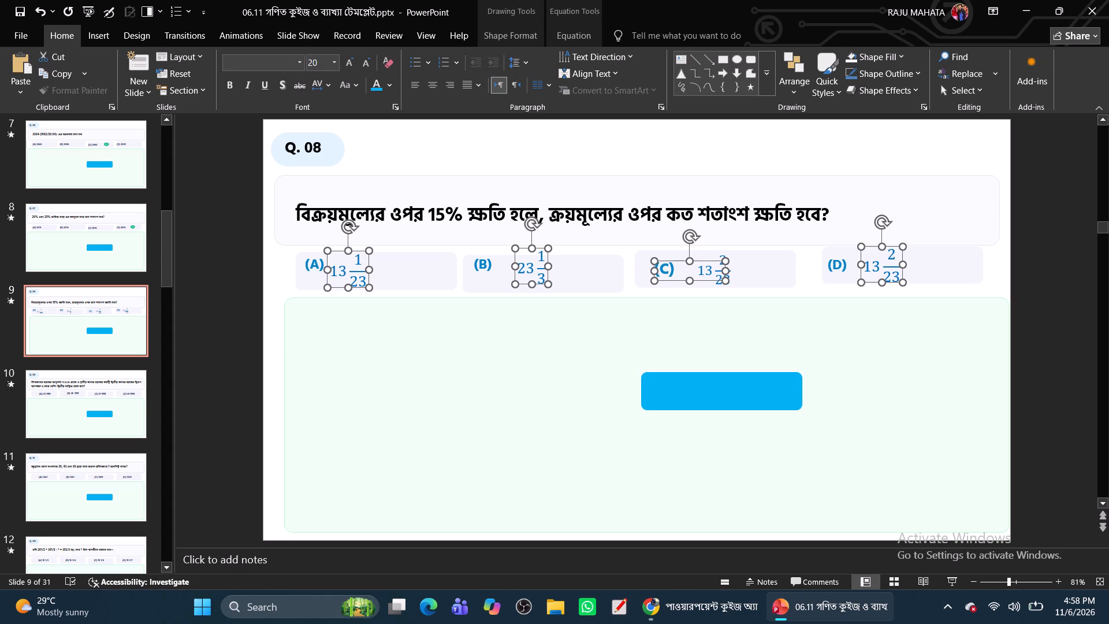
left_click(232, 84)
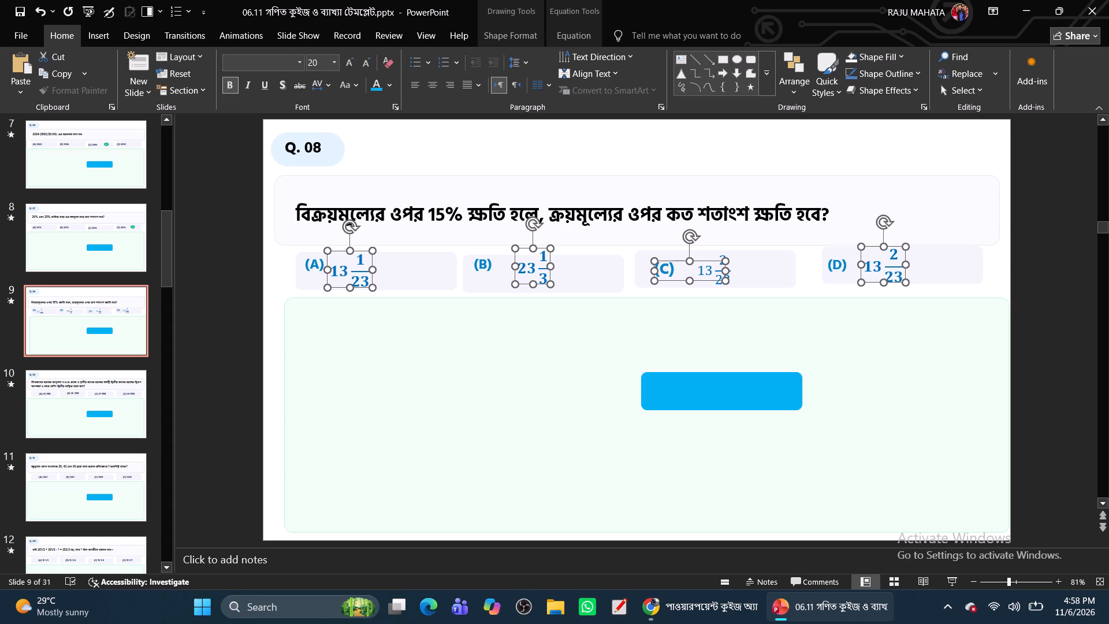
Shift the (A), (B) and (D) fractions and the (C) label together toward their box centres, adjusting the text box widths.
left_click_drag(365, 250, 369, 250)
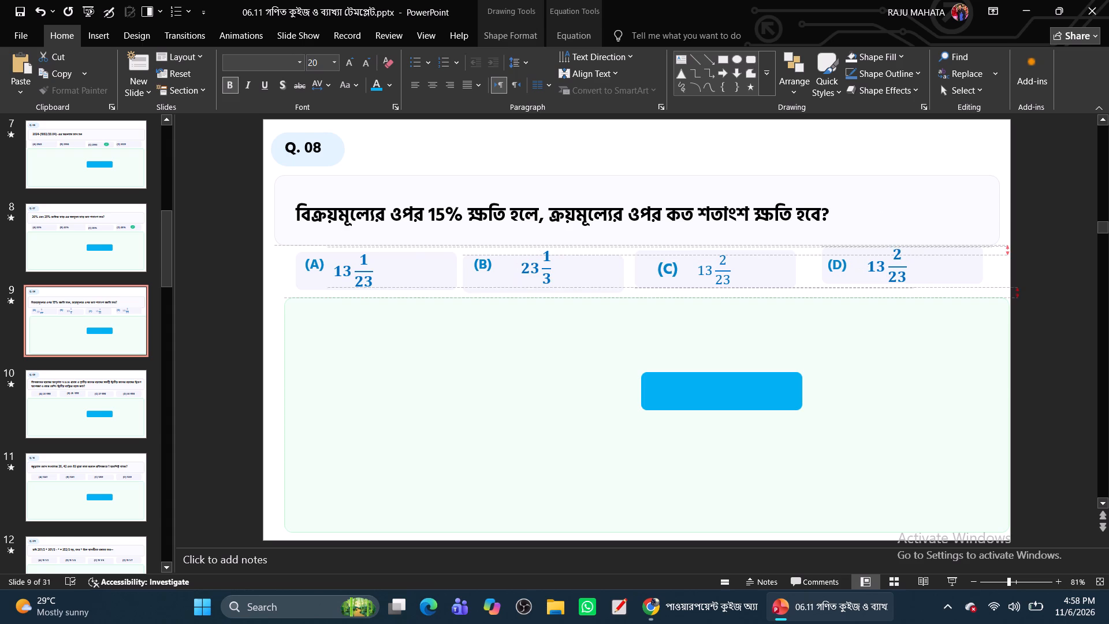
left_click_drag(369, 250, 376, 251)
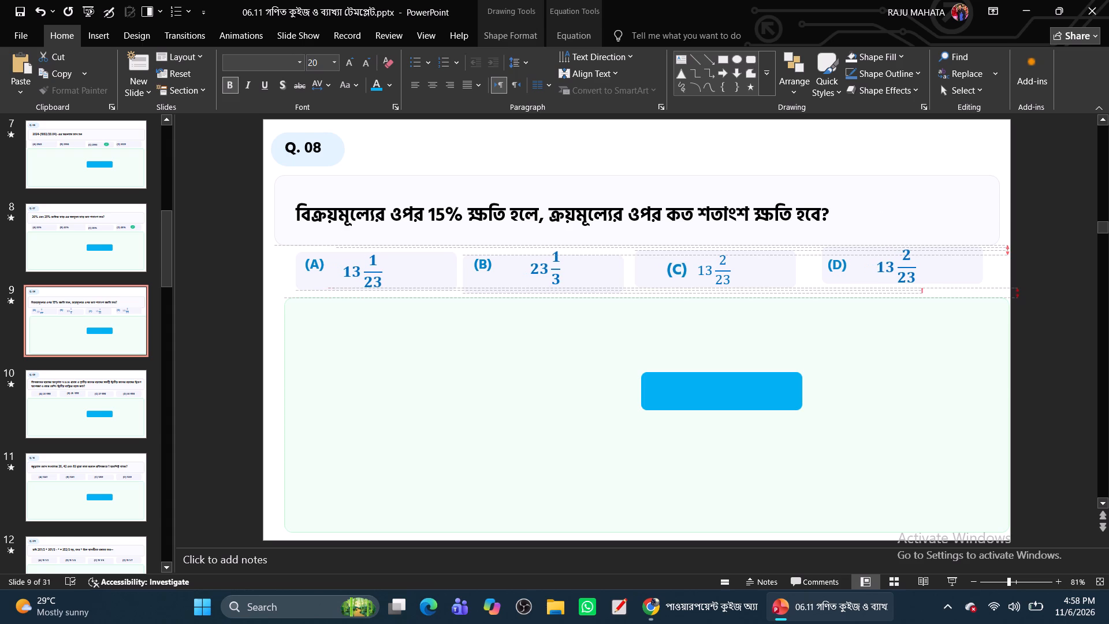
left_click_drag(376, 251, 386, 249)
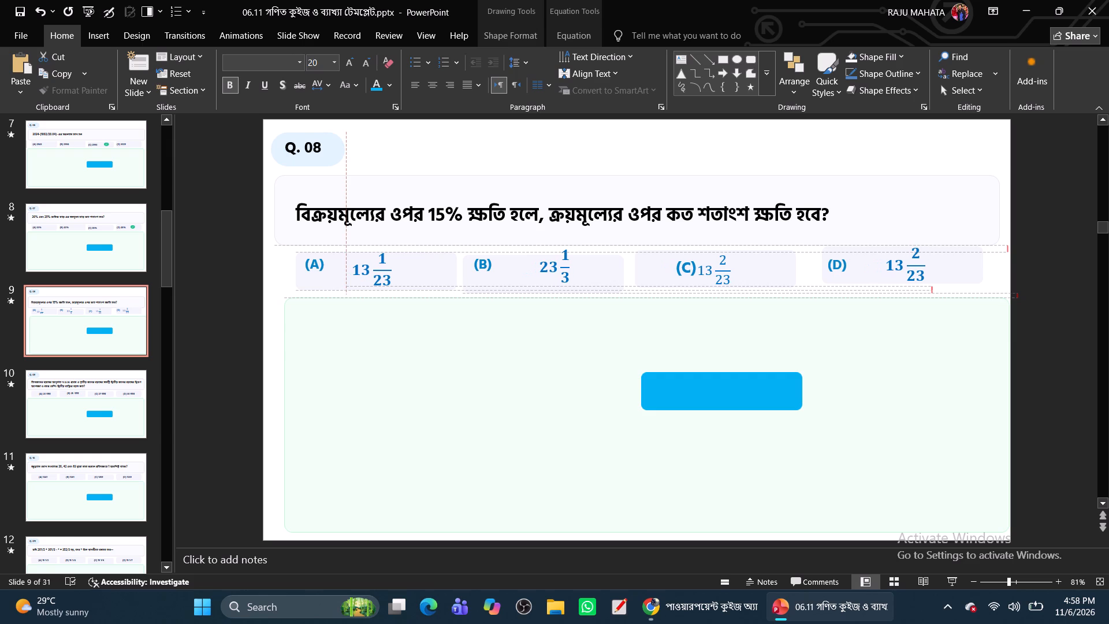
left_click_drag(386, 249, 386, 249)
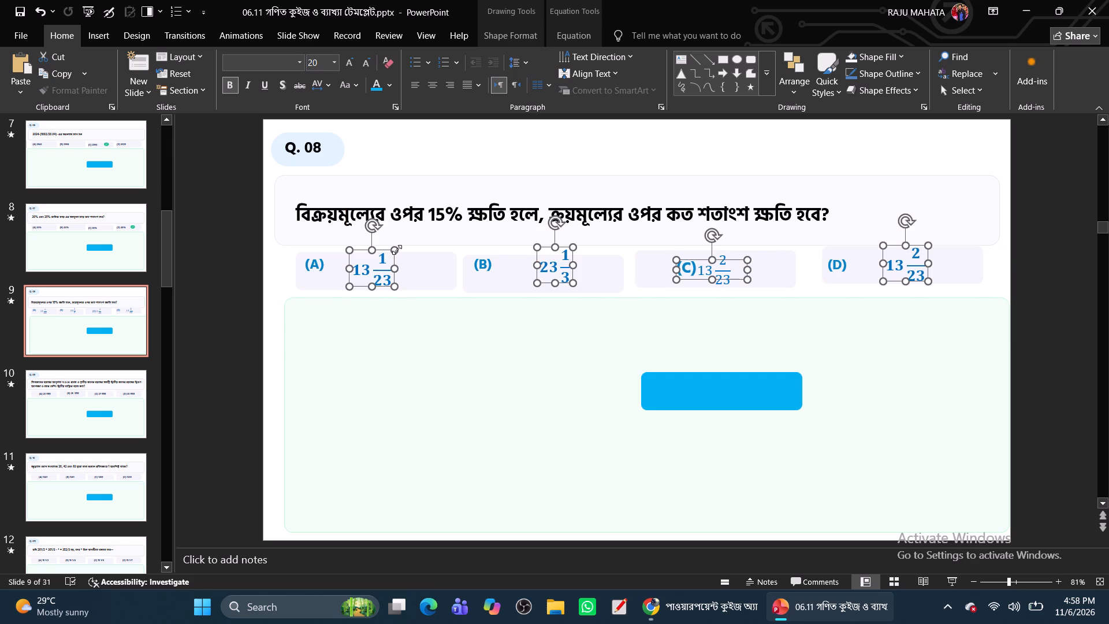
left_click_drag(397, 250, 390, 257)
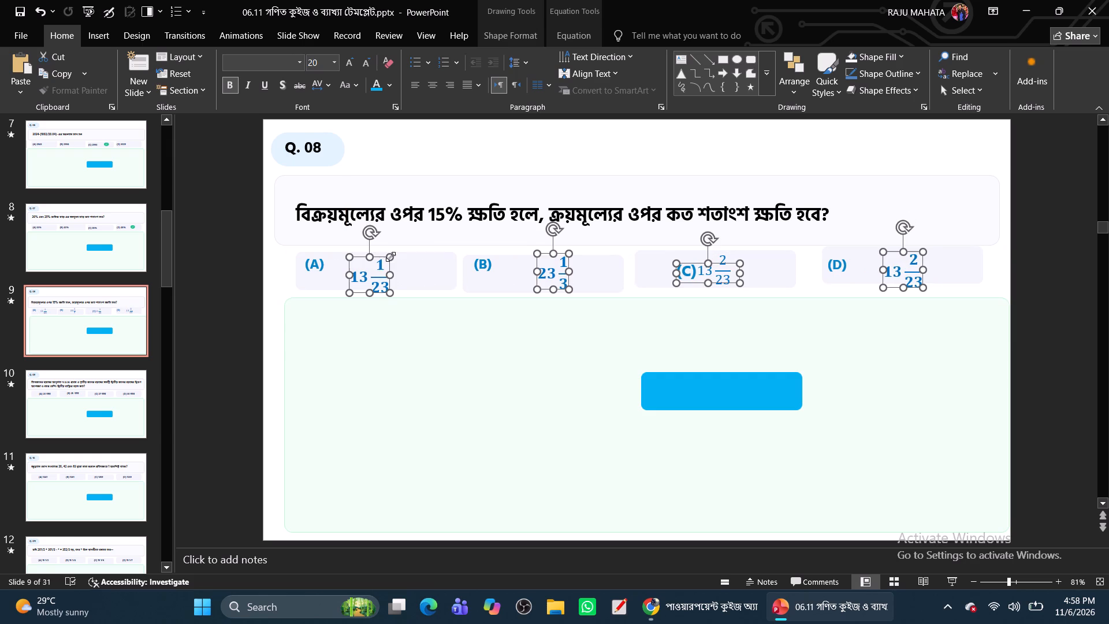
left_click_drag(391, 276, 407, 271)
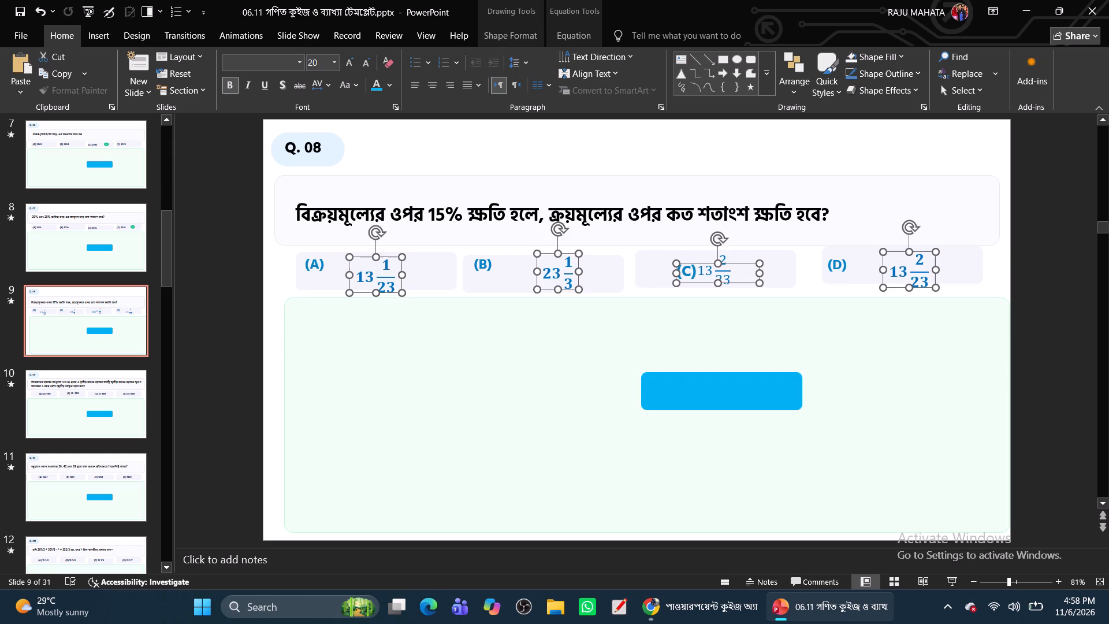
left_click(383, 257)
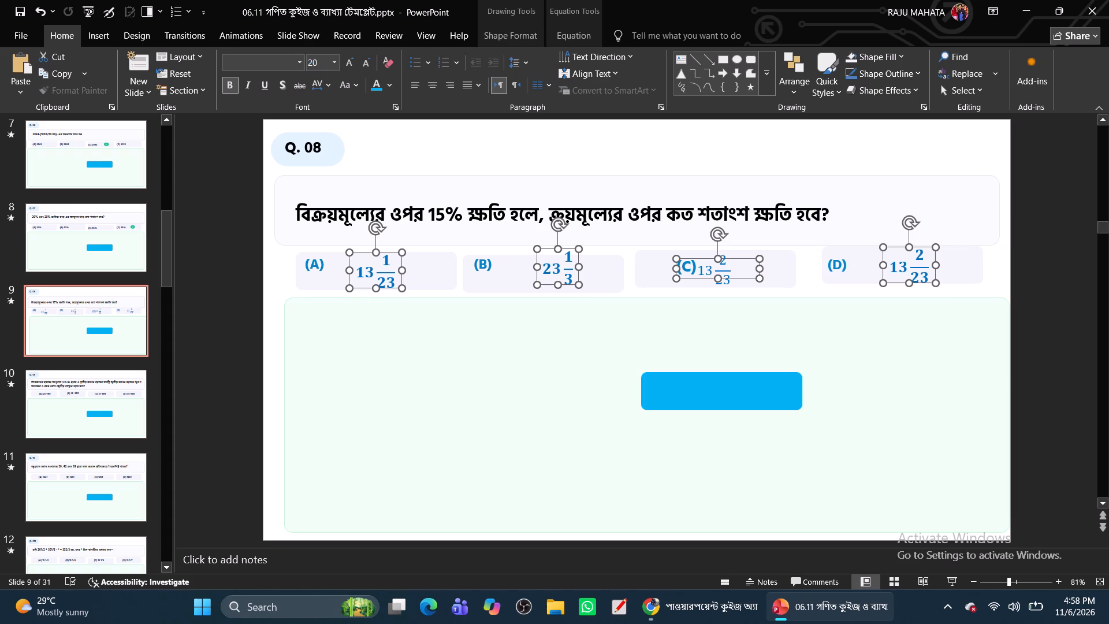
left_click(378, 278)
left_click(400, 330)
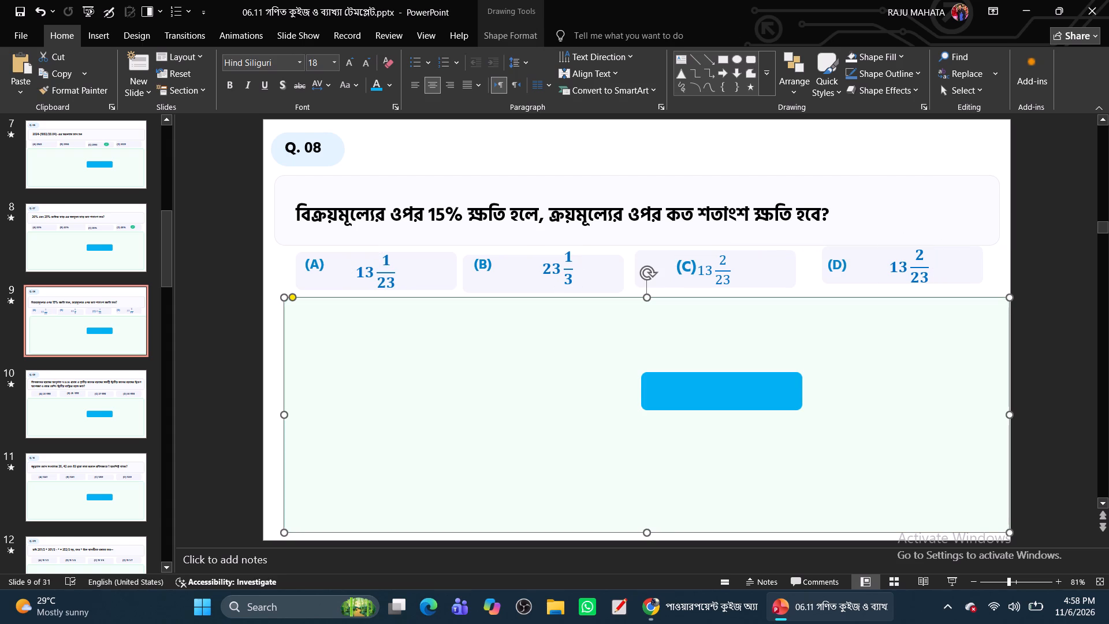
Move the option (B) fraction on the Q. 08 slide slightly closer to its label, level within the box.
left_click(556, 269)
left_click_drag(548, 285, 535, 291)
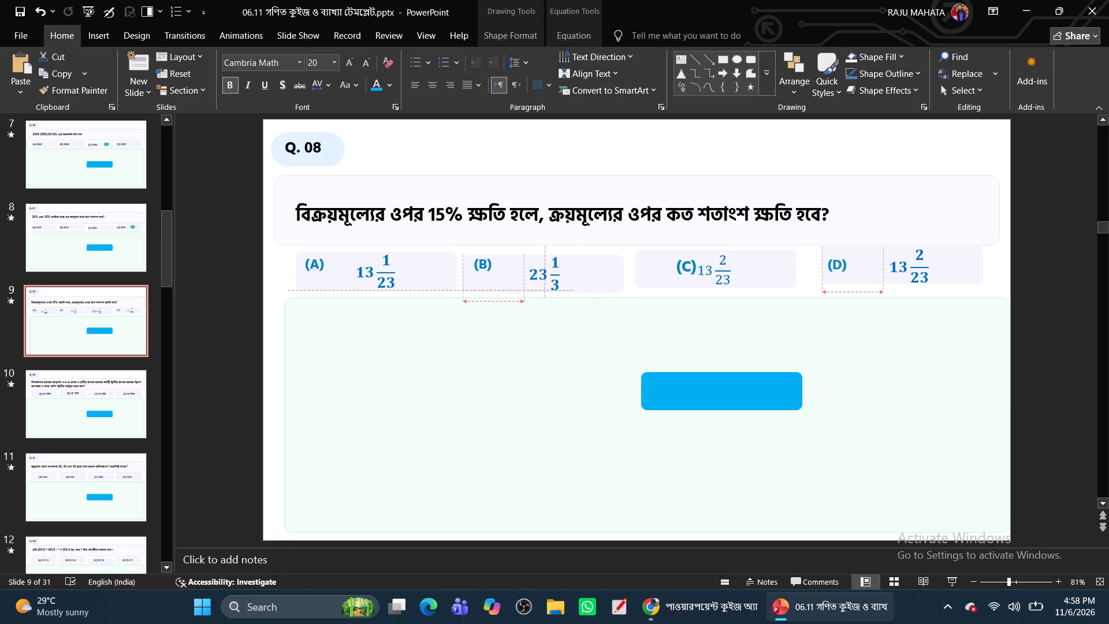
left_click_drag(535, 291, 535, 289)
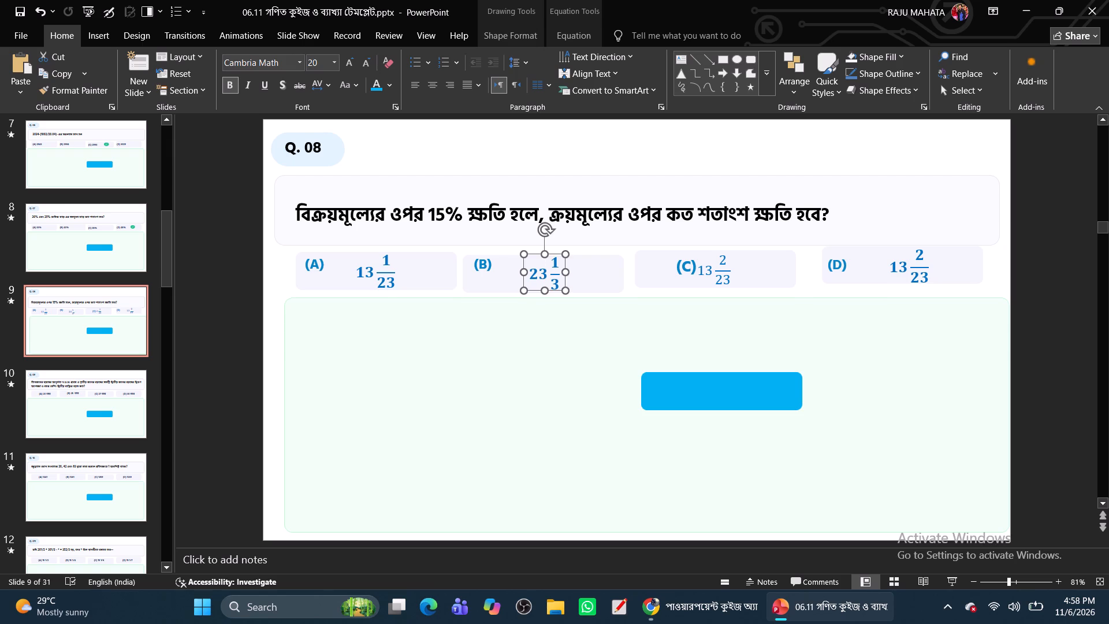
Move the (C) label on the Q. 08 slide away from its fraction and level with it.
left_click(721, 273)
left_click_drag(742, 277, 734, 277)
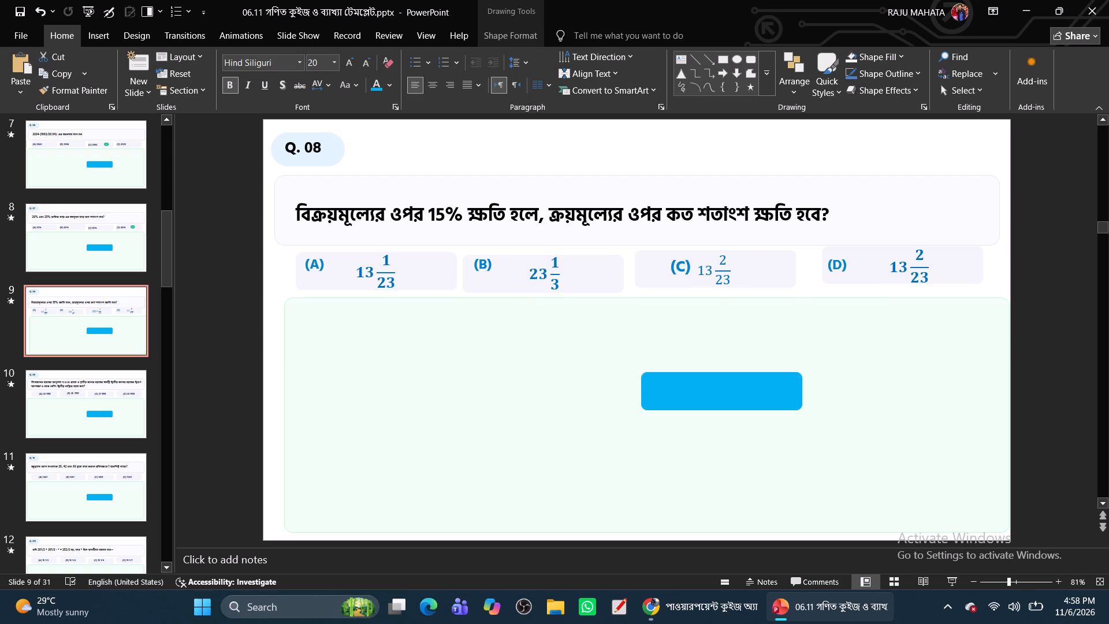
left_click_drag(734, 277, 721, 281)
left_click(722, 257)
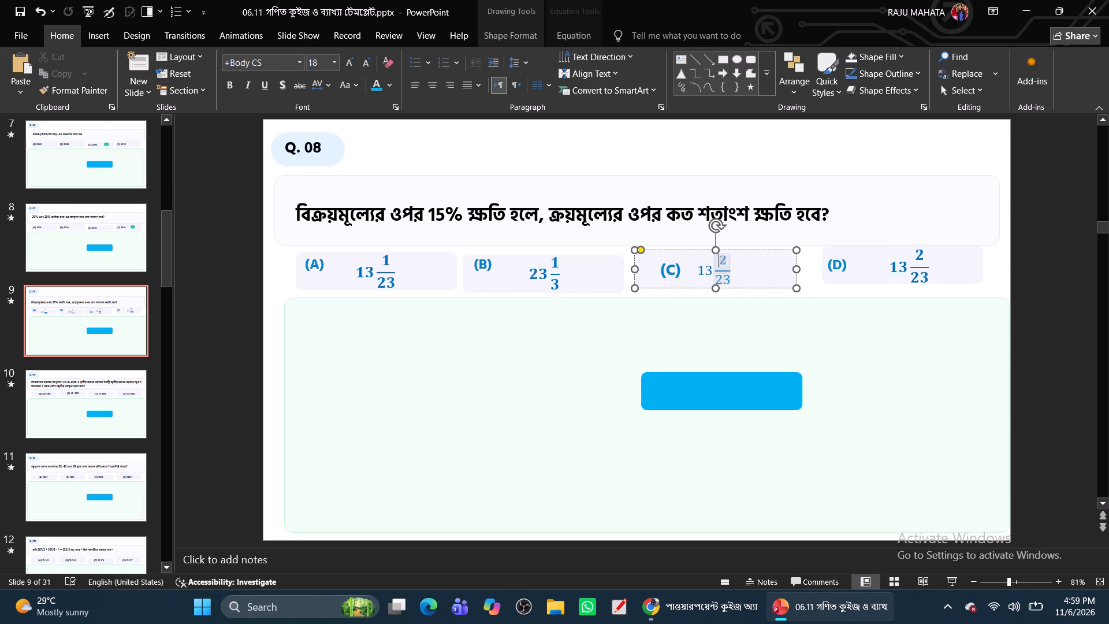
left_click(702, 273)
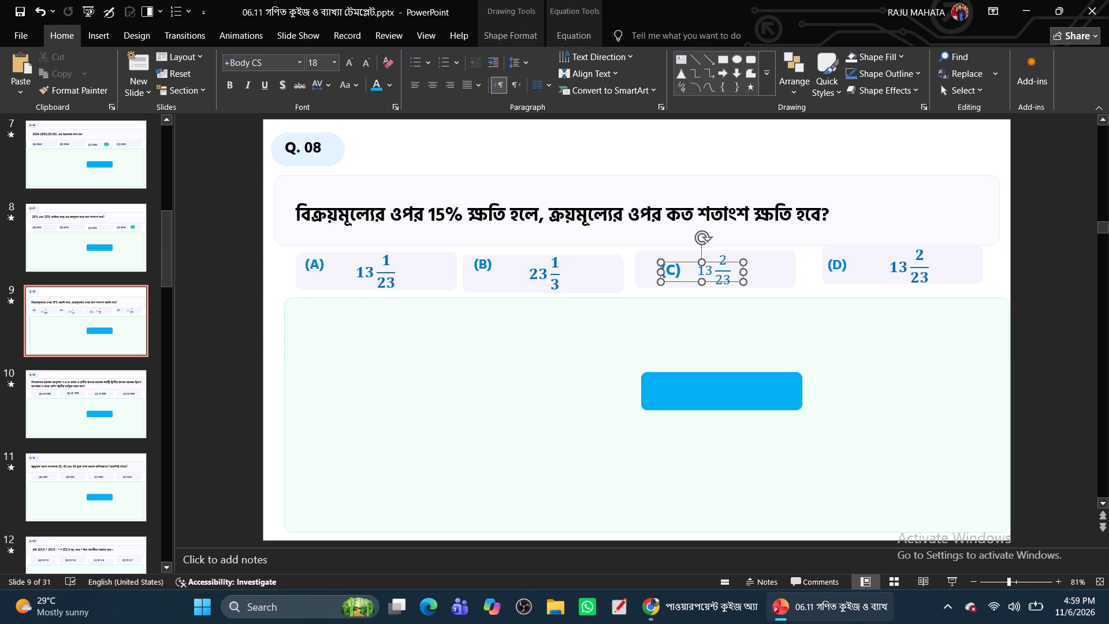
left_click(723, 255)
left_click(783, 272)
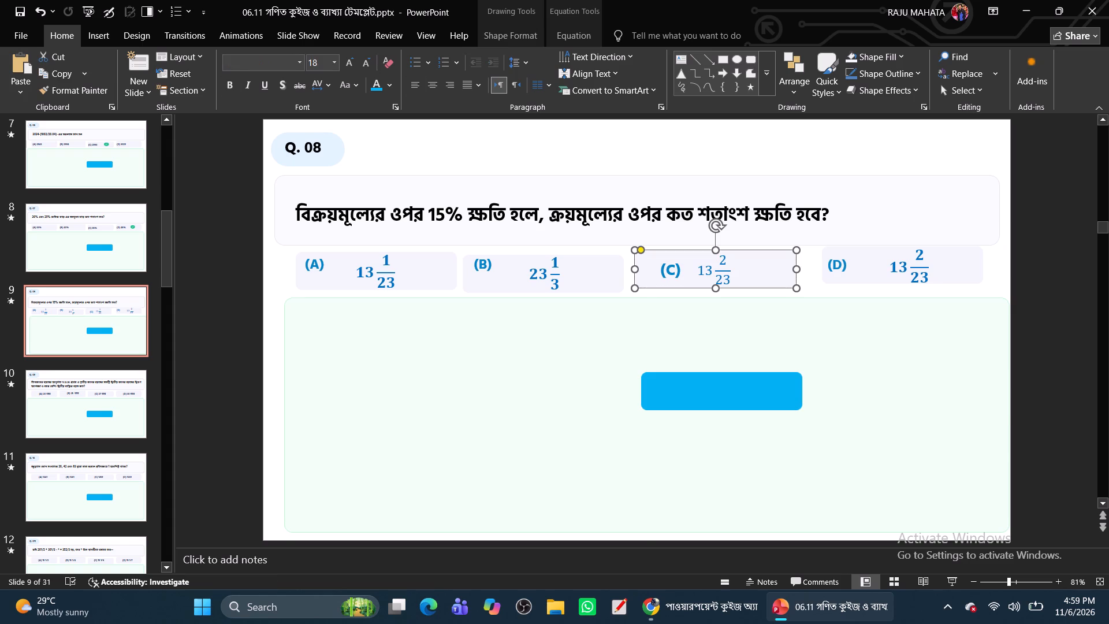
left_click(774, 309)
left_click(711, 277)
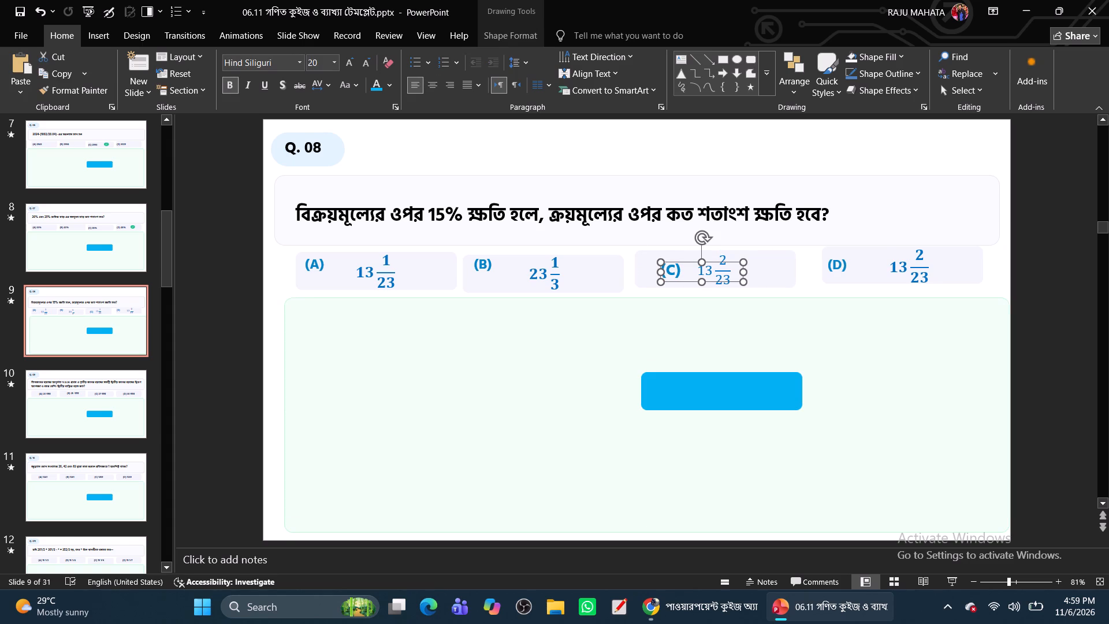
Move the (D), (A) and (B) labels on the Q. 08 slide inward, close beside and level with their fractions.
left_click(914, 269)
left_click(833, 268)
left_click_drag(847, 275, 859, 275)
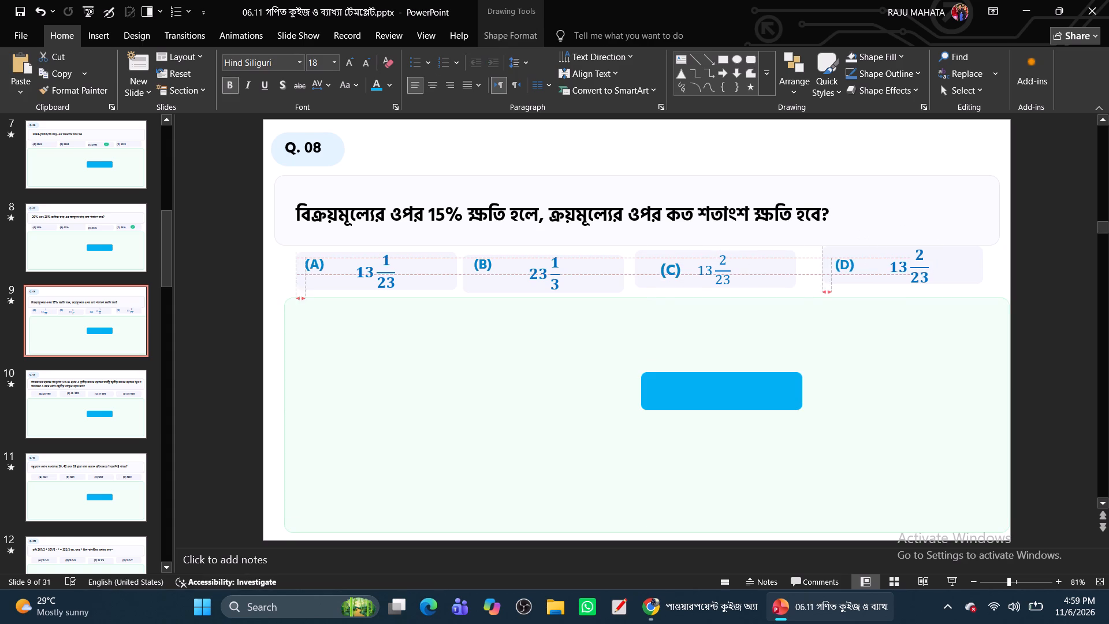
left_click_drag(859, 275, 868, 275)
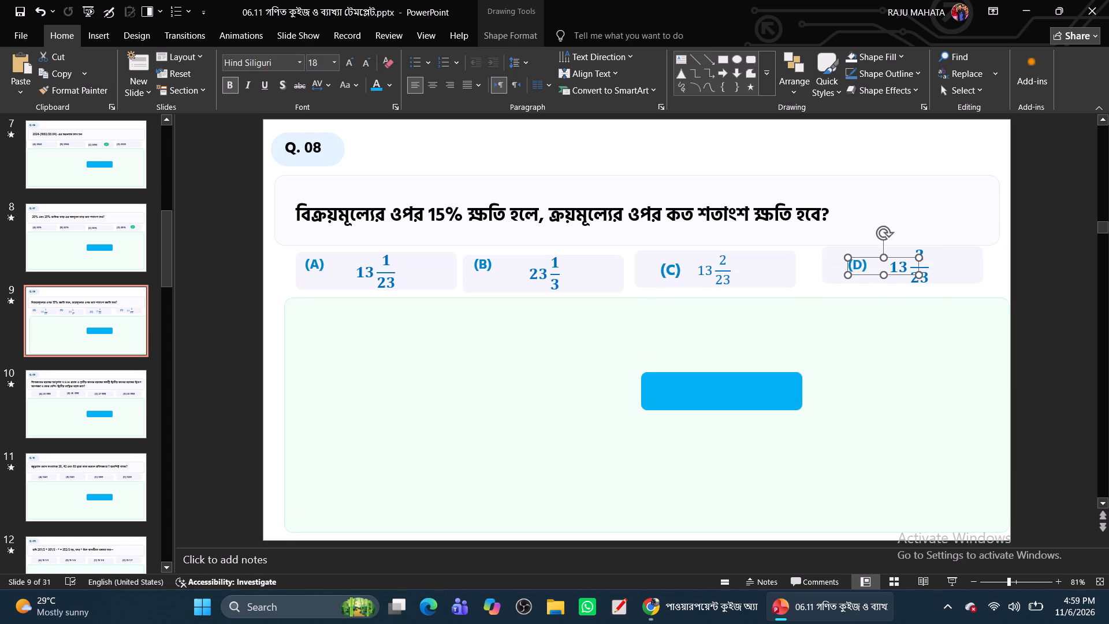
left_click(932, 268)
left_click(938, 247)
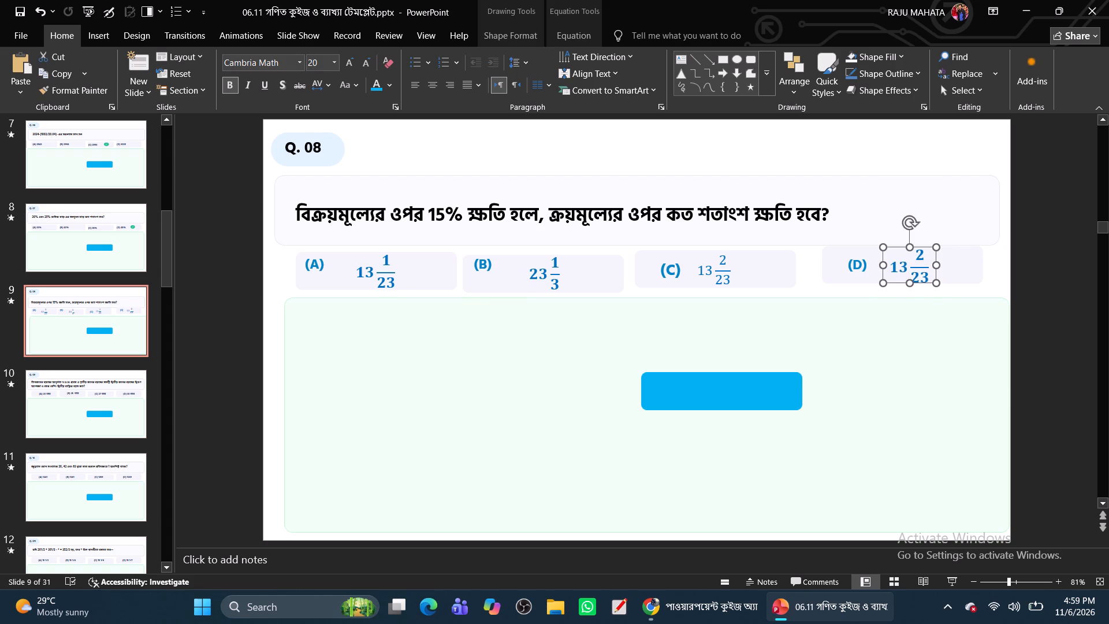
left_click(318, 262)
left_click_drag(332, 275, 340, 281)
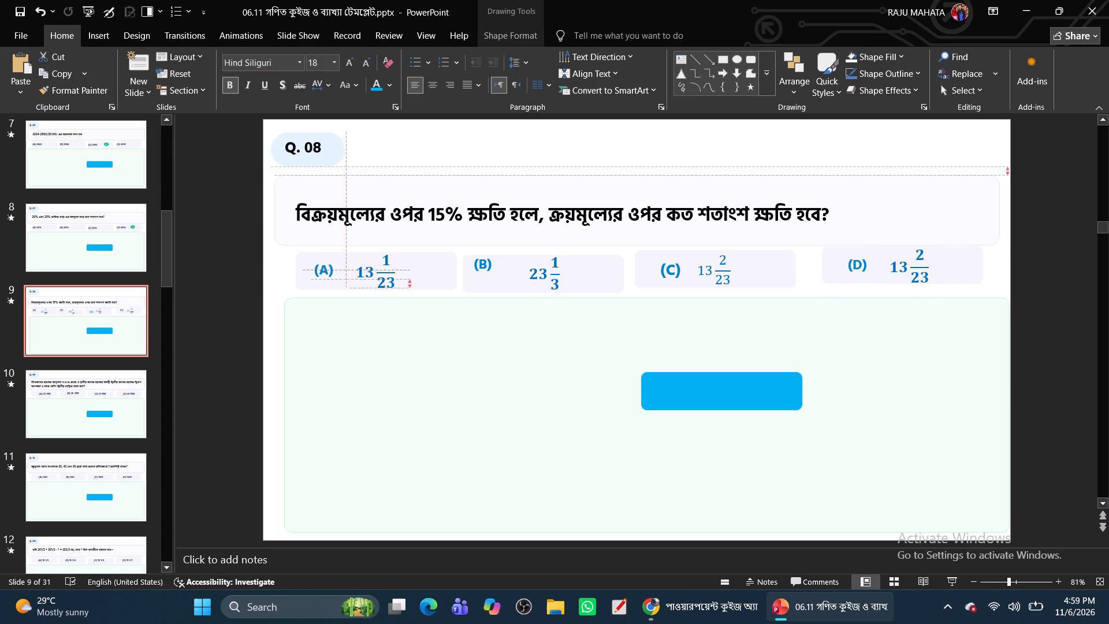
left_click_drag(340, 281, 348, 282)
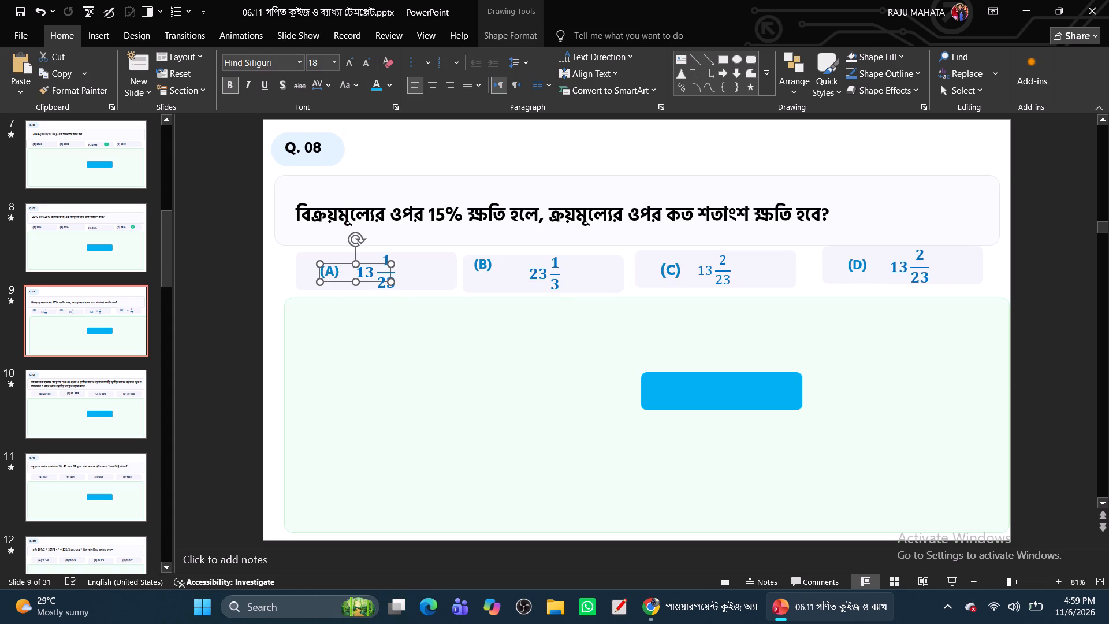
left_click(485, 265)
left_click_drag(490, 276, 505, 288)
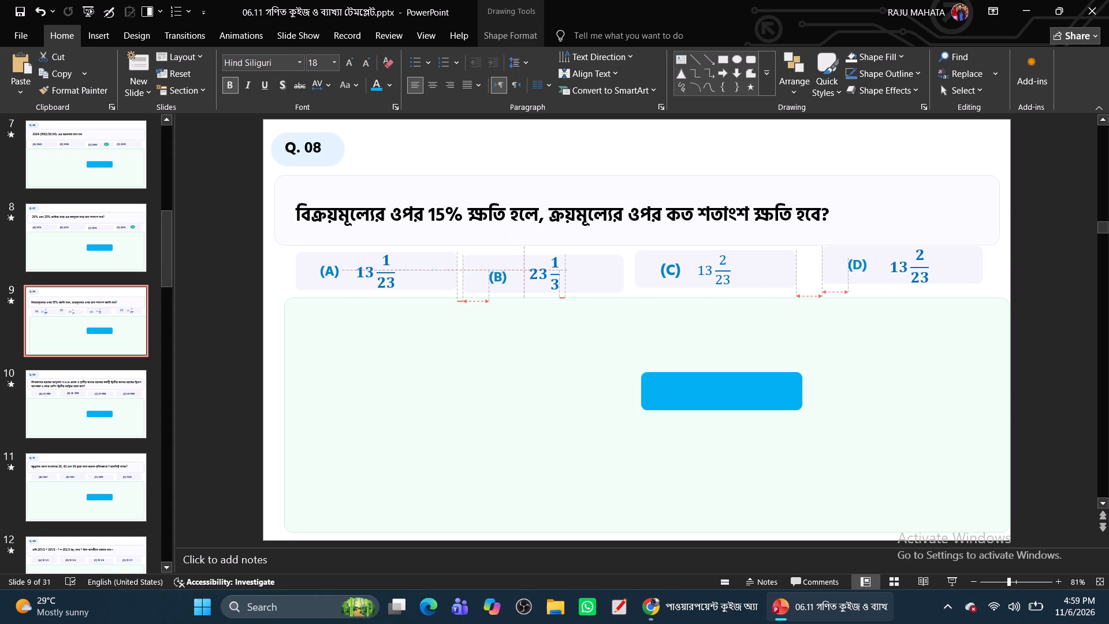
left_click_drag(505, 288, 507, 284)
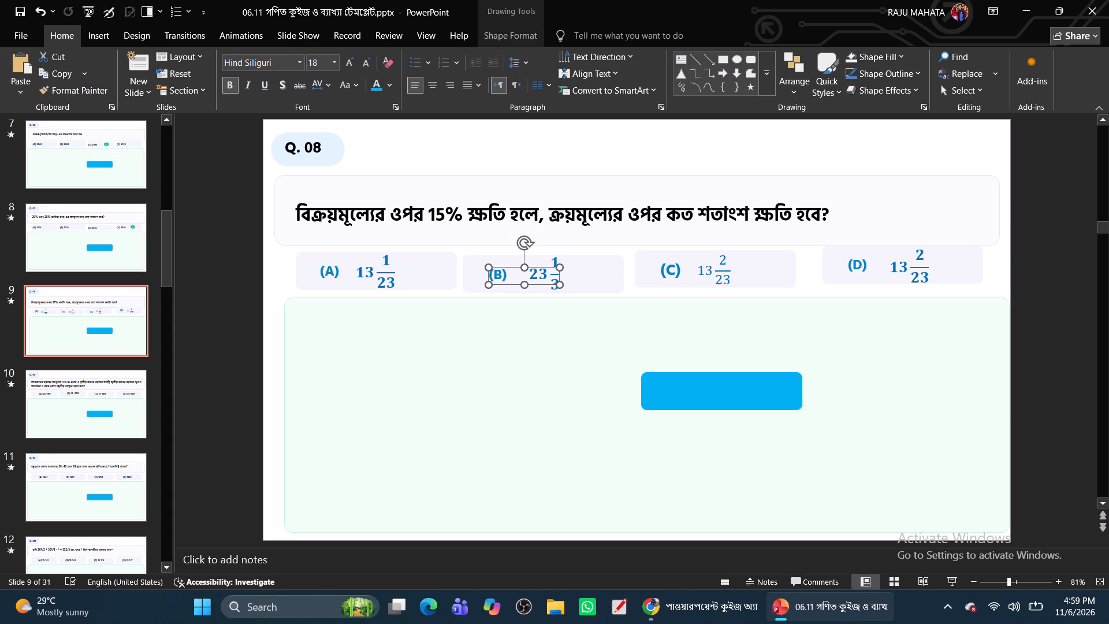
left_click(857, 268)
left_click_drag(865, 276, 871, 276)
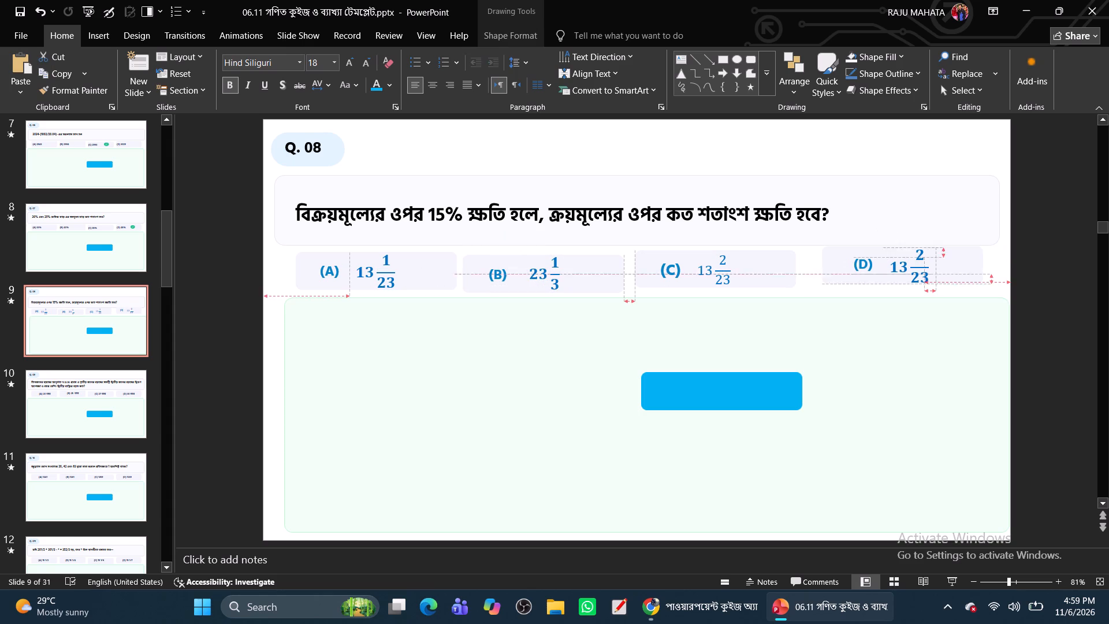
left_click_drag(871, 276, 874, 280)
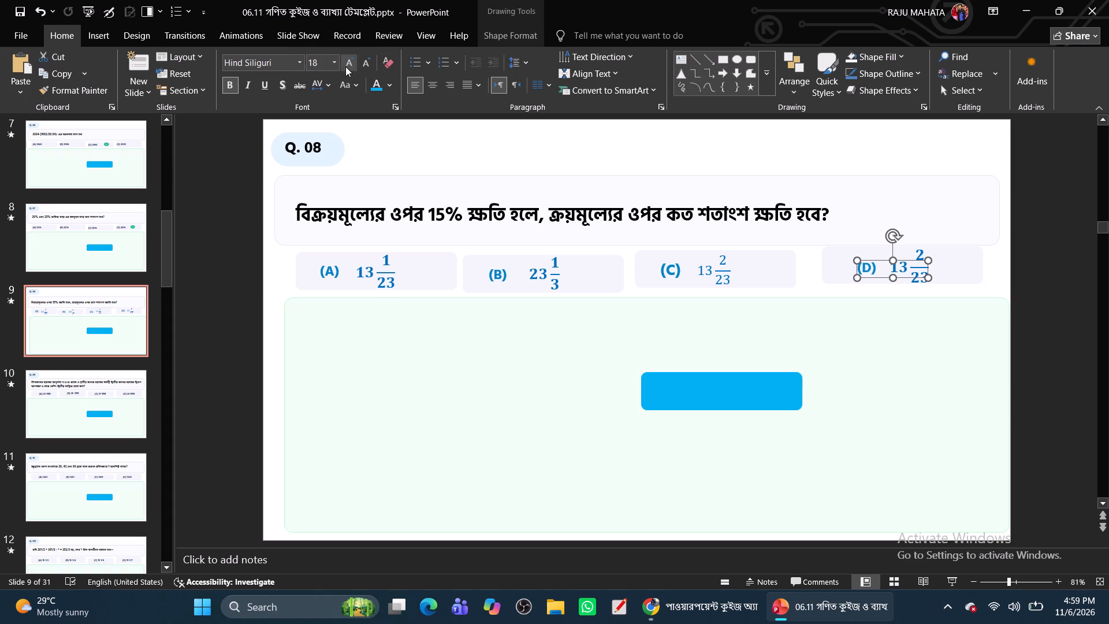
Increase the font size of the (D), (B) and (A) labels on the Q. 08 slide to 20.
left_click(347, 67)
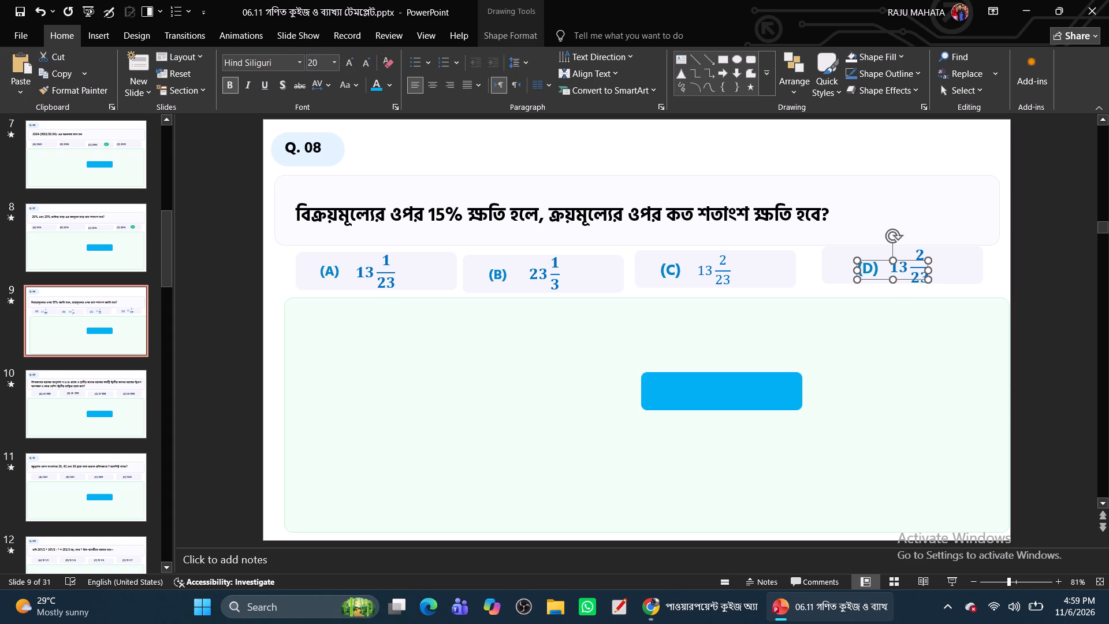
left_click(497, 278)
left_click(507, 269)
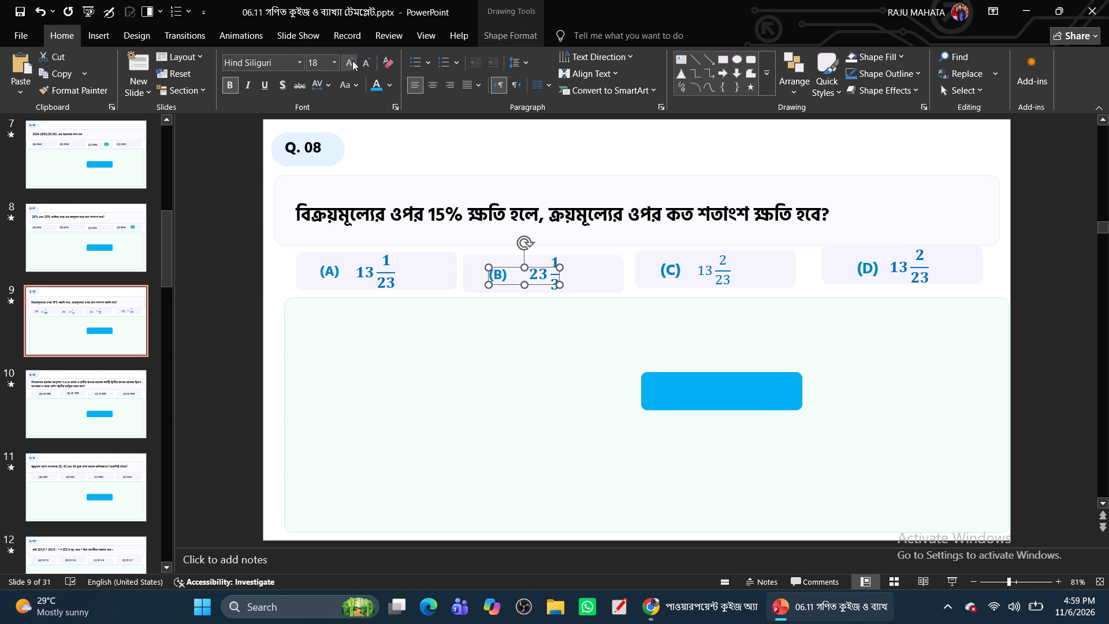
left_click(351, 61)
left_click(323, 272)
left_click(333, 264)
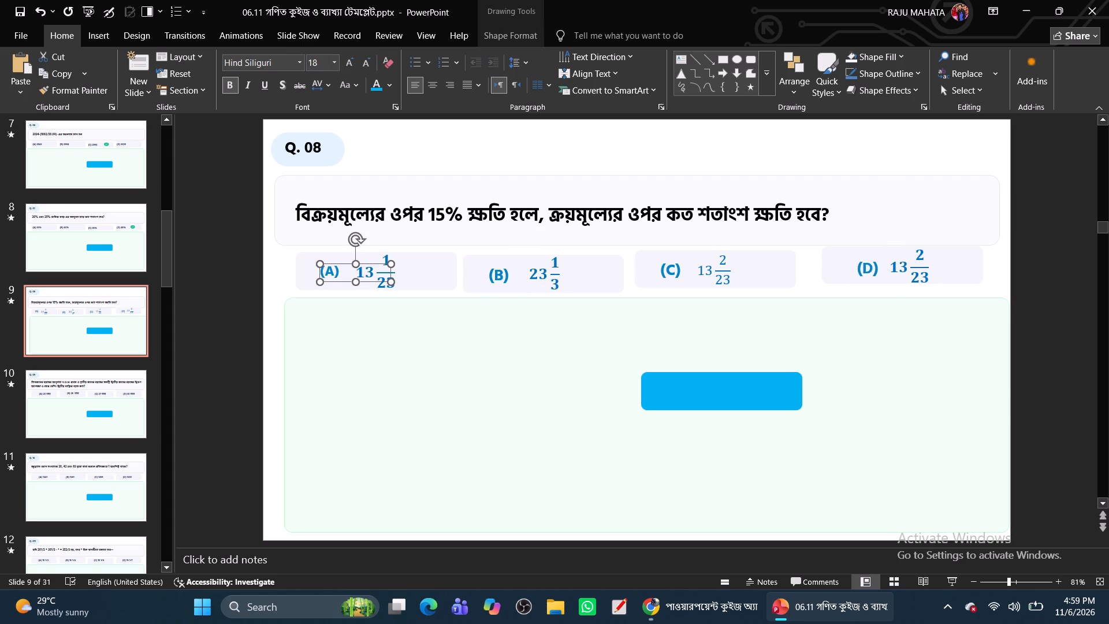
left_click(343, 62)
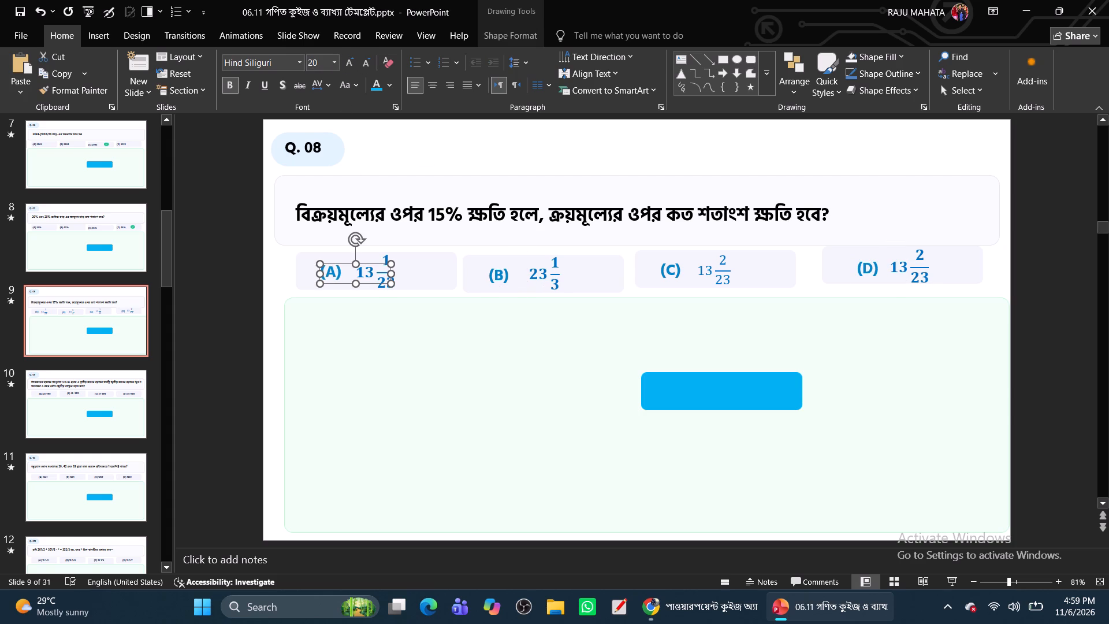
Nudge the (A) label on the Q. 08 slide slightly lower and closer to its fraction.
left_click(344, 283)
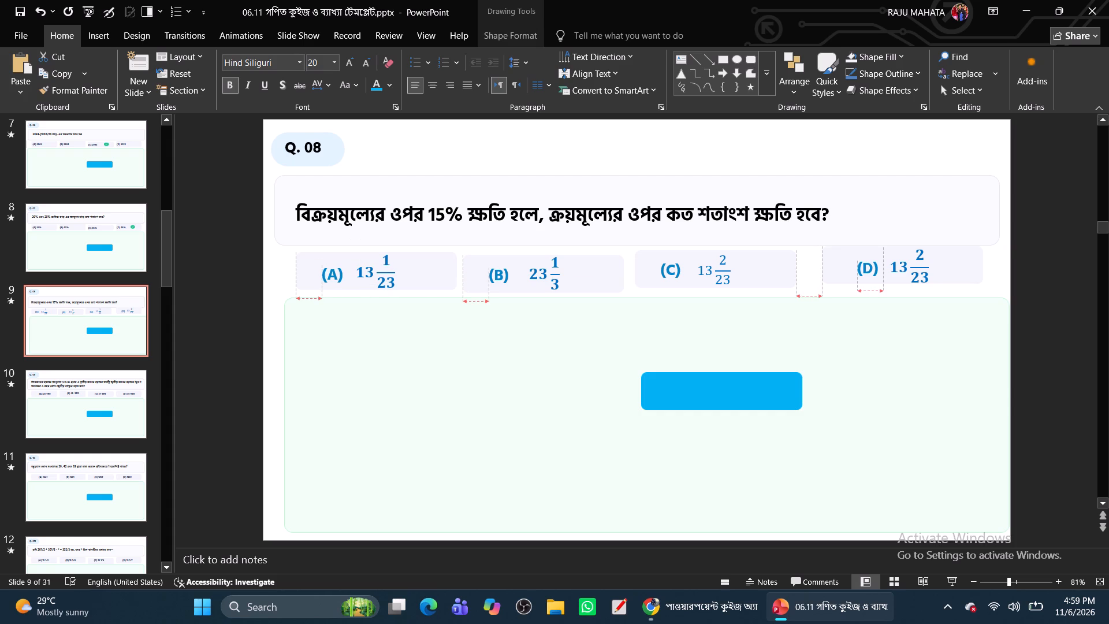
left_click(457, 347)
left_click(657, 272)
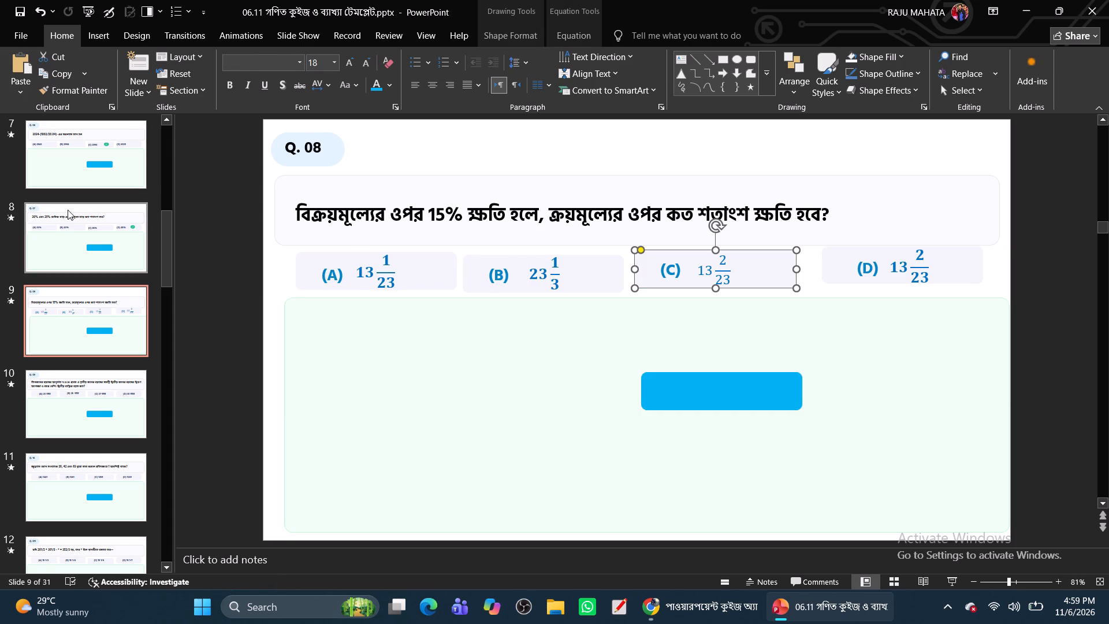
Delete the green check mark beside option (D) on the Q. 07 slide.
left_click(84, 247)
left_click(932, 263)
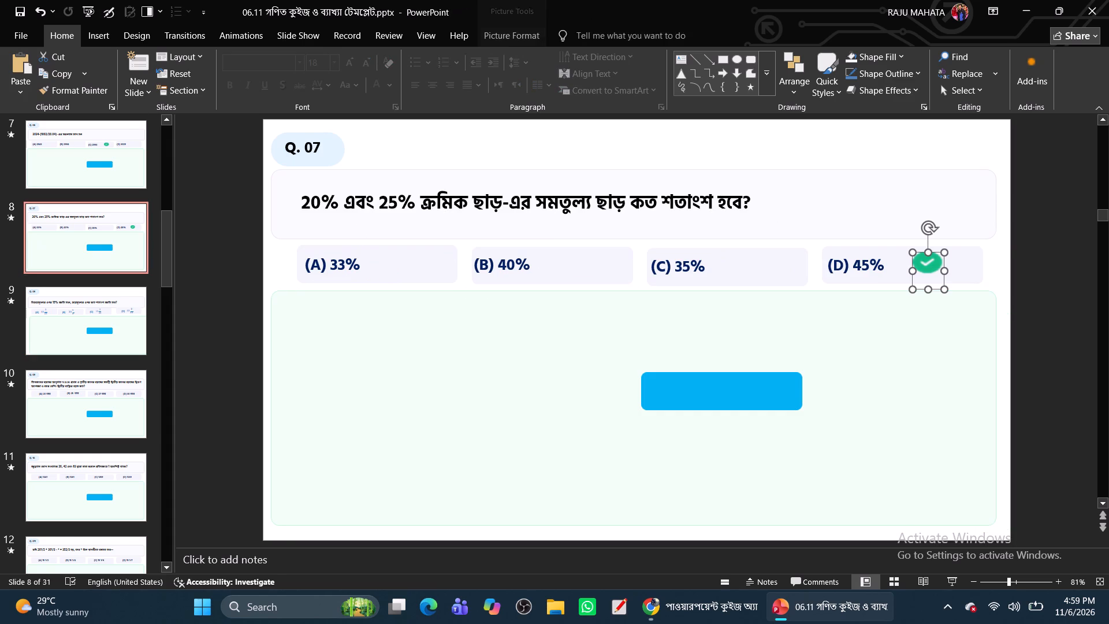
key("BackSpace")
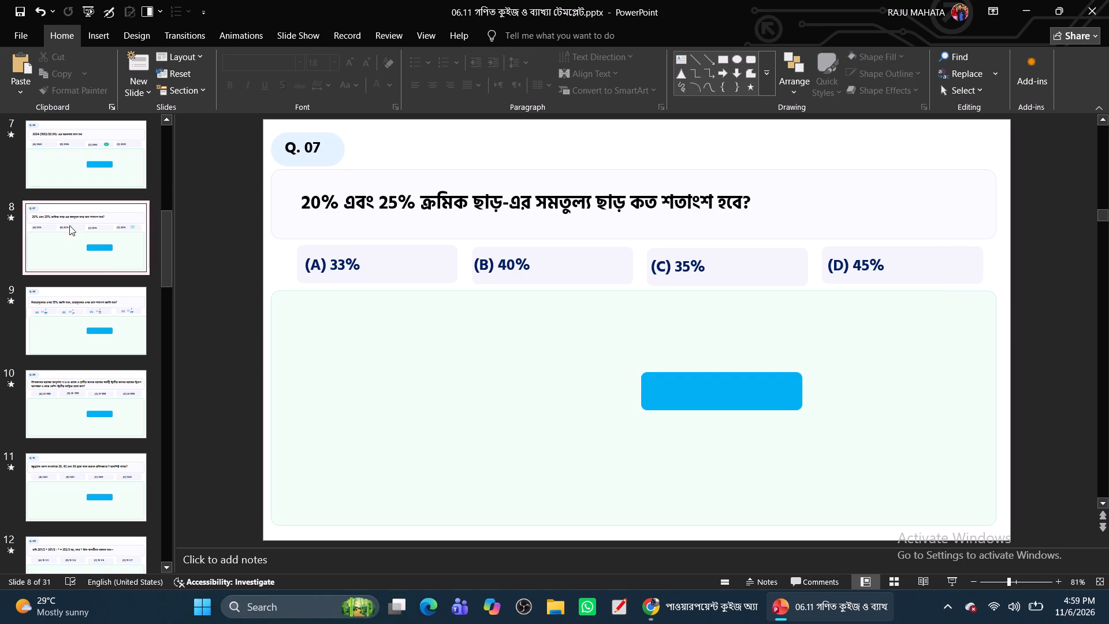
Shift the four option texts on the Q. 07 slide together toward the centres of their boxes.
left_click(322, 263)
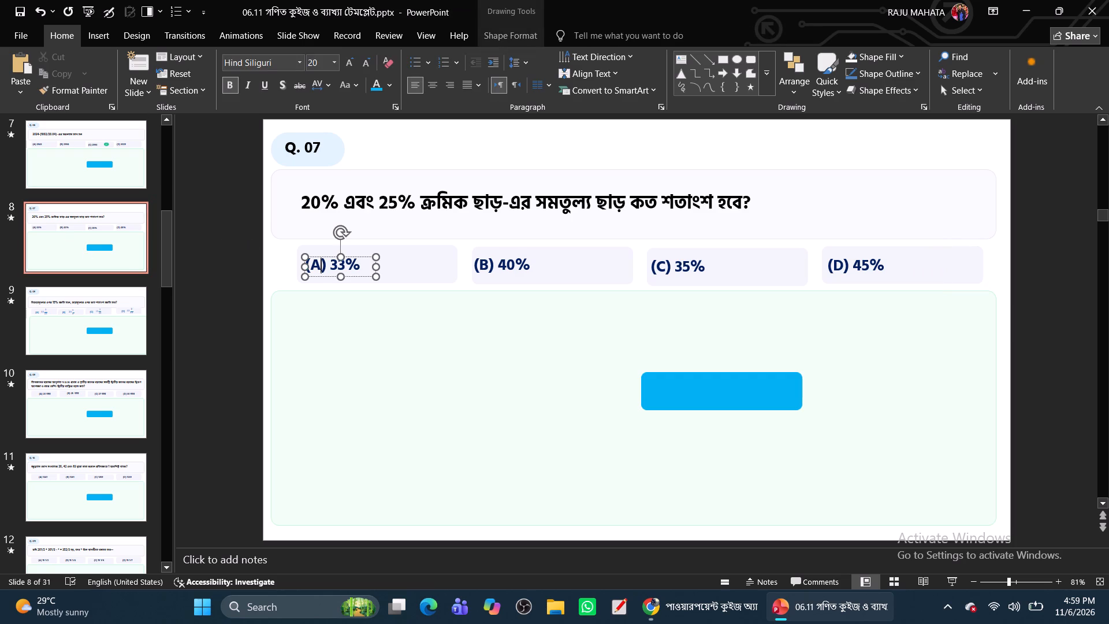
left_click(332, 274)
left_click(331, 277)
left_click(497, 264, "ctrl")
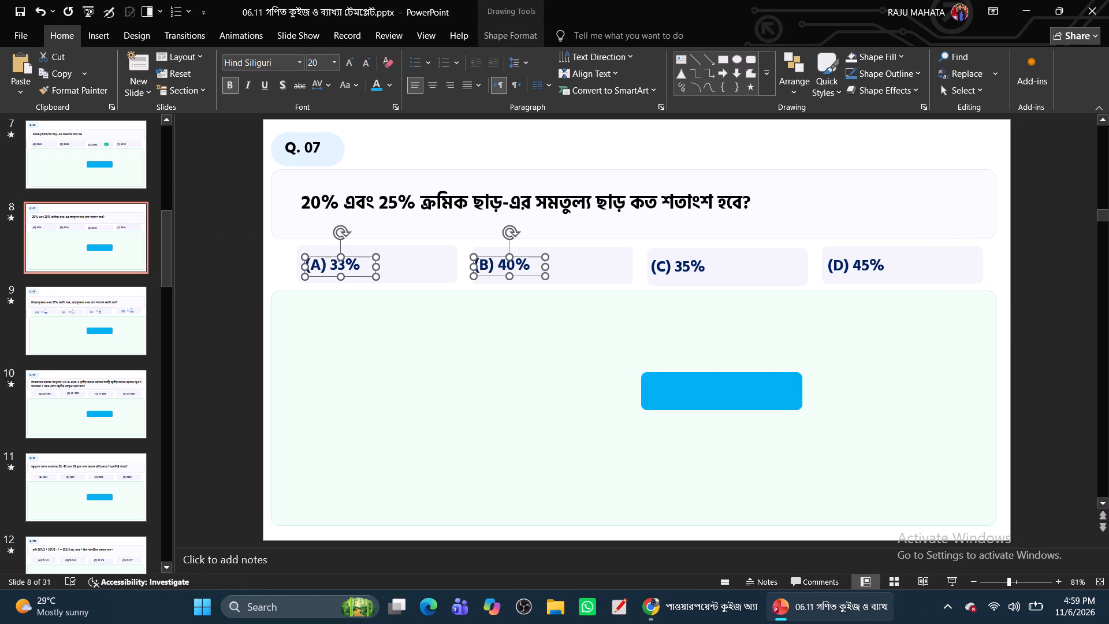
left_click(680, 265, "ctrl")
left_click(860, 263, "ctrl")
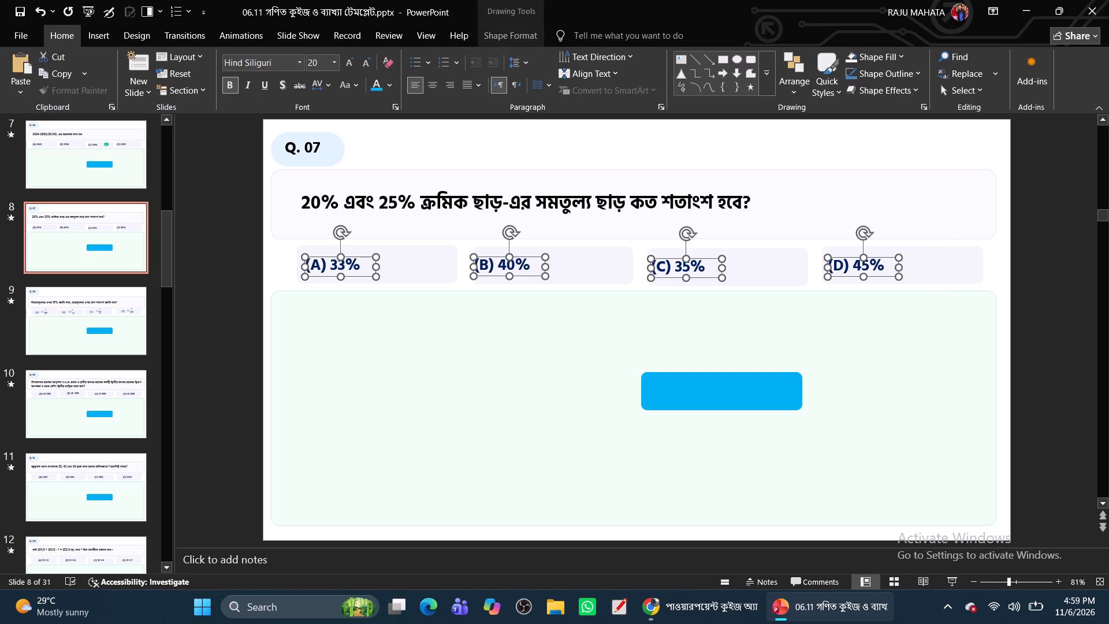
left_click_drag(331, 276, 360, 274)
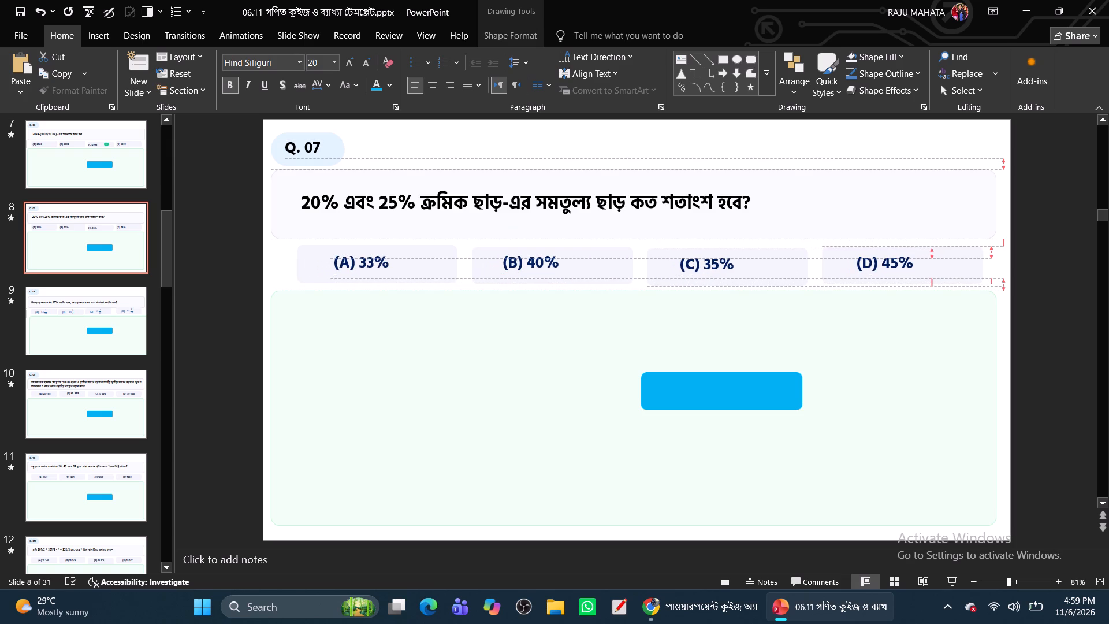
left_click_drag(360, 274, 374, 276)
Delete the green check mark beside option (C) on the Q. 06 slide.
left_click(61, 168)
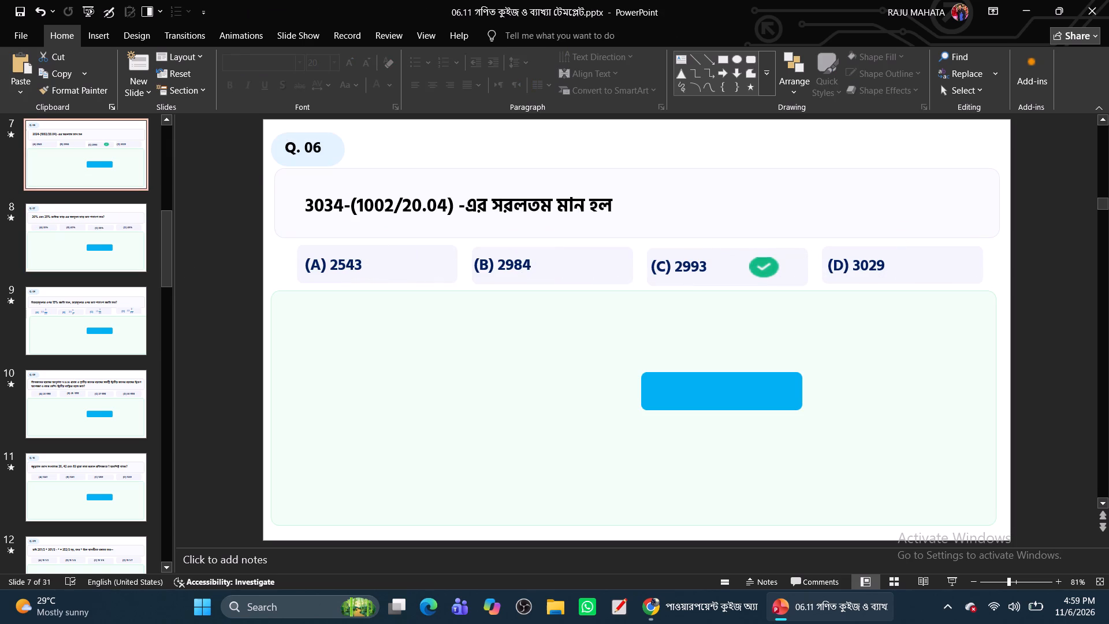
left_click(765, 267)
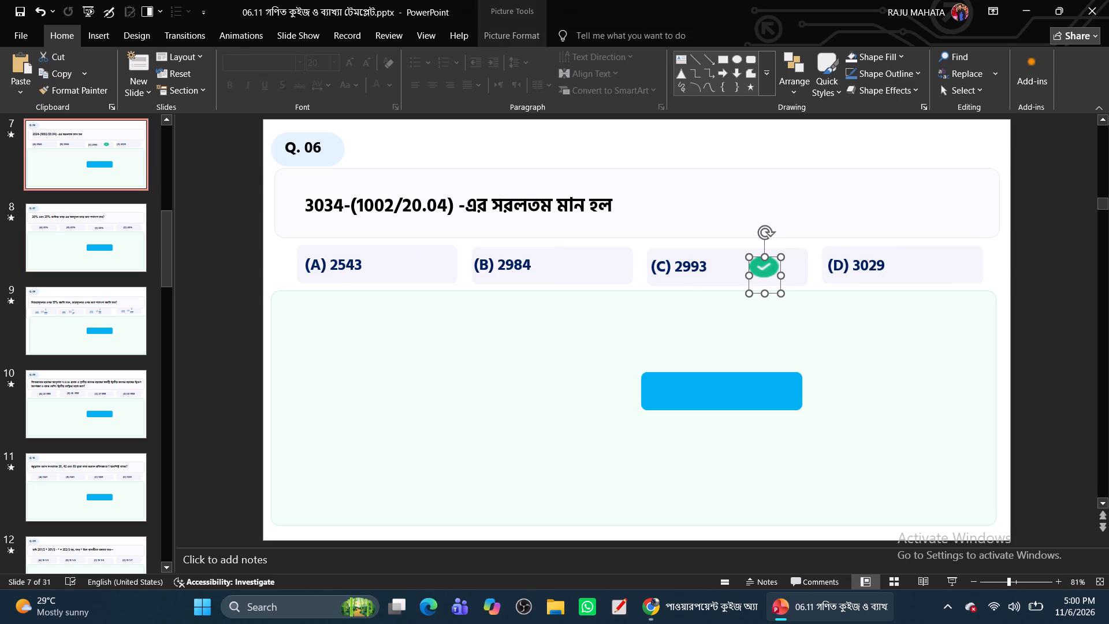
key("BackSpace")
Shift the four option texts on the Q. 06 slide together to the centres of their boxes.
left_click(332, 262)
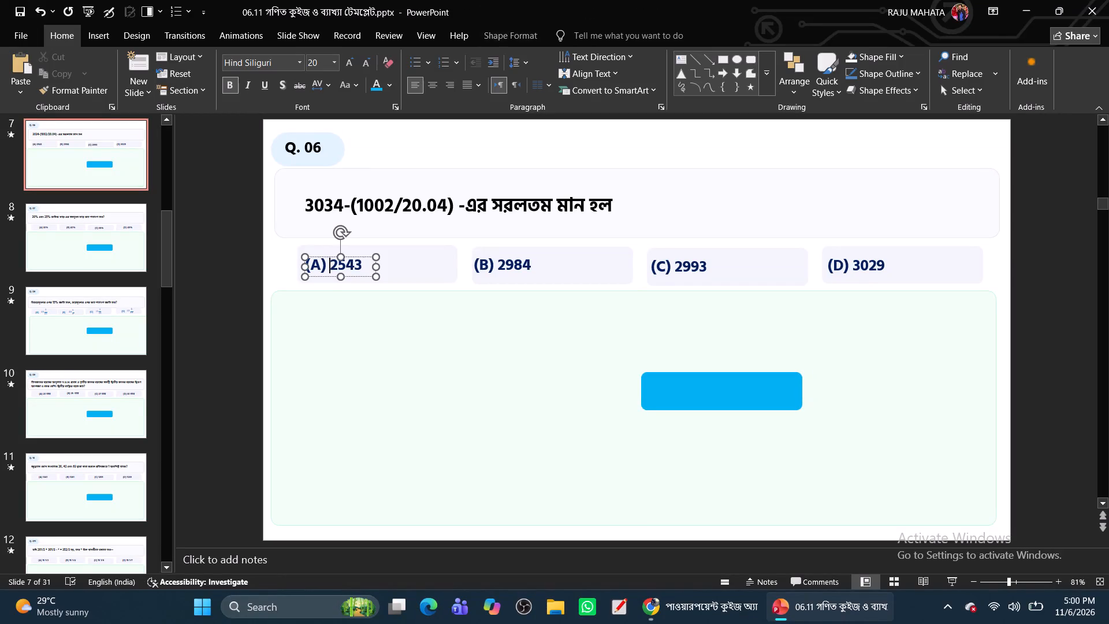
left_click(331, 276)
left_click(493, 262, "ctrl")
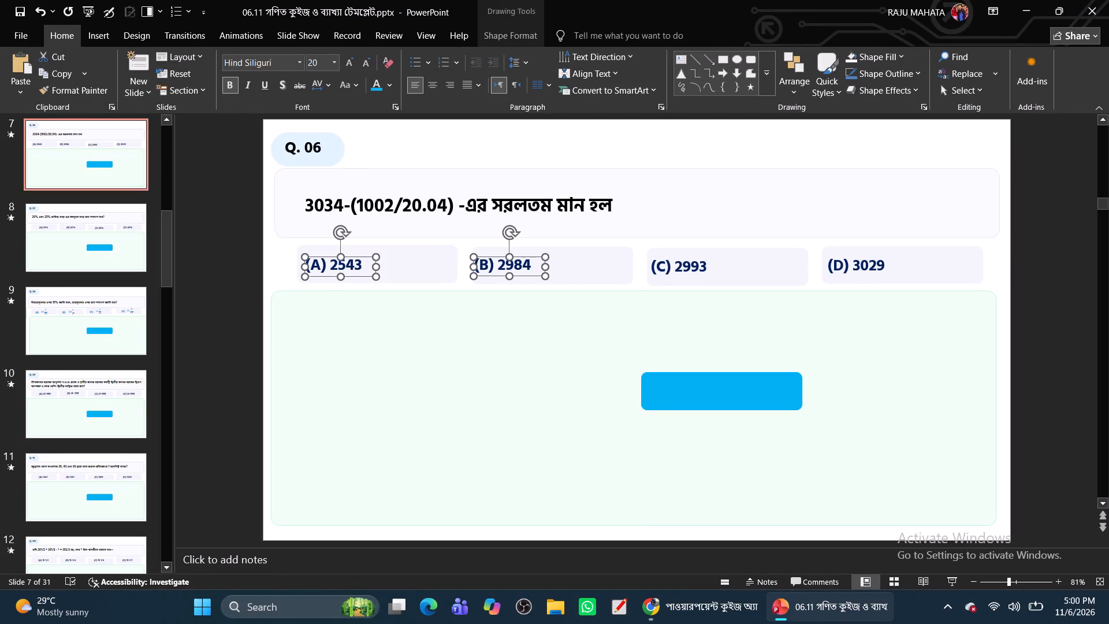
left_click(693, 269, "ctrl")
left_click(857, 268, "ctrl")
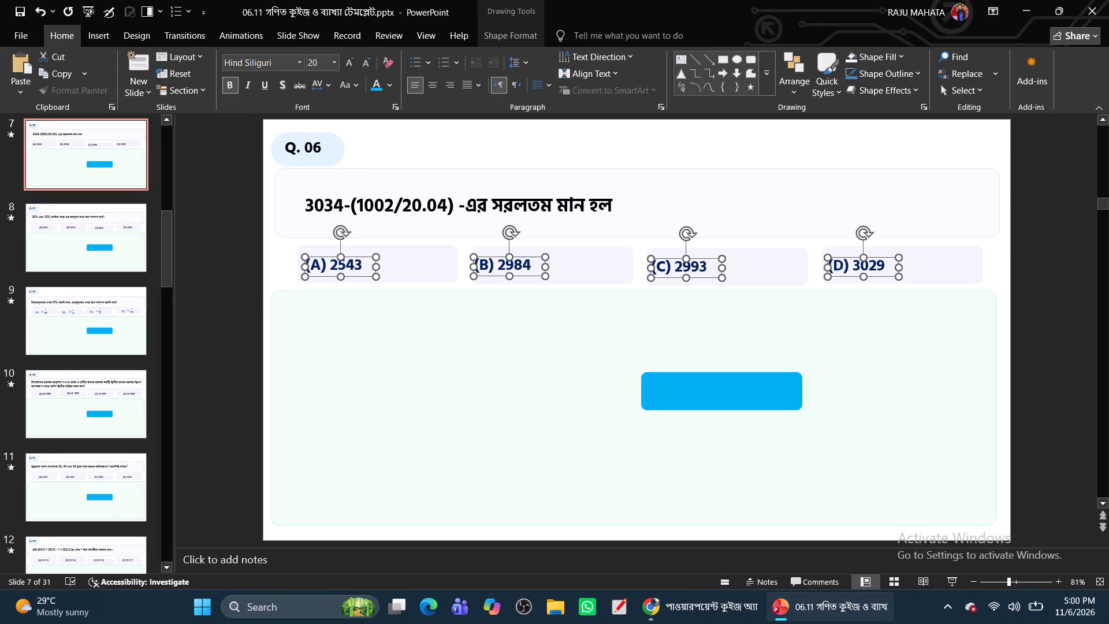
left_click_drag(362, 276, 396, 274)
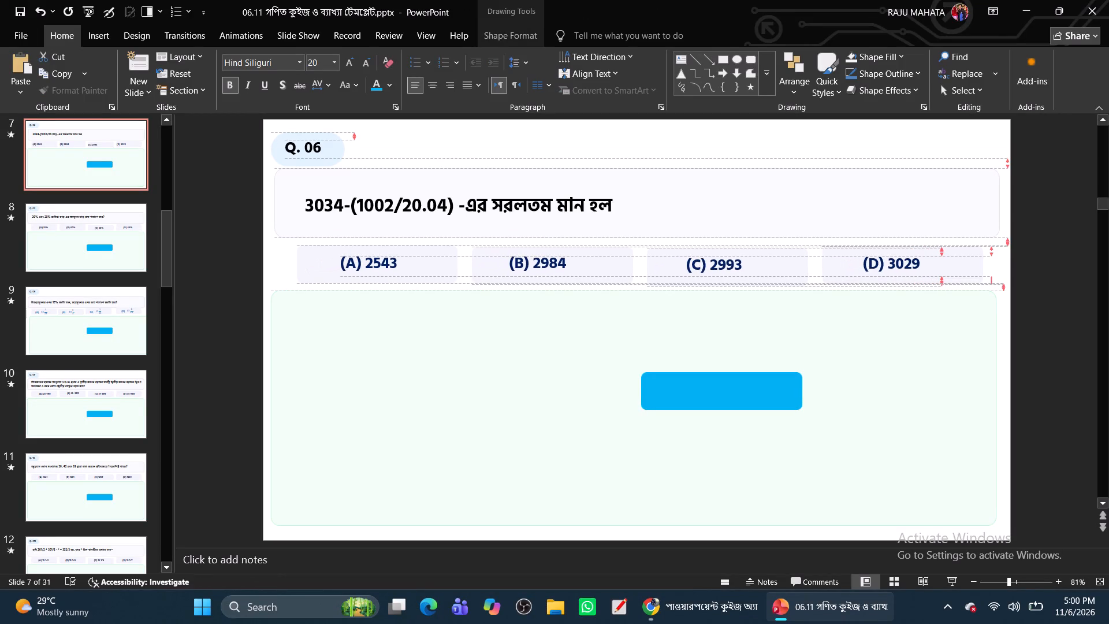
left_click_drag(396, 274, 403, 273)
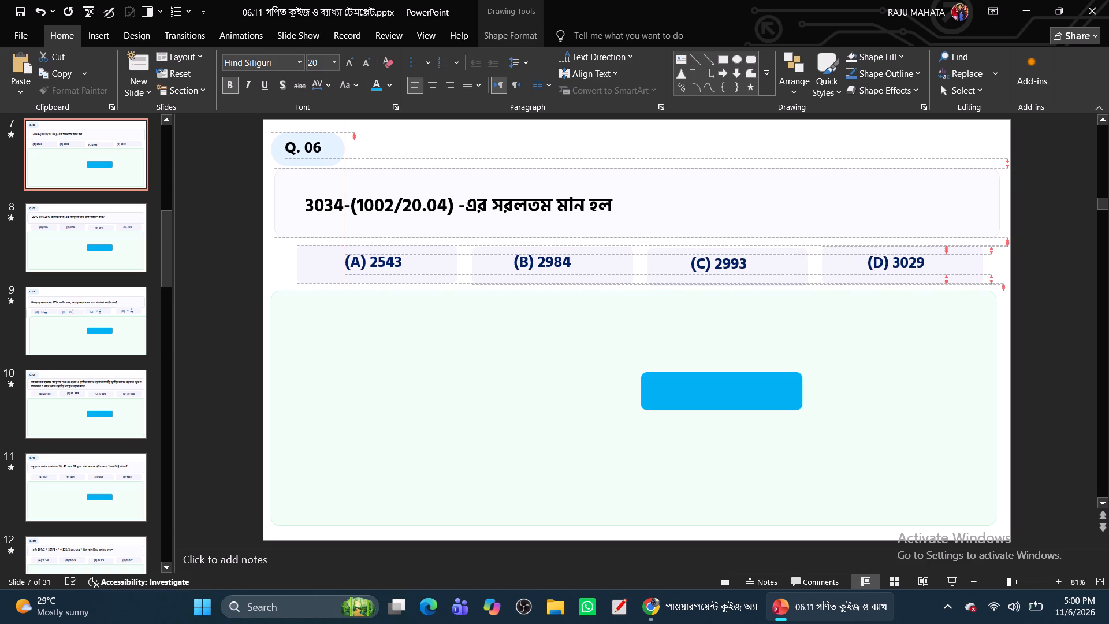
left_click_drag(403, 273, 404, 276)
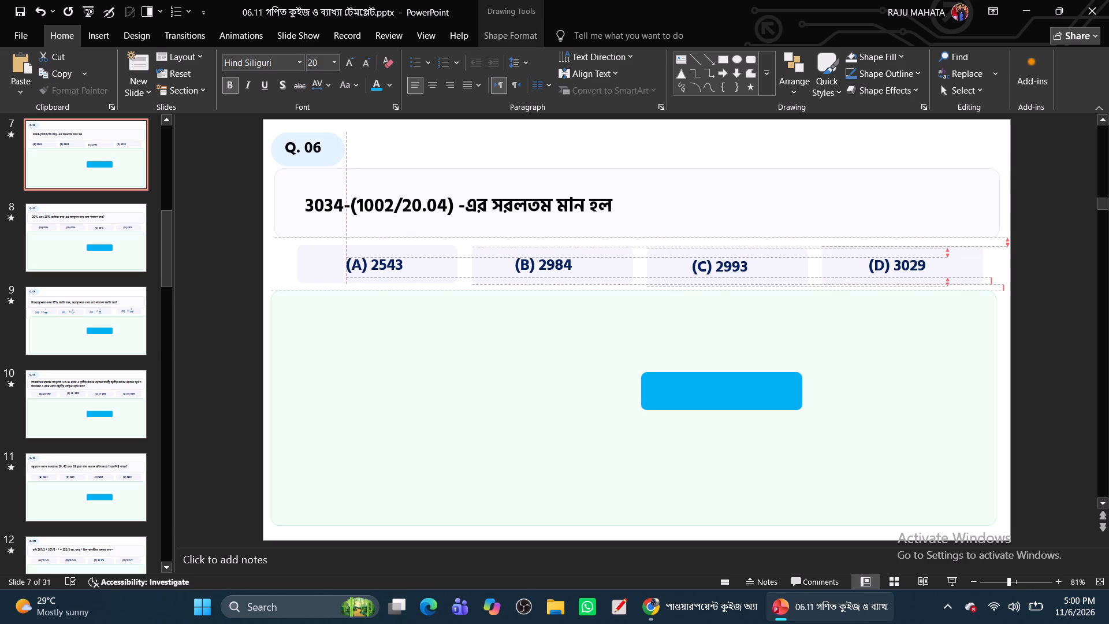
left_click_drag(404, 276, 401, 274)
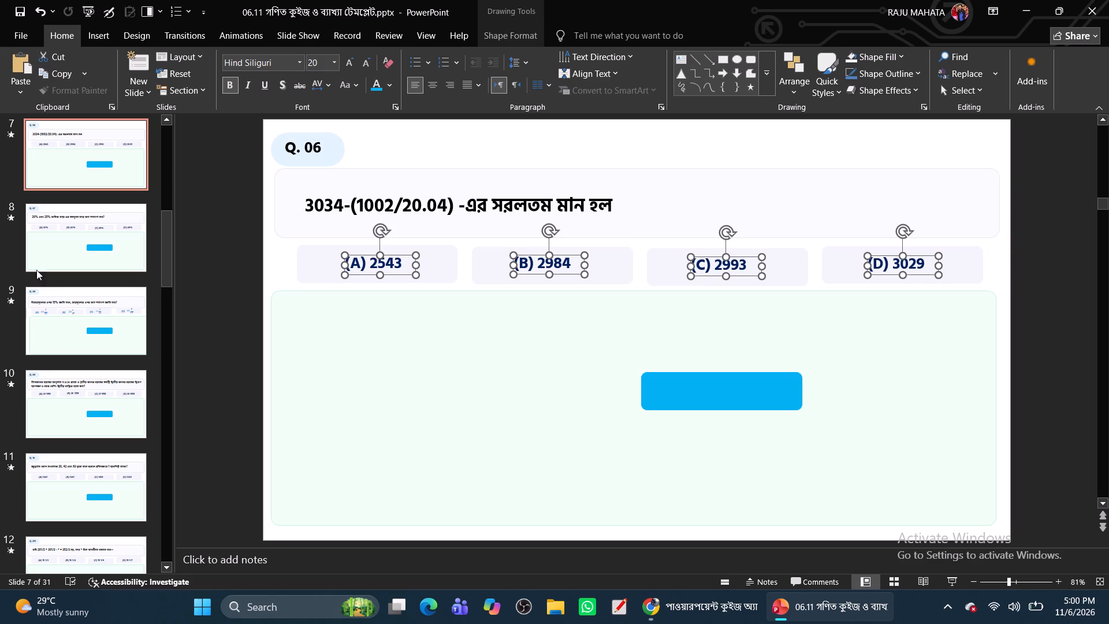
Delete the green check mark beside option (C) on the Q. 05 slide.
scroll(87, 228, "up", 8)
left_click(76, 388)
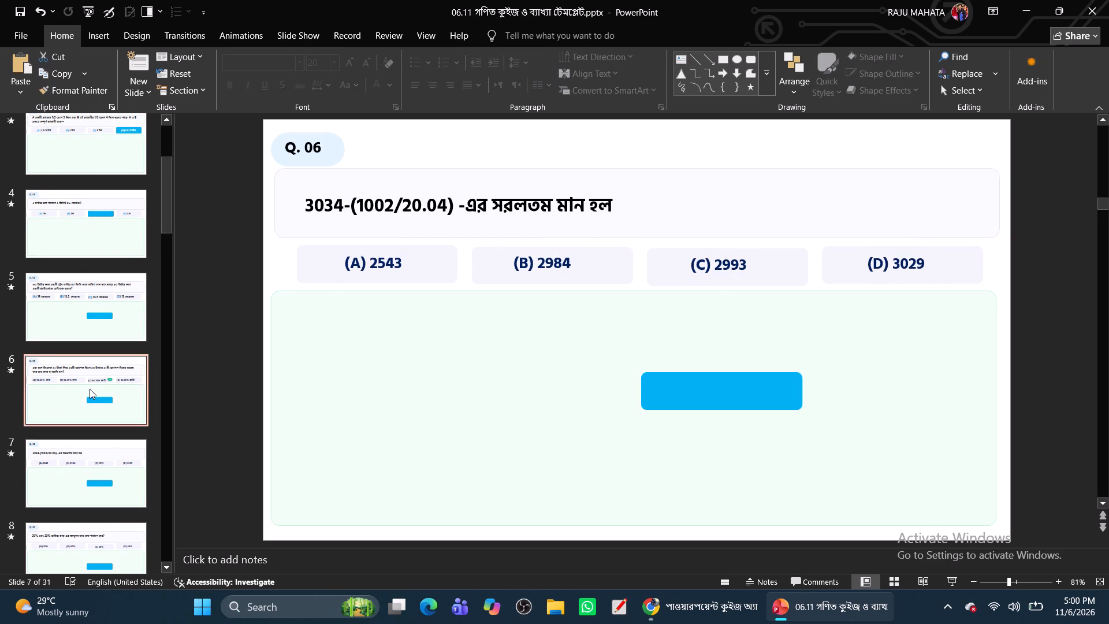
left_click(787, 260)
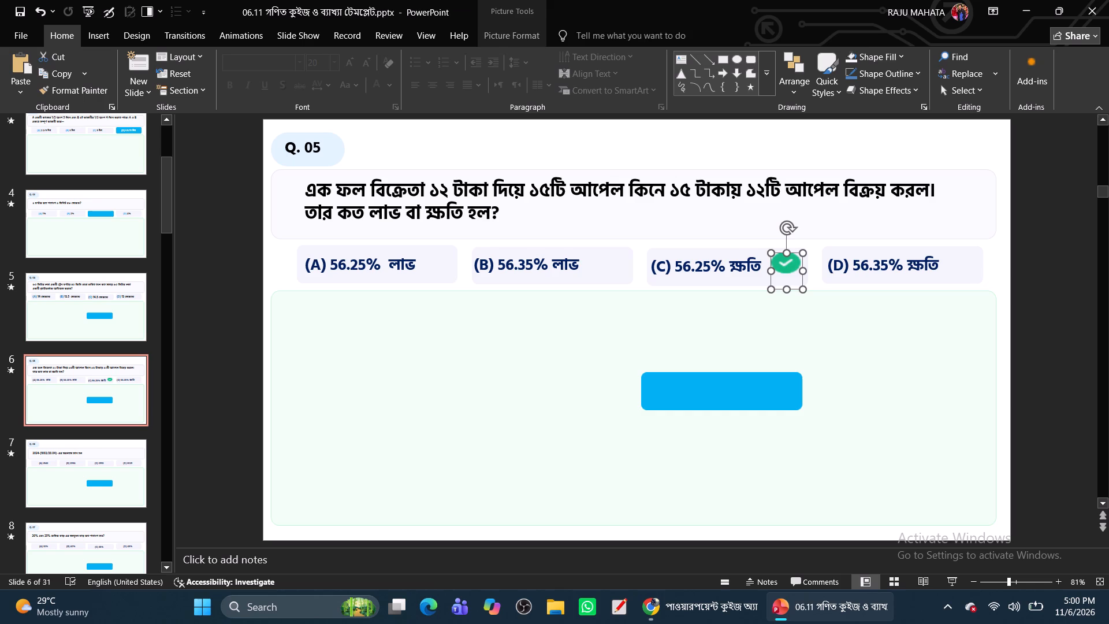
key("BackSpace")
Shift the four option texts on the Q. 05 slide together toward the centres of their boxes.
left_click(355, 269)
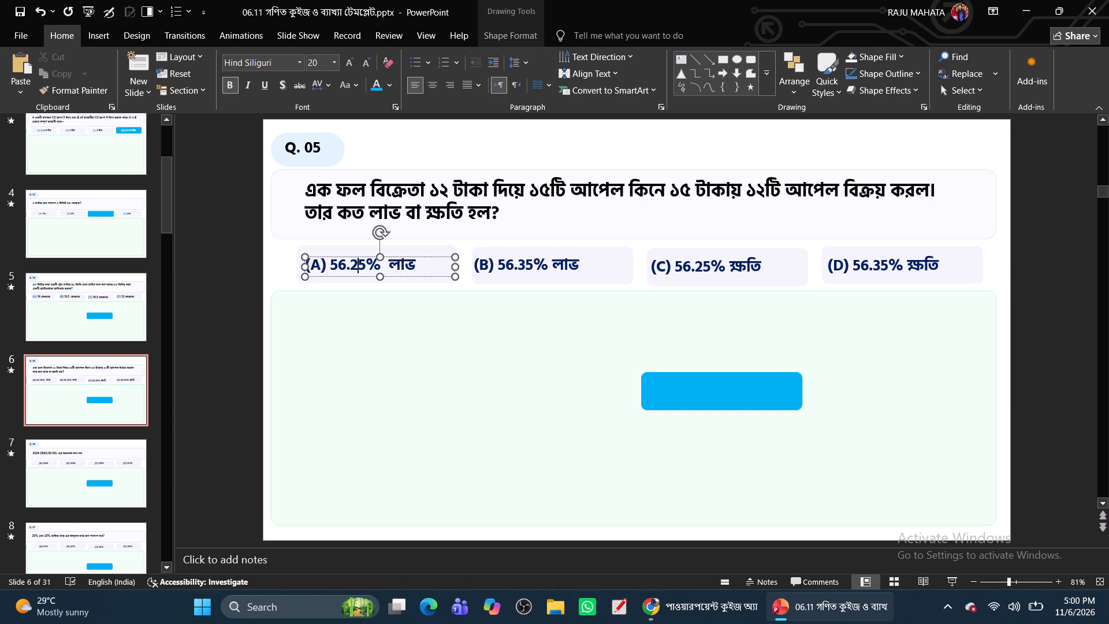
left_click(357, 277)
left_click(504, 262, "ctrl")
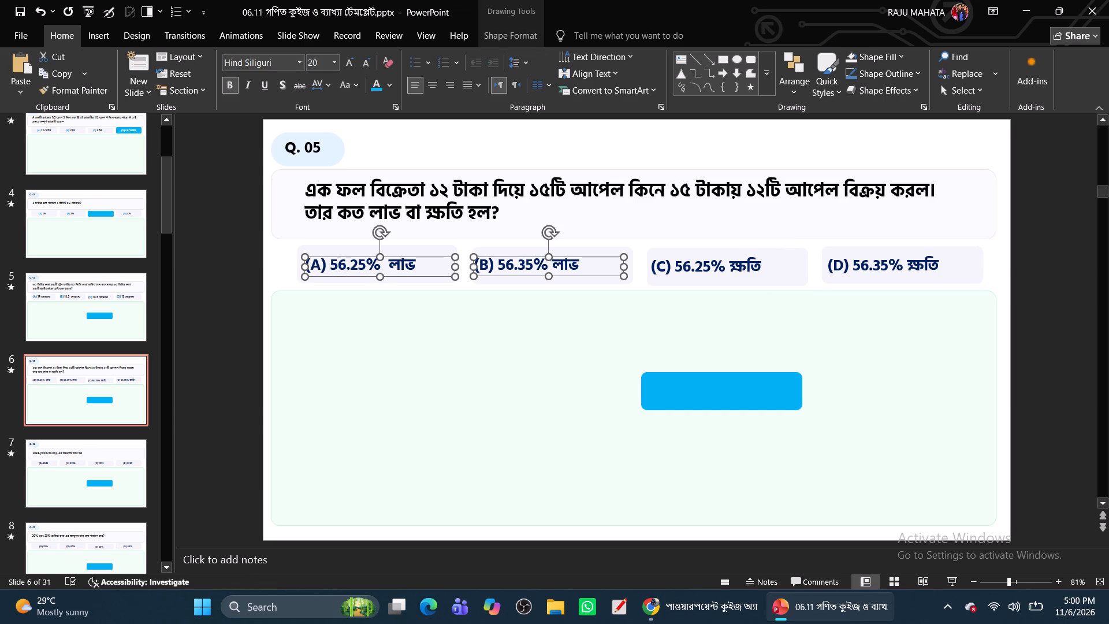
left_click(733, 269, "ctrl")
left_click(872, 269, "ctrl")
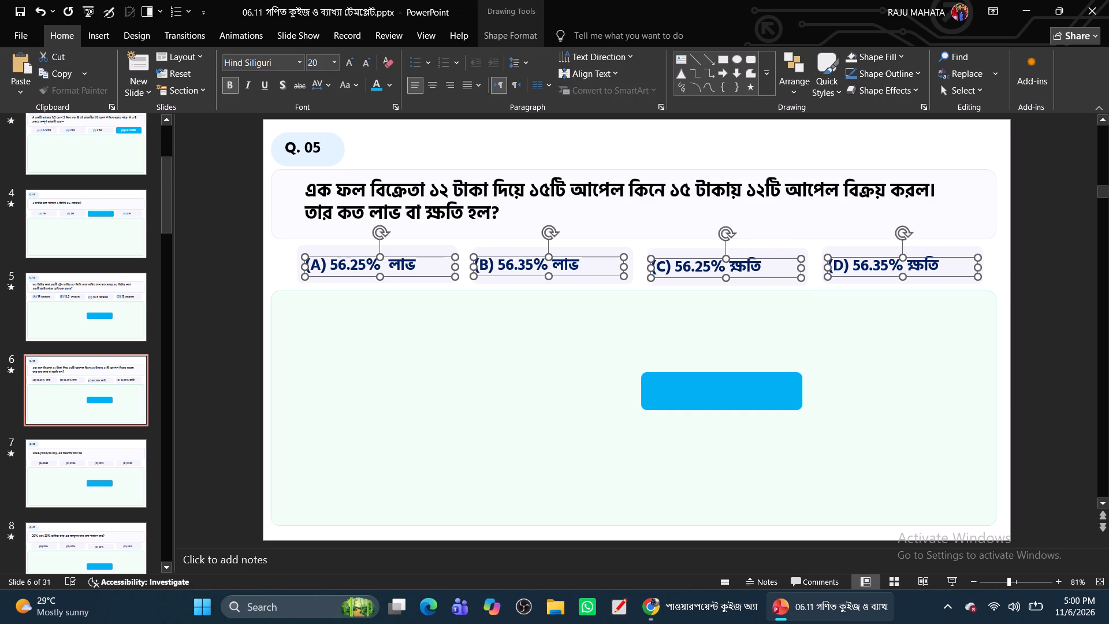
left_click_drag(404, 275, 419, 274)
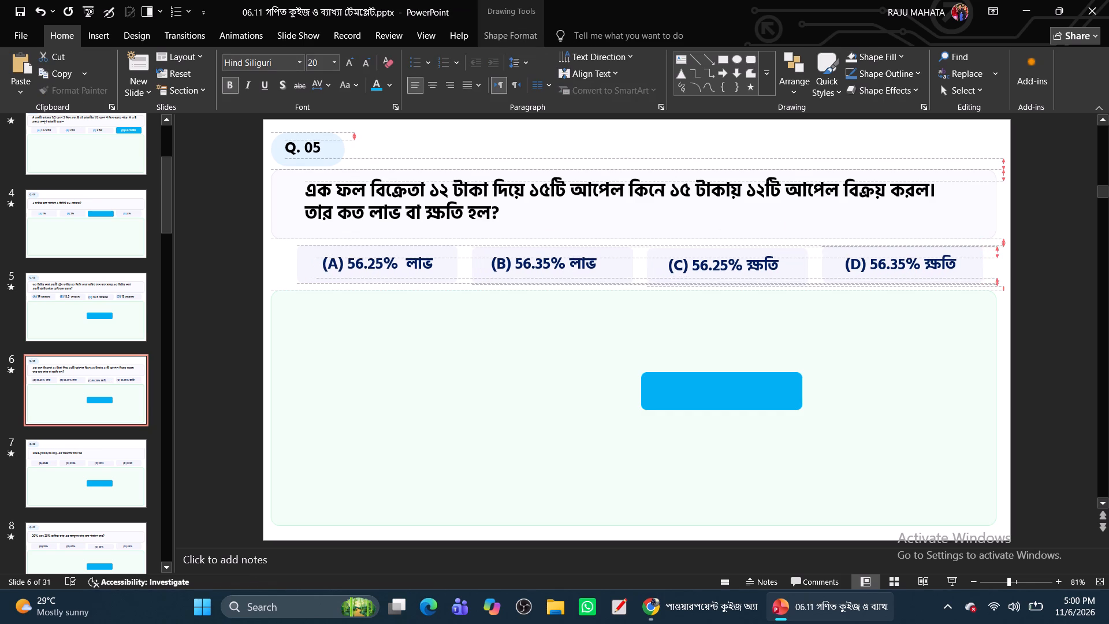
left_click_drag(419, 274, 420, 273)
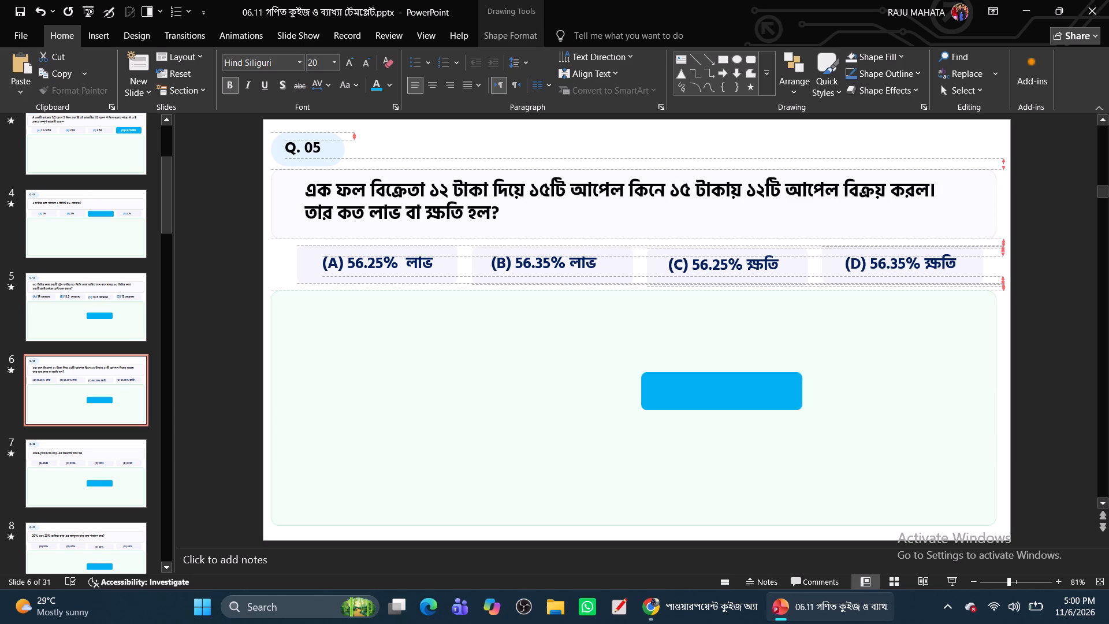
left_click_drag(420, 273, 425, 273)
Shift the four option texts on the Q. 04 slide together toward the centres of their boxes.
left_click(103, 315)
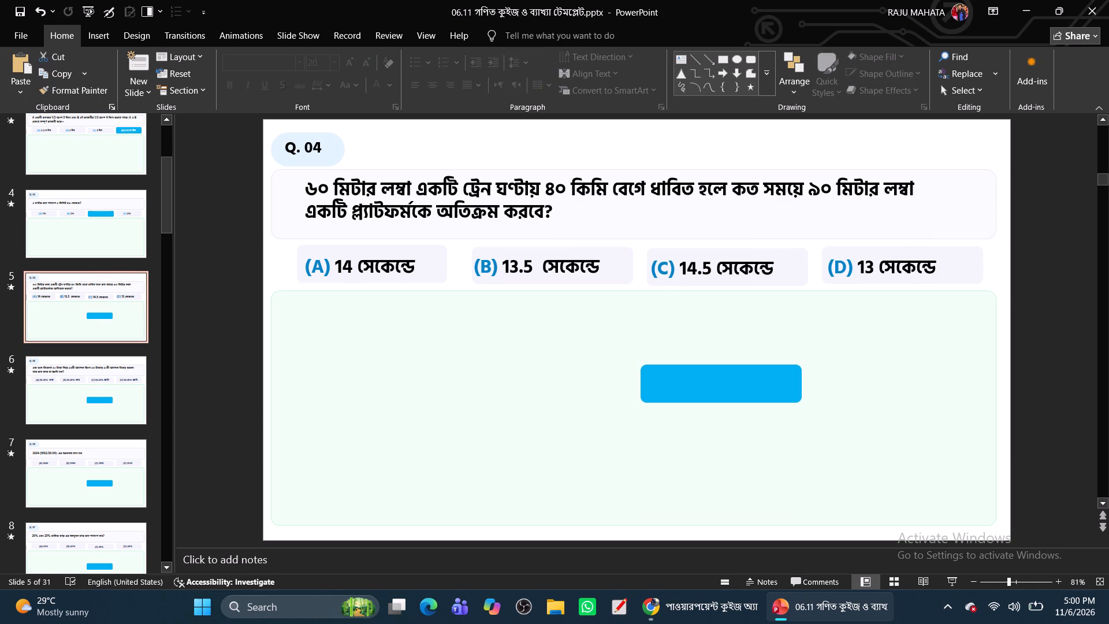
left_click(331, 273)
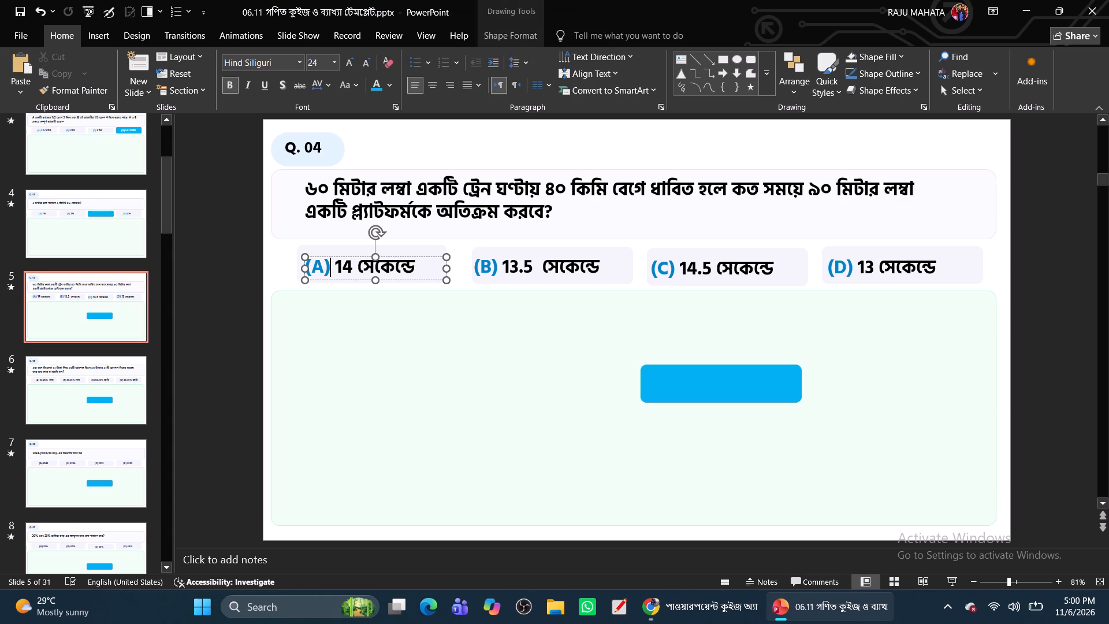
left_click(350, 281)
left_click(523, 263, "ctrl")
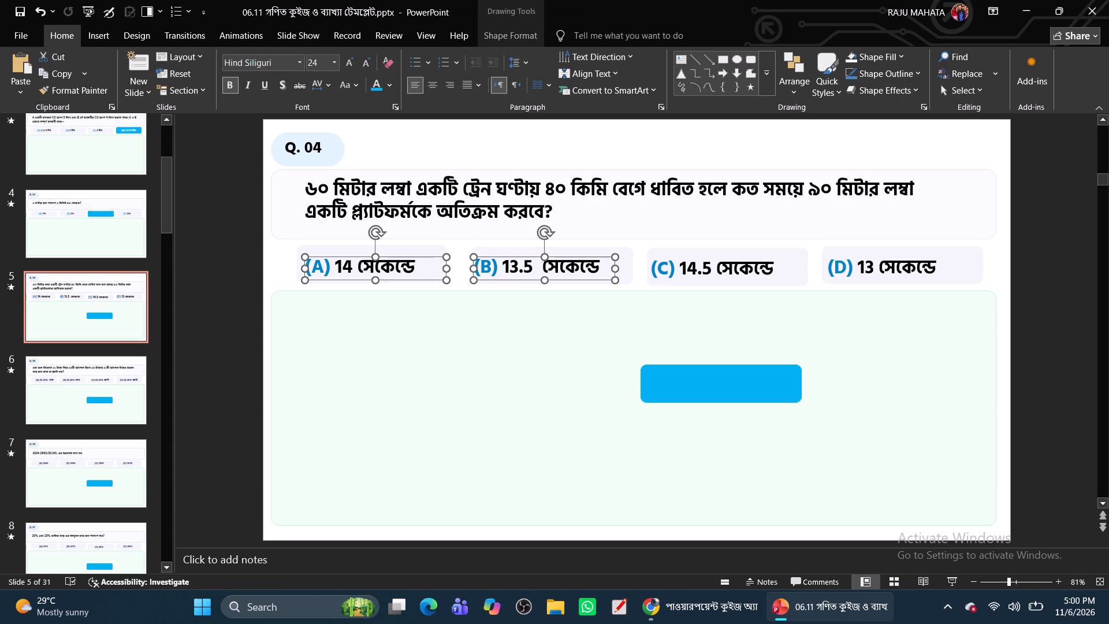
left_click(732, 272, "ctrl")
left_click(892, 270, "ctrl")
left_click_drag(425, 280, 441, 278)
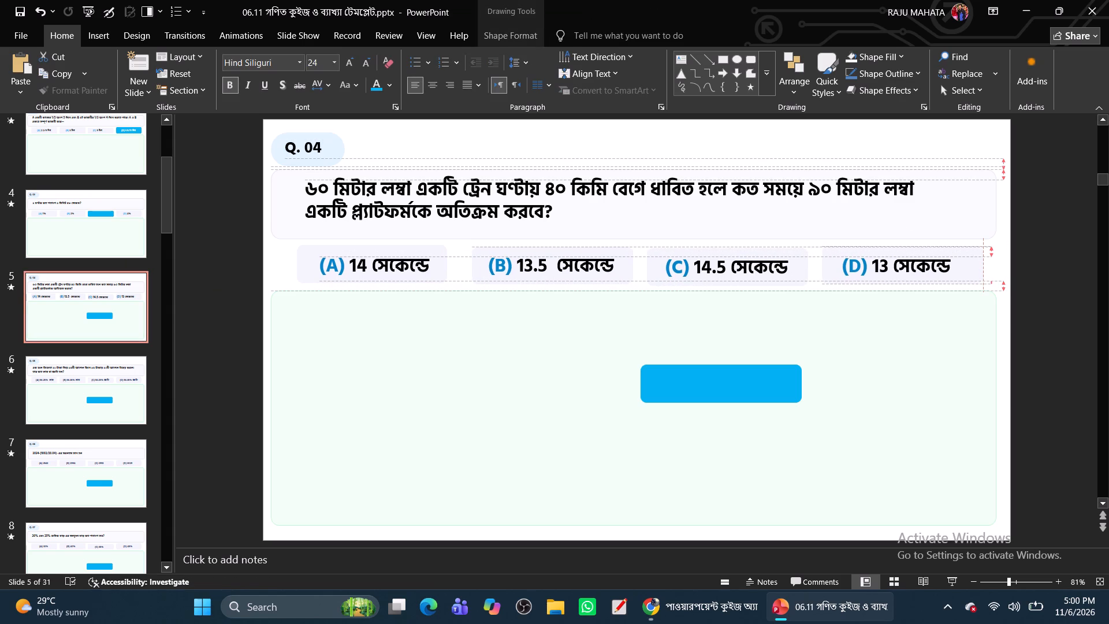
left_click_drag(441, 278, 432, 275)
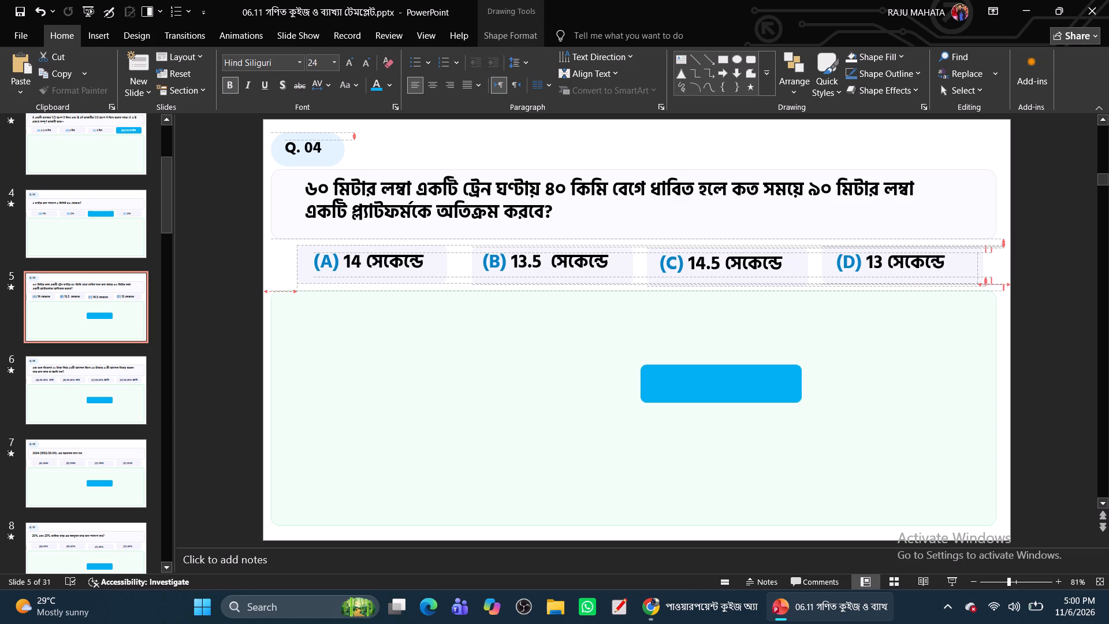
left_click_drag(432, 275, 433, 275)
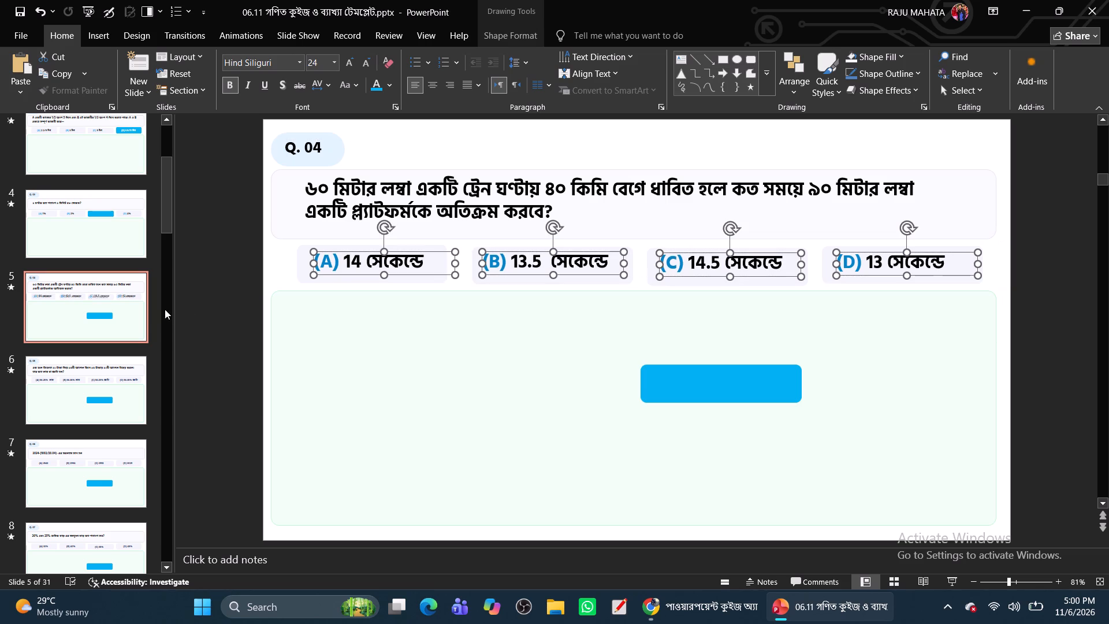
Compare the font size of the option (A) text on the Q. 05, Q. 04 and Q. 03 slides.
left_click(107, 381)
left_click(367, 265)
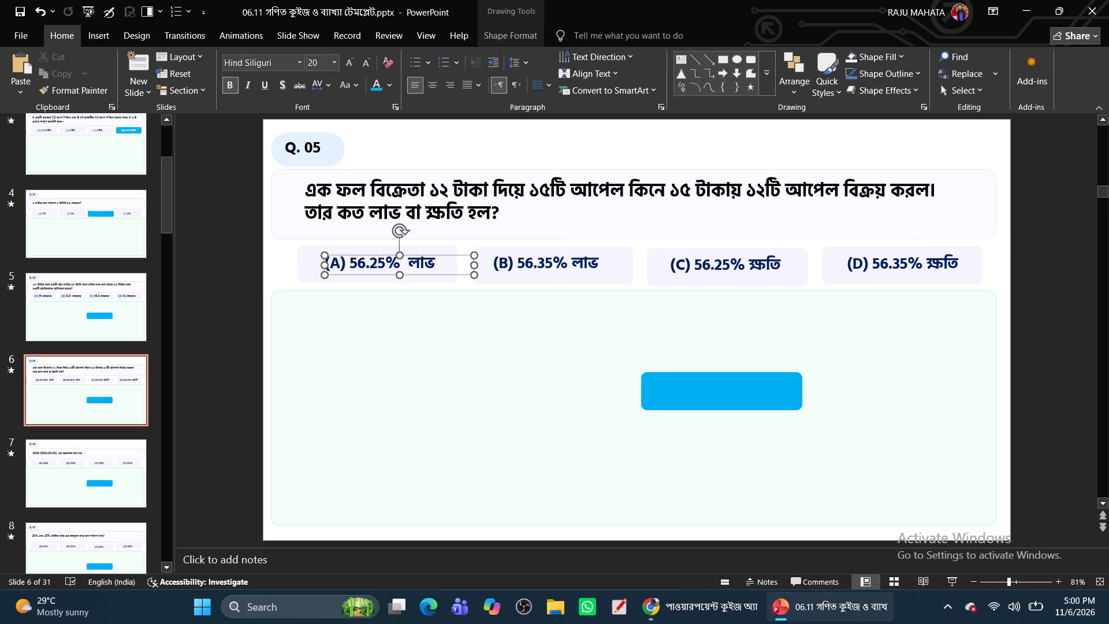
left_click(78, 292)
left_click(364, 261)
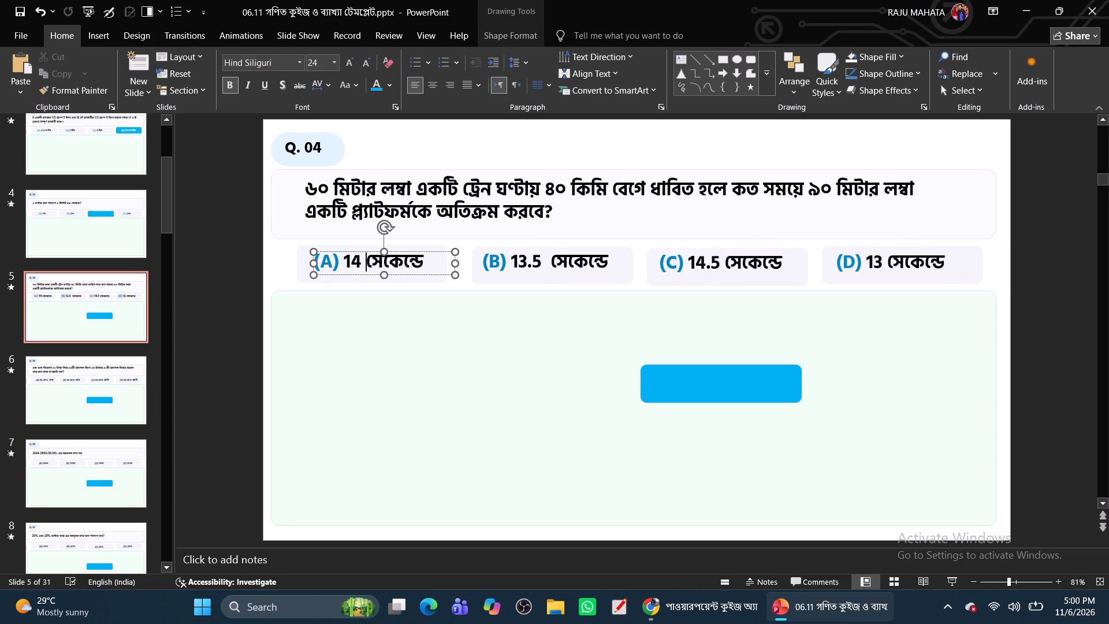
left_click(318, 269)
left_click(60, 191)
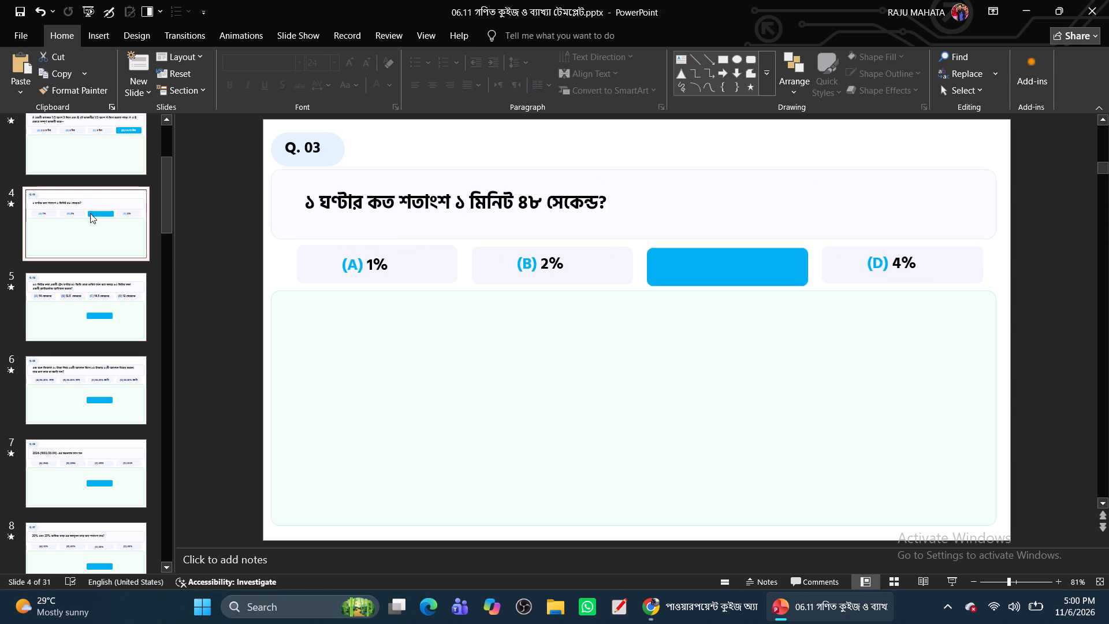
left_click(377, 266)
Reduce the font size of all four option texts on the Q. 04 slide to 20.
left_click(59, 312)
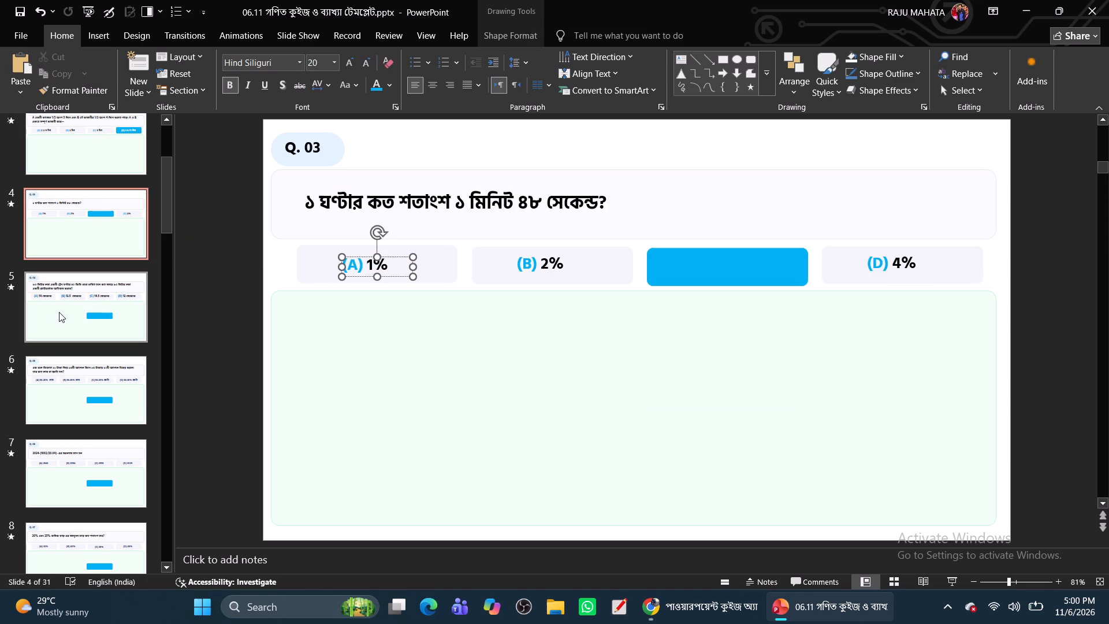
left_click(348, 270)
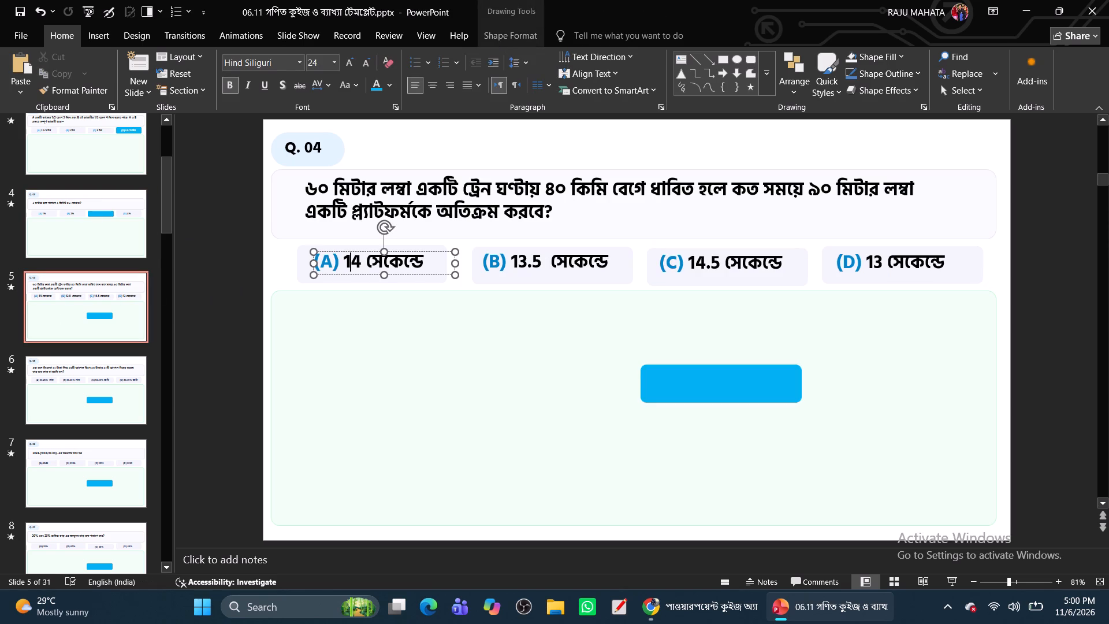
left_click(358, 277)
left_click(353, 266)
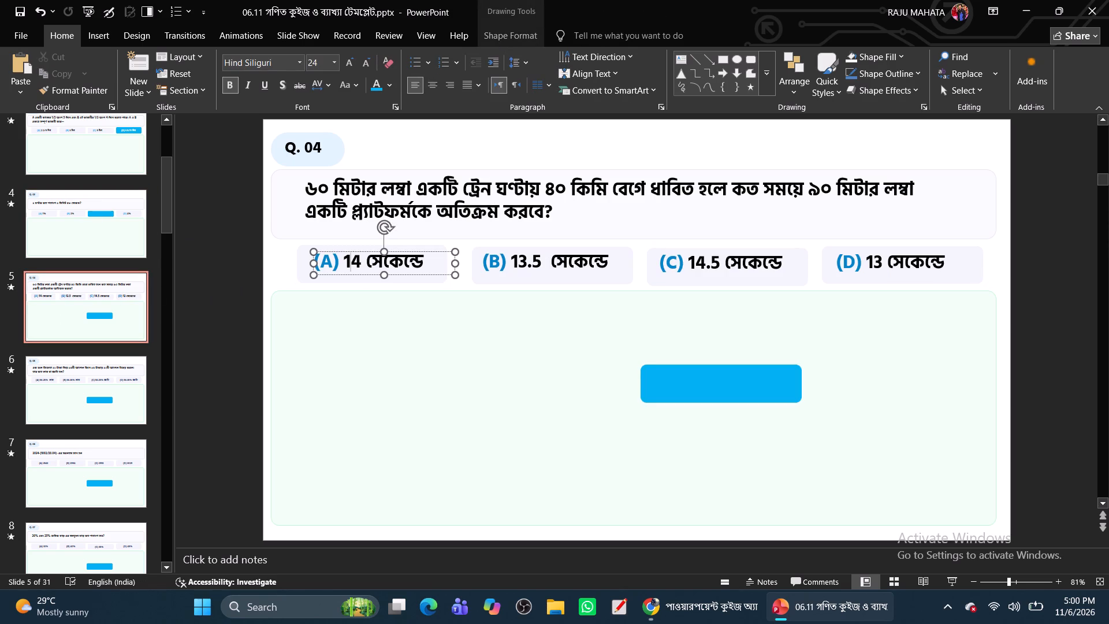
left_click(363, 273)
left_click(533, 263, "ctrl")
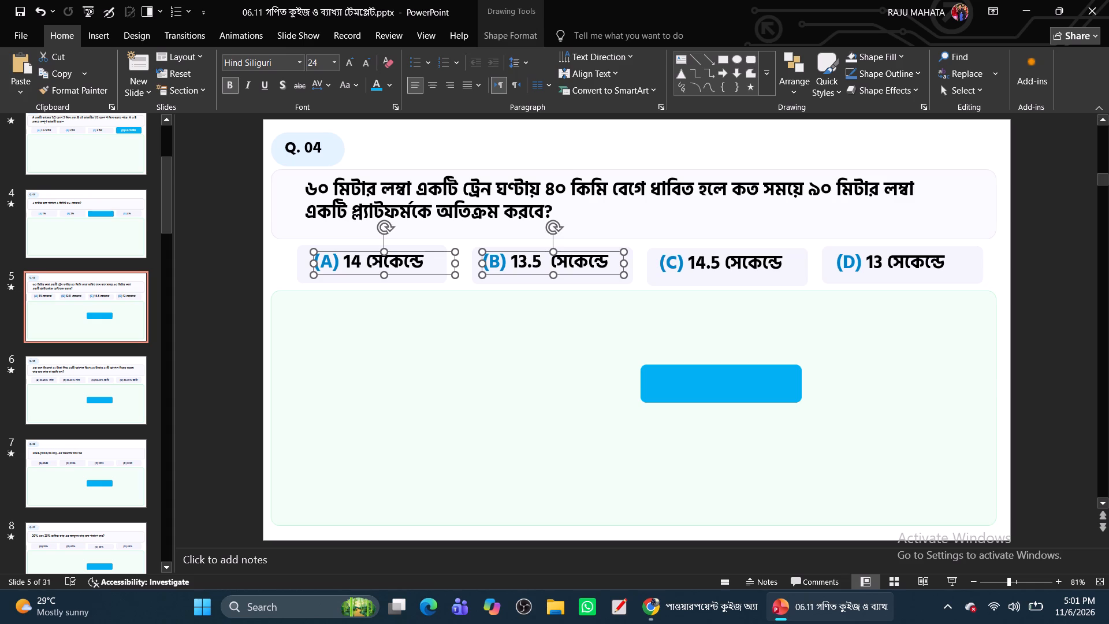
left_click(745, 266, "ctrl")
left_click(888, 261, "ctrl")
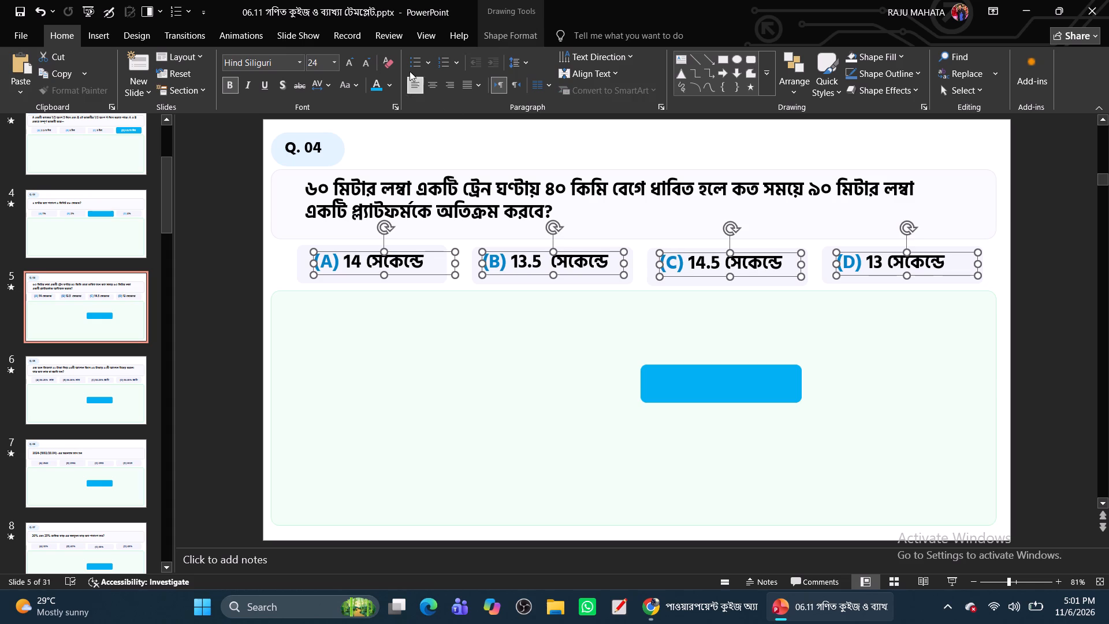
left_click(366, 68)
Move the four resized option texts on the Q. 04 slide together slightly right and down within their boxes.
left_click_drag(355, 270, 356, 272)
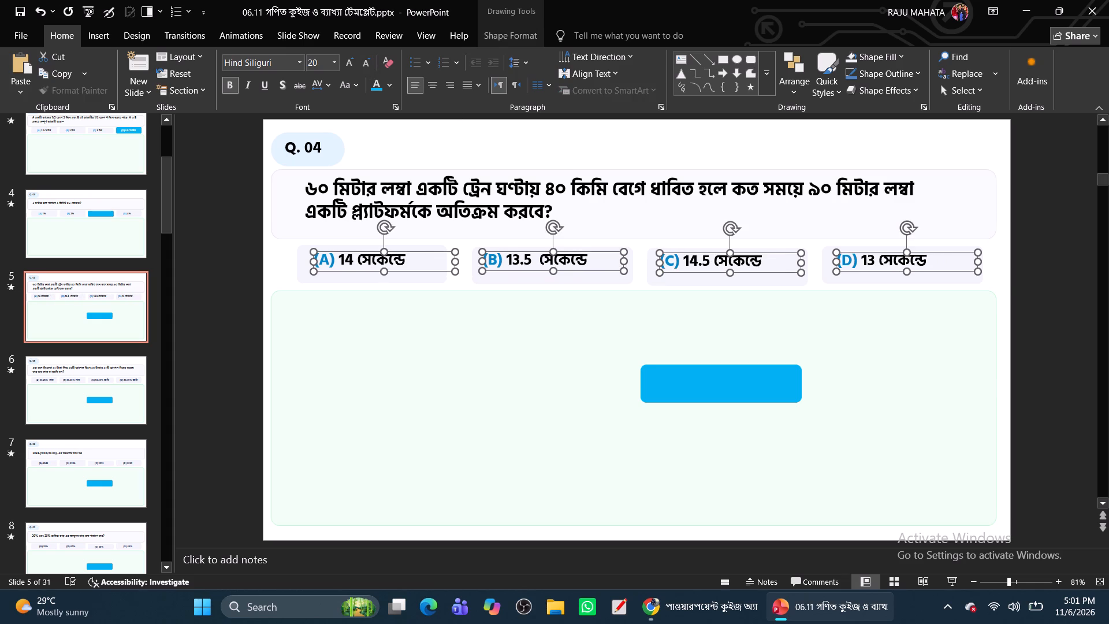
left_click_drag(356, 272, 362, 275)
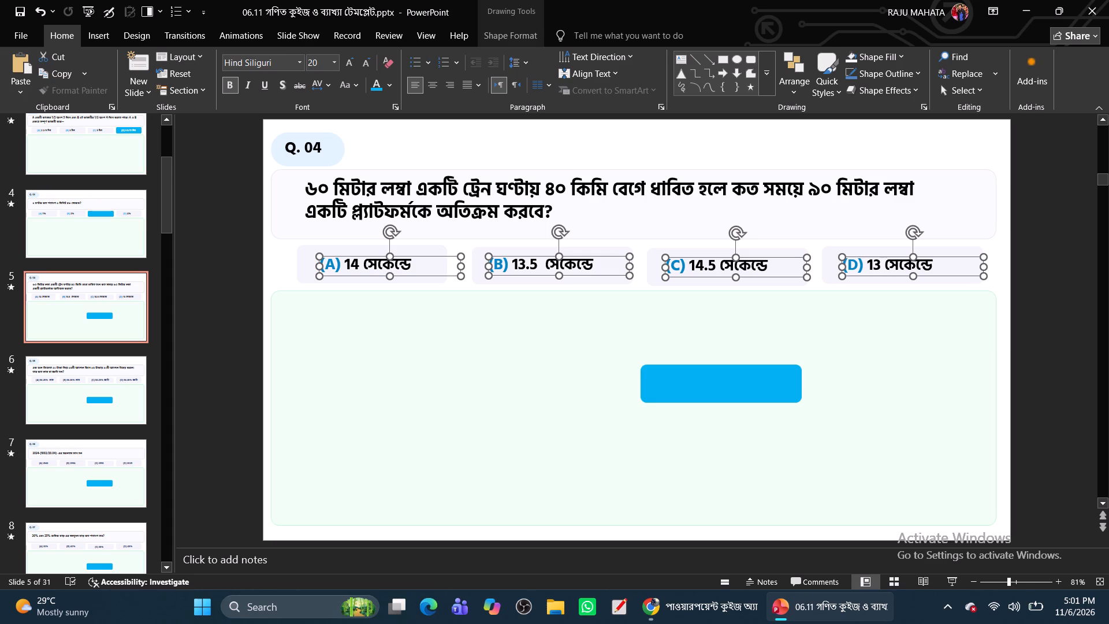
Duplicate the option (B) text on the Q. 04 slide and place the copy in the empty area below the options.
left_click(533, 261)
left_click(537, 276)
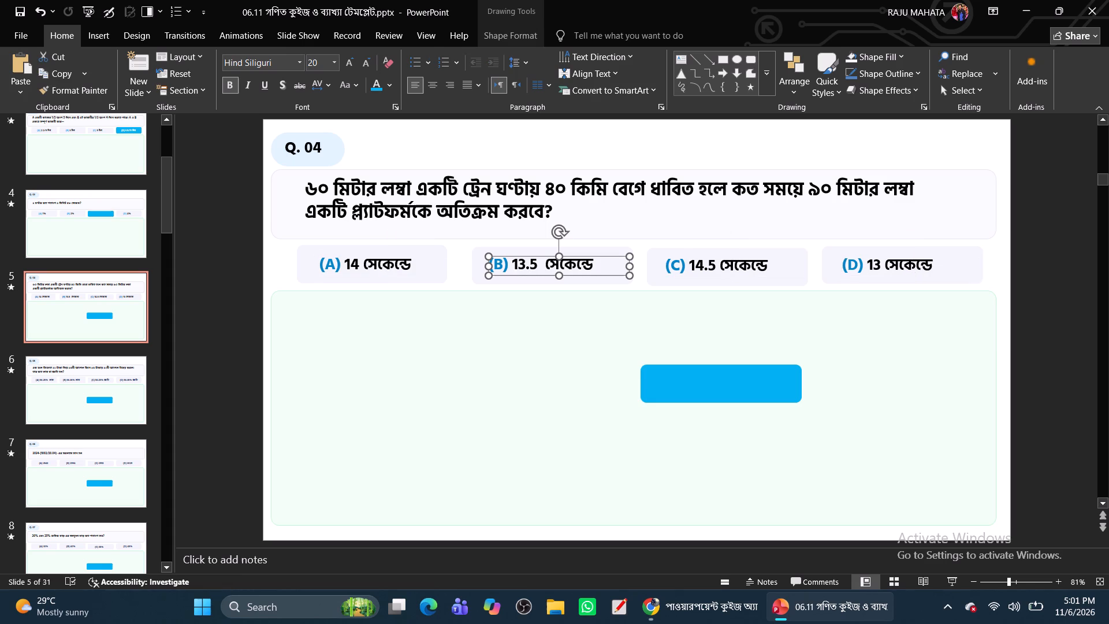
key("ctrl+c")
key("ctrl+v")
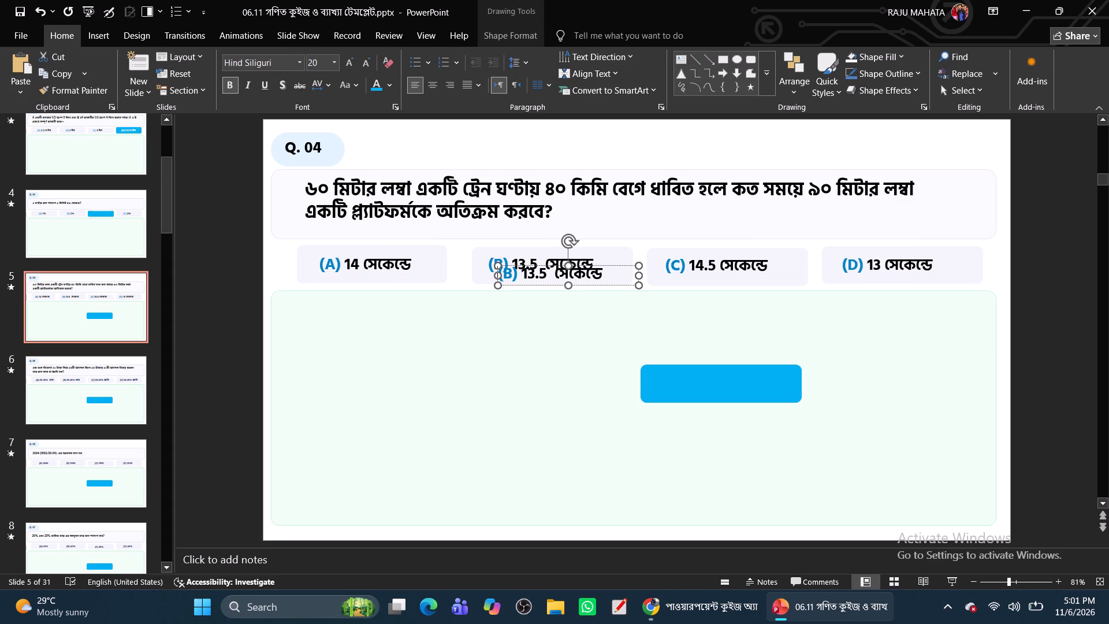
left_click_drag(550, 284, 523, 421)
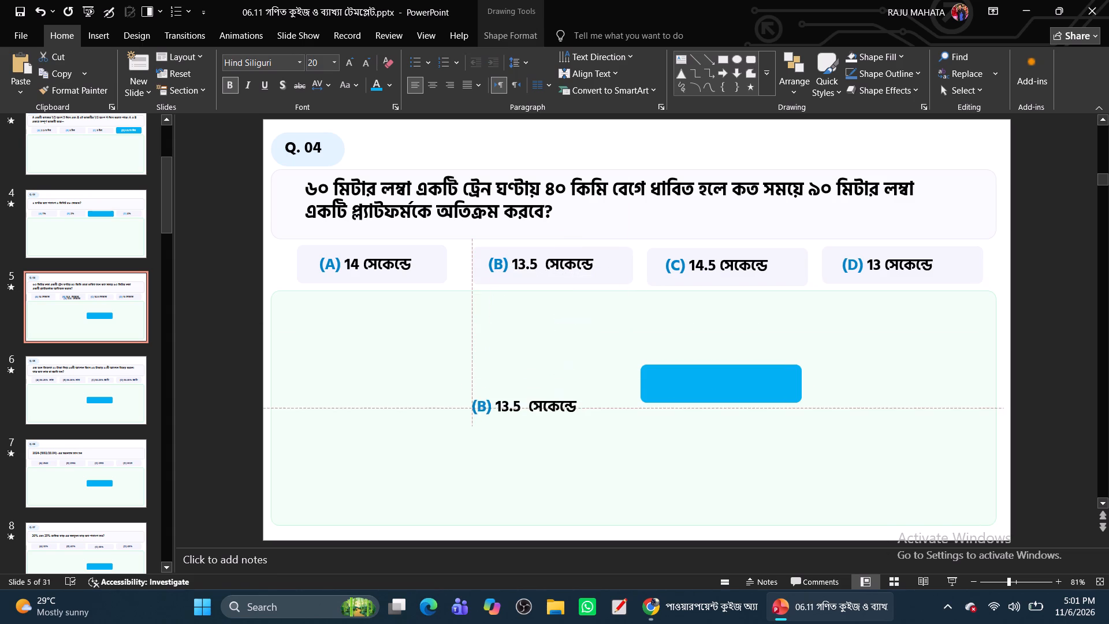
left_click_drag(523, 421, 523, 422)
Move the blue highlight rectangle on the Q. 04 slide exactly over the option (B) box.
left_click_drag(725, 384, 589, 298)
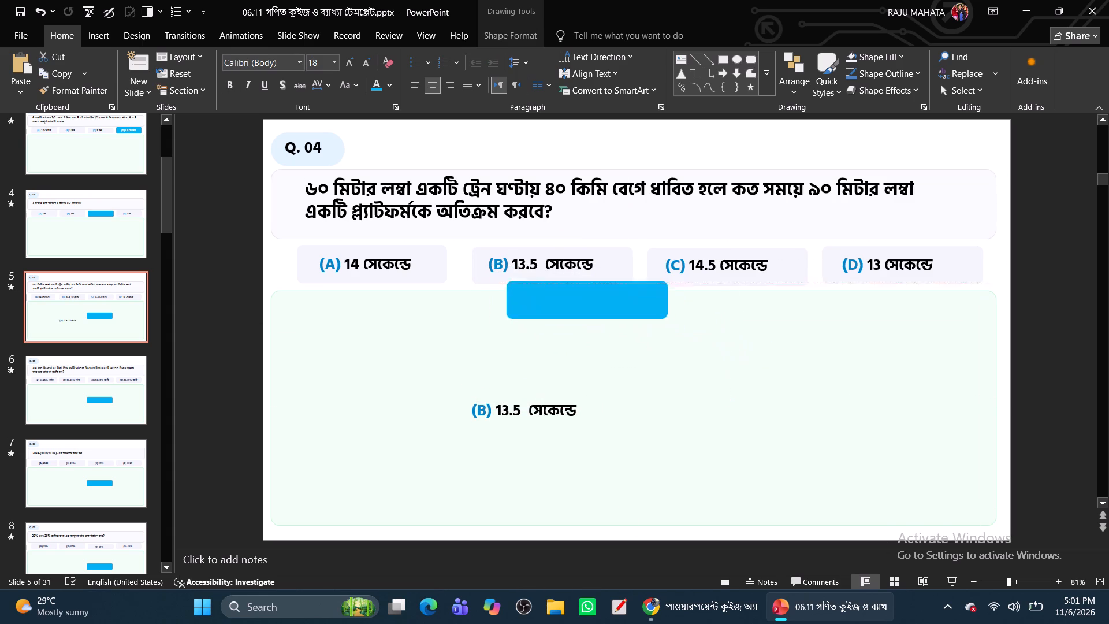
left_click_drag(589, 298, 556, 268)
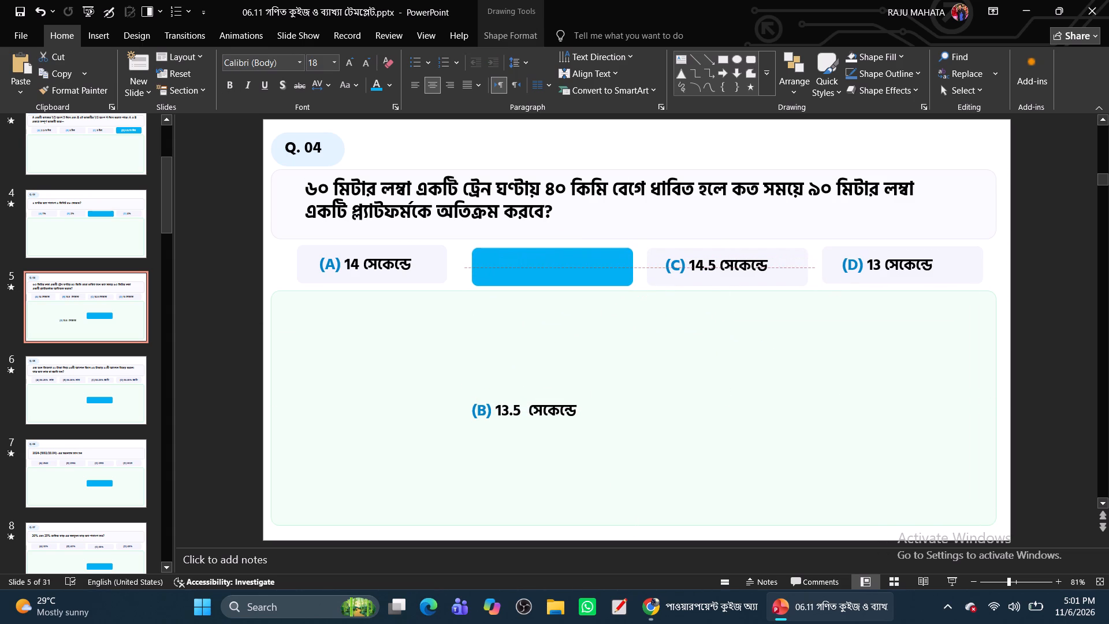
left_click_drag(556, 268, 556, 266)
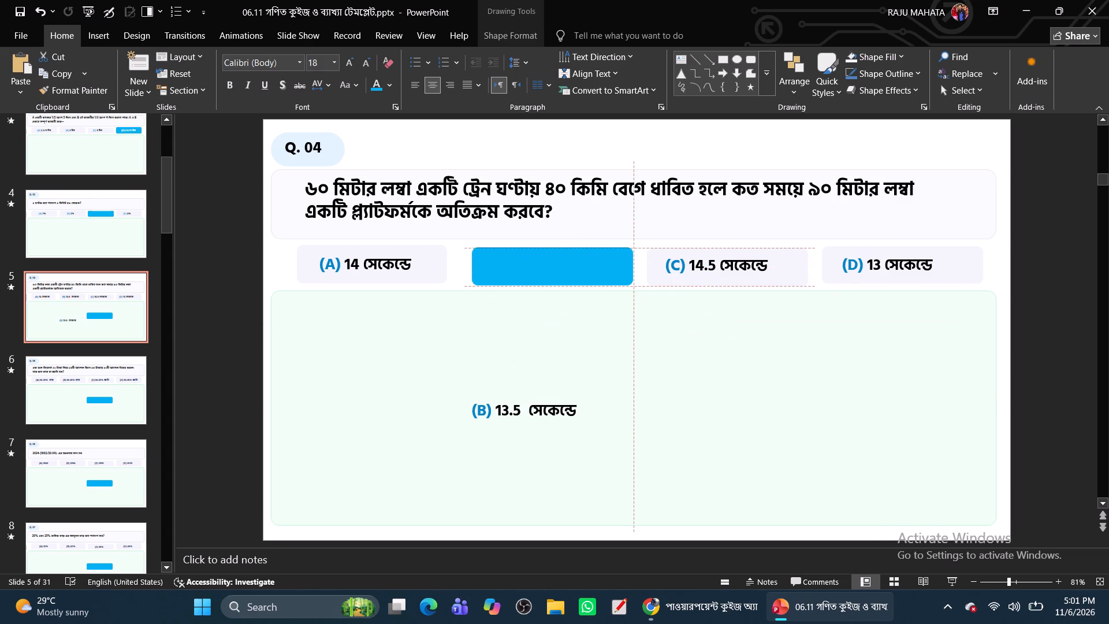
left_click_drag(556, 266, 556, 268)
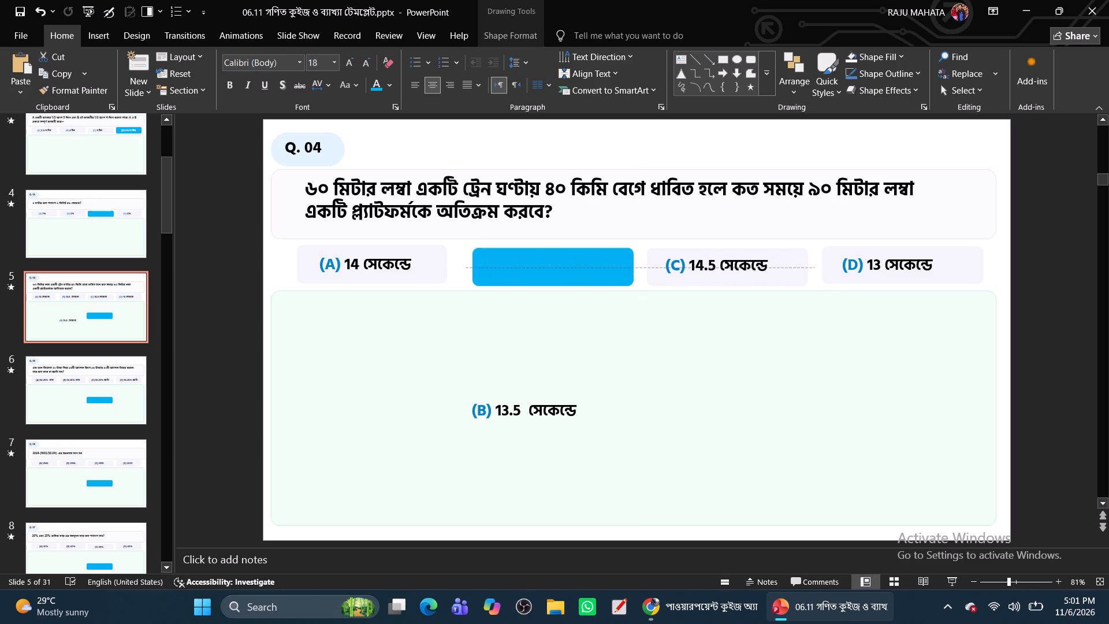
left_click_drag(556, 268, 556, 266)
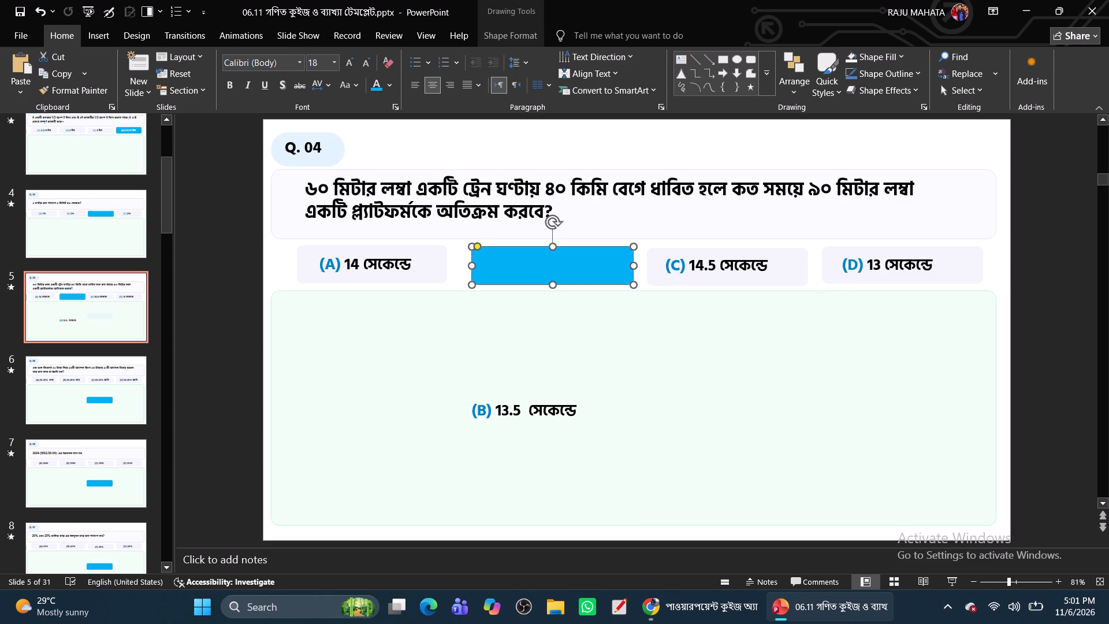
Move the copied option (B) text onto the blue highlight rectangle on the Q. 04 slide.
left_click(534, 404)
left_click_drag(526, 422, 543, 289)
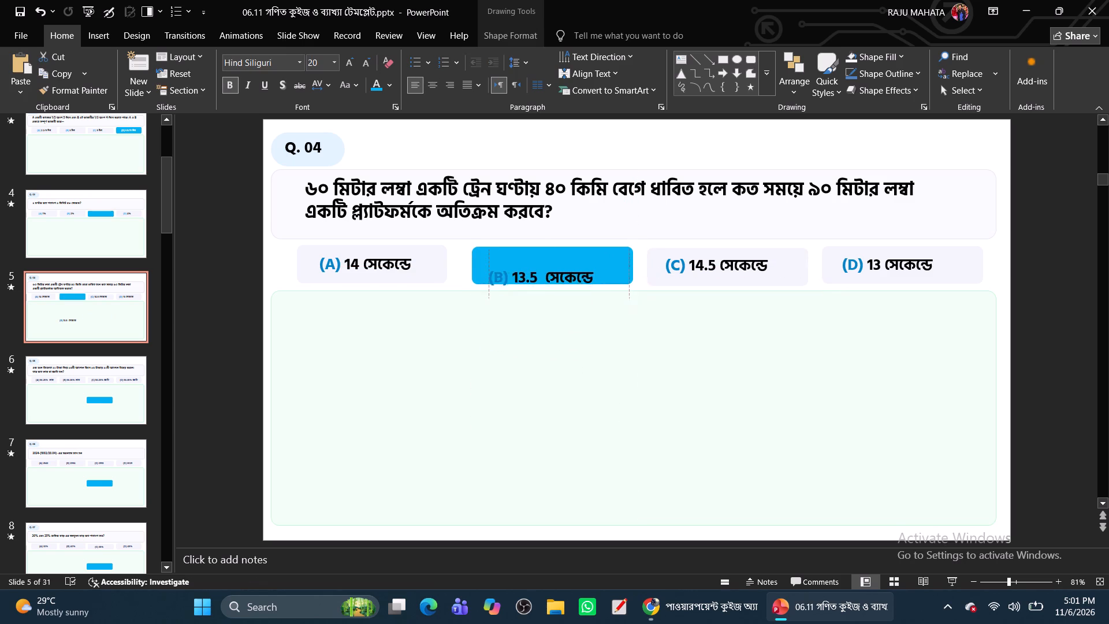
left_click_drag(543, 289, 545, 276)
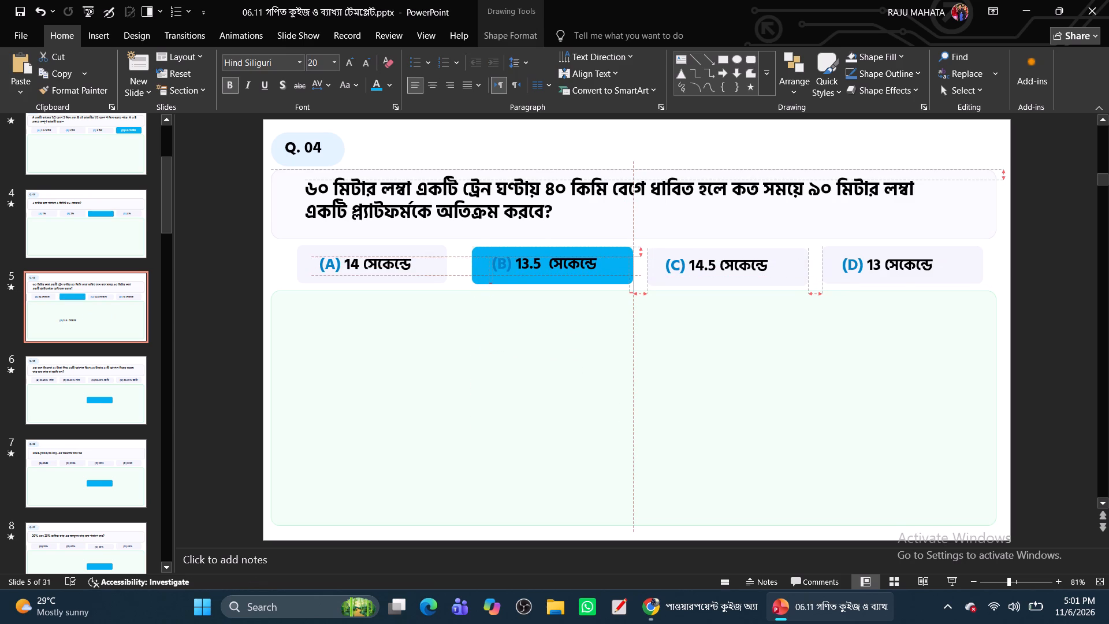
left_click_drag(545, 276, 549, 276)
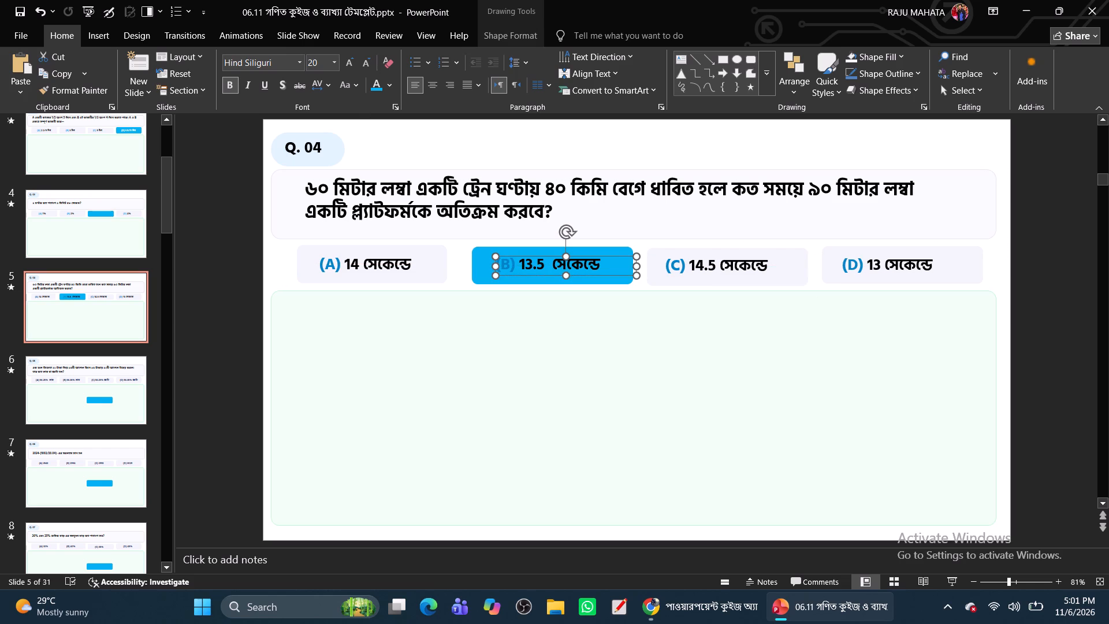
Recolour the copied option (B) text on the Q. 04 slide's blue highlight to white.
left_click(387, 81)
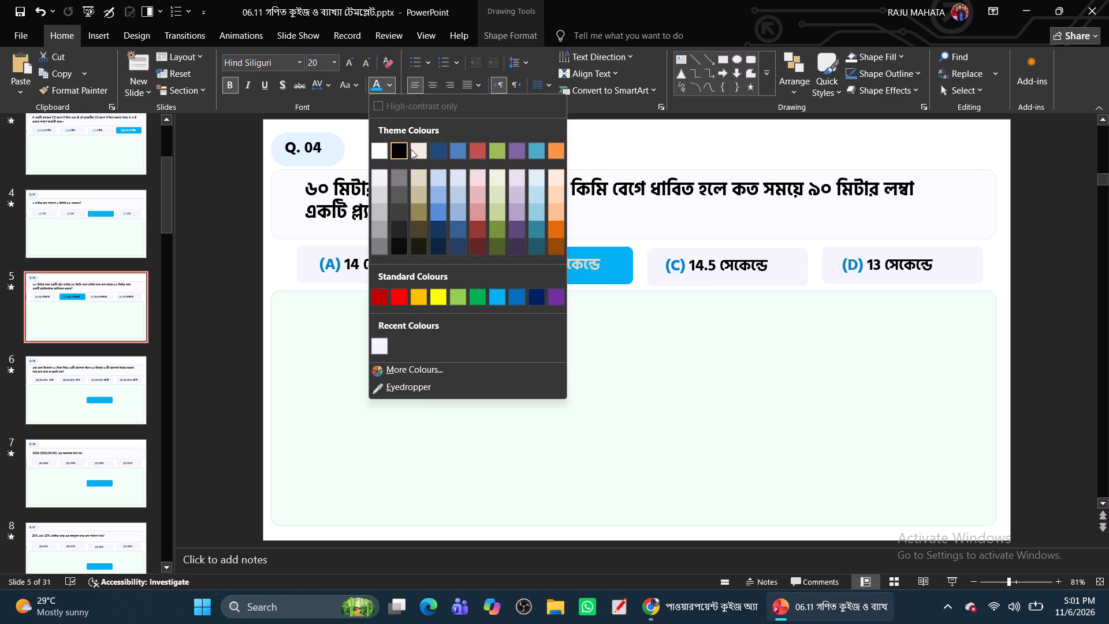
left_click(383, 149)
left_click(429, 381)
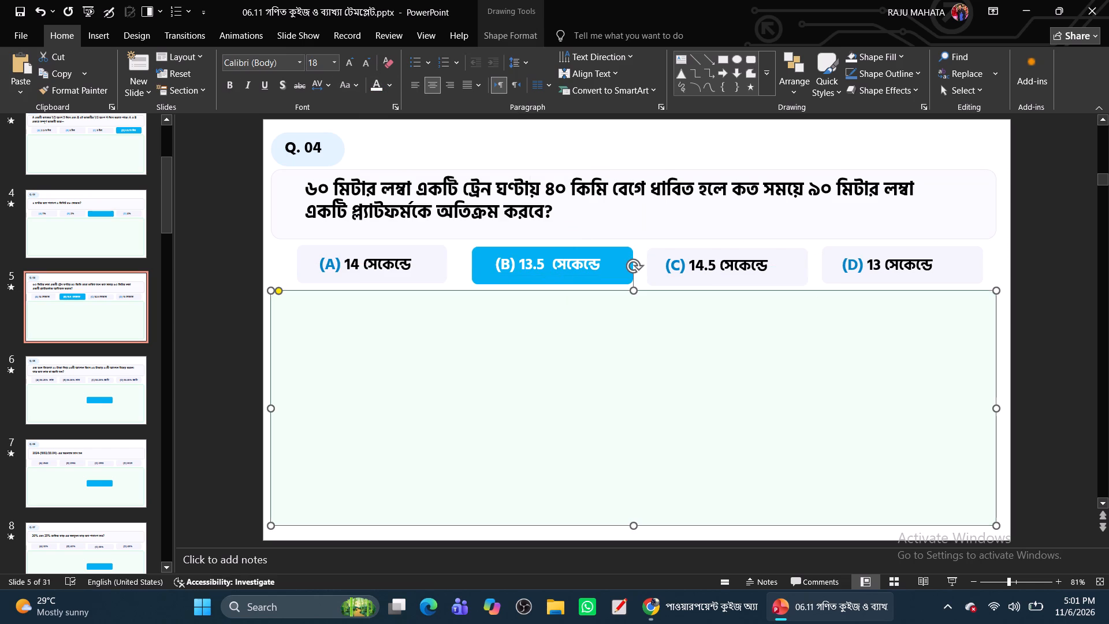
Apply the Random Bars animation to the Q. 04 blue highlight and its white option (B) text together, and check it in the slide show.
left_click(489, 259)
left_click(513, 266, "ctrl")
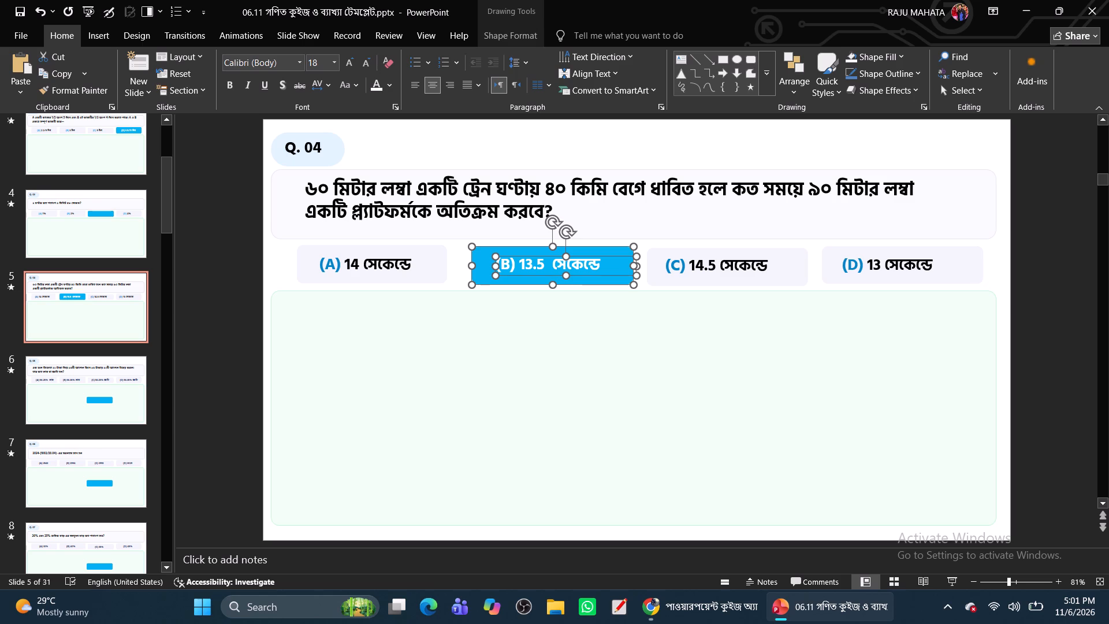
left_click(237, 26)
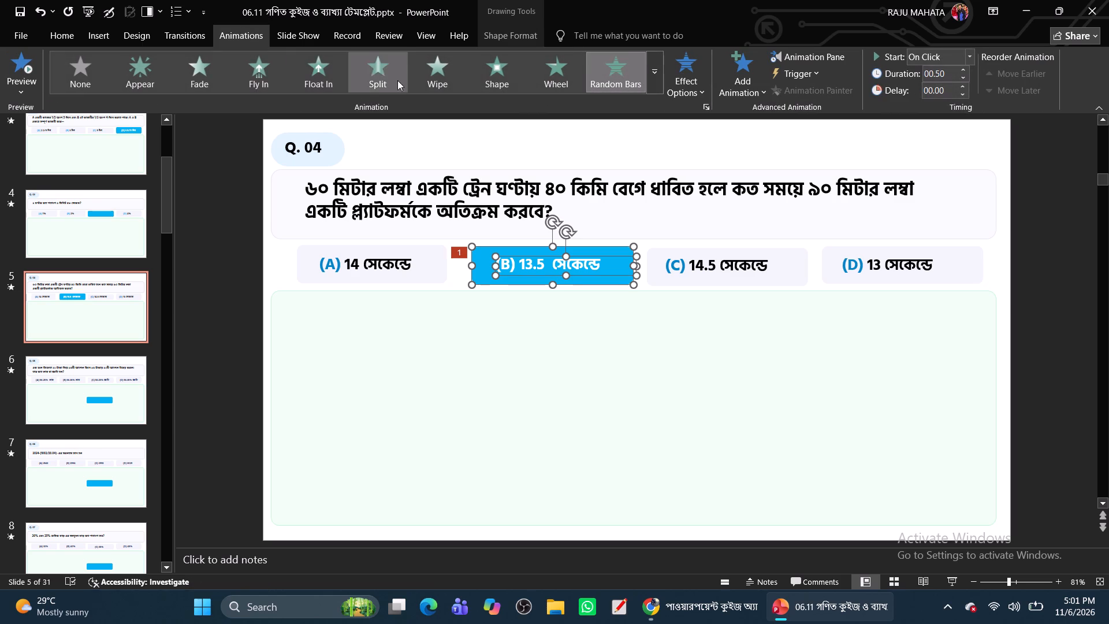
left_click(618, 71)
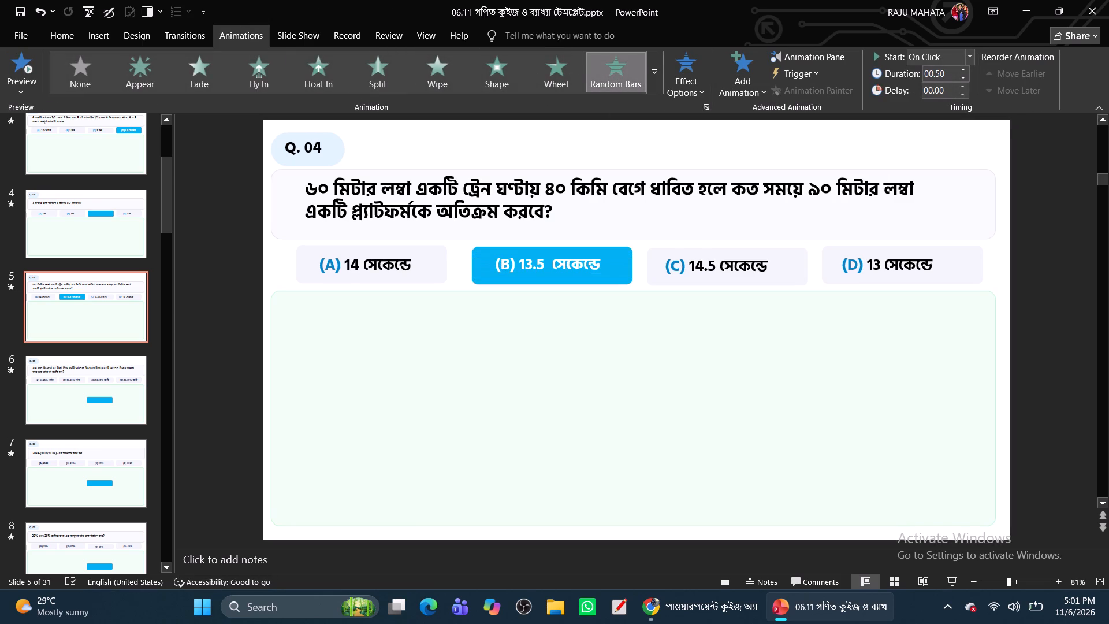
left_click(953, 584)
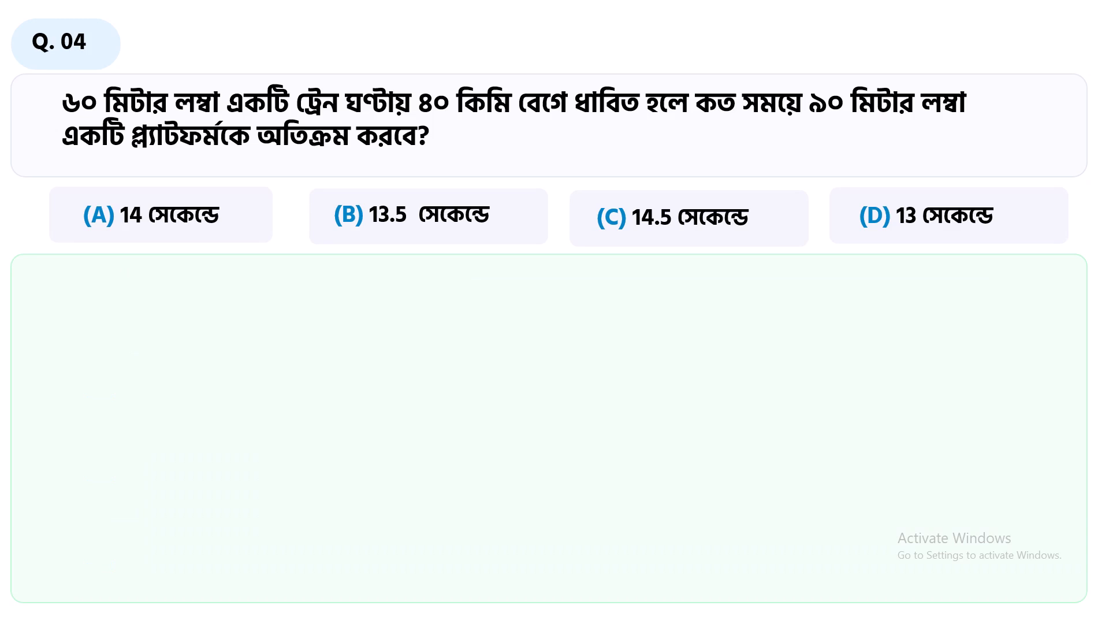
key("Right")
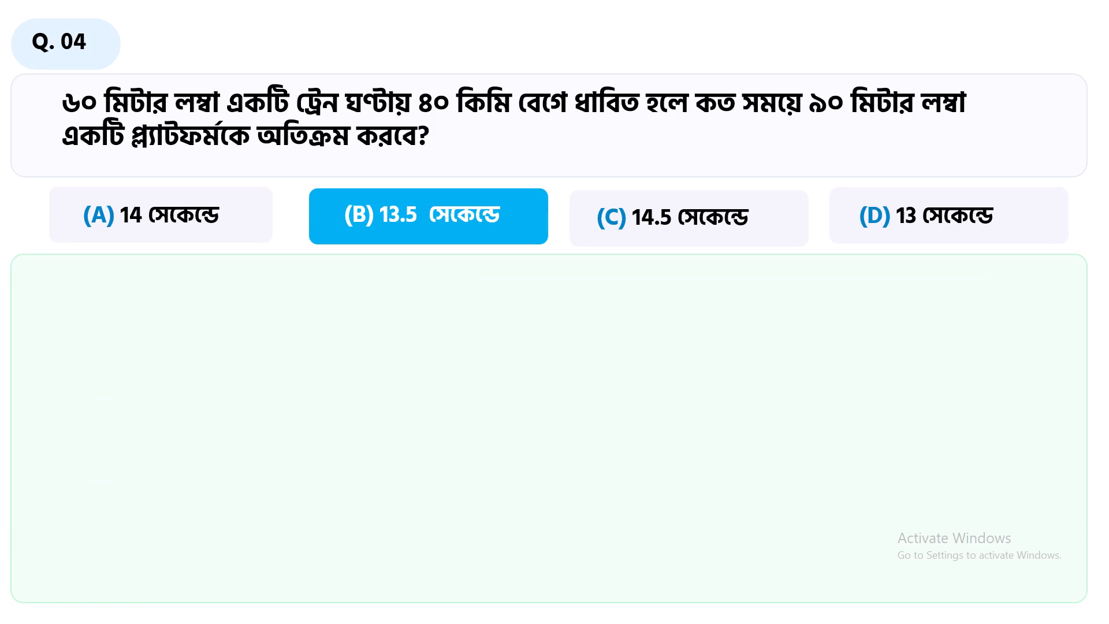
key("Escape")
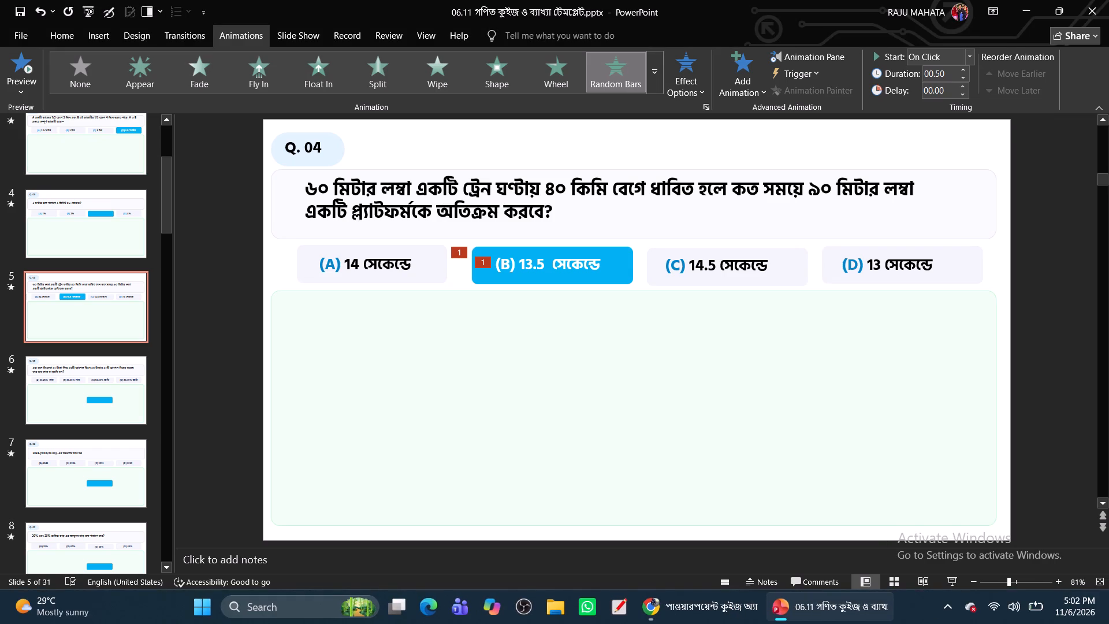
Recolour the labels (A), (B), (C) and (D) on the Q. 05 slide to the standard light blue.
left_click(70, 400)
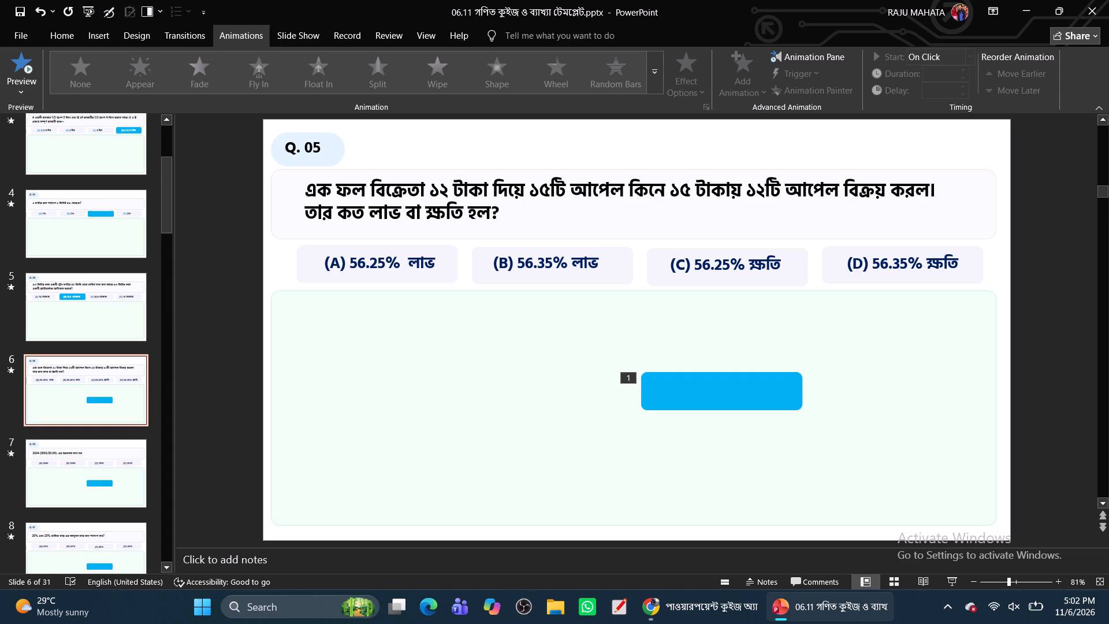
left_click(360, 258)
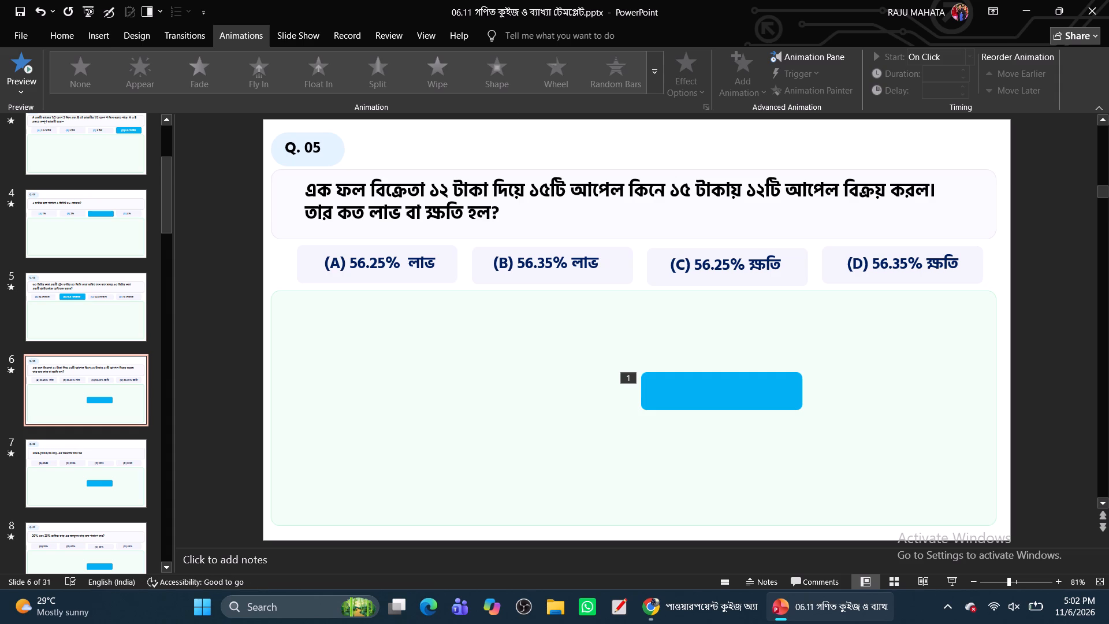
left_click(364, 273)
left_click_drag(345, 265, 336, 266)
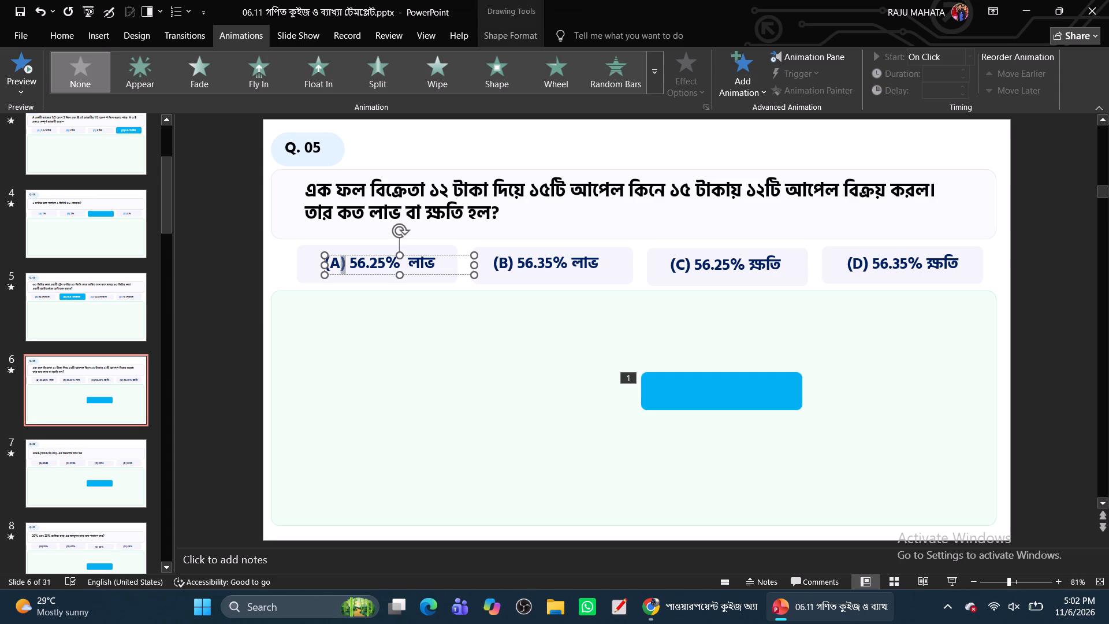
left_click_drag(336, 266, 323, 266)
left_click_drag(515, 264, 492, 264, "ctrl")
left_click_drag(694, 266, 673, 266, "ctrl")
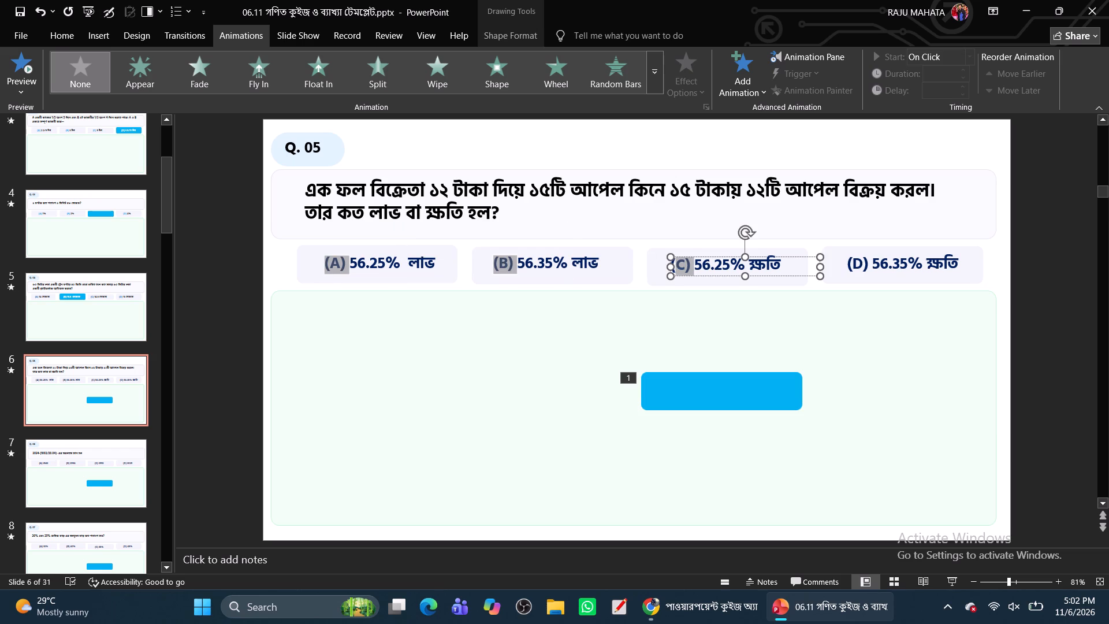
left_click_drag(673, 266, 667, 267, "ctrl")
left_click_drag(869, 262, 854, 262, "ctrl")
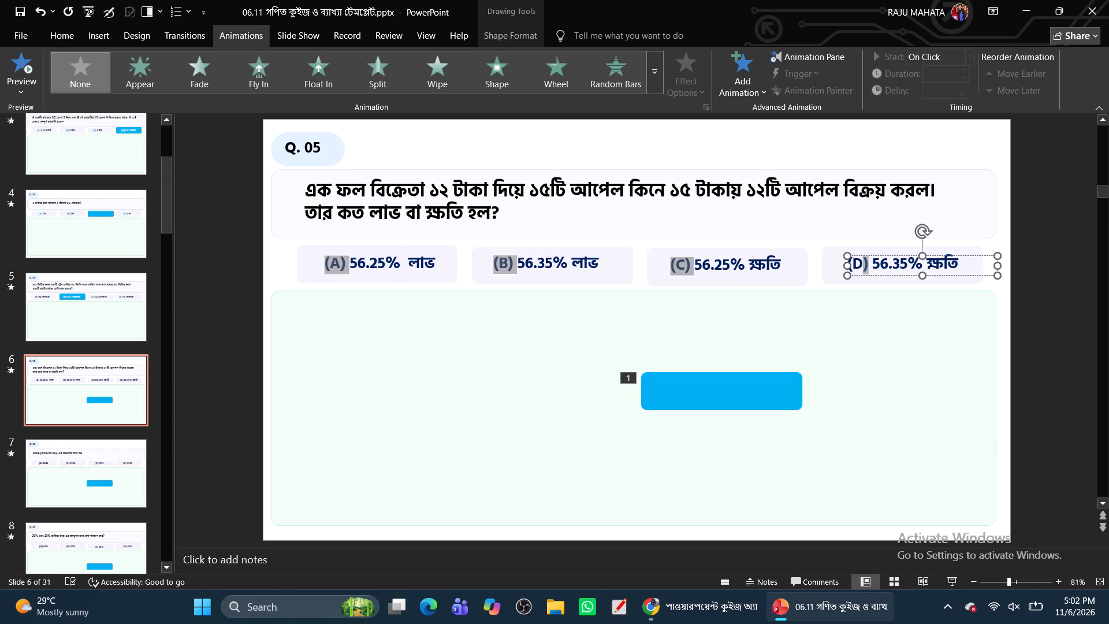
left_click_drag(854, 262, 846, 262, "ctrl")
left_click(62, 31, "ctrl")
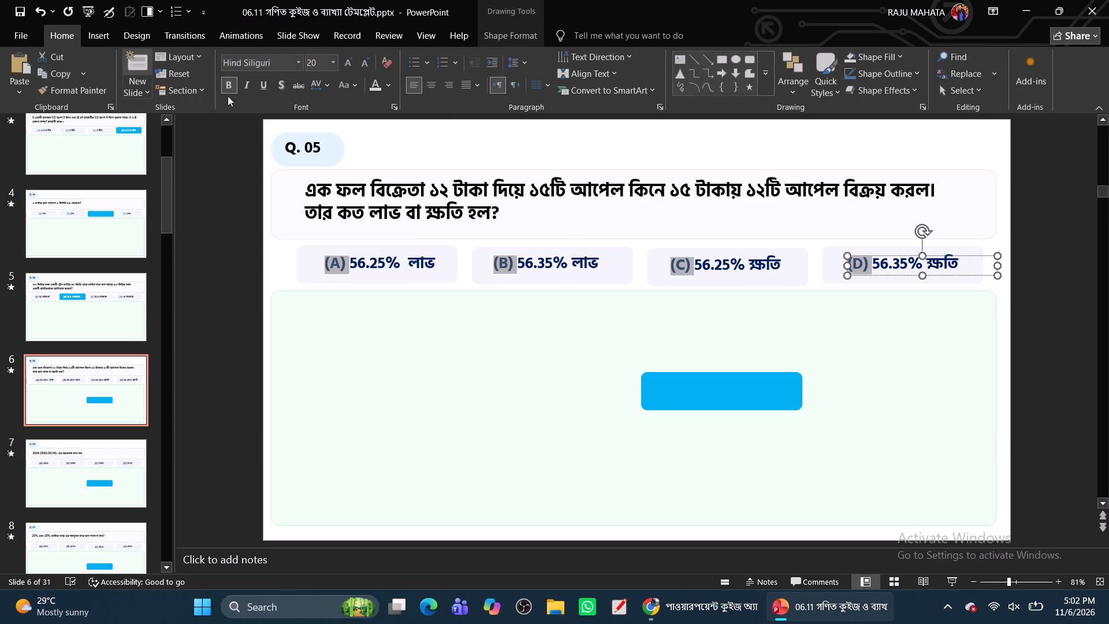
left_click(388, 85, "ctrl")
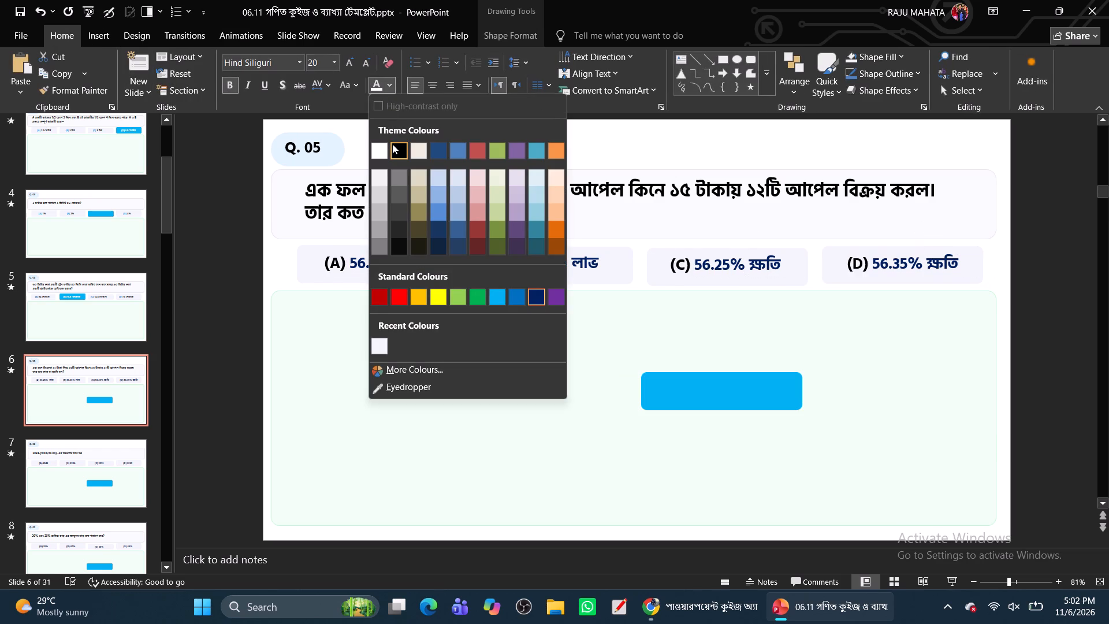
left_click(496, 294, "ctrl")
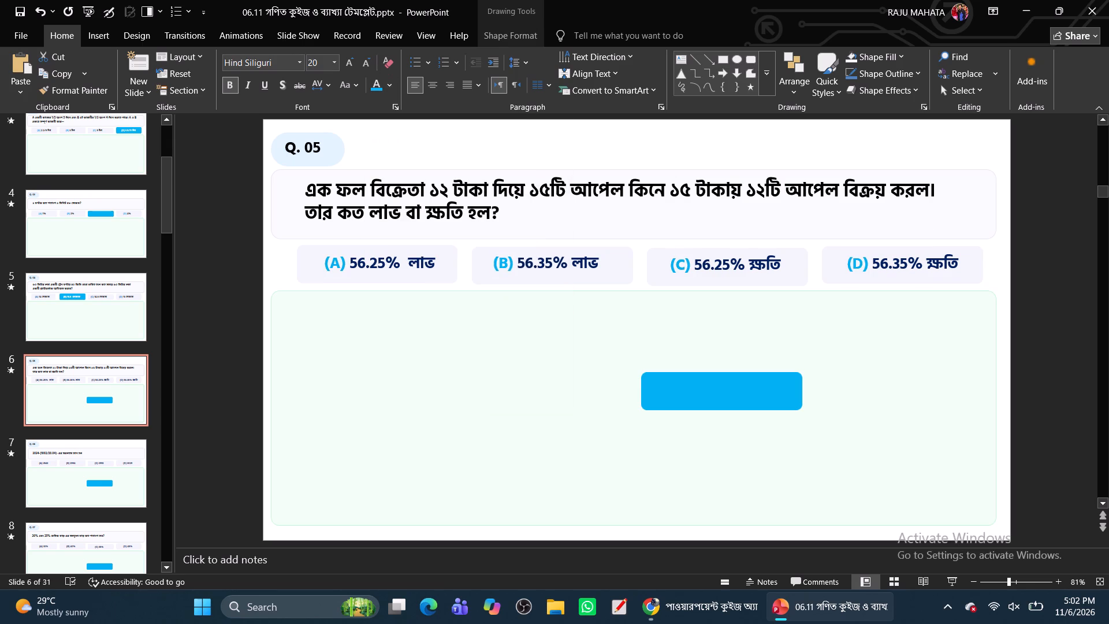
Recolour the answer texts after the four option labels on the Q. 05 slide to black.
left_click(366, 263)
left_click_drag(351, 263, 428, 266)
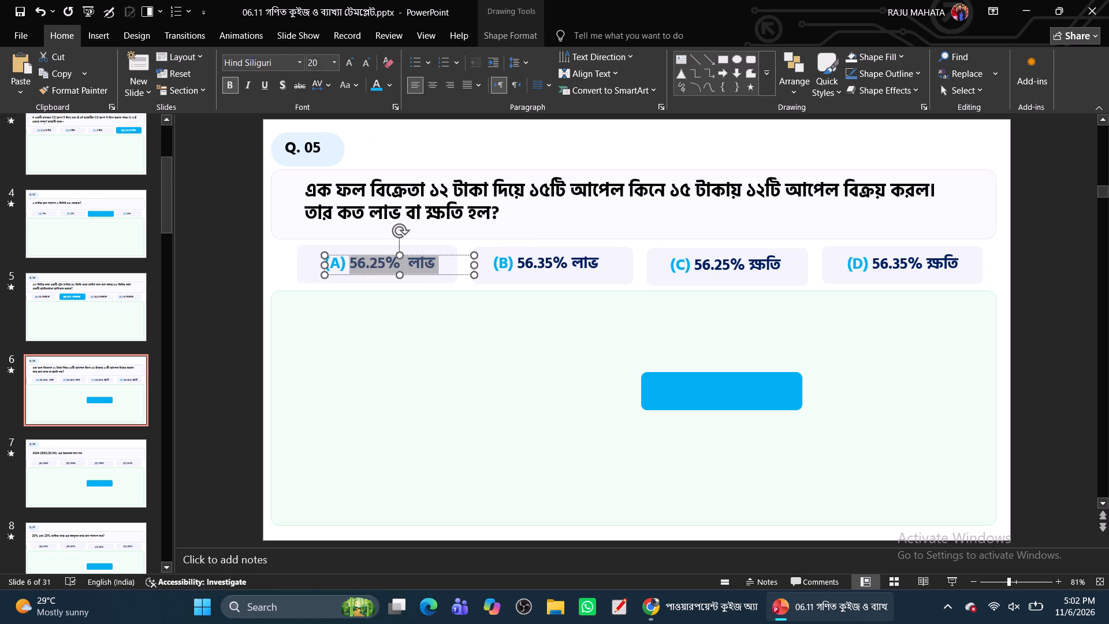
left_click_drag(428, 266, 431, 266)
left_click_drag(518, 265, 605, 265, "ctrl")
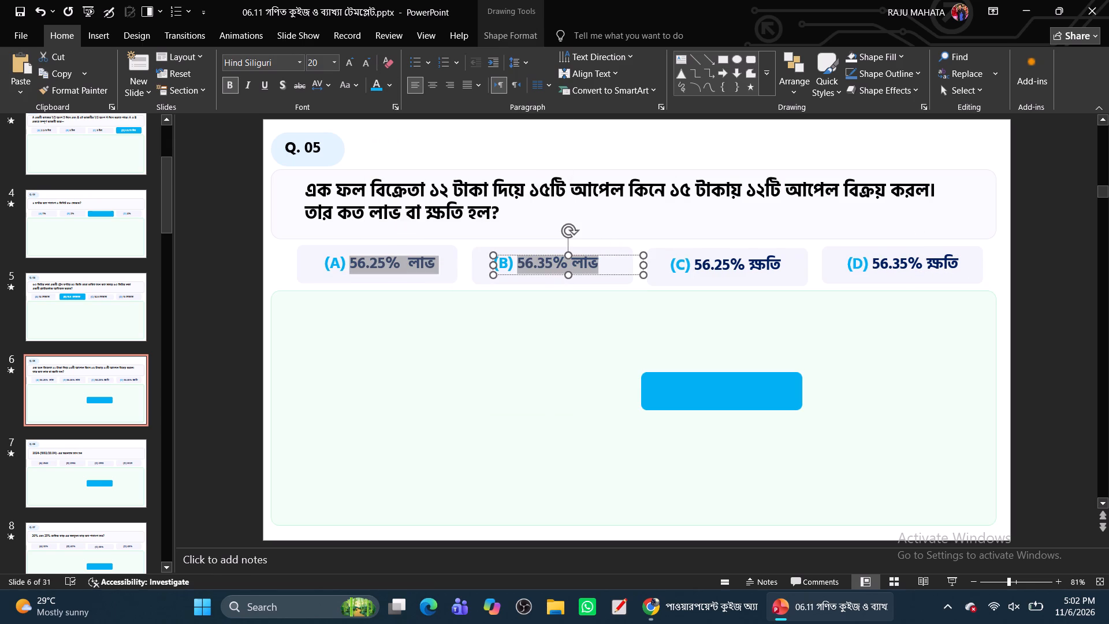
left_click_drag(697, 264, 780, 263, "ctrl")
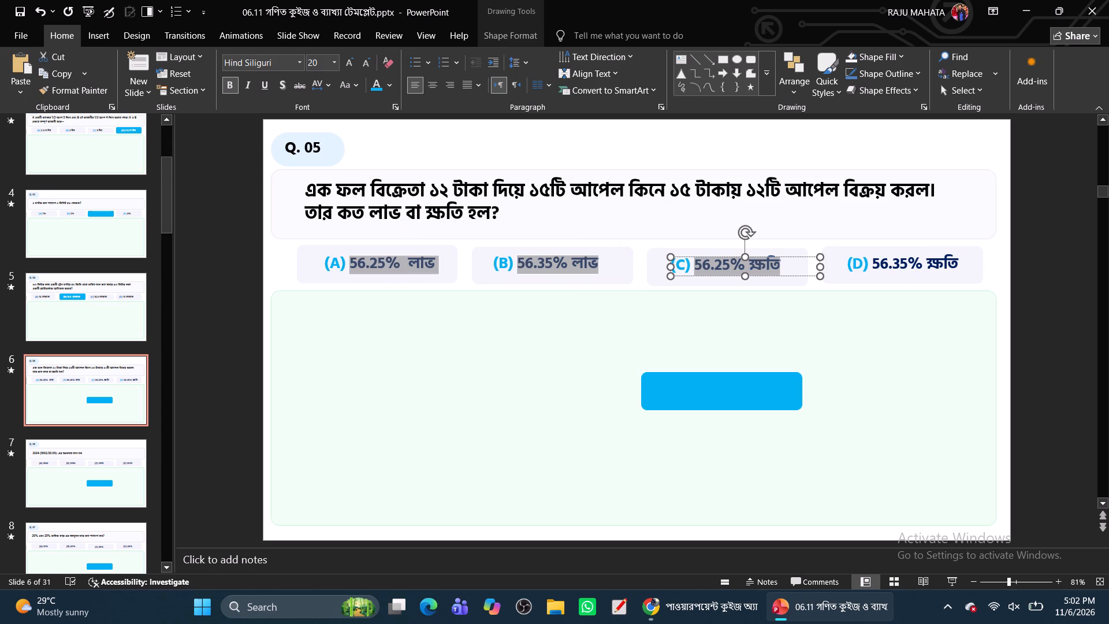
left_click_drag(874, 261, 961, 259, "ctrl")
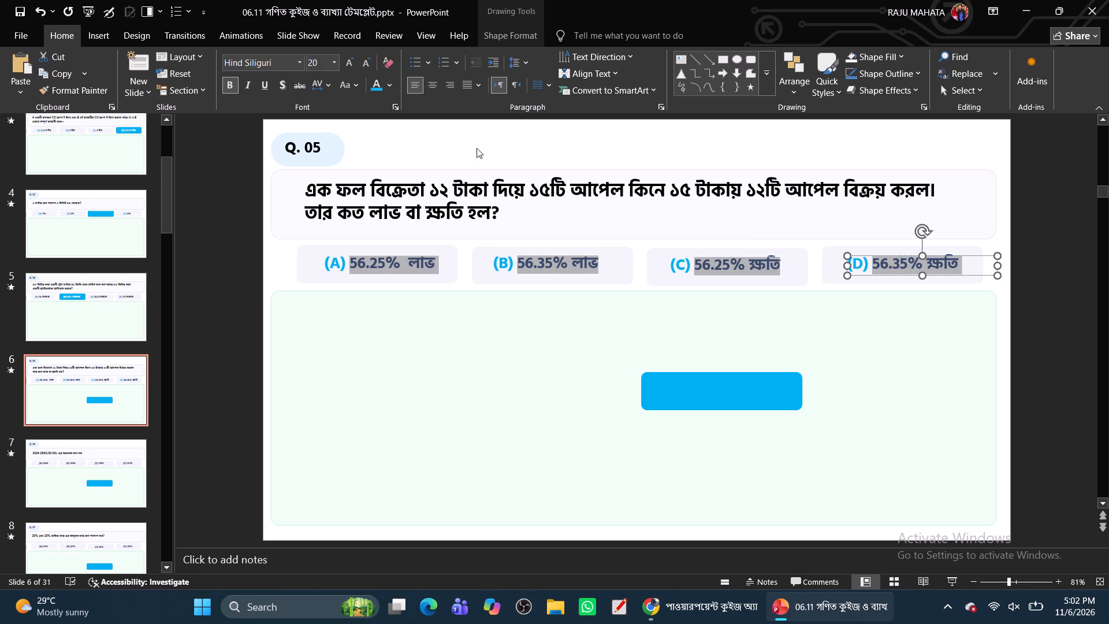
left_click(390, 87)
left_click(399, 143)
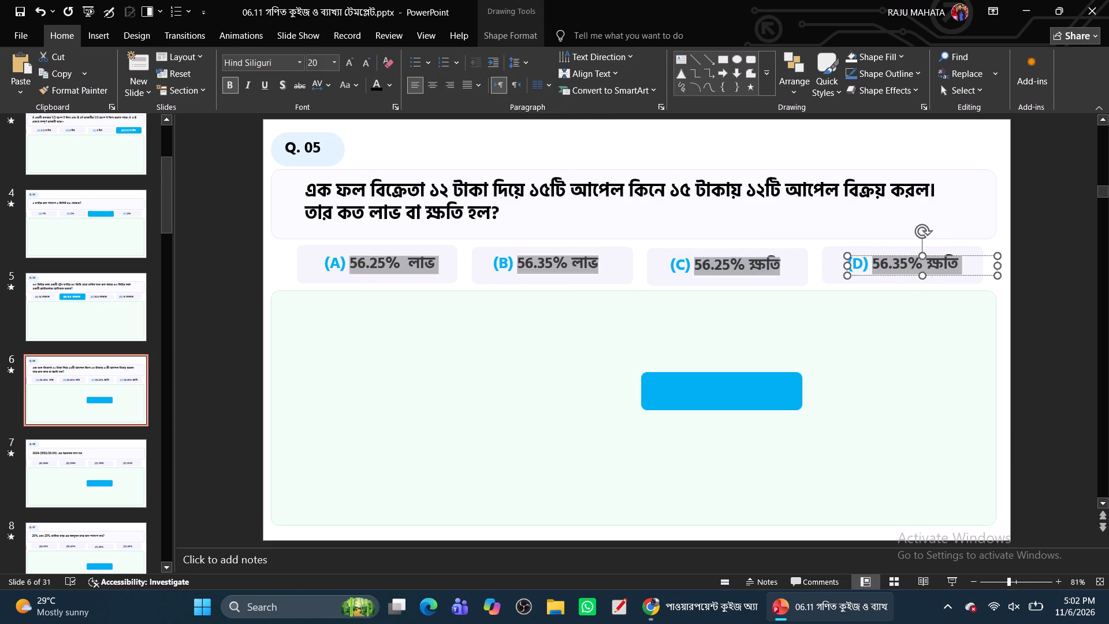
left_click(355, 347)
Recolour the option values 2543, 2984, 2993 and 3029 on the Q. 06 slide to black, leaving out their letter labels.
left_click(72, 488)
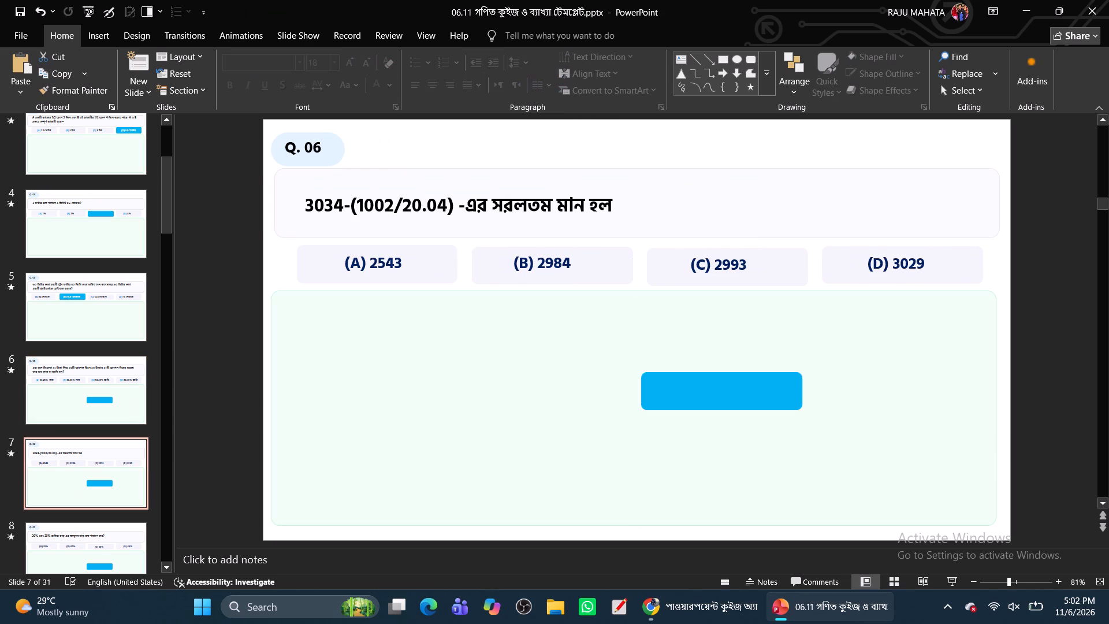
left_click_drag(372, 264, 403, 261)
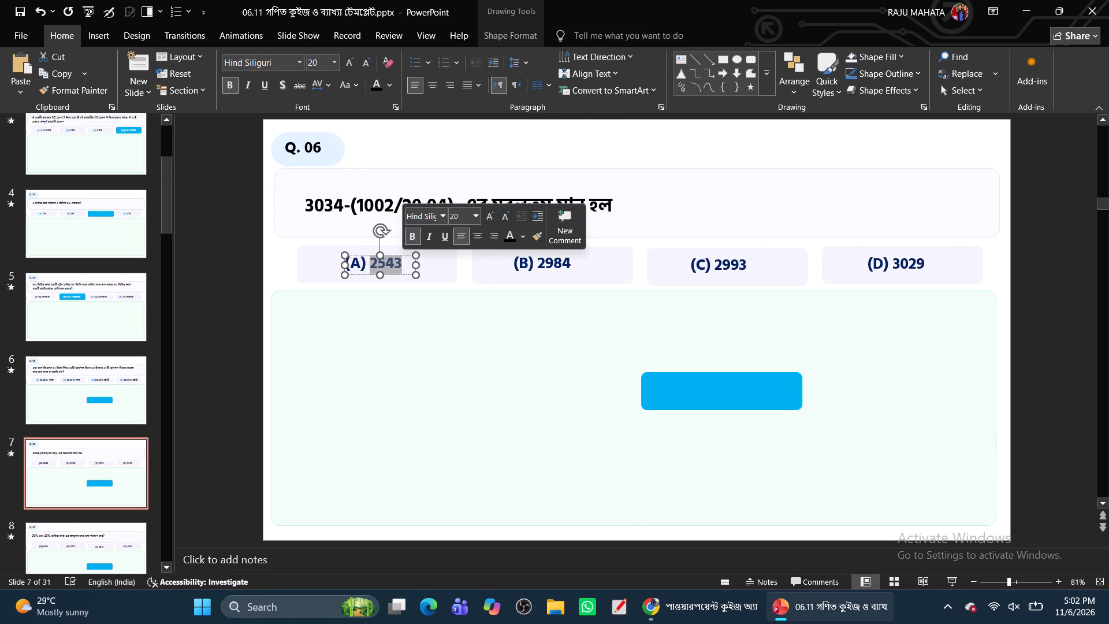
left_click_drag(540, 265, 575, 265, "ctrl")
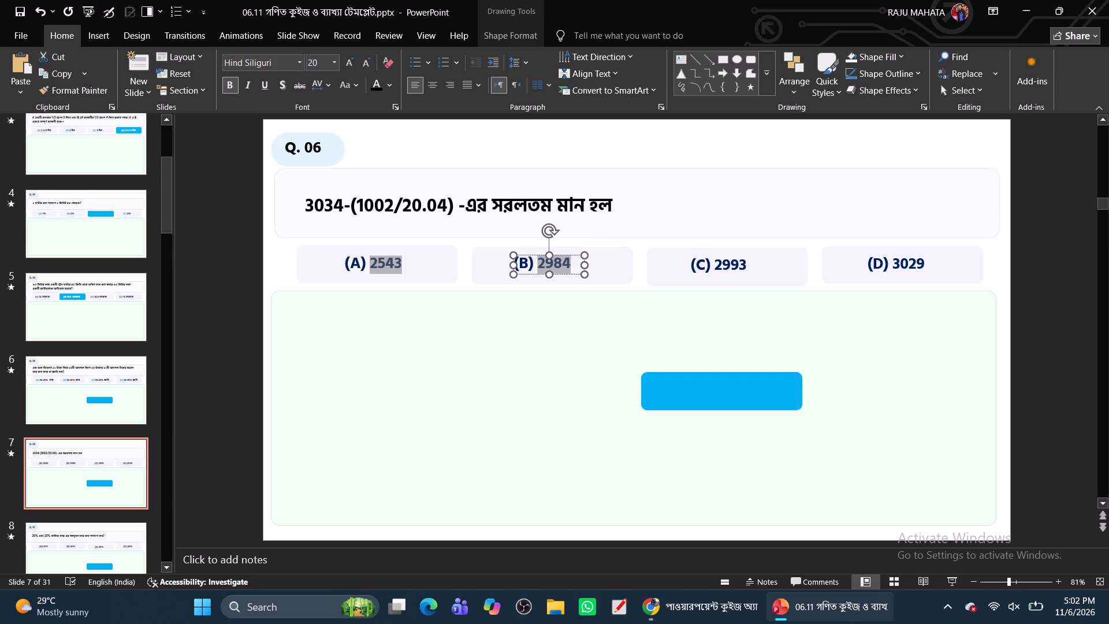
left_click_drag(714, 265, 753, 265, "ctrl")
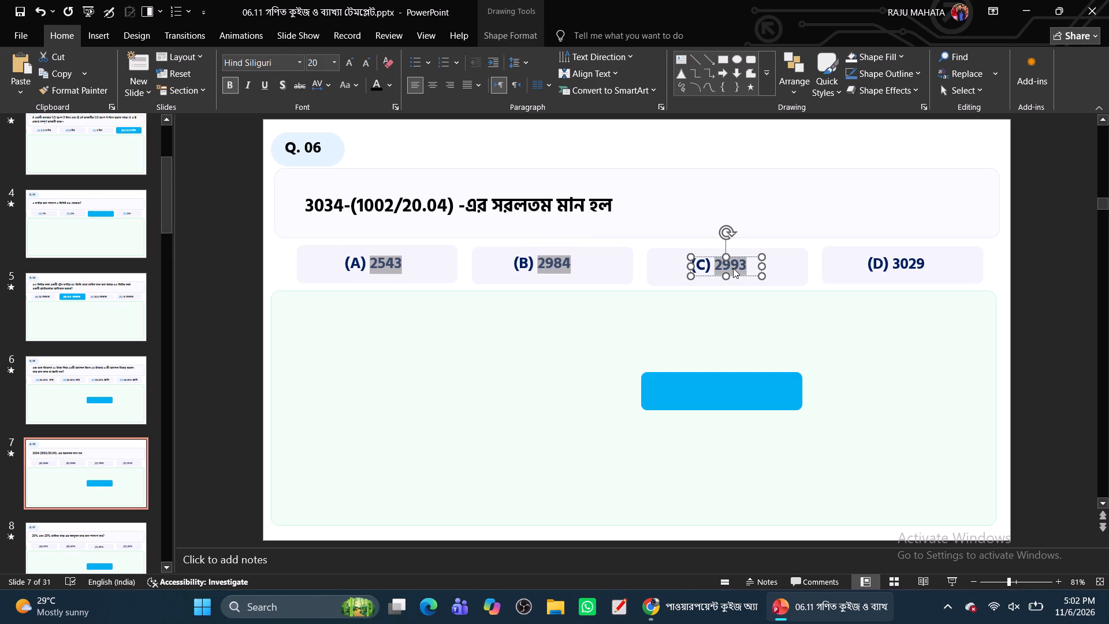
left_click_drag(895, 263, 915, 263, "ctrl")
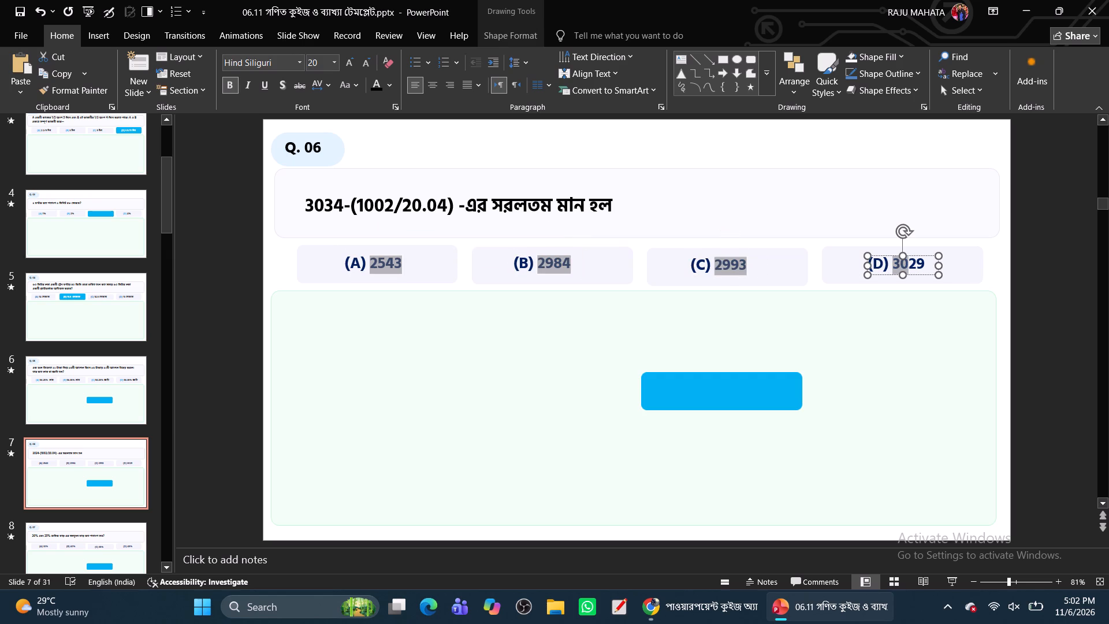
left_click_drag(915, 263, 926, 263, "ctrl")
left_click(371, 79)
left_click(80, 485)
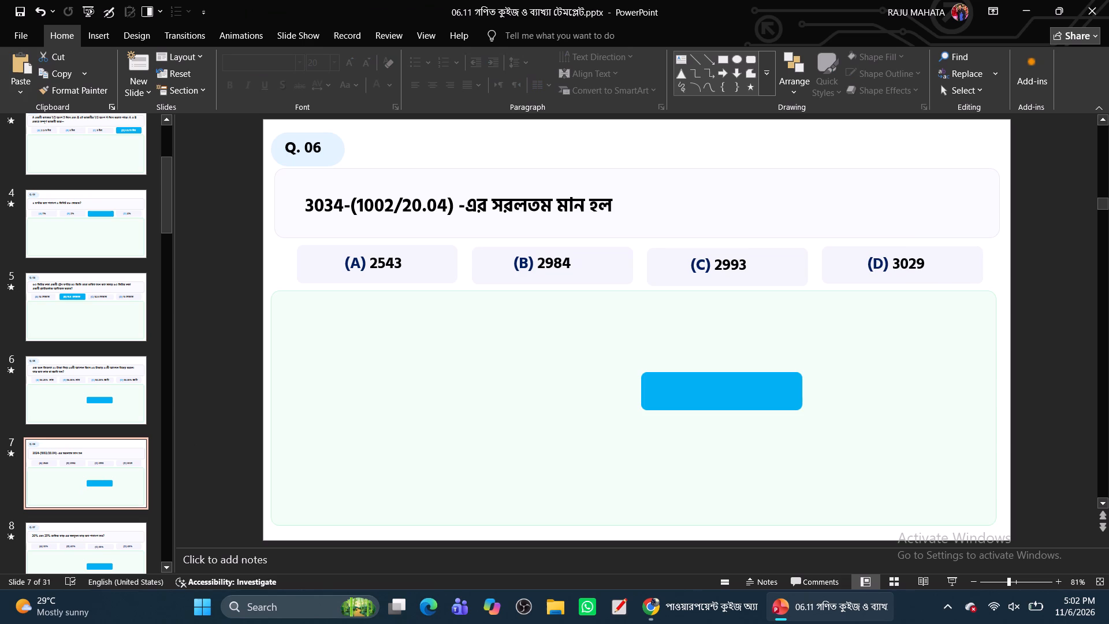
Recolour the option values 33%, 40%, 35% and 45% on the Q. 07 slide to black, leaving out their letter labels.
left_click(98, 554)
double_click(382, 268)
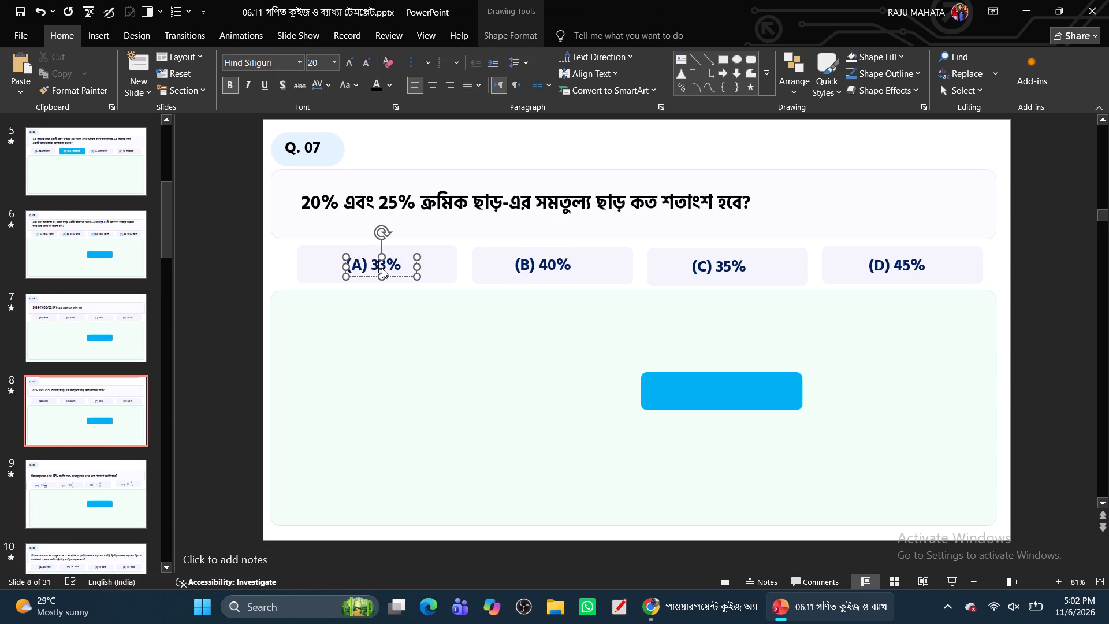
left_click(382, 268)
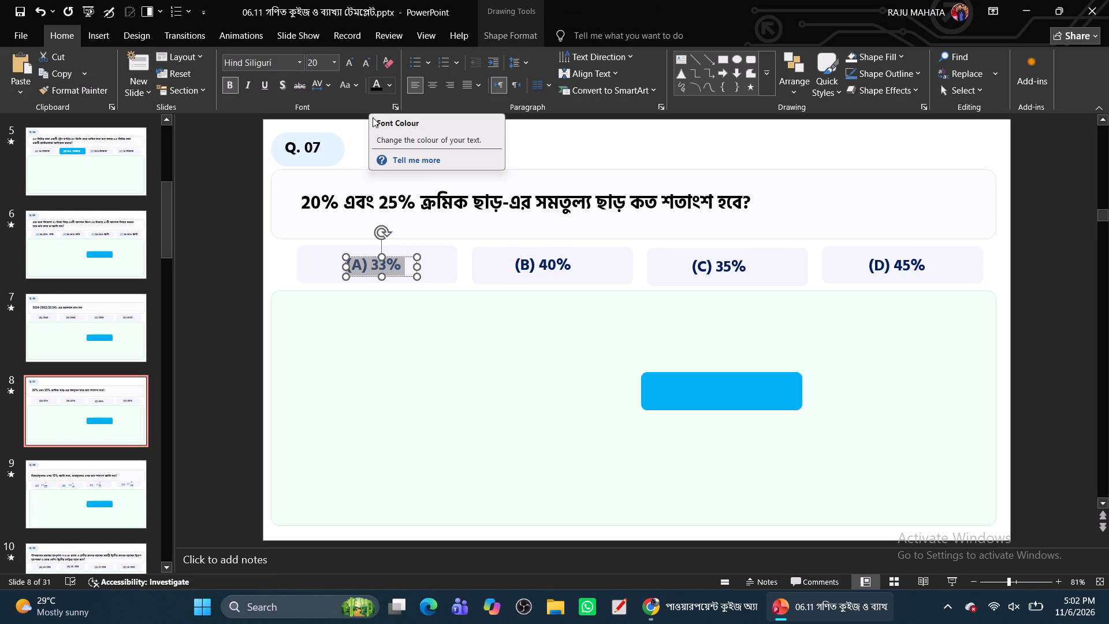
left_click(393, 272)
left_click_drag(368, 268, 401, 266)
left_click(393, 267)
left_click_drag(373, 264, 404, 265)
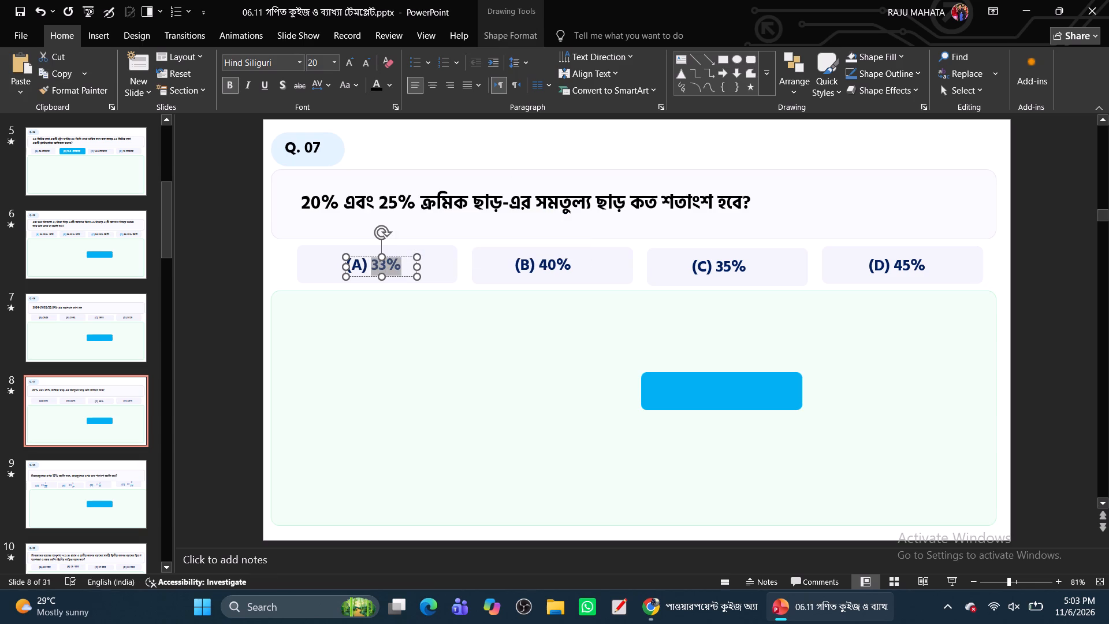
left_click_drag(541, 266, 571, 266, "ctrl")
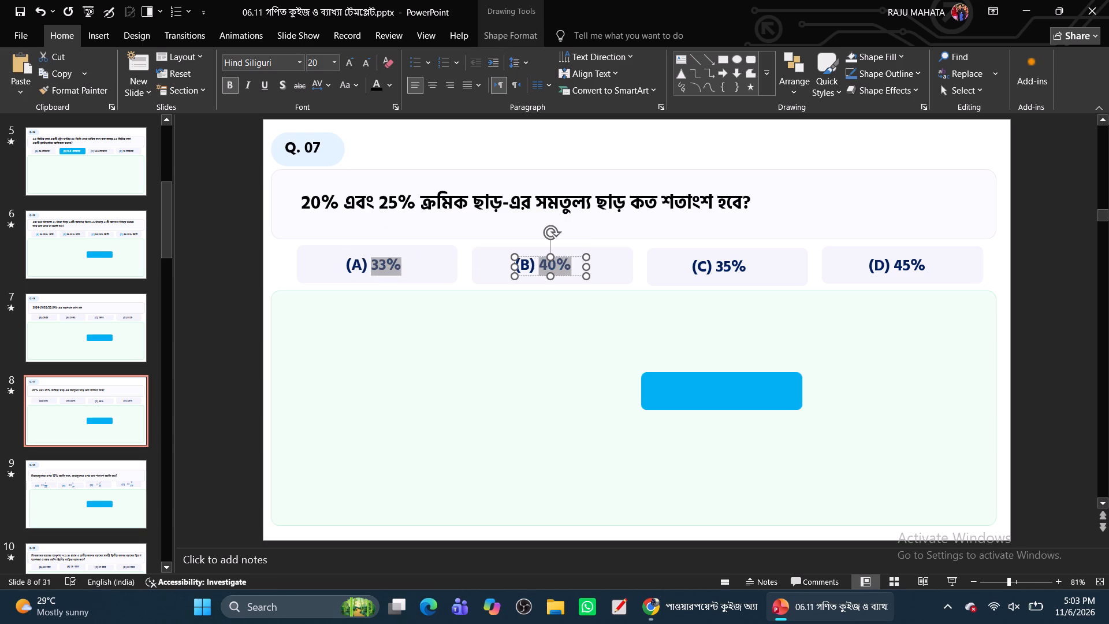
left_click_drag(716, 263, 749, 264, "ctrl")
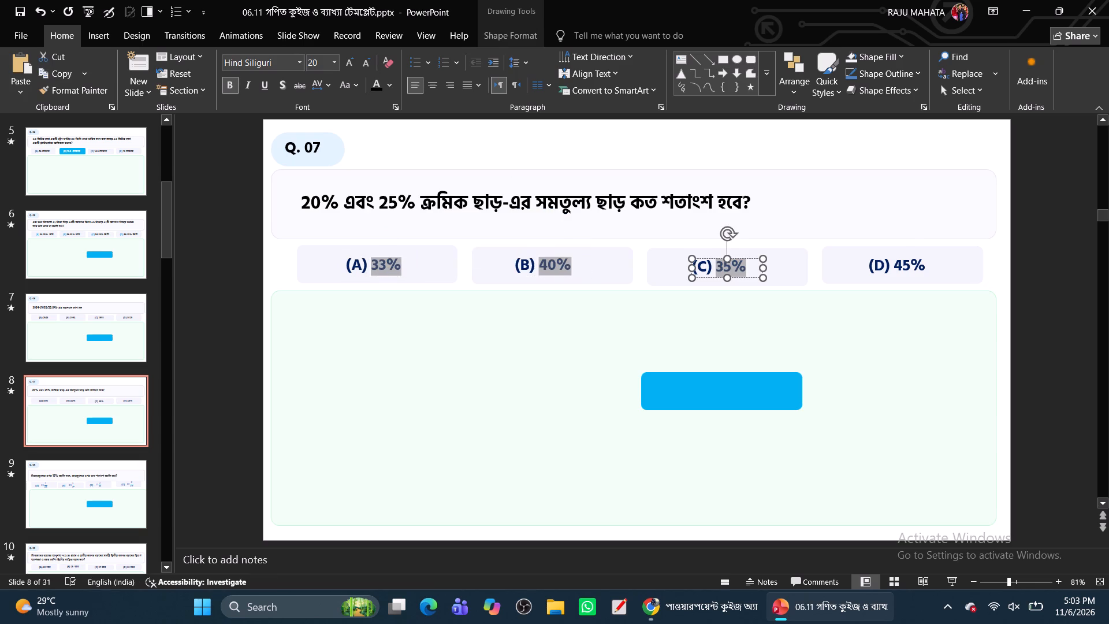
left_click_drag(898, 266, 925, 266, "ctrl")
left_click(374, 87)
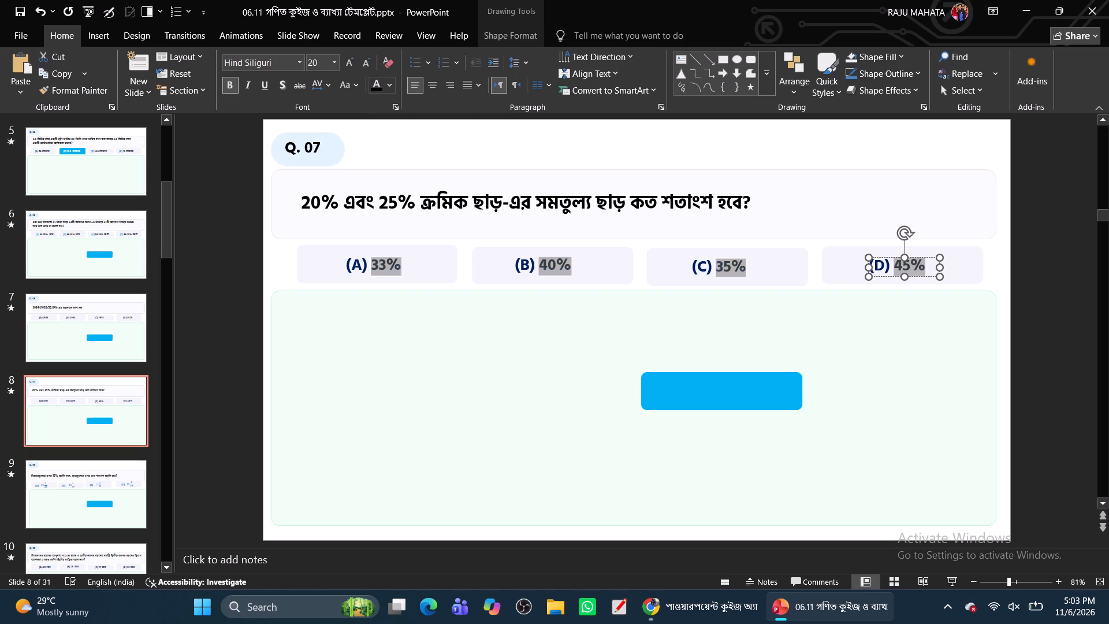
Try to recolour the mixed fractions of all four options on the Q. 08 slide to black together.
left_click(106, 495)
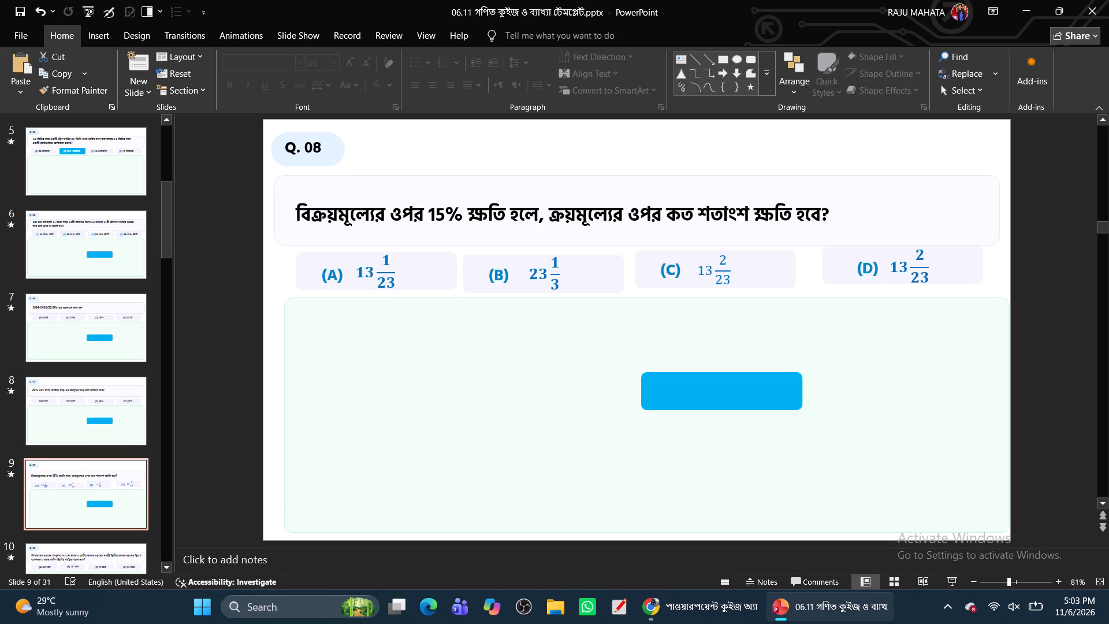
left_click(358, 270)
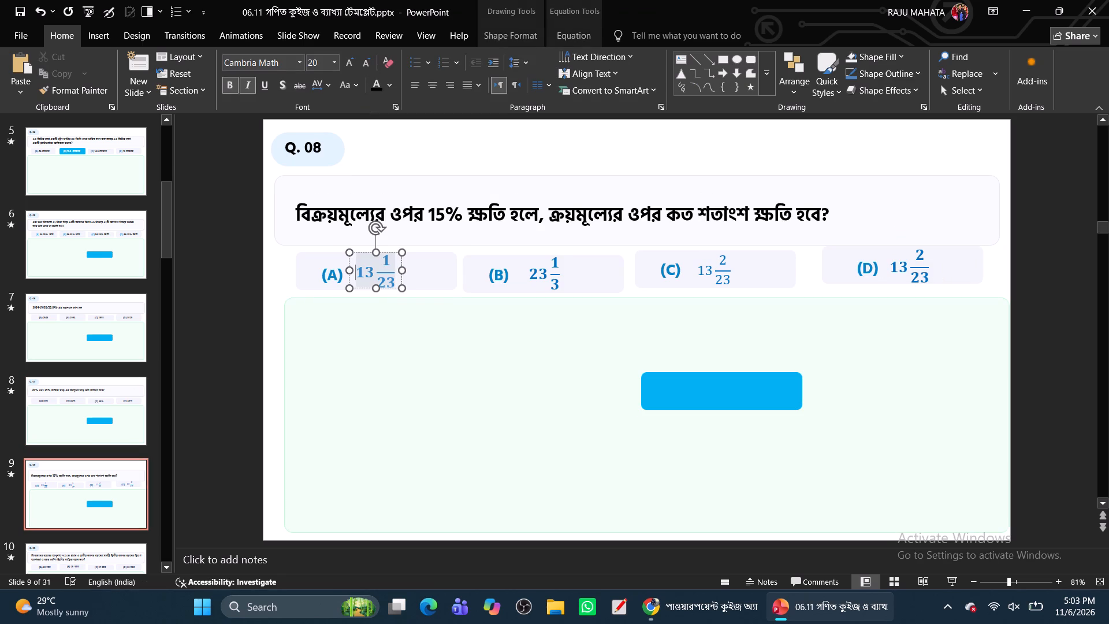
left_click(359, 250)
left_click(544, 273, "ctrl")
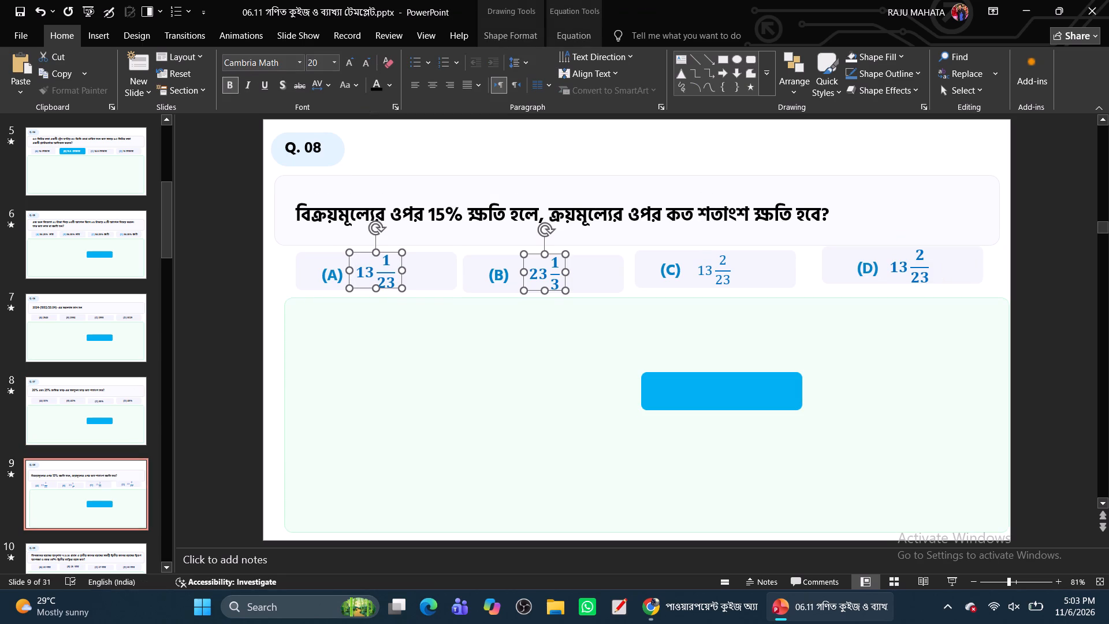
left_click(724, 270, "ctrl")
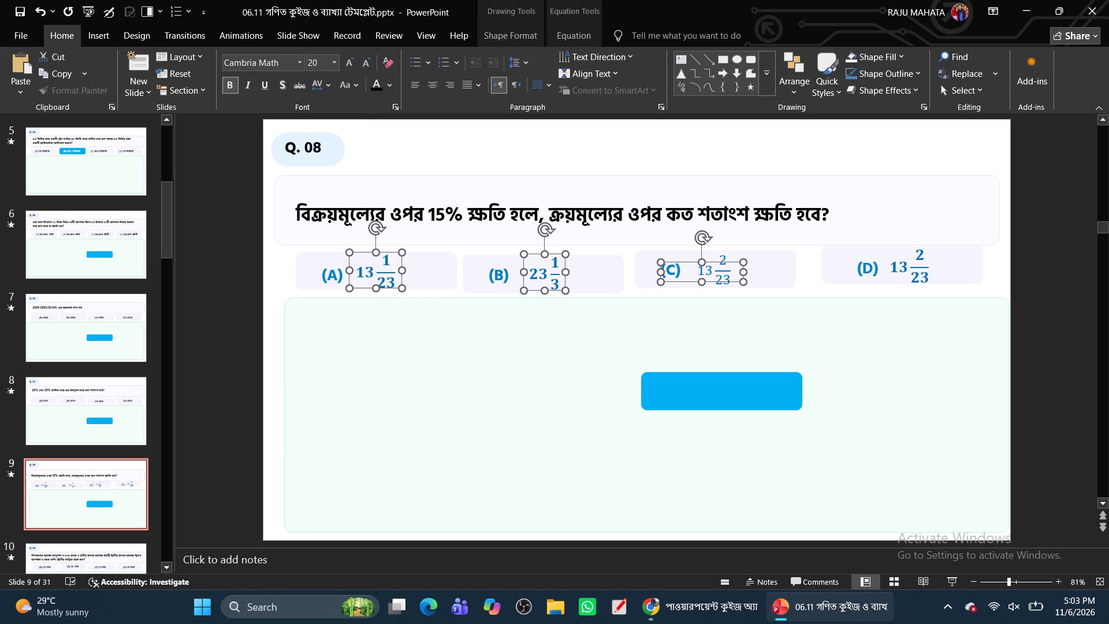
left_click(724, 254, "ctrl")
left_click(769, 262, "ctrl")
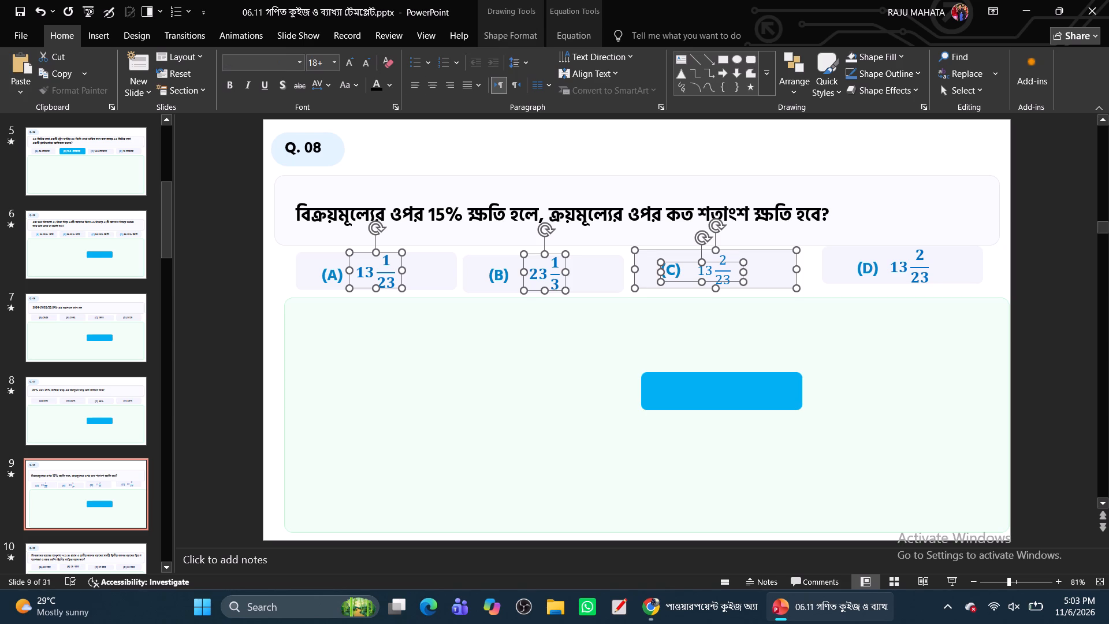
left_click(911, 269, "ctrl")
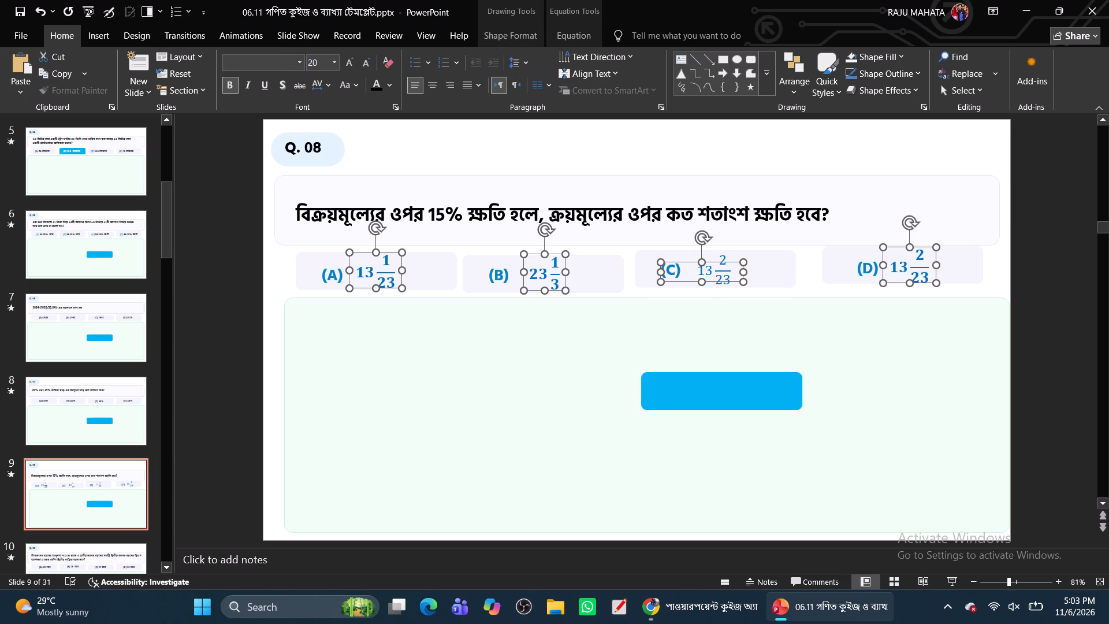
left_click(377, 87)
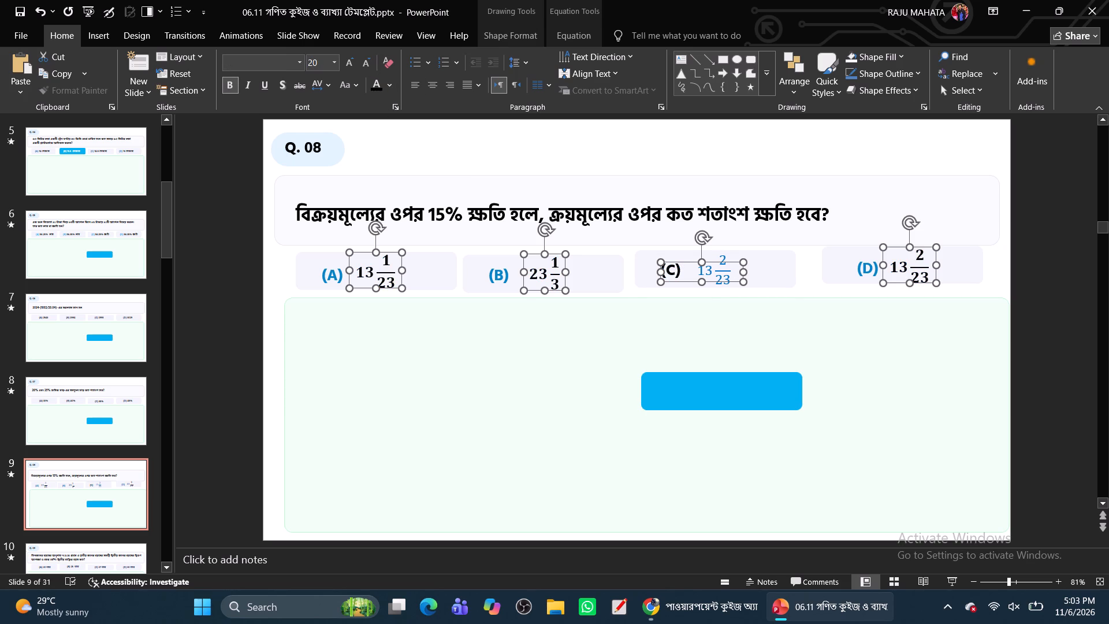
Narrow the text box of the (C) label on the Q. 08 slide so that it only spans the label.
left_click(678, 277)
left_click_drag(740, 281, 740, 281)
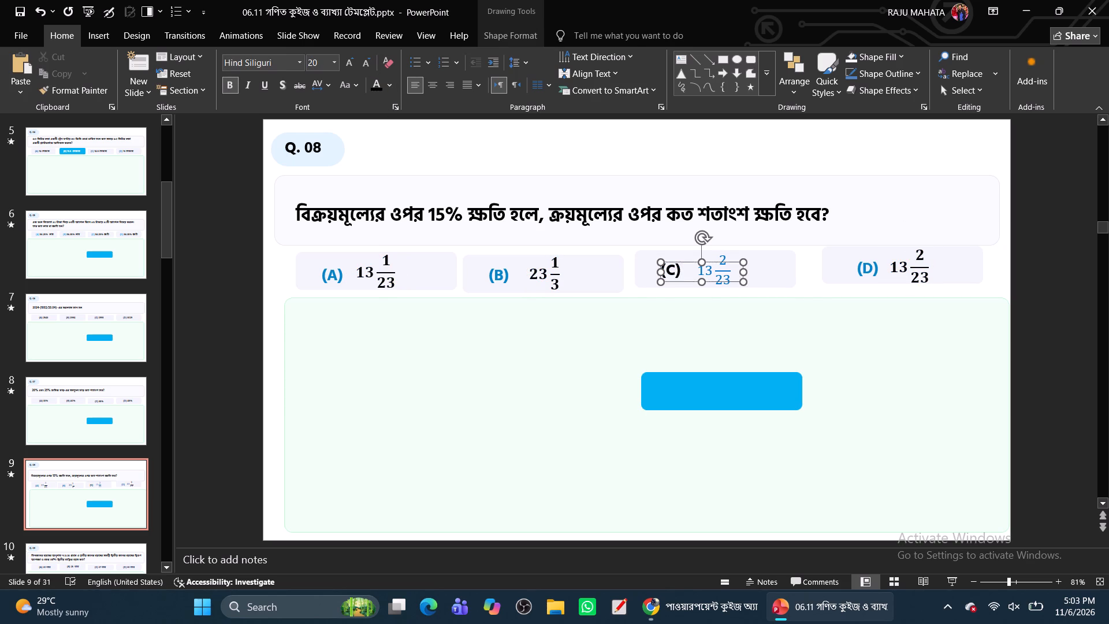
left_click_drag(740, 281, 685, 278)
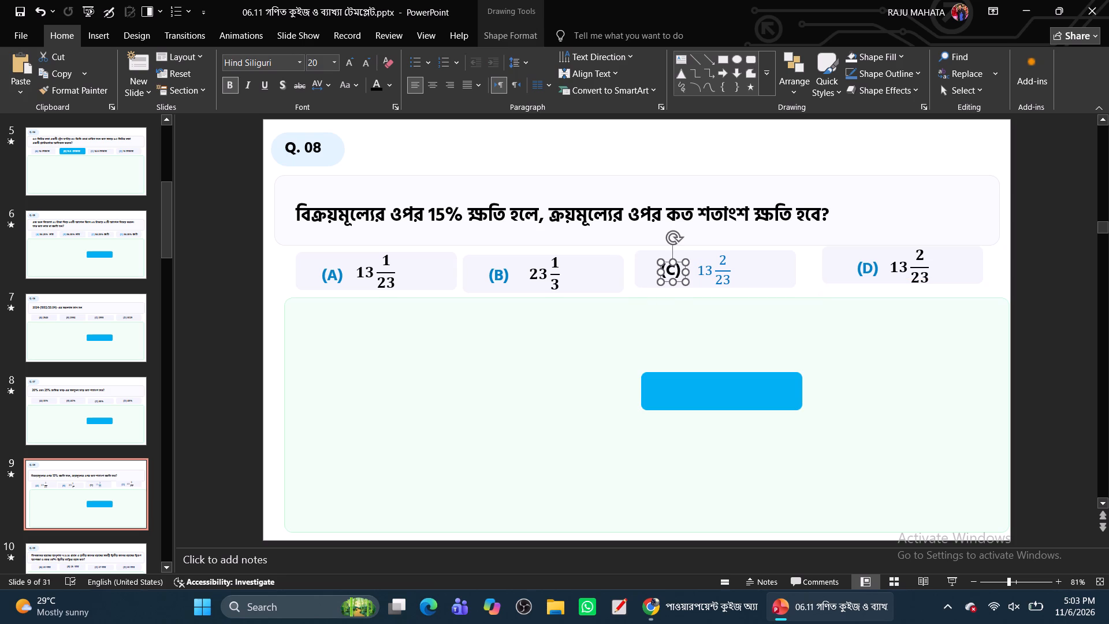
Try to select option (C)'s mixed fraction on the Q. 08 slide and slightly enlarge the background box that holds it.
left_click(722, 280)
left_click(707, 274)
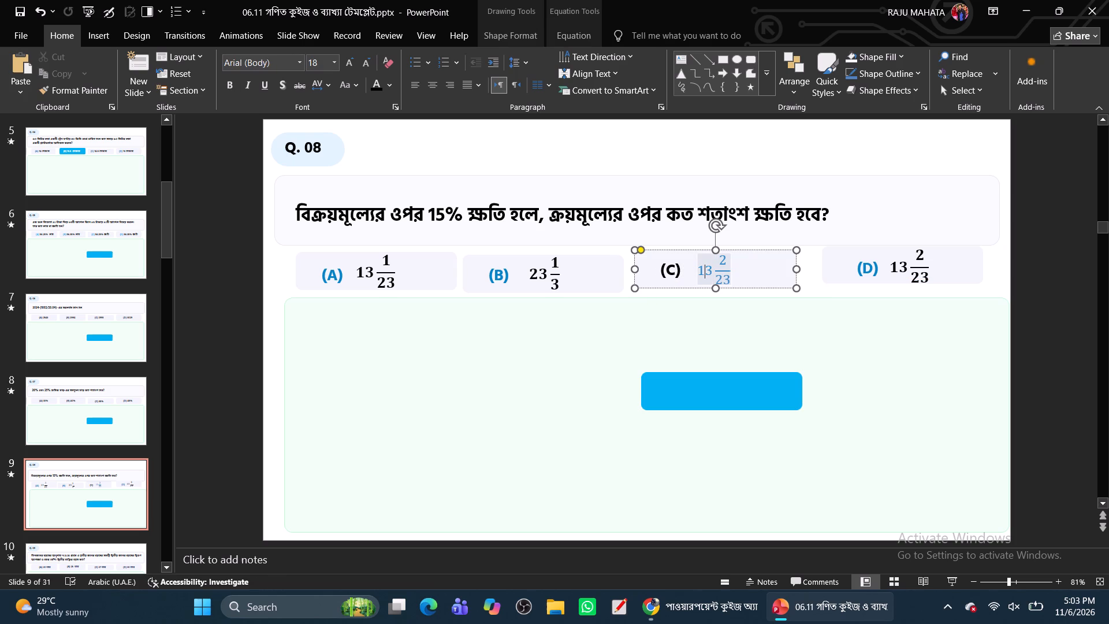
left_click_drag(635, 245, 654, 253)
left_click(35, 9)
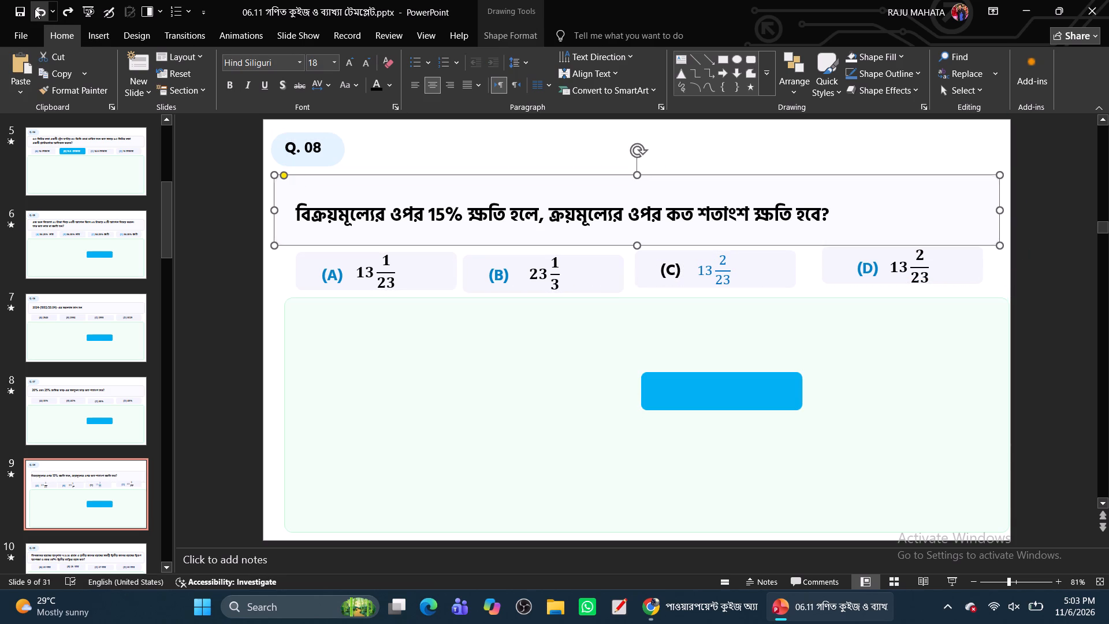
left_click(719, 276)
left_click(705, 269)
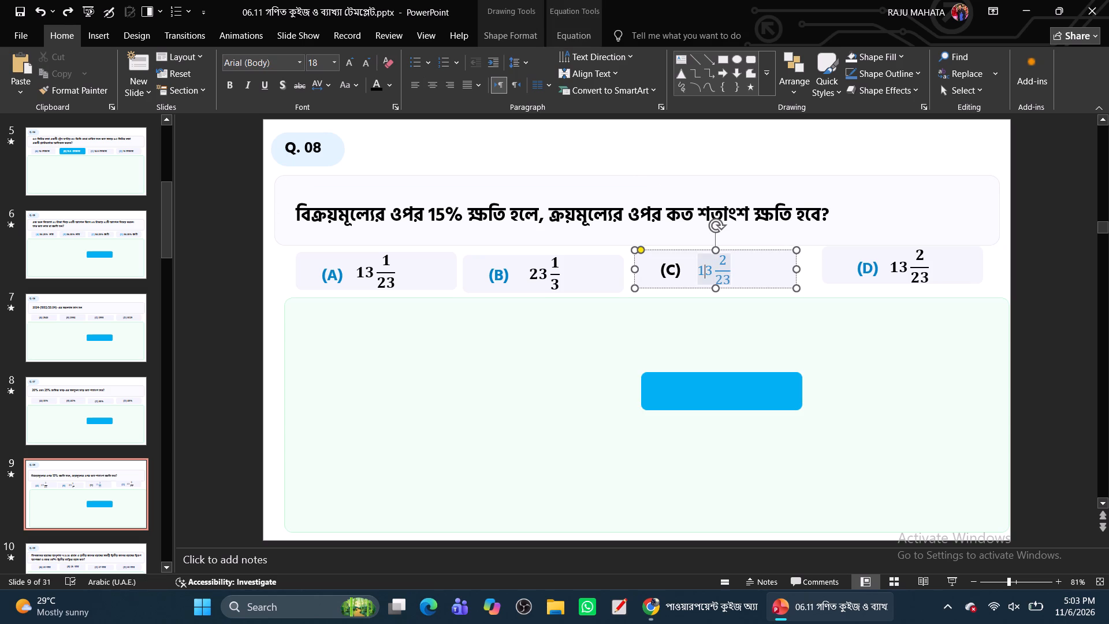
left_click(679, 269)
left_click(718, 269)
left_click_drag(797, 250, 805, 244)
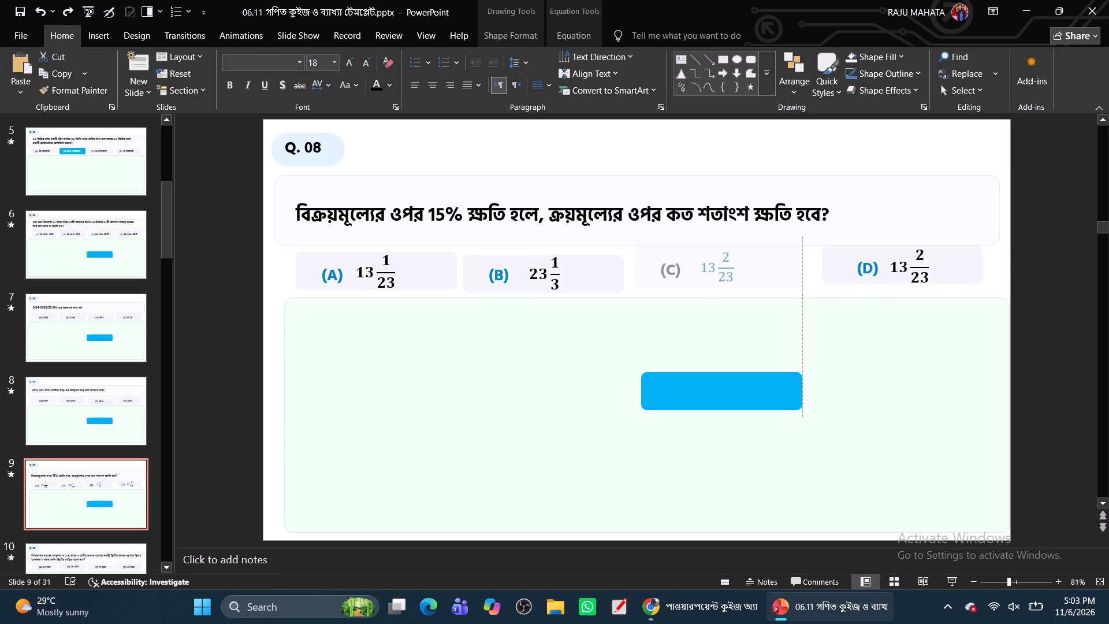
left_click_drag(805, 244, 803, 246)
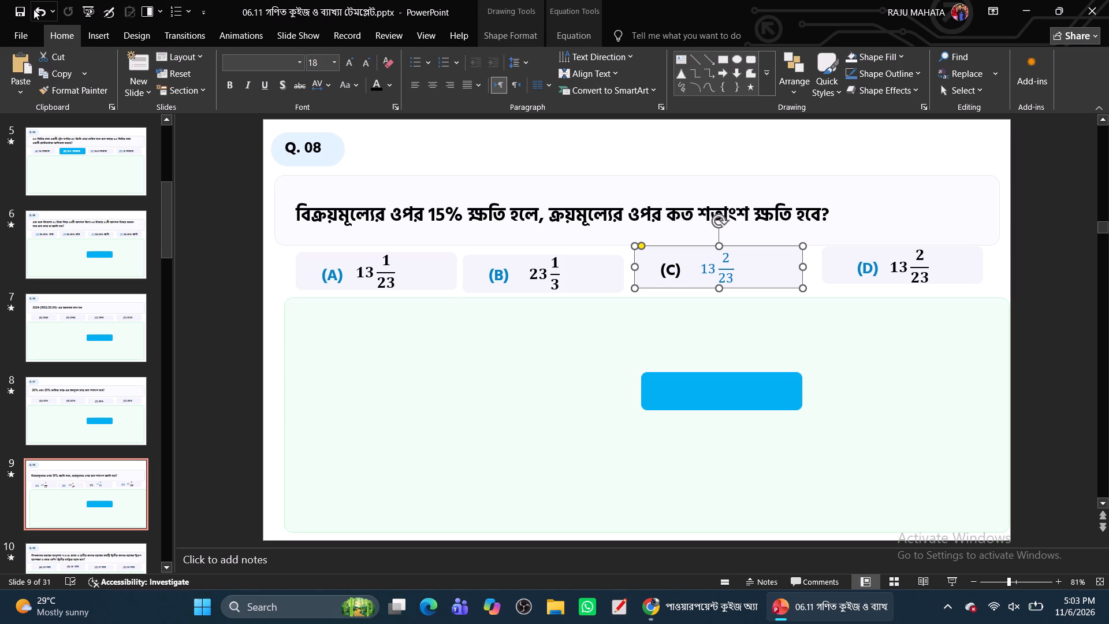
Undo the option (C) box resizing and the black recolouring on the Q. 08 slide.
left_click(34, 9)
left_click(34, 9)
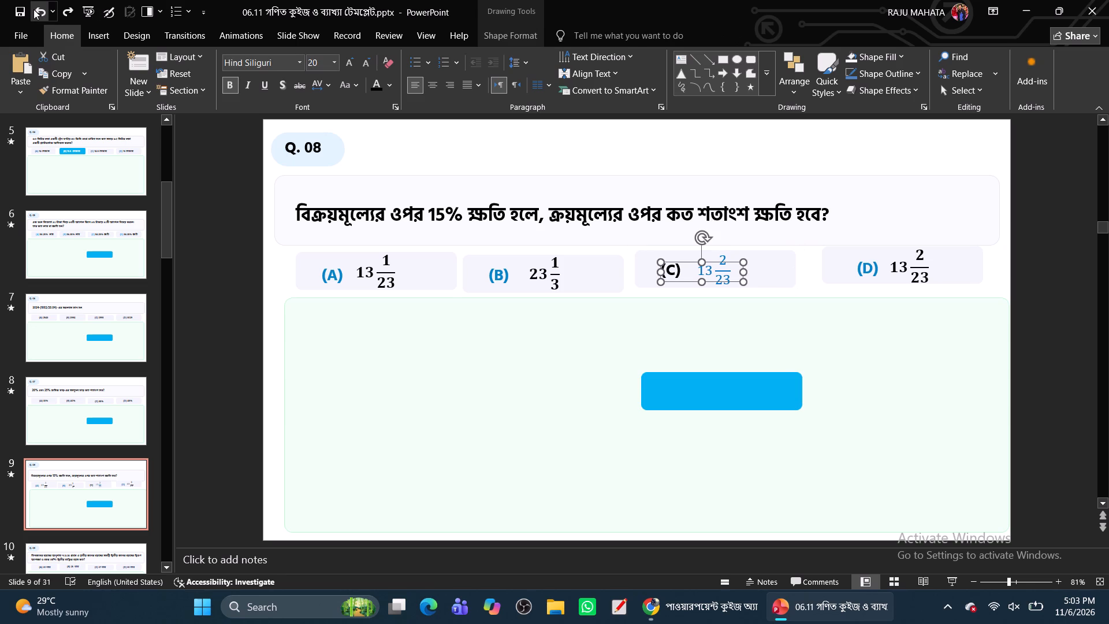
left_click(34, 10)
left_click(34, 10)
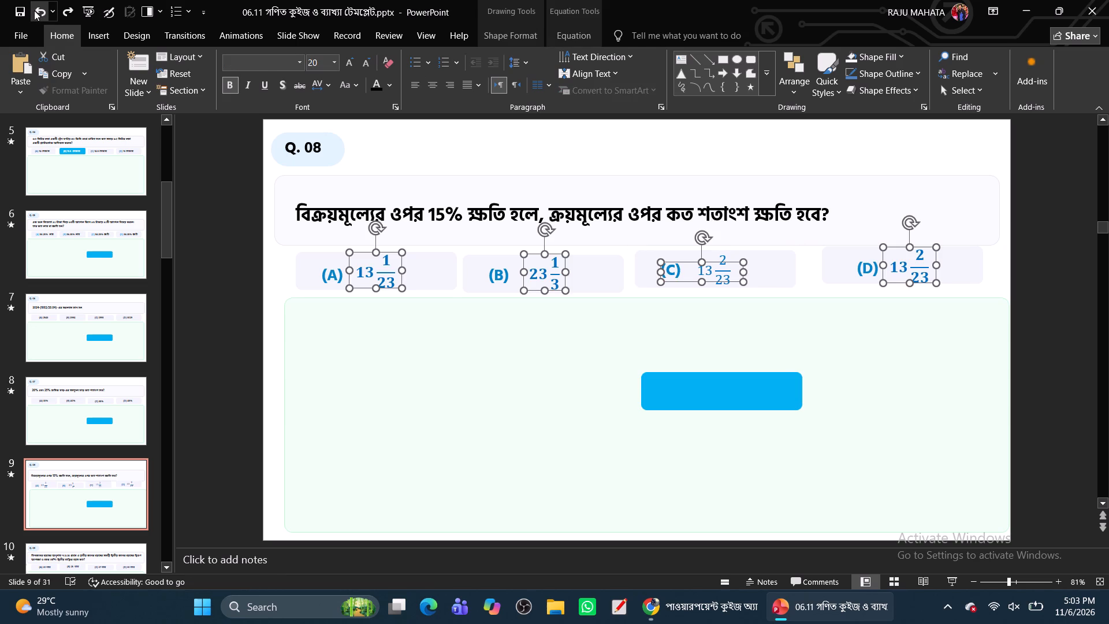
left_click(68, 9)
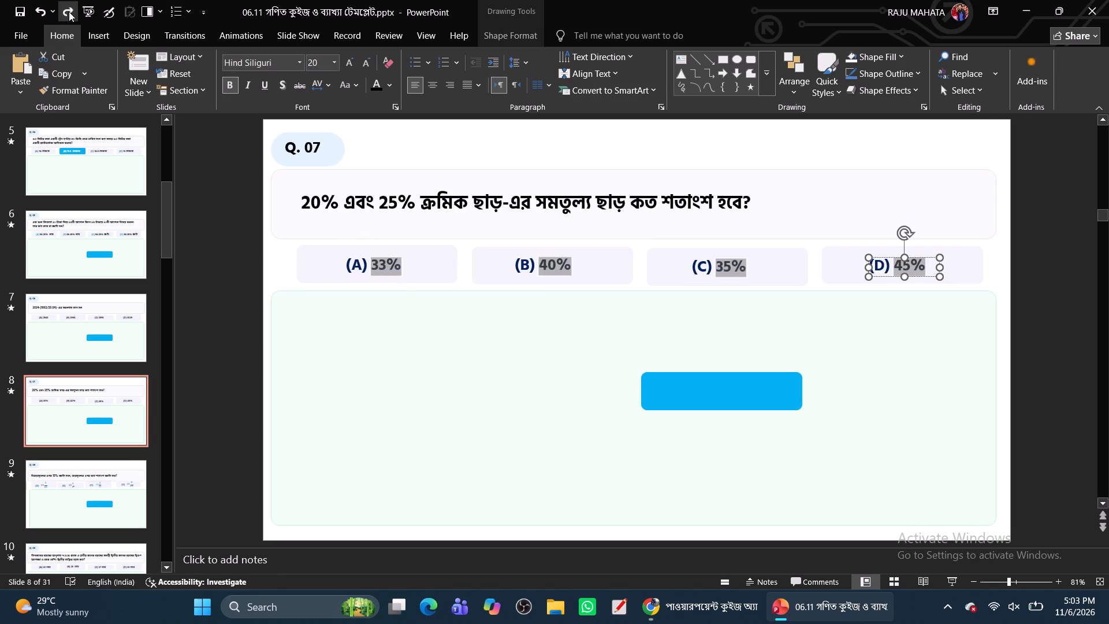
Recolour the labels (A), (B), (C) and (D) on the Q. 07 slide to the standard light blue.
left_click(412, 325)
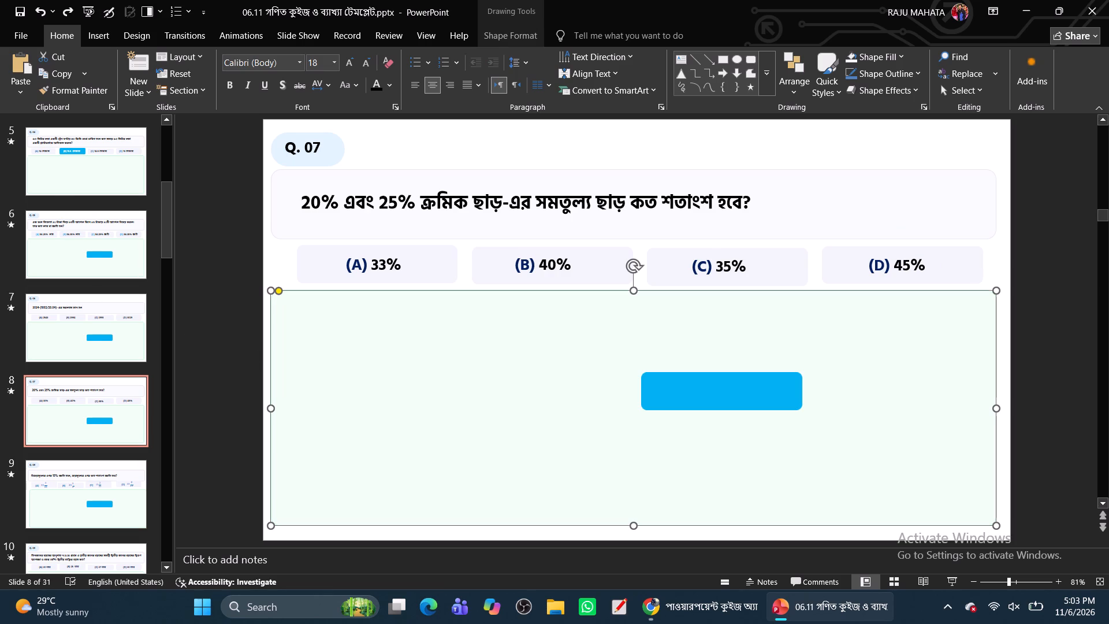
left_click_drag(368, 266, 344, 263)
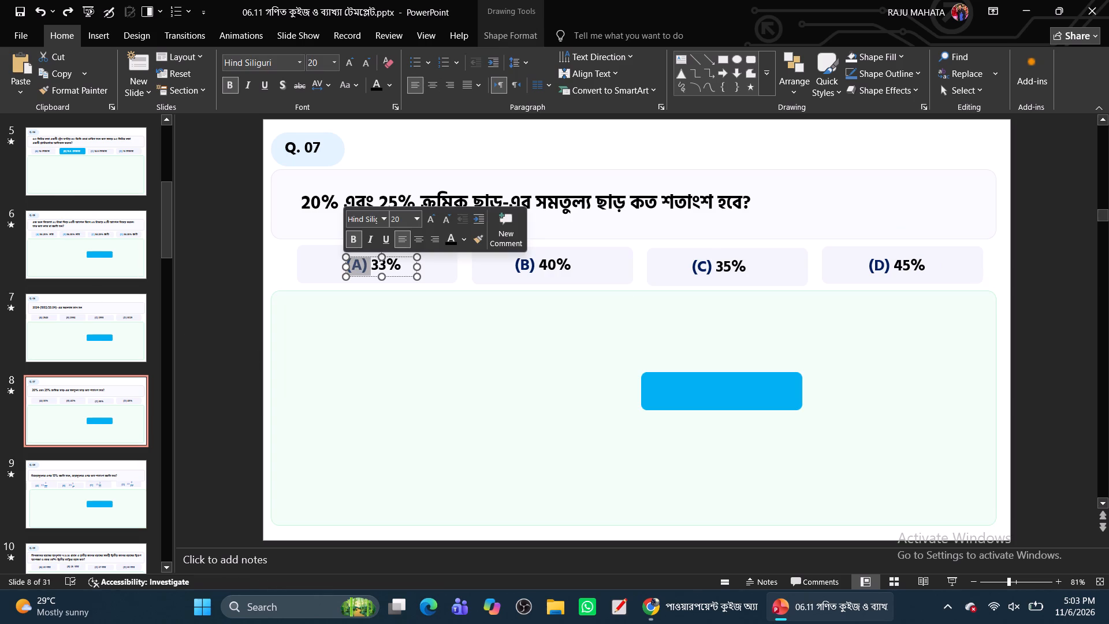
left_click_drag(534, 265, 510, 265, "ctrl")
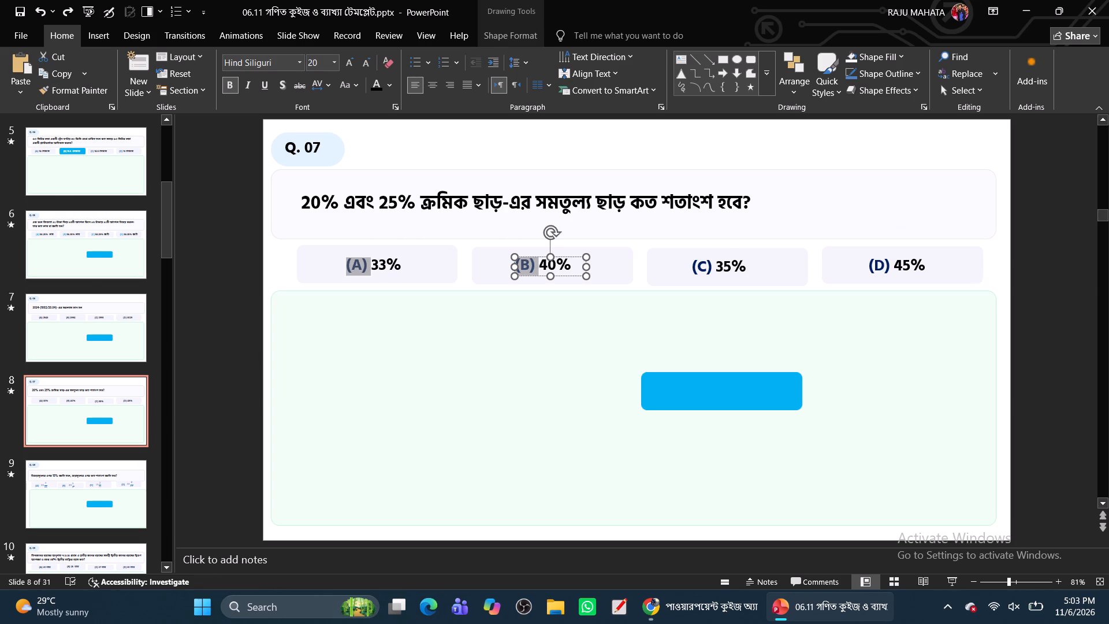
left_click_drag(710, 265, 684, 263, "ctrl")
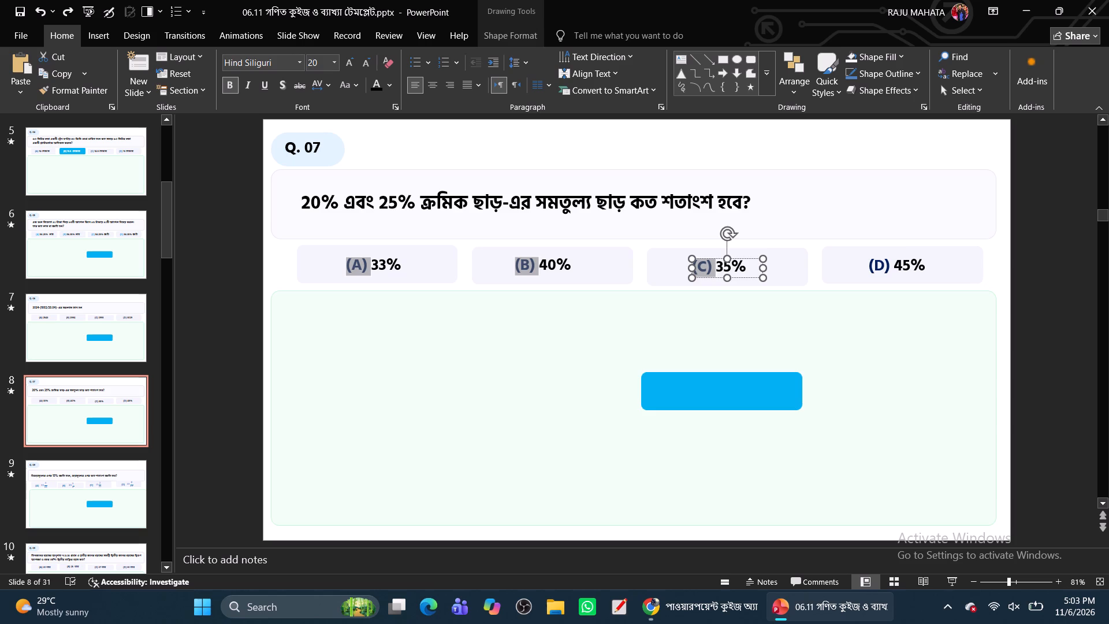
left_click_drag(891, 265, 862, 265, "ctrl")
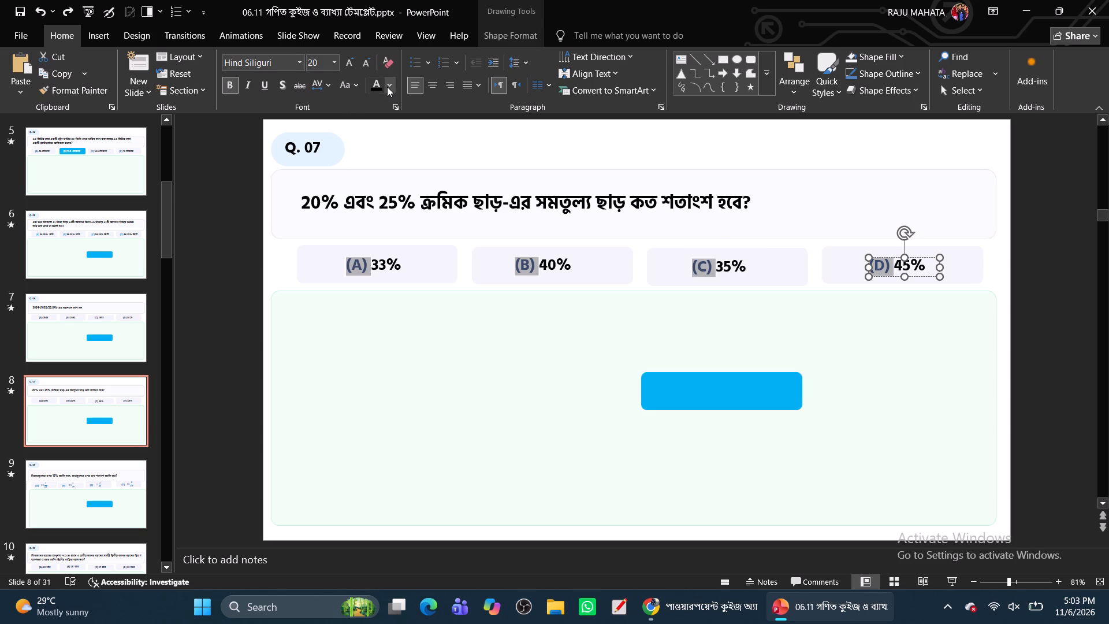
left_click(387, 87)
left_click(503, 292)
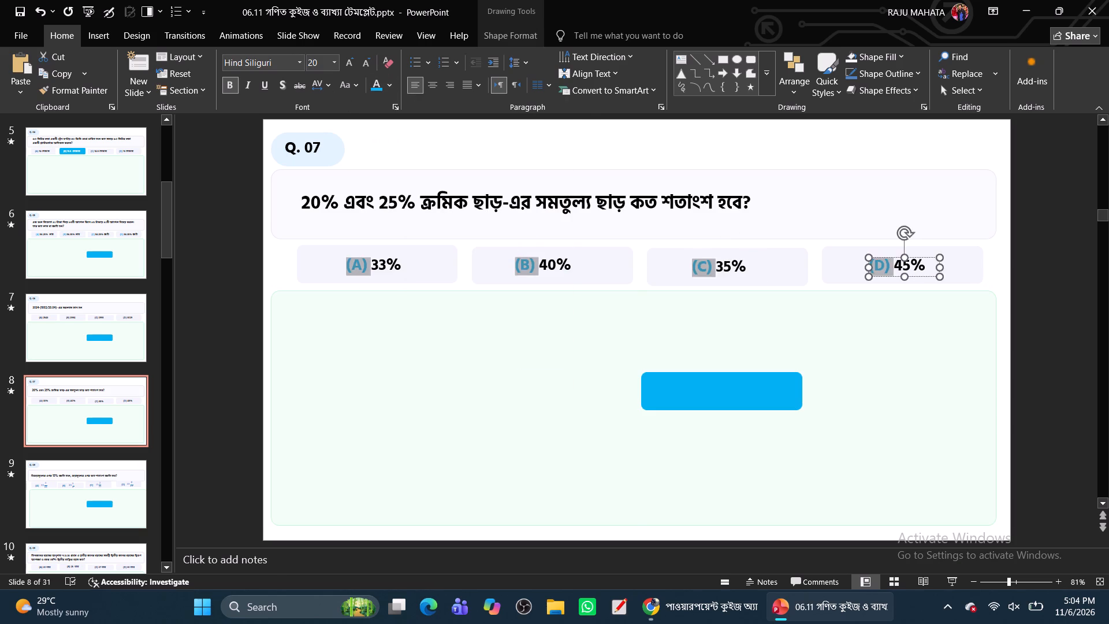
left_click(336, 396)
Recolour option (A)'s mixed fraction 13 1/23 on the Q. 08 slide to black, both whole number and fraction part.
left_click(67, 343)
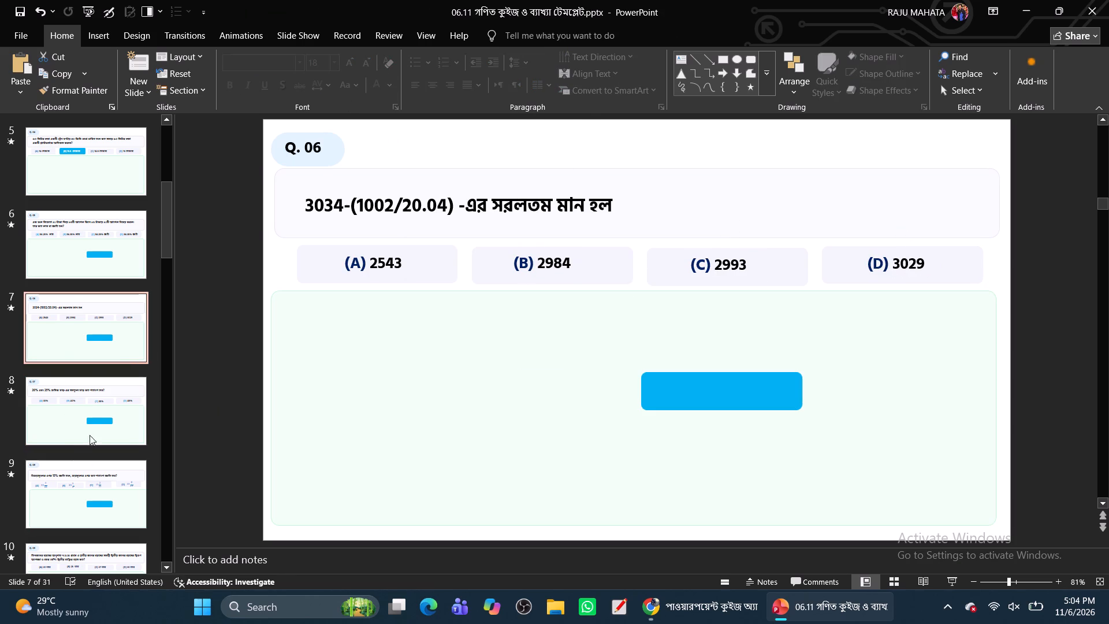
left_click(101, 487)
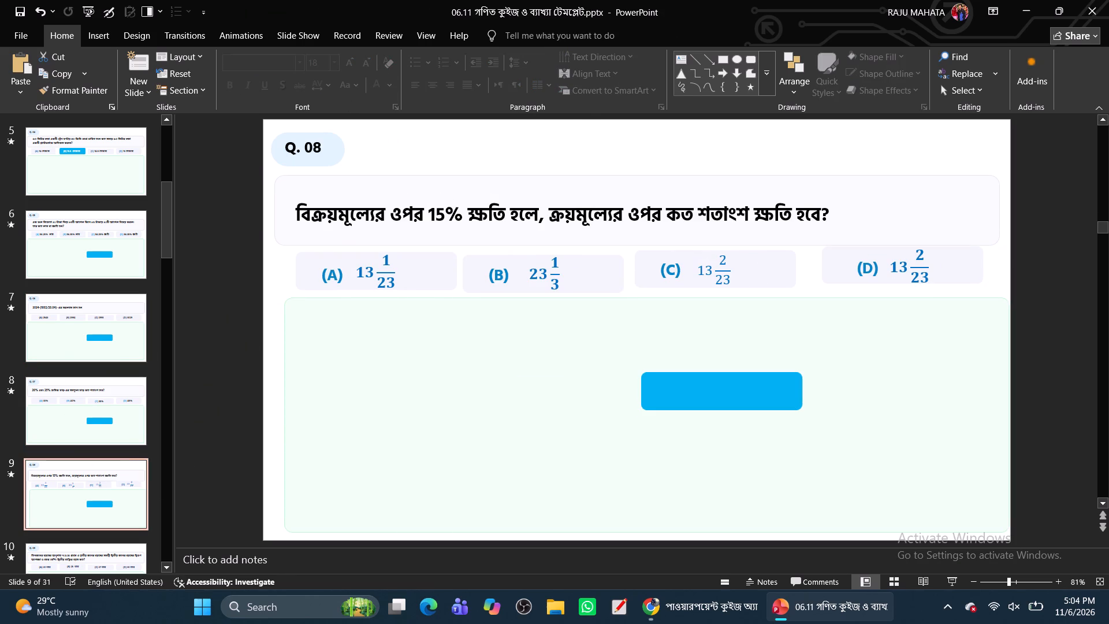
left_click(362, 271)
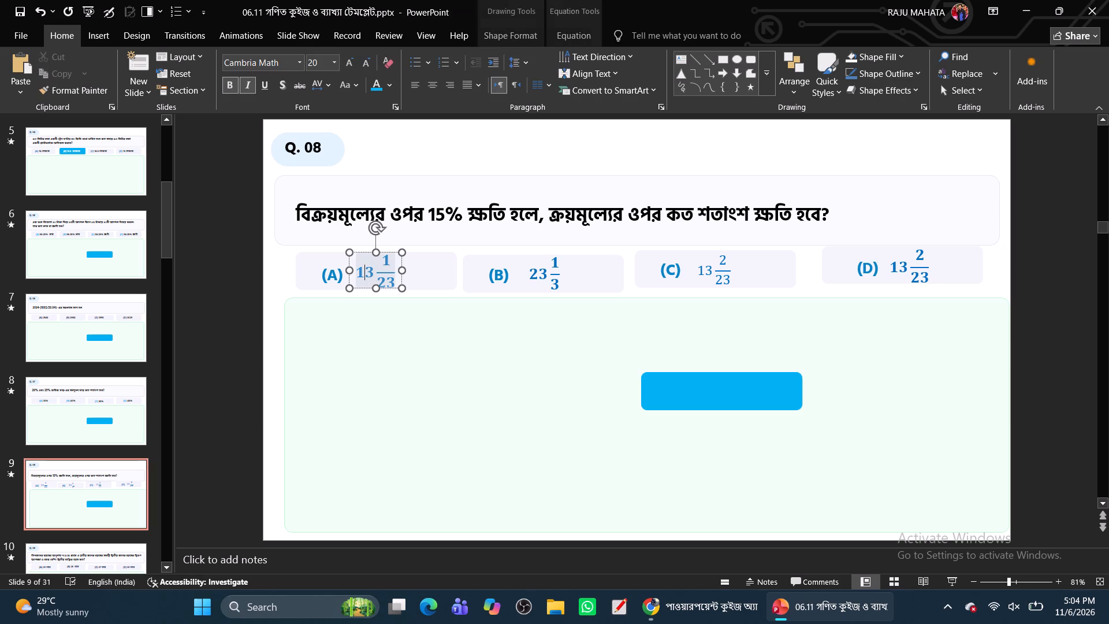
left_click(396, 86)
left_click(387, 87)
left_click(395, 149)
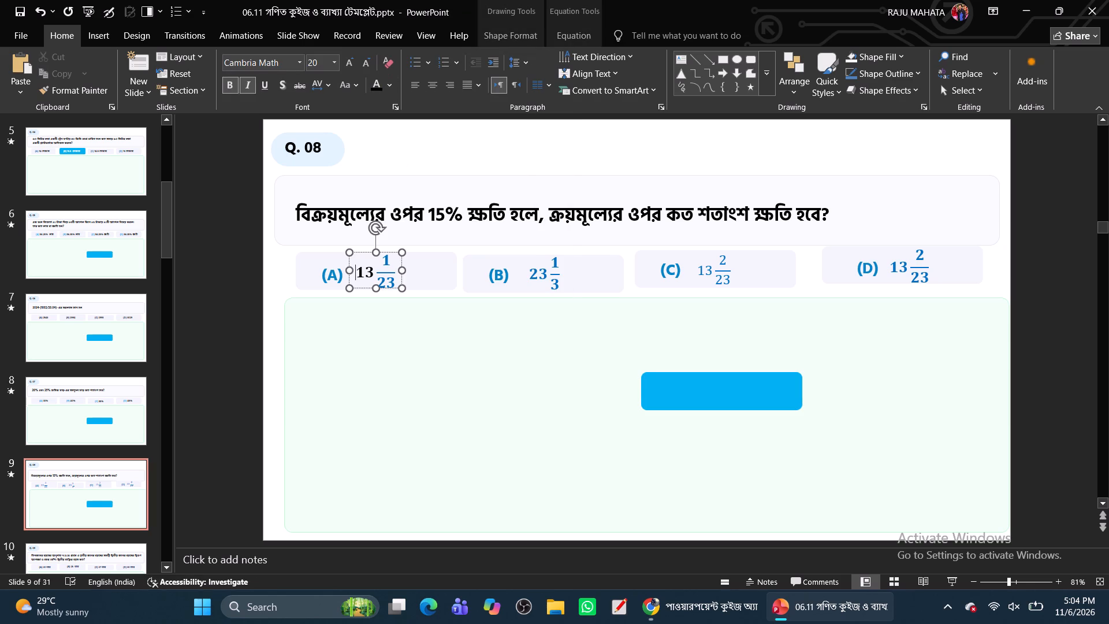
left_click(388, 266)
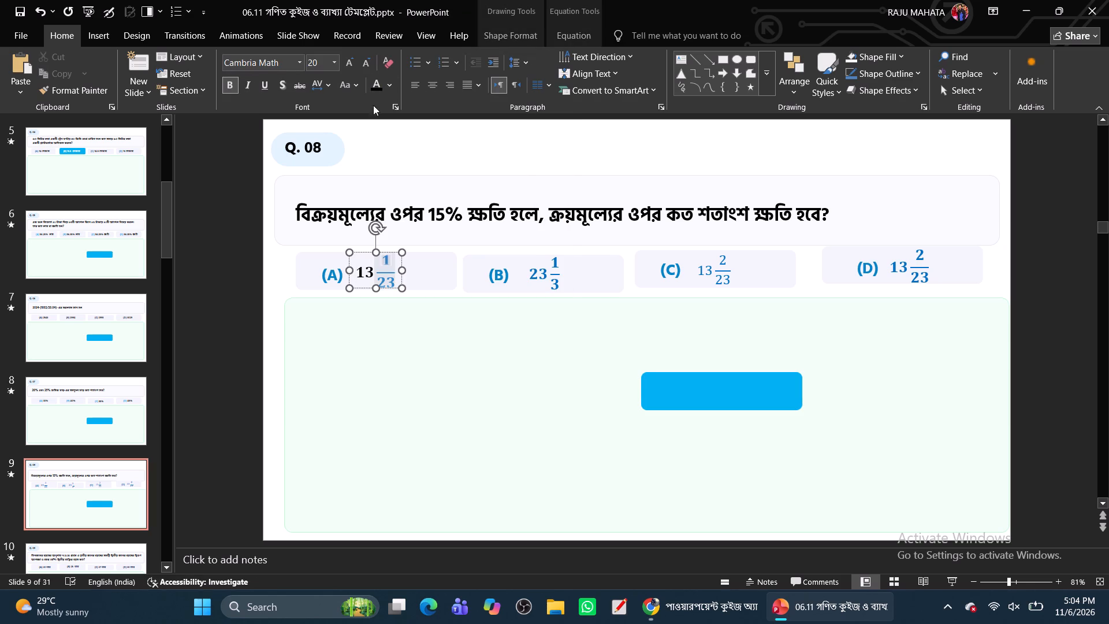
left_click(375, 86)
left_click_drag(382, 257, 395, 289)
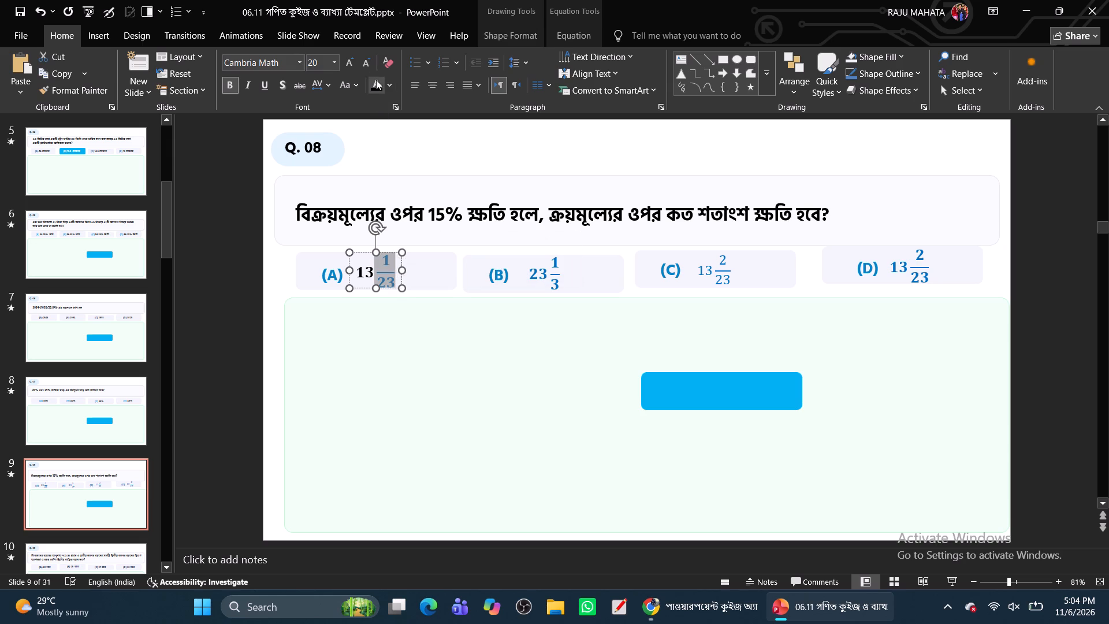
left_click(376, 80)
Recolour option (B)'s mixed fraction 23 1/3 on the Q. 08 slide to black.
left_click_drag(529, 277, 565, 280)
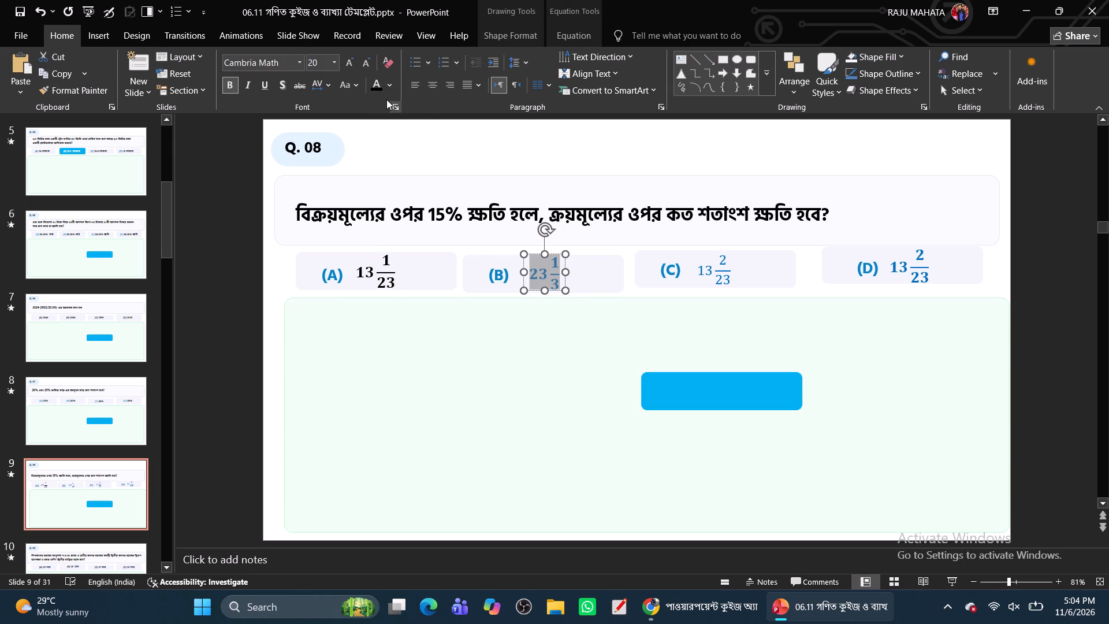
left_click(377, 90)
Make option (C)'s mixed fraction 13 2/23 black and bold, apply the Hind Siliguri font, and enlarge it by one size increment.
left_click_drag(723, 258, 699, 273)
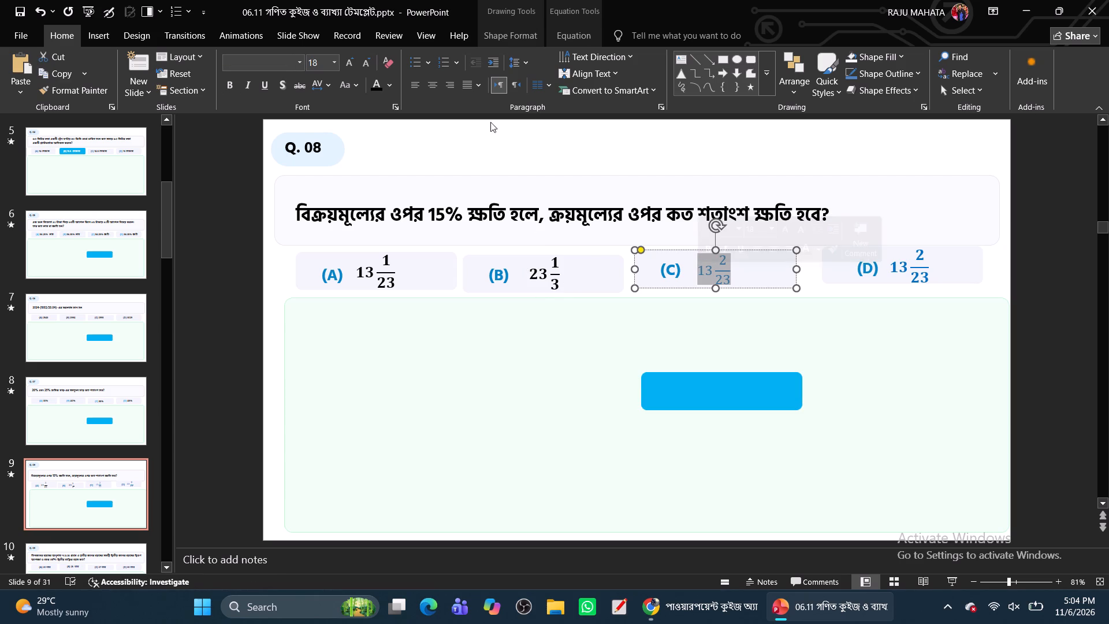
left_click(381, 87)
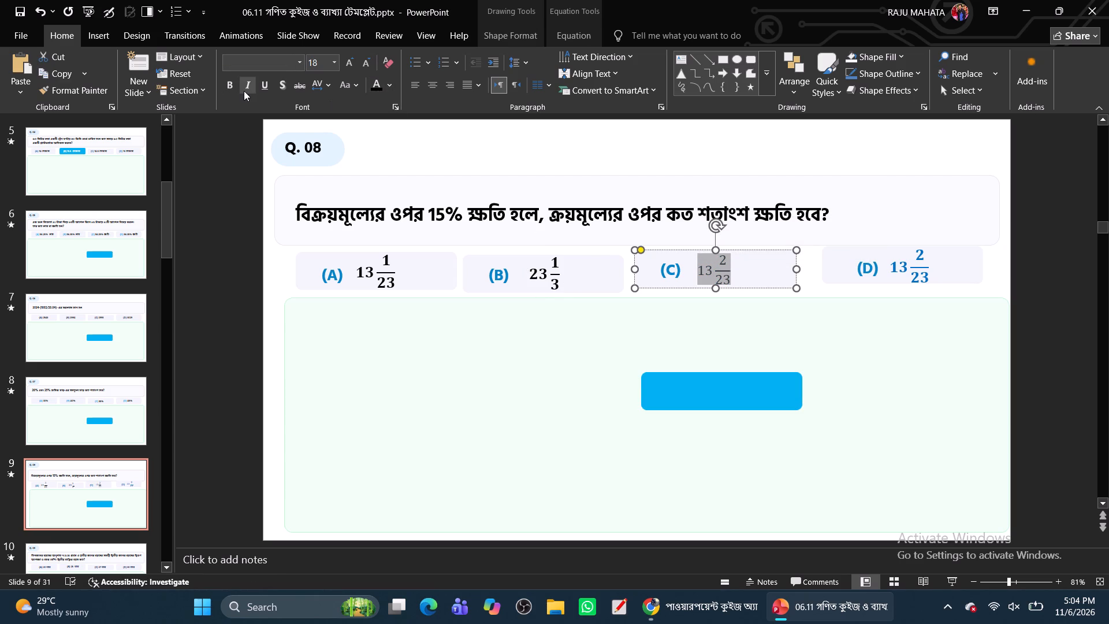
left_click(233, 84)
left_click(259, 62)
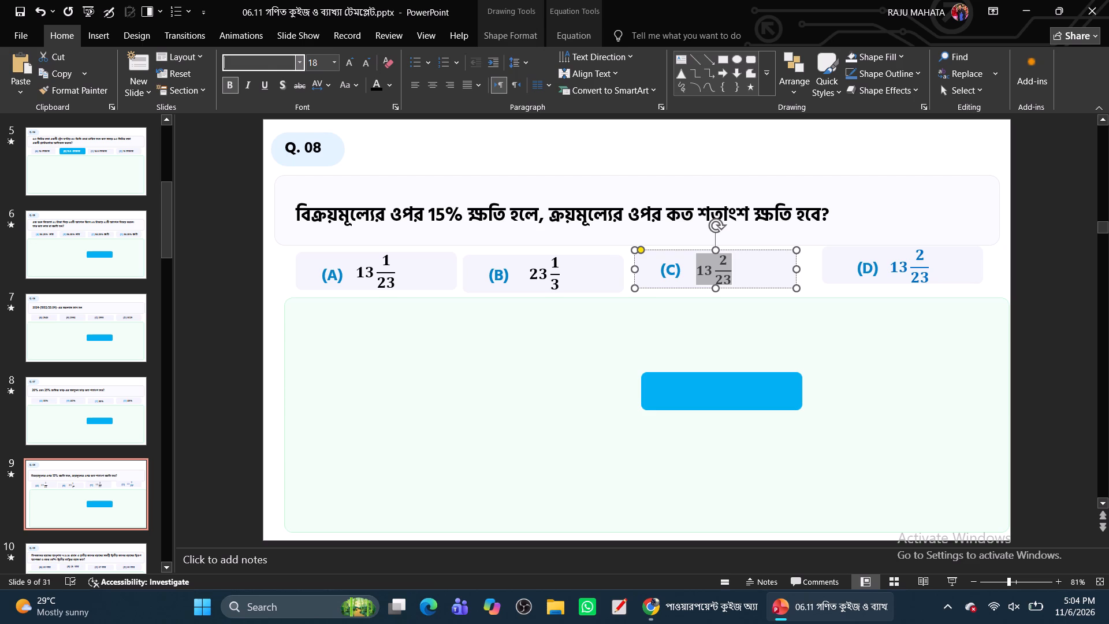
key("h")
key("Return")
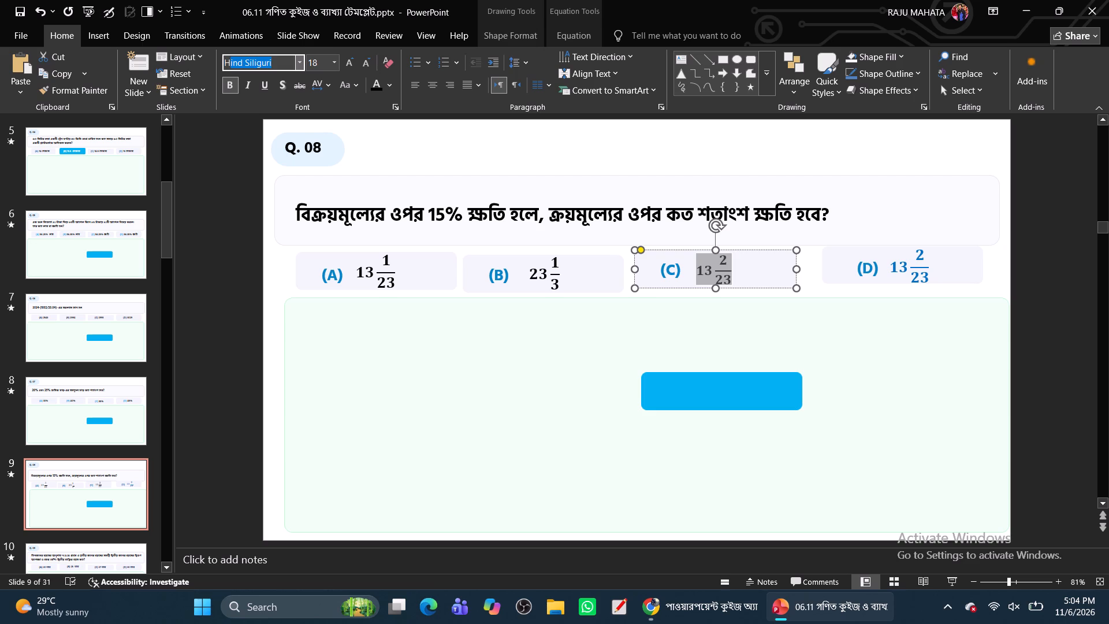
left_click(352, 56)
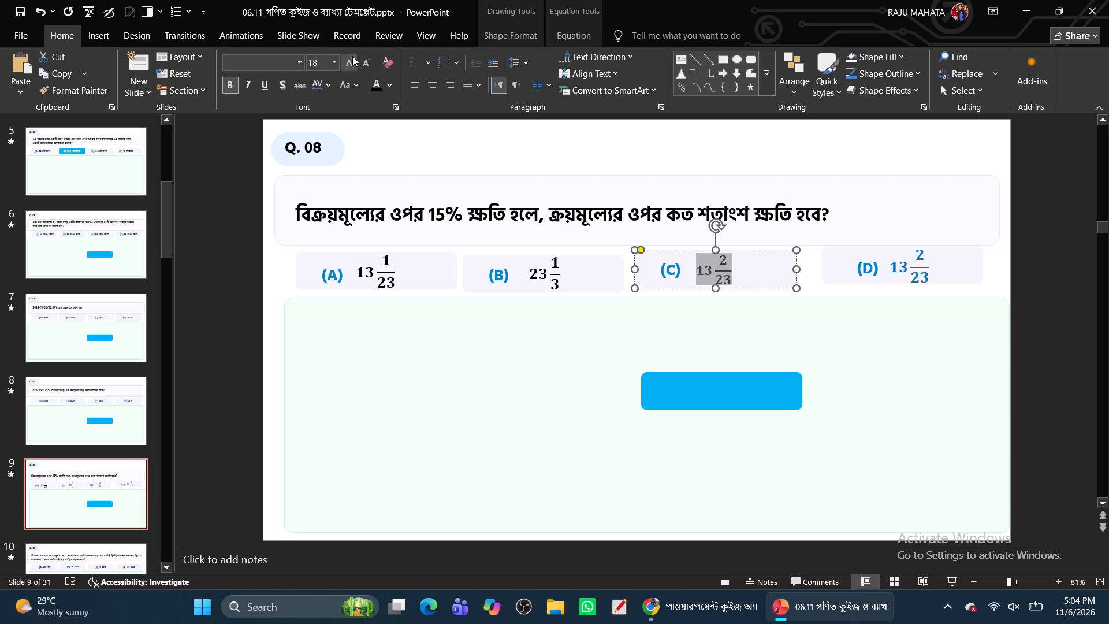
left_click(609, 333)
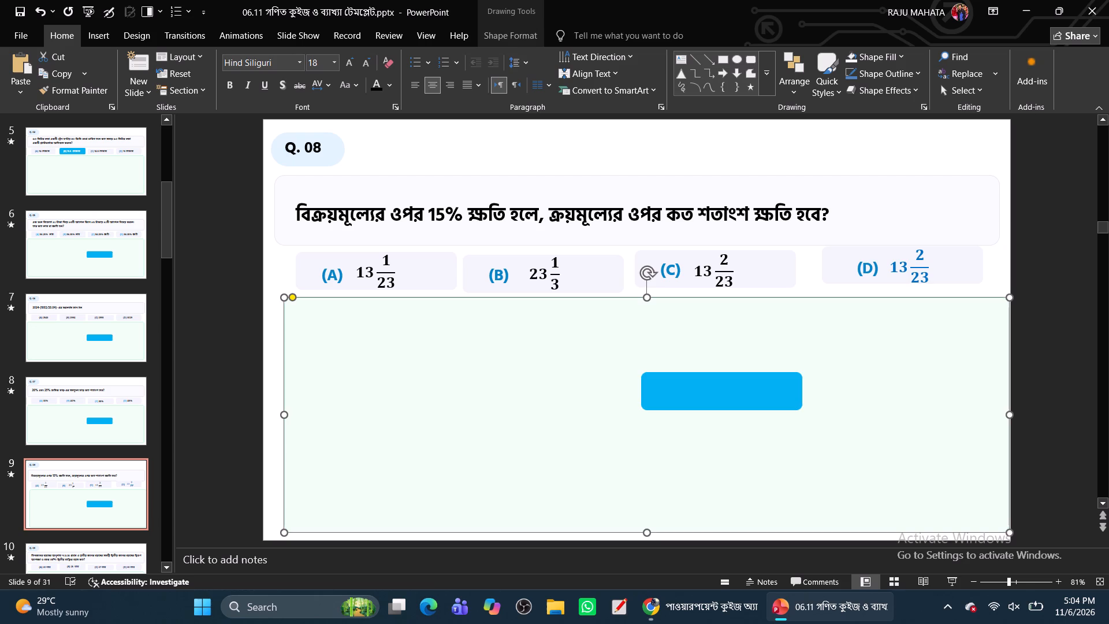
Recolour option (D)'s mixed fraction on the Q. 08 slide to black.
left_click_drag(892, 266, 925, 269)
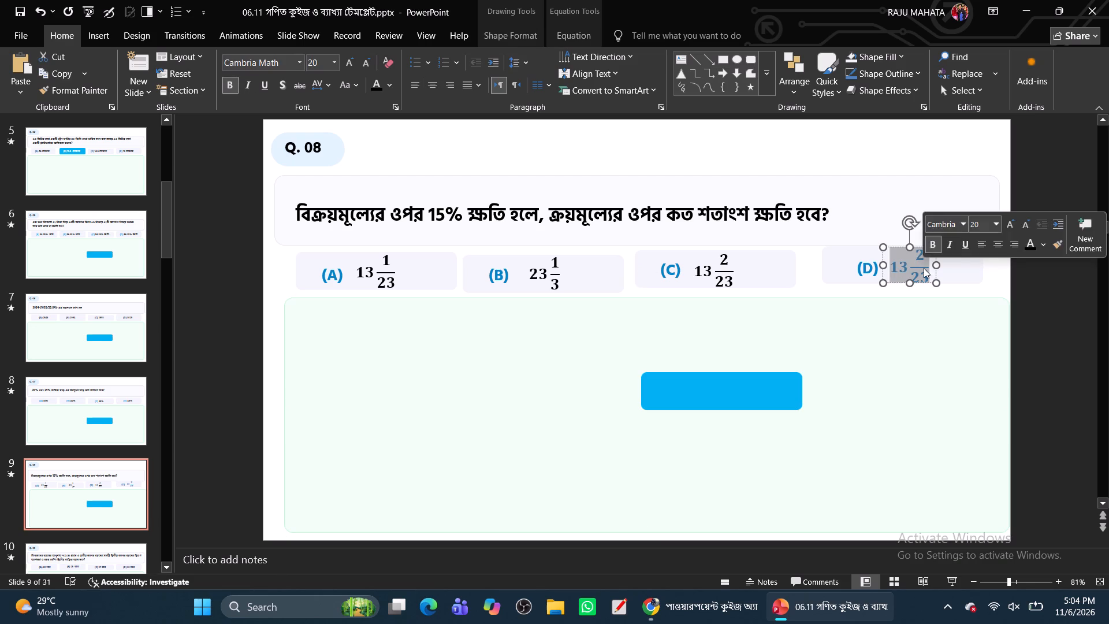
left_click(377, 88)
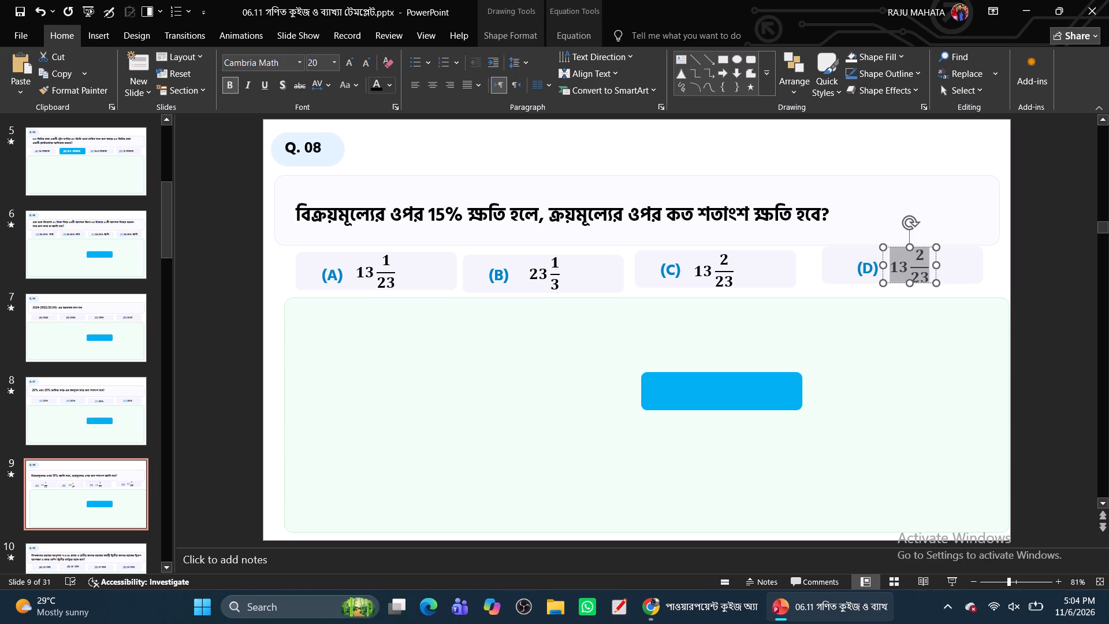
Change the whole number in option (D)'s mixed fraction to 23 and shift the fraction slightly away from its (D) label.
left_click(903, 266)
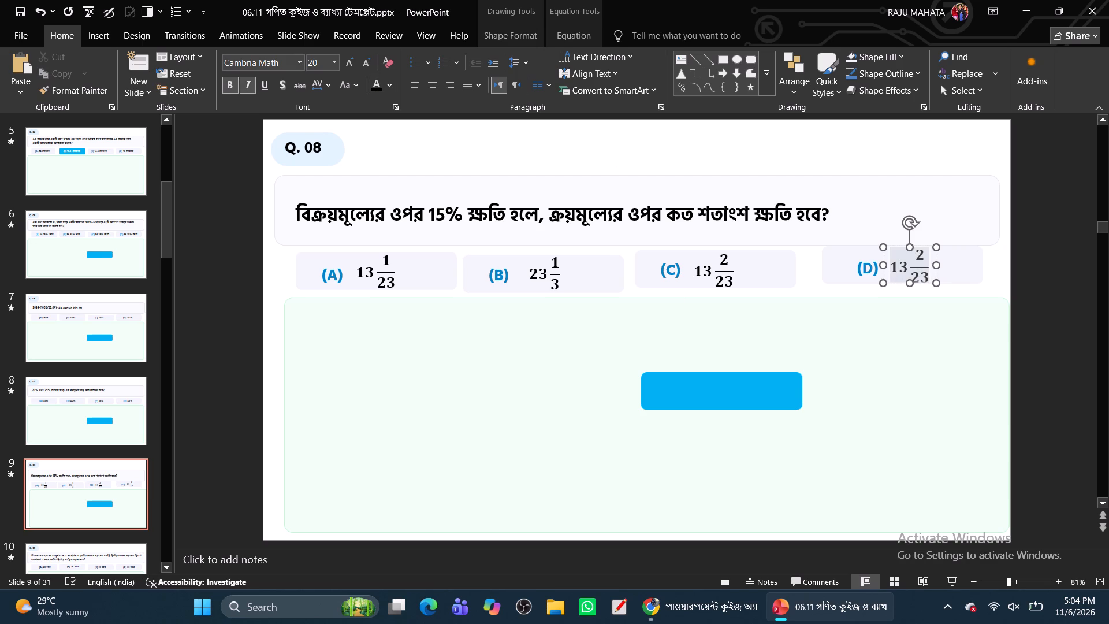
left_click(898, 268)
key("BackSpace")
key("2")
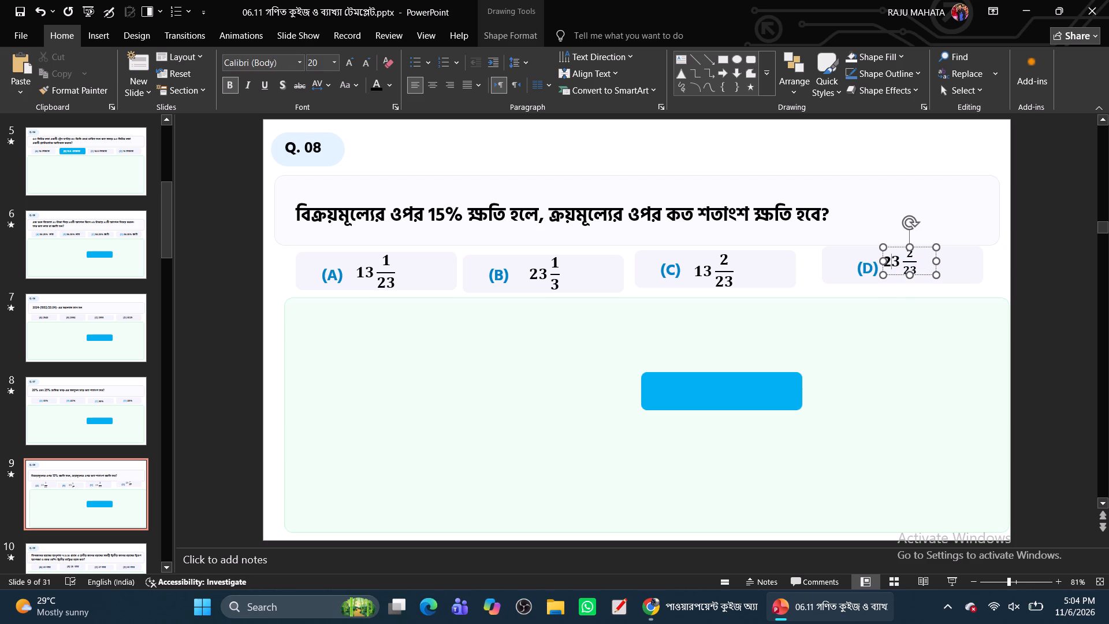
left_click_drag(899, 274, 903, 277)
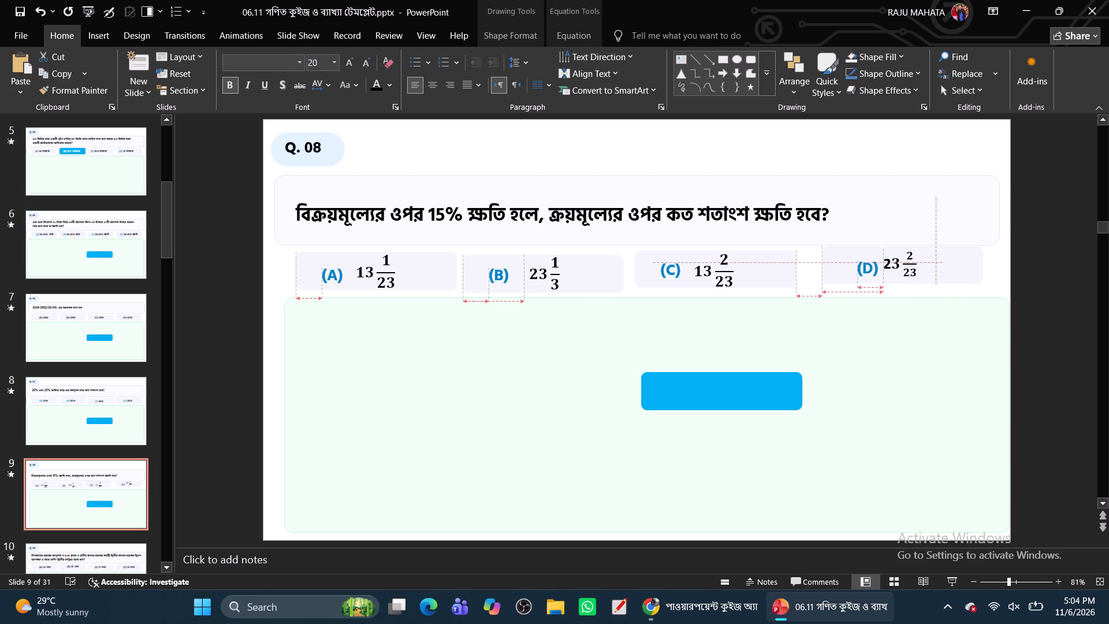
left_click_drag(903, 277, 906, 280)
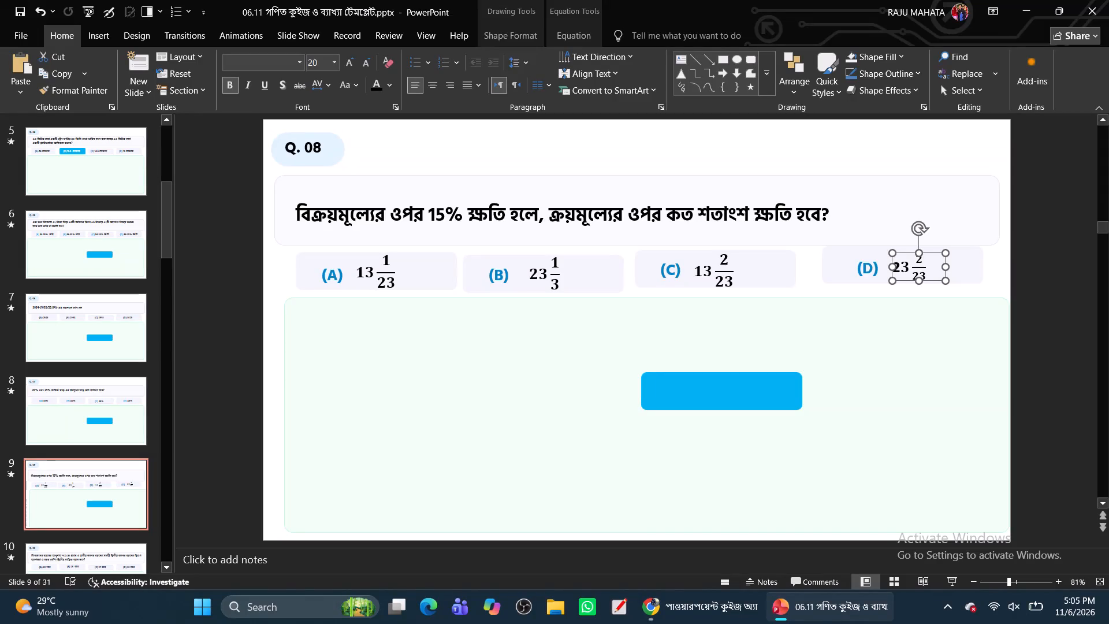
Apply the Hind Siliguri font to option (D)'s mixed fraction on the Q. 08 slide.
left_click(262, 58)
key("h")
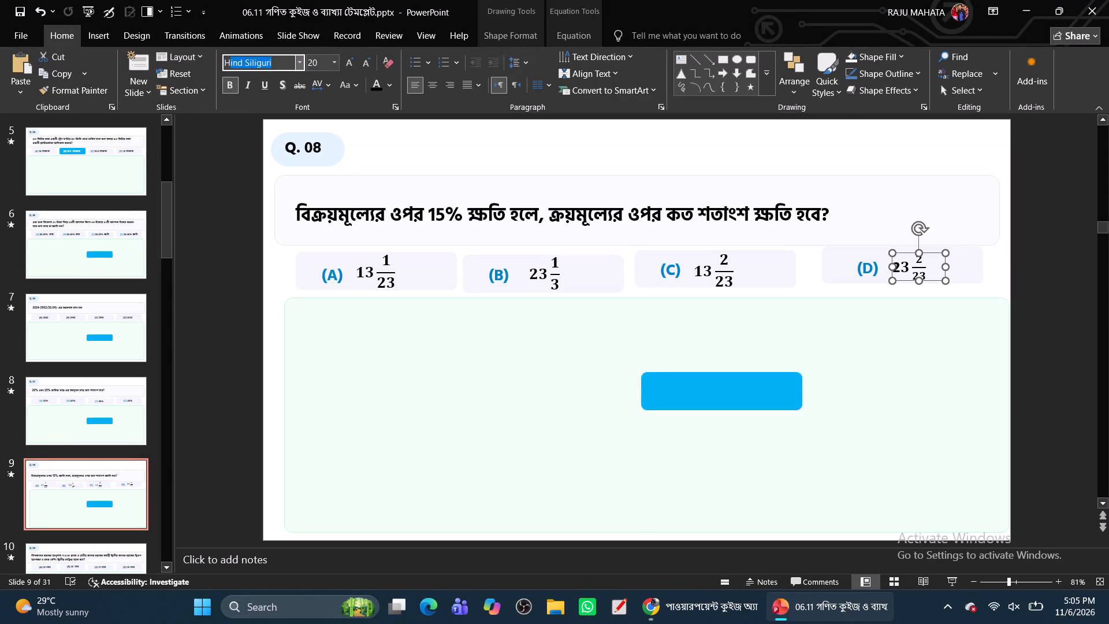
key("Return")
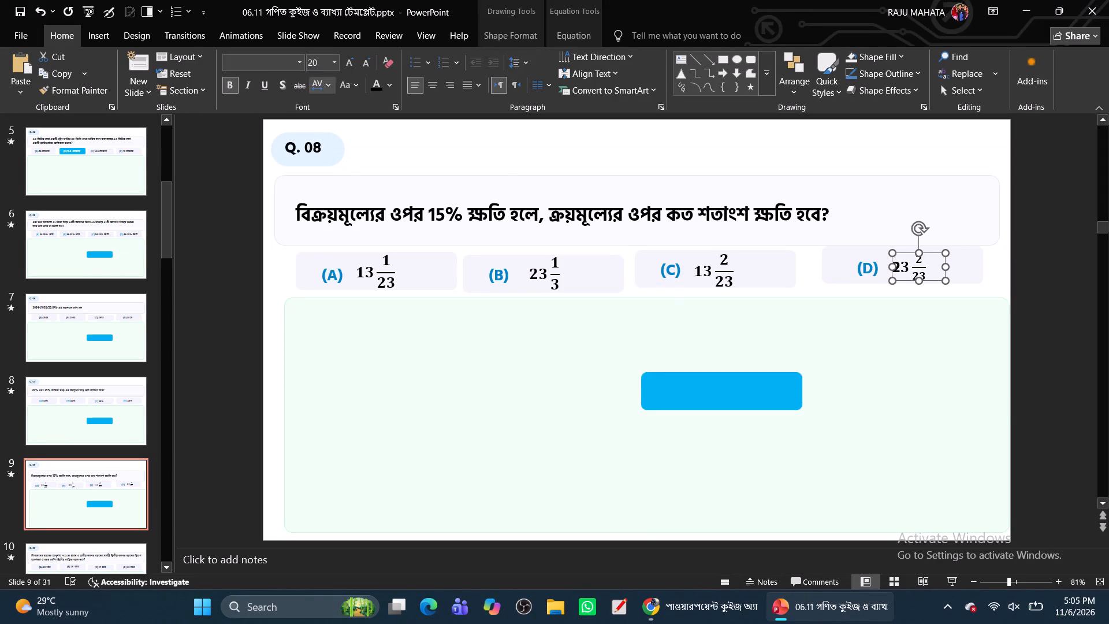
left_click(894, 371)
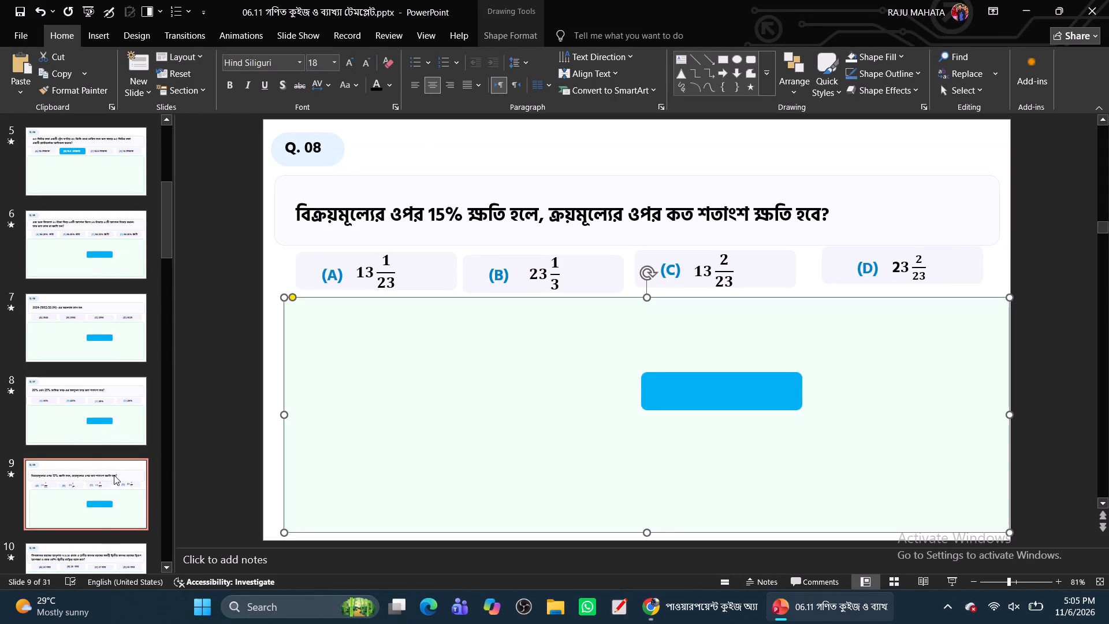
Recolour the four answer texts 20, 25, 27 and 30 বছর on the Q. 09 slide to black, excluding their option labels.
scroll(99, 522, "down", 5)
left_click(89, 288)
left_click(80, 364)
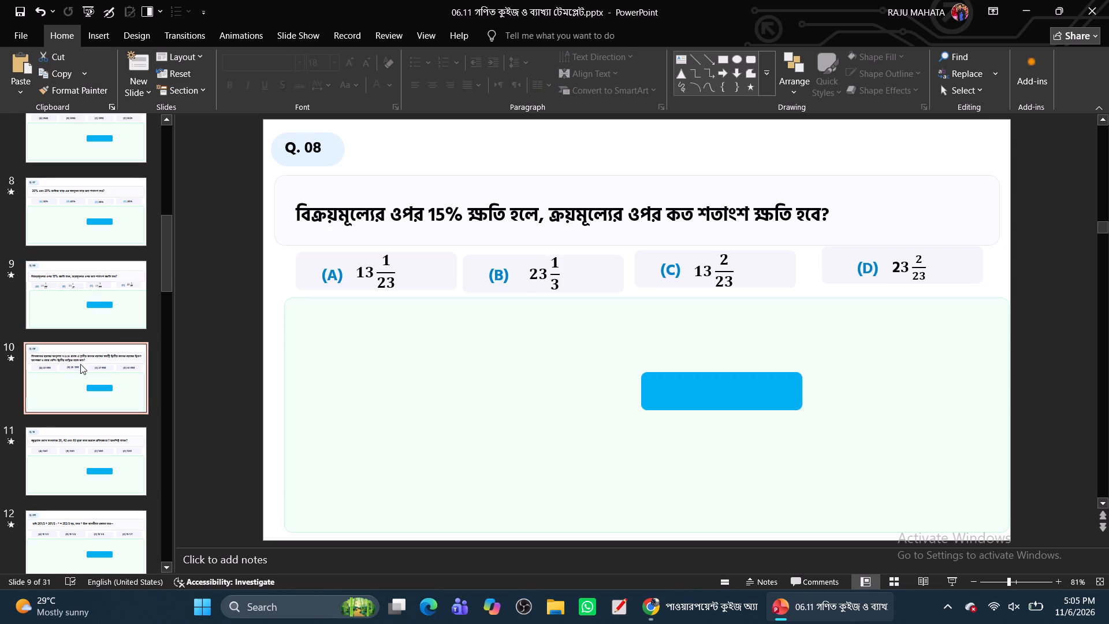
left_click_drag(371, 264, 404, 265)
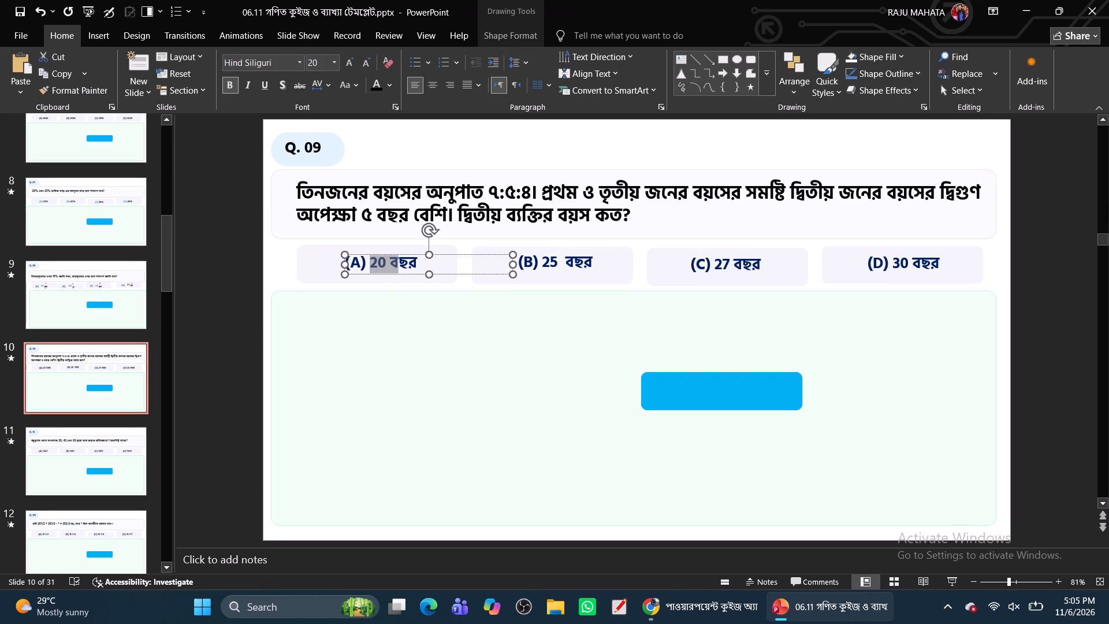
left_click_drag(404, 265, 416, 266)
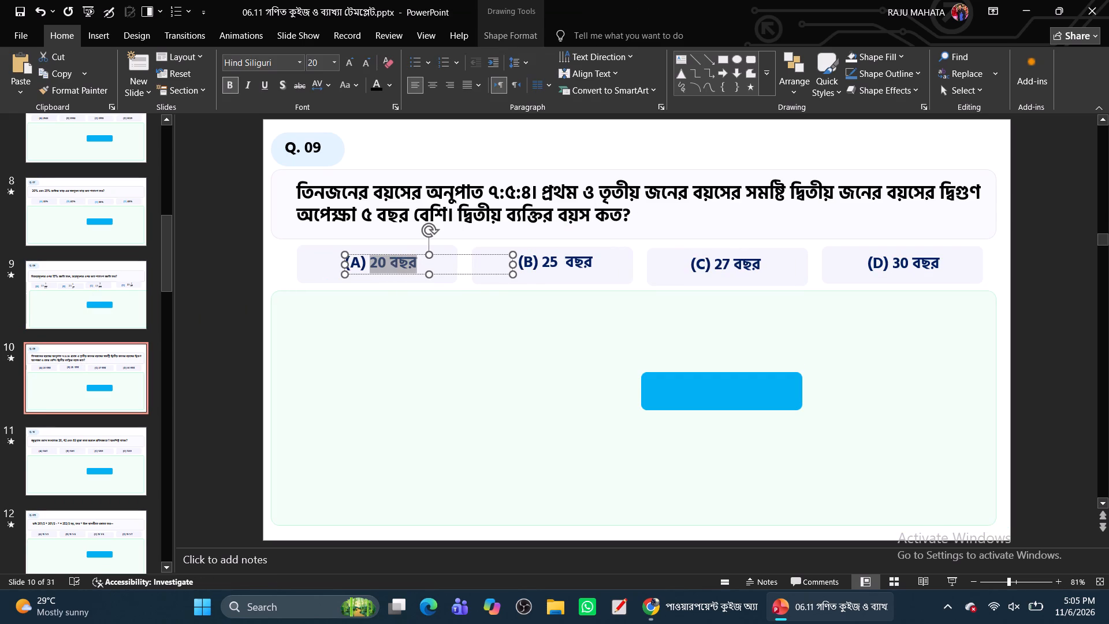
left_click_drag(545, 264, 595, 264, "ctrl")
left_click_drag(718, 265, 727, 265, "ctrl")
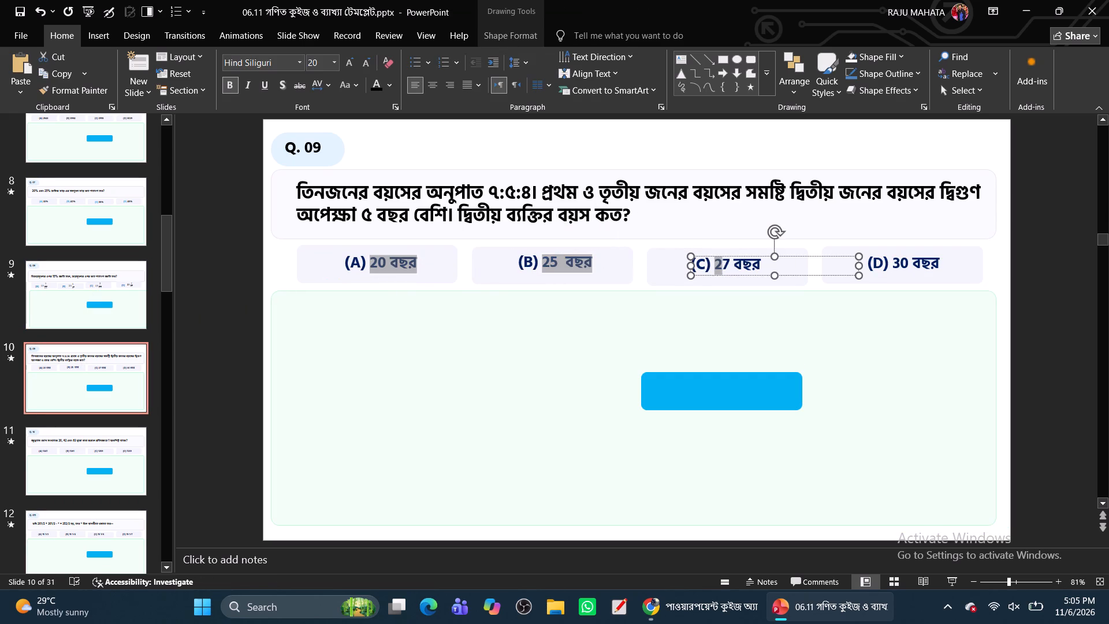
left_click_drag(727, 265, 757, 265, "ctrl")
left_click_drag(896, 263, 952, 264, "ctrl")
left_click(375, 87)
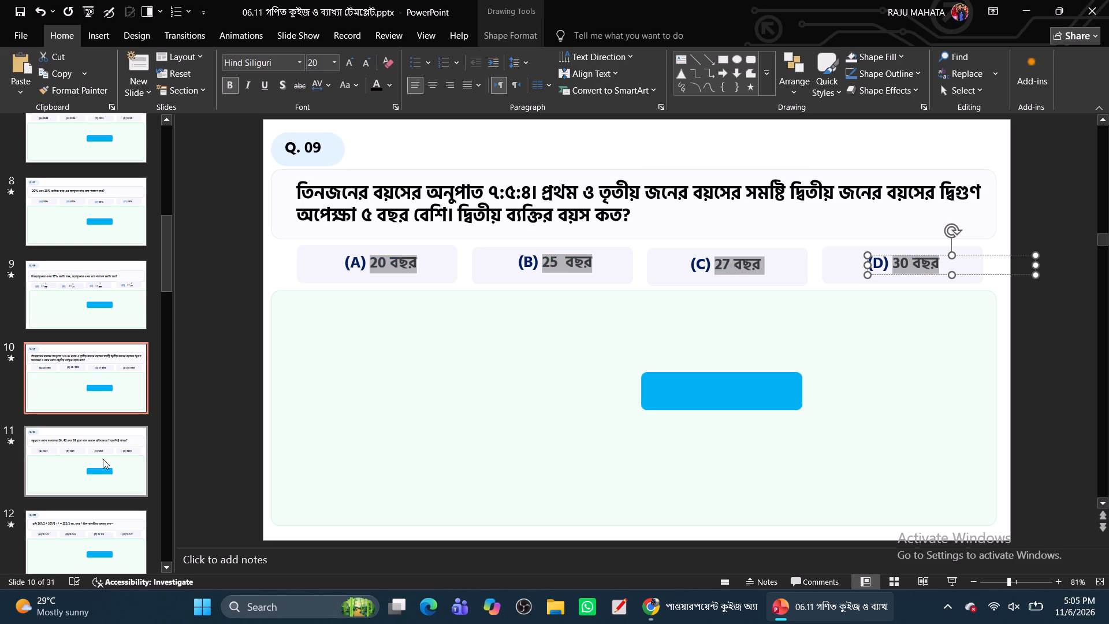
Recolour the answers 1241, 1261, 1259 and 1239 on the Q. 10 slide to black, excluding their option labels.
left_click(103, 465)
left_click_drag(370, 262, 389, 260)
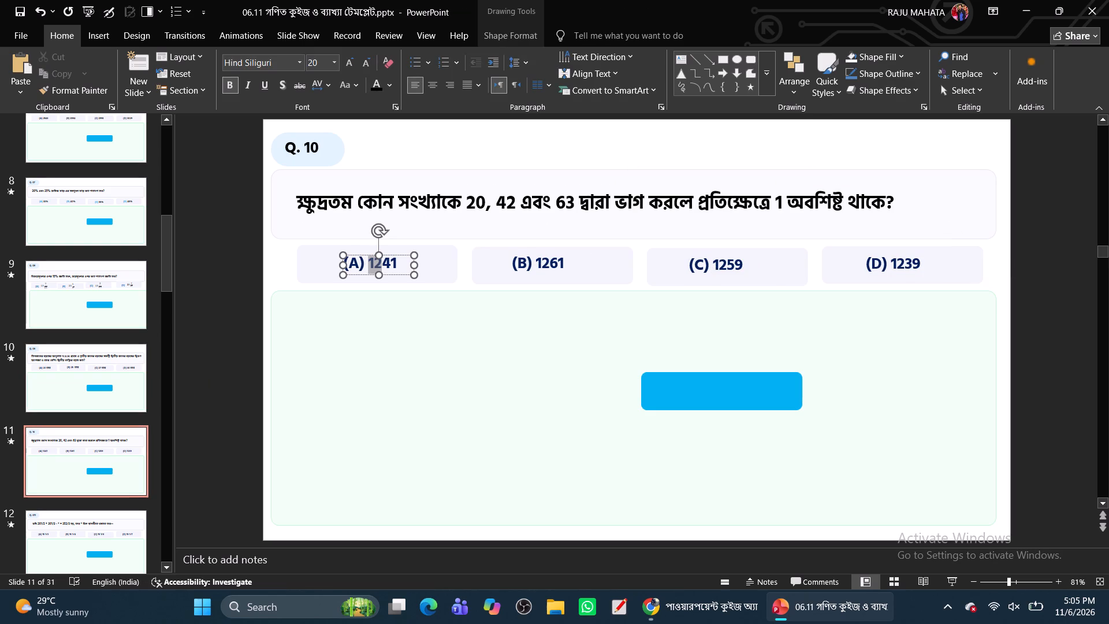
left_click_drag(389, 260, 400, 262)
left_click_drag(535, 261, 569, 265, "ctrl")
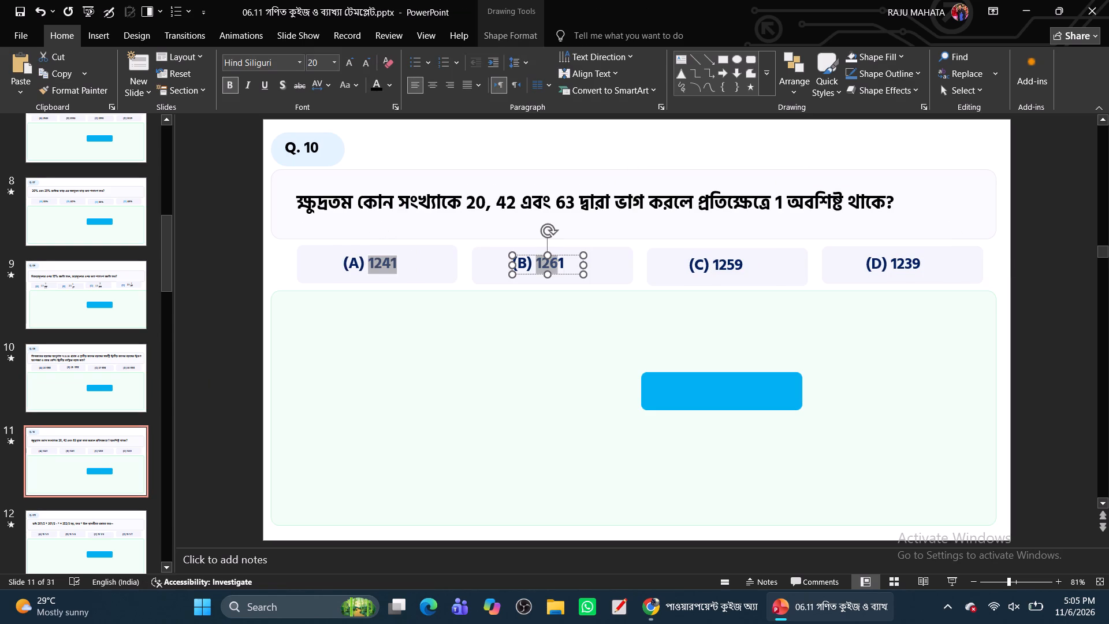
left_click_drag(569, 265, 570, 265, "ctrl")
left_click_drag(716, 264, 749, 265, "ctrl")
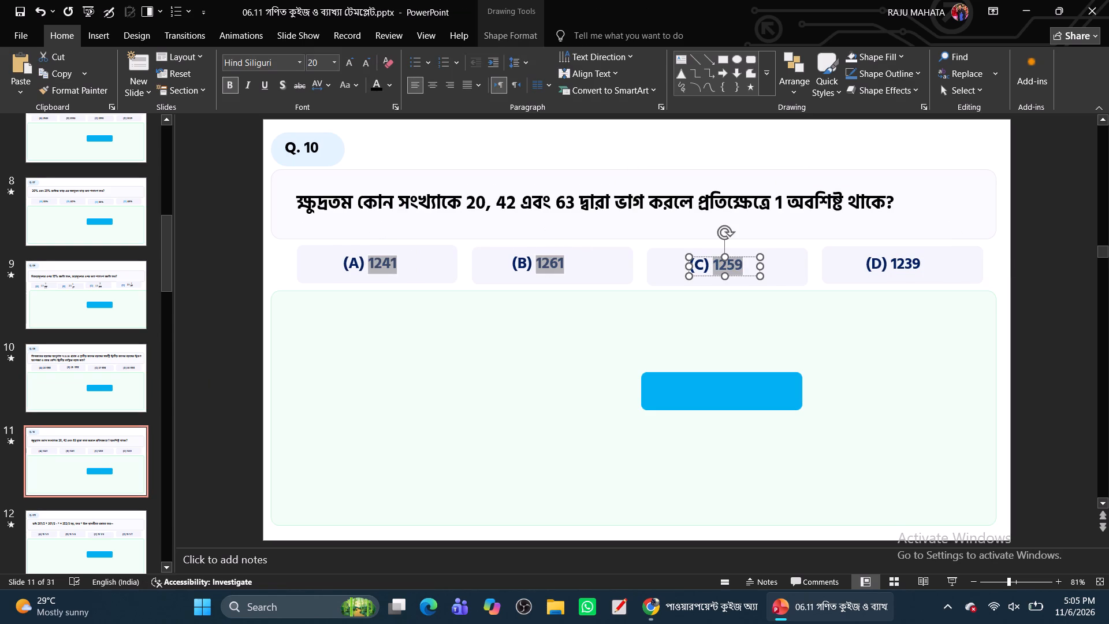
double_click(911, 262, "ctrl")
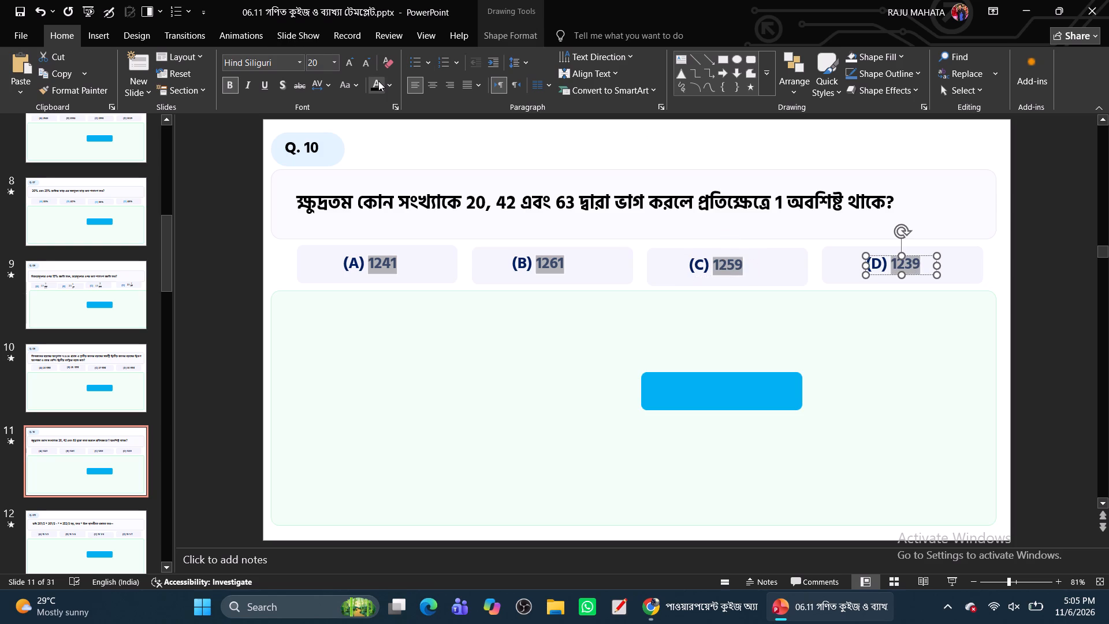
left_click(378, 81, "ctrl")
Recolour the answers 15 1/2, 15 1/4, 15 1/6 and 15 1/7 on the Q. 011 slide to black, excluding their option labels.
left_click(83, 549)
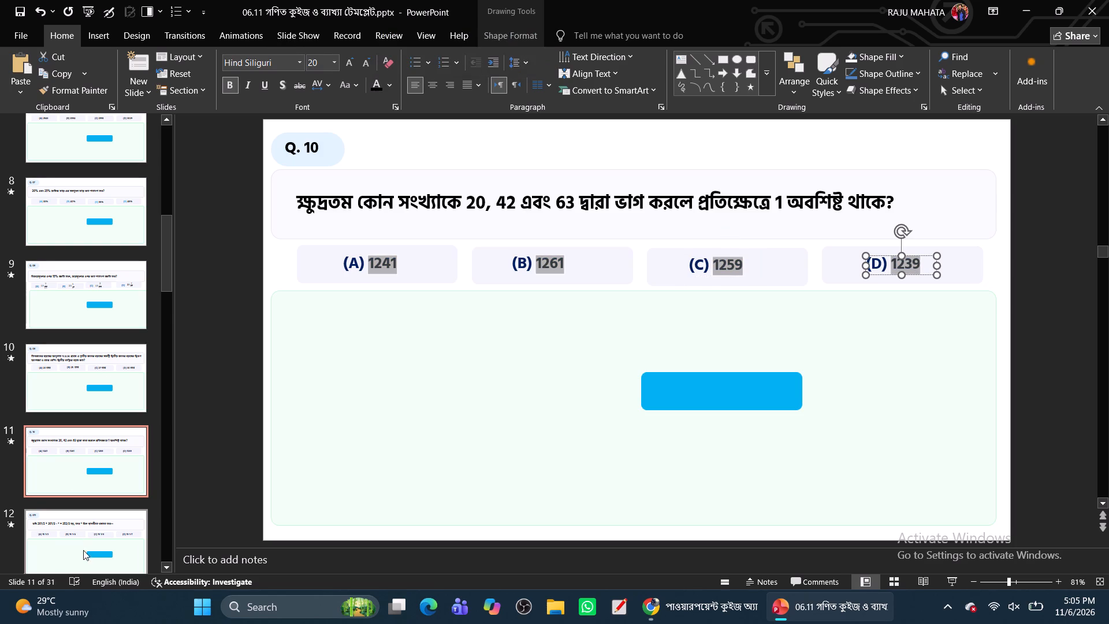
left_click_drag(365, 265, 403, 264)
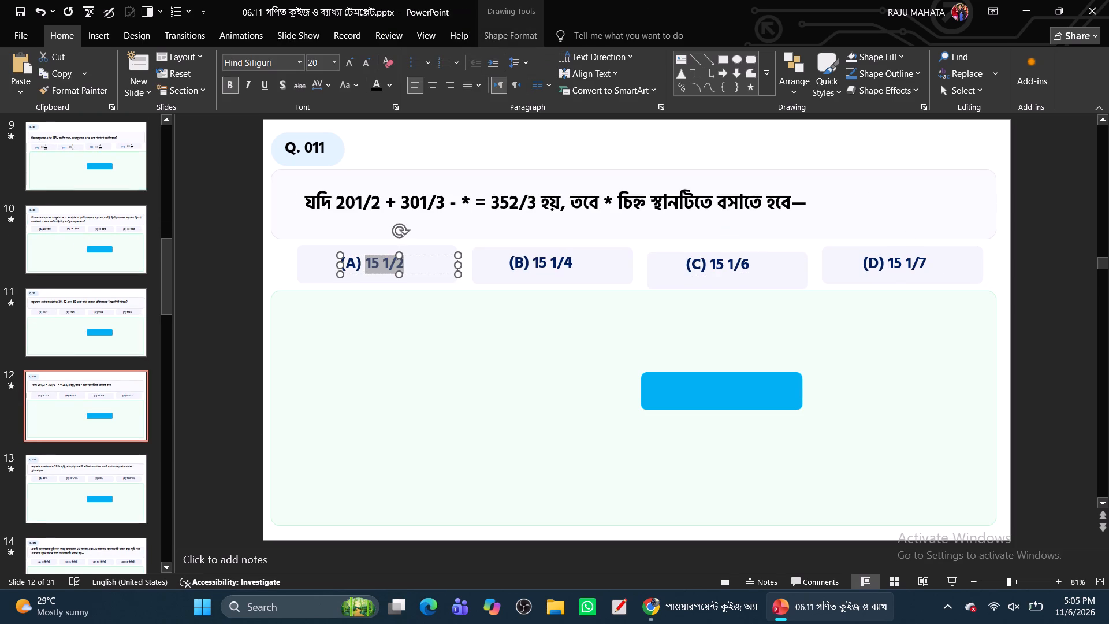
left_click_drag(403, 264, 405, 264)
left_click_drag(535, 263, 589, 263, "ctrl")
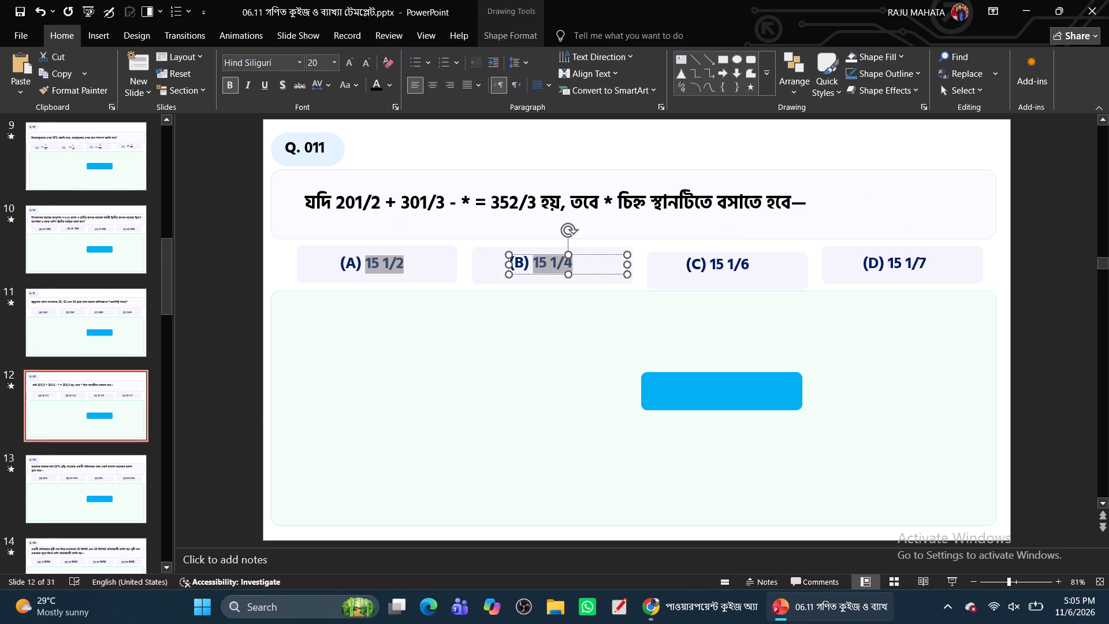
left_click_drag(715, 264, 766, 266, "ctrl")
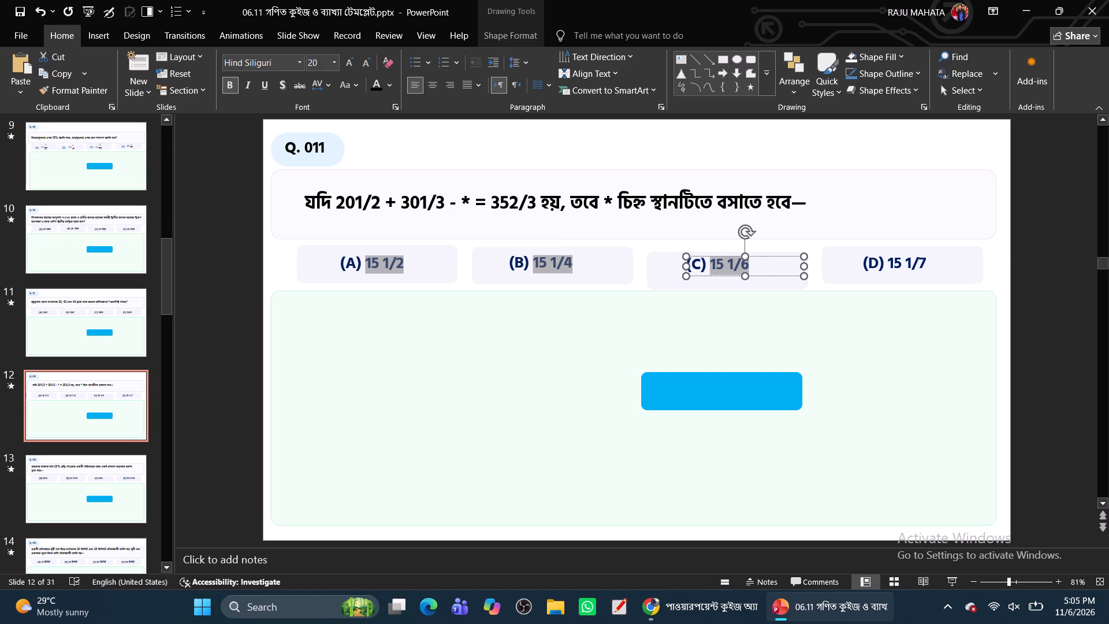
left_click_drag(891, 265, 925, 266, "ctrl")
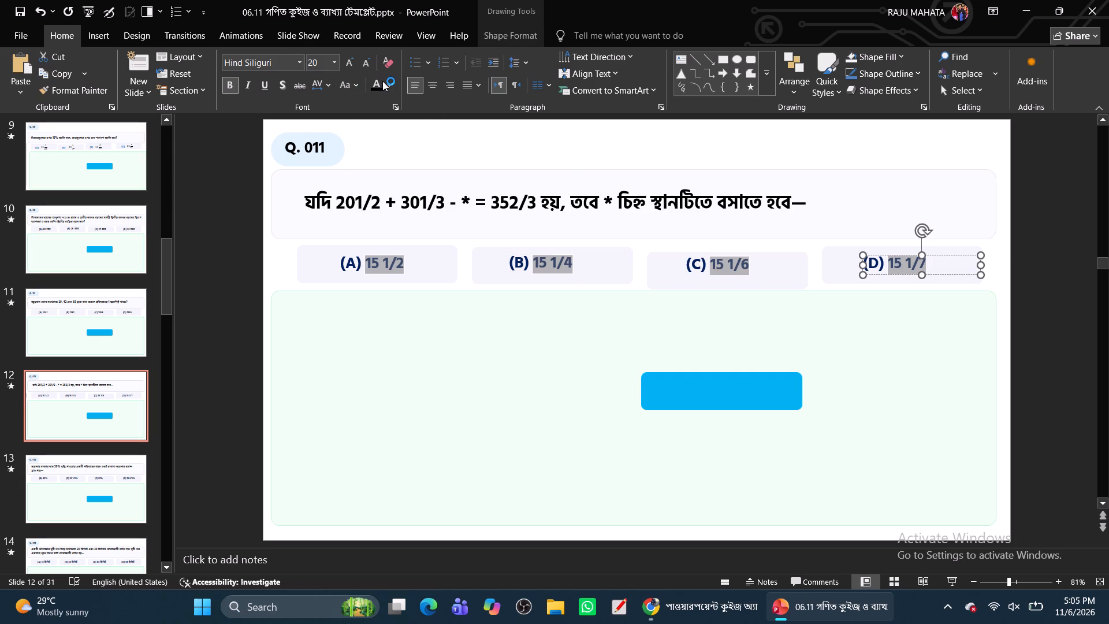
left_click(376, 81)
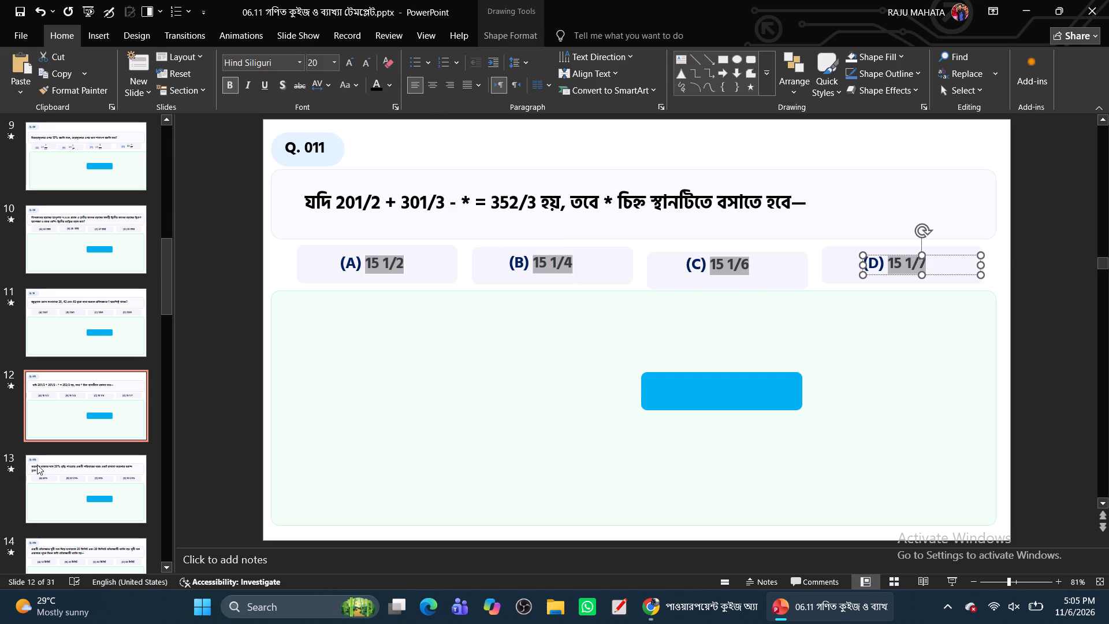
Increase the font size of all four option texts on the Q. 012 slide to 20.
left_click(83, 486)
left_click(367, 265)
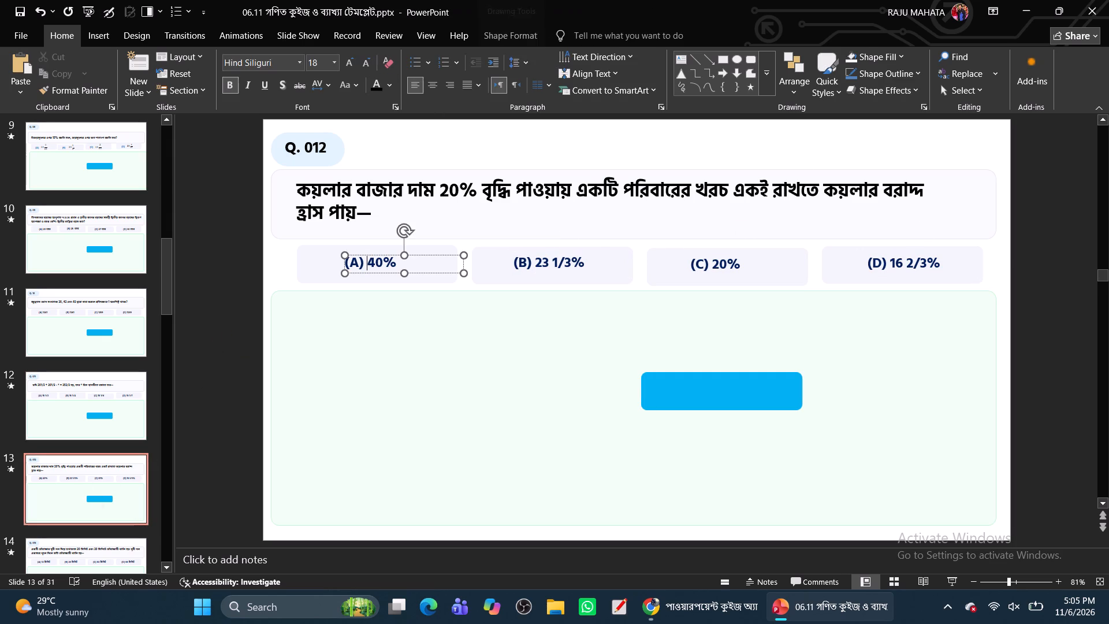
left_click(375, 274)
left_click(524, 261, "ctrl")
left_click(708, 261, "ctrl")
left_click(904, 255, "ctrl")
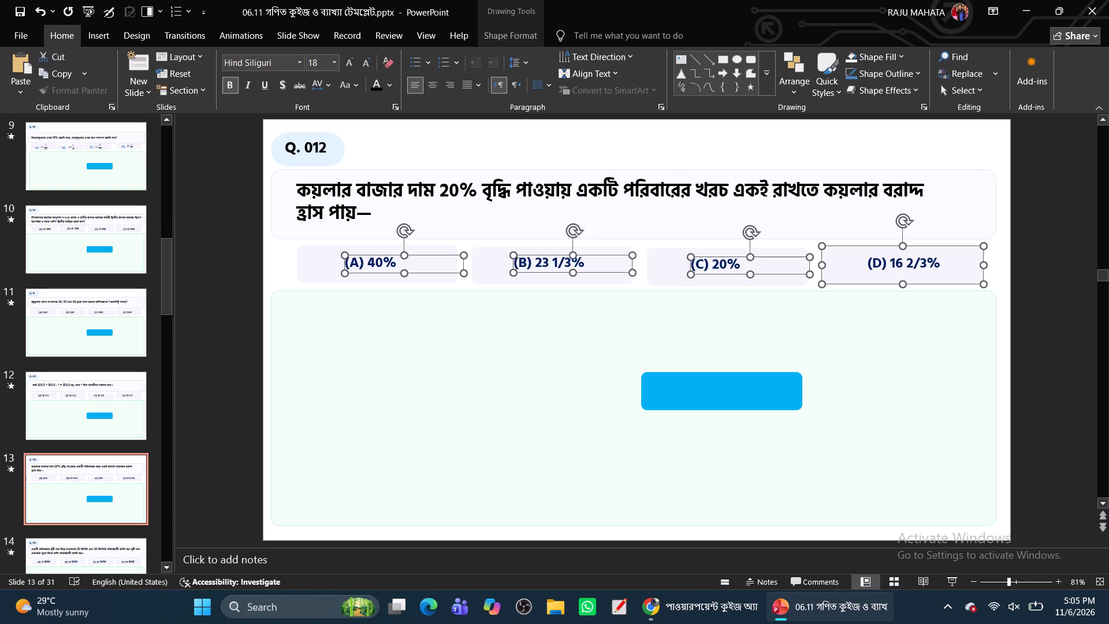
left_click(839, 263, "ctrl")
left_click(895, 263, "ctrl")
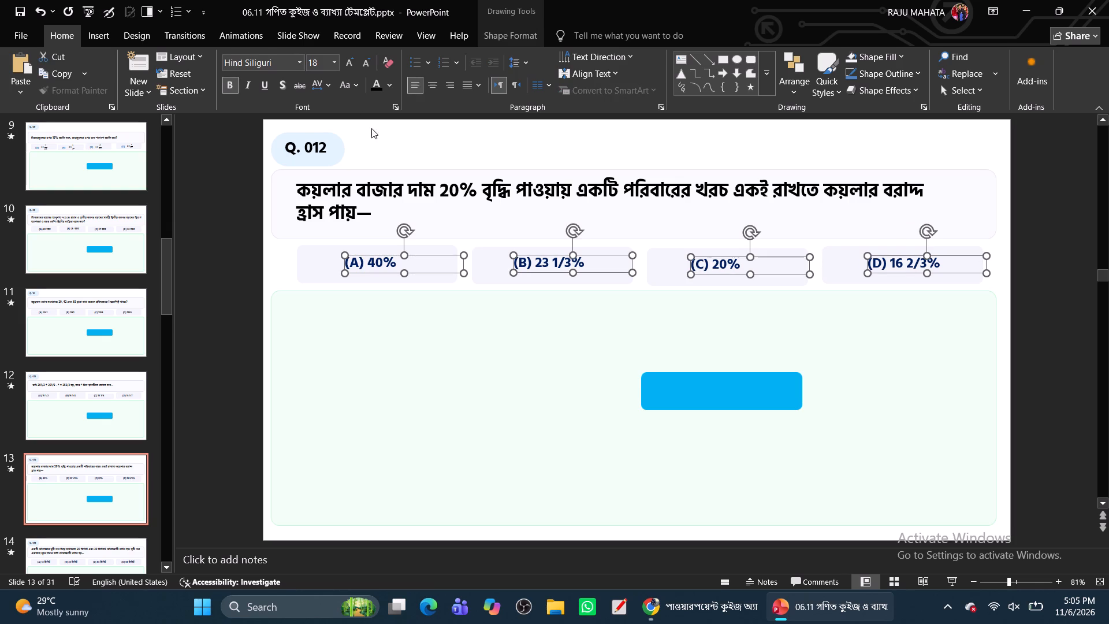
left_click(351, 60)
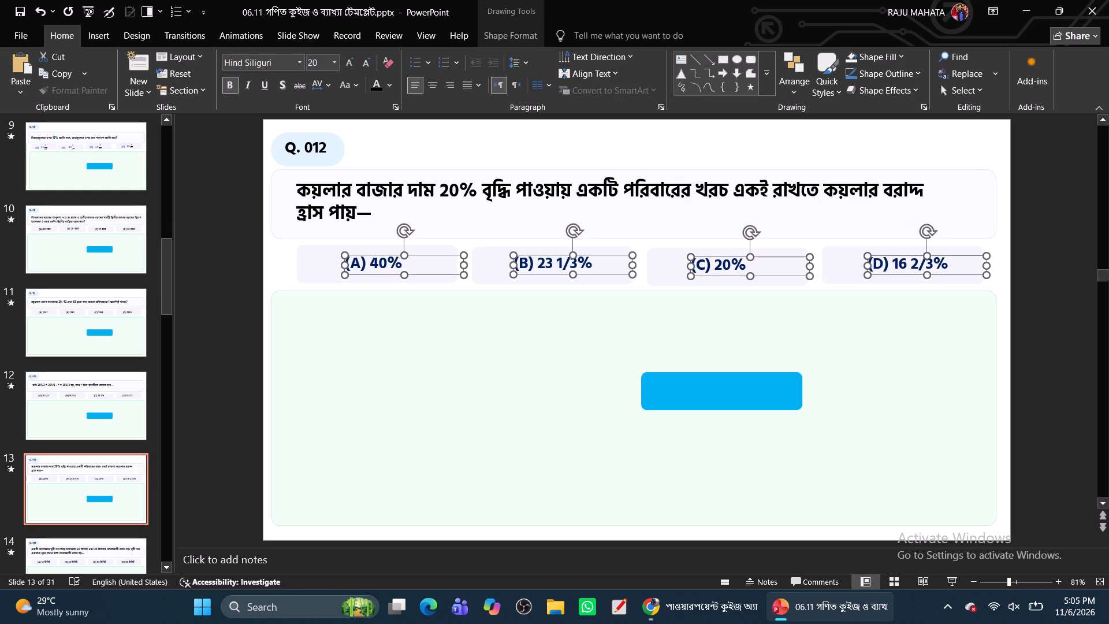
Recolour the answers 40%, 23 1/3%, 20% and 16 2/3% on the Q. 012 slide to black, excluding their option labels.
left_click_drag(371, 263, 408, 263)
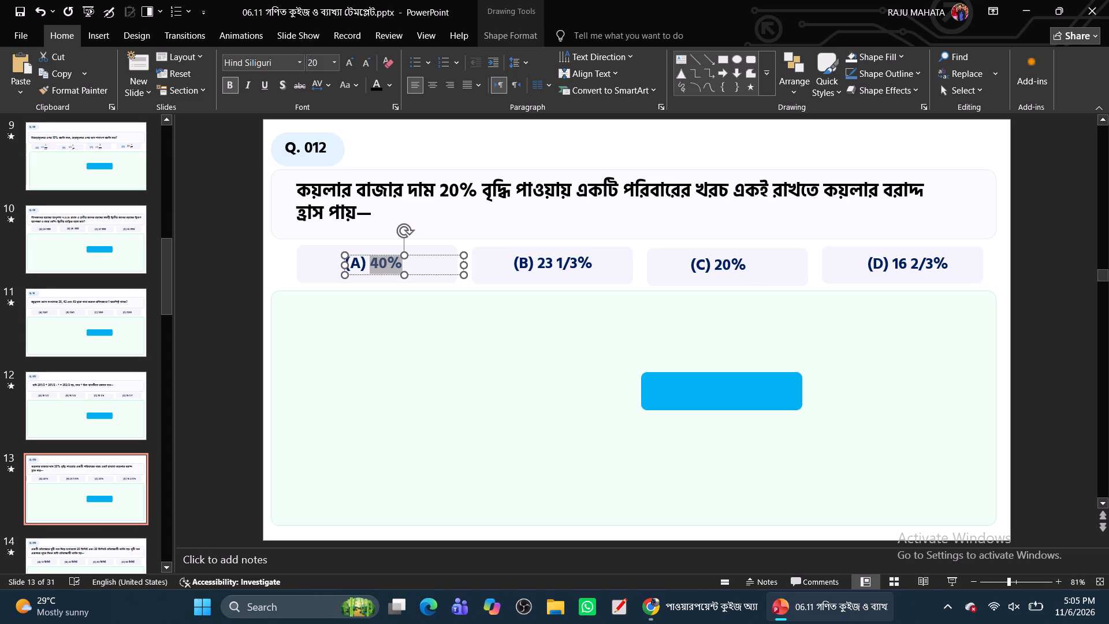
left_click_drag(538, 266, 593, 267, "ctrl")
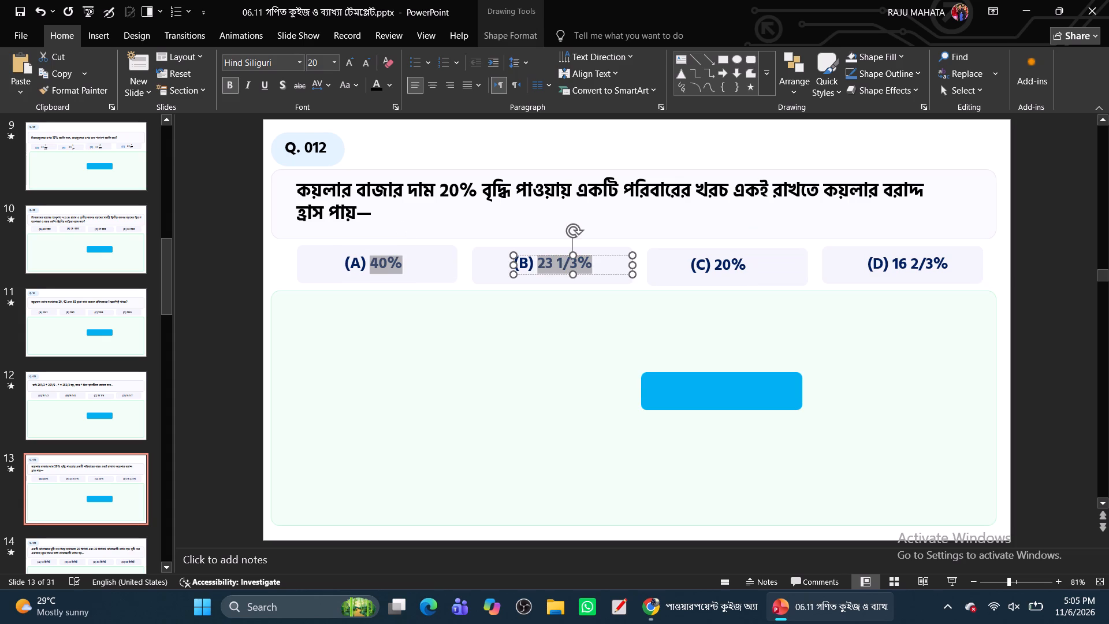
left_click_drag(717, 263, 751, 265, "ctrl")
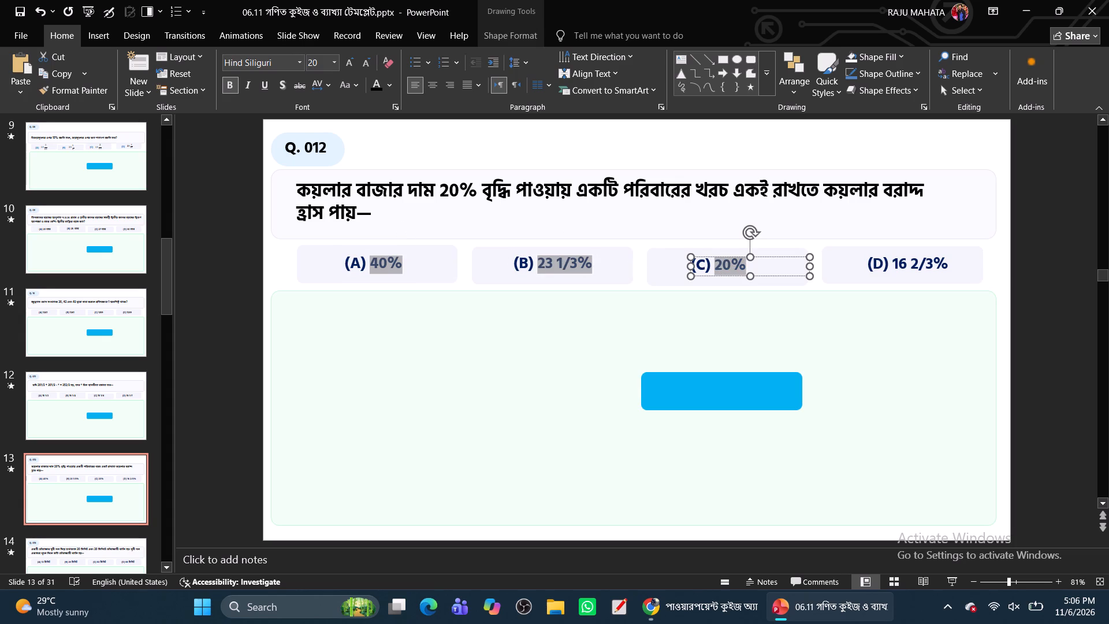
left_click_drag(893, 263, 946, 268, "ctrl")
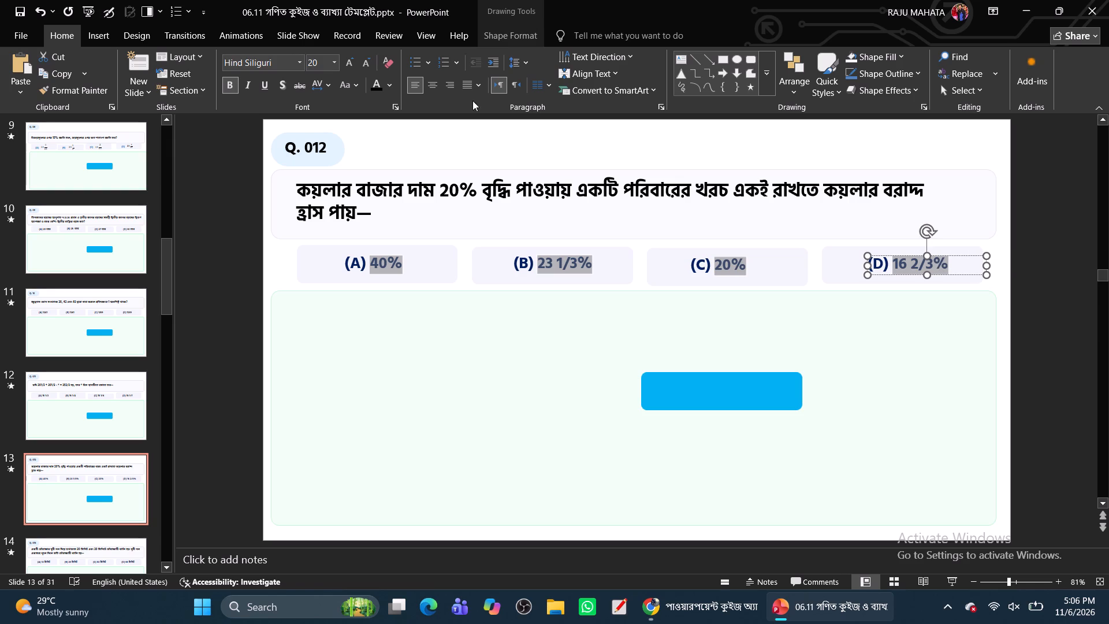
left_click(375, 87)
Recolour the answers 12, 25, 50 and 55 মিনিট on the Q. 013 slide to black, excluding their option labels.
left_click(91, 562)
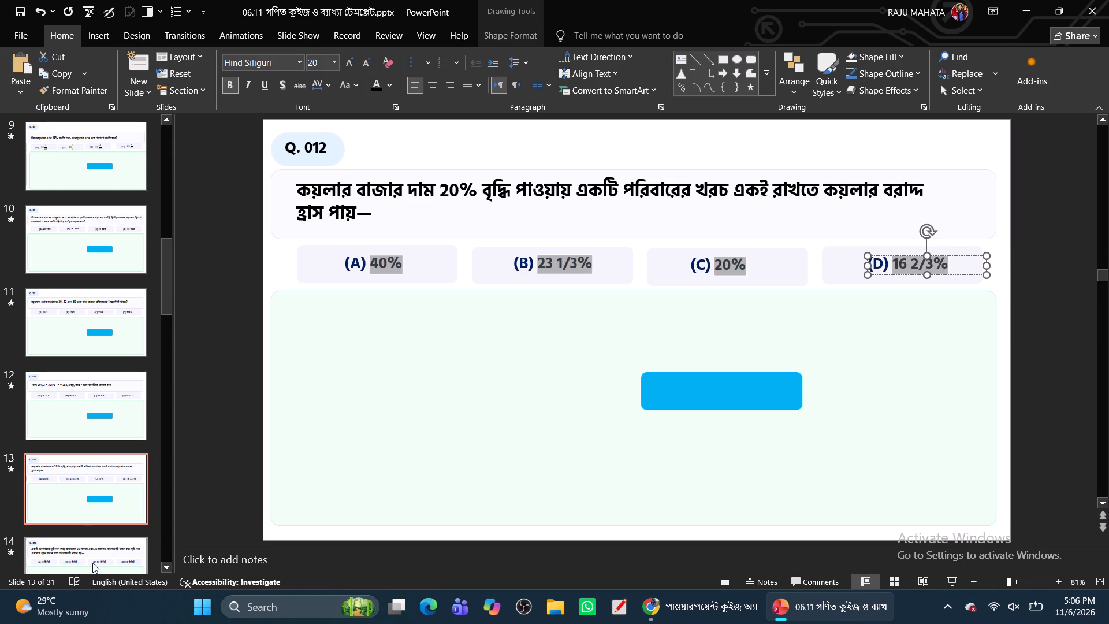
left_click_drag(362, 262, 393, 262)
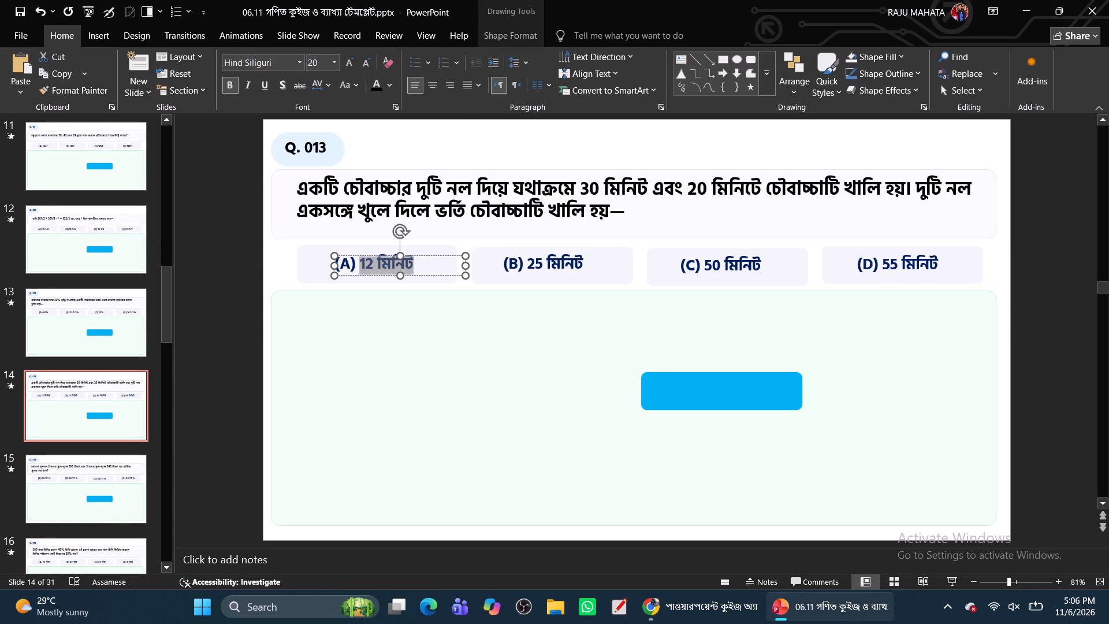
left_click_drag(393, 262, 401, 263)
left_click_drag(529, 265, 579, 264, "ctrl")
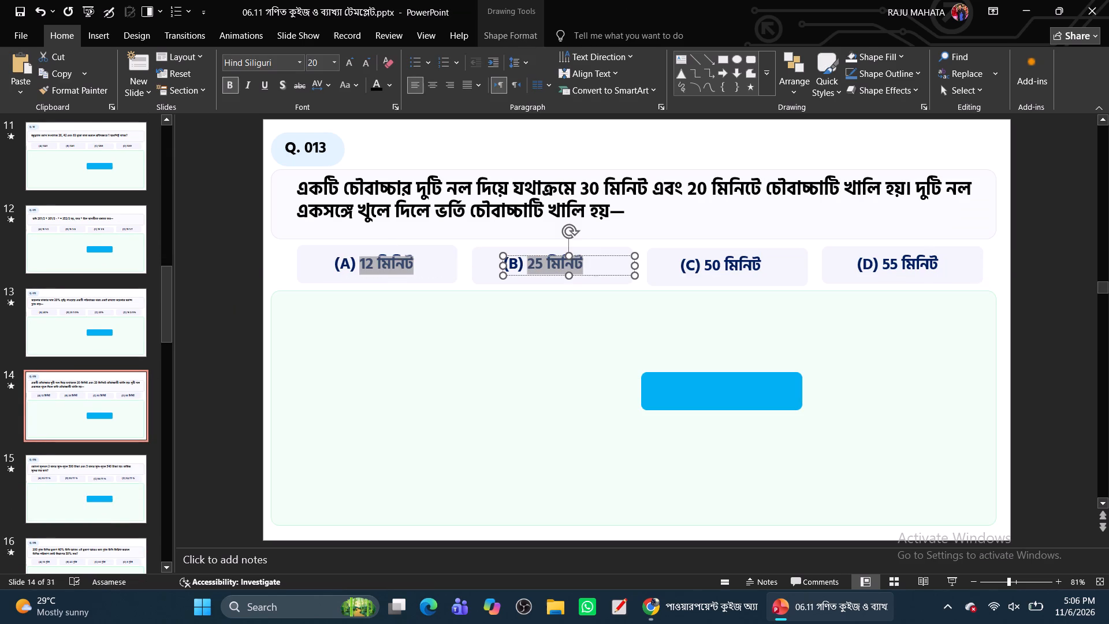
left_click_drag(703, 265, 760, 265, "ctrl")
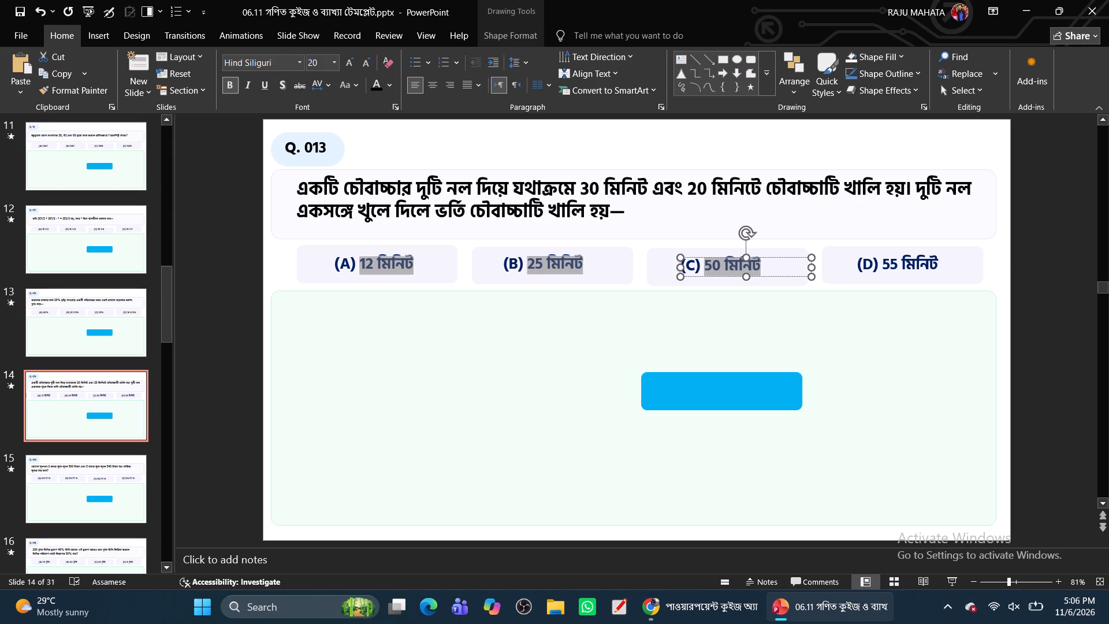
left_click_drag(883, 265, 924, 261, "ctrl")
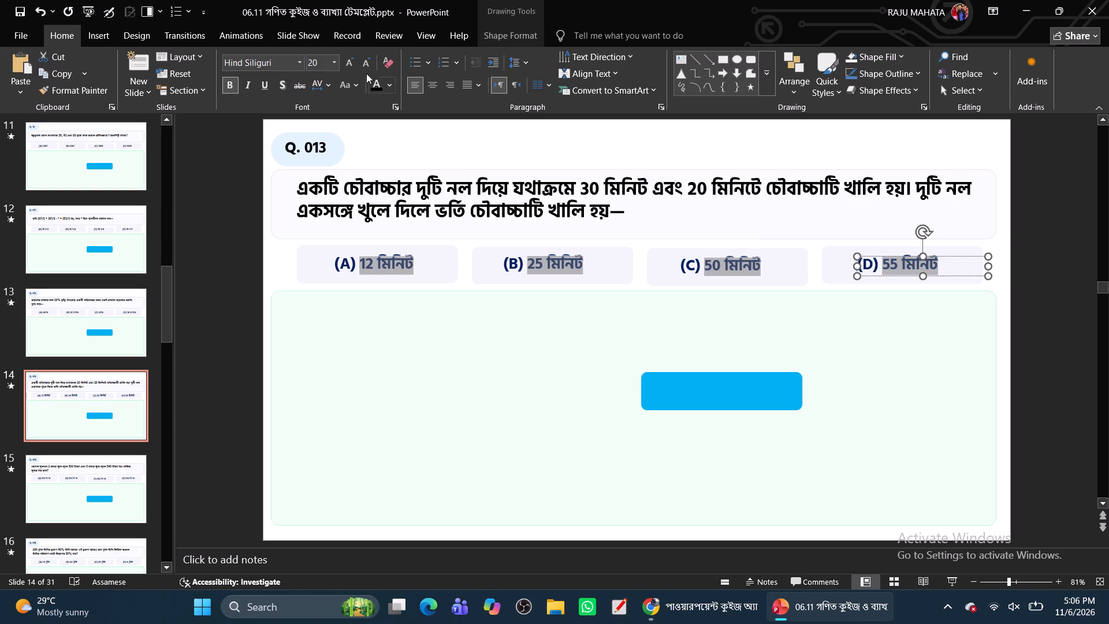
Colour the selected answer values of all four options on the Q. 013 slide black.
left_click(373, 87)
On the Q. 014 slide, colour the four answer values after the (A)–(D) labels black, leaving out the labels.
left_click(101, 508)
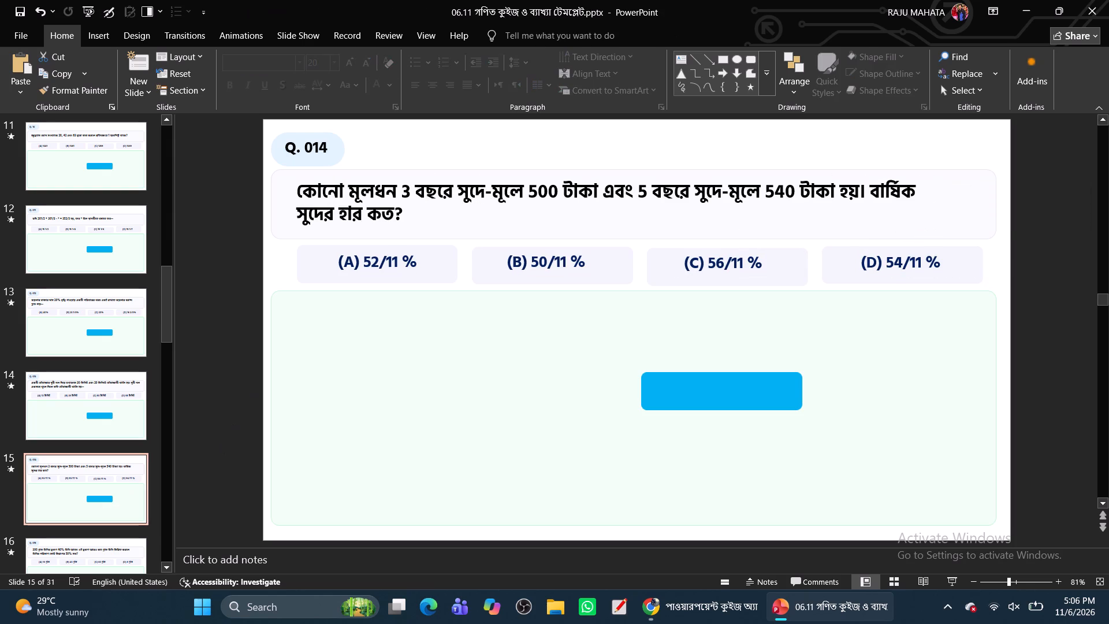
left_click_drag(367, 260, 418, 266)
left_click_drag(531, 260, 586, 261, "ctrl")
left_click_drag(708, 263, 760, 266, "ctrl")
left_click_drag(887, 261, 947, 261, "ctrl")
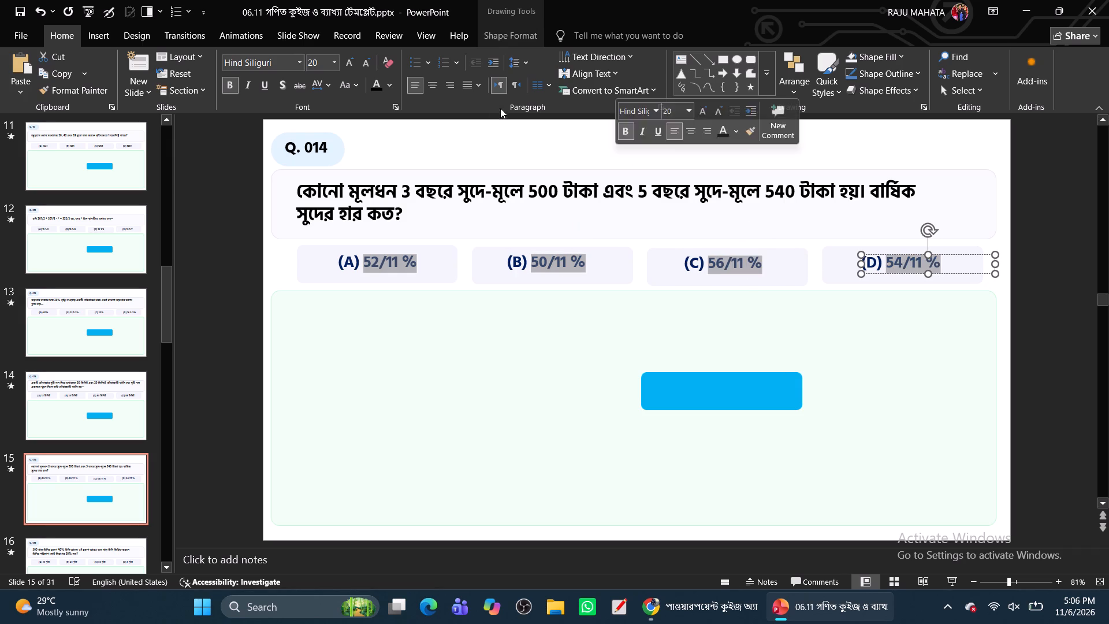
left_click(373, 85)
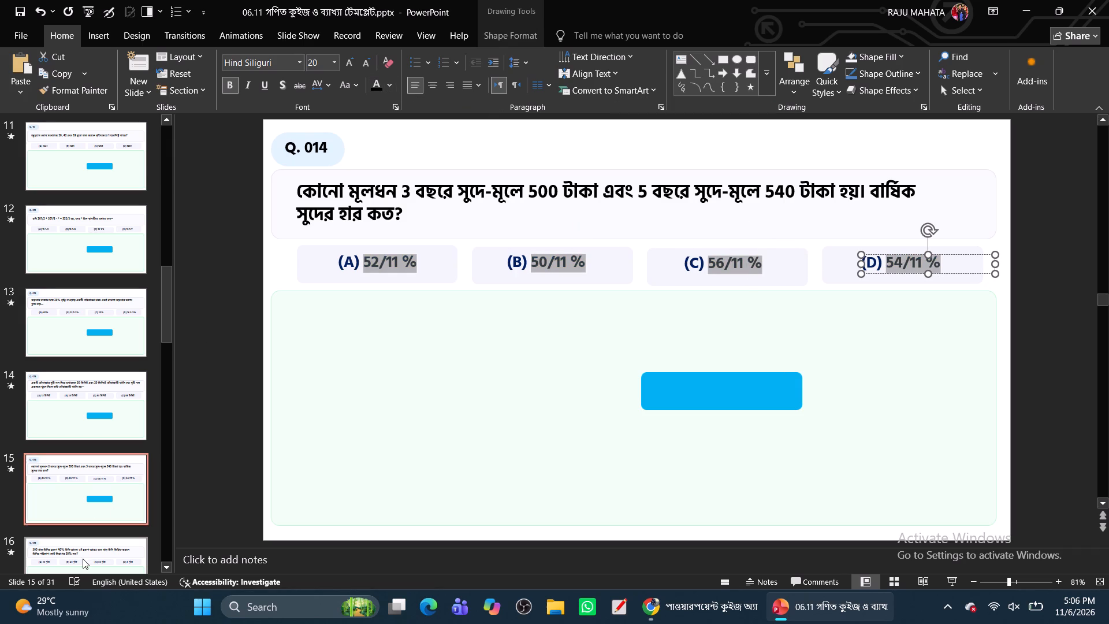
On the Q. 015 slide, colour the four gram values after the (A)–(D) labels black, leaving out the labels.
left_click(83, 559)
left_click_drag(370, 265, 401, 268)
left_click_drag(538, 266, 583, 266, "ctrl")
left_click_drag(712, 264, 760, 266, "ctrl")
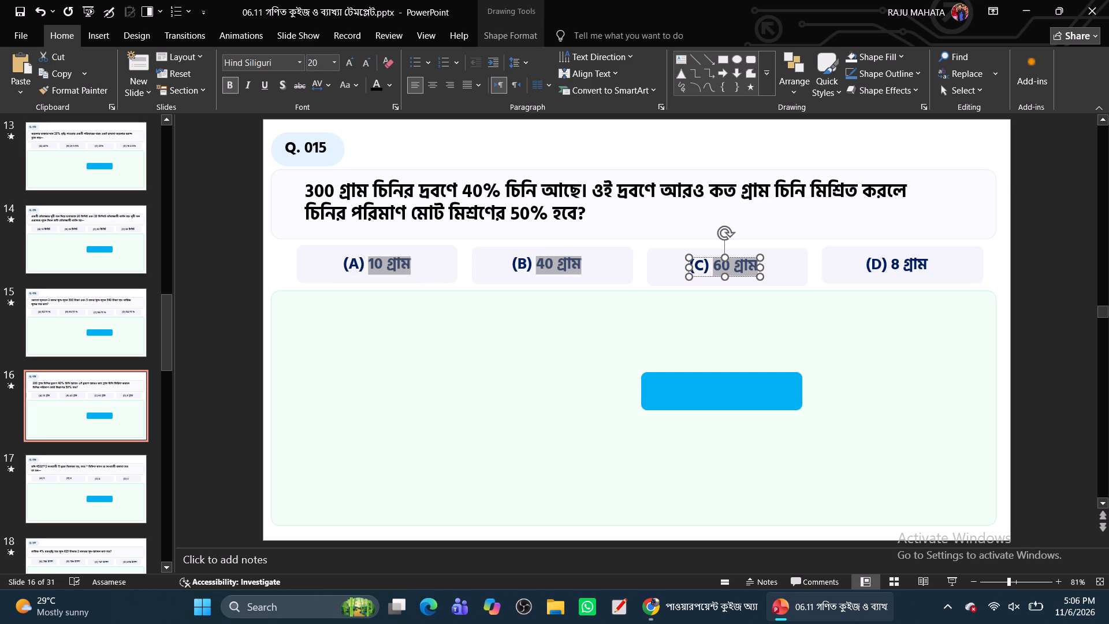
left_click_drag(891, 262, 921, 262, "ctrl")
left_click(377, 84)
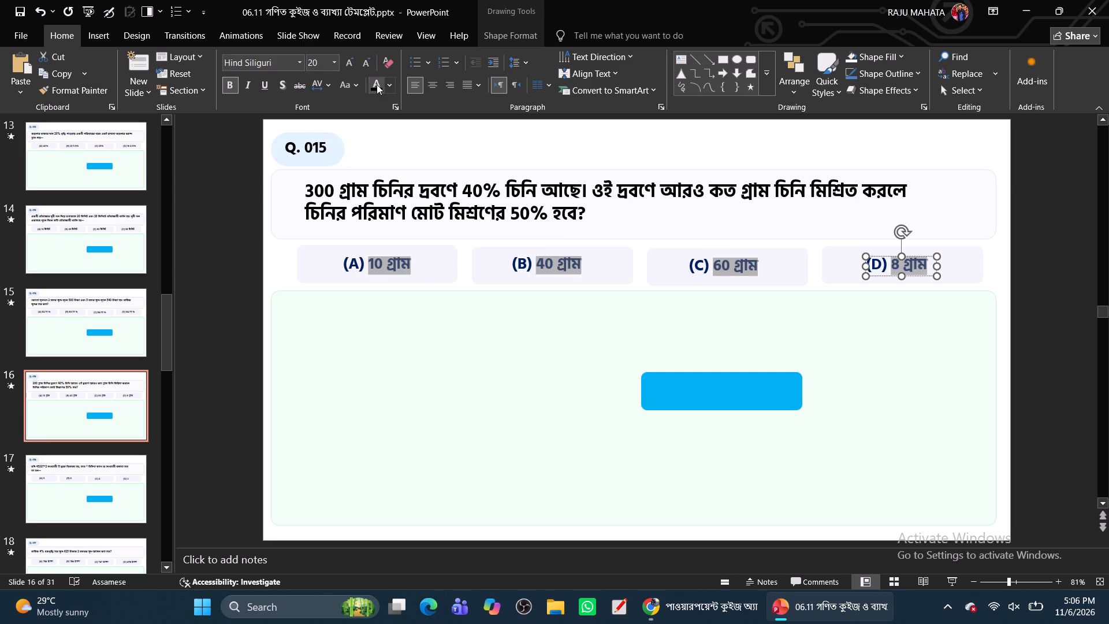
On the Q. 016 slide, colour the answer numbers 8, 6, 4 and 2 black, leaving out the option labels.
left_click(104, 478)
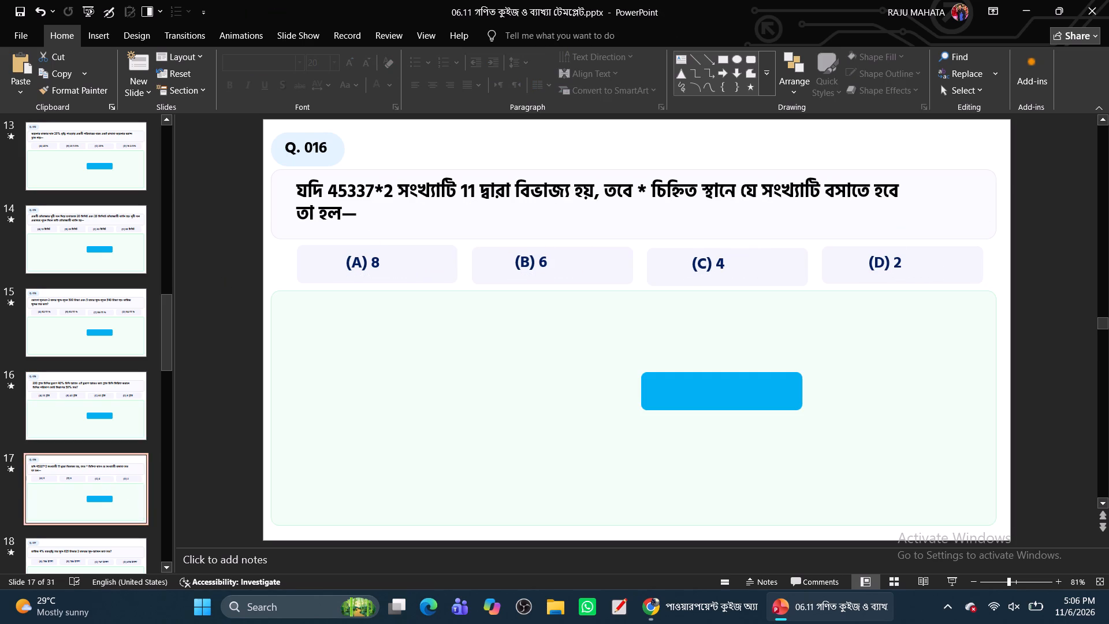
double_click(378, 264)
left_click_drag(375, 261, 384, 267)
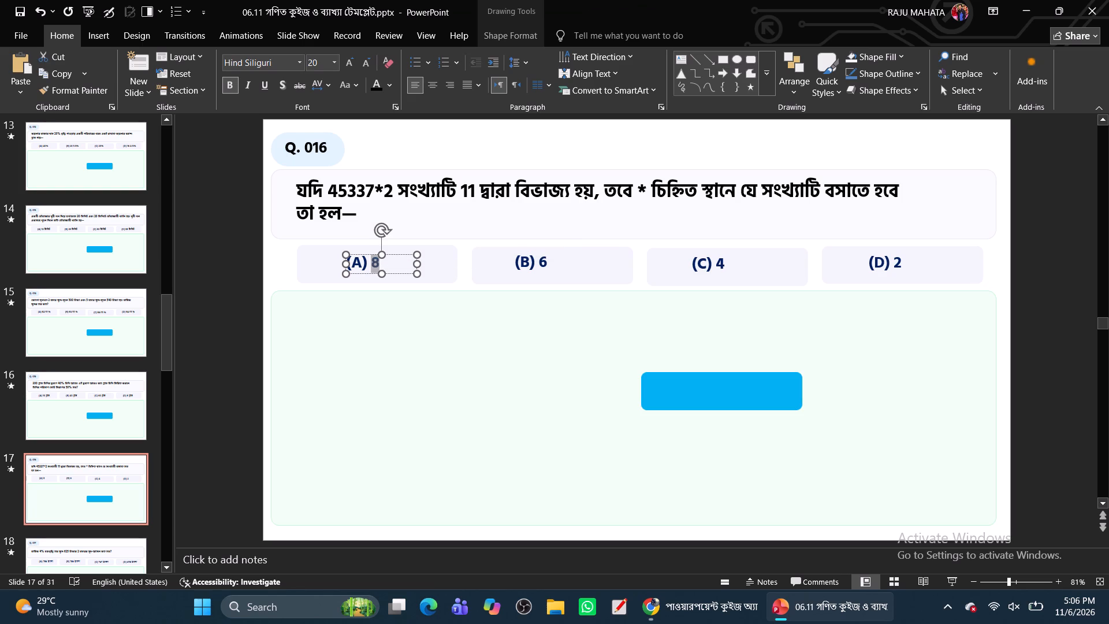
left_click(542, 259, "ctrl")
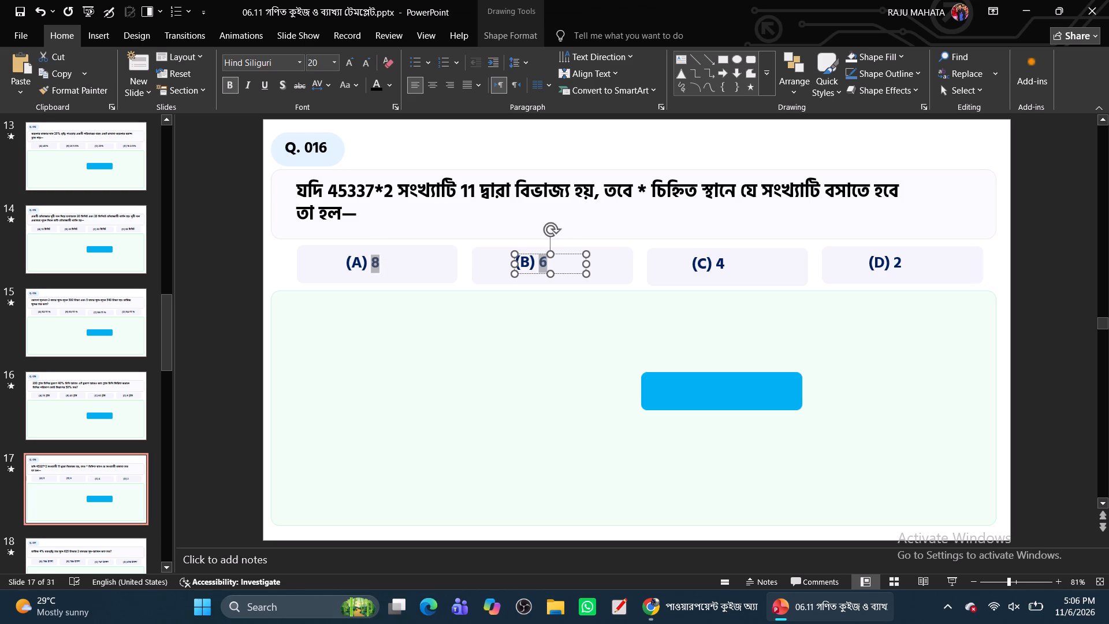
left_click_drag(718, 262, 724, 264, "ctrl")
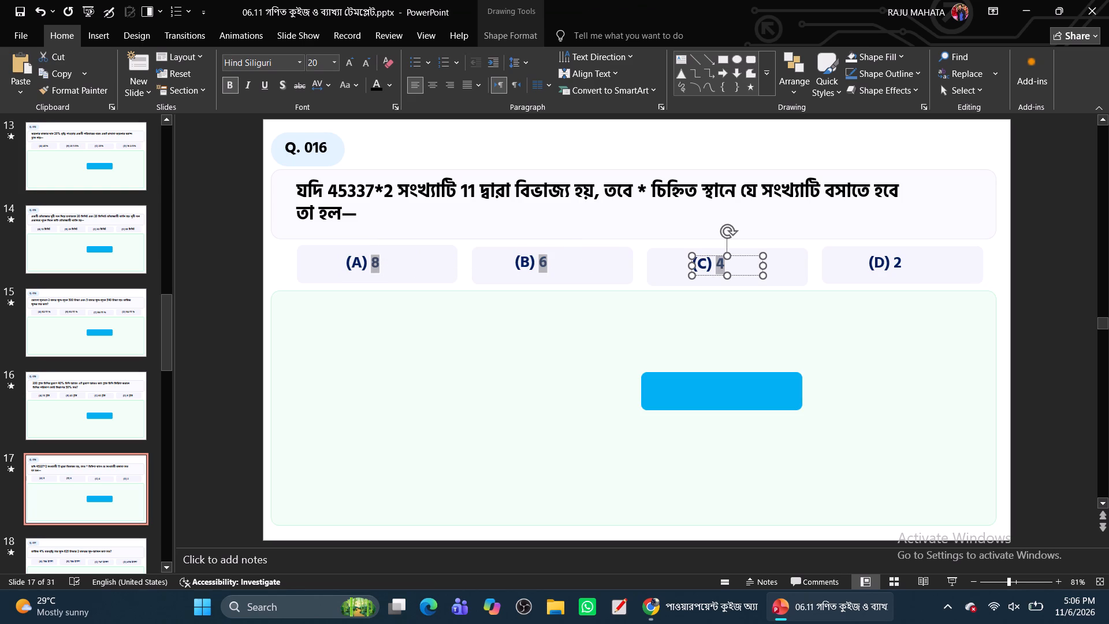
left_click_drag(895, 261, 902, 261, "ctrl")
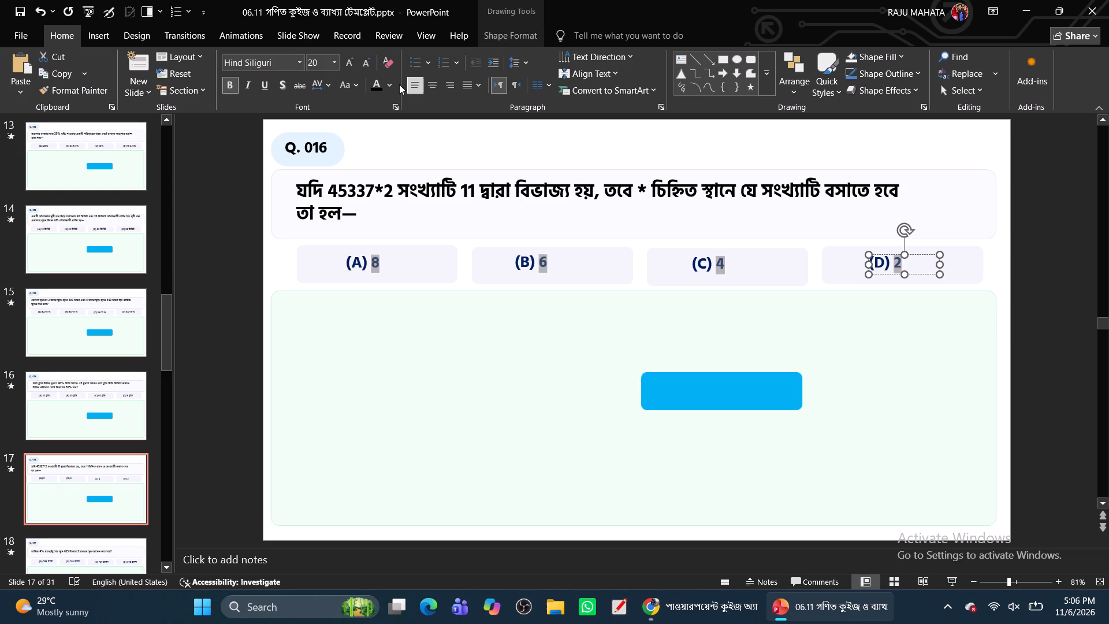
left_click(379, 83)
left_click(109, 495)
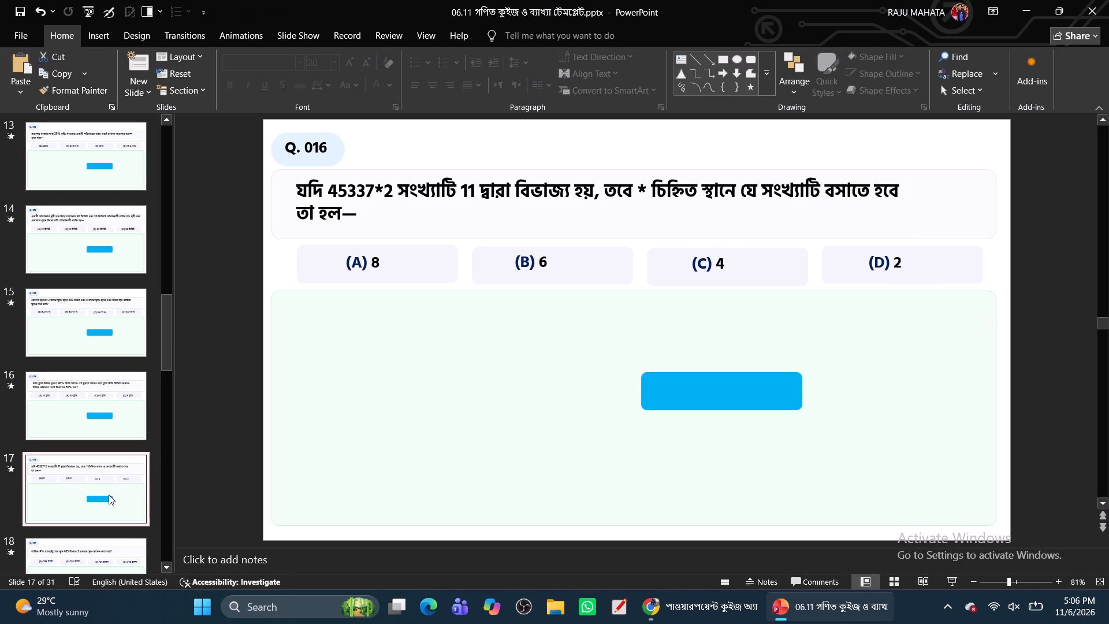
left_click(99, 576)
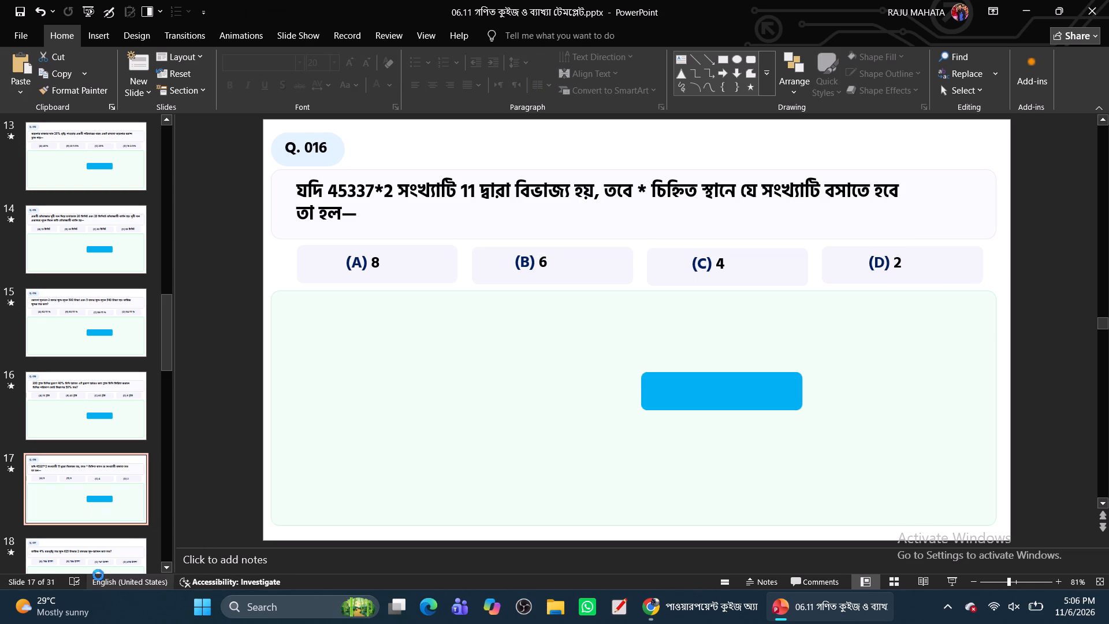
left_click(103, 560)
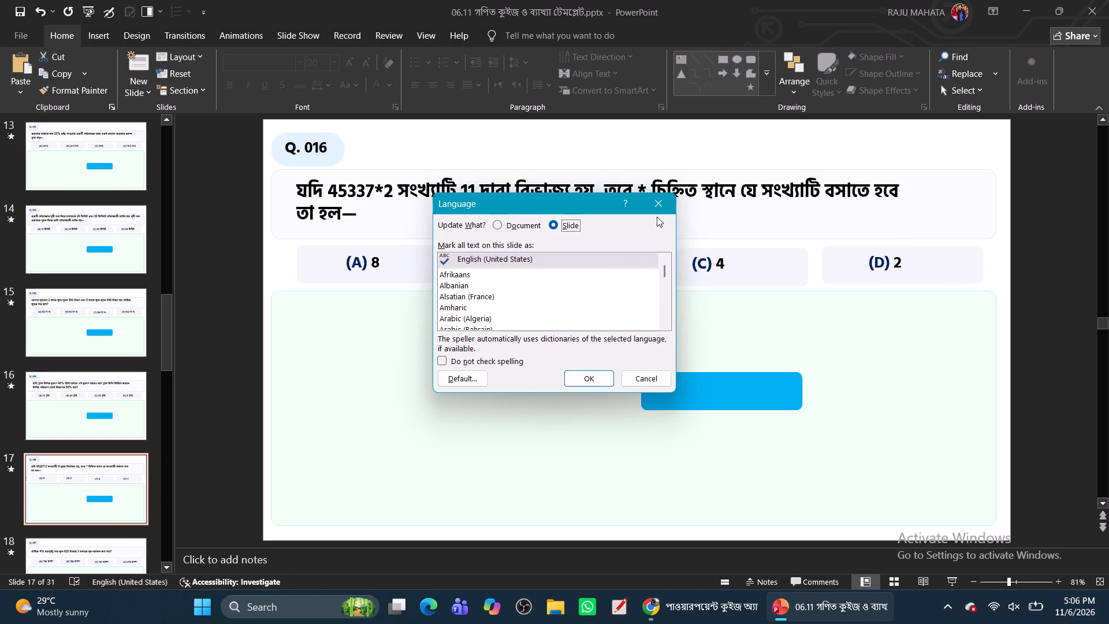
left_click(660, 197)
On the Q. 017 slide, set the font of all four option text boxes to Hind Siliguri.
left_click(124, 553)
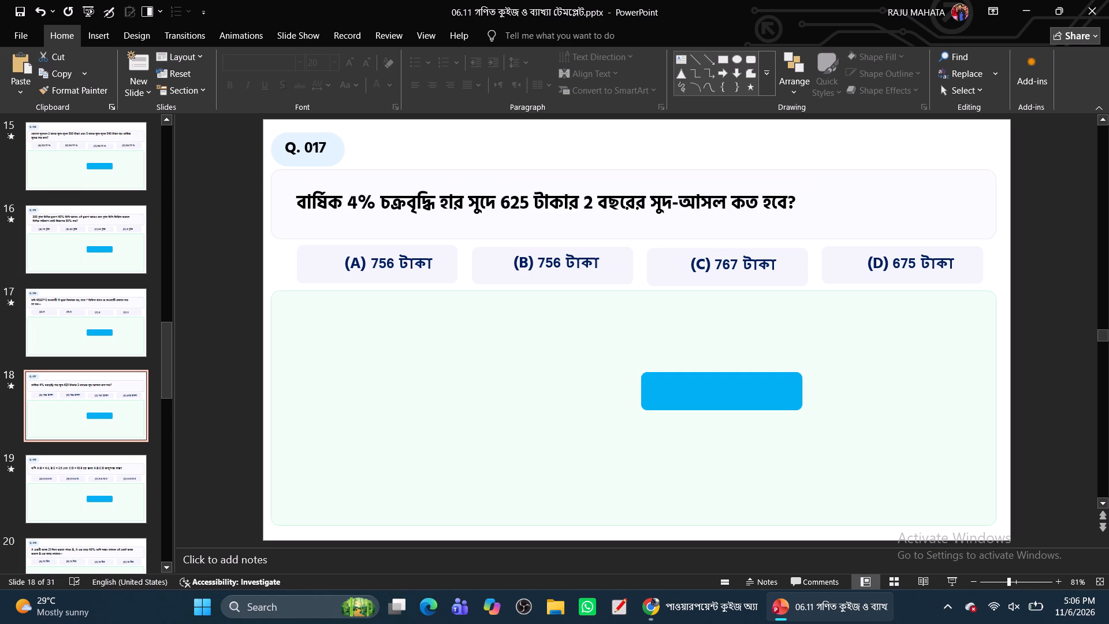
left_click(377, 257)
left_click(399, 273)
left_click(542, 254, "ctrl")
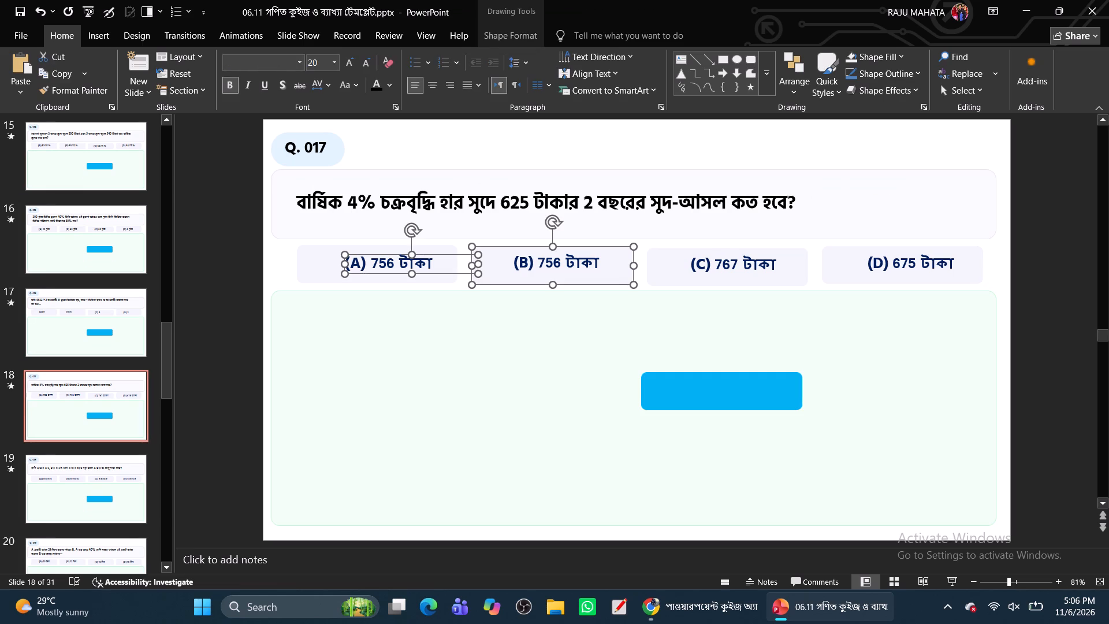
left_click(509, 269, "ctrl")
left_click(541, 258, "ctrl")
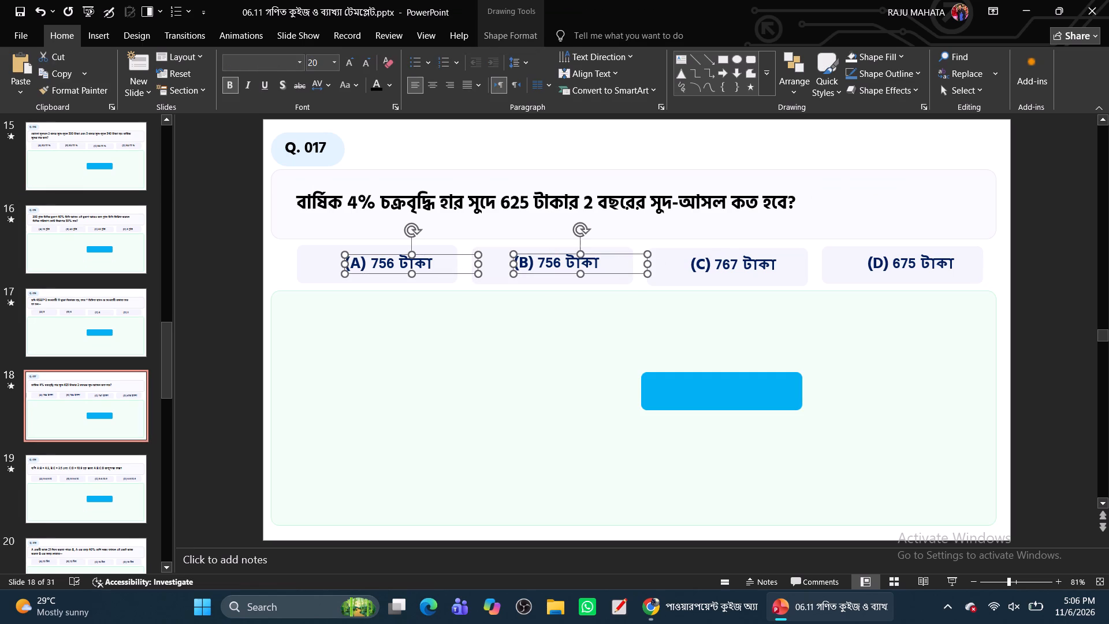
left_click(721, 262, "ctrl")
left_click(914, 267, "ctrl")
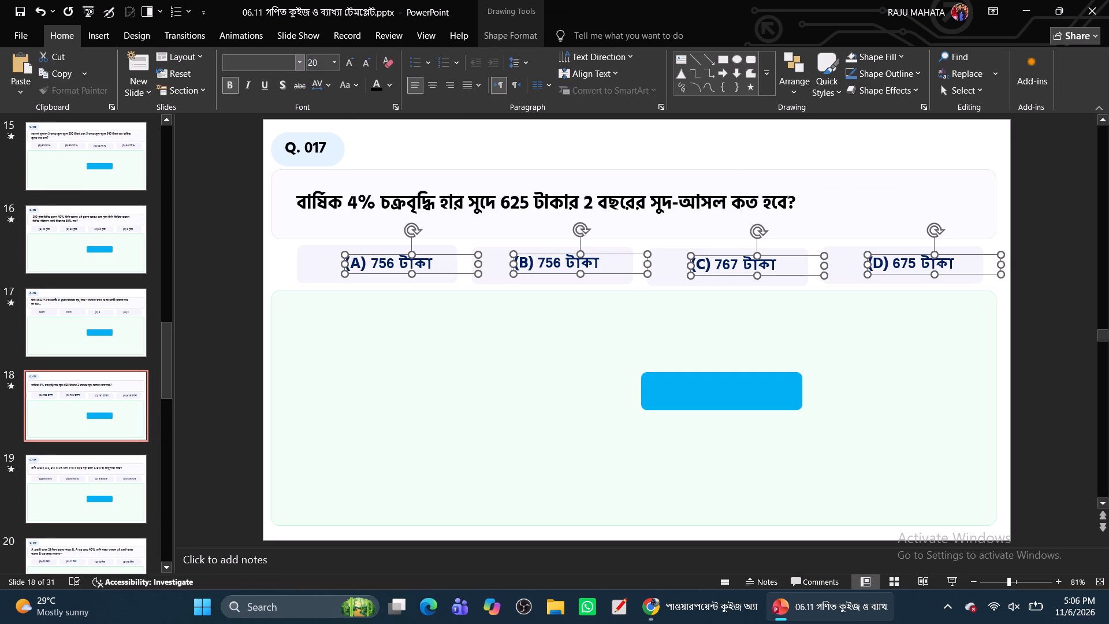
left_click(263, 66)
key("h")
key("Return")
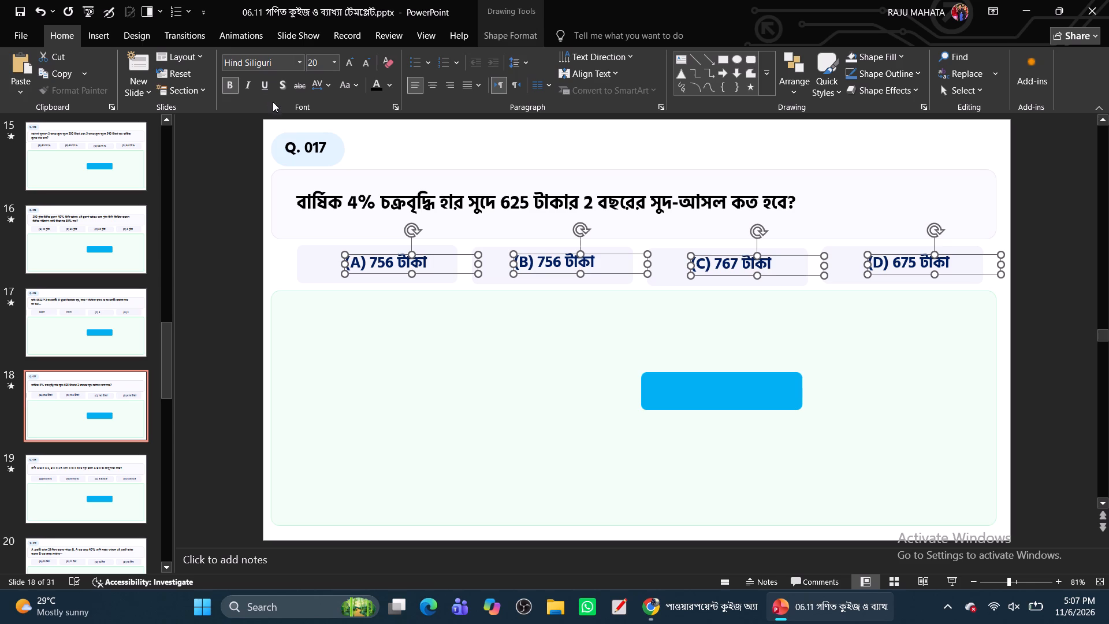
Colour the four টাকা answer values on the Q. 017 slide black, leaving out the (A)–(D) labels.
left_click_drag(371, 261, 443, 265)
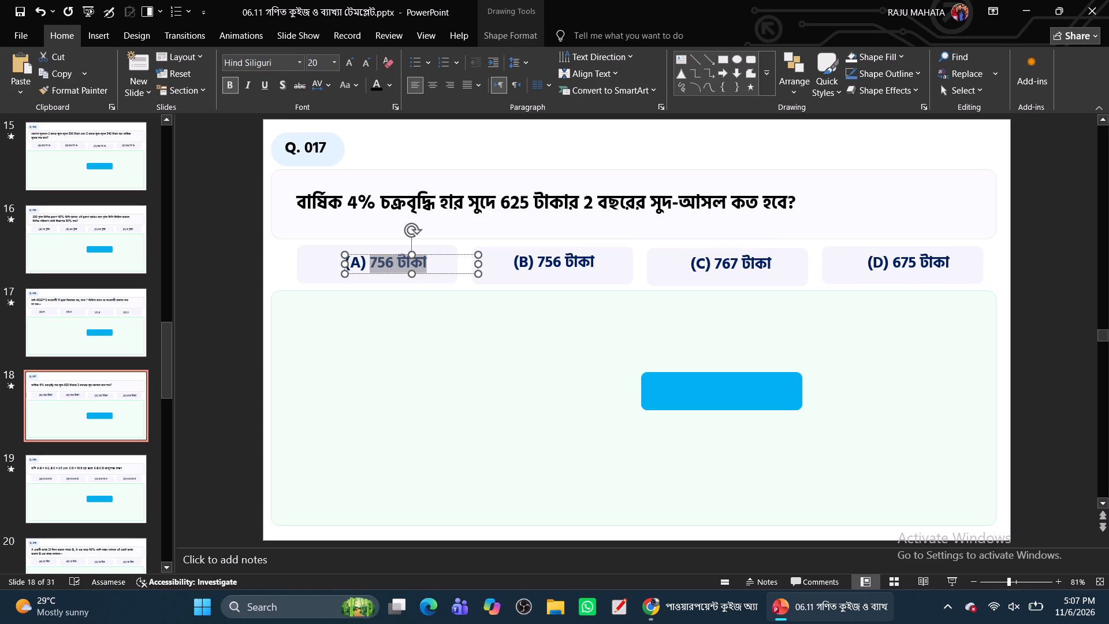
left_click_drag(541, 262, 601, 266, "ctrl")
left_click_drag(715, 263, 757, 264, "ctrl")
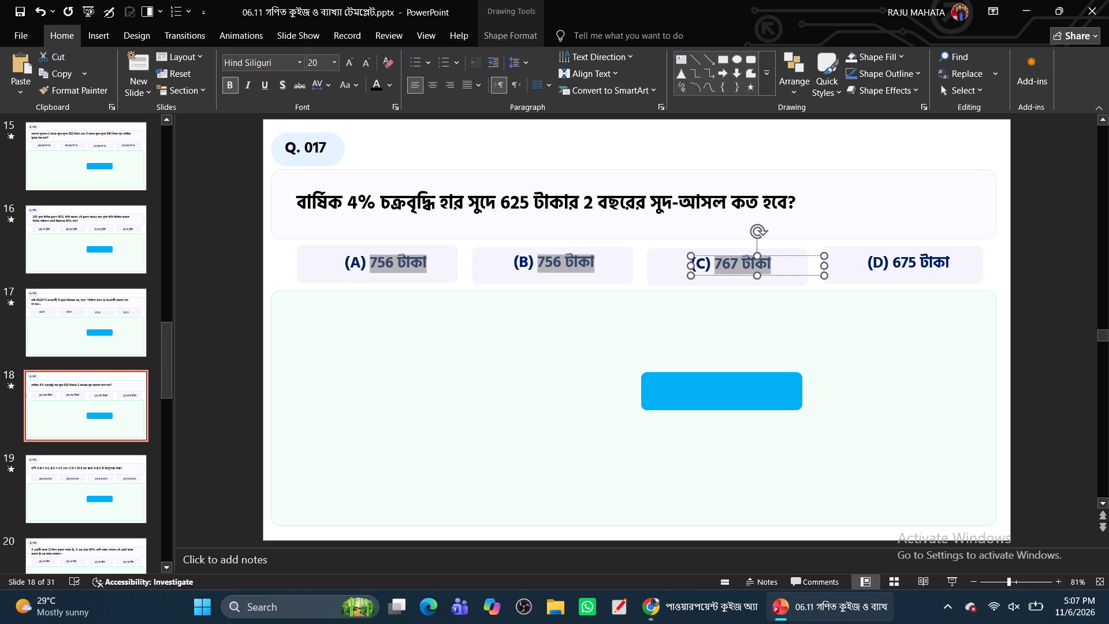
left_click_drag(757, 264, 772, 265, "ctrl")
left_click_drag(893, 265, 958, 268, "ctrl")
left_click(372, 89)
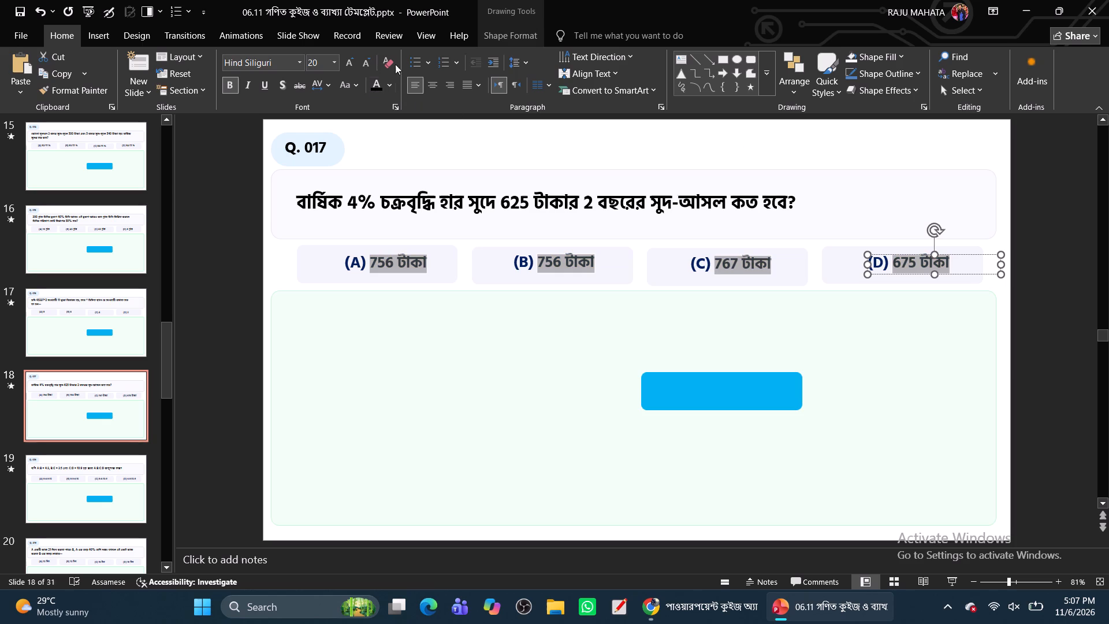
Change the amount in option (B) of Q. 017 to 676.
left_click(559, 270)
left_click(542, 265)
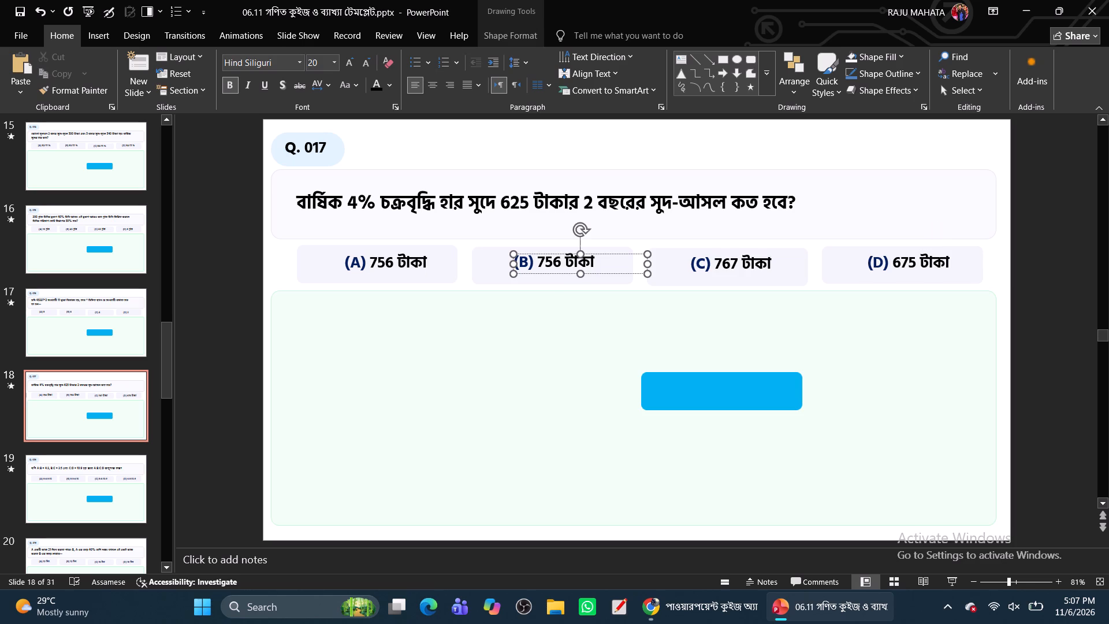
key("BackSpace")
key("6")
left_click(554, 268)
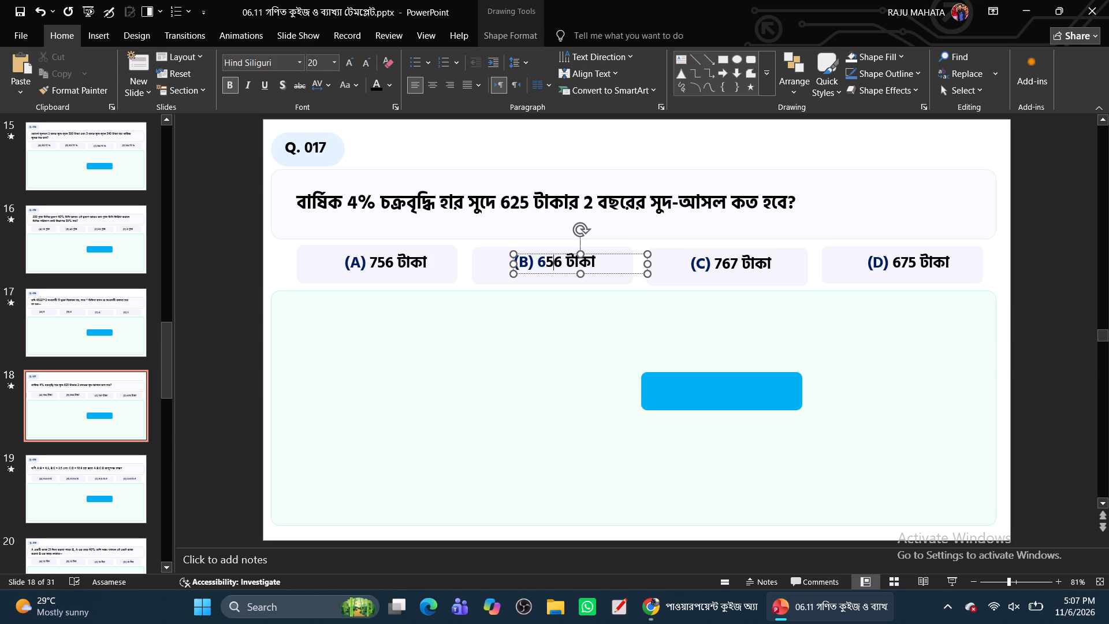
key("BackSpace")
key("7")
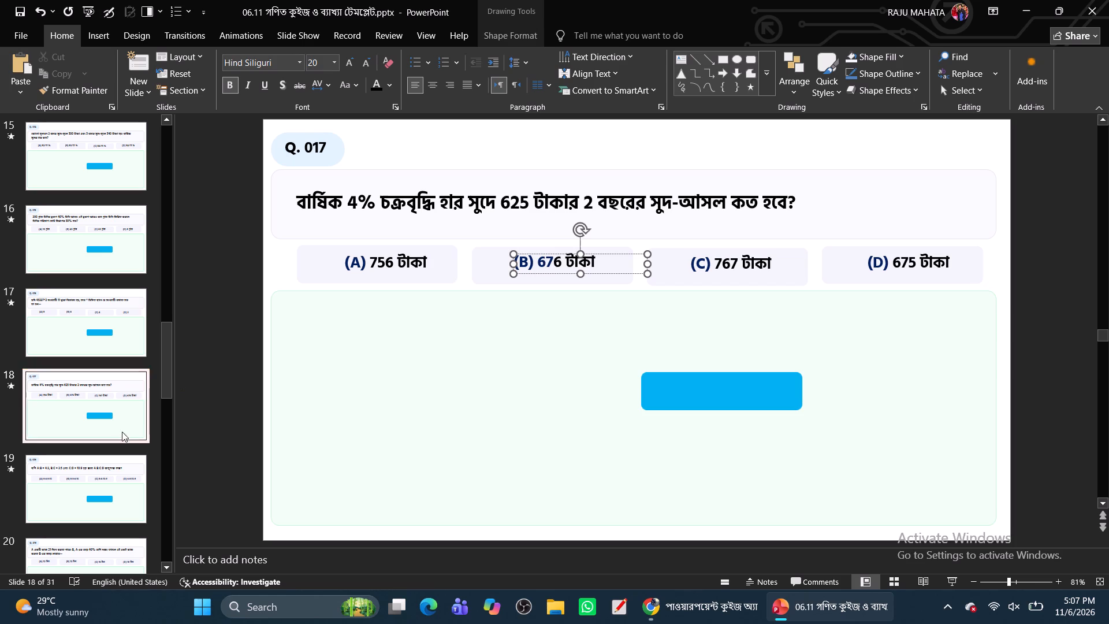
On the Q. 018 slide, colour the four ratio values after the (A)–(D) labels black, leaving out the labels.
left_click(97, 492)
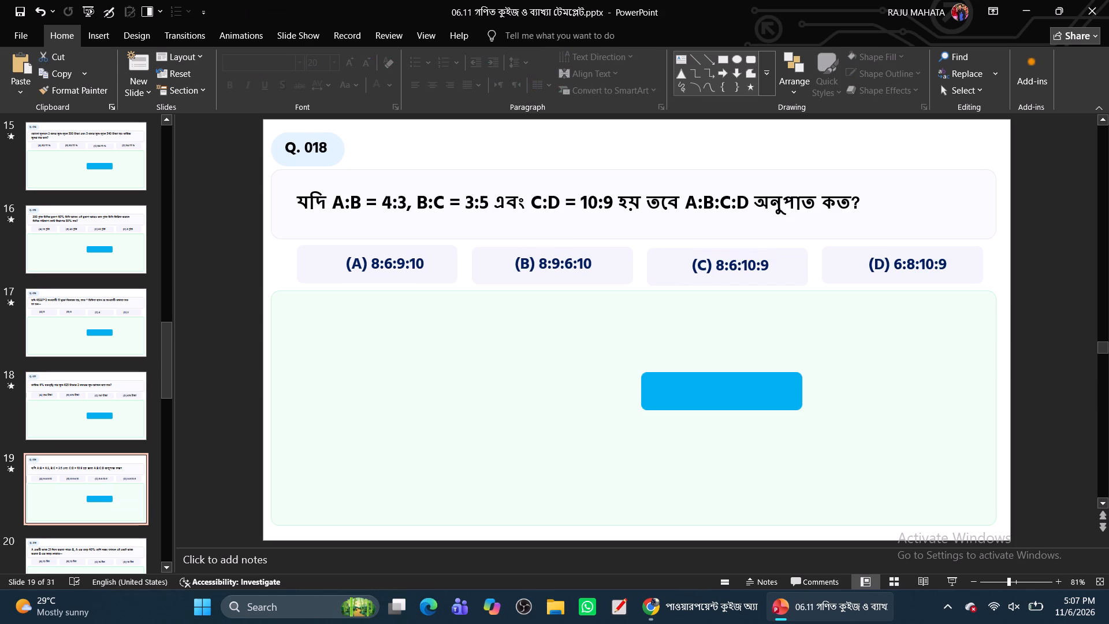
left_click_drag(373, 262, 428, 265)
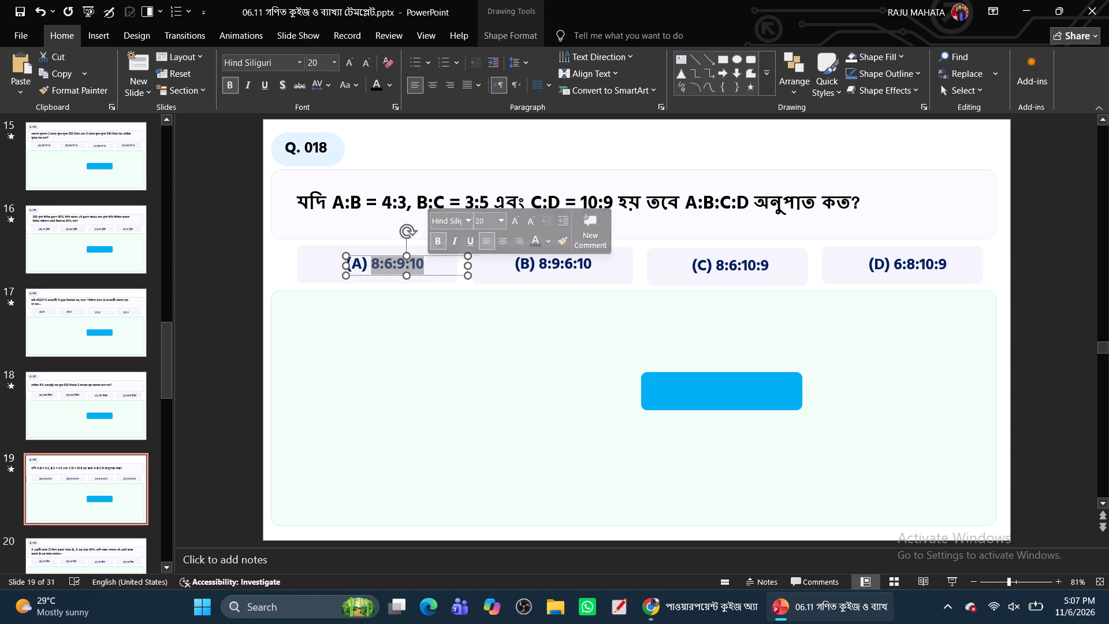
left_click_drag(540, 262, 597, 263, "ctrl")
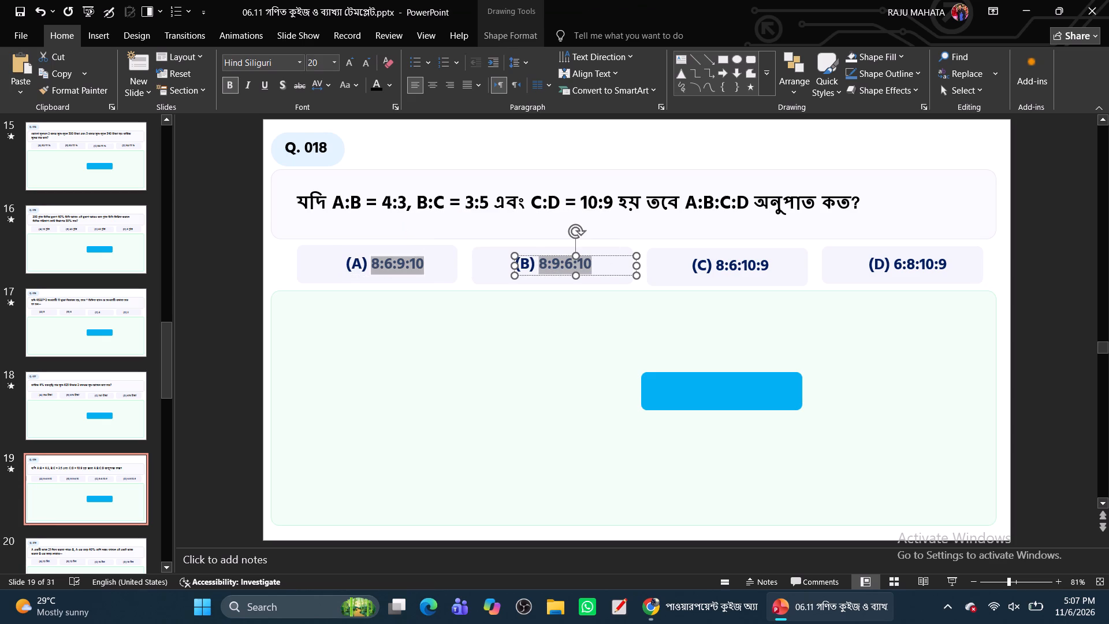
left_click_drag(716, 263, 776, 269, "ctrl")
left_click_drag(896, 265, 956, 263, "ctrl")
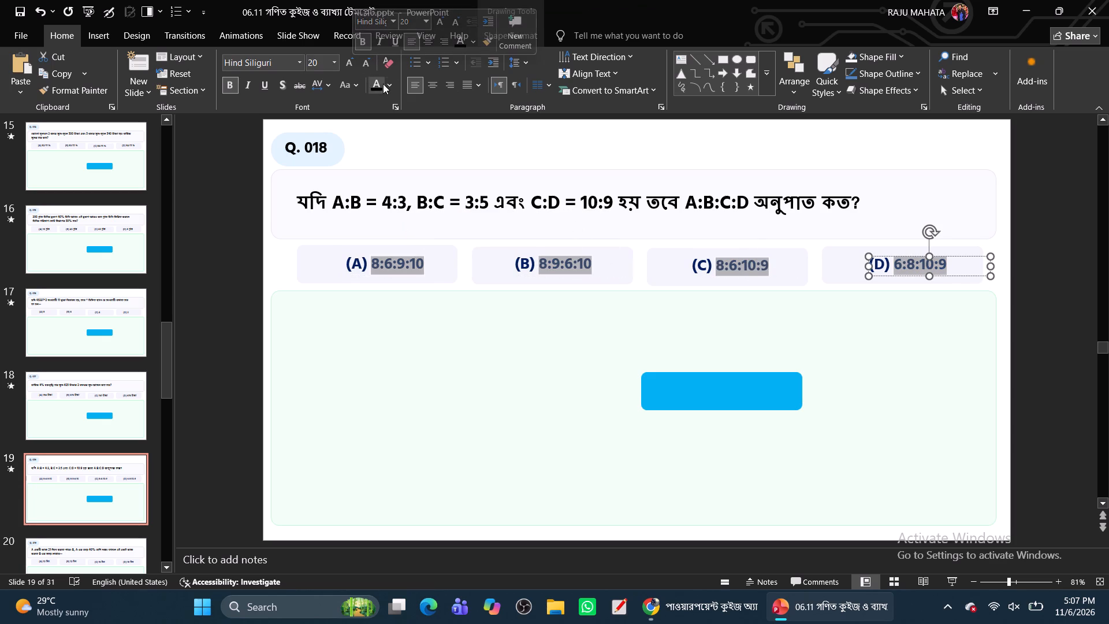
left_click(377, 84)
On the Q. 019 slide, colour the four দিন answer values after the (A)–(D) labels black, leaving out the labels.
left_click(79, 544)
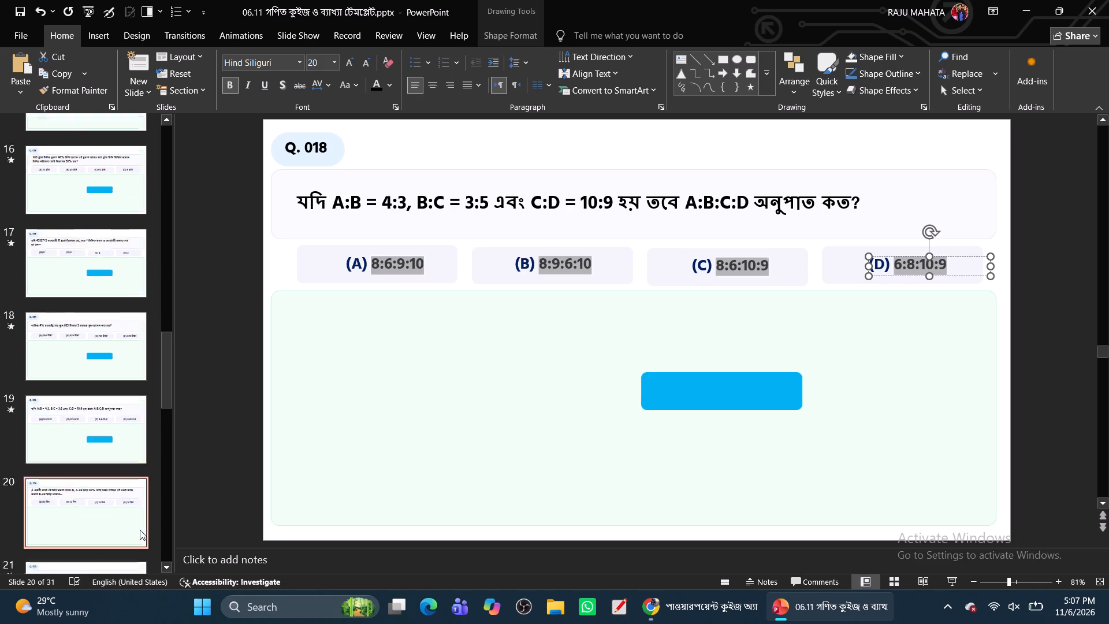
left_click_drag(372, 263, 415, 259)
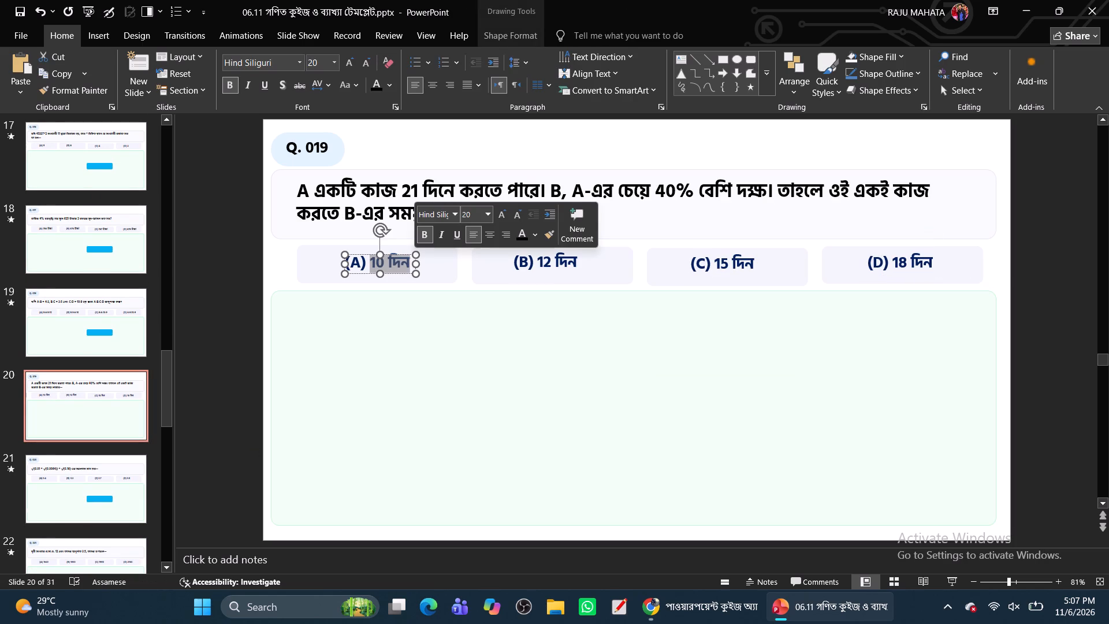
left_click_drag(542, 260, 580, 262, "ctrl")
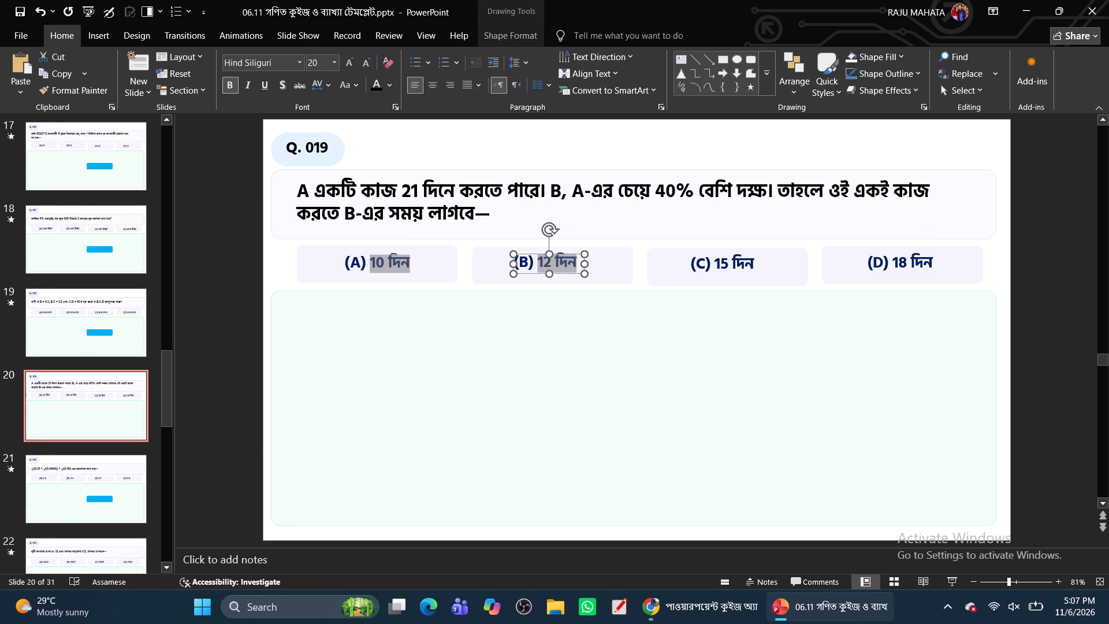
left_click_drag(713, 263, 751, 266, "ctrl")
left_click_drag(894, 262, 932, 262, "ctrl")
left_click(382, 88)
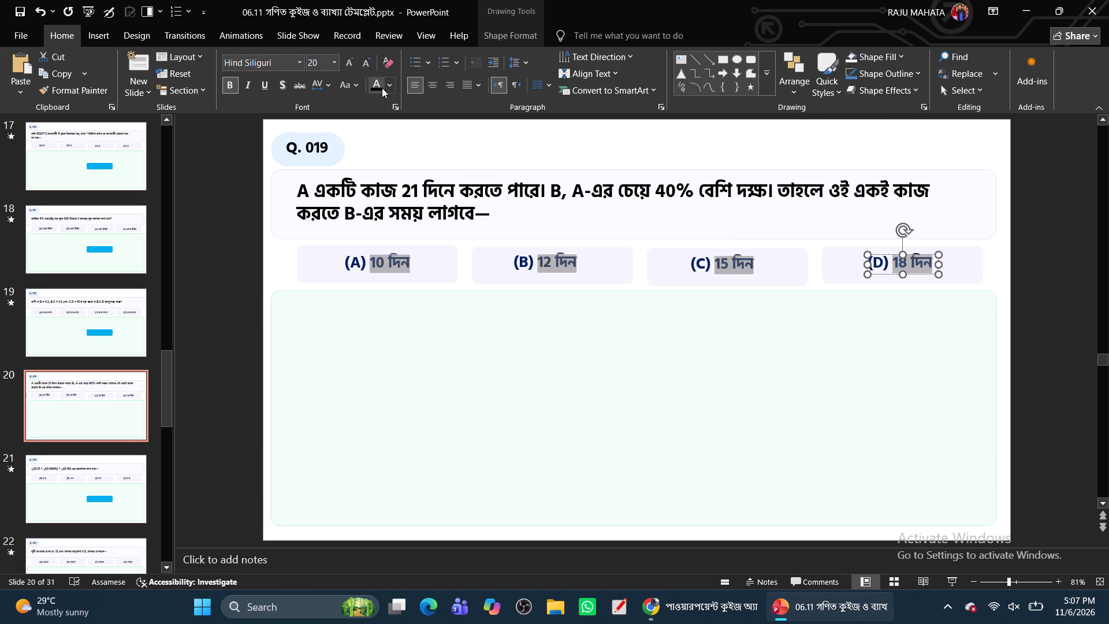
On the Q. 020 slide, increase the font size of all four answer options (A)–(D) to 20.
left_click(104, 500)
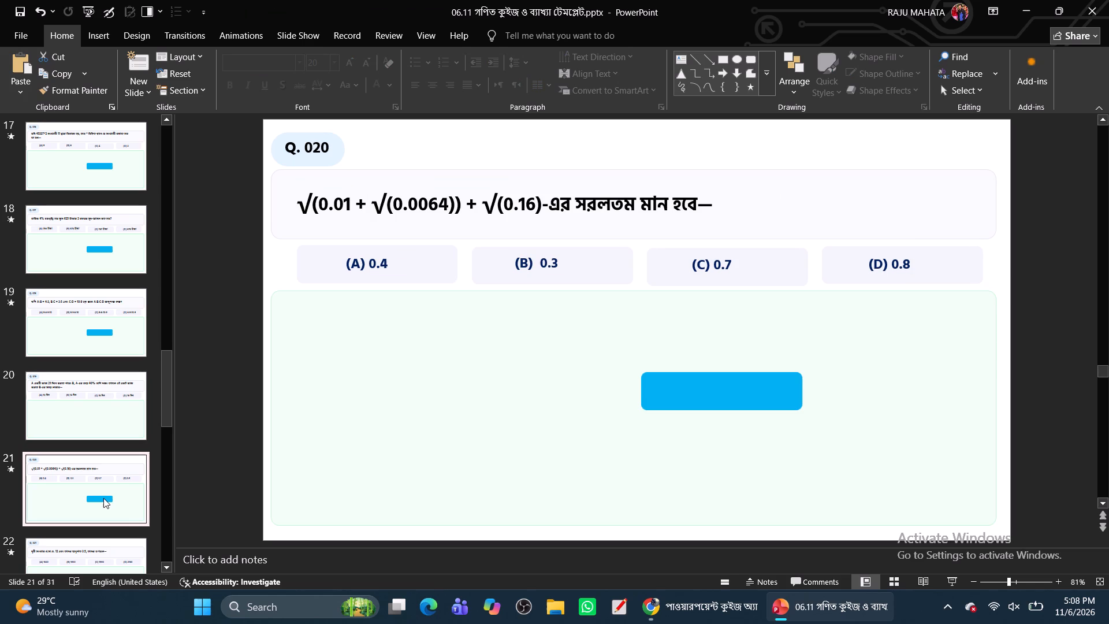
left_click(370, 262)
left_click(372, 272)
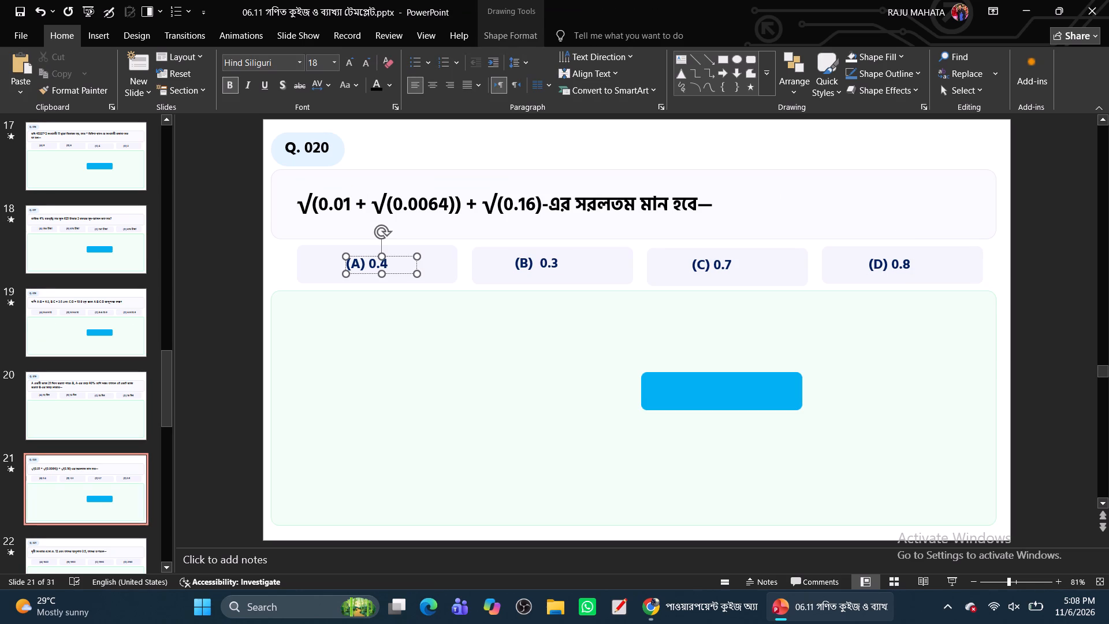
left_click(530, 267, "ctrl")
left_click(708, 262, "ctrl")
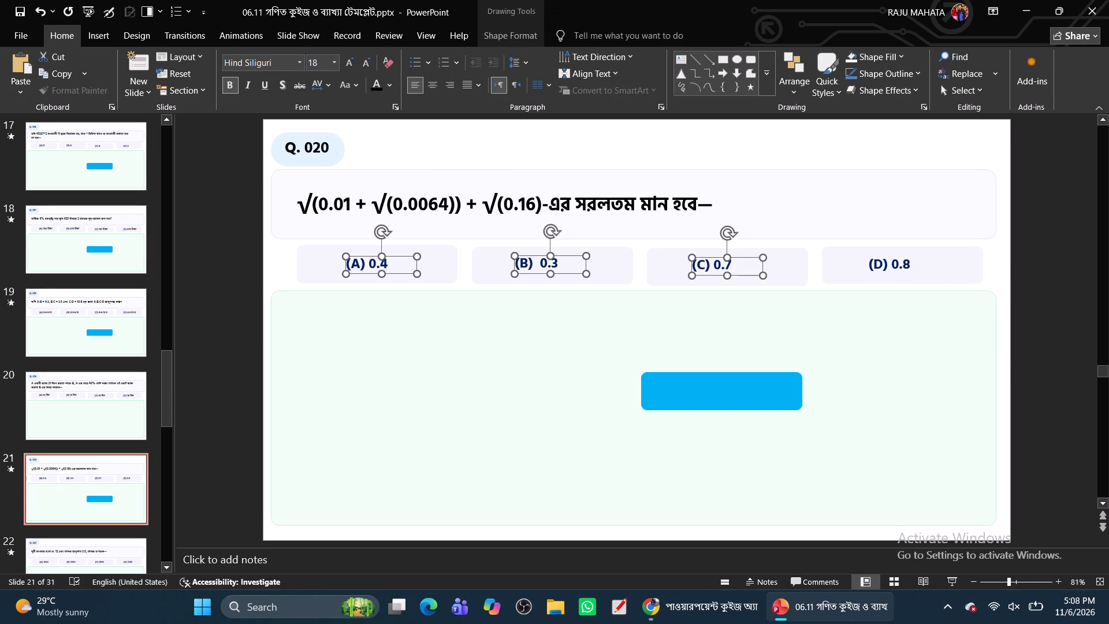
left_click(895, 261, "ctrl")
left_click(345, 65)
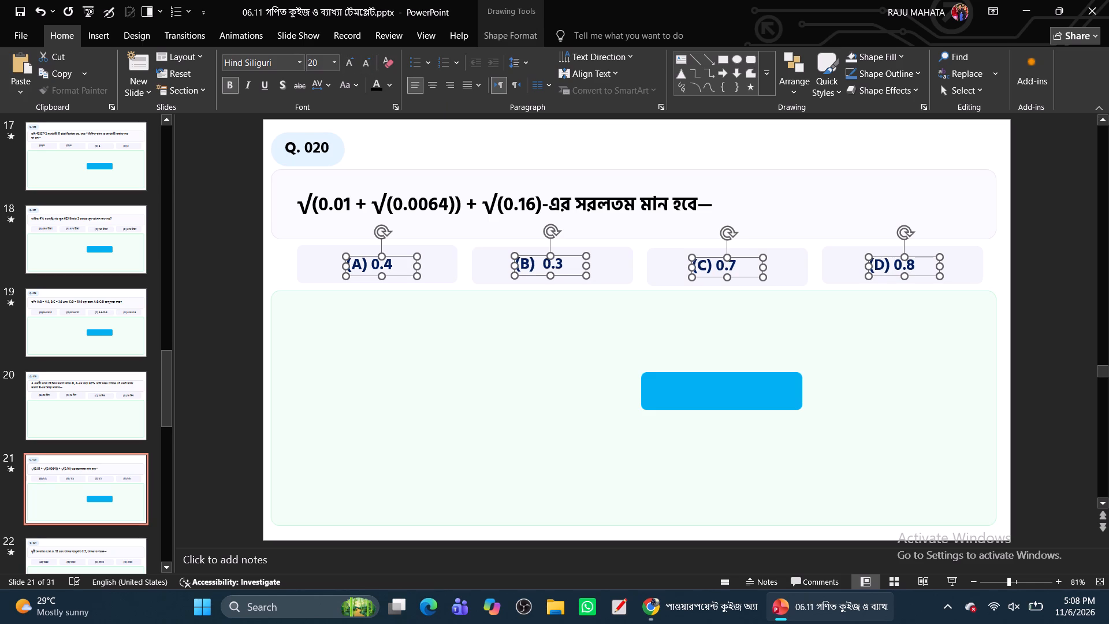
Colour the four decimal answer values on the Q. 020 slide black, leaving out the (A)–(D) labels.
left_click_drag(371, 266, 397, 266)
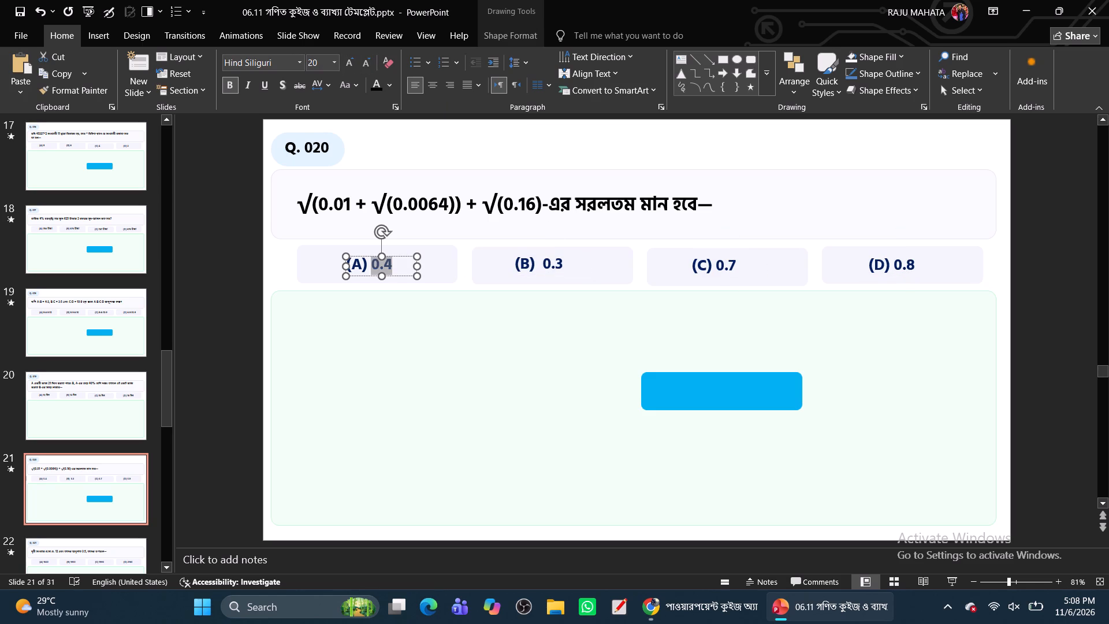
left_click_drag(545, 267, 566, 266, "ctrl")
left_click_drag(718, 266, 746, 267, "ctrl")
left_click_drag(894, 263, 927, 263, "ctrl")
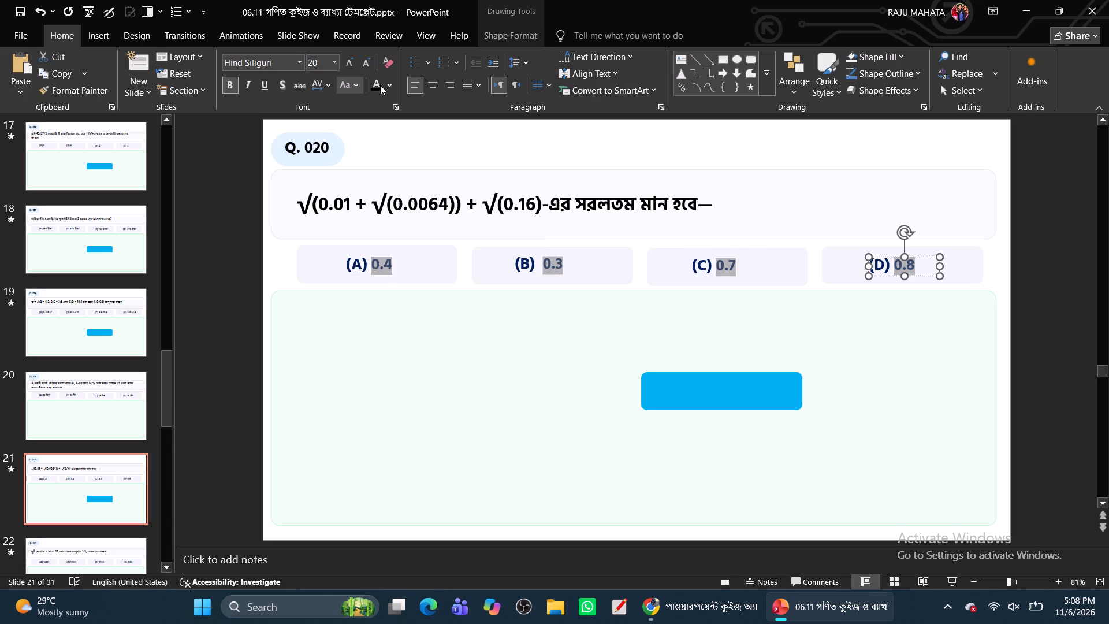
left_click(379, 85, "ctrl")
On the Q. 021 slide, colour the four numbers after the (A)–(D) labels black, leaving out the labels.
left_click(84, 545)
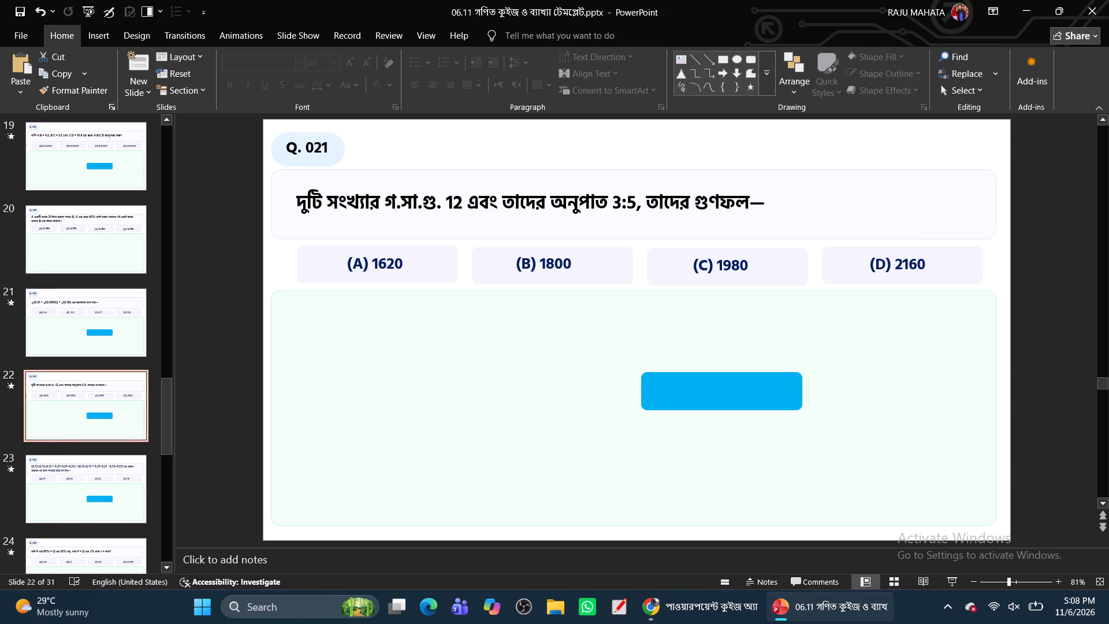
double_click(389, 263)
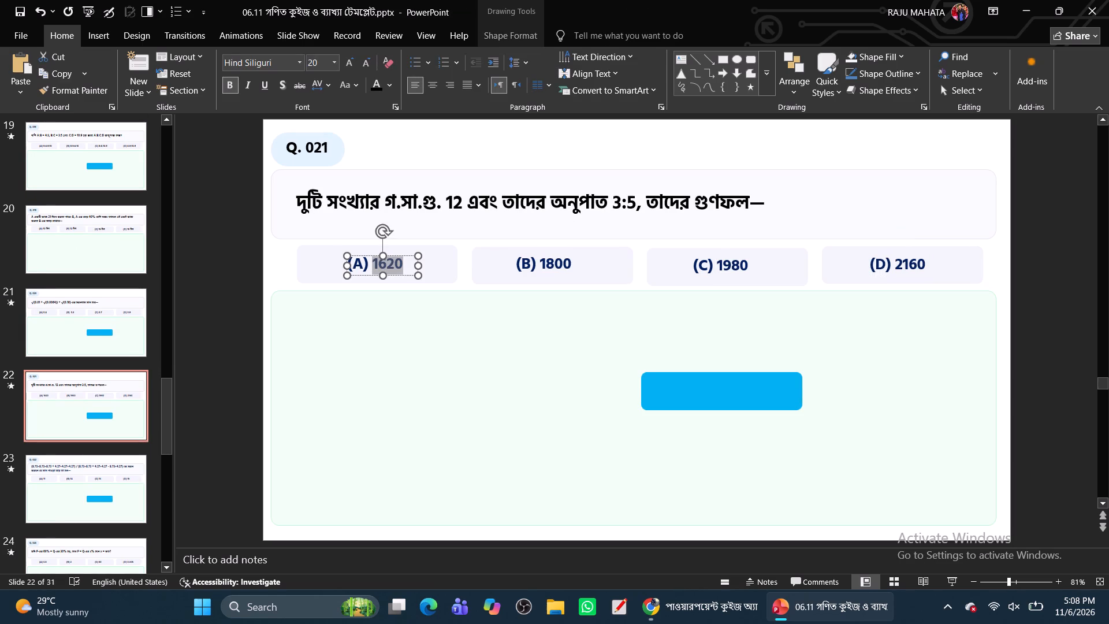
double_click(554, 261, "ctrl")
double_click(731, 265, "ctrl")
double_click(916, 265, "ctrl")
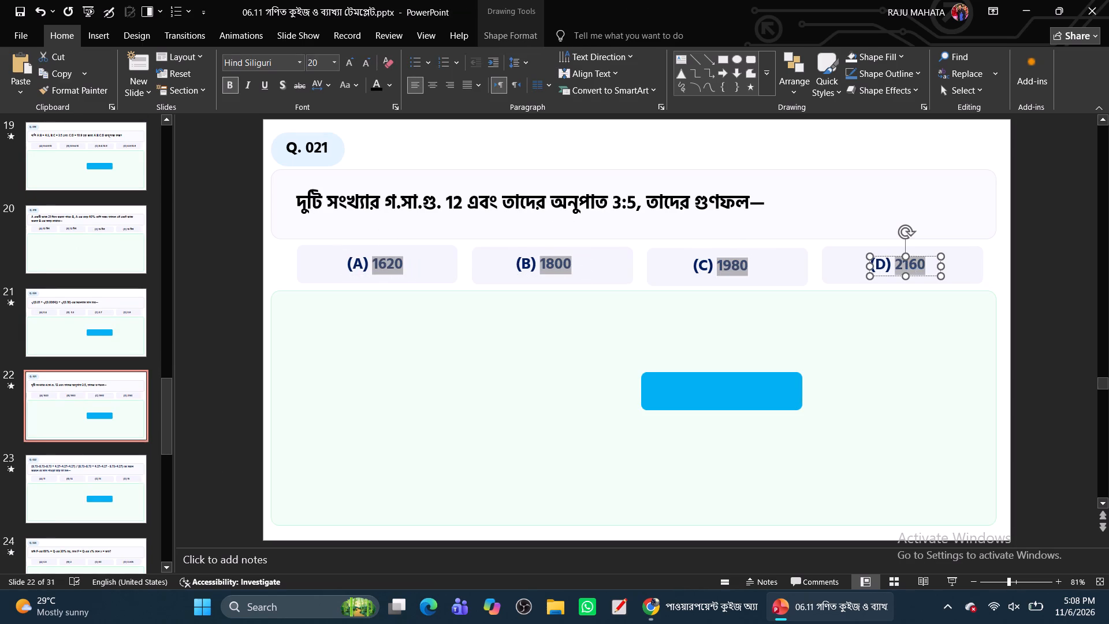
left_click(382, 87)
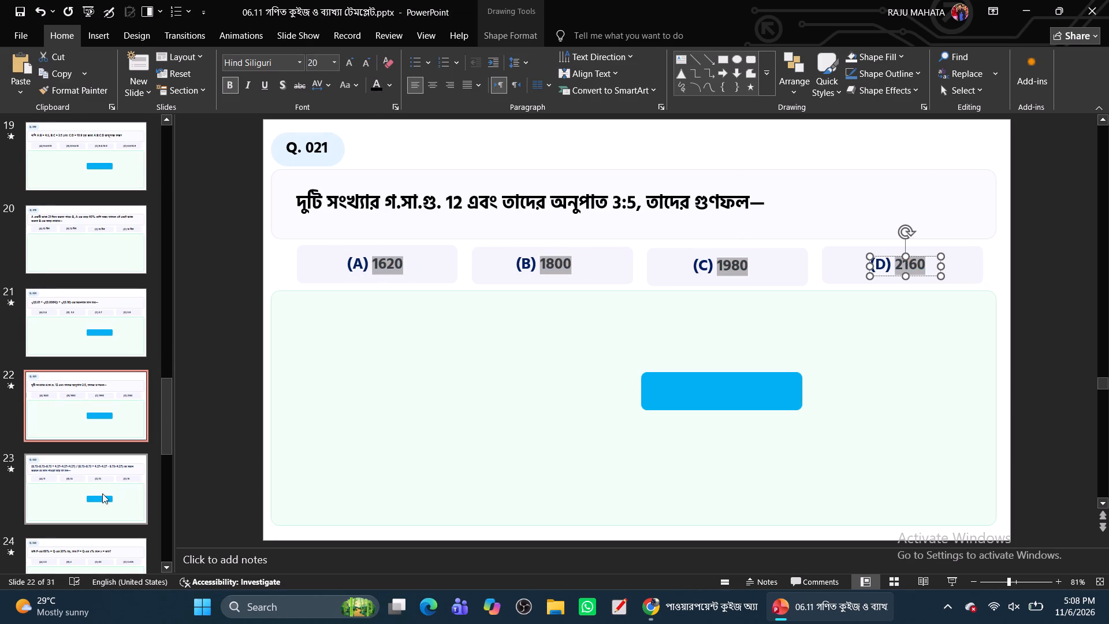
On the Q. 022 slide, colour the four answer numbers after the (A)–(D) labels black, leaving out the labels.
left_click(92, 491)
double_click(378, 265)
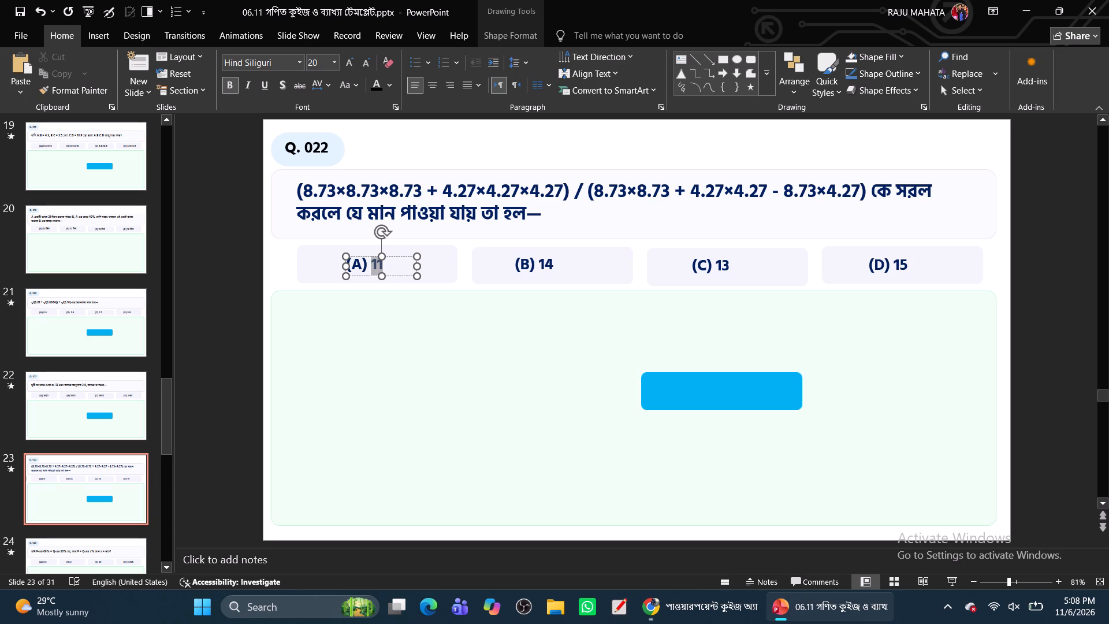
double_click(548, 265, "ctrl")
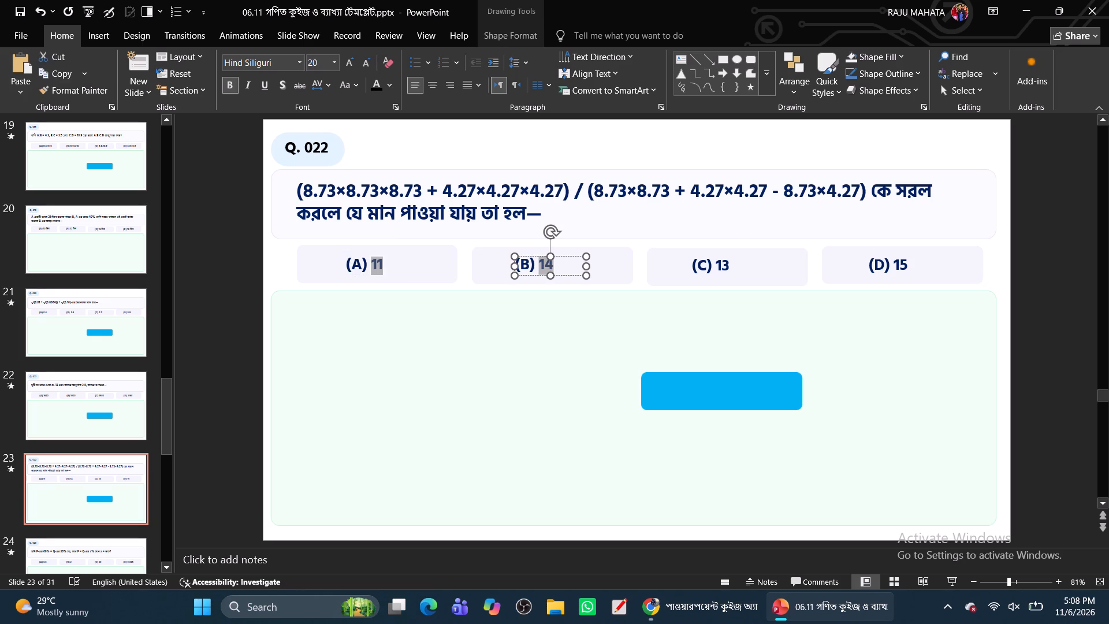
double_click(726, 266, "ctrl")
double_click(725, 263, "ctrl")
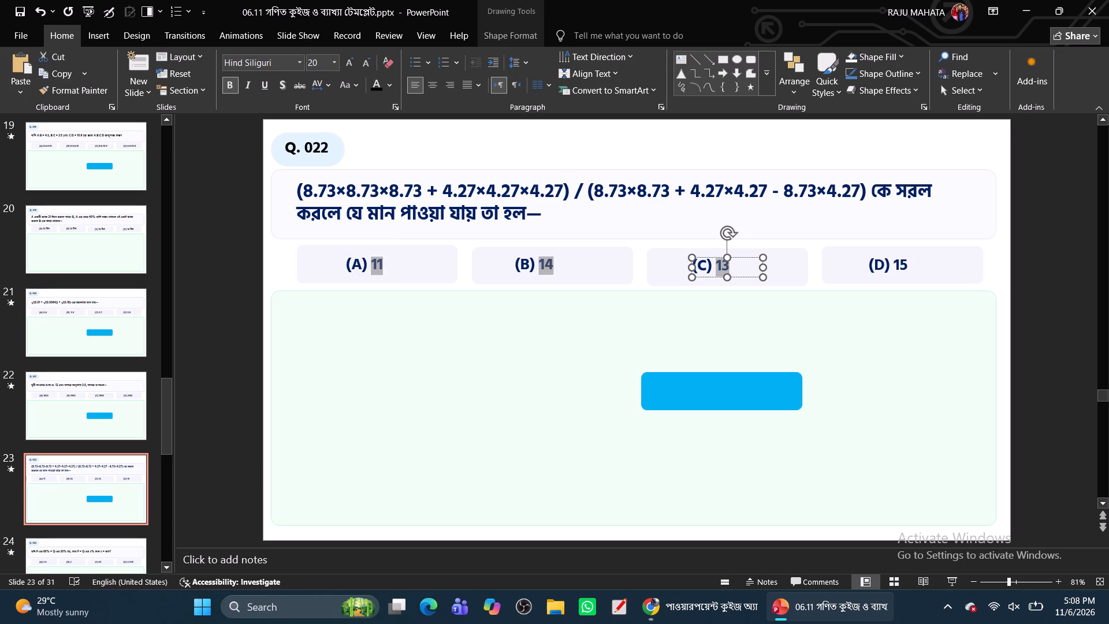
double_click(900, 265, "ctrl")
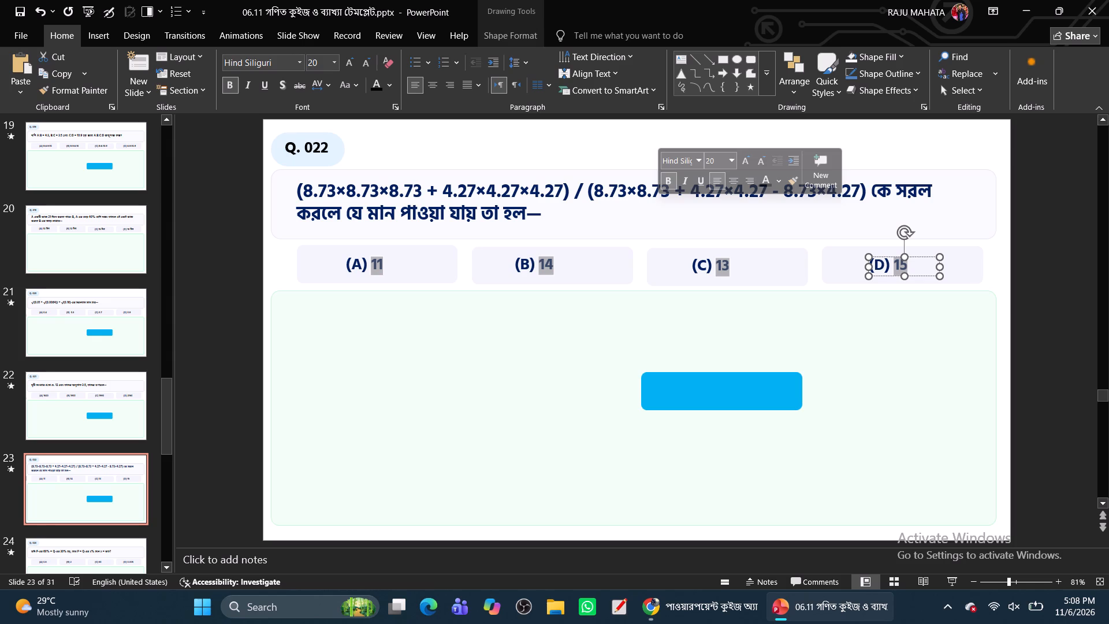
left_click(374, 88)
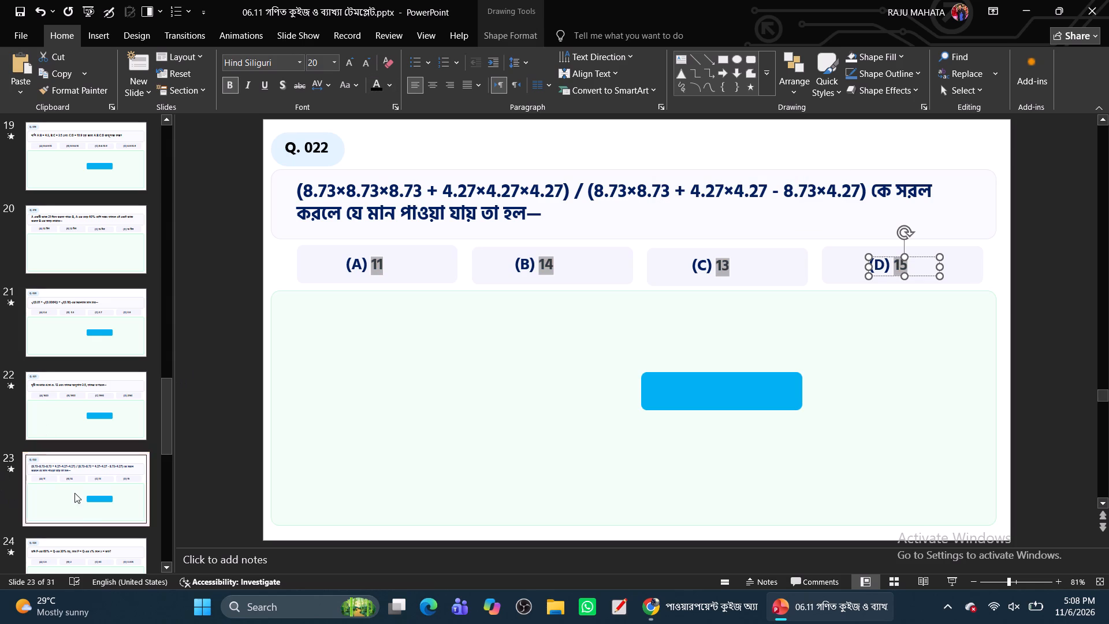
On the Q. 023 slide, colour the four answer values after the (A)–(D) labels black, leaving out the labels.
left_click(105, 564)
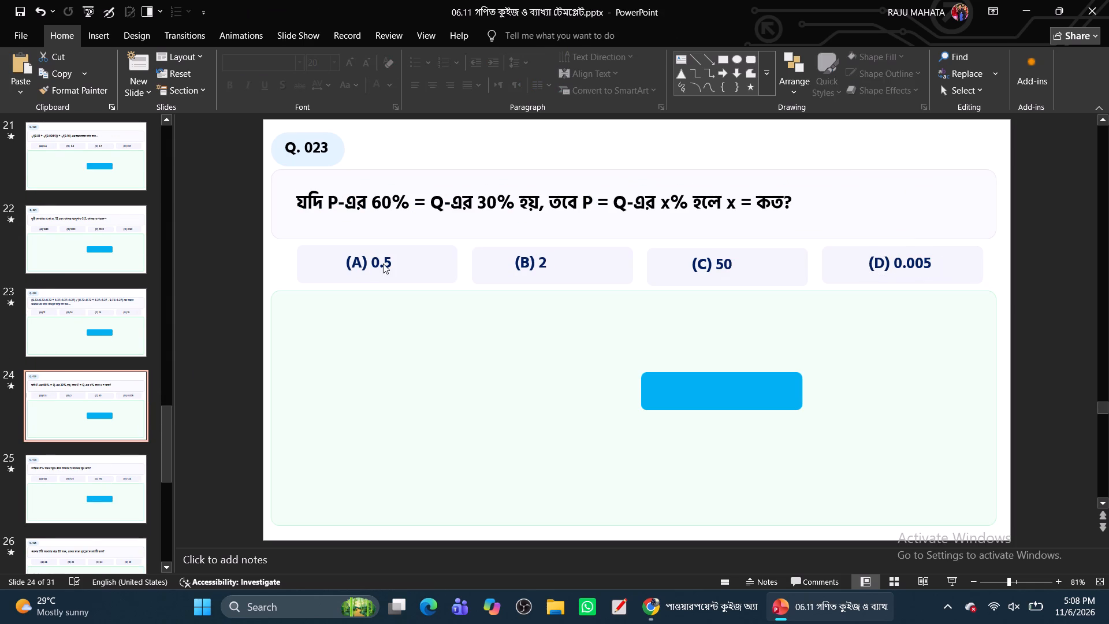
double_click(383, 263, "ctrl")
double_click(383, 263, "ctrl")
left_click(392, 298)
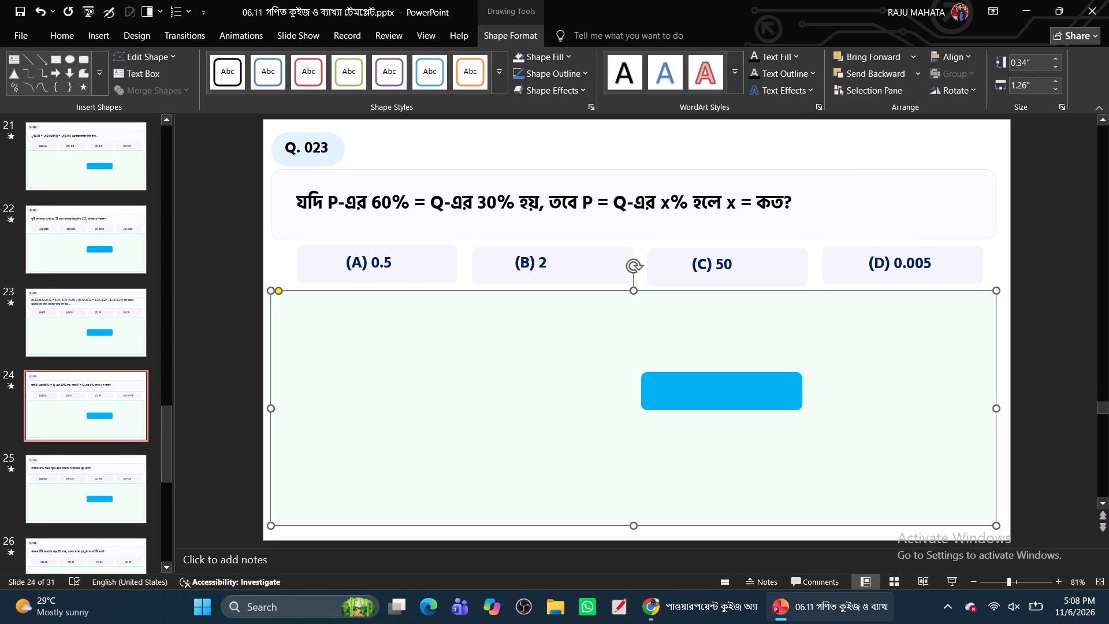
double_click(377, 262)
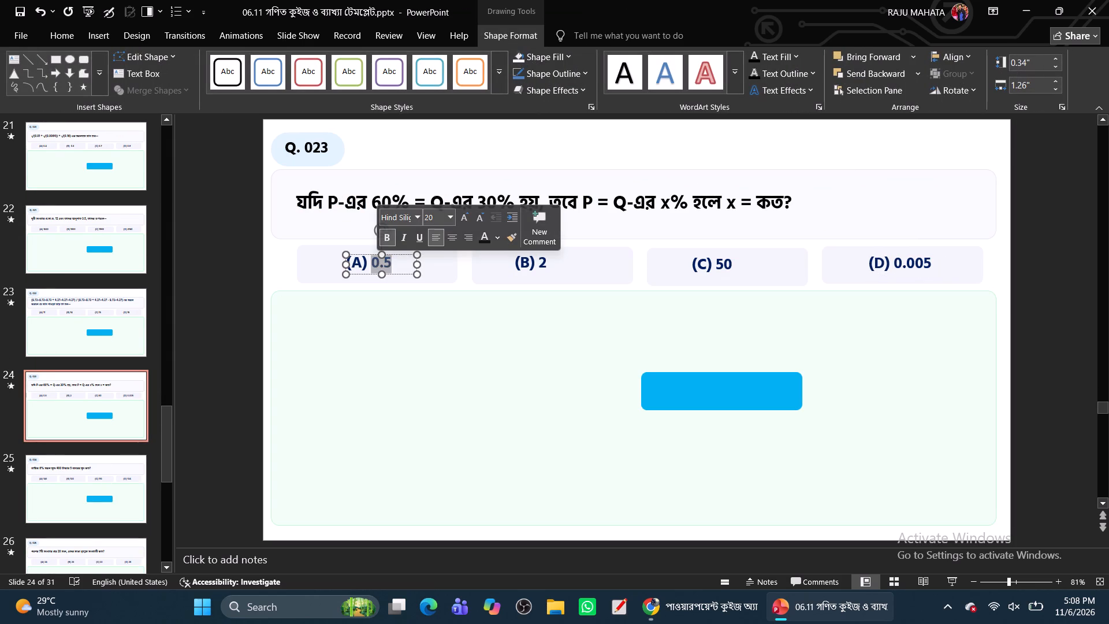
double_click(546, 266, "ctrl")
left_click_drag(541, 261, 548, 262, "ctrl")
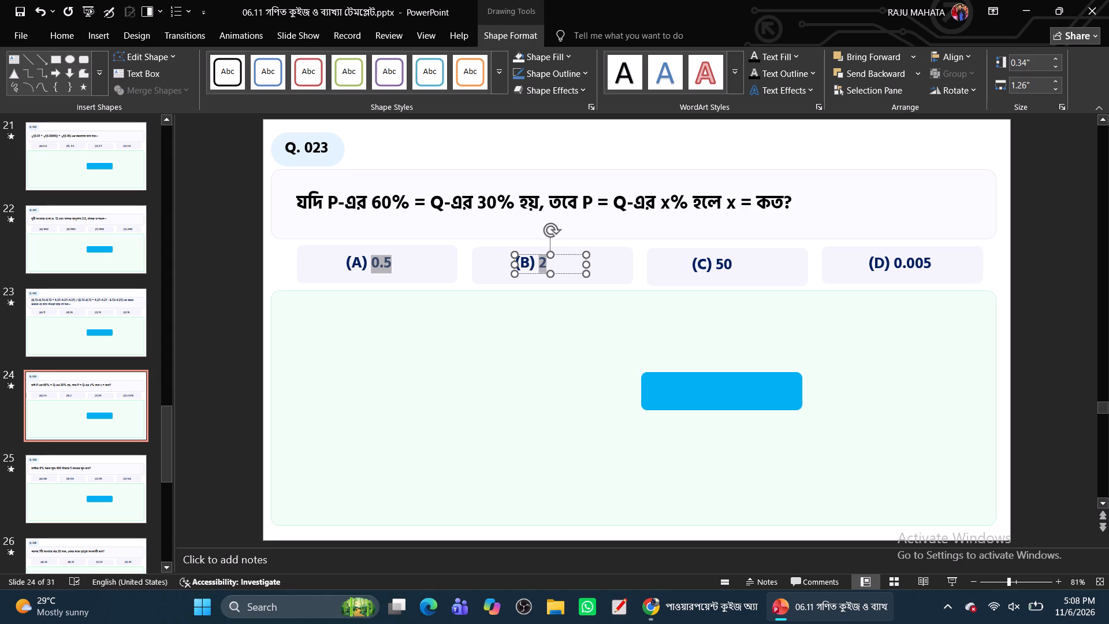
double_click(723, 266, "ctrl")
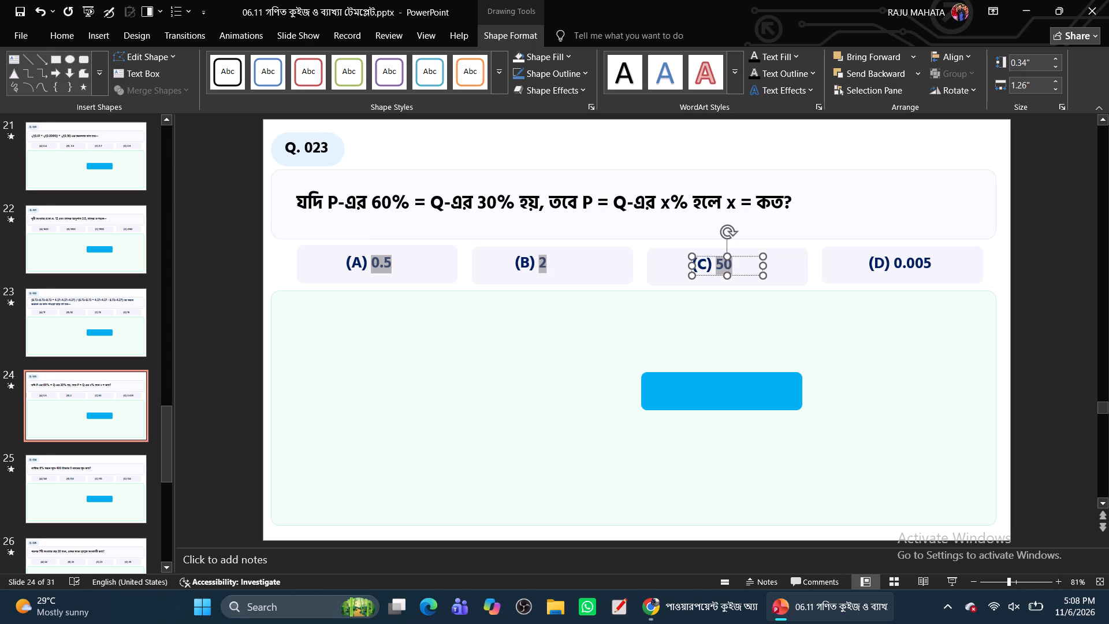
left_click_drag(896, 265, 937, 266, "ctrl")
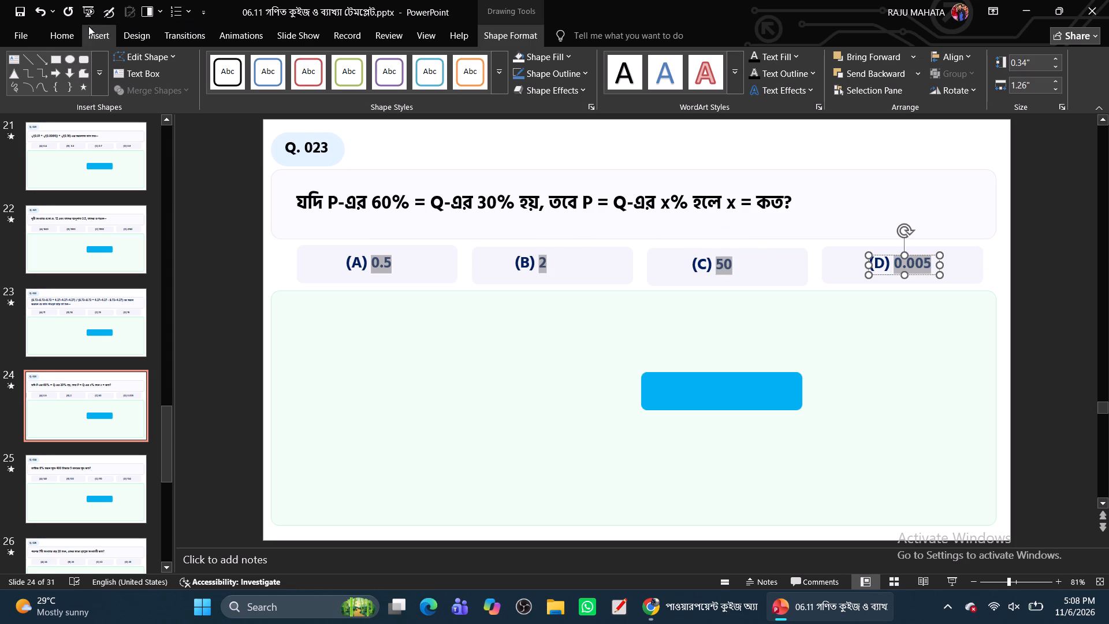
left_click(66, 34)
left_click(377, 90)
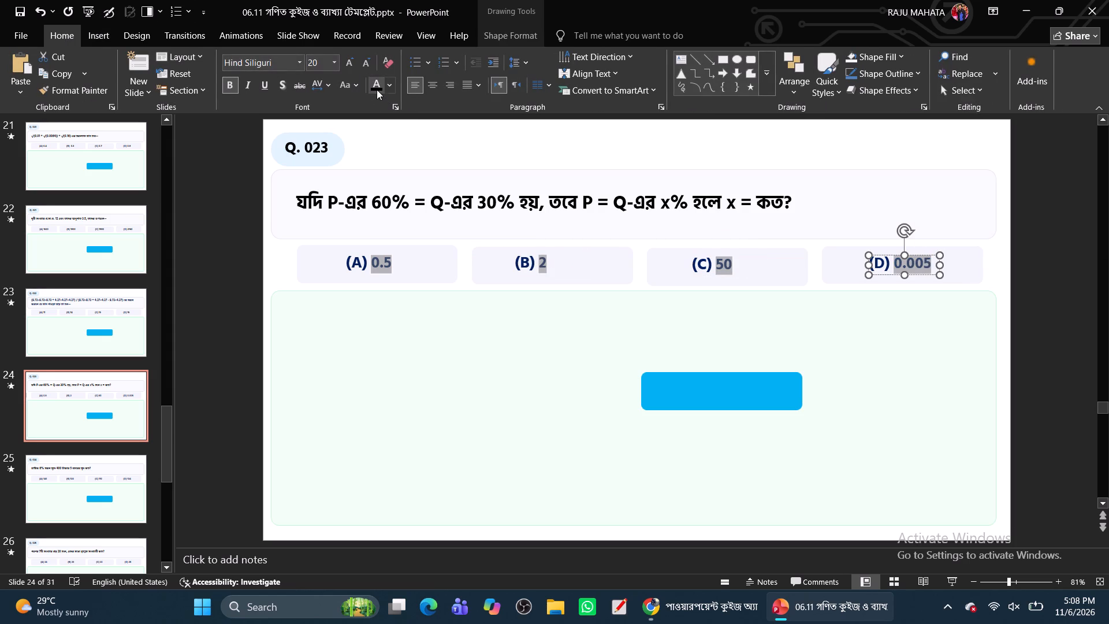
On the Q. 024 slide, colour the four answer numbers after the (A)–(D) labels black, leaving out the labels.
left_click(72, 486)
double_click(379, 265)
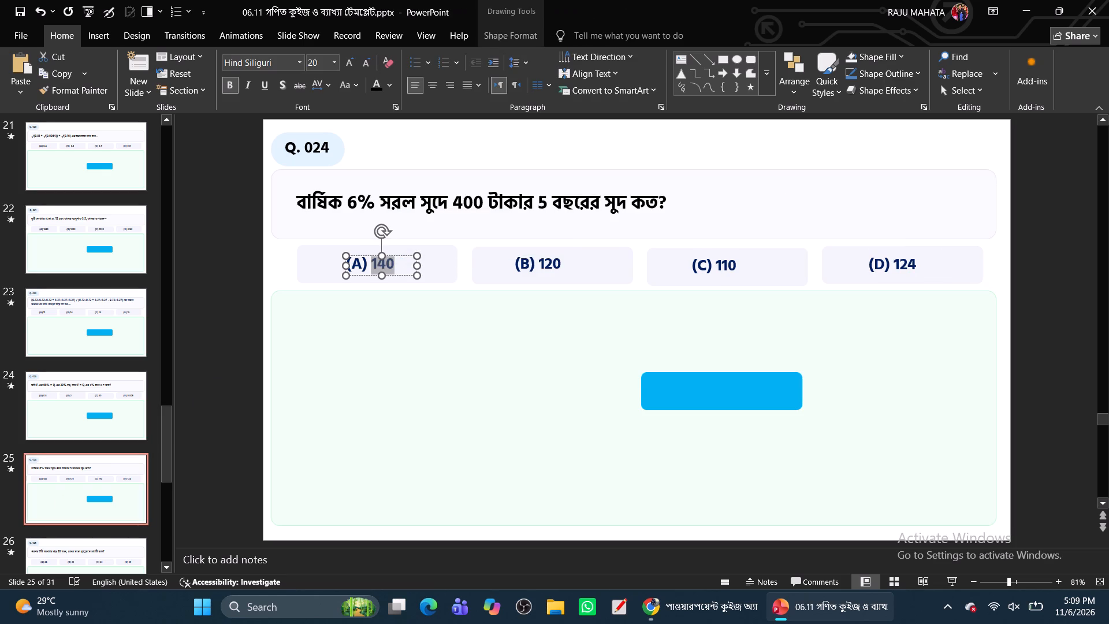
double_click(547, 266, "ctrl")
double_click(727, 264, "ctrl")
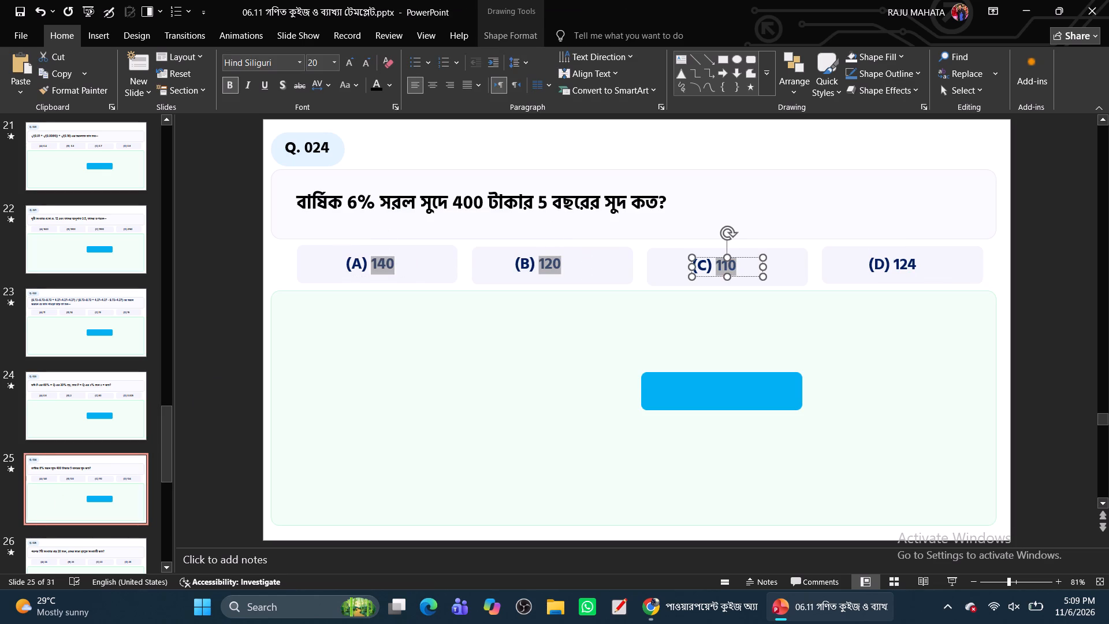
double_click(905, 269, "ctrl")
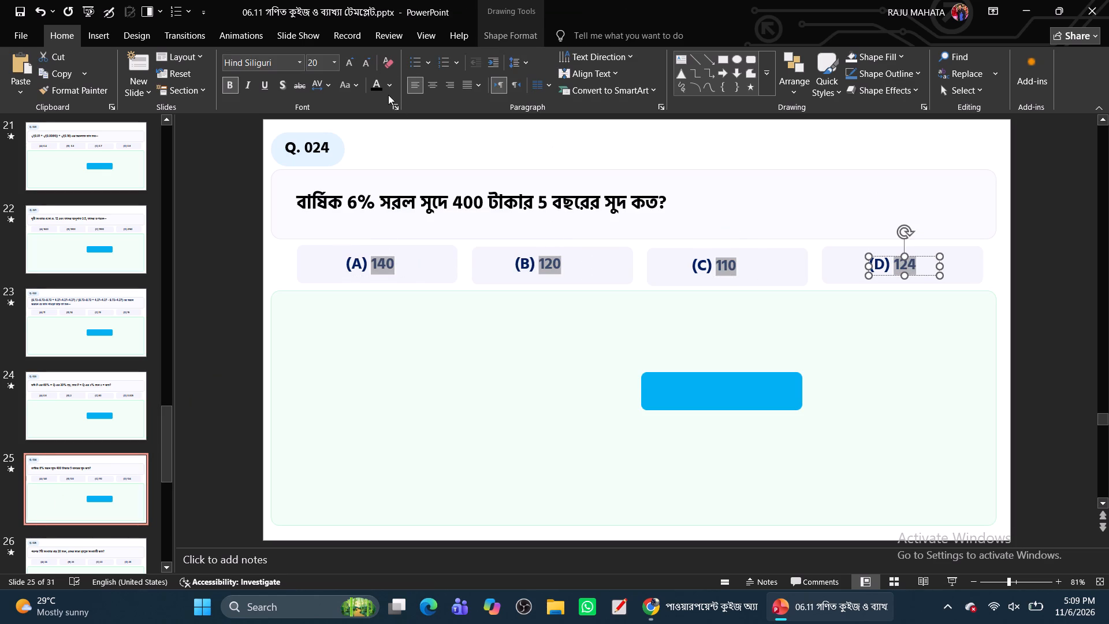
left_click(378, 83)
On the Q. 025 slide, colour the four answer numbers after the (A)–(D) labels black, leaving out the labels.
left_click(86, 563)
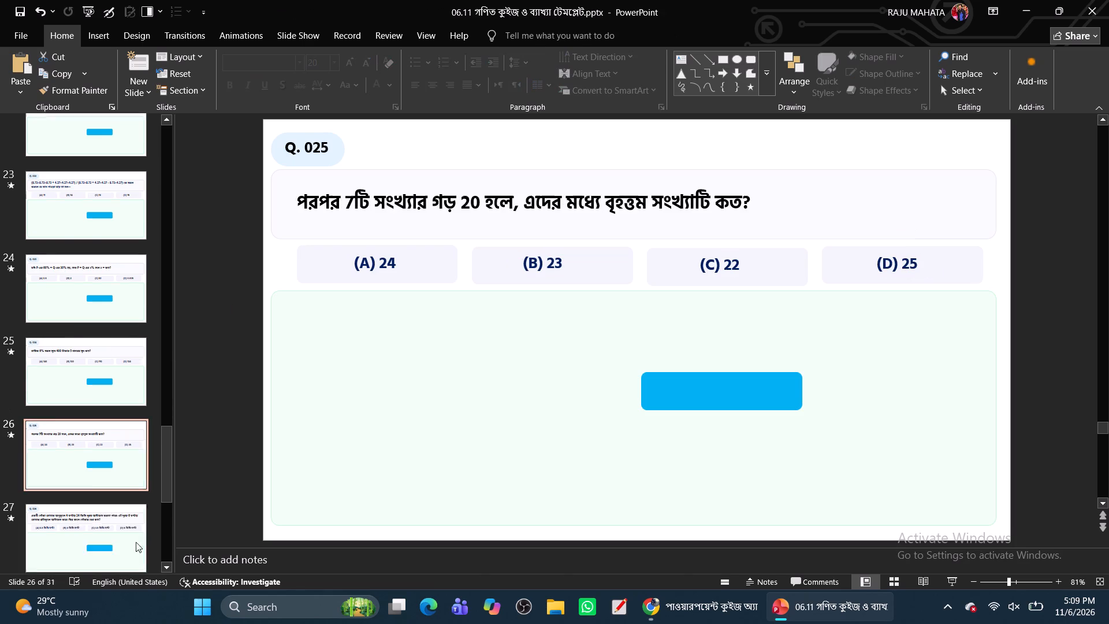
double_click(388, 261)
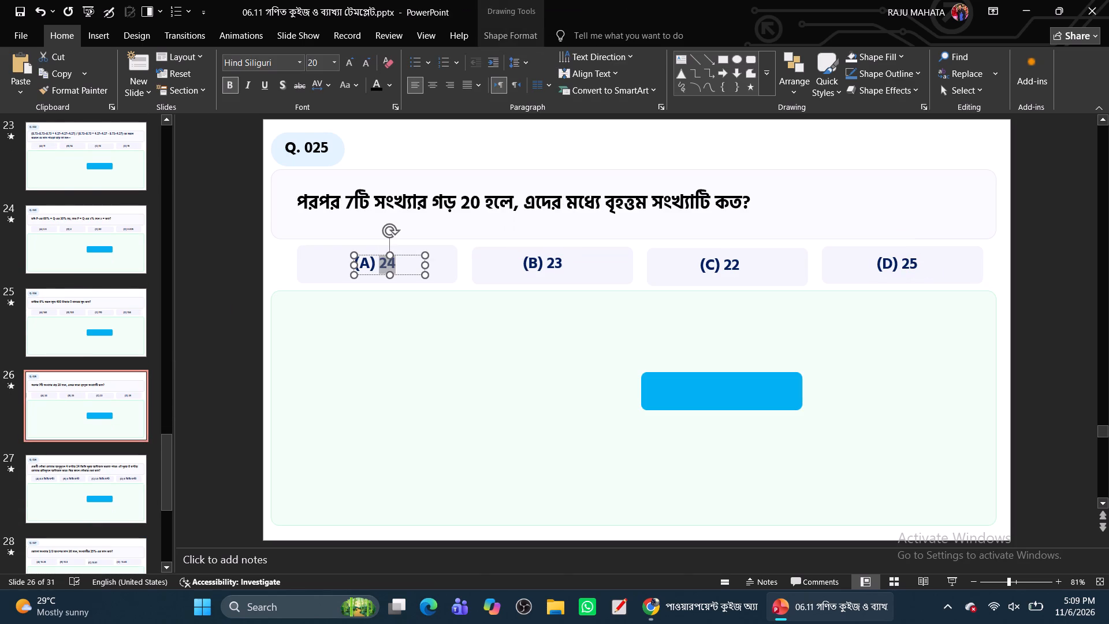
double_click(557, 263, "ctrl")
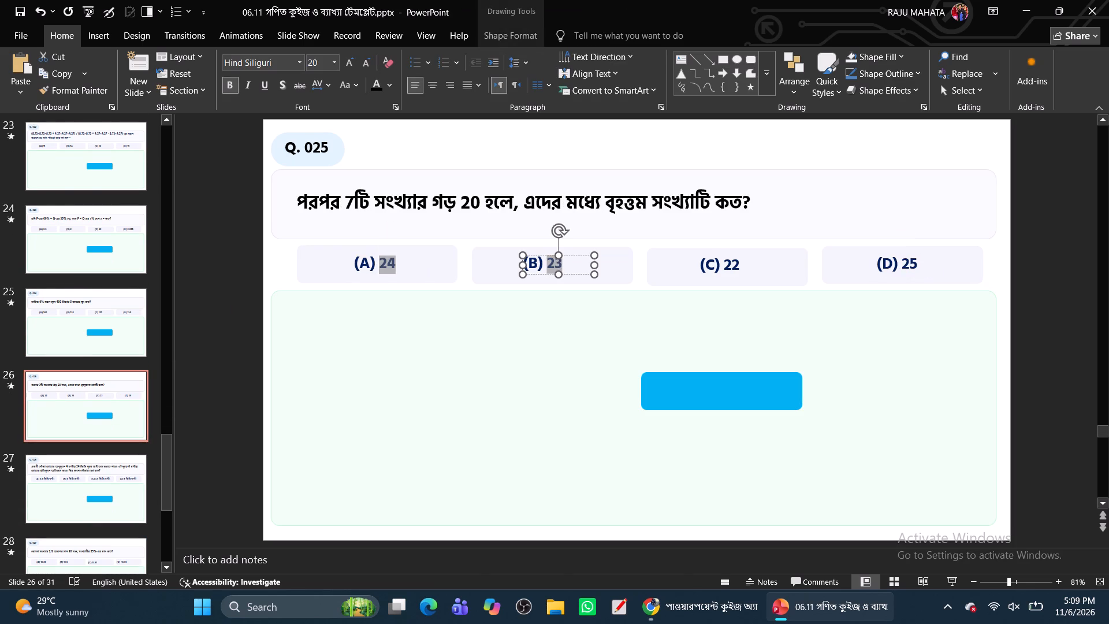
double_click(736, 265, "ctrl")
double_click(730, 265, "ctrl")
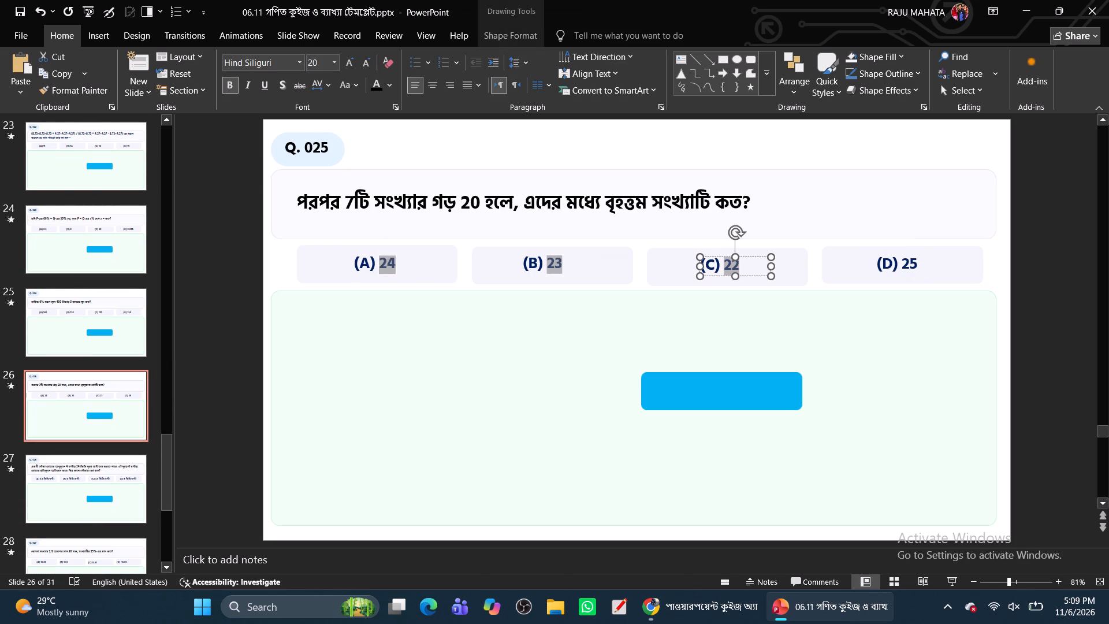
double_click(909, 262, "ctrl")
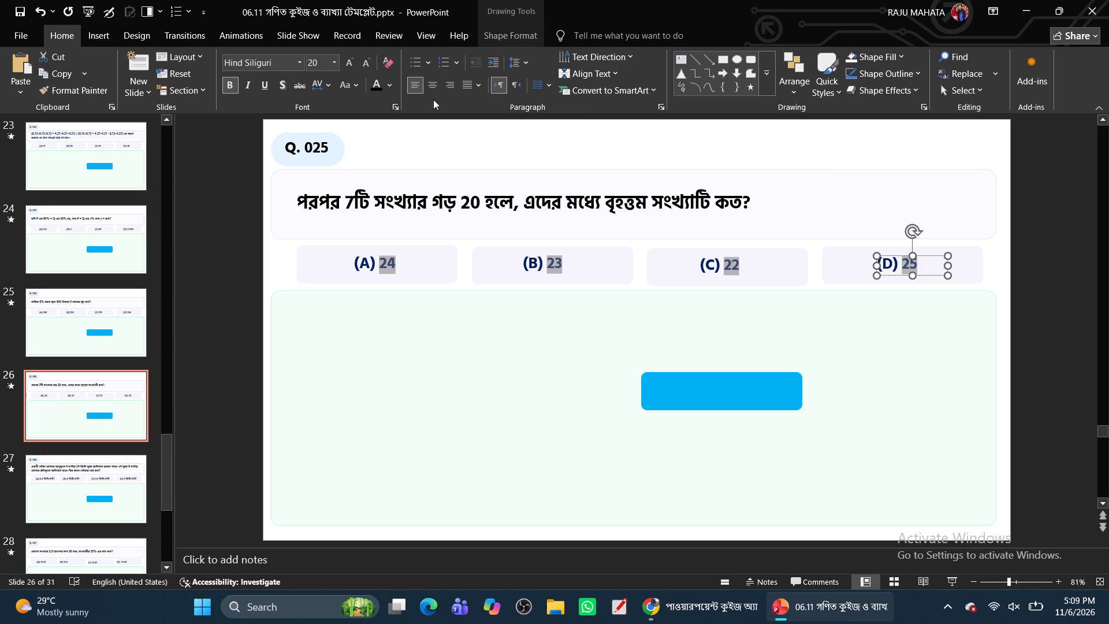
left_click(374, 82)
On the Q. 026 slide, colour the four কিমি/ঘণ্টা answer values after the (A)–(D) labels black, leaving out the labels.
left_click(80, 496)
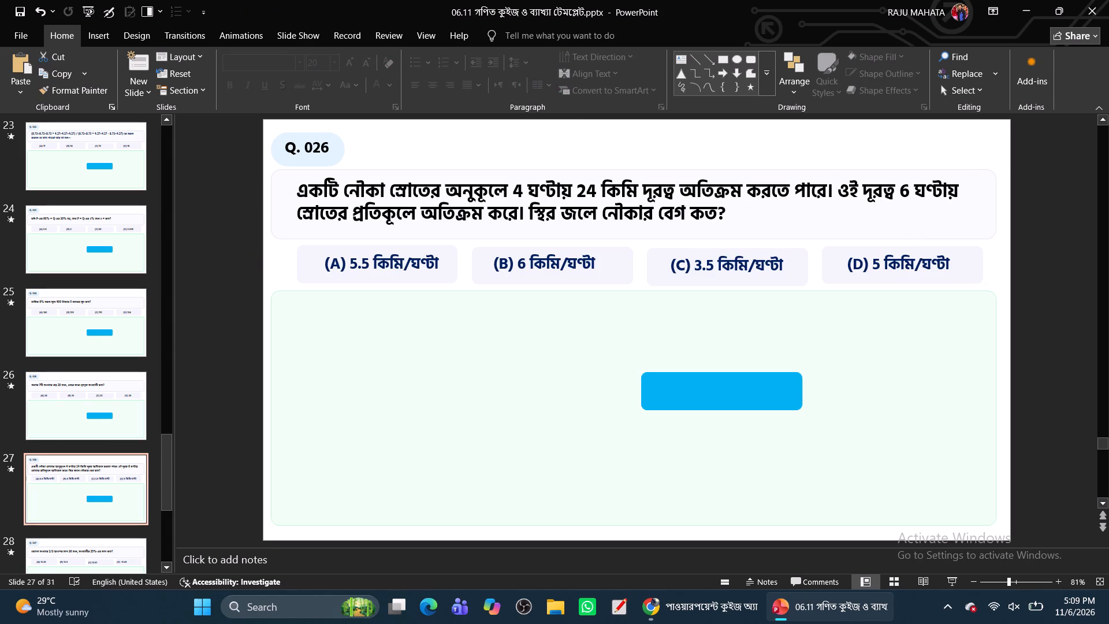
left_click_drag(351, 269, 441, 268)
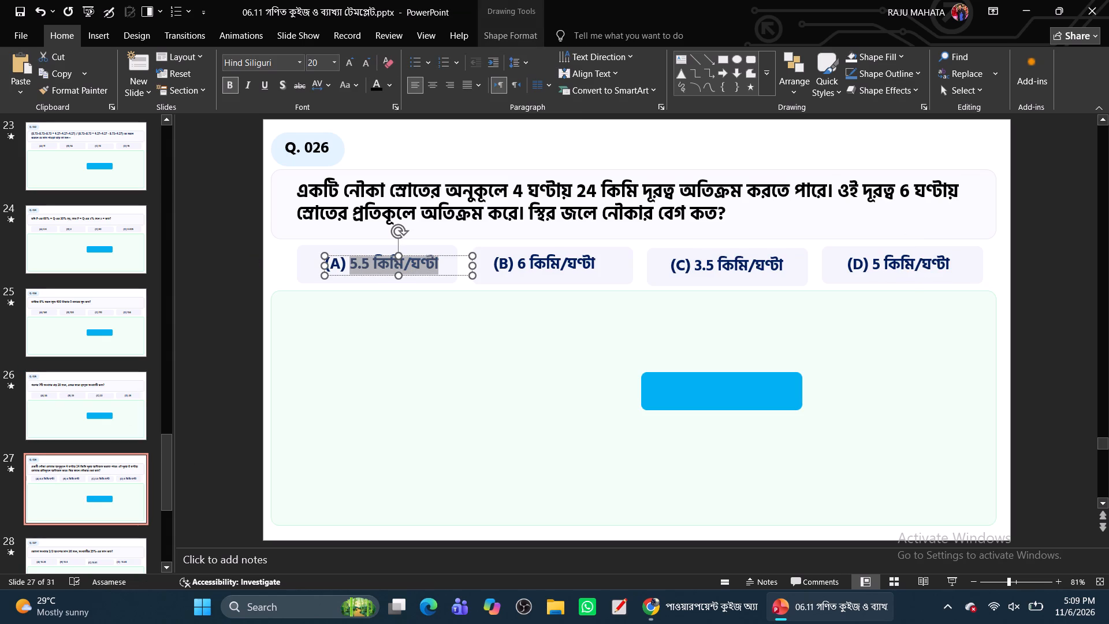
left_click_drag(516, 266, 600, 265, "ctrl")
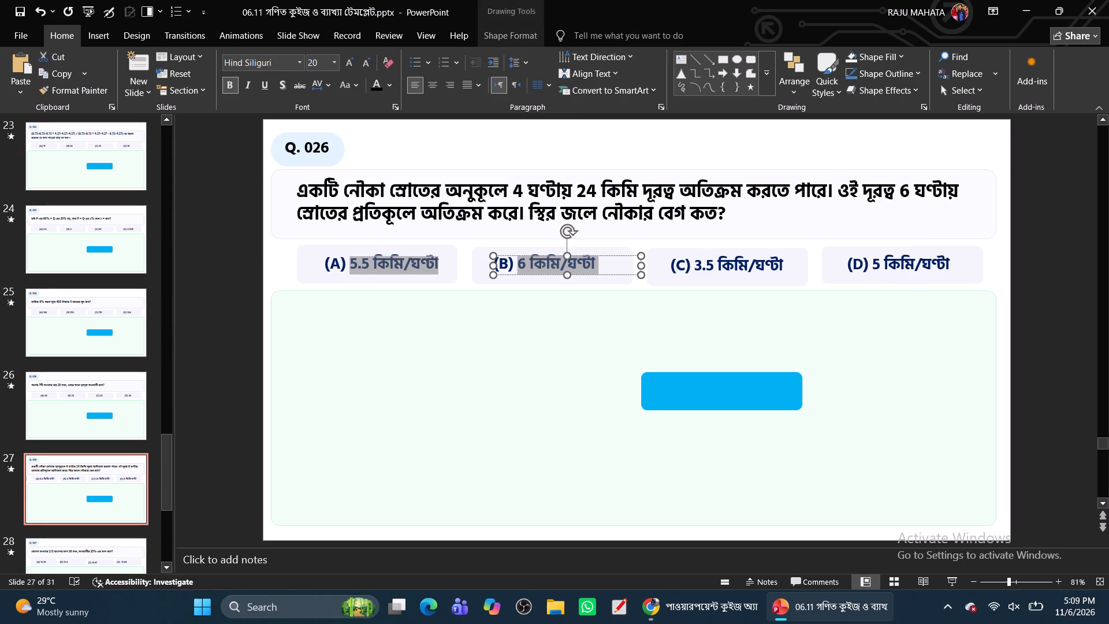
left_click_drag(696, 268, 781, 268, "ctrl")
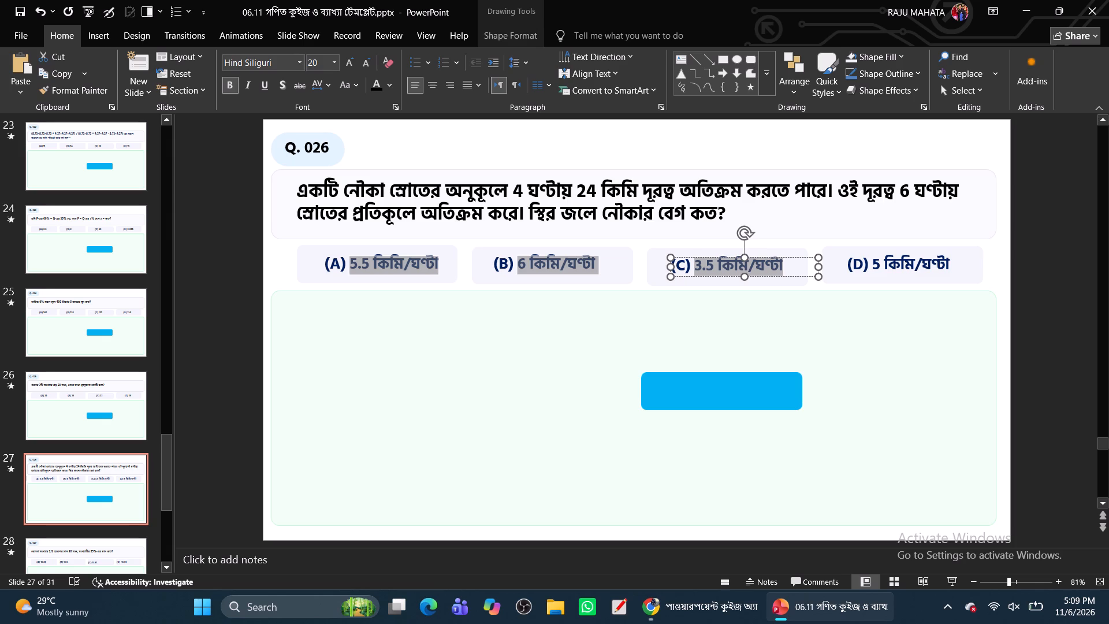
left_click_drag(874, 267, 949, 266, "ctrl")
left_click(378, 84)
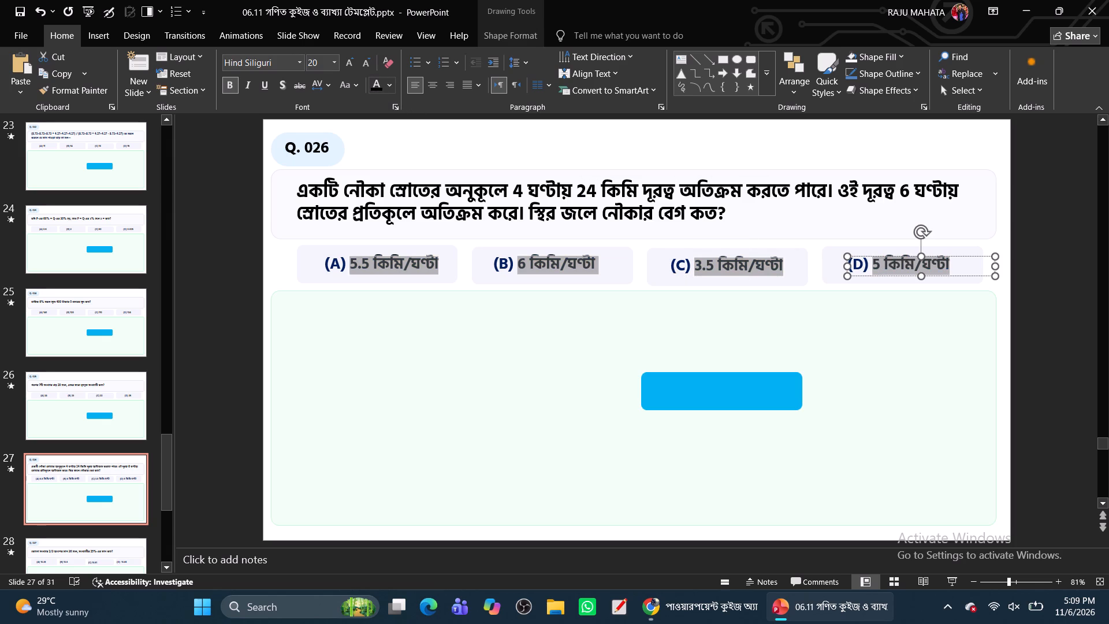
On the Q. 027 slide, colour the four answer values after the (A)–(D) labels black, leaving out the labels.
left_click(73, 560)
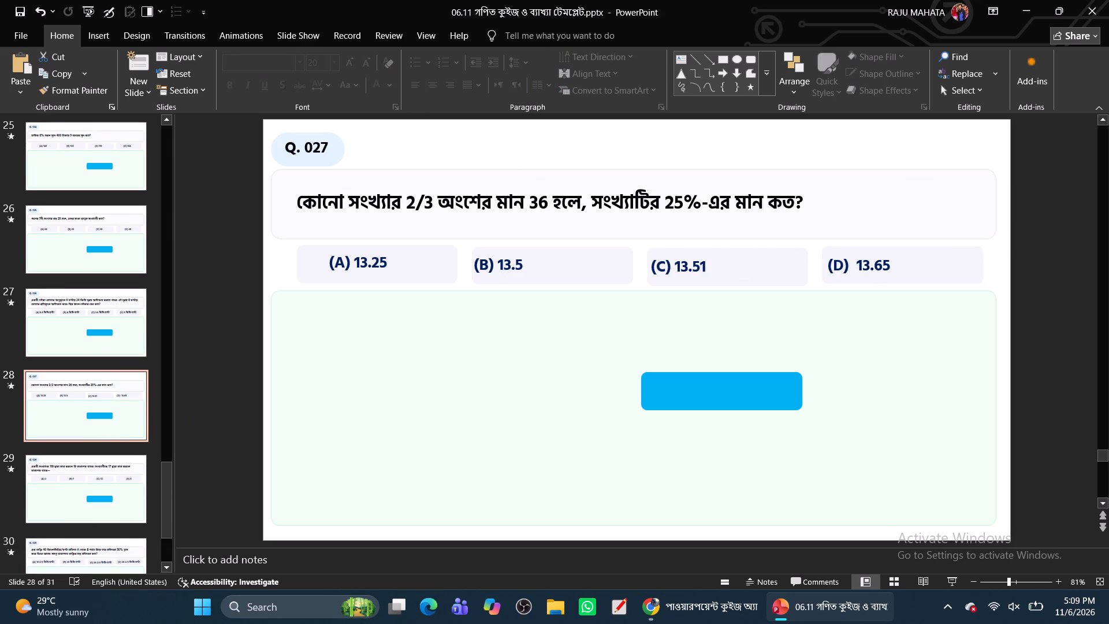
double_click(370, 264)
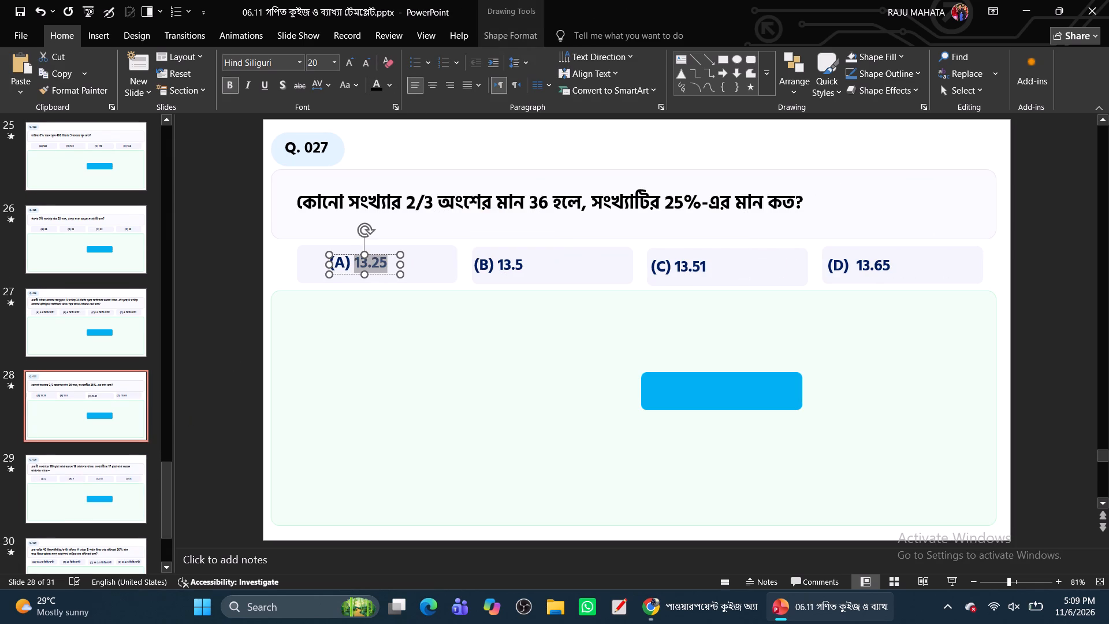
double_click(514, 262, "ctrl")
double_click(691, 266, "ctrl")
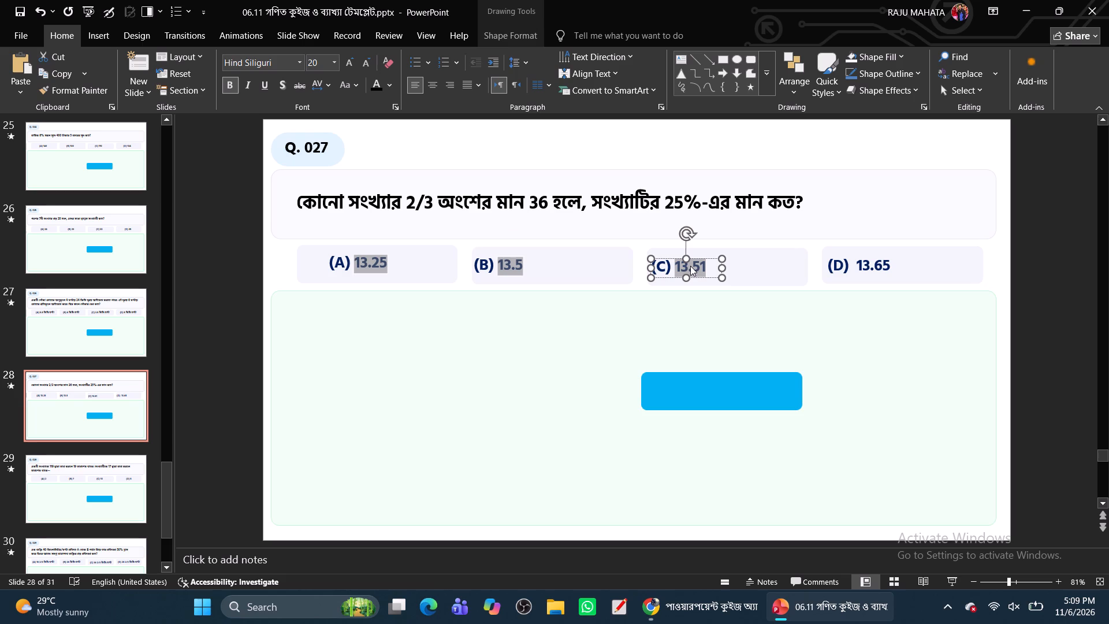
double_click(874, 266, "ctrl")
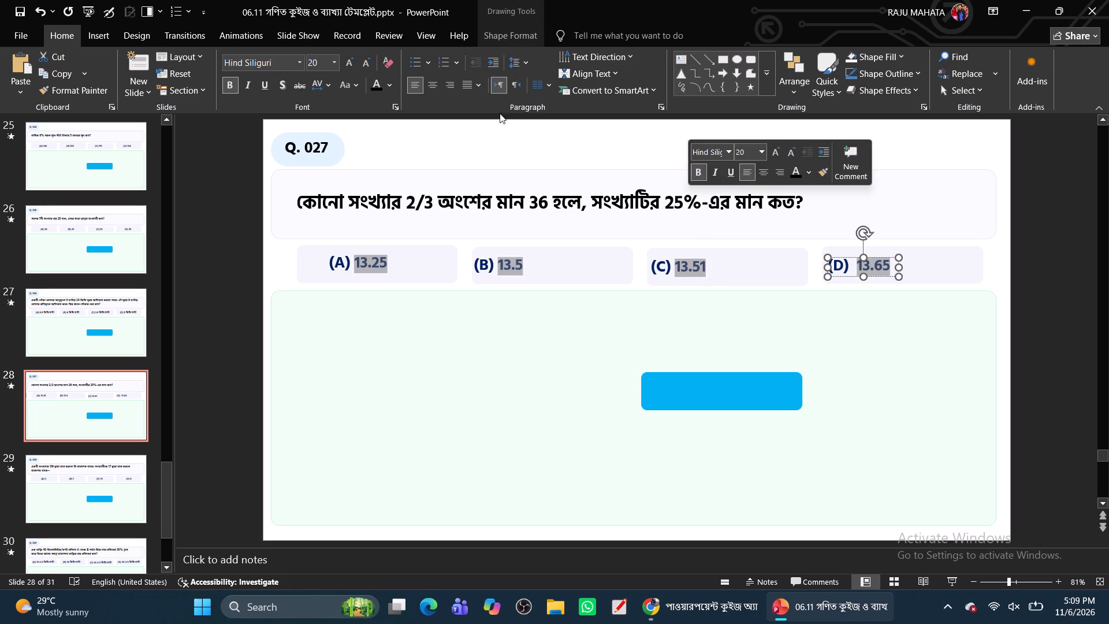
left_click(376, 84)
On the Q. 028 slide, colour the answer numbers after the (C) and (D) labels black, leaving out the labels.
left_click(75, 498)
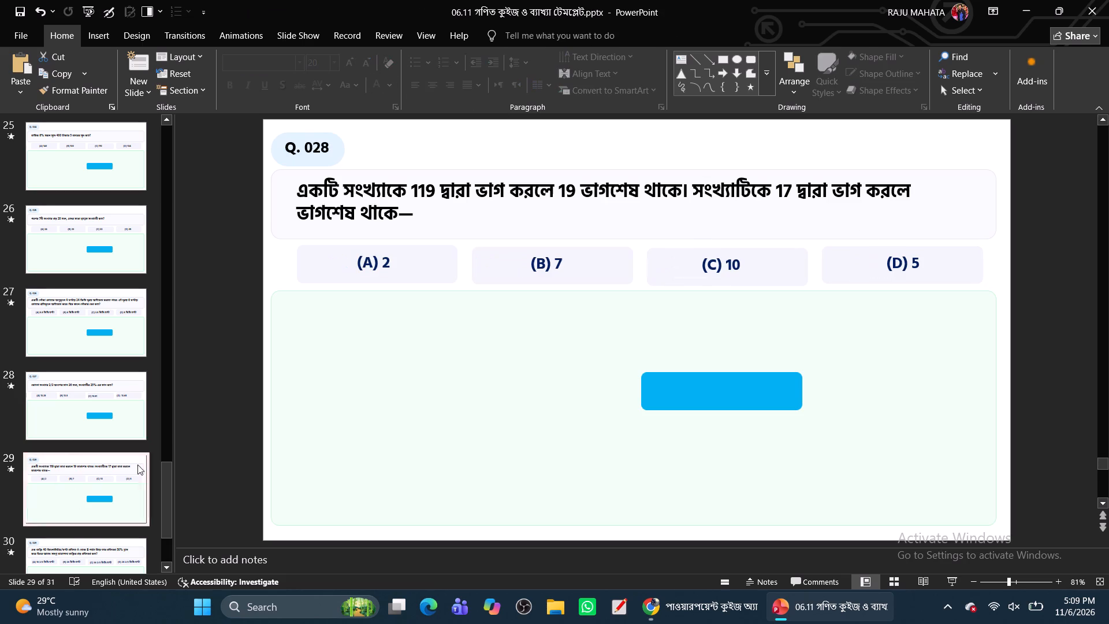
left_click(385, 259, "ctrl")
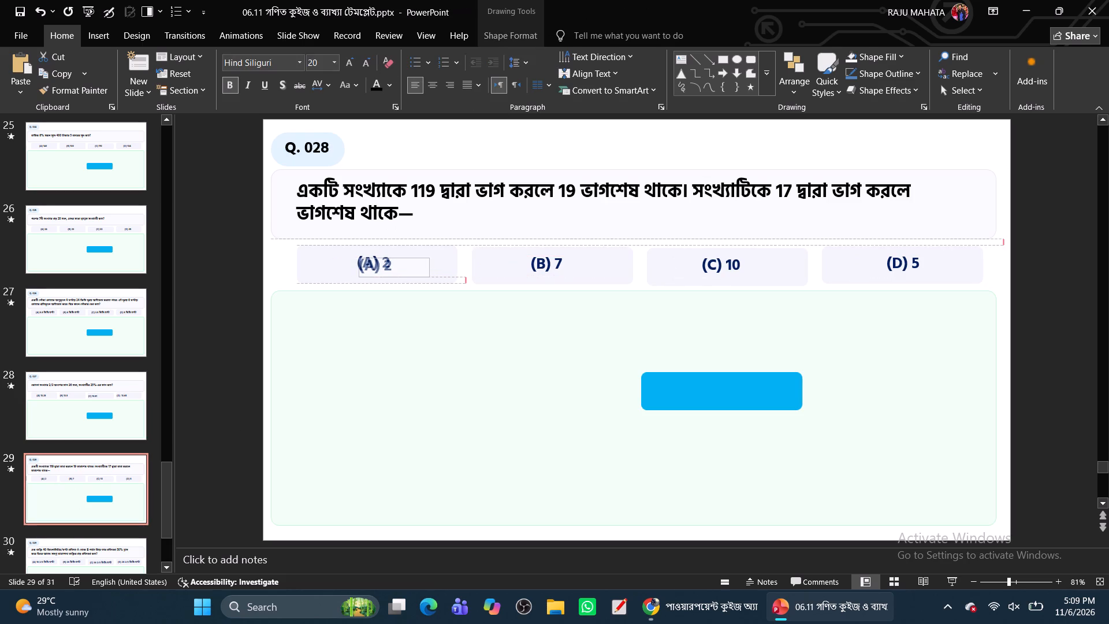
left_click(43, 11)
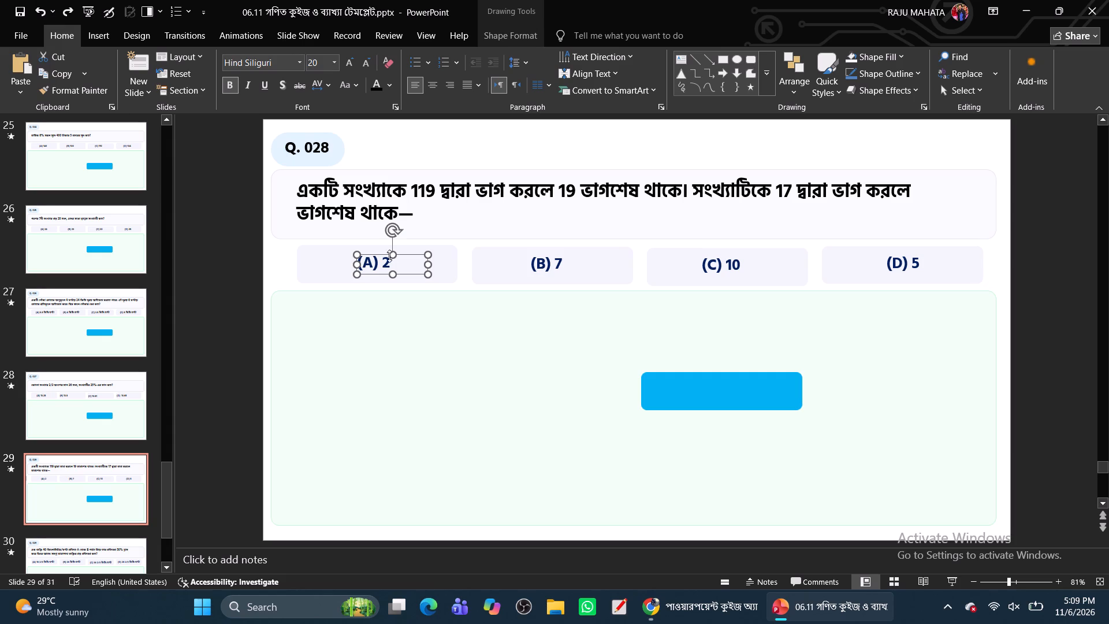
left_click(403, 265)
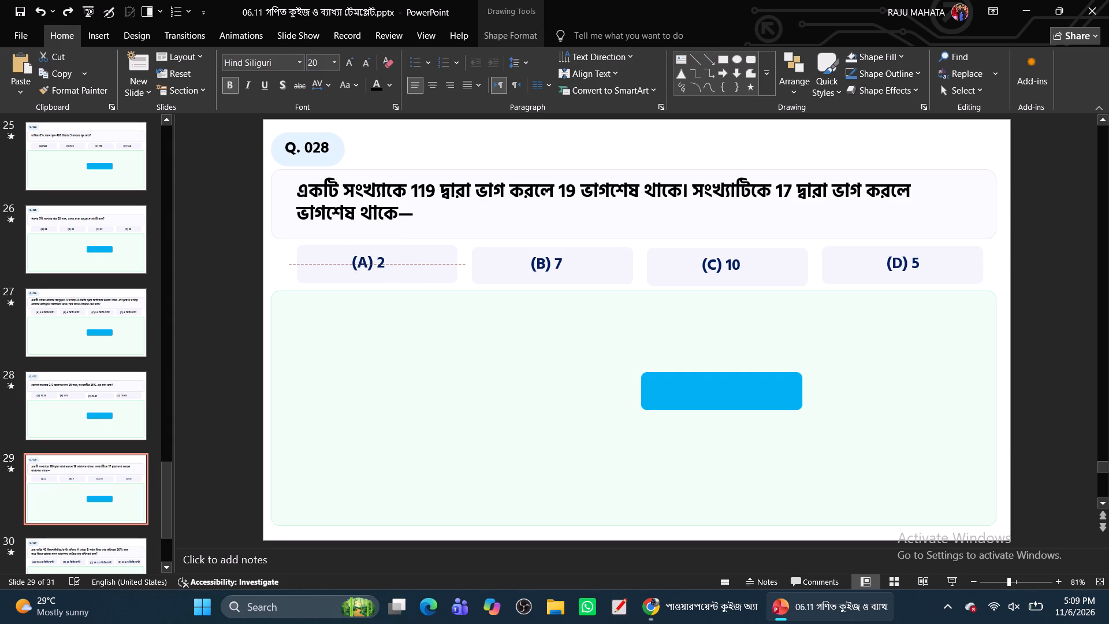
left_click_drag(378, 264, 387, 265)
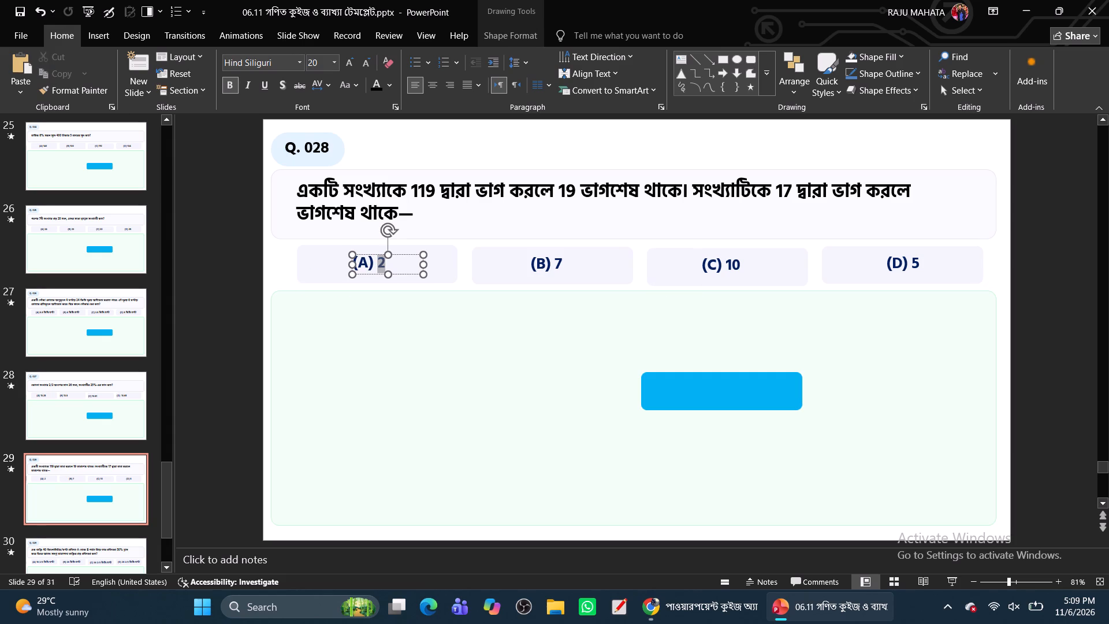
left_click_drag(387, 265, 388, 266)
left_click_drag(554, 265, 563, 266, "ctrl")
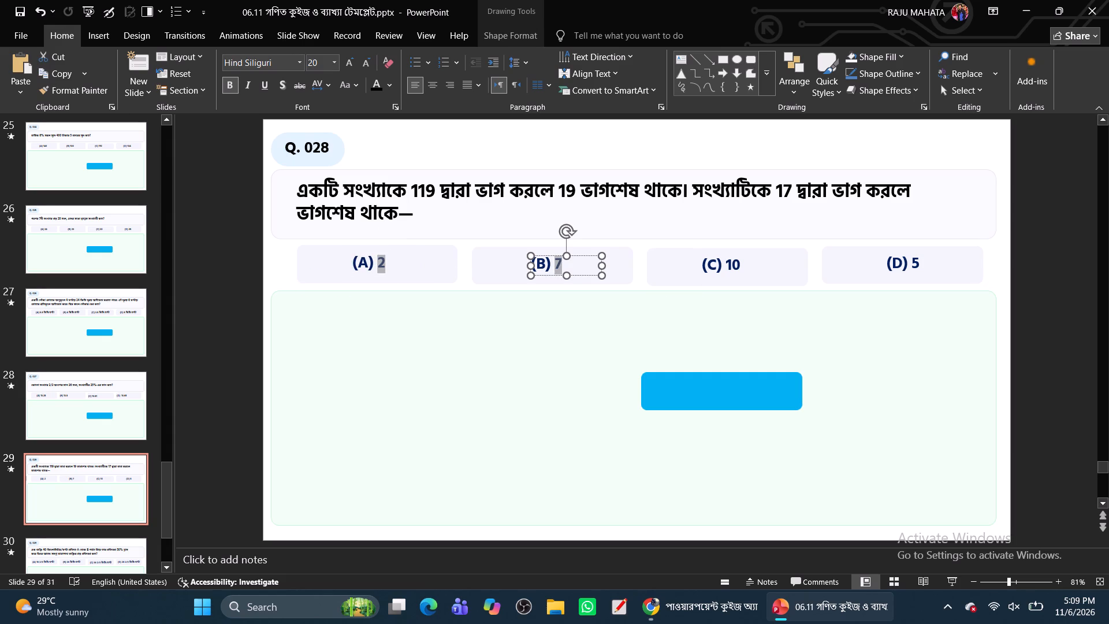
triple_click(734, 261, "ctrl")
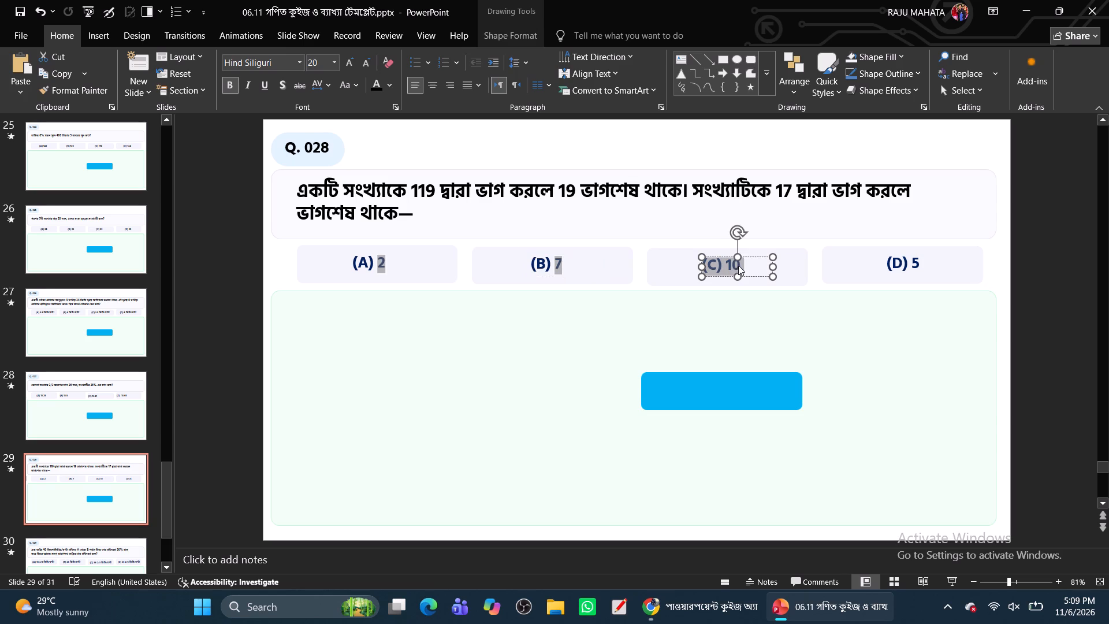
left_click(740, 268, "ctrl")
double_click(737, 267, "ctrl")
left_click(735, 265, "ctrl")
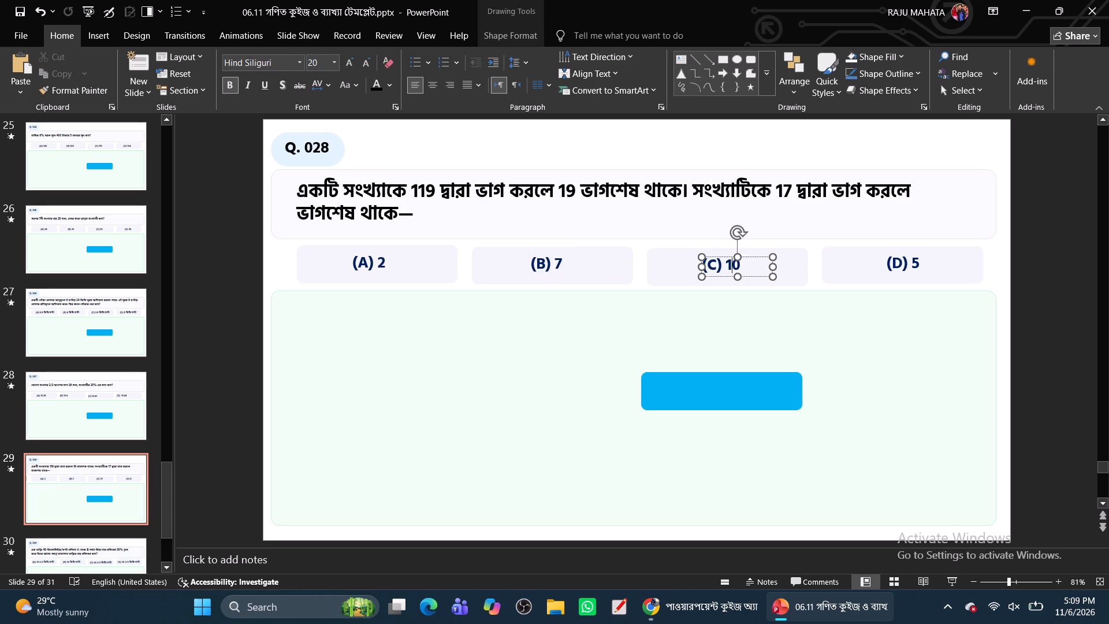
left_click_drag(730, 265, 742, 265, "ctrl")
left_click_drag(912, 259, 915, 263, "ctrl")
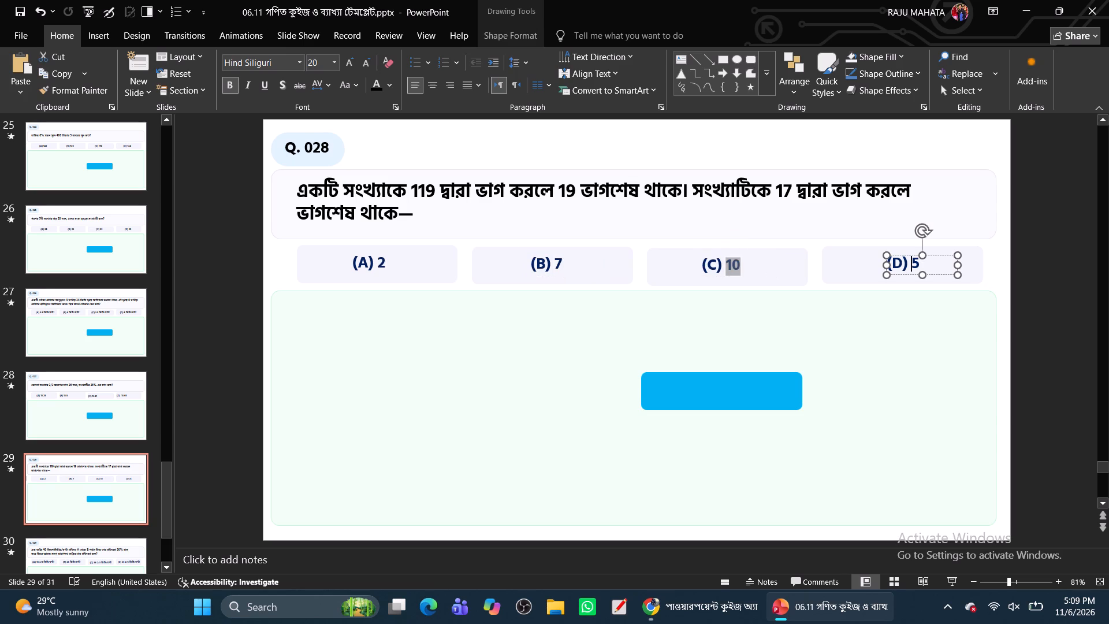
left_click_drag(915, 263, 920, 266, "ctrl")
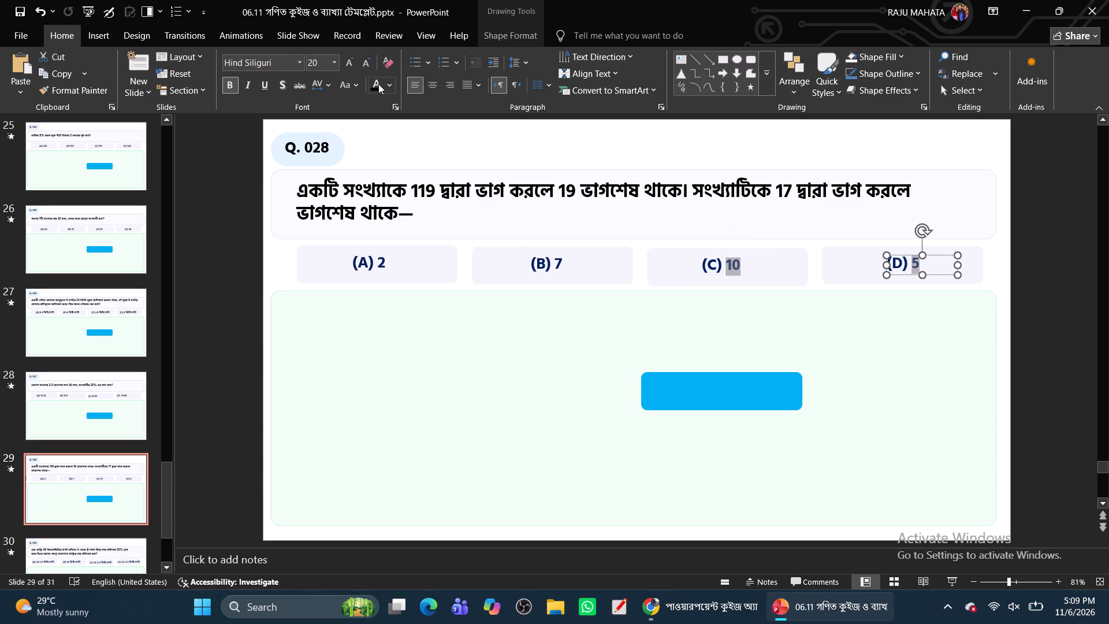
left_click(378, 84)
On the Q. 029 slide, colour the four কিমি/ঘণ্টা answer values after the (A)–(D) labels black, leaving out the labels.
left_click(94, 555)
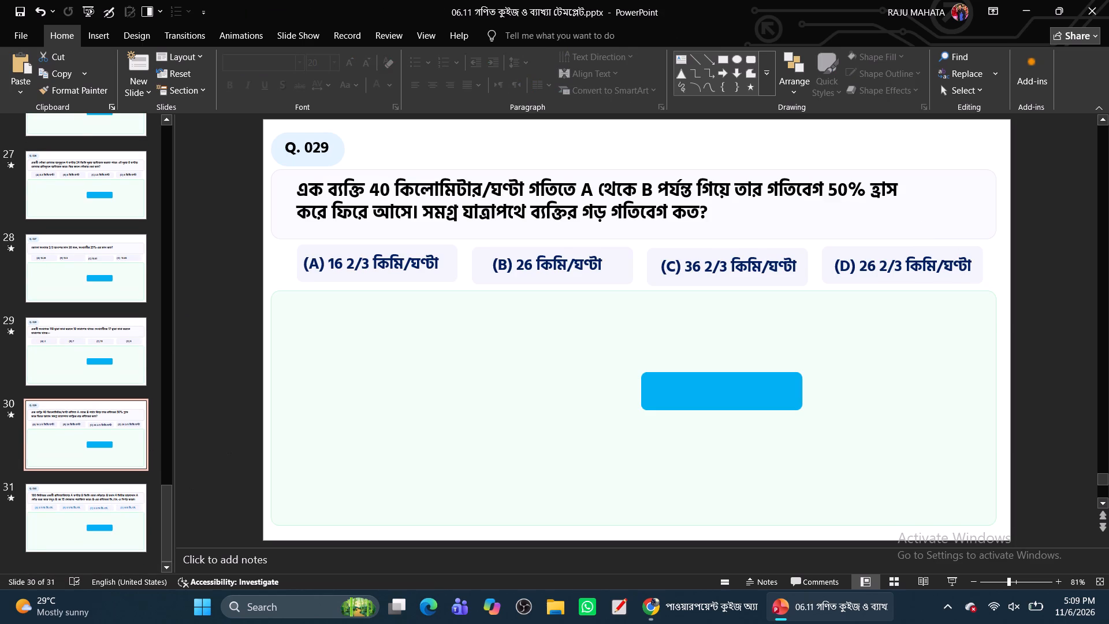
left_click_drag(330, 259, 432, 262)
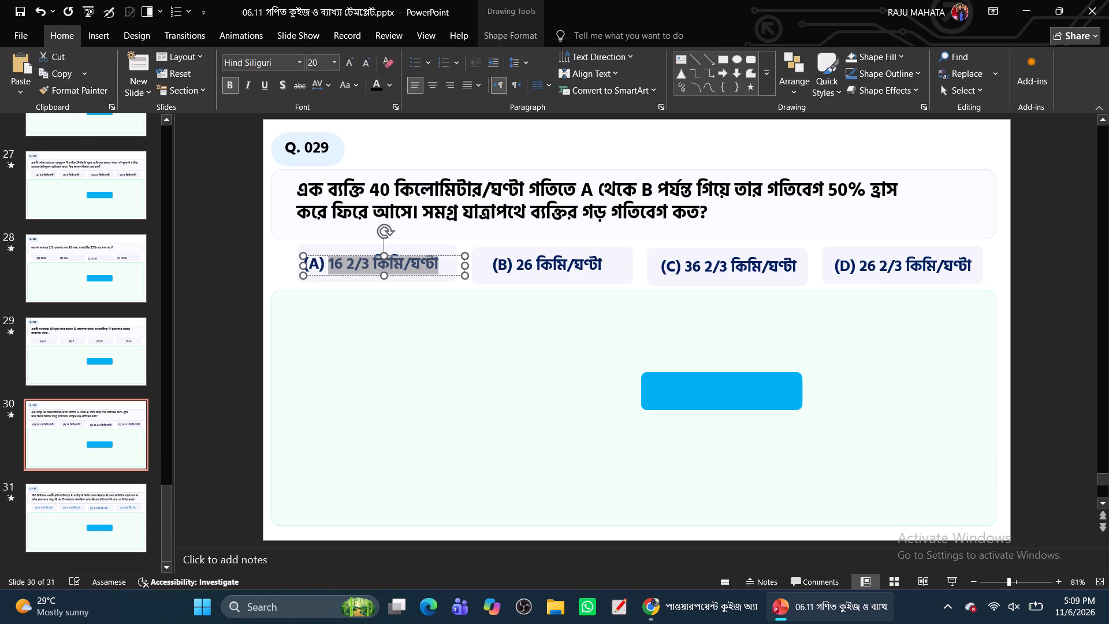
left_click_drag(432, 262, 434, 262)
left_click_drag(517, 264, 614, 265, "ctrl")
left_click_drag(683, 266, 809, 263, "ctrl")
left_click_drag(862, 265, 964, 258, "ctrl")
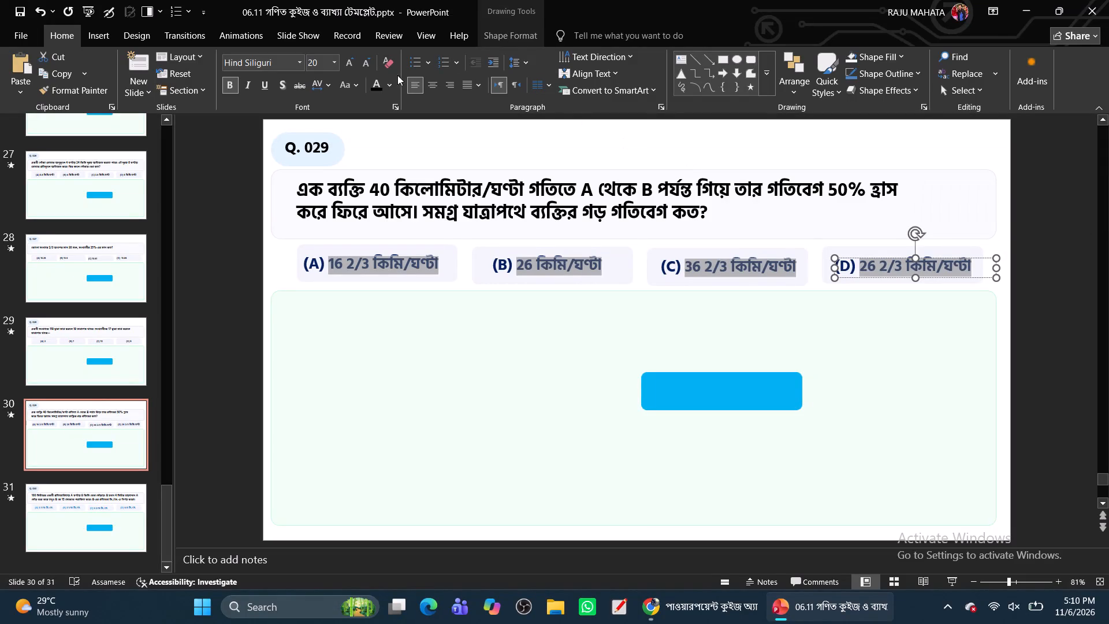
left_click(377, 86)
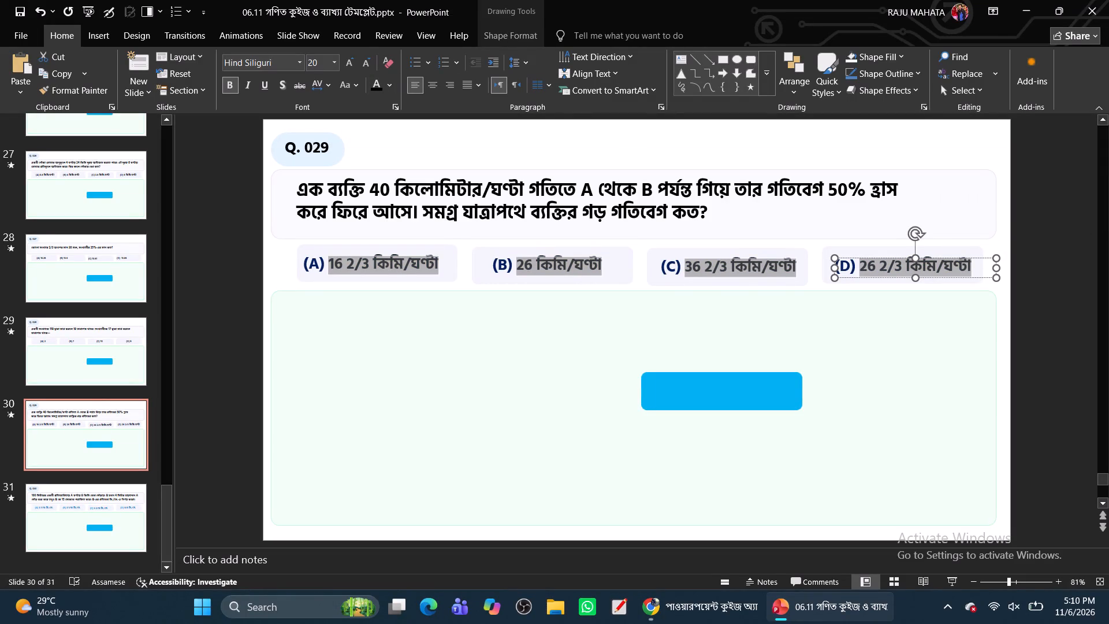
On the Q. 030 slide, colour the four মি./সে. answer values after the (A)–(D) labels black, leaving out the labels.
left_click(59, 528)
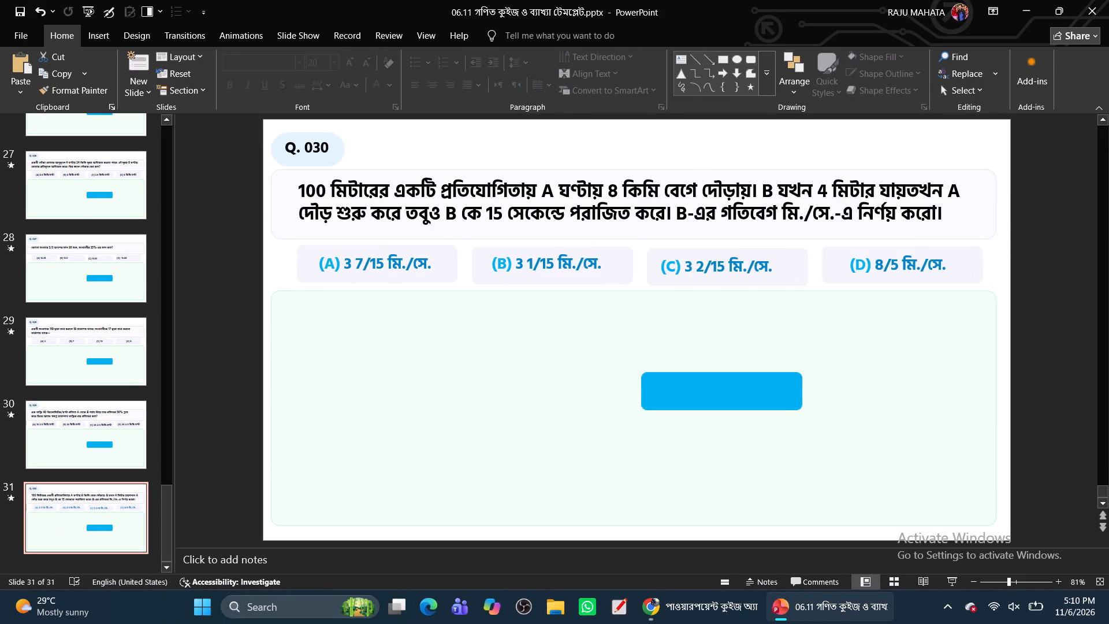
left_click_drag(347, 263, 435, 267)
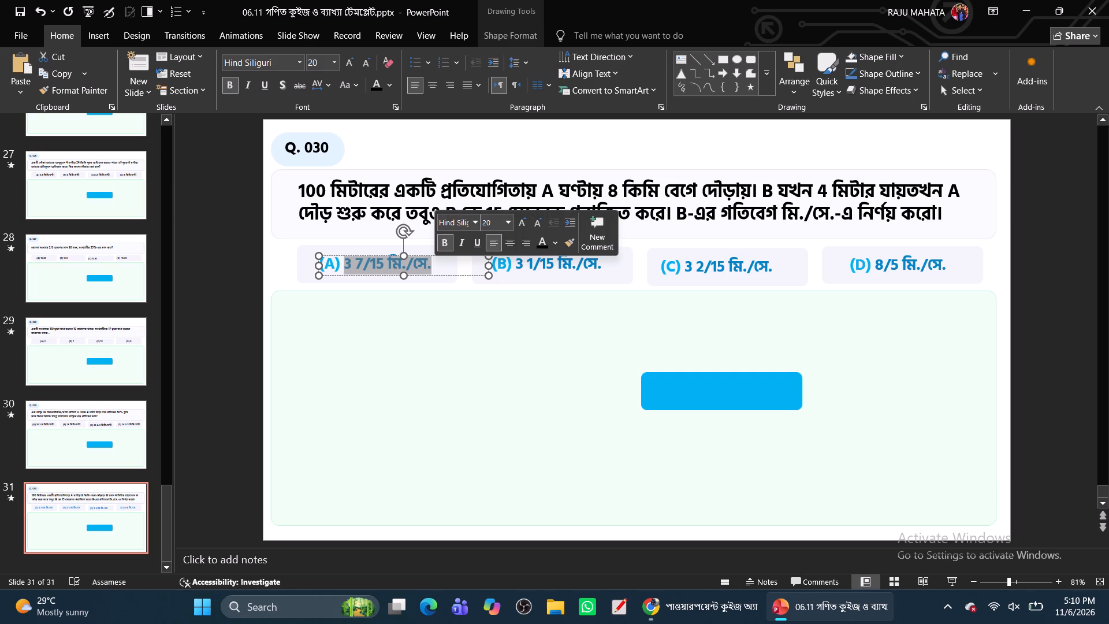
left_click_drag(515, 265, 621, 265, "ctrl")
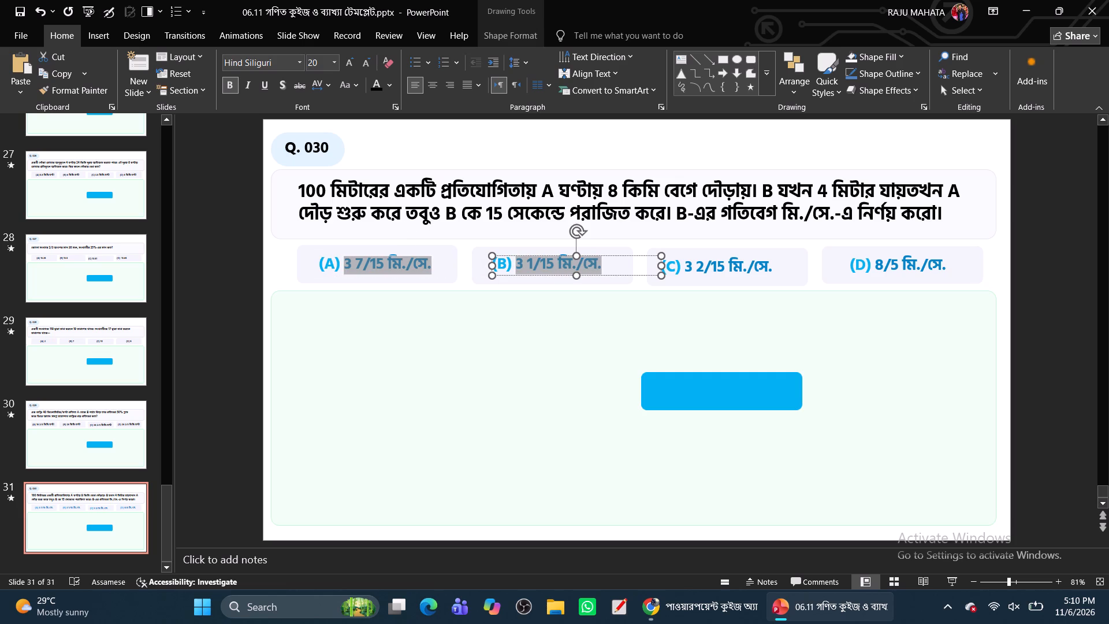
left_click_drag(686, 267, 782, 266, "ctrl")
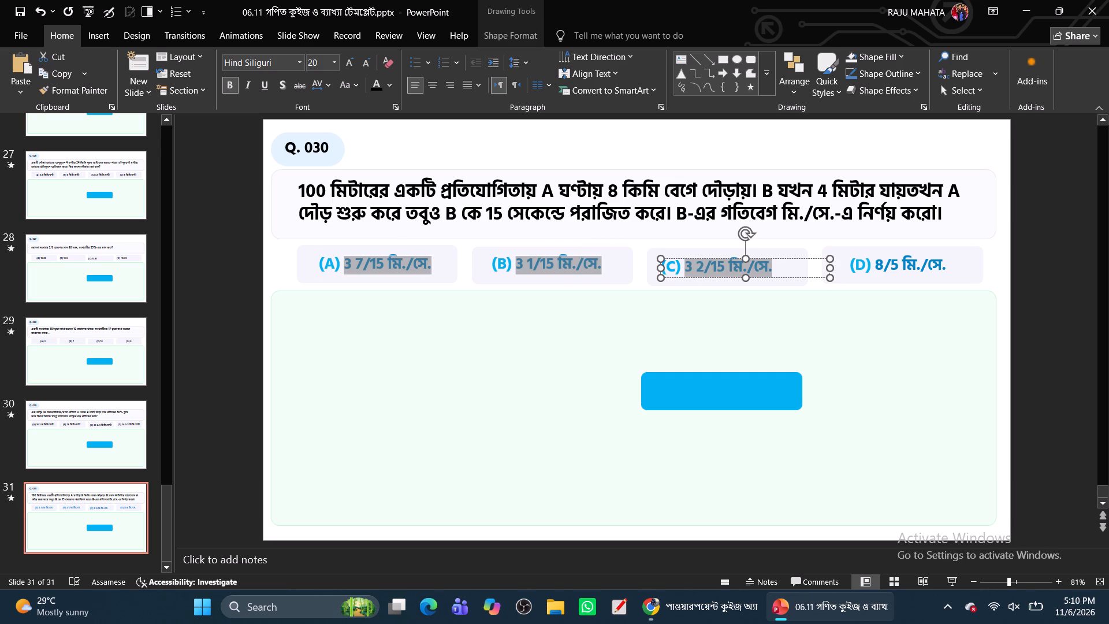
left_click_drag(877, 266, 957, 265, "ctrl")
left_click(375, 86)
left_click(384, 345)
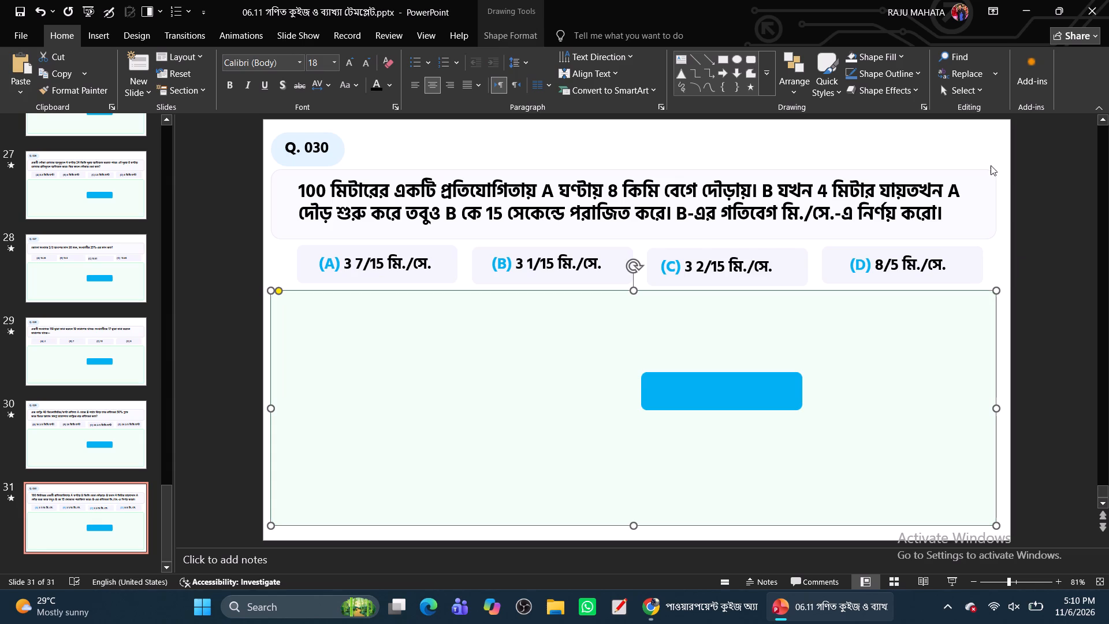
Duplicate the (D) 8/5 মি./সে. option text box and place the copy in the empty explanation area below.
left_click(892, 261)
left_click(896, 274)
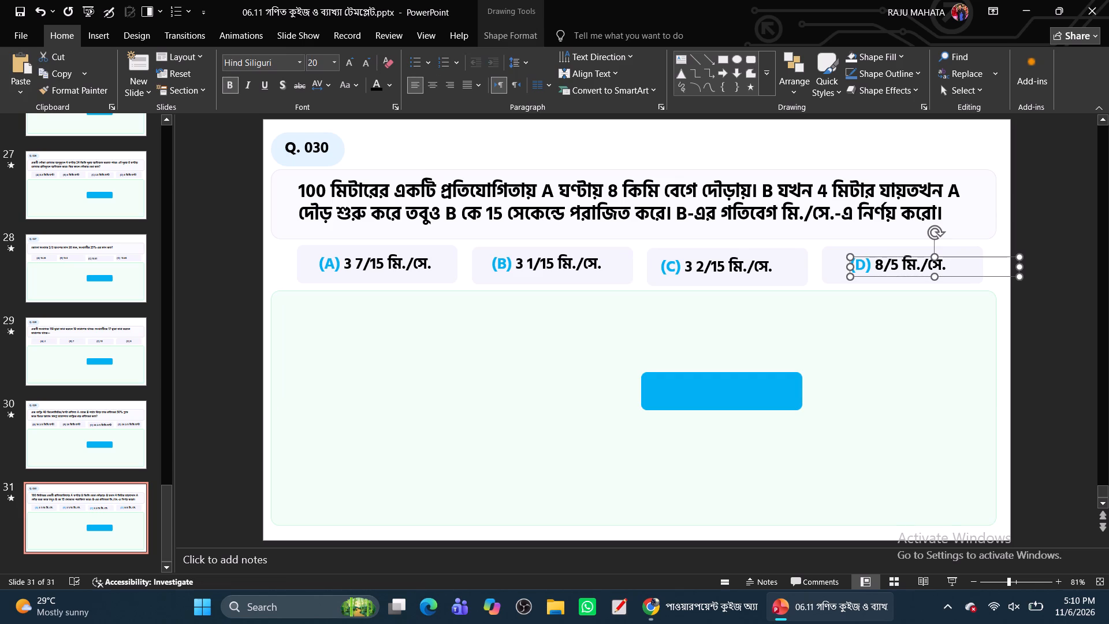
key("ctrl+c")
left_click(857, 399)
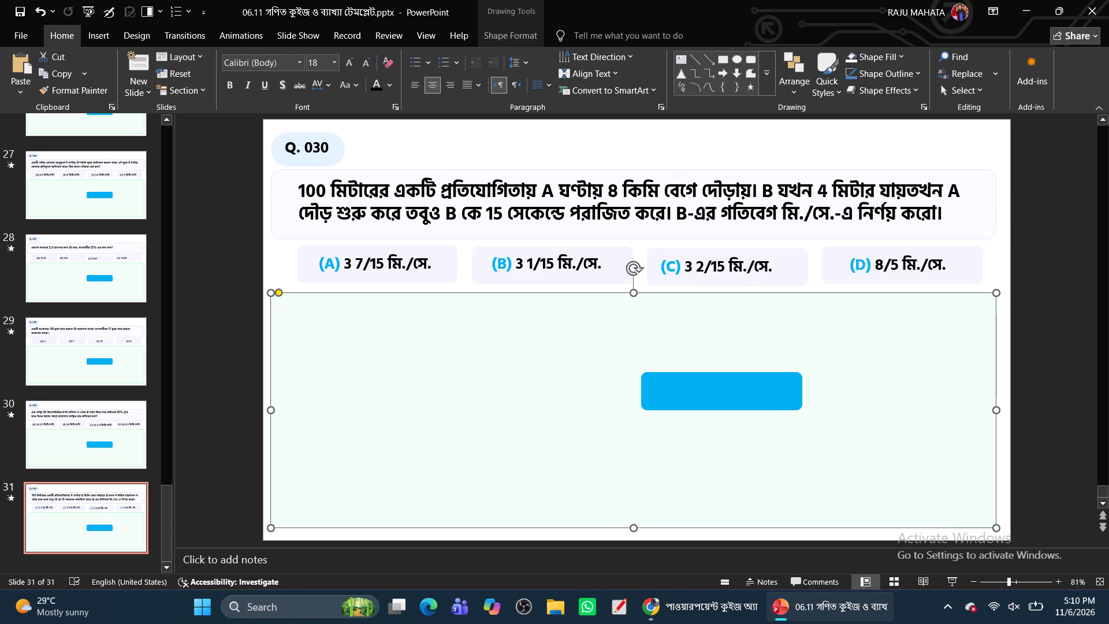
key("ctrl+v")
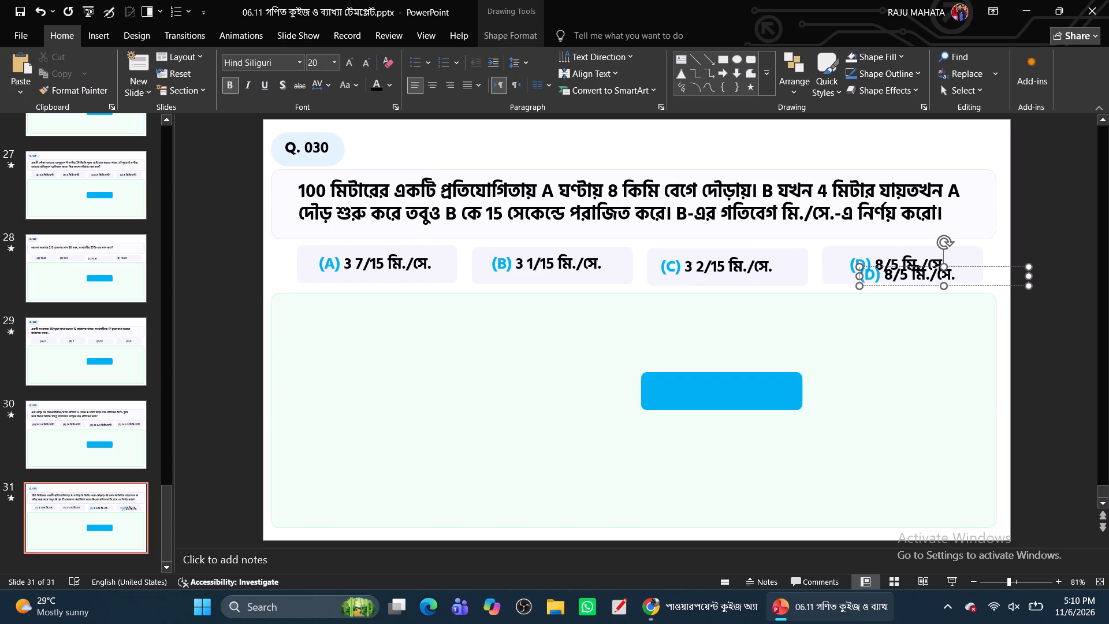
left_click_drag(905, 285, 881, 455)
Cover the original (D) option with the blue rounded rectangle and place the copied (D) text on top of it.
left_click_drag(769, 393, 858, 348)
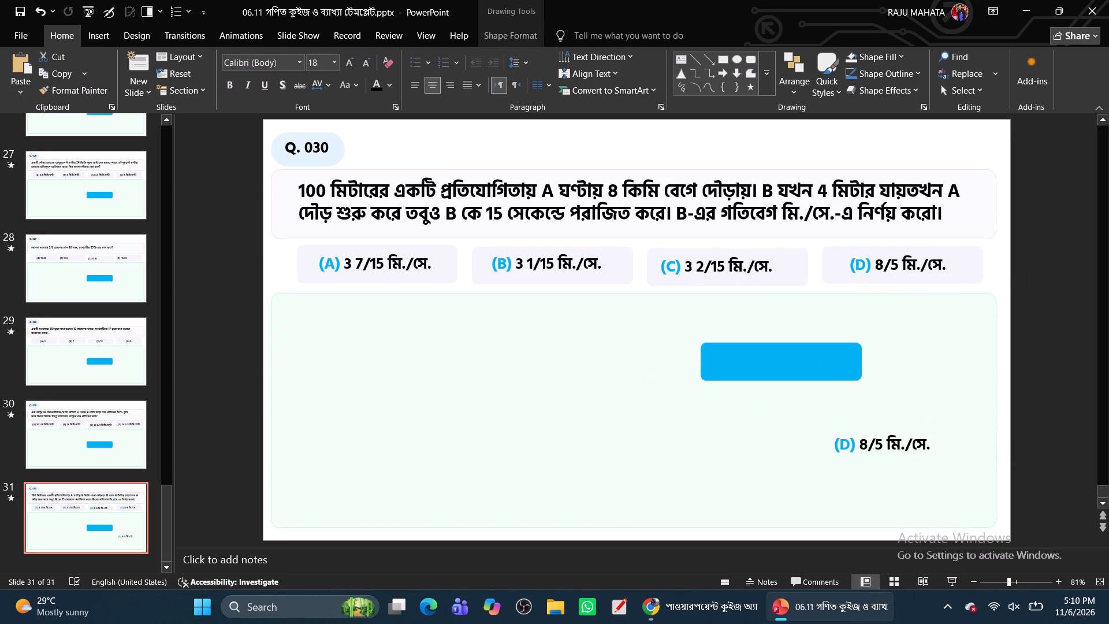
left_click_drag(858, 348, 949, 265)
left_click(885, 448)
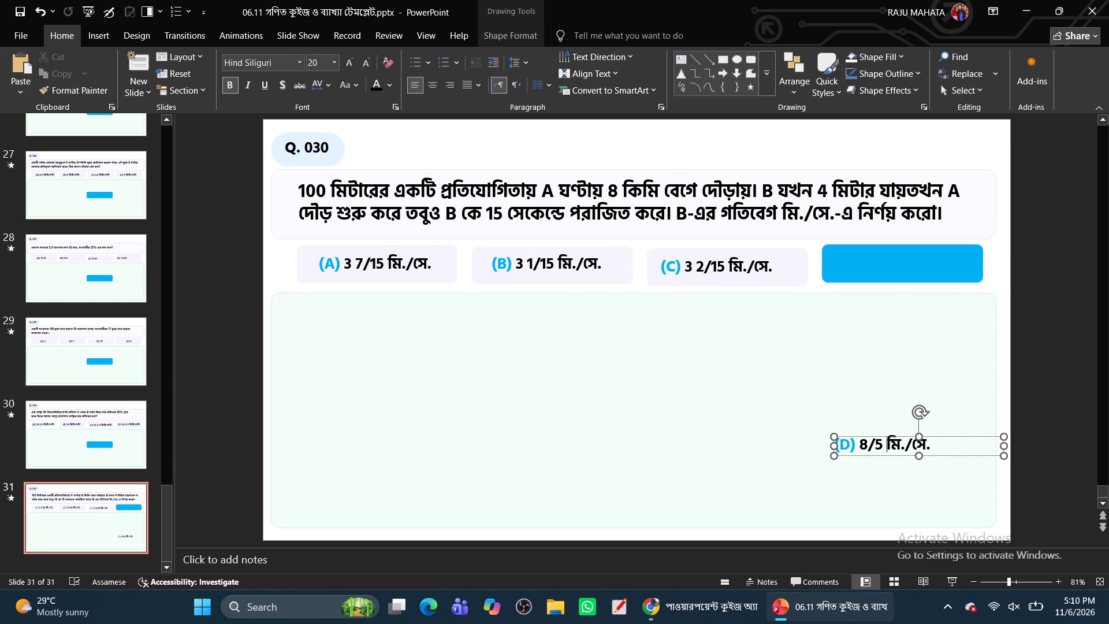
left_click_drag(882, 437, 893, 265)
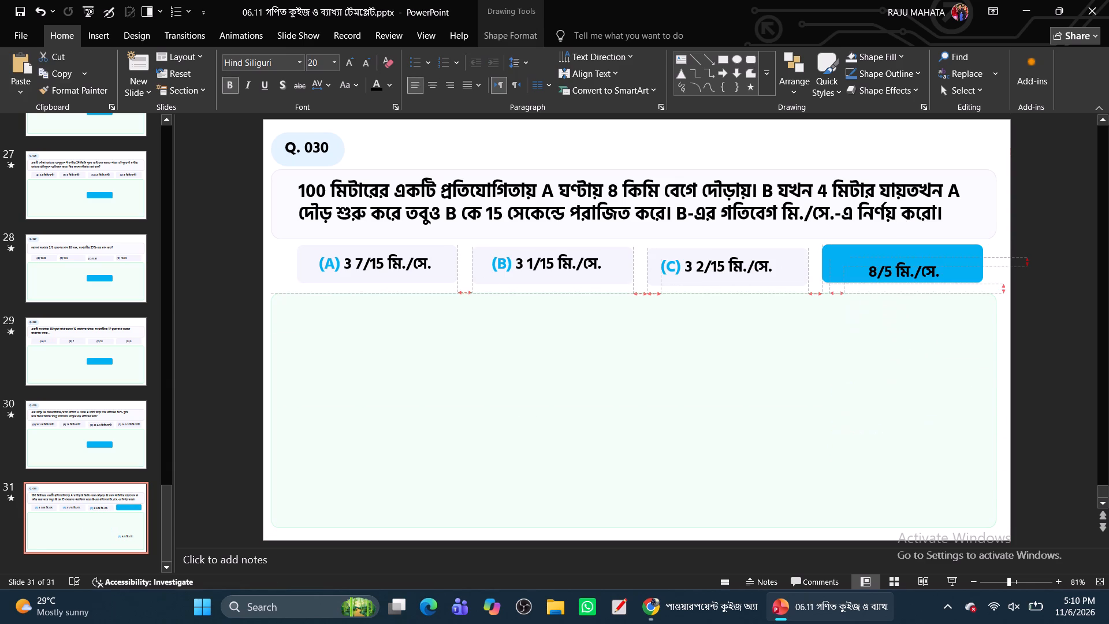
left_click_drag(893, 265, 896, 258)
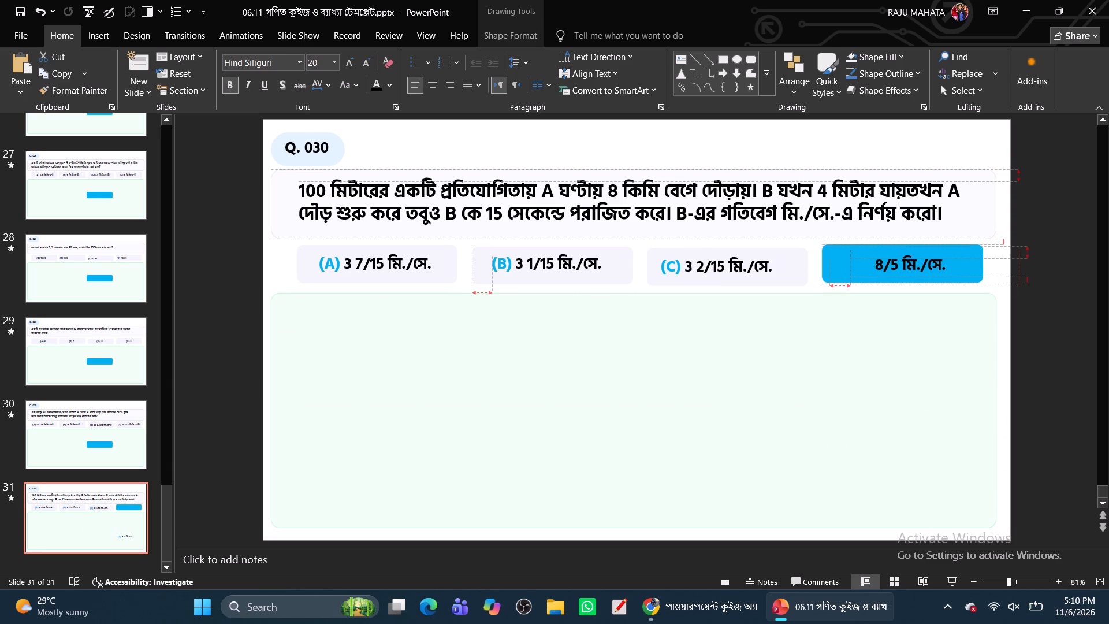
left_click_drag(896, 258, 894, 257)
Colour the whole copied (D) 8/5 মি./সে. text on the blue rectangle white.
left_click(389, 84)
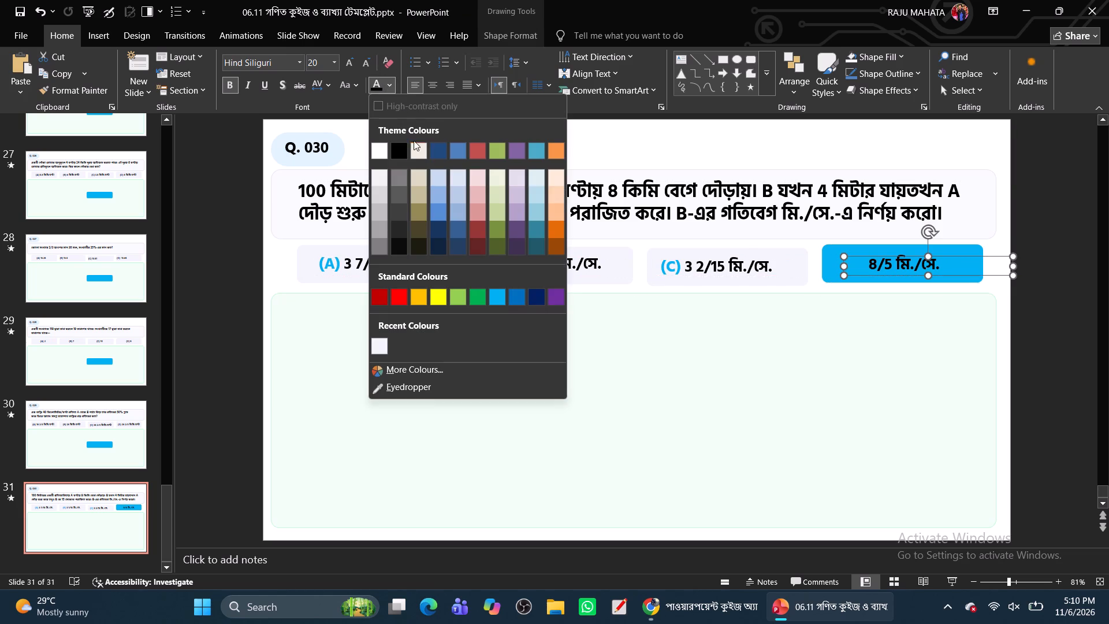
left_click(381, 150)
left_click(488, 387)
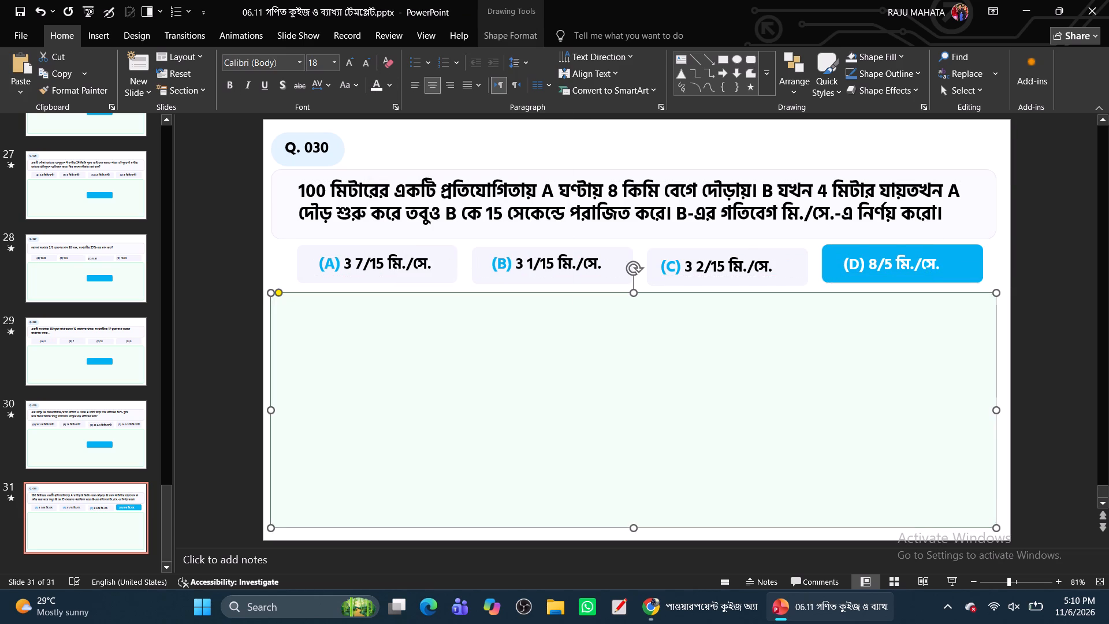
Apply the Random Bars animation to the white (D) 8/5 মি./সে. text and its blue rectangle together.
left_click(861, 270)
left_click(870, 275)
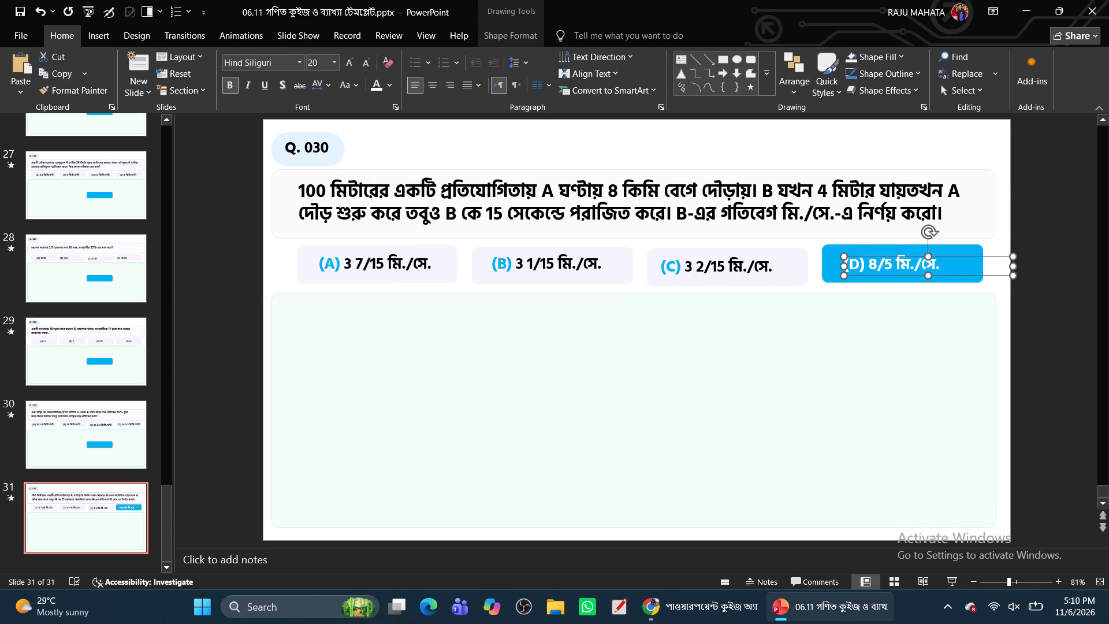
left_click(825, 257, "ctrl")
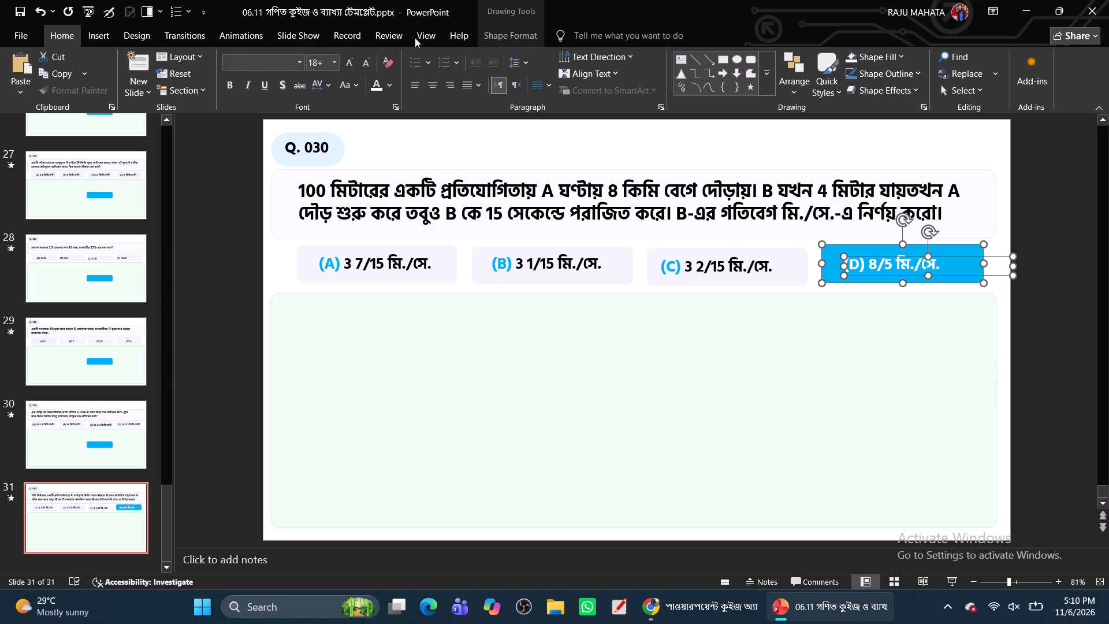
left_click(248, 31)
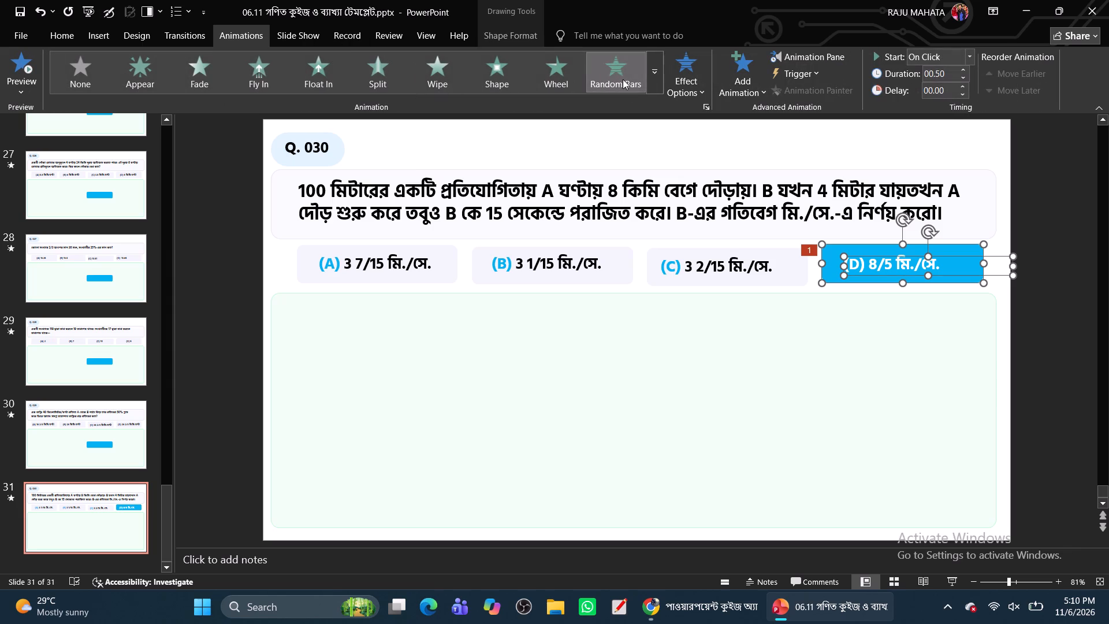
left_click(623, 79)
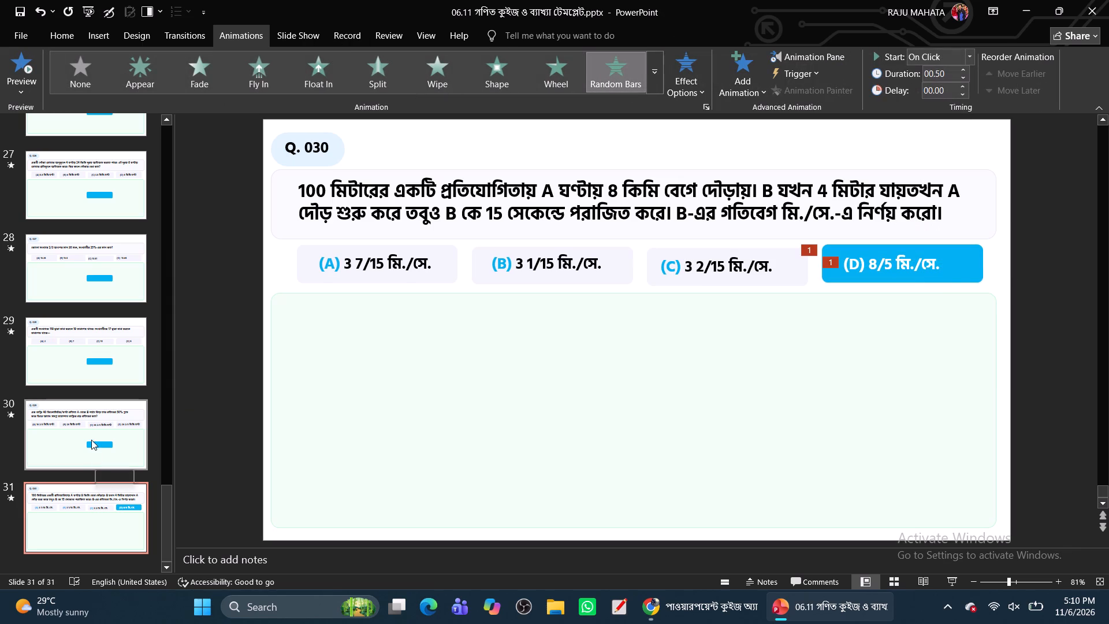
On the Q. 029 slide, colour the (A), (B), (C) and (D) option labels light blue, leaving out the answer values.
left_click(91, 440)
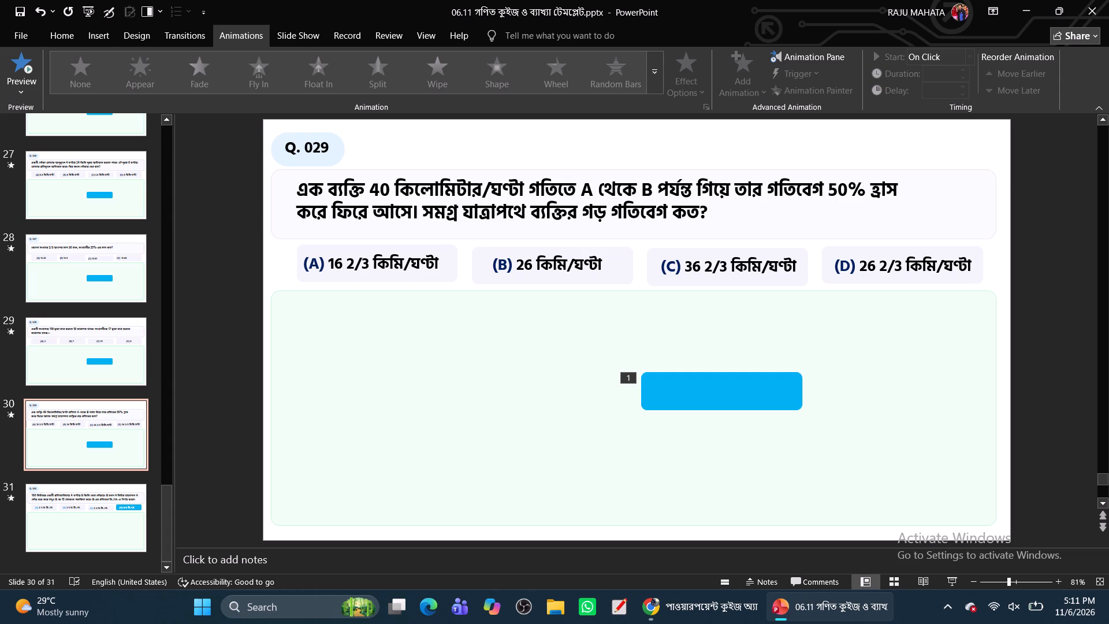
left_click_drag(323, 267, 305, 265)
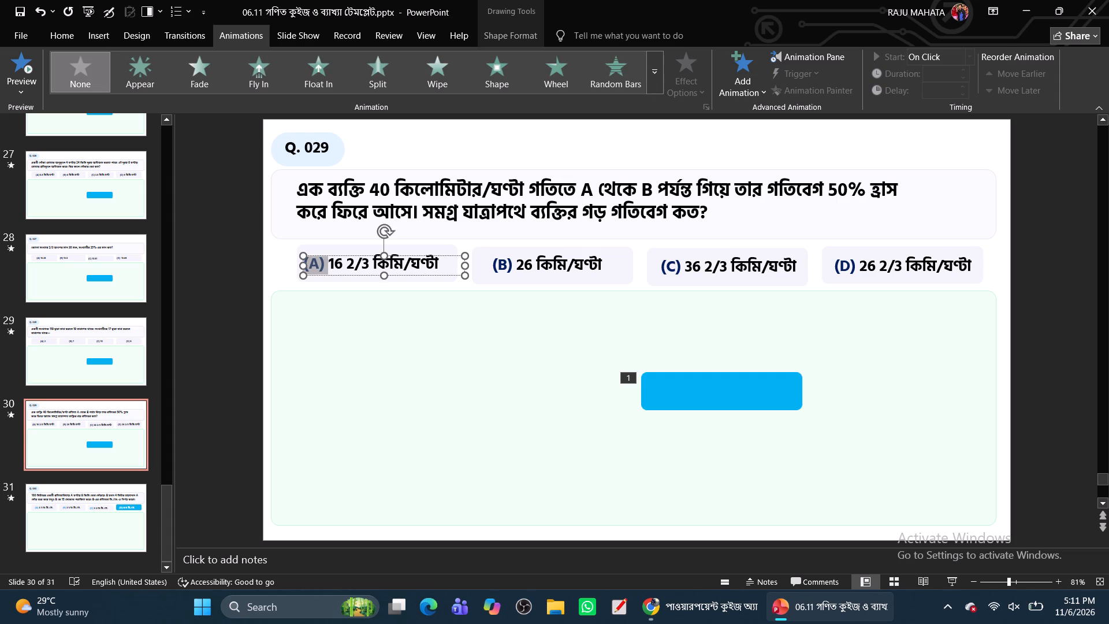
left_click_drag(512, 268, 493, 265, "ctrl")
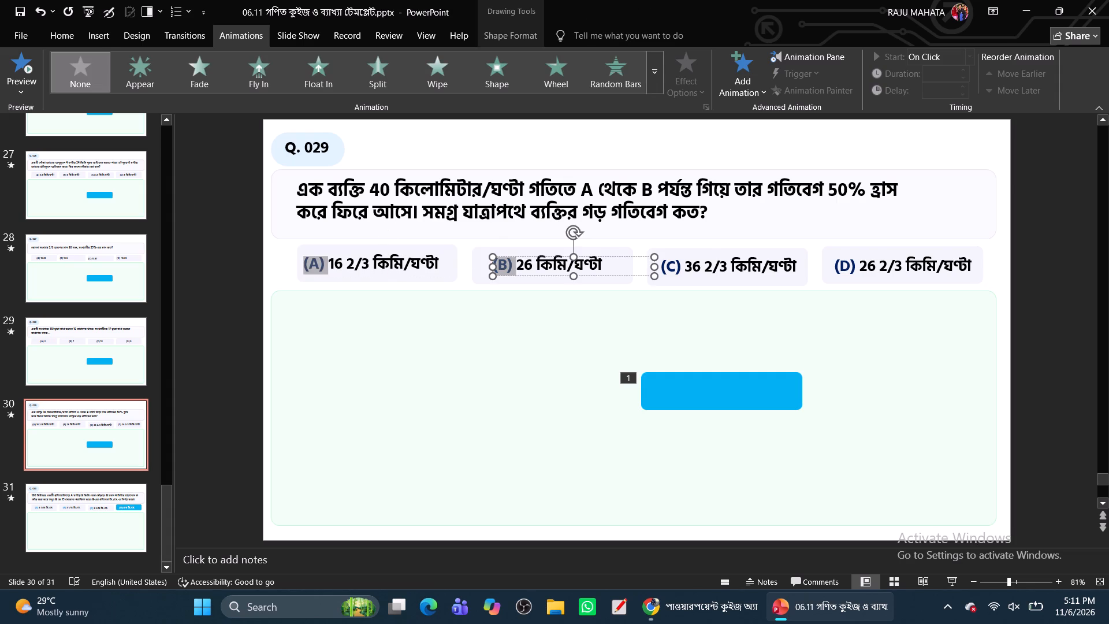
left_click_drag(493, 265, 492, 265, "ctrl")
left_click_drag(680, 269, 652, 272, "ctrl")
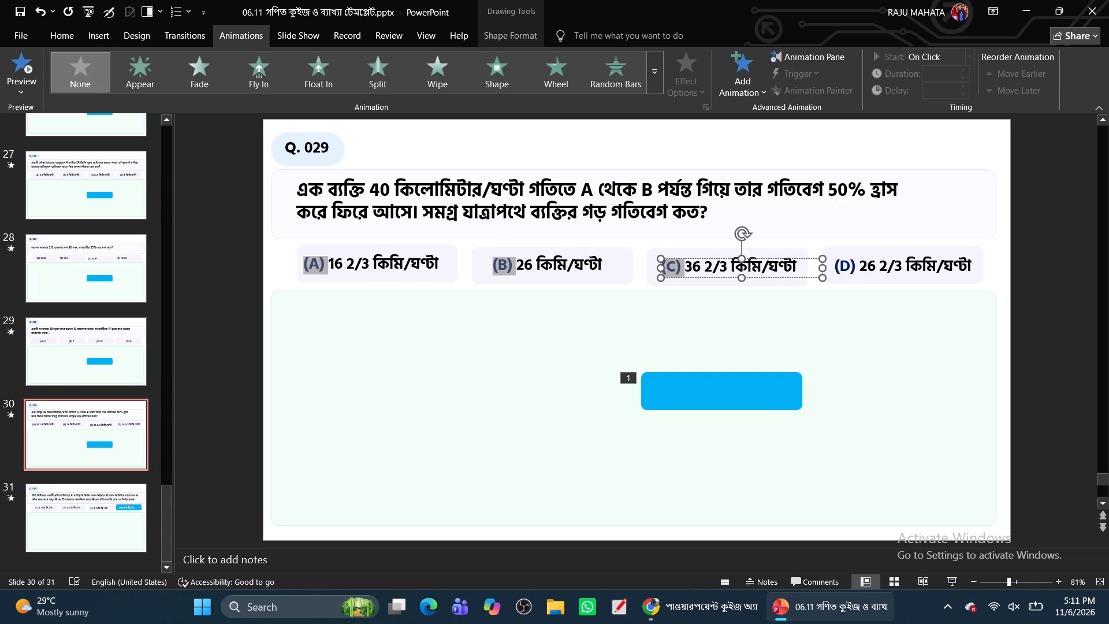
left_click_drag(855, 268, 827, 268, "ctrl")
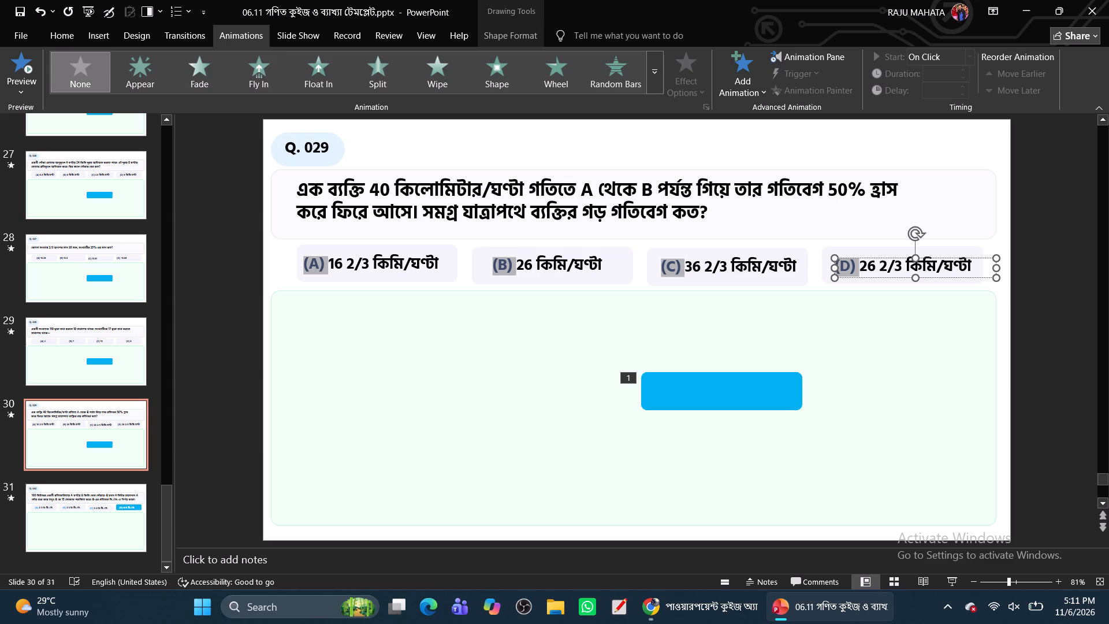
left_click(64, 34)
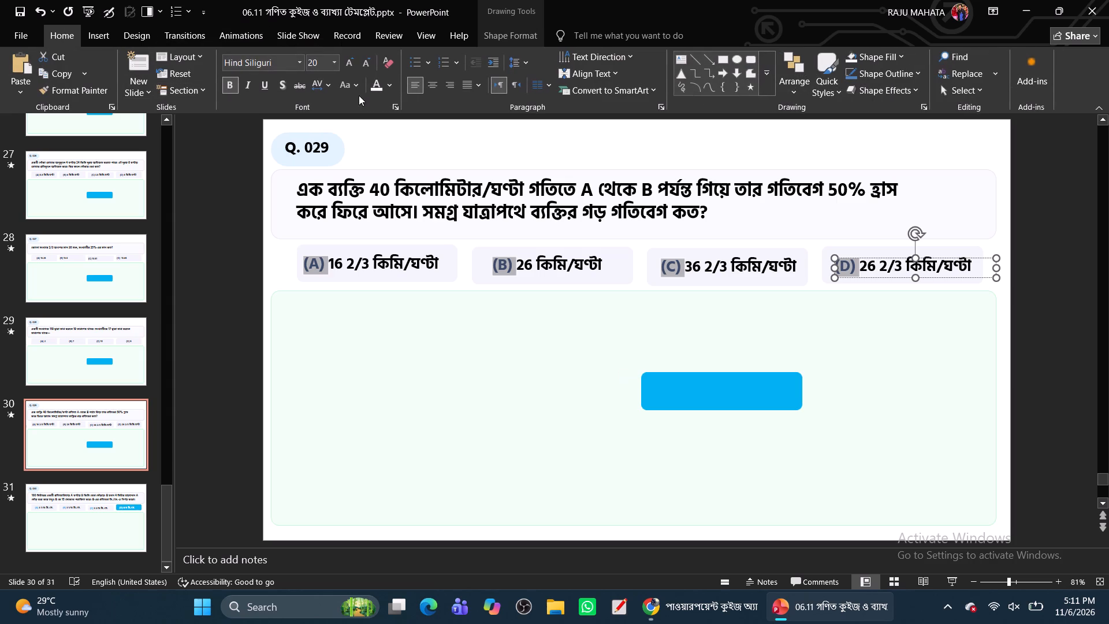
left_click(391, 85)
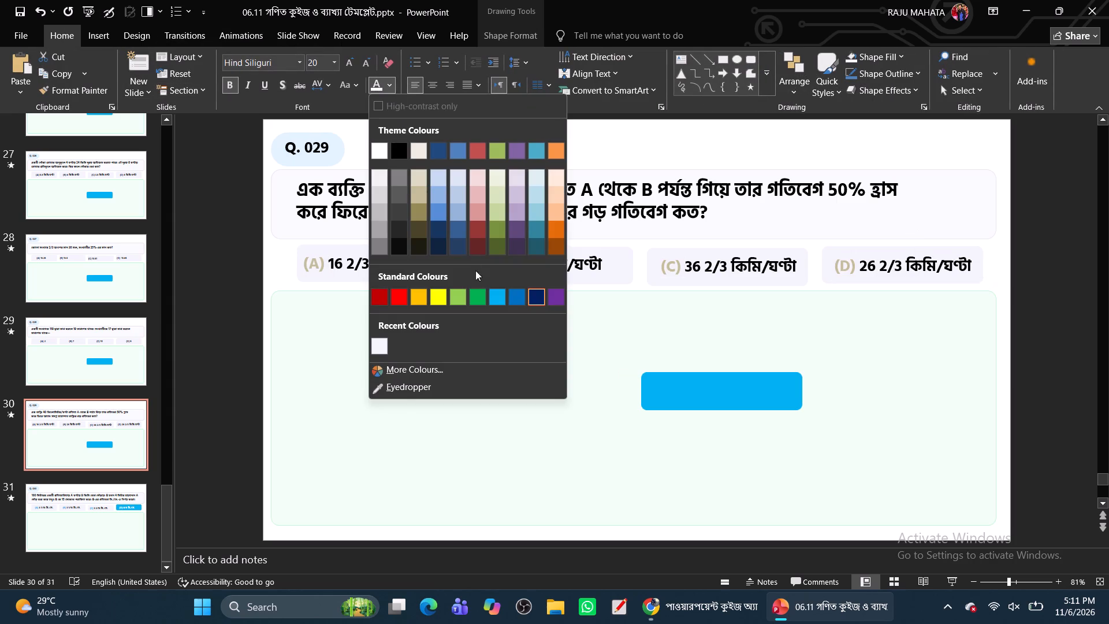
left_click(496, 302)
On the Q. 028 slide, colour the (A), (B), (C) and (D) option labels the same light blue, leaving out the numbers.
left_click(93, 333)
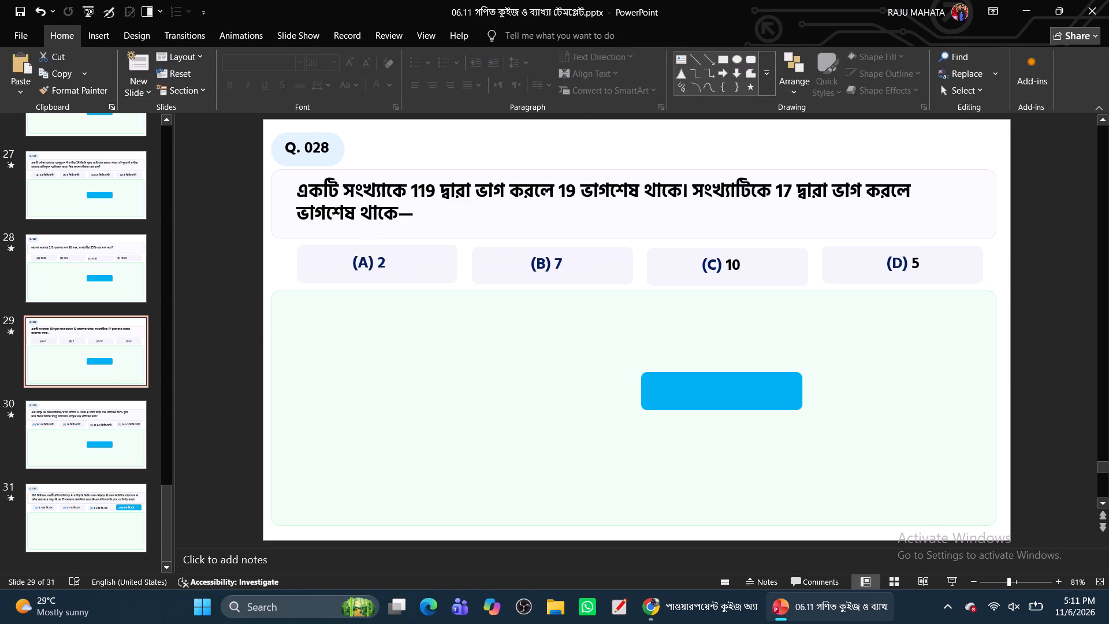
left_click_drag(374, 266, 355, 264)
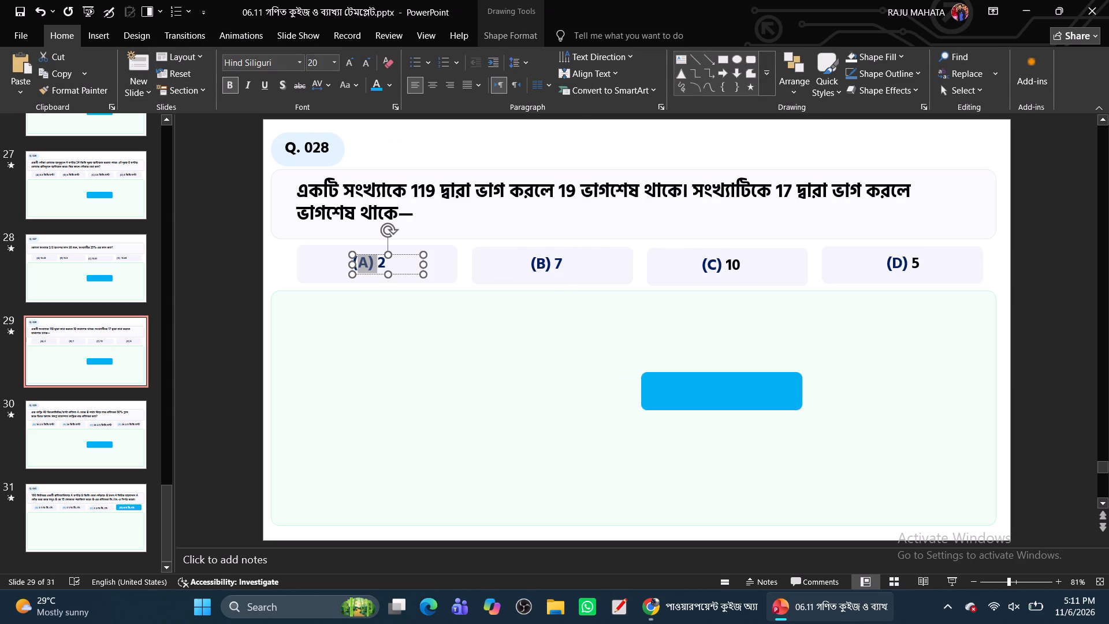
left_click_drag(355, 264, 346, 264)
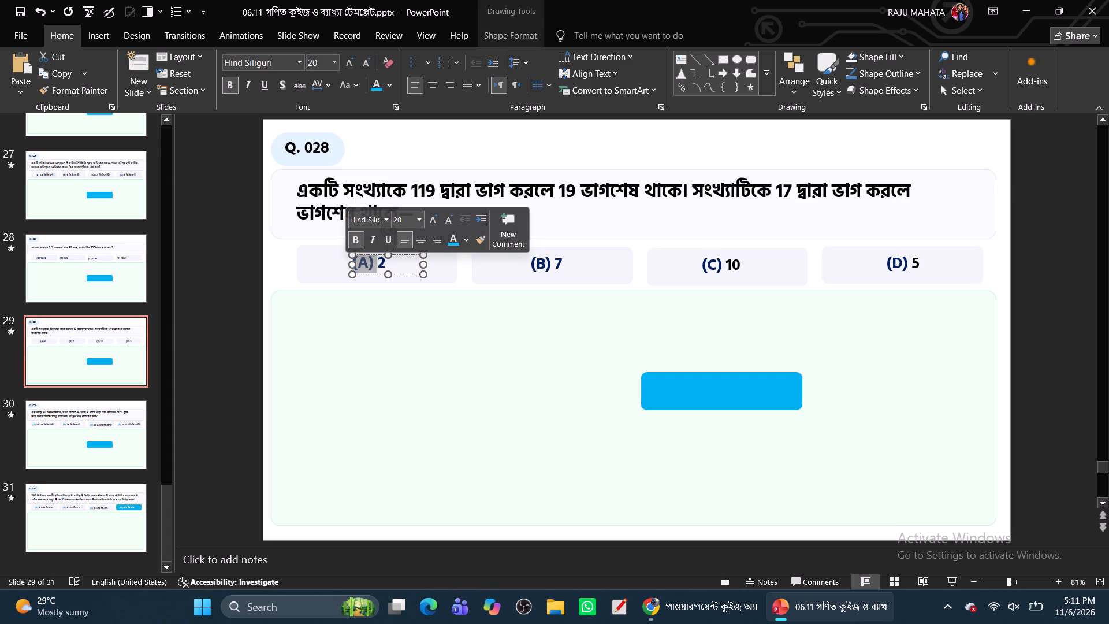
left_click_drag(548, 268, 515, 266, "ctrl")
left_click_drag(551, 263, 538, 265, "ctrl")
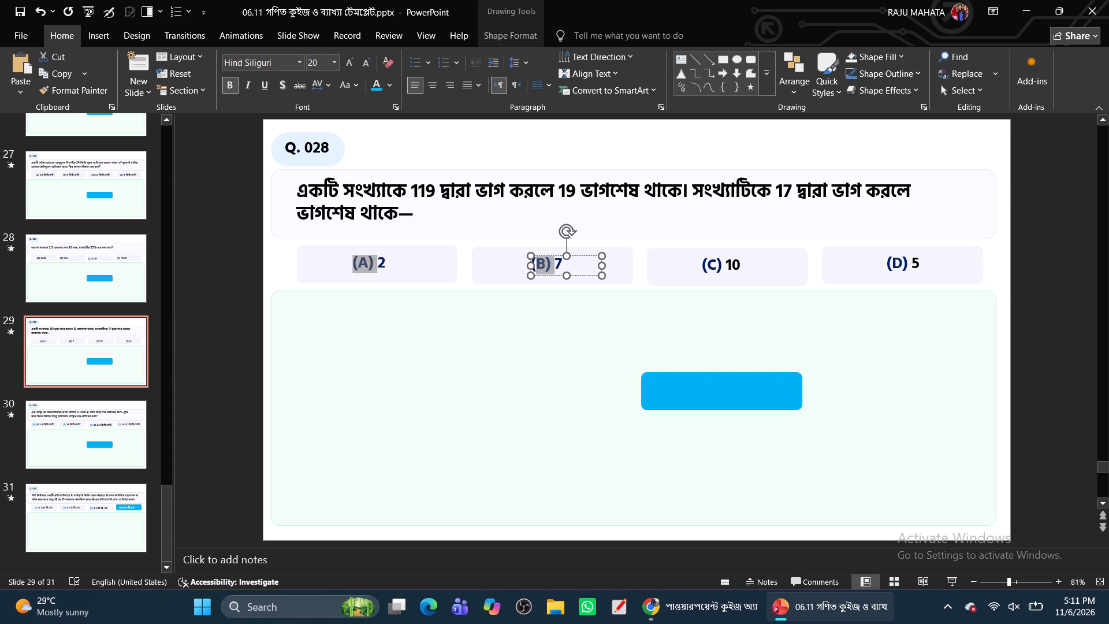
left_click_drag(538, 265, 524, 266, "ctrl")
left_click_drag(721, 269, 689, 268, "ctrl")
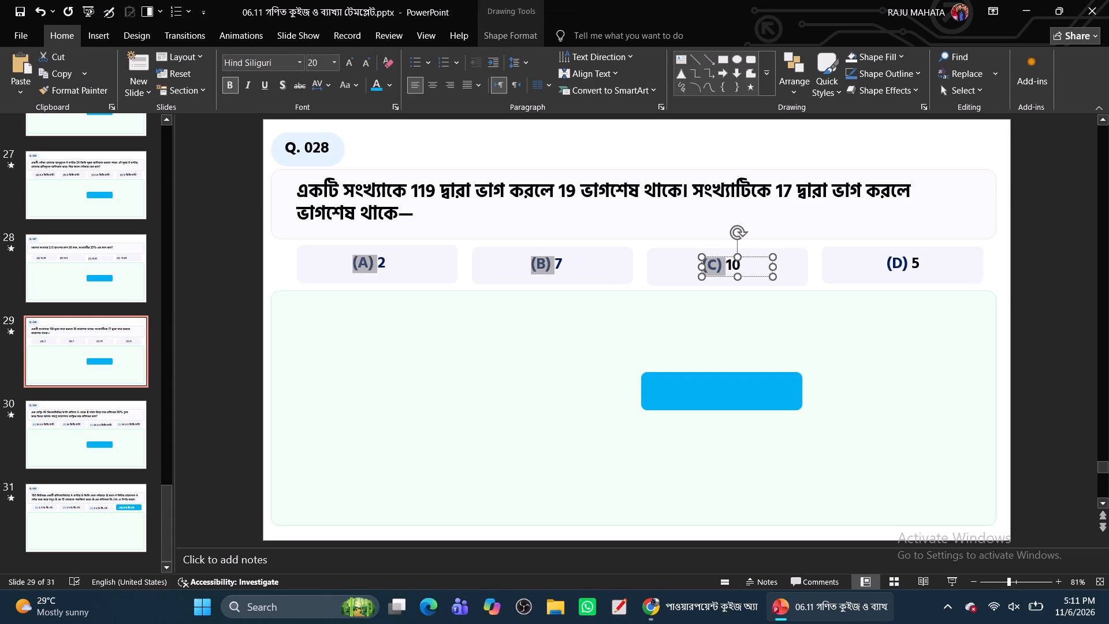
left_click_drag(909, 267, 882, 268, "ctrl")
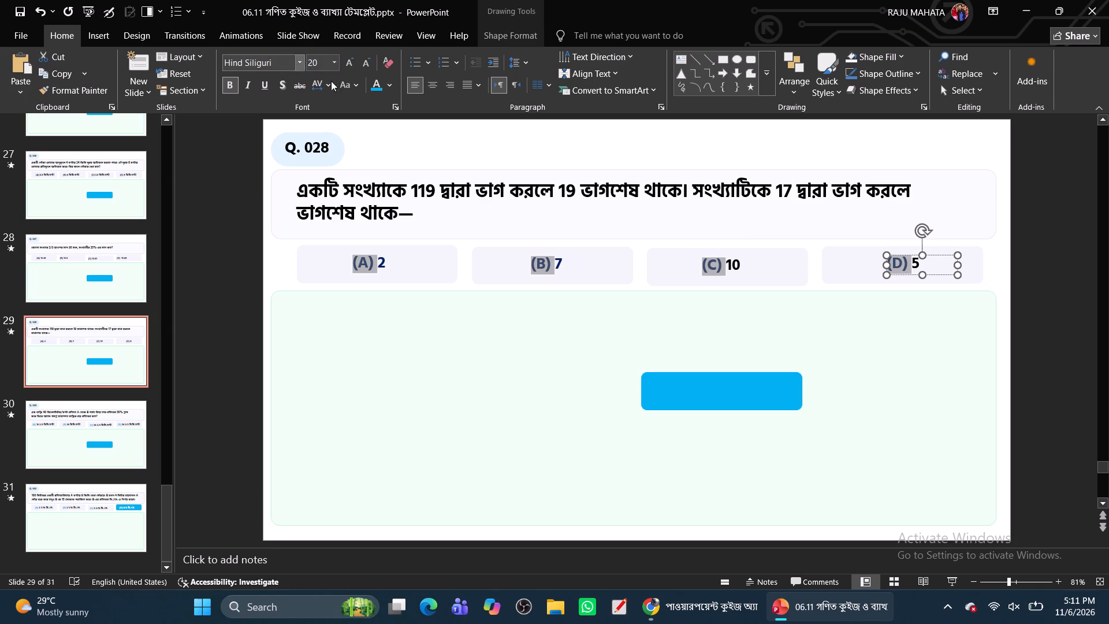
left_click(369, 90, "ctrl")
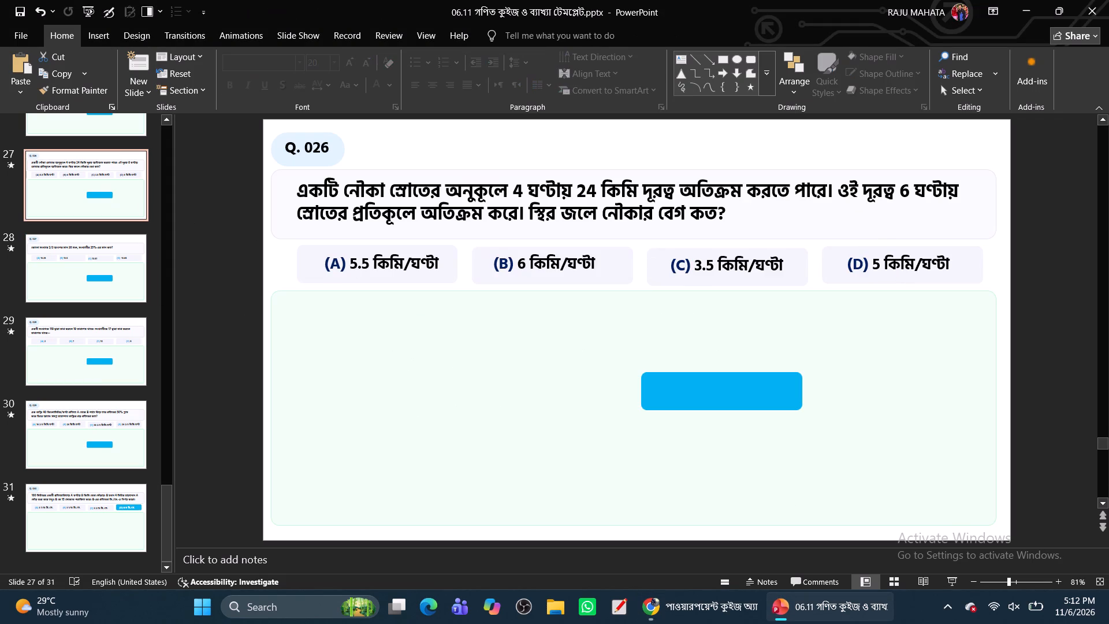
left_click_drag(343, 268, 324, 266)
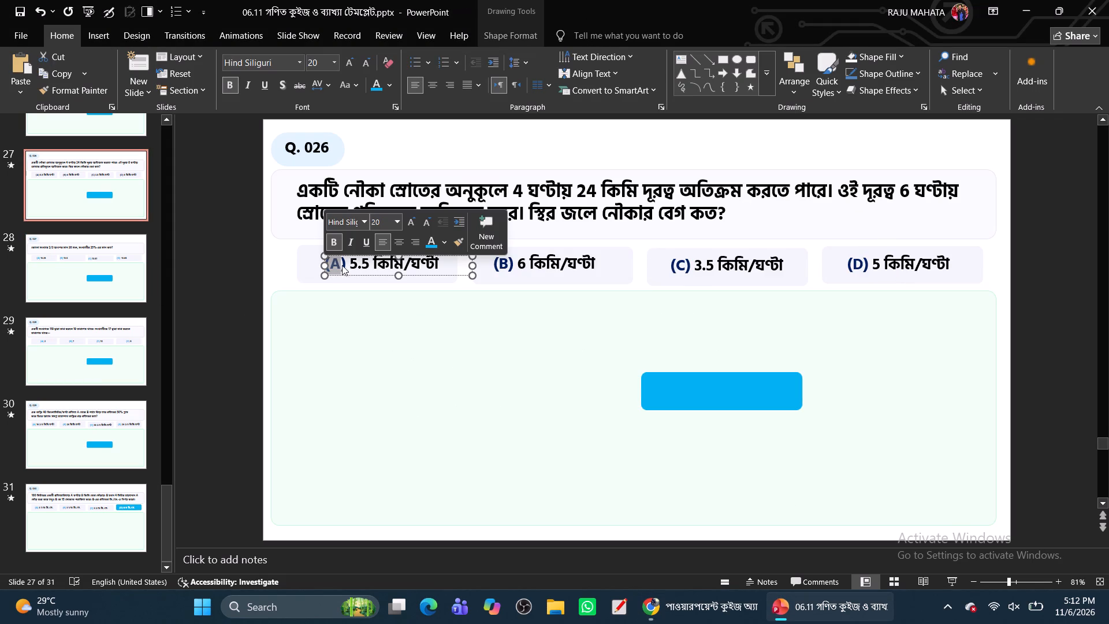
left_click(348, 268)
left_click_drag(348, 268, 328, 265)
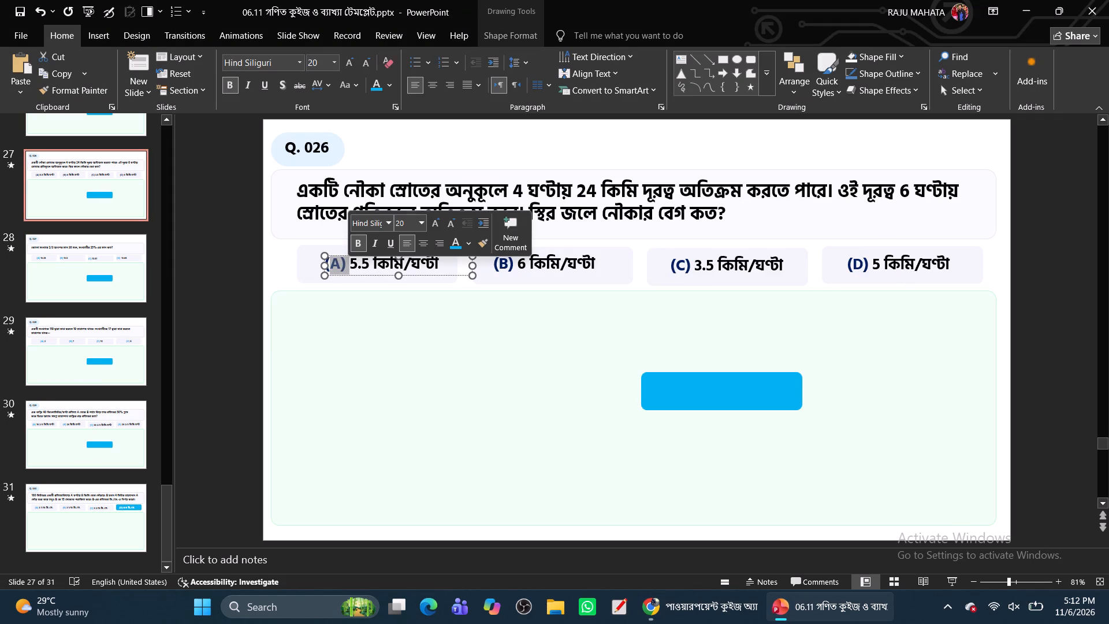
left_click_drag(328, 265, 308, 268)
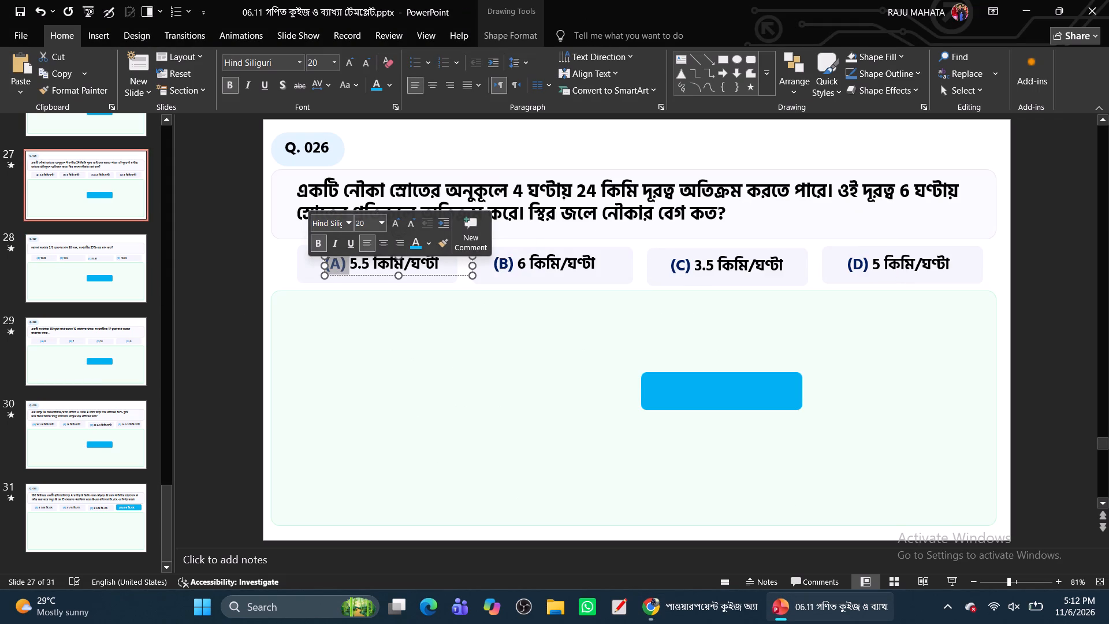
left_click_drag(514, 266, 484, 269, "ctrl")
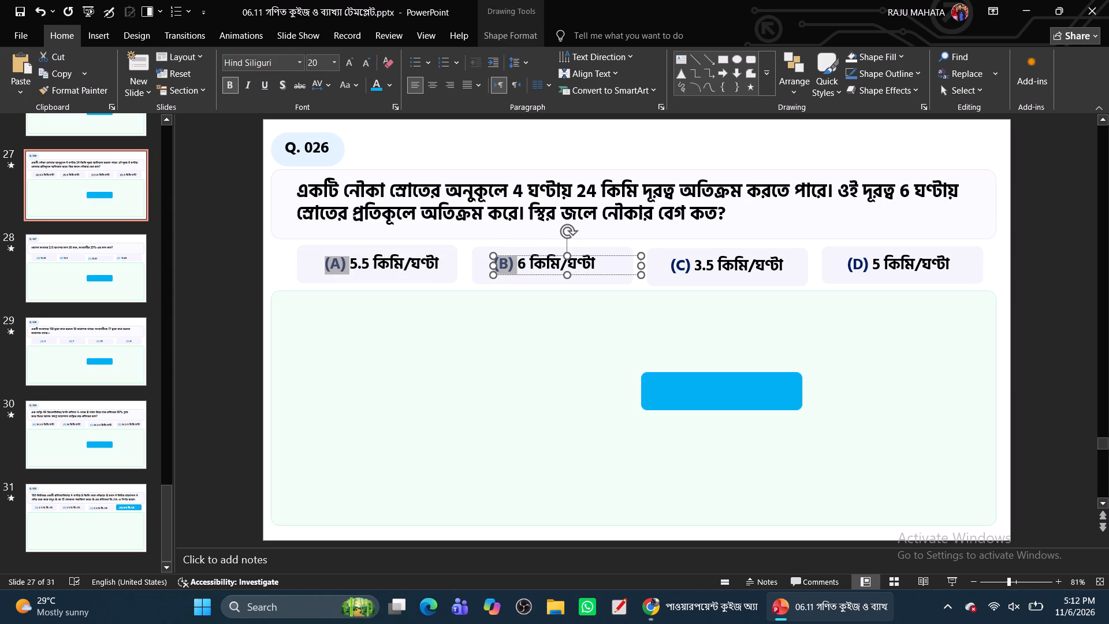
left_click_drag(689, 269, 650, 268, "ctrl")
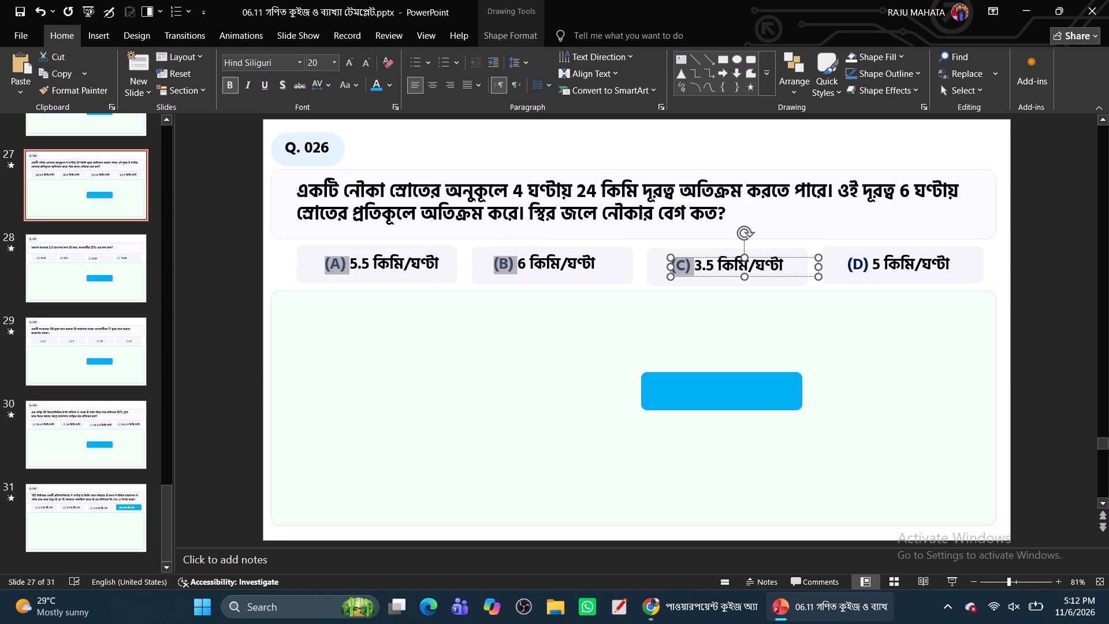
left_click_drag(868, 269, 828, 269, "ctrl")
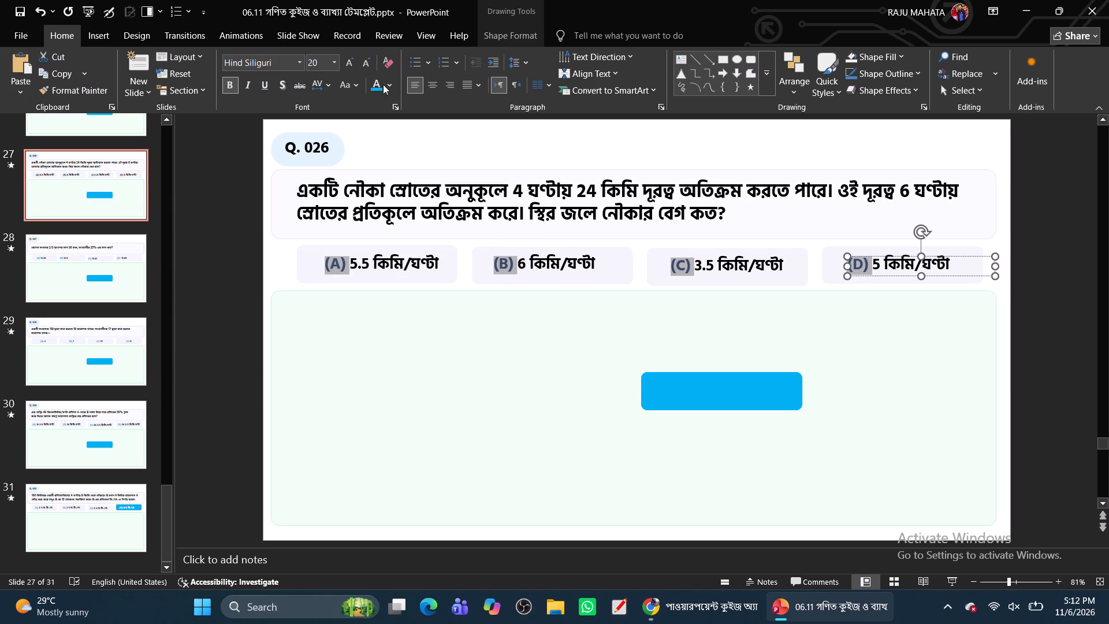
left_click(379, 85)
On the Q. 025 slide, colour the (A), (B), (C) and (D) option labels the same light blue, leaving out the numbers.
left_click(106, 126)
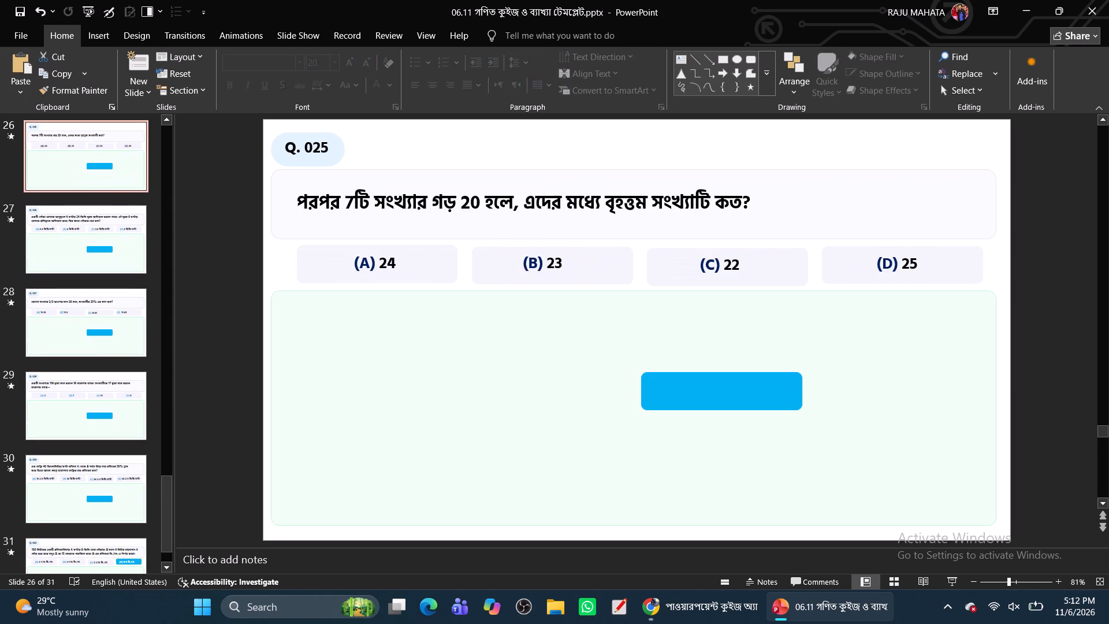
left_click_drag(375, 266, 353, 266)
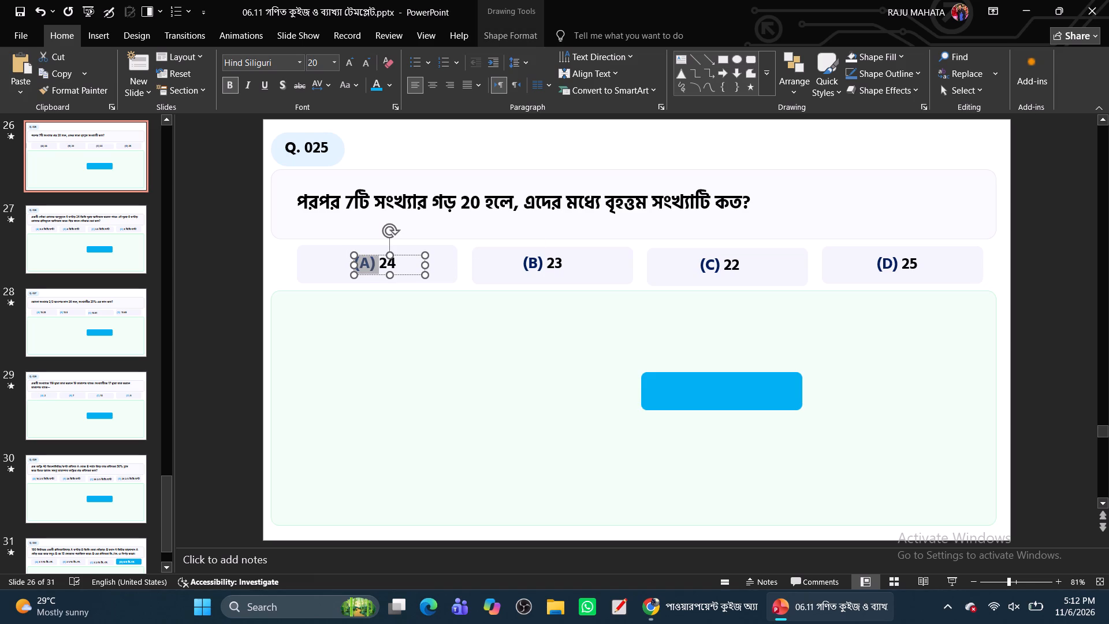
left_click_drag(544, 268, 520, 269, "ctrl")
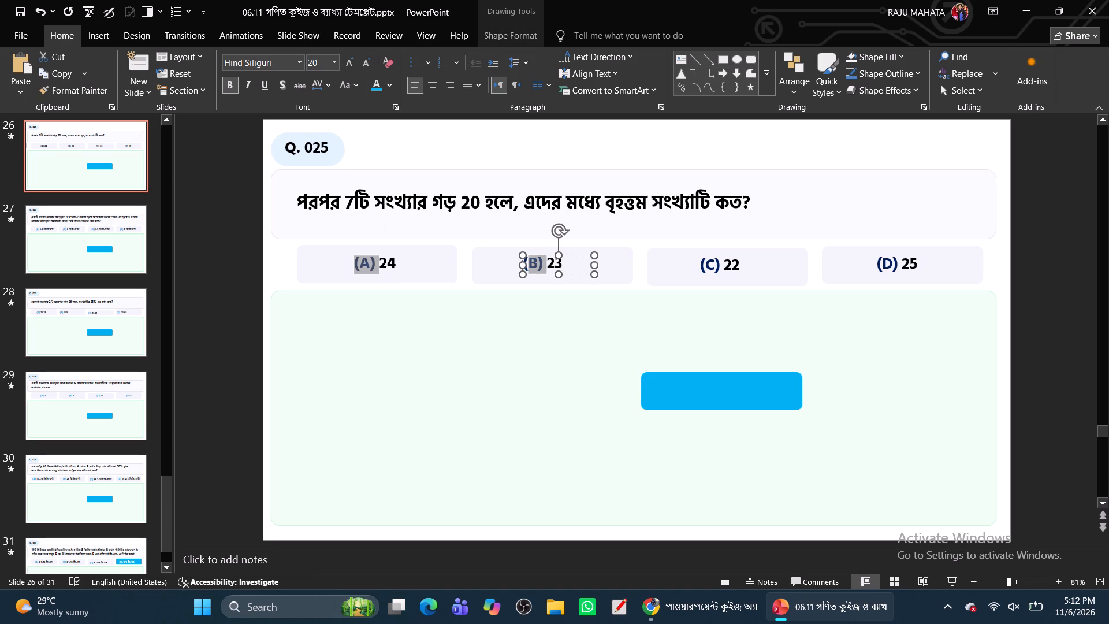
left_click_drag(722, 270, 681, 269, "ctrl")
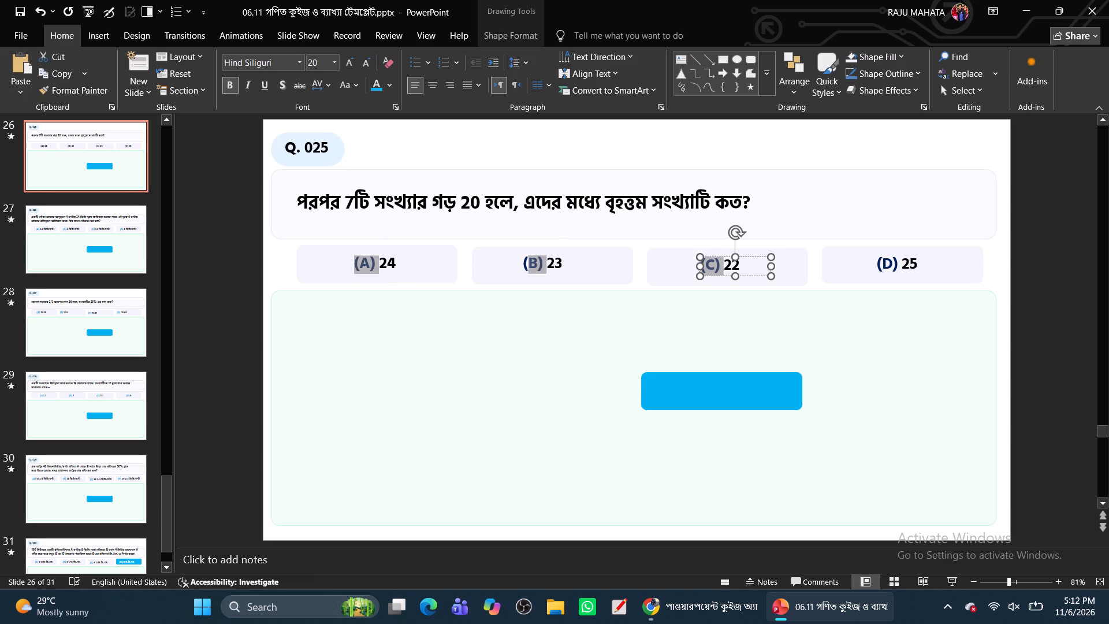
left_click_drag(898, 266, 861, 266, "ctrl")
left_click(378, 90)
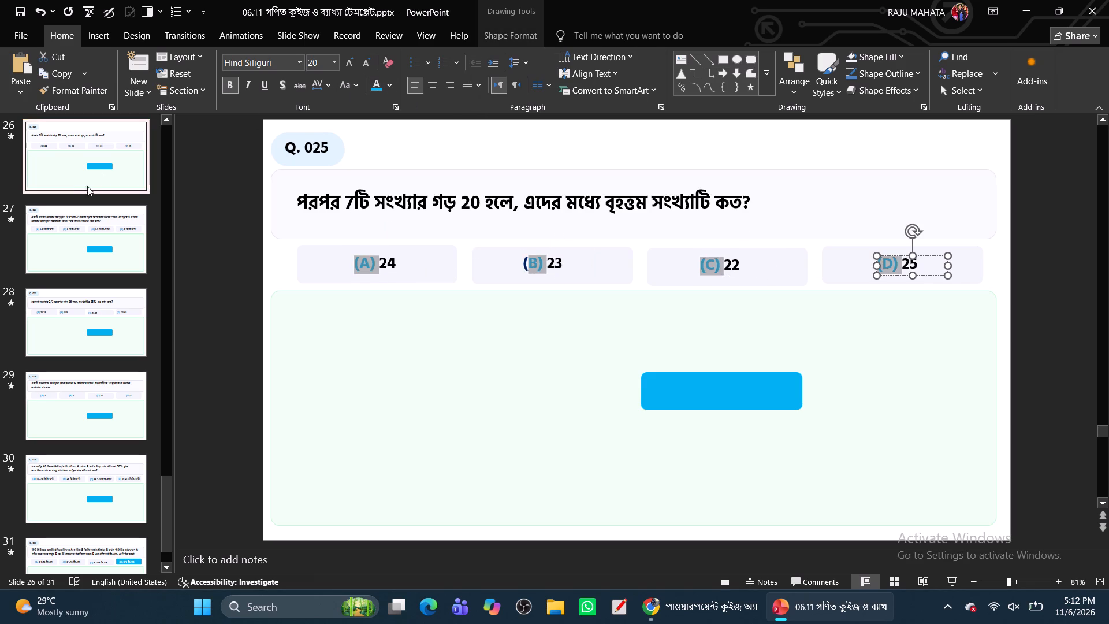
On the Q. 024 slide, colour the (A), (B), (C) and (D) option labels the same light blue, leaving out the numbers.
scroll(76, 183, "up", 6)
scroll(81, 247, "up", 2)
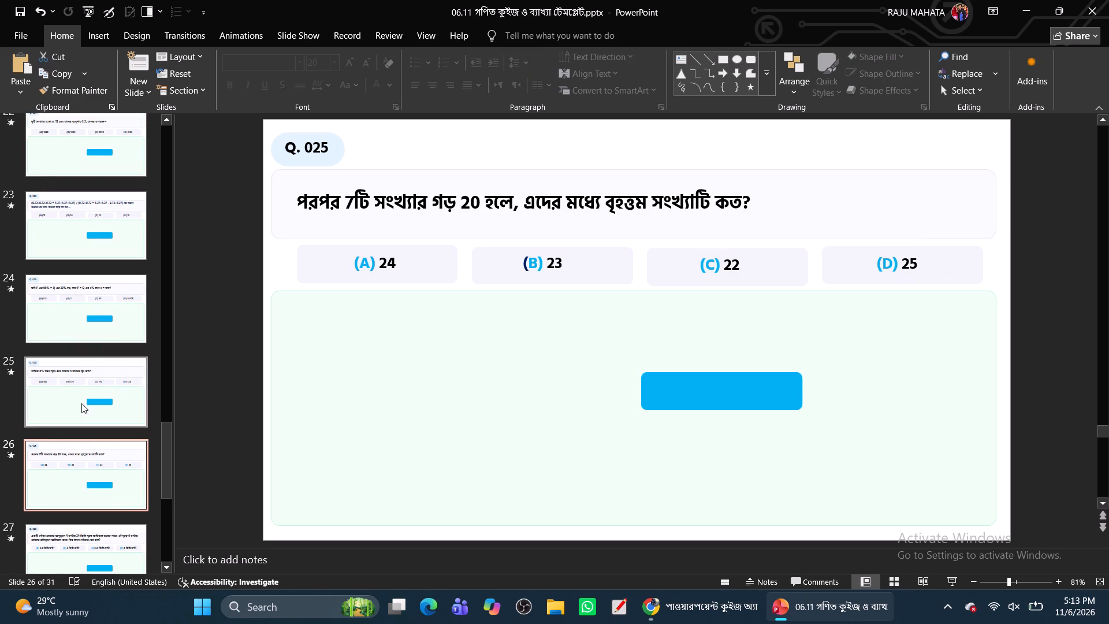
left_click(81, 404)
left_click_drag(367, 266, 348, 266)
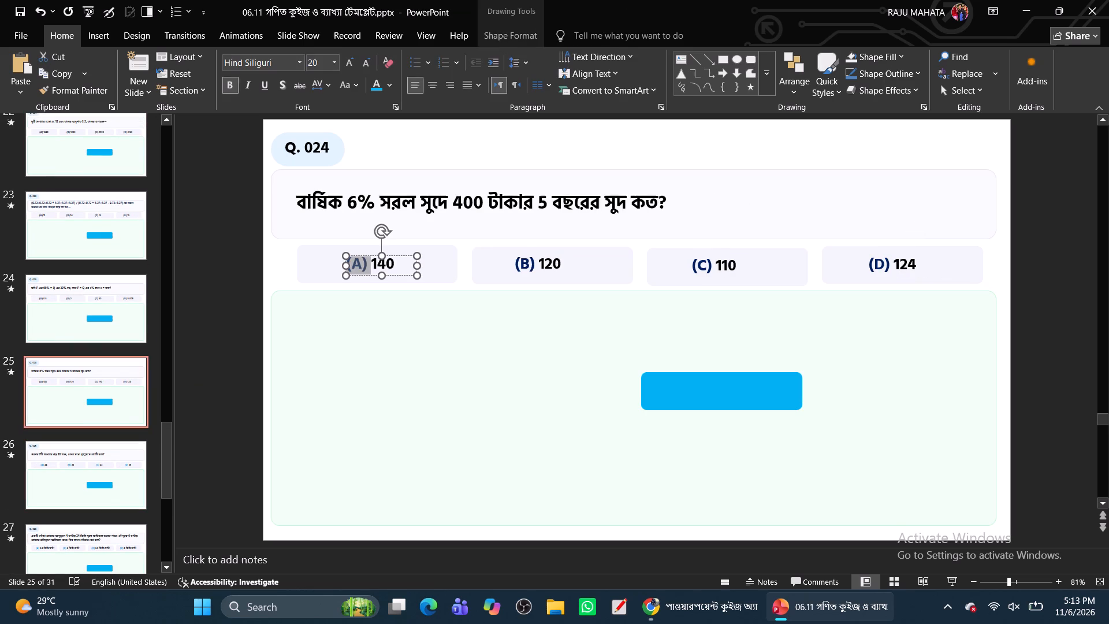
left_click_drag(348, 266, 348, 266)
left_click_drag(533, 269, 512, 269, "ctrl")
left_click_drag(710, 267, 686, 267, "ctrl")
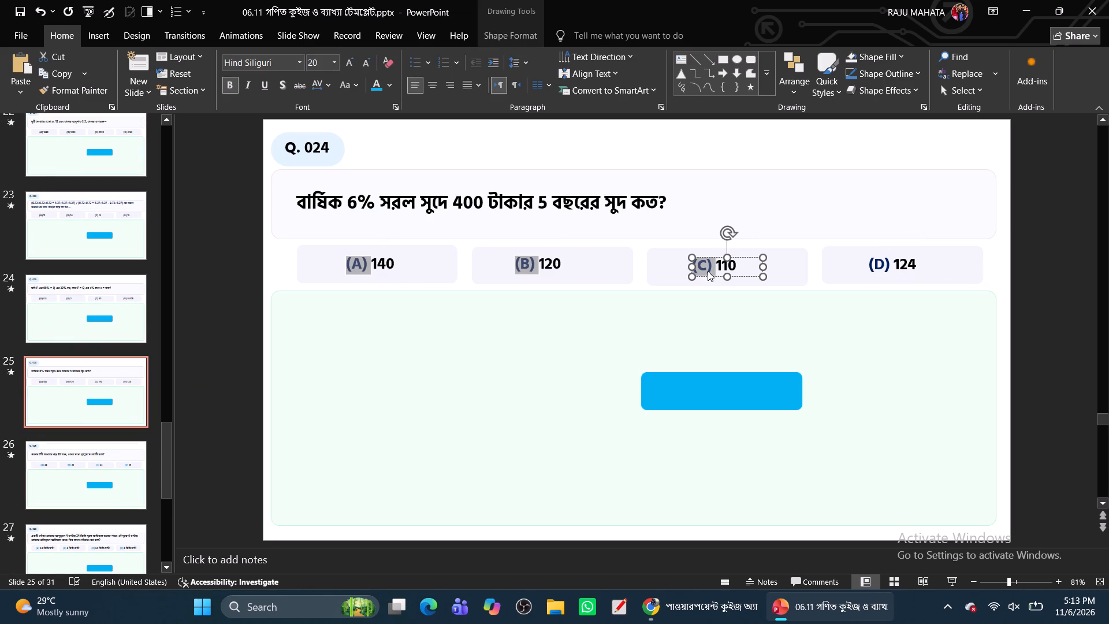
left_click_drag(888, 265, 859, 266, "ctrl")
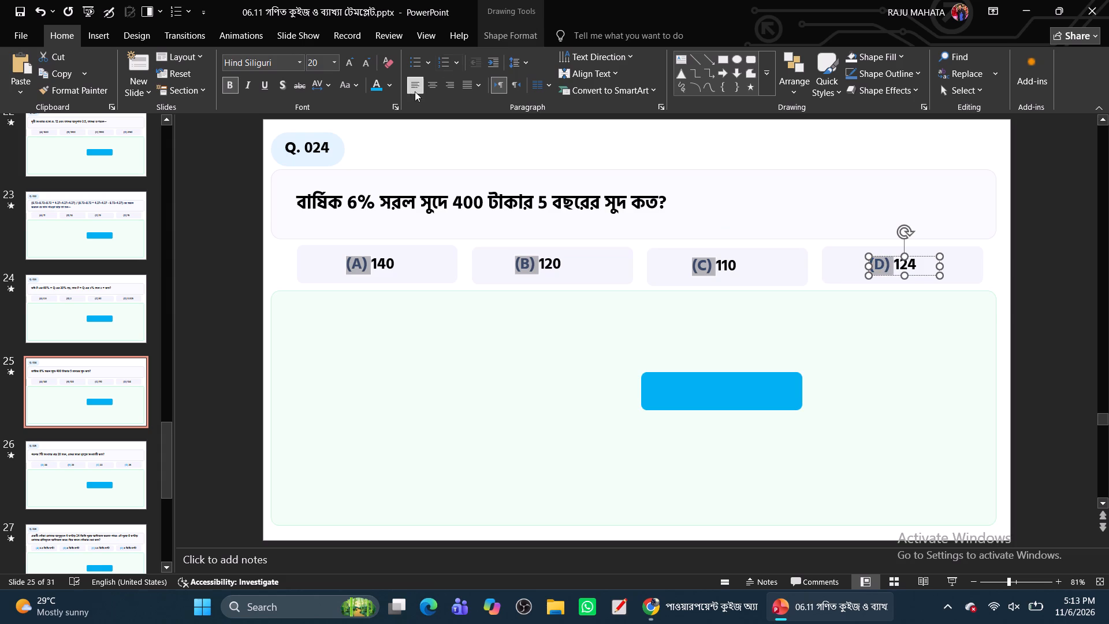
left_click(372, 86, "ctrl")
On the Q. 023 slide, colour the (A), (B), (C) and (D) option labels the same light blue, leaving out the numbers.
left_click(76, 306)
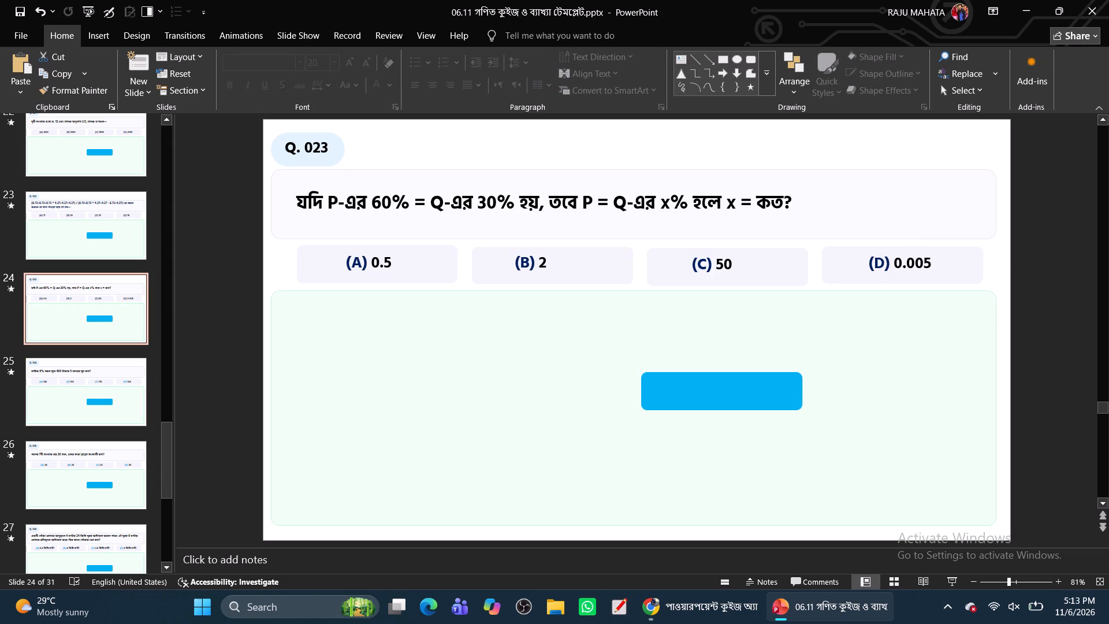
left_click_drag(366, 266, 328, 265)
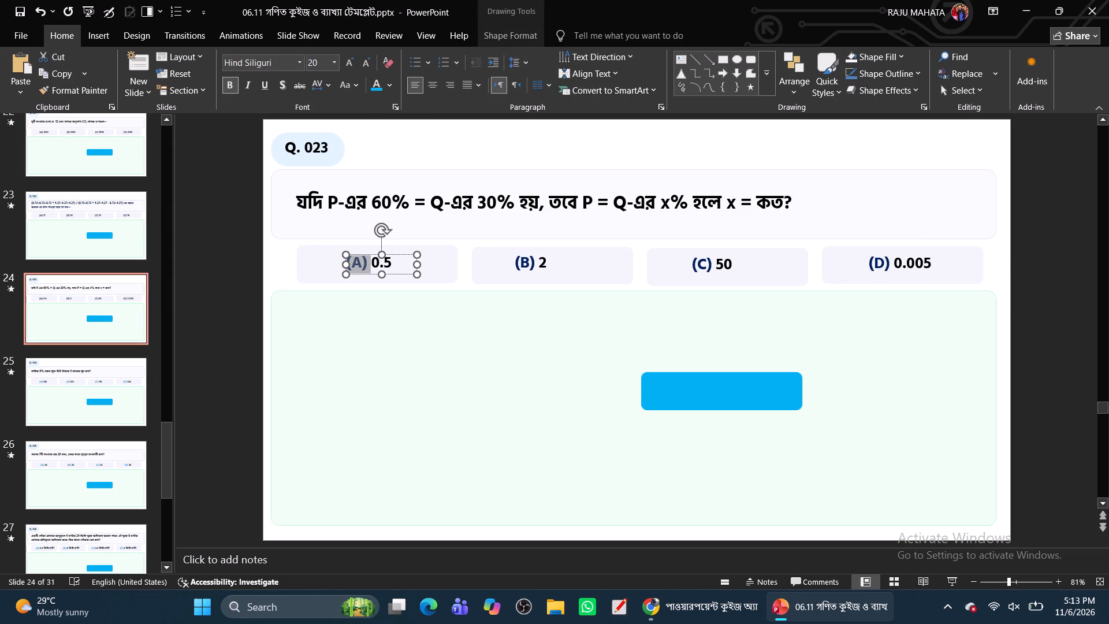
left_click_drag(535, 265, 509, 264, "ctrl")
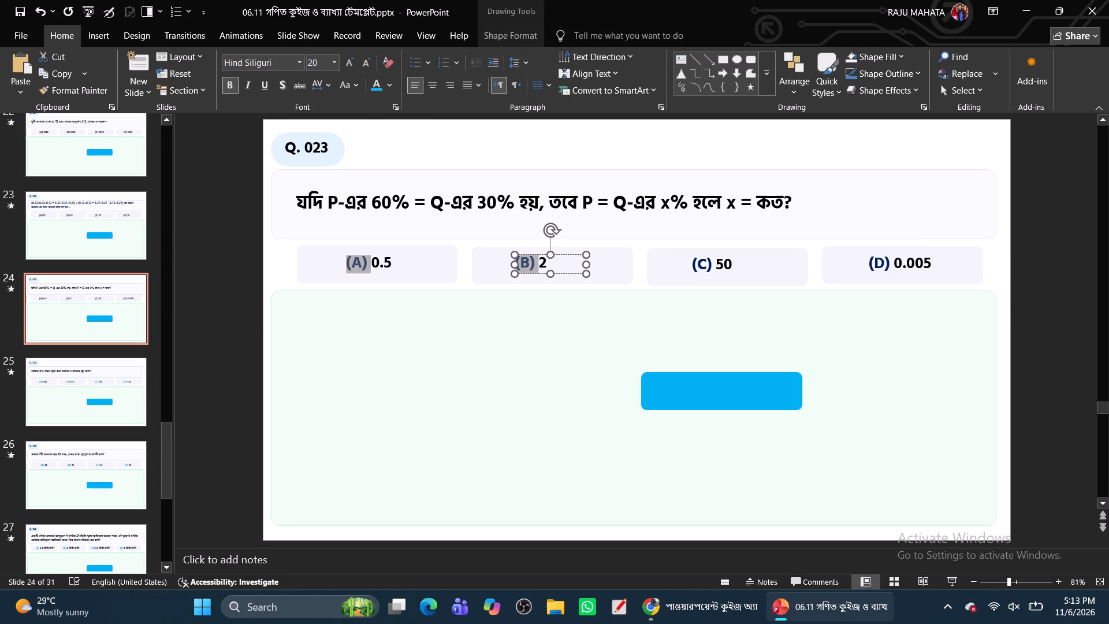
left_click_drag(710, 268, 674, 271, "ctrl")
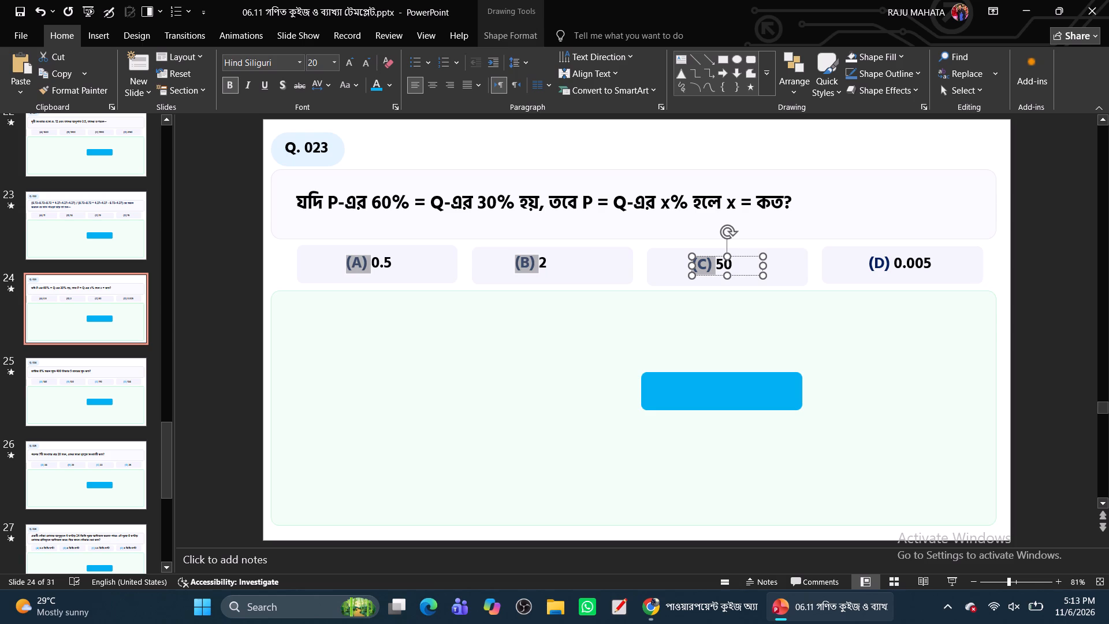
left_click_drag(888, 271, 853, 266, "ctrl")
left_click(376, 86, "ctrl")
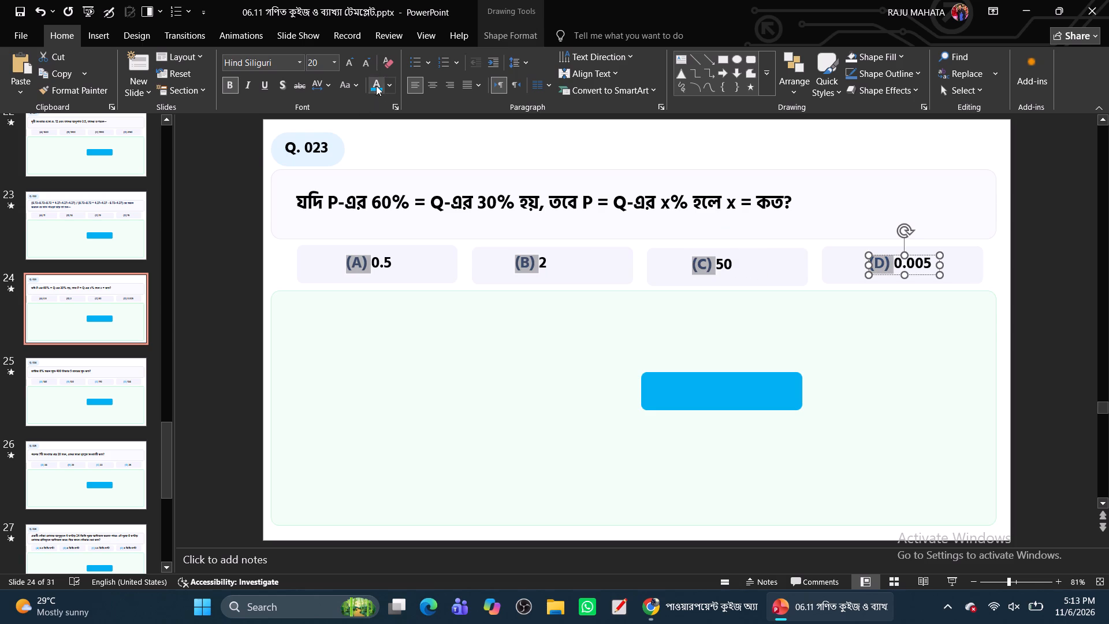
On the Q. 022 slide, colour the (A), (B), (C) and (D) option labels the same light blue, leaving out the numbers.
left_click(39, 240)
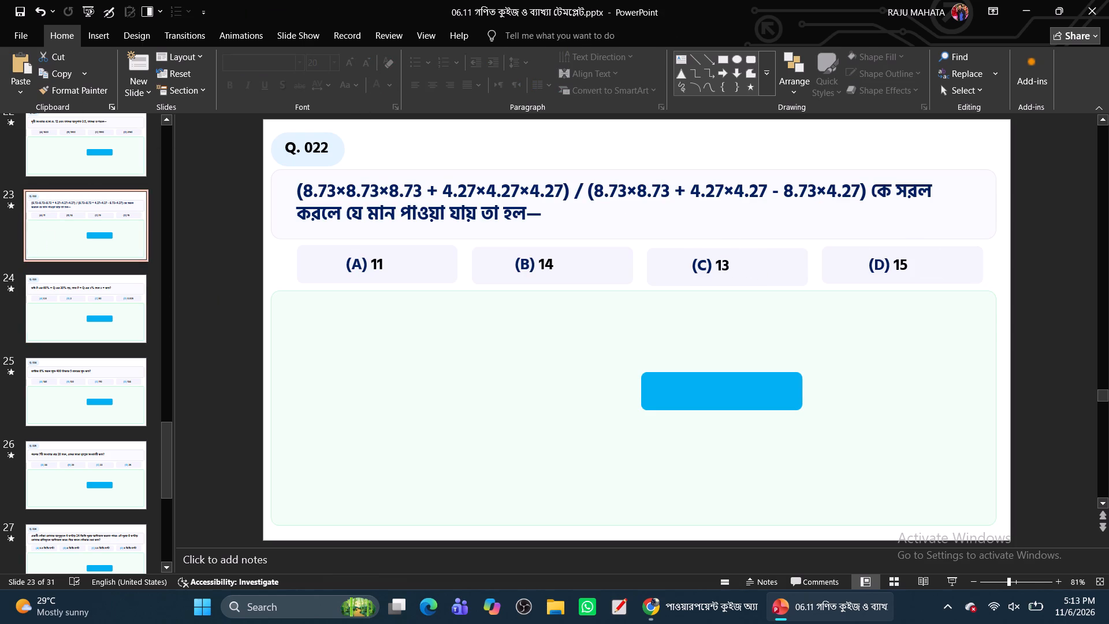
left_click_drag(366, 267, 337, 266)
left_click_drag(533, 268, 527, 266, "ctrl")
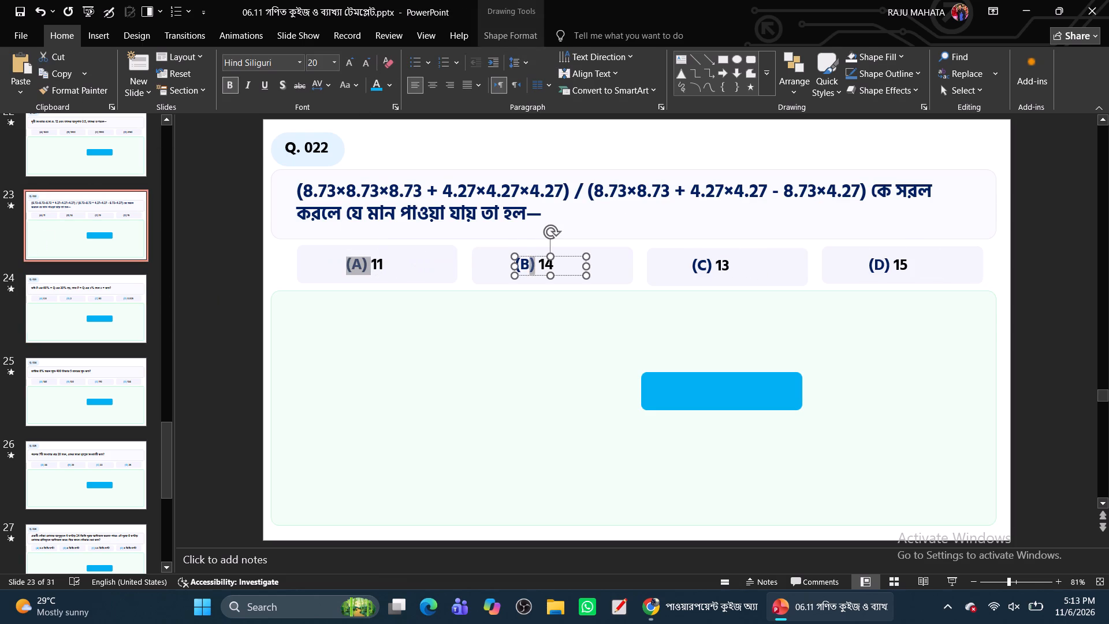
left_click_drag(527, 266, 515, 265, "ctrl")
left_click_drag(710, 267, 692, 269, "ctrl")
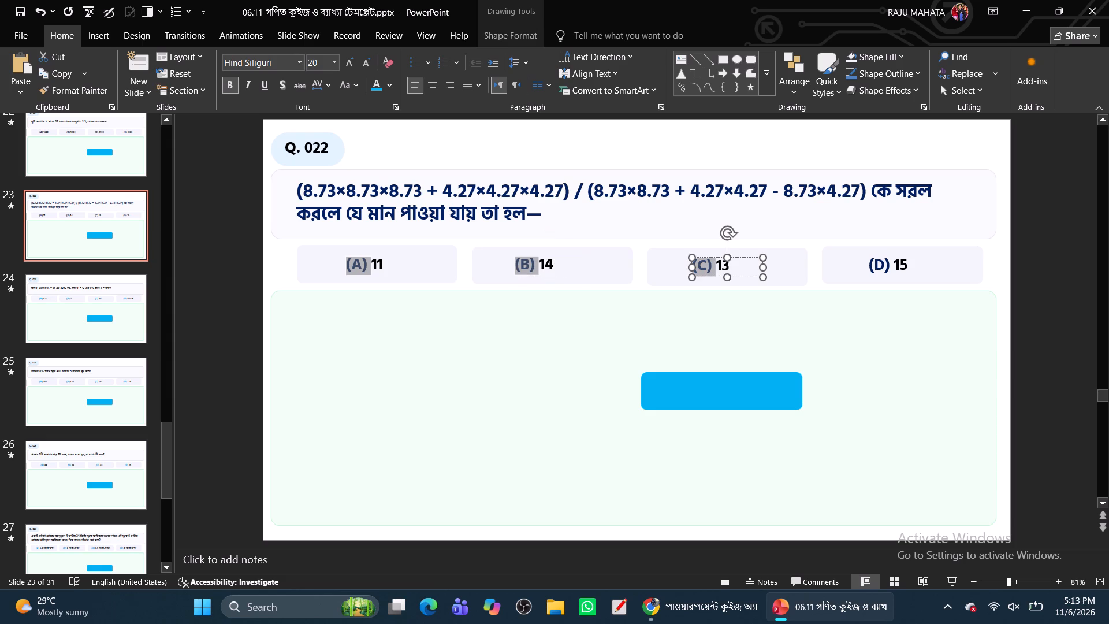
left_click_drag(692, 269, 685, 271, "ctrl")
left_click_drag(891, 269, 862, 269, "ctrl")
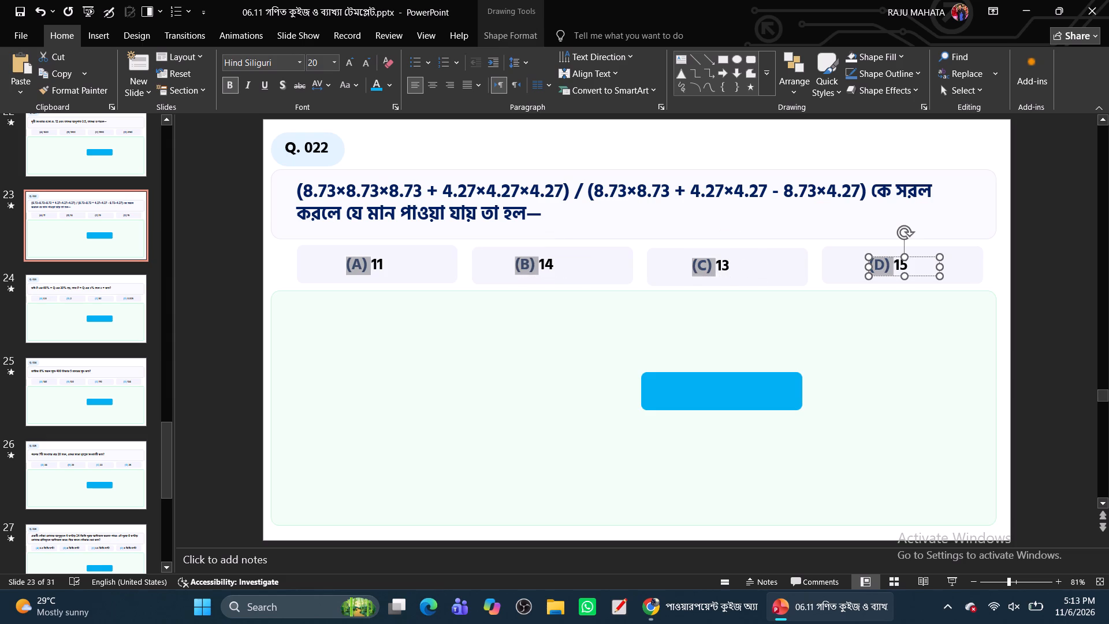
left_click_drag(862, 269, 857, 269, "ctrl")
left_click(374, 88)
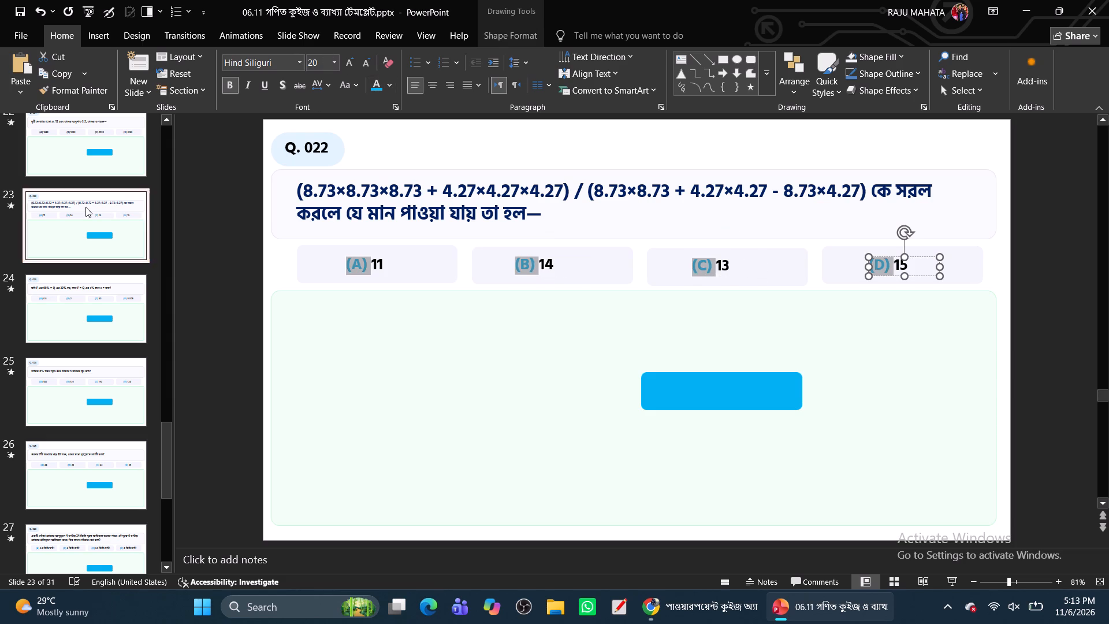
On the Q. 021 slide, colour the (A), (B), (C) and (D) option labels the same light blue, leaving out the numbers.
left_click(103, 116)
left_click(95, 170)
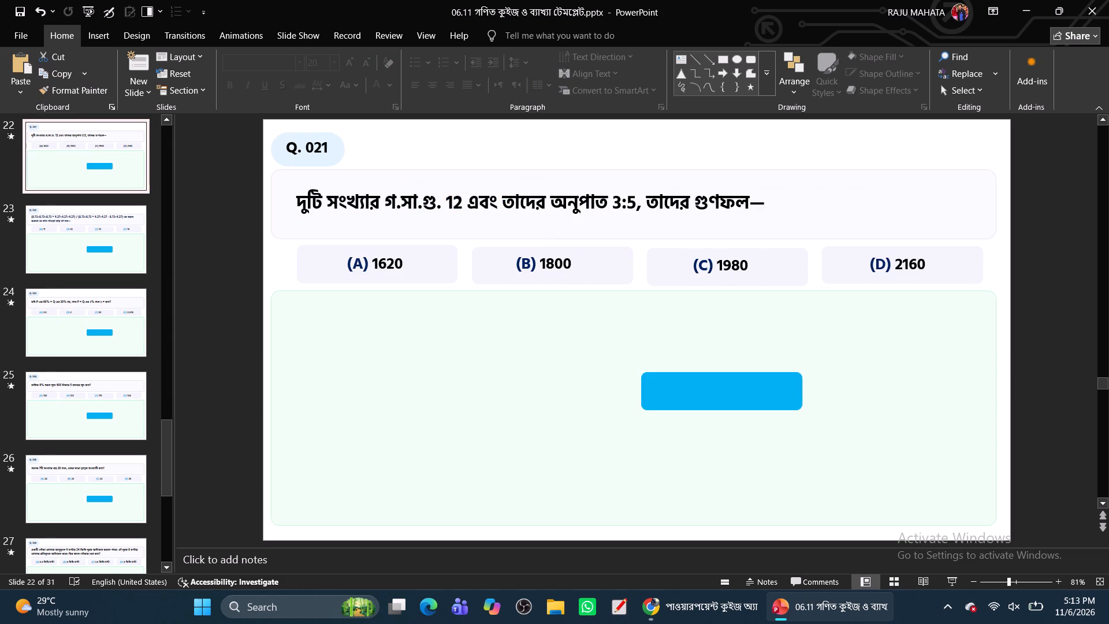
left_click_drag(366, 267, 343, 268)
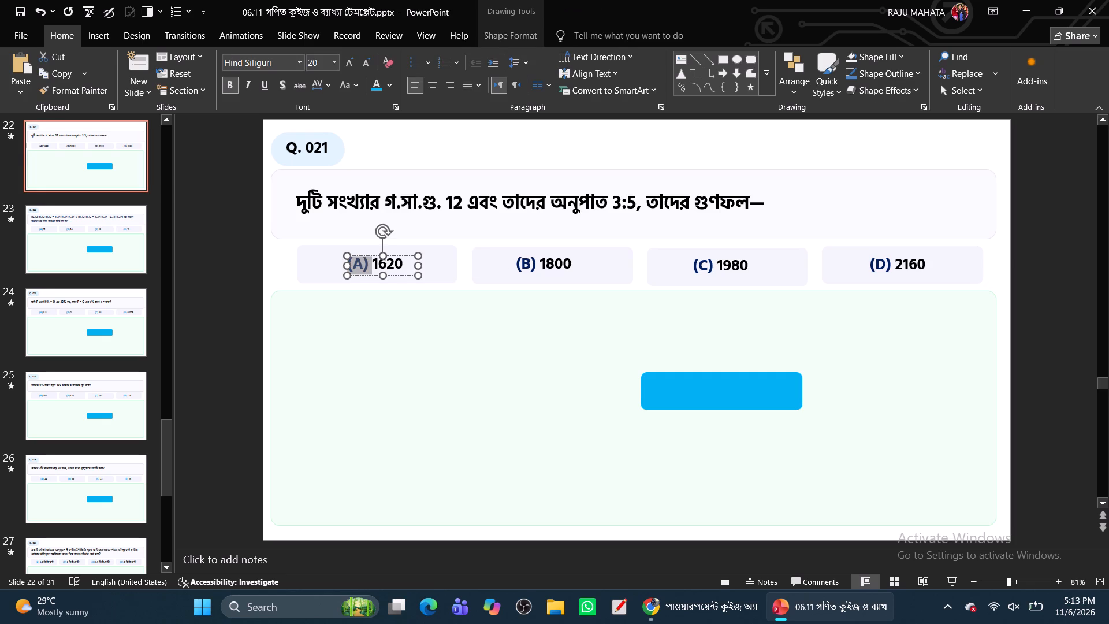
left_click_drag(536, 265, 512, 269, "ctrl")
left_click_drag(711, 267, 672, 267, "ctrl")
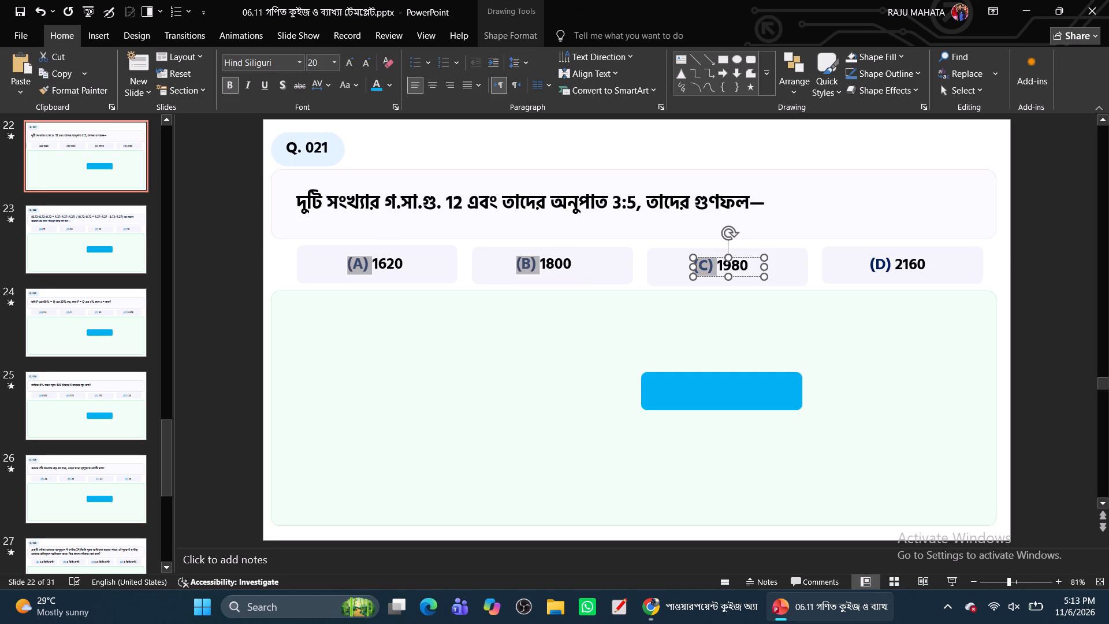
left_click_drag(890, 267, 854, 267, "ctrl")
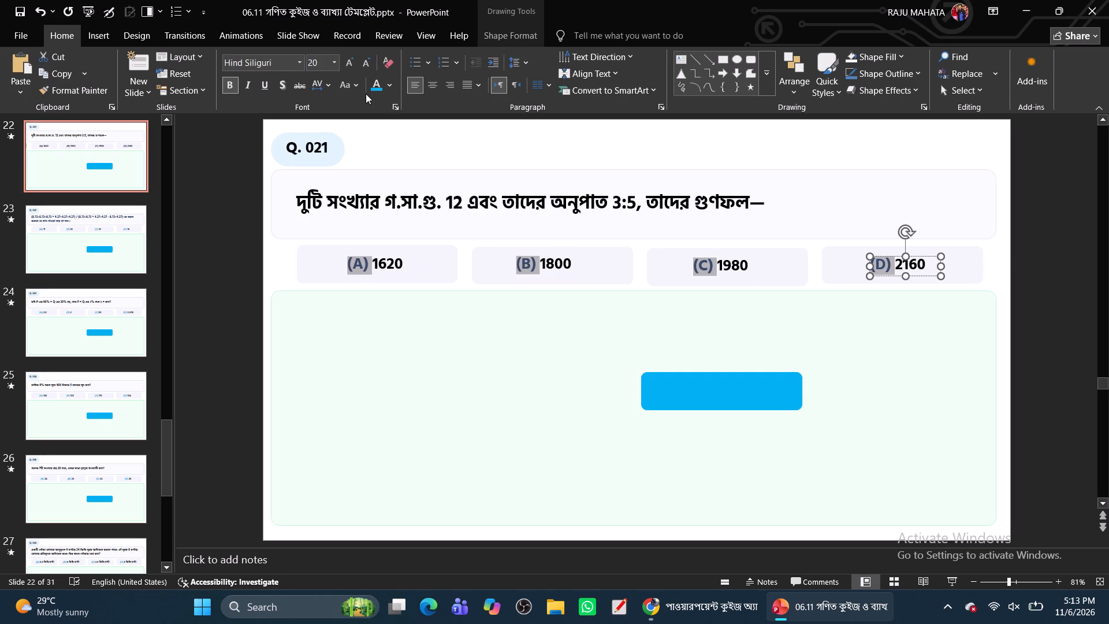
left_click(388, 81)
left_click(378, 86)
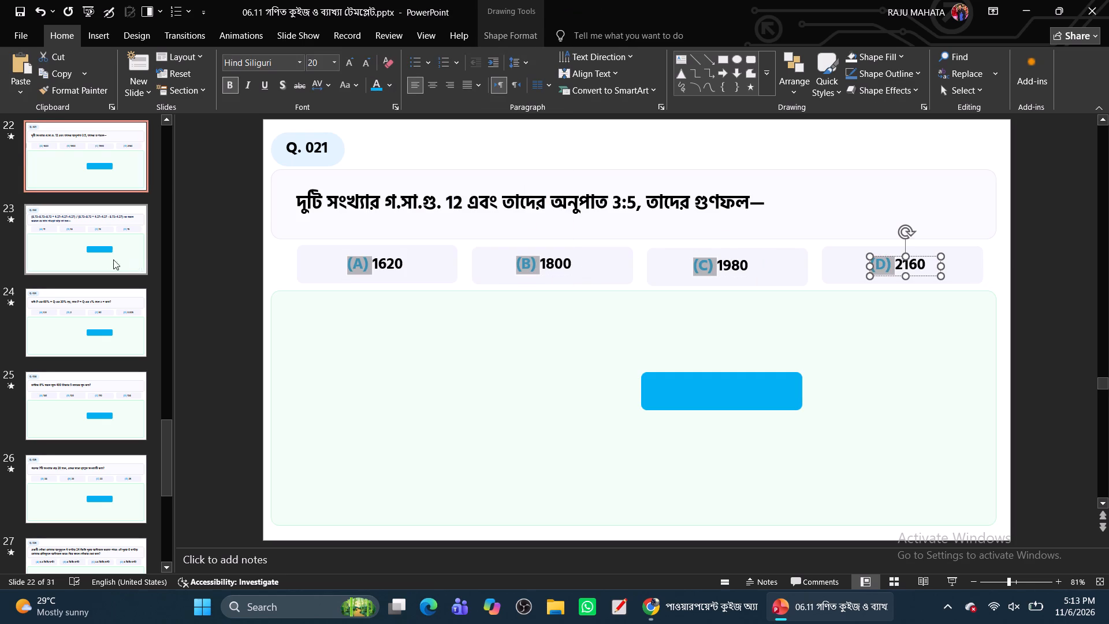
On the Q. 020 slide, colour the (A), (B), (C) and (D) option labels the same light blue, leaving out the numbers.
scroll(101, 254, "up", 6)
scroll(70, 332, "up", 5)
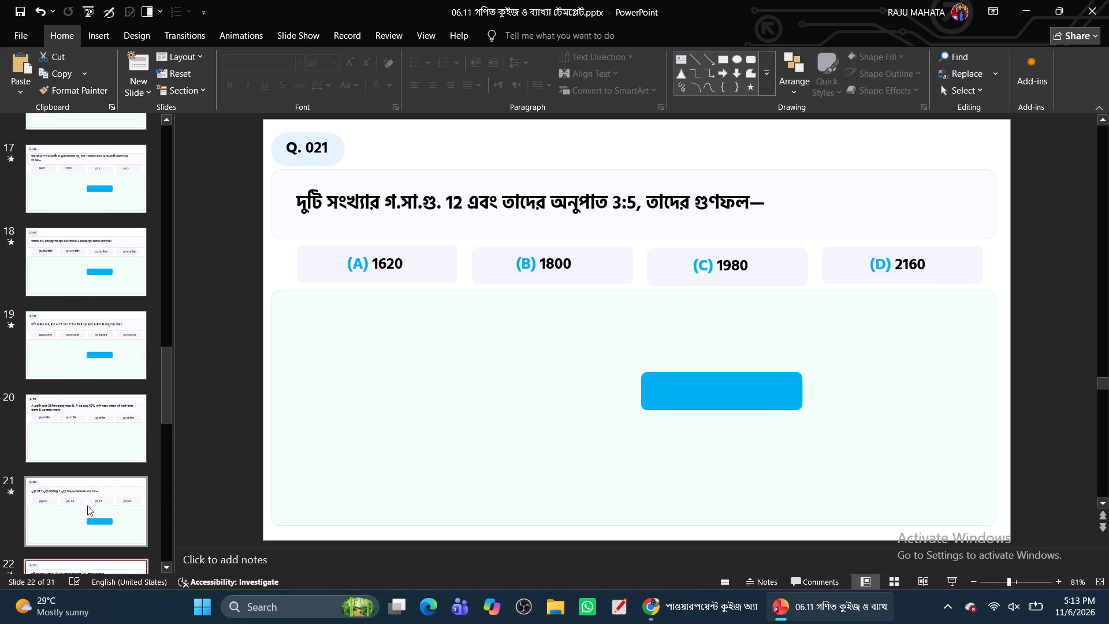
left_click(87, 506)
left_click_drag(366, 267, 343, 266)
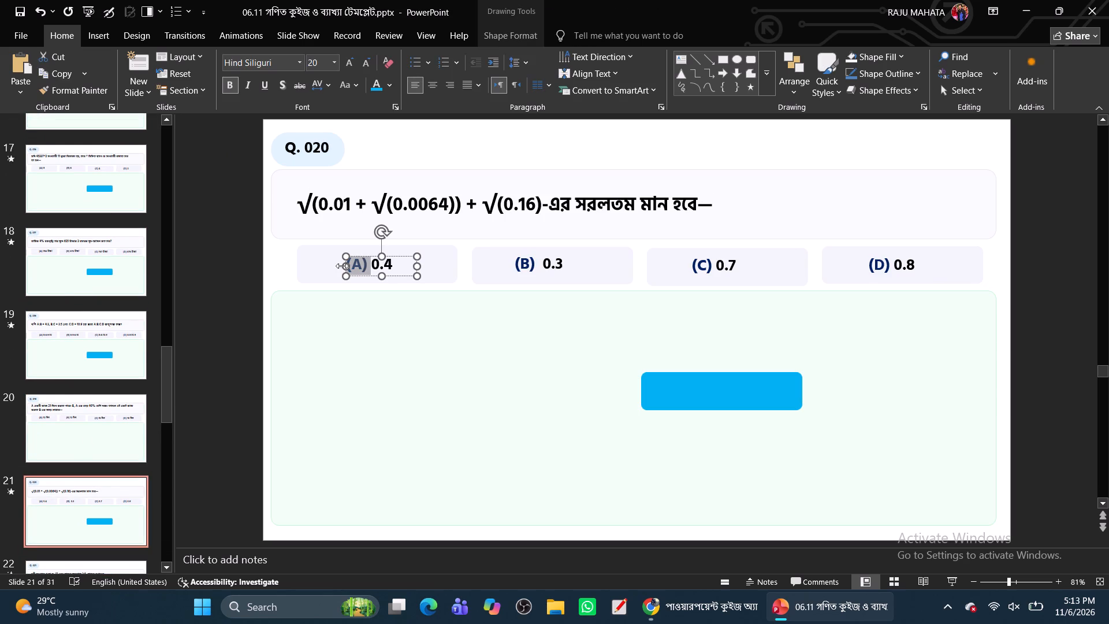
left_click_drag(535, 268, 511, 269, "ctrl")
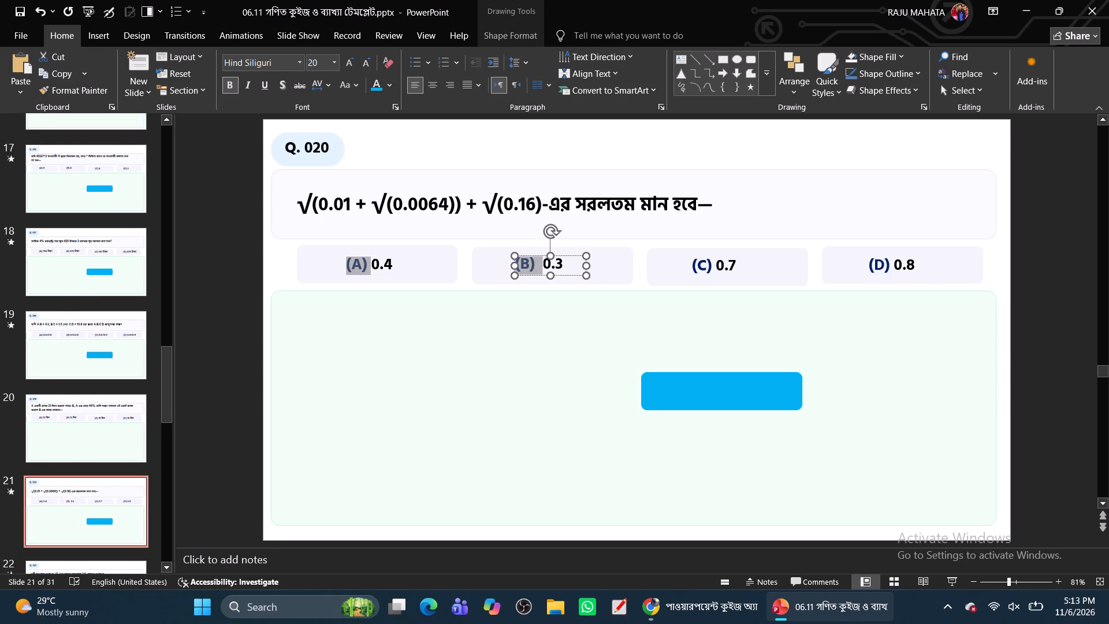
left_click_drag(712, 268, 681, 271, "ctrl")
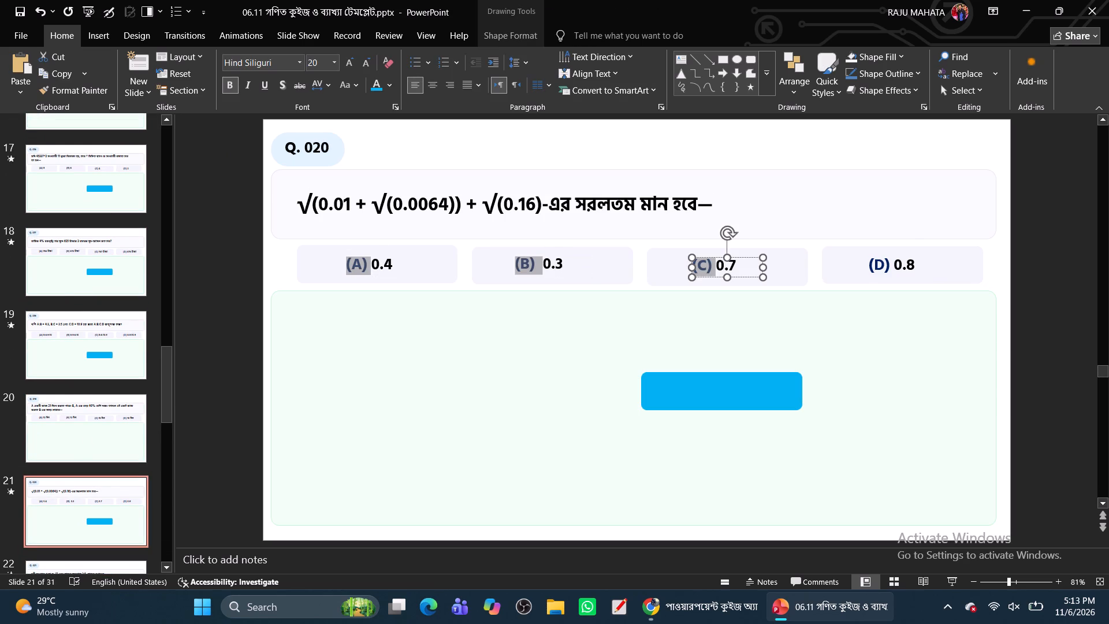
left_click_drag(889, 269, 860, 270, "ctrl")
left_click(377, 86)
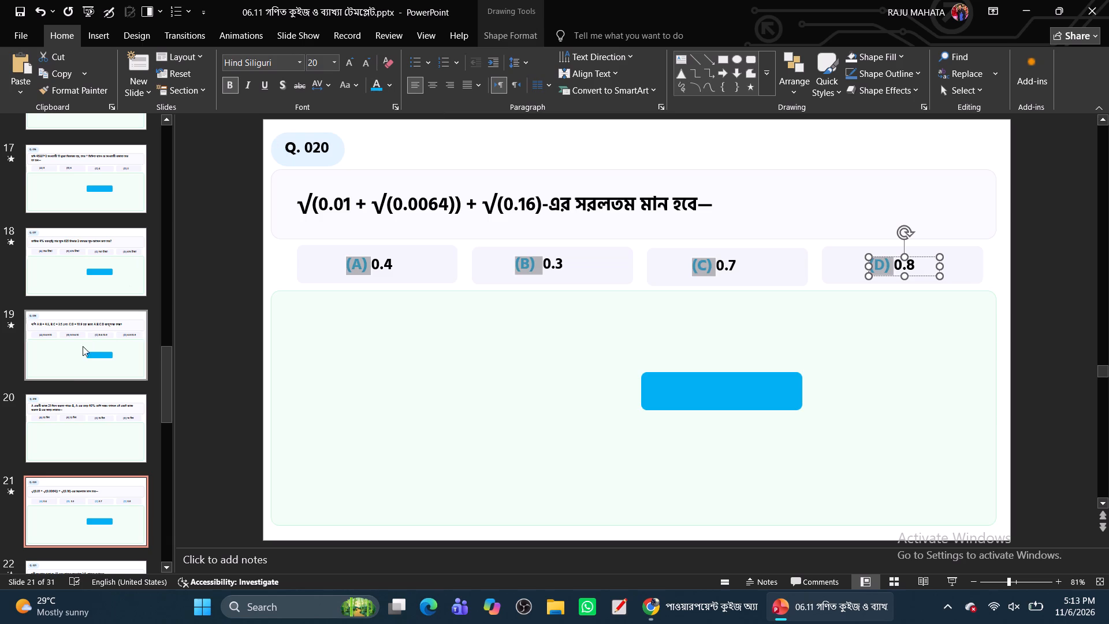
On the Q. 019 slide, colour the (A), (B), (C) and (D) option labels the same light blue, leaving out the answer values.
left_click(73, 419)
left_click_drag(364, 265, 336, 264)
left_click_drag(533, 266, 518, 266, "ctrl")
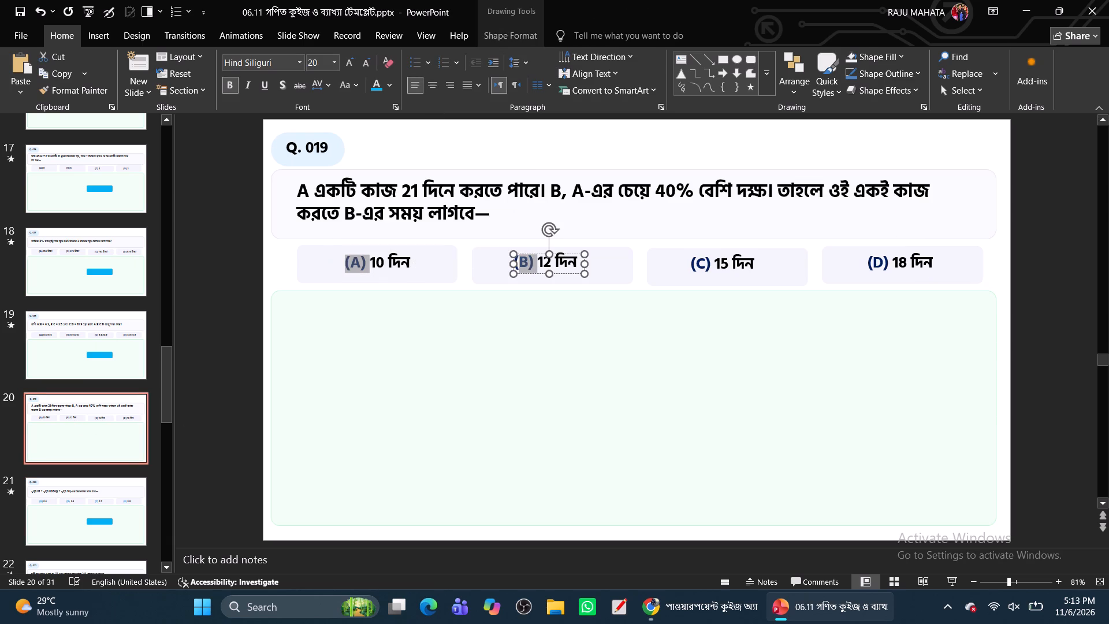
left_click_drag(518, 266, 502, 266, "ctrl")
left_click_drag(710, 266, 679, 267, "ctrl")
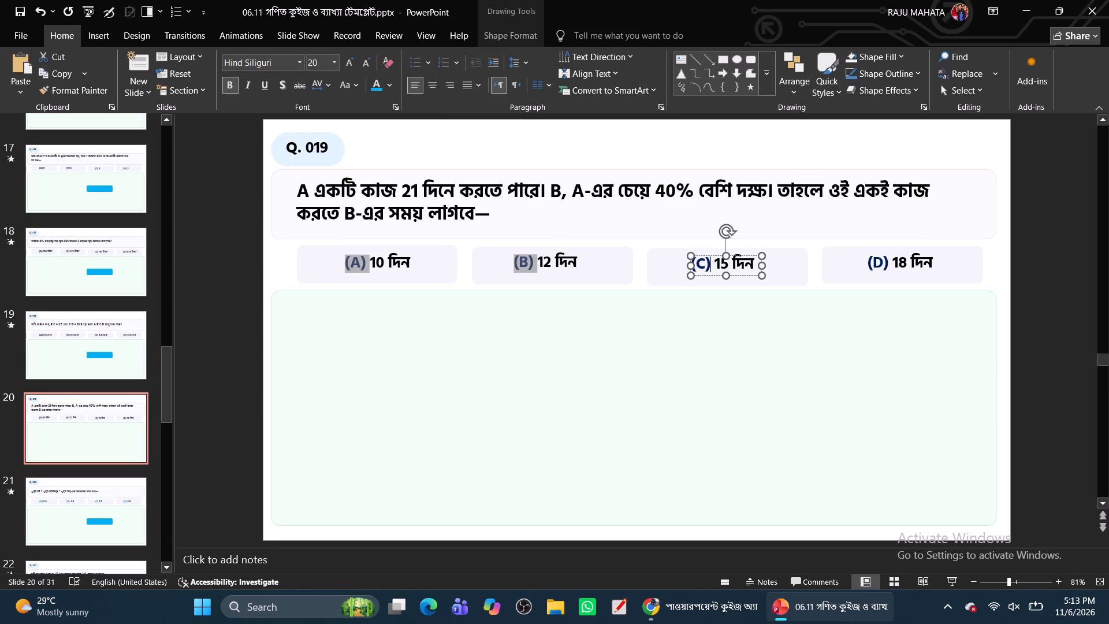
left_click_drag(679, 267, 674, 268, "ctrl")
left_click_drag(886, 262, 864, 262, "ctrl")
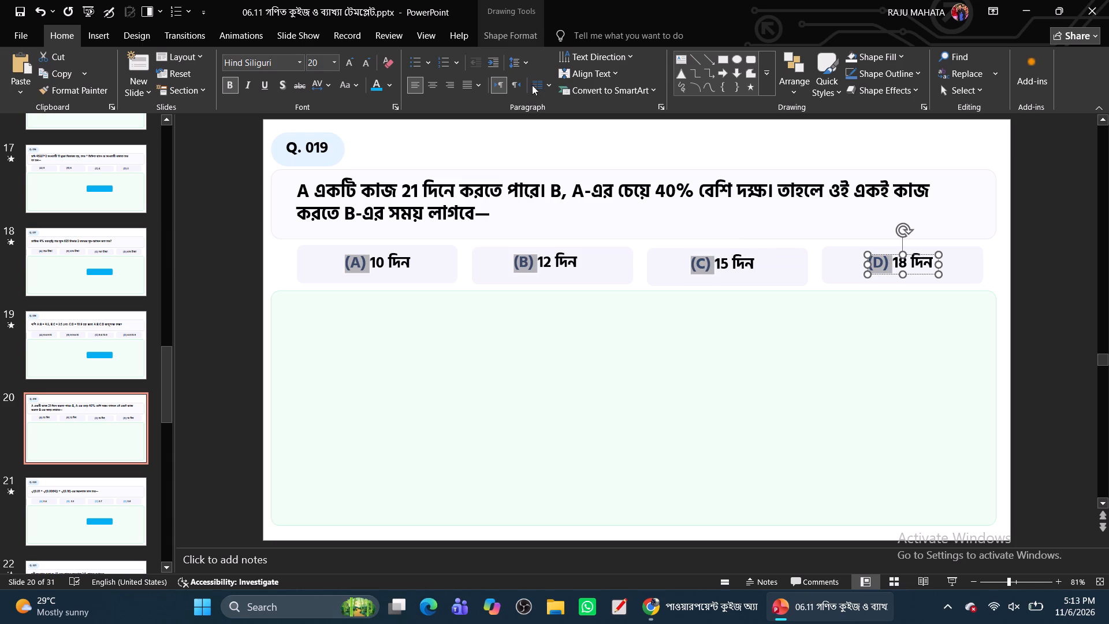
left_click(374, 91)
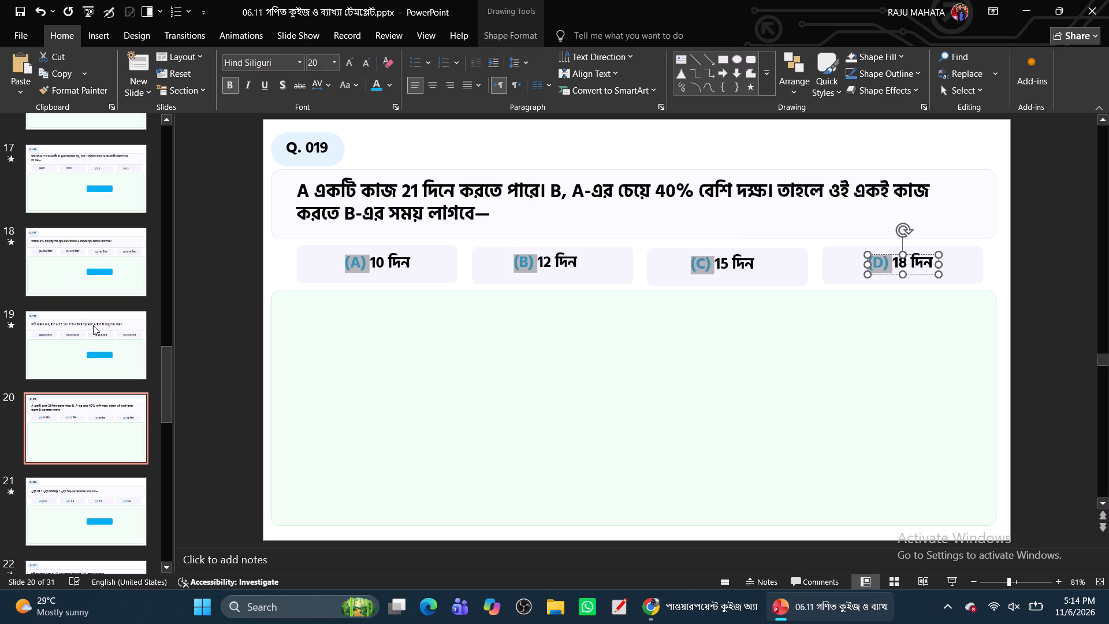
On the Q. 018 slide, colour the (A), (B), (C) and (D) option labels the same light blue, leaving out the ratios.
left_click(93, 325)
left_click_drag(366, 269, 334, 265)
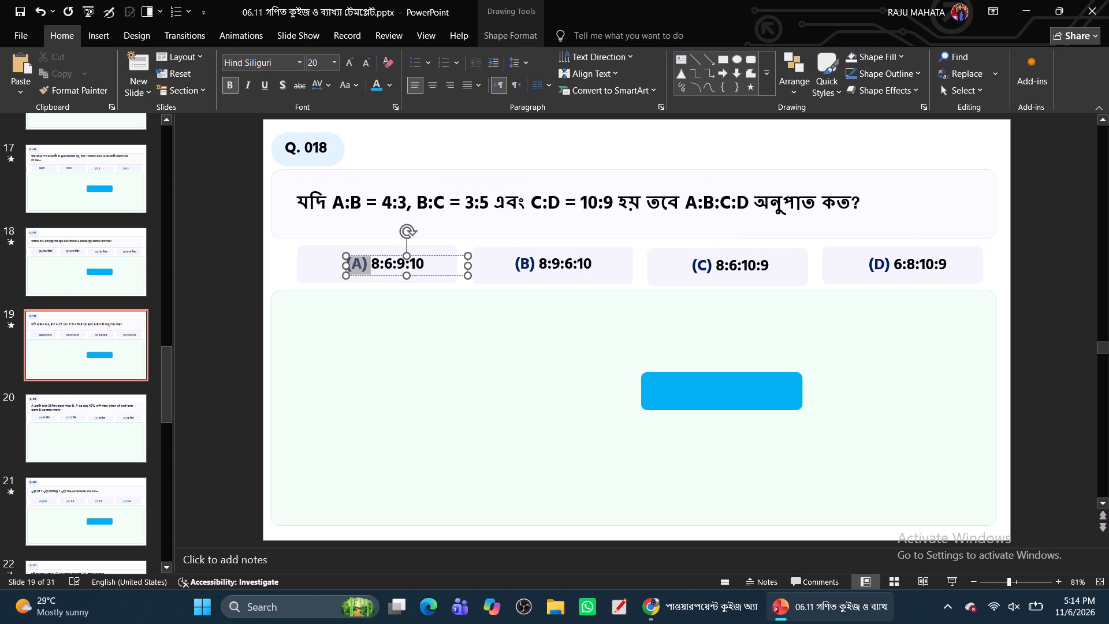
left_click_drag(334, 265, 334, 265)
left_click_drag(533, 268, 506, 267, "ctrl")
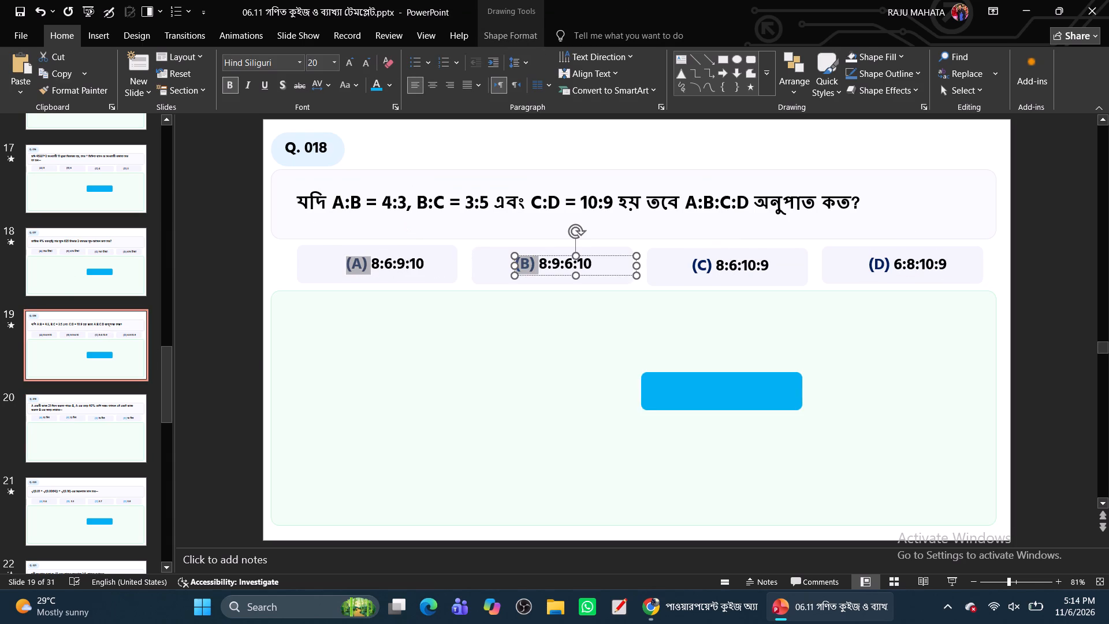
left_click_drag(506, 267, 505, 267, "ctrl")
left_click_drag(712, 268, 678, 268, "ctrl")
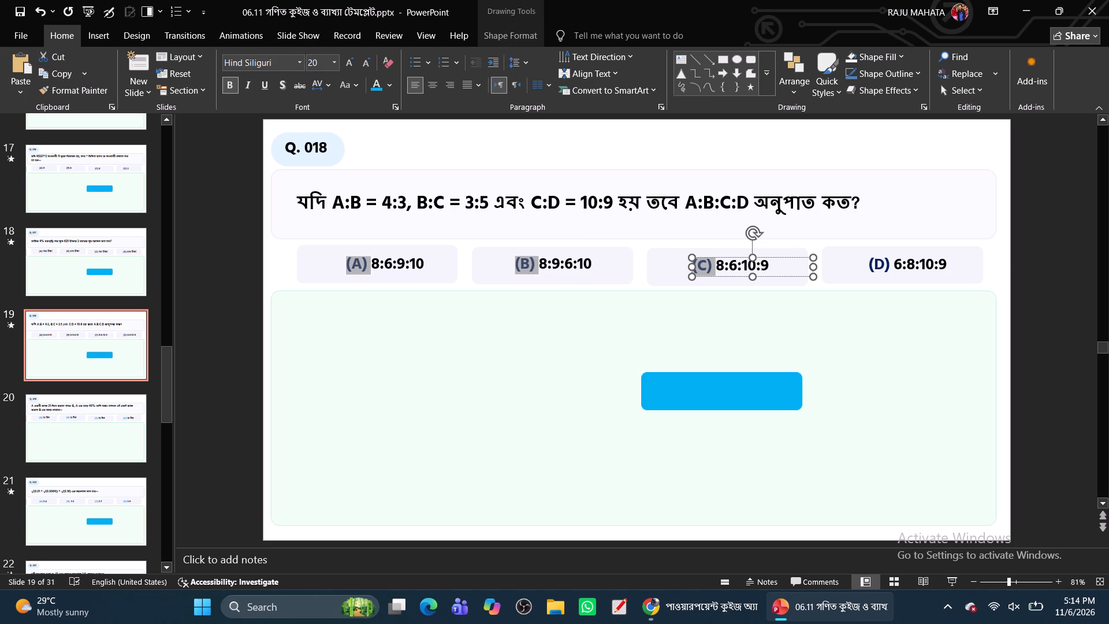
left_click_drag(892, 262, 857, 265, "ctrl")
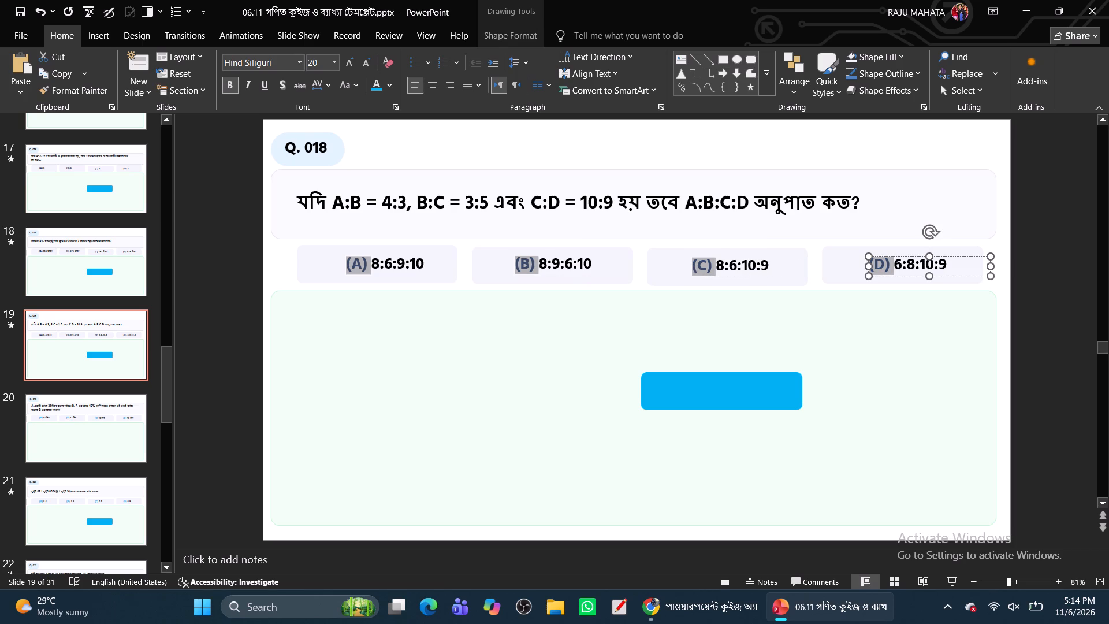
left_click(377, 86, "ctrl")
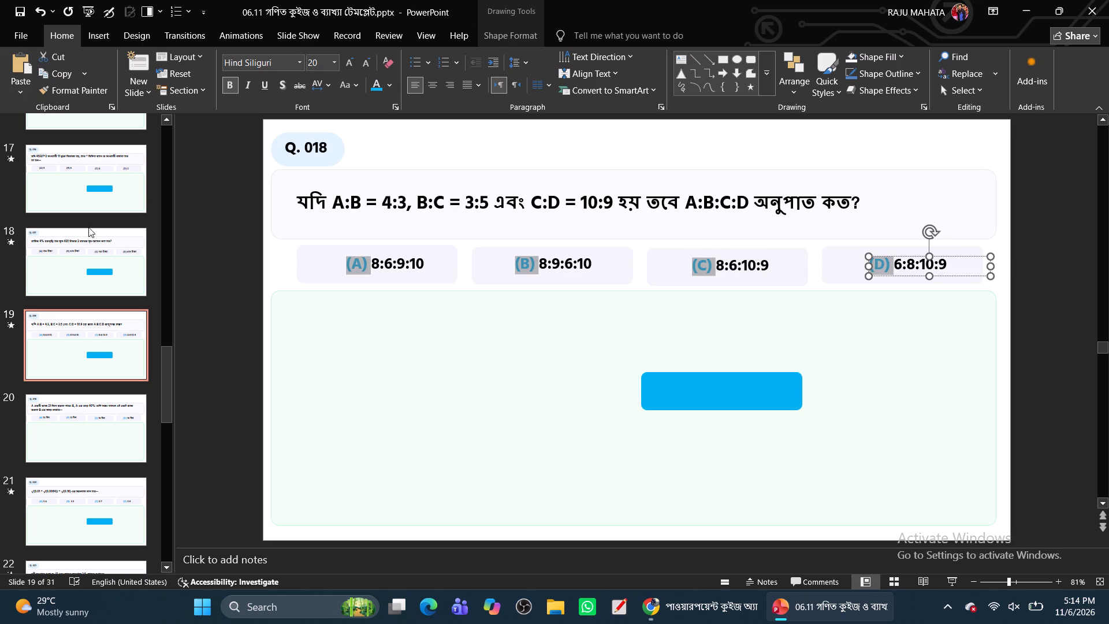
On the Q. 017 slide, colour the (A), (B), (C) and (D) option labels the same light blue, leaving out the amounts.
left_click(66, 269)
left_click_drag(366, 266, 343, 268)
left_click_drag(533, 261, 493, 267, "ctrl")
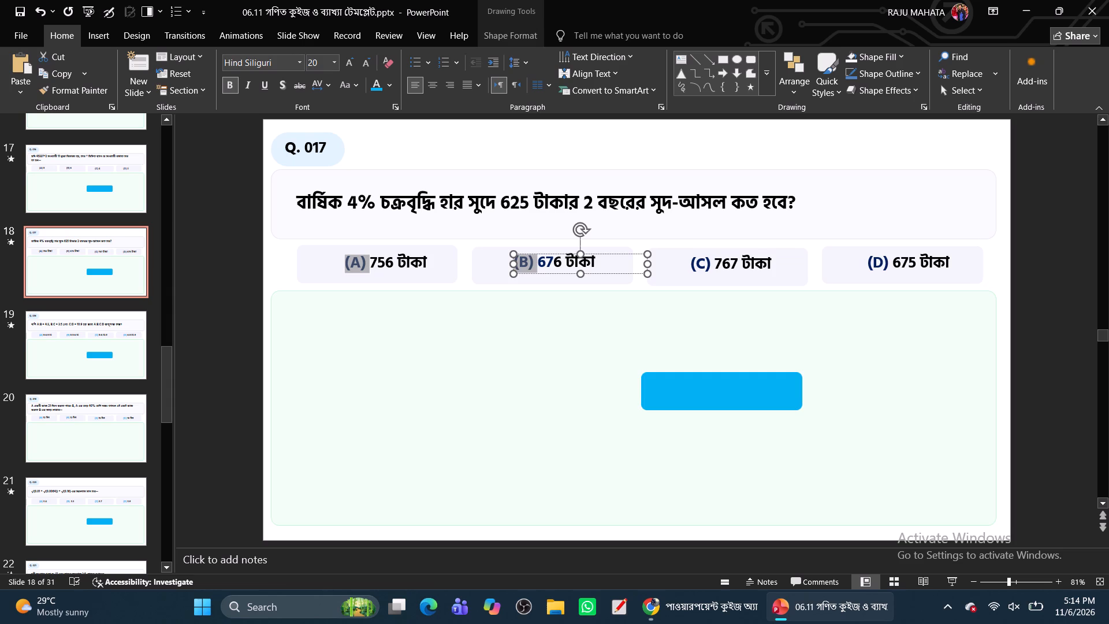
left_click_drag(717, 262, 680, 261, "ctrl")
left_click_drag(889, 266, 857, 268, "ctrl")
left_click(374, 85)
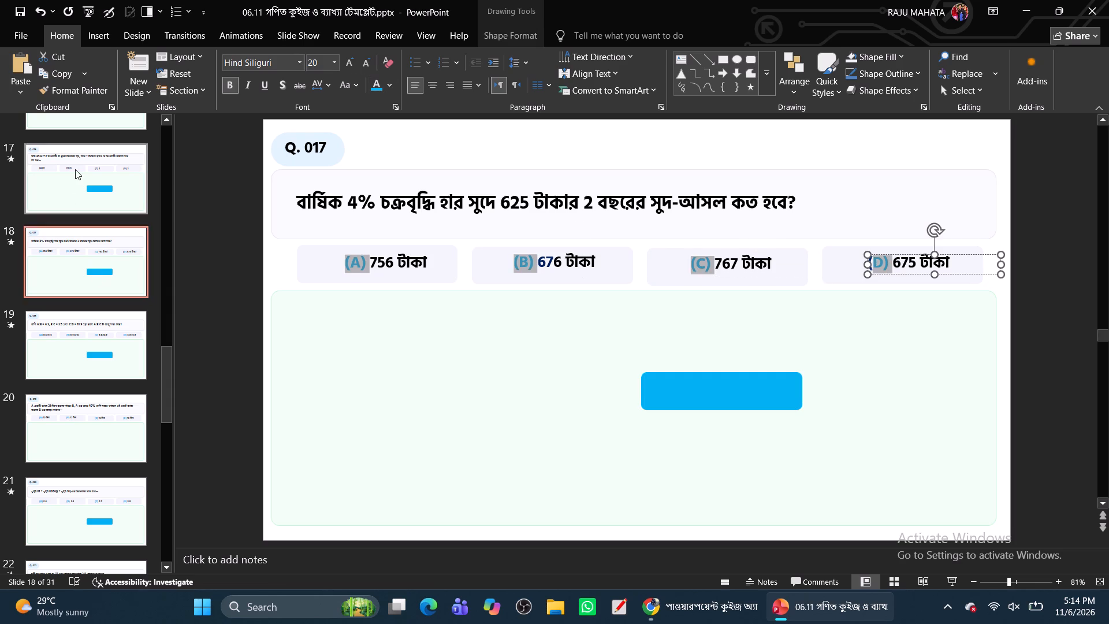
On the Q. 016 slide, colour the (A), (B), (C) and (D) option labels the same light blue, leaving out the numbers.
left_click(75, 169)
left_click_drag(365, 265, 345, 262)
left_click_drag(535, 264, 508, 265, "ctrl")
left_click_drag(710, 264, 687, 268, "ctrl")
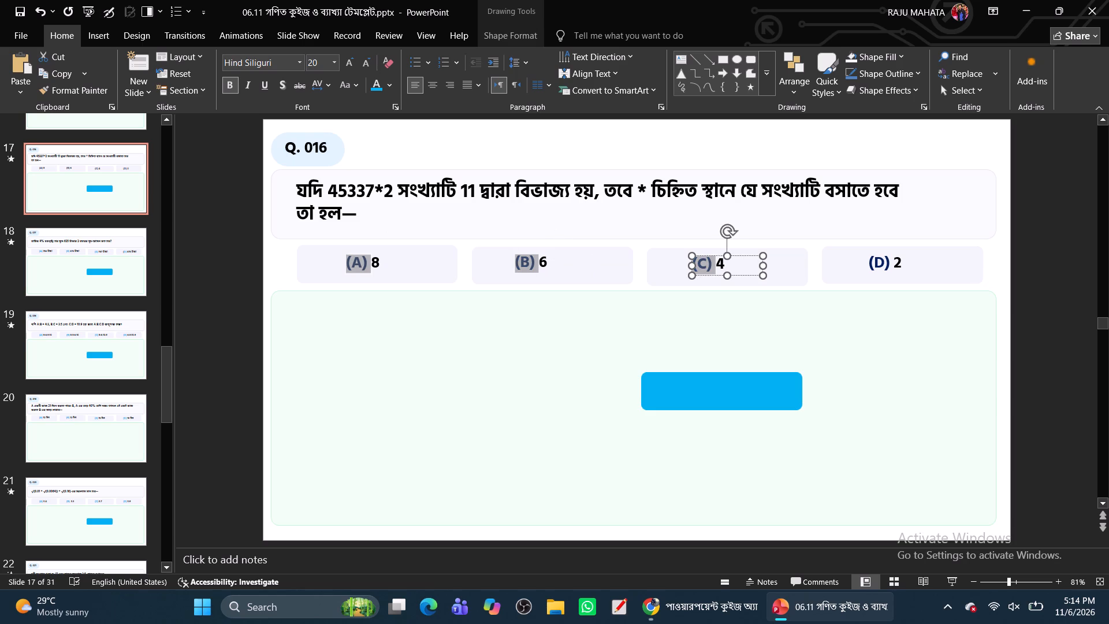
left_click_drag(687, 268, 686, 268, "ctrl")
left_click_drag(888, 266, 855, 269, "ctrl")
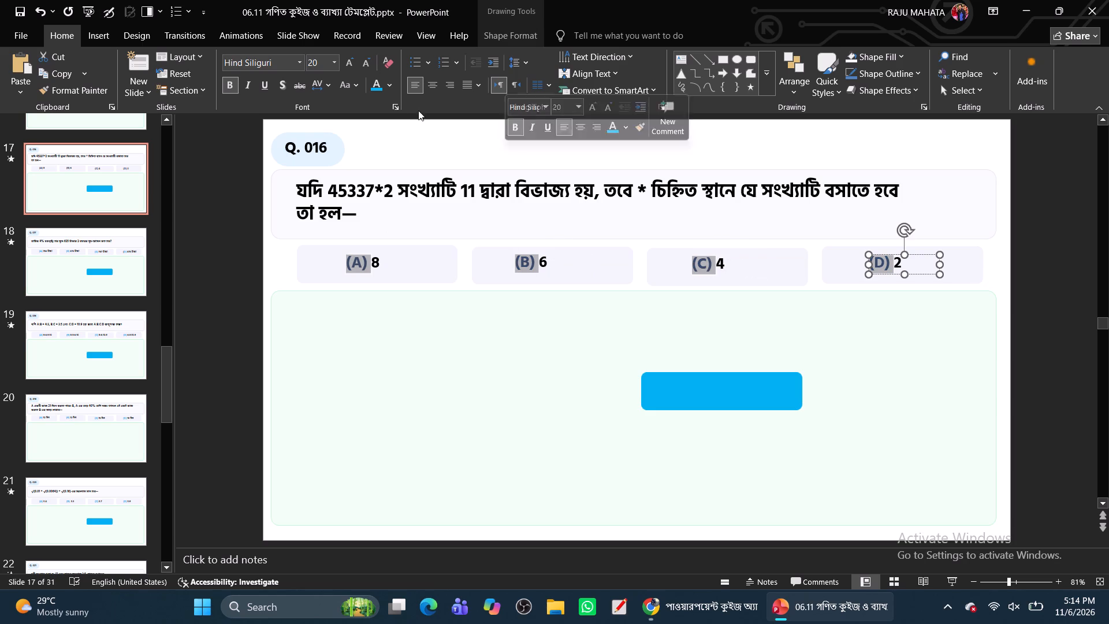
left_click(378, 87)
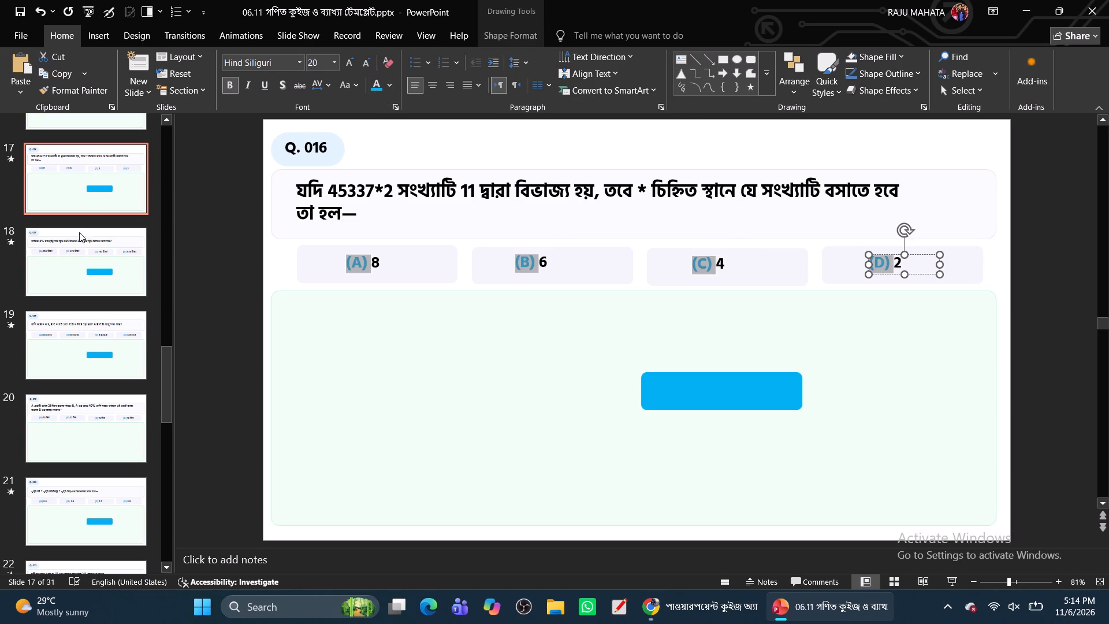
On the Q. 015 slide, colour the (A), (B), (C) and (D) option labels the same light blue, leaving out the answer values.
scroll(84, 244, "up", 10)
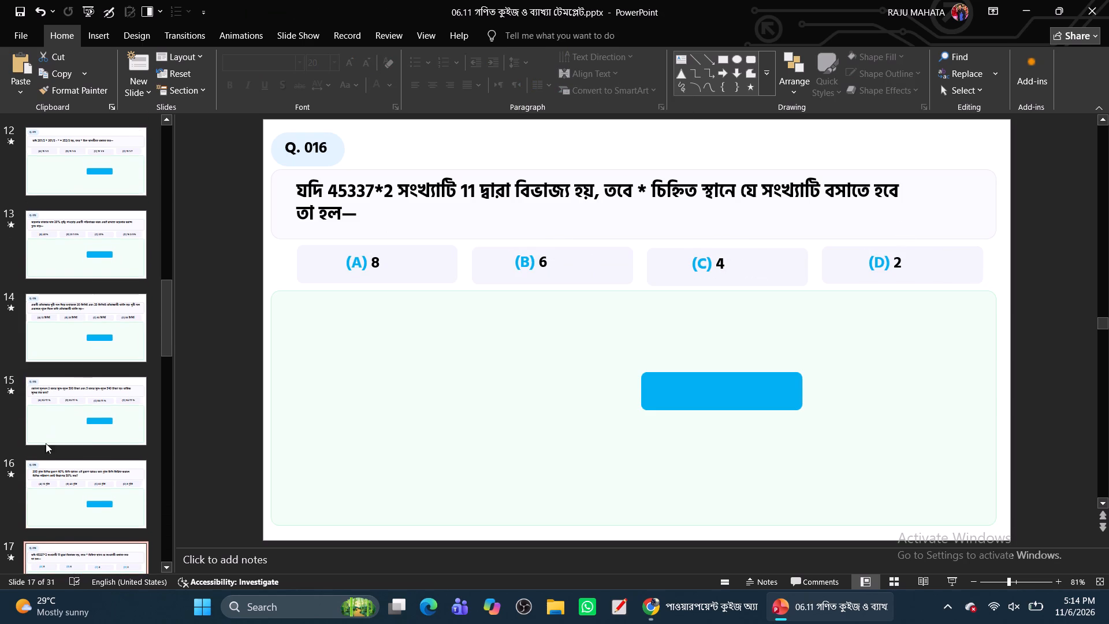
left_click(54, 489)
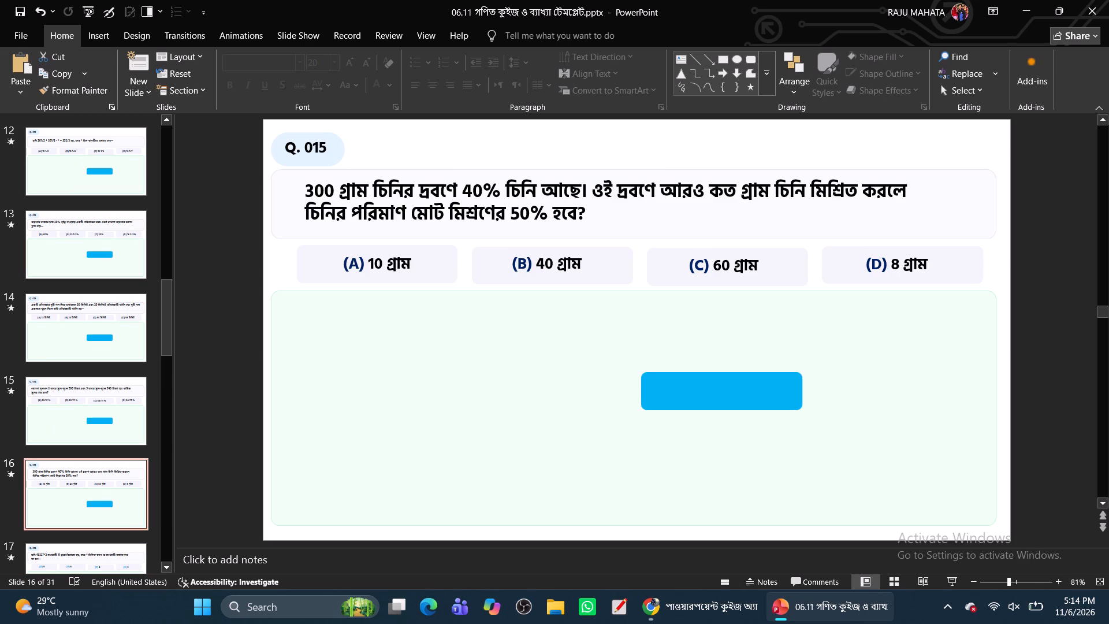
left_click(351, 271)
left_click_drag(362, 268, 344, 268)
left_click_drag(530, 267, 504, 267, "ctrl")
left_click_drag(708, 266, 665, 266, "ctrl")
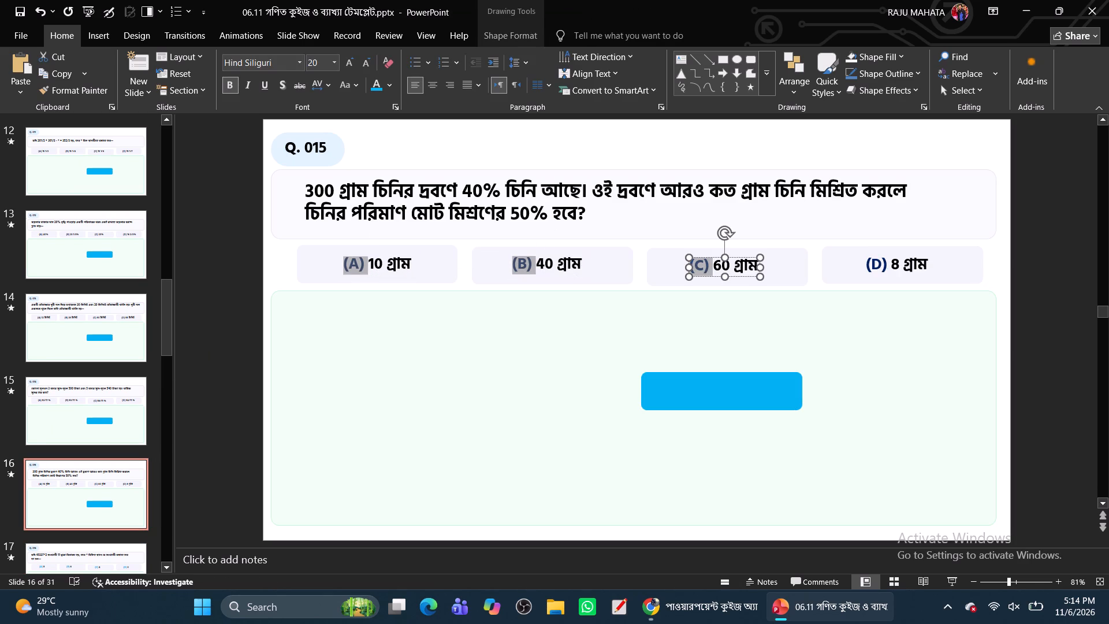
left_click_drag(887, 267, 850, 263, "ctrl")
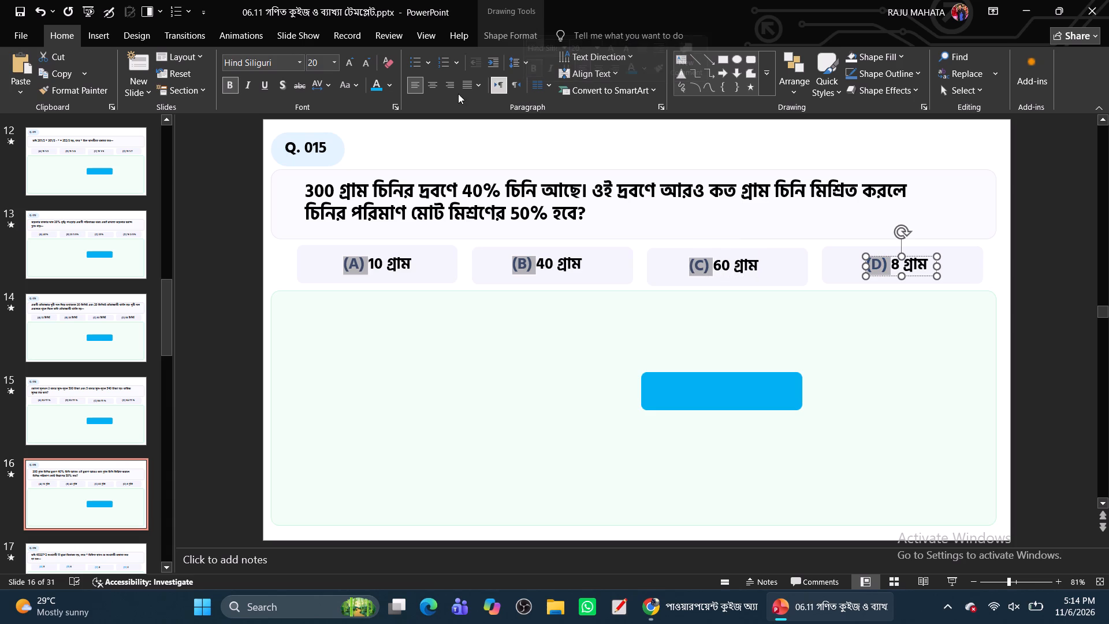
left_click(375, 82)
On the Q. 014 slide, colour the (A), (B), (C) and (D) option labels the same light blue, leaving out the percentages.
left_click(87, 392)
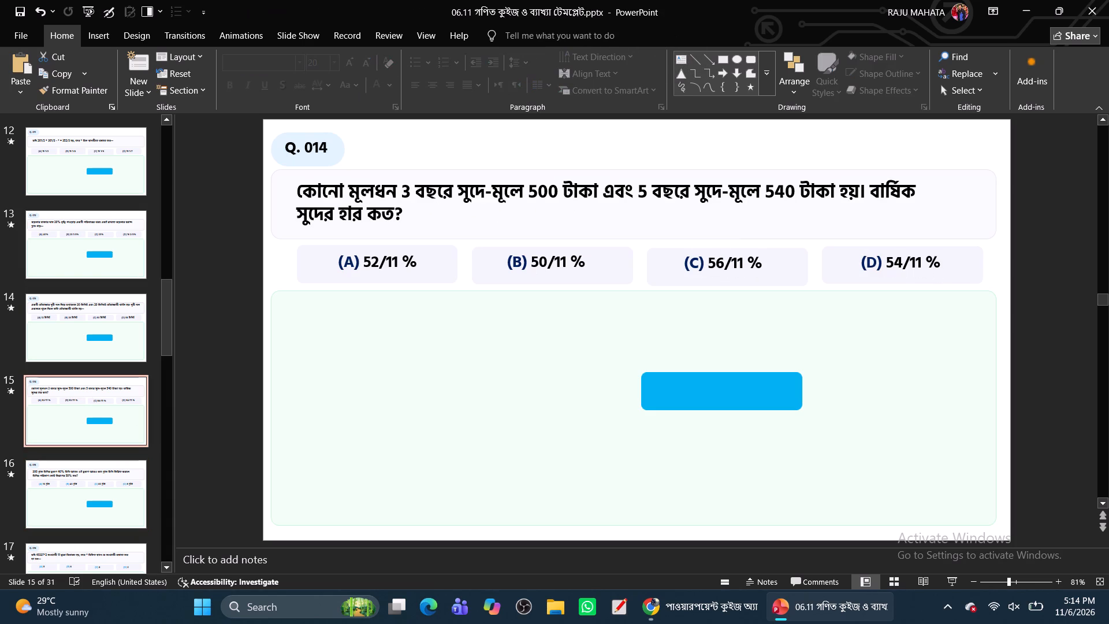
left_click_drag(359, 266, 334, 263)
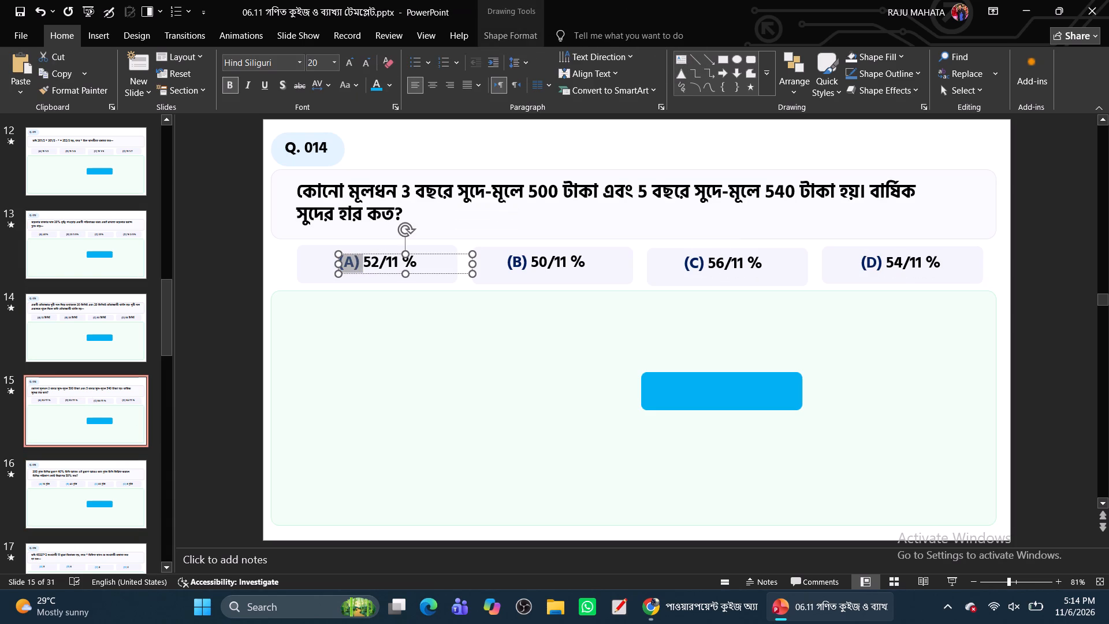
left_click_drag(526, 265, 491, 265, "ctrl")
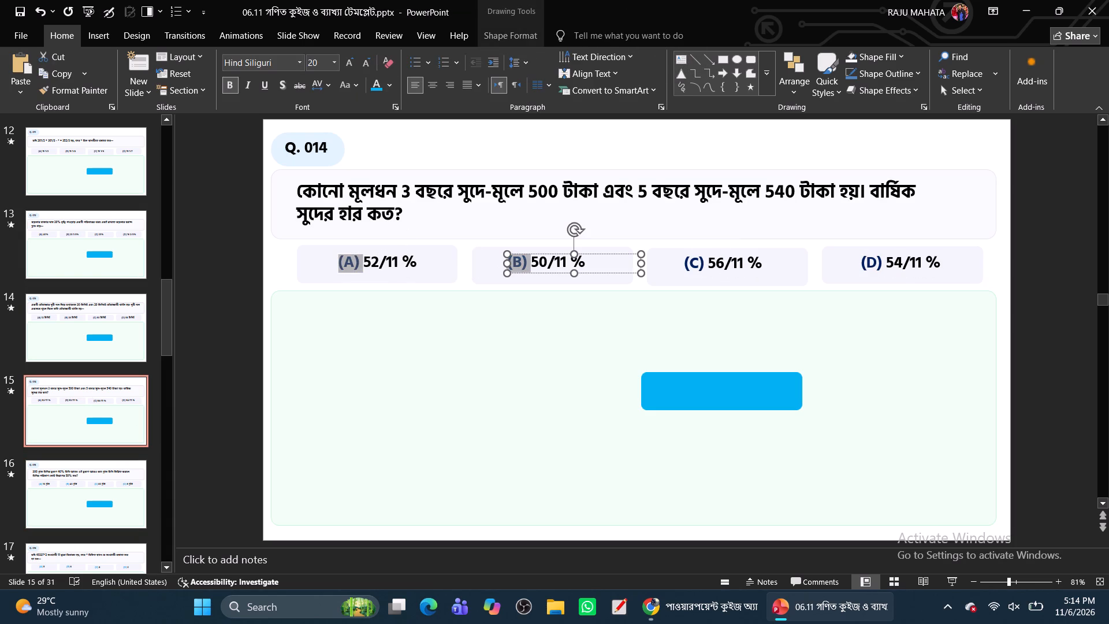
left_click_drag(701, 264, 651, 264, "ctrl")
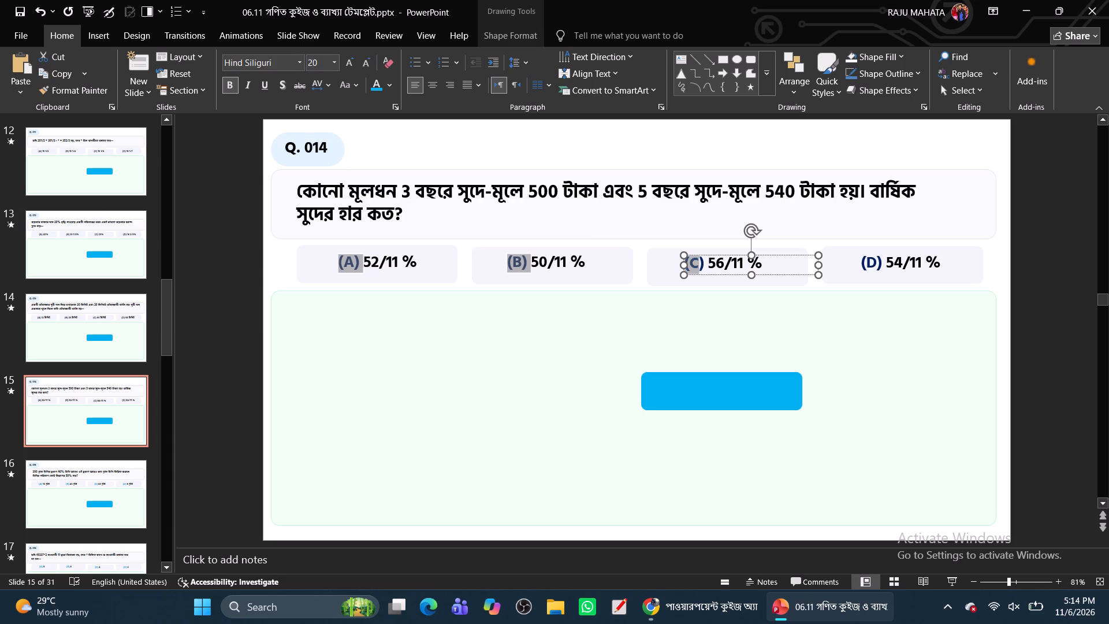
left_click_drag(704, 266, 674, 265, "ctrl")
left_click_drag(883, 265, 844, 265, "ctrl")
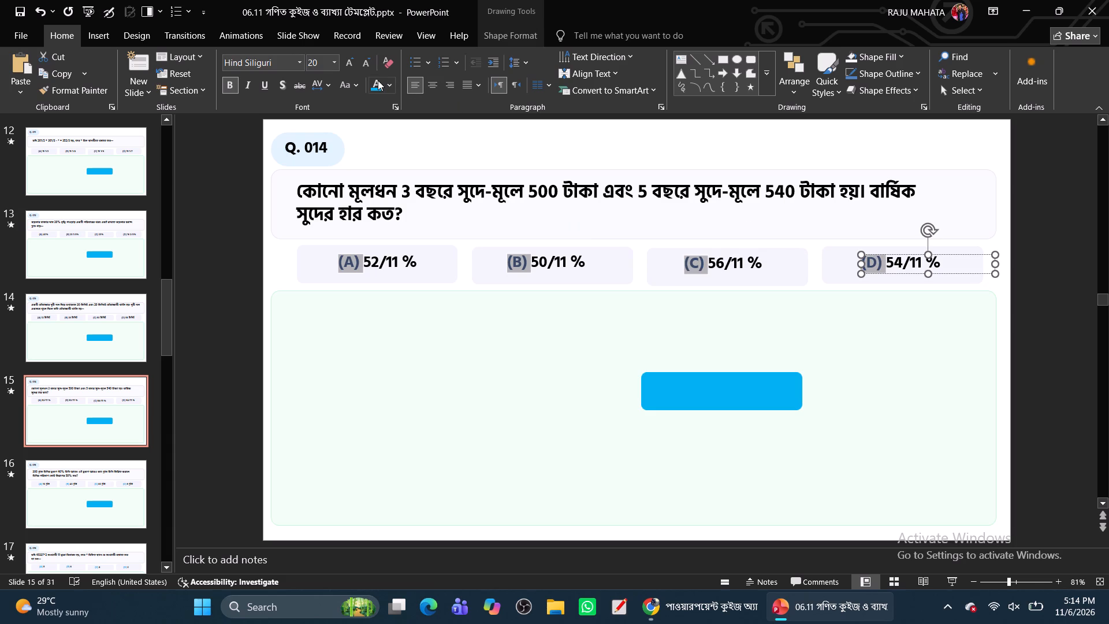
left_click(378, 80)
On the Q. 013 slide, colour the (A), (B), (C) and (D) option labels the same light blue, leaving out the answer values.
left_click(83, 306)
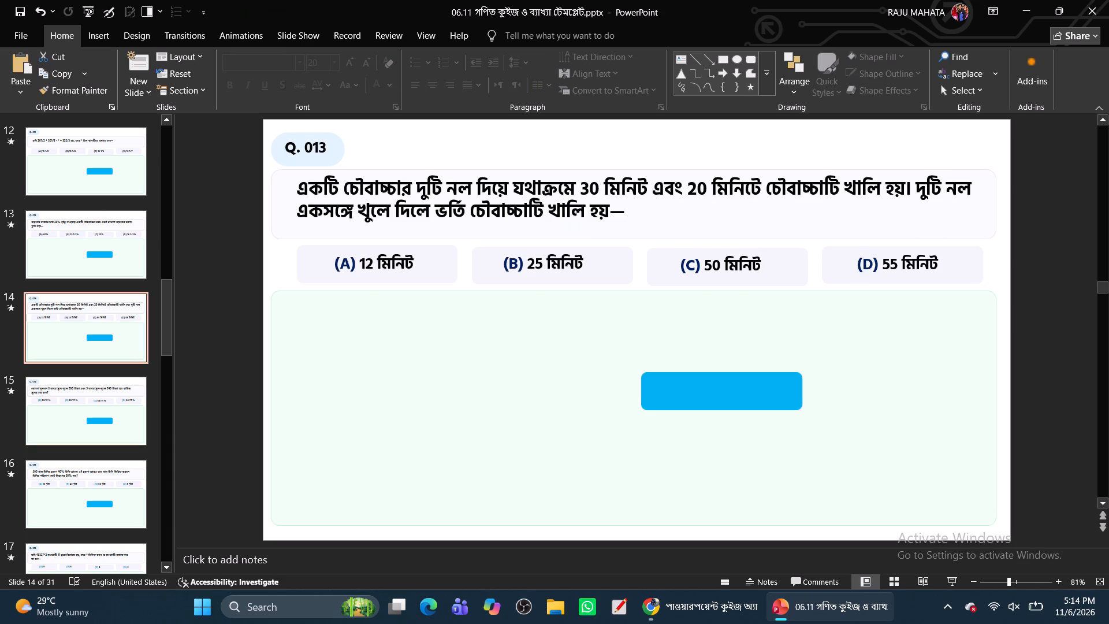
left_click_drag(357, 264, 327, 264)
left_click_drag(522, 267, 476, 266, "ctrl")
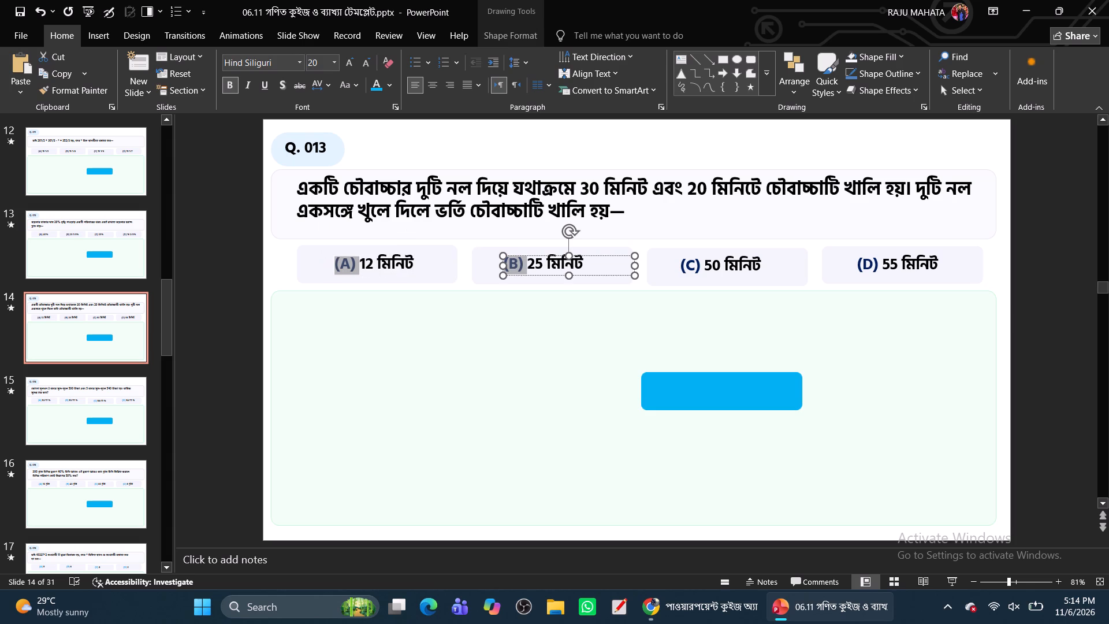
left_click_drag(476, 266, 474, 266, "ctrl")
left_click_drag(701, 268, 676, 266, "ctrl")
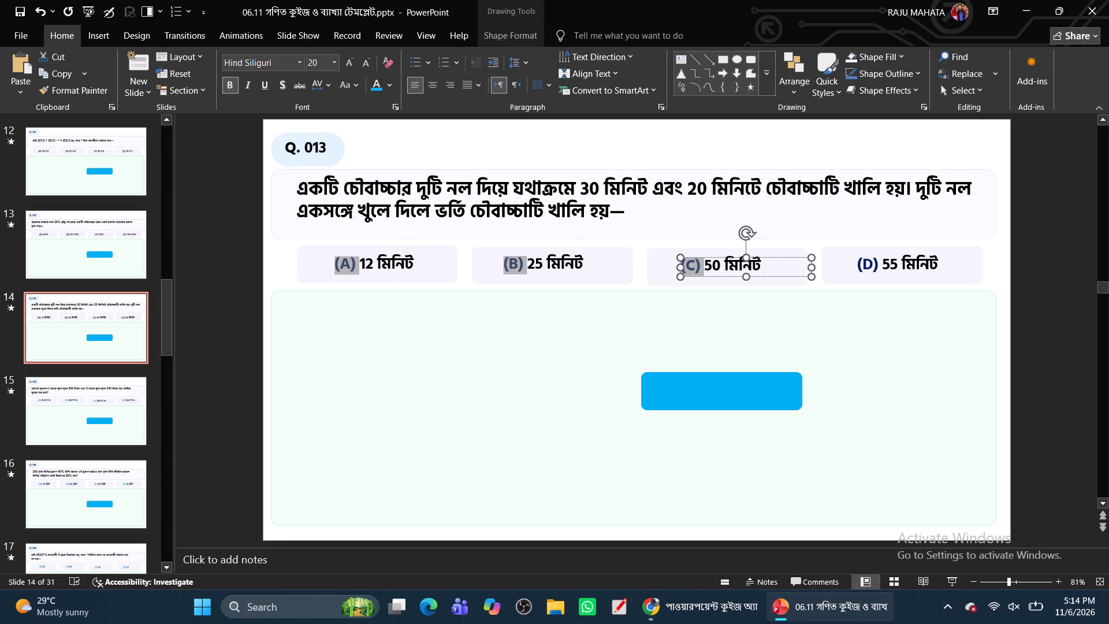
left_click_drag(881, 266, 858, 266, "ctrl")
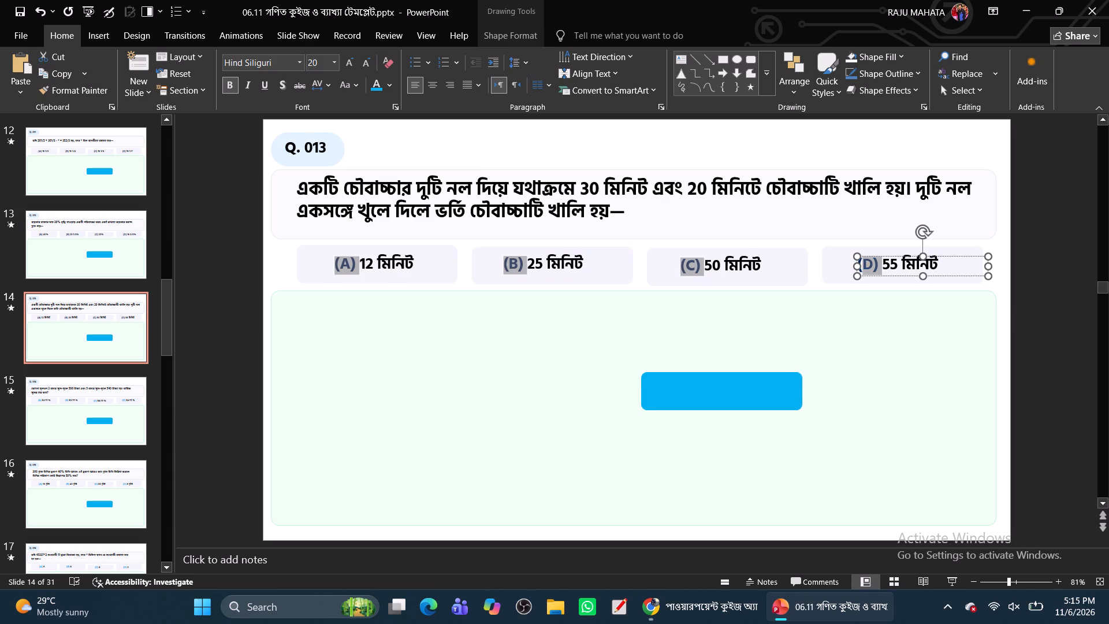
left_click_drag(858, 266, 855, 267, "ctrl")
left_click(373, 87)
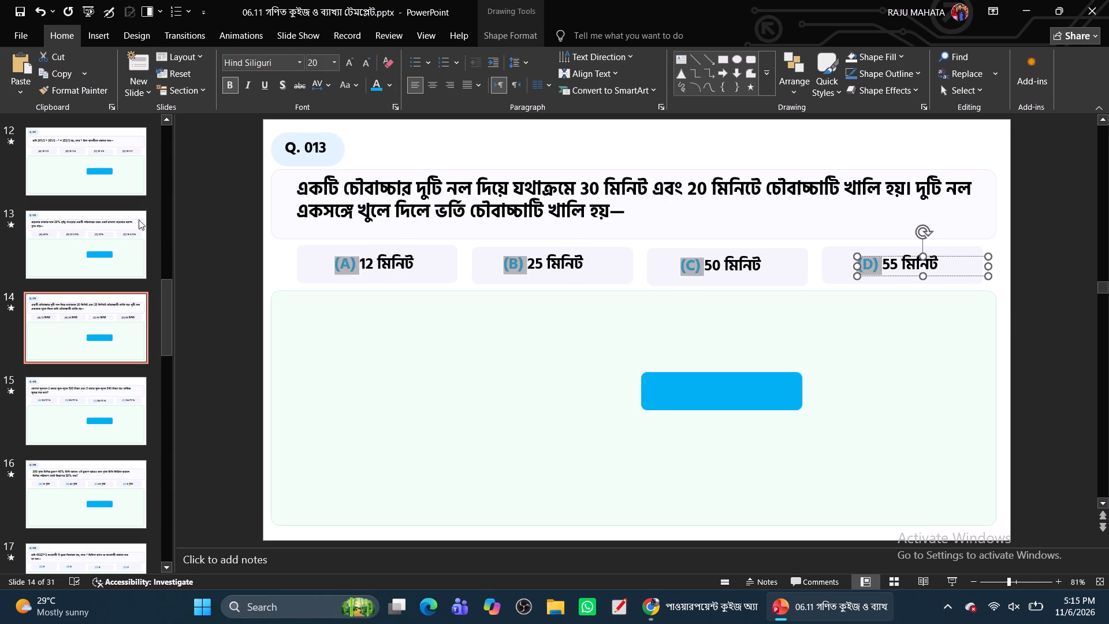
On the Q. 012 slide, colour the (A), (B), (C) and (D) option labels the same light blue, leaving out the answer values.
left_click(68, 246)
left_click_drag(366, 264, 343, 266)
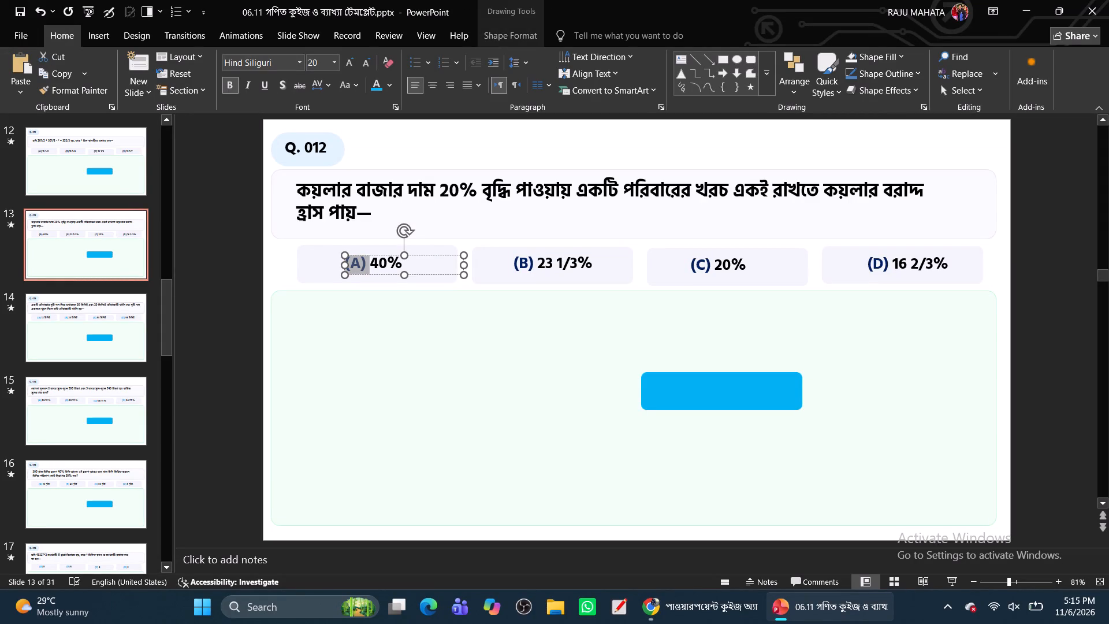
left_click_drag(536, 264, 505, 265, "ctrl")
left_click_drag(714, 268, 686, 268, "ctrl")
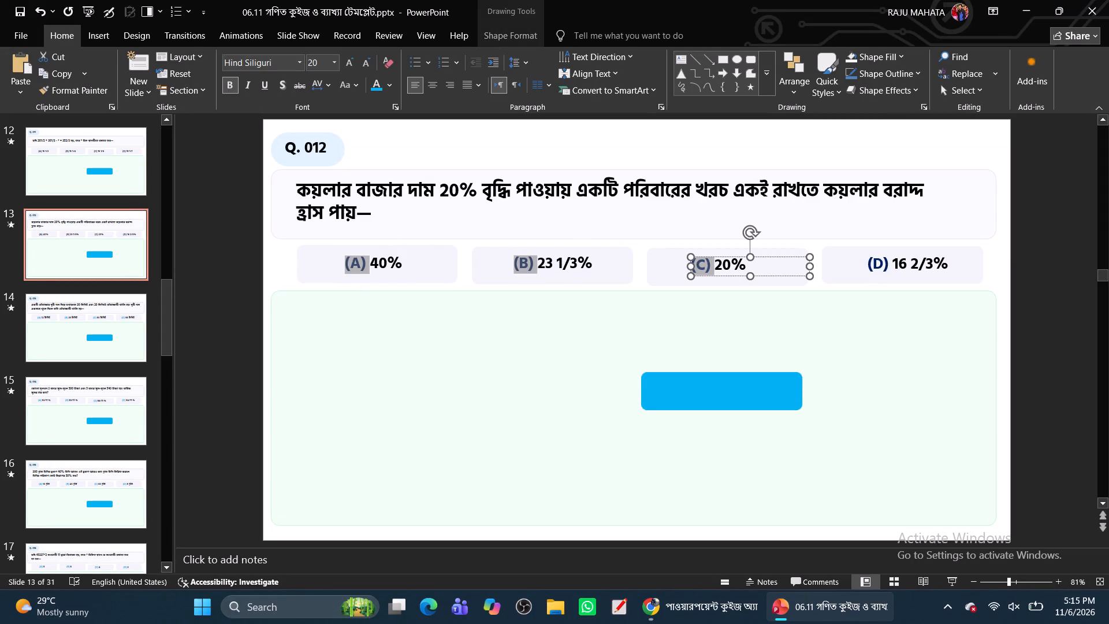
left_click_drag(686, 268, 683, 268, "ctrl")
left_click_drag(888, 264, 856, 264, "ctrl")
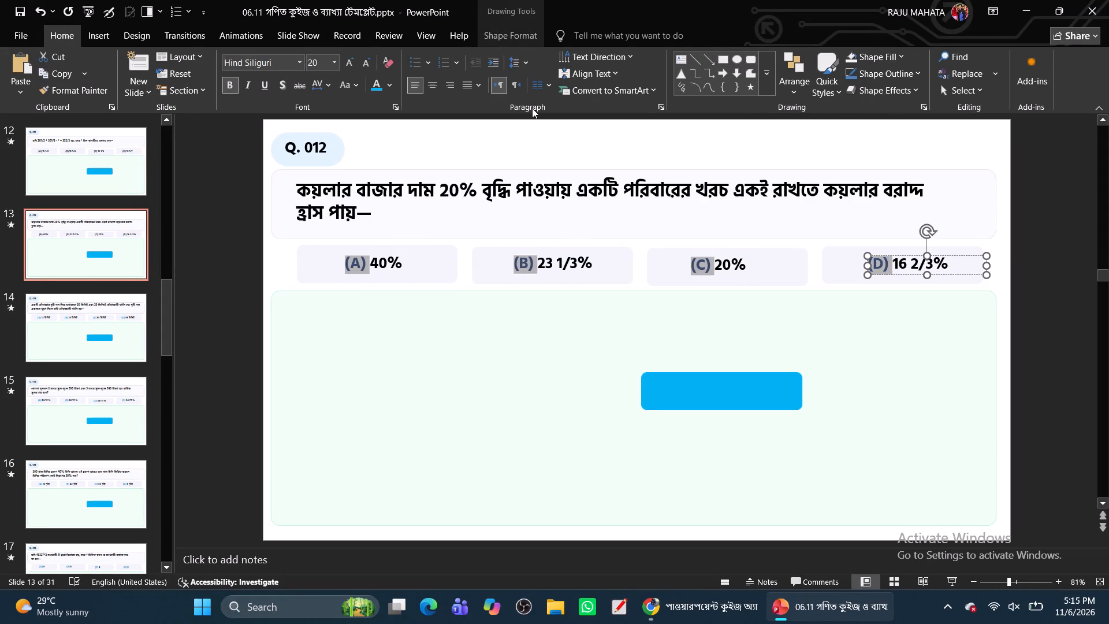
left_click(368, 86)
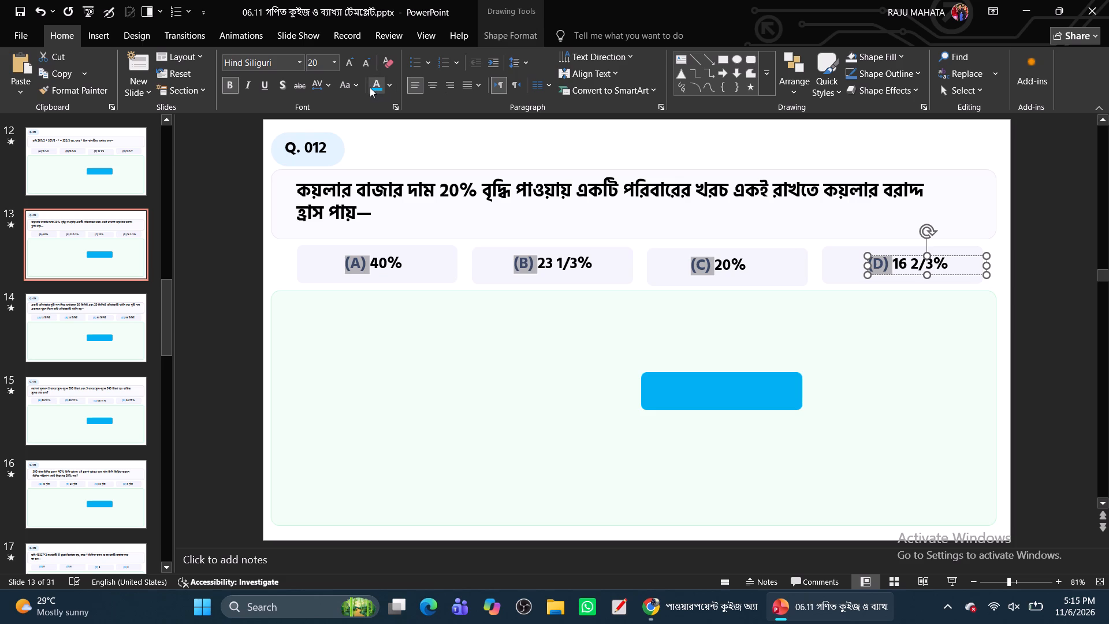
left_click(371, 87)
On the Q. 011 slide, colour the (A), (B), (C) and (D) option labels the same light blue, leaving out the numbers.
left_click(73, 168)
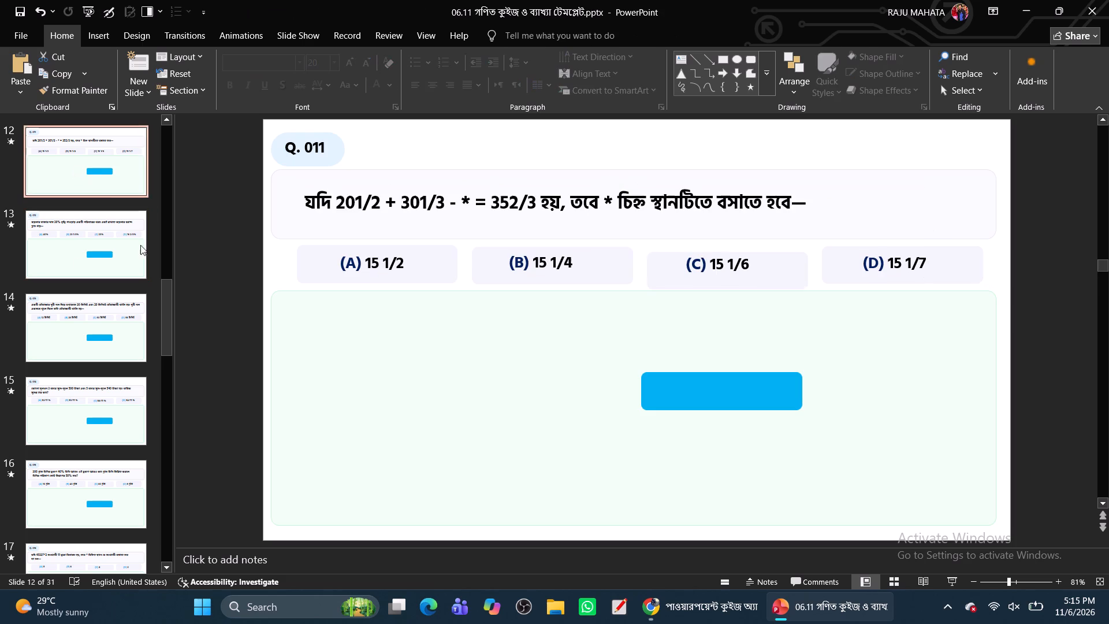
scroll(365, 309, "up", 5)
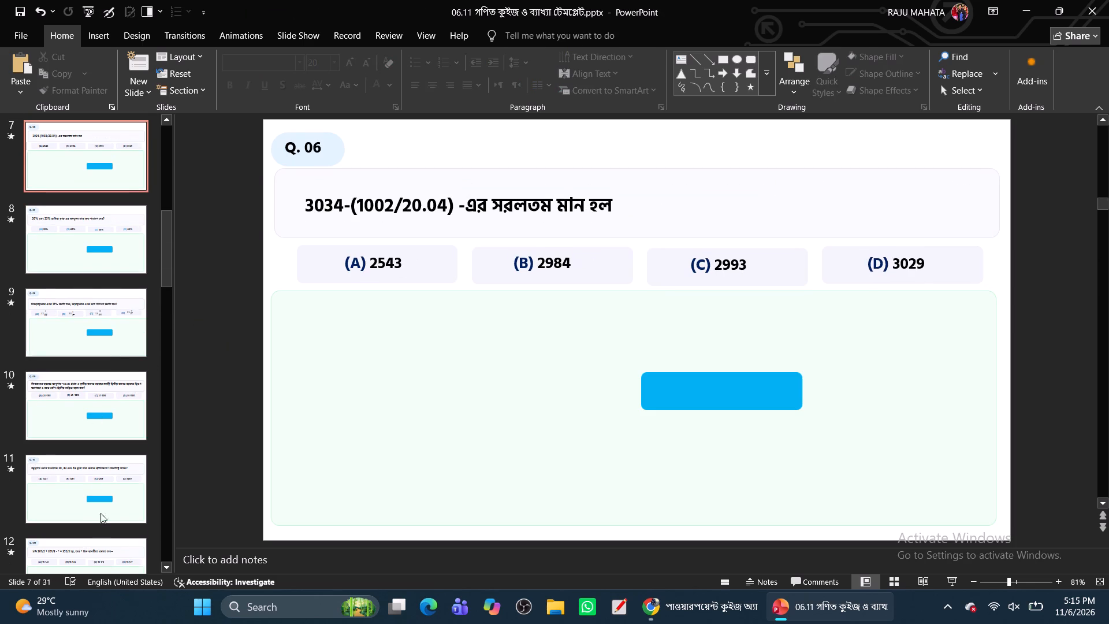
left_click(86, 554)
scroll(87, 477, "down", 1)
left_click(87, 457)
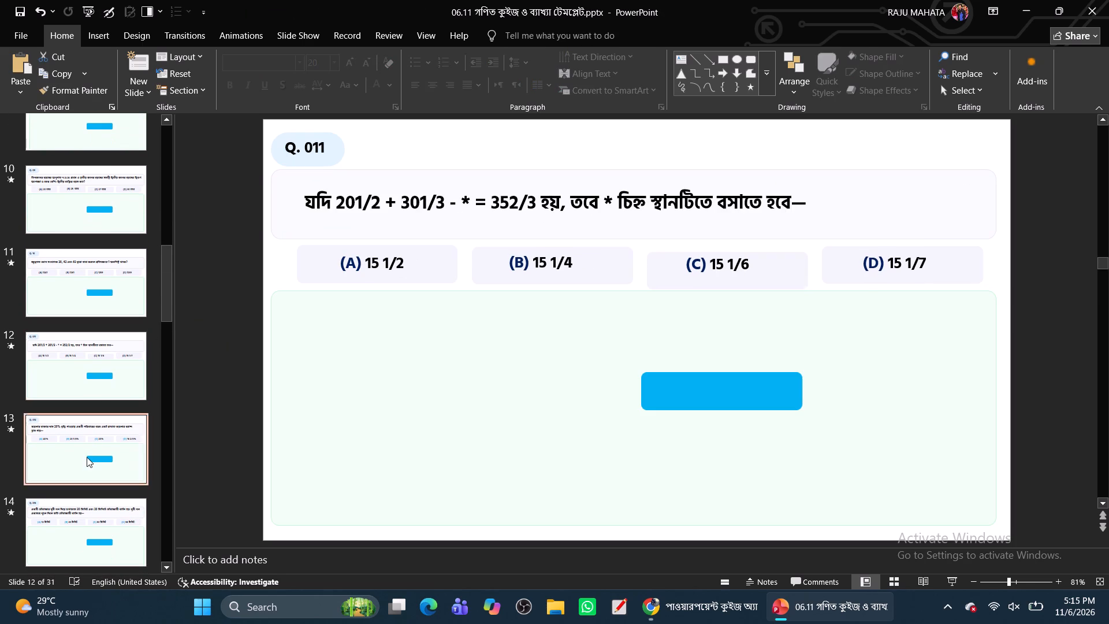
left_click(85, 363)
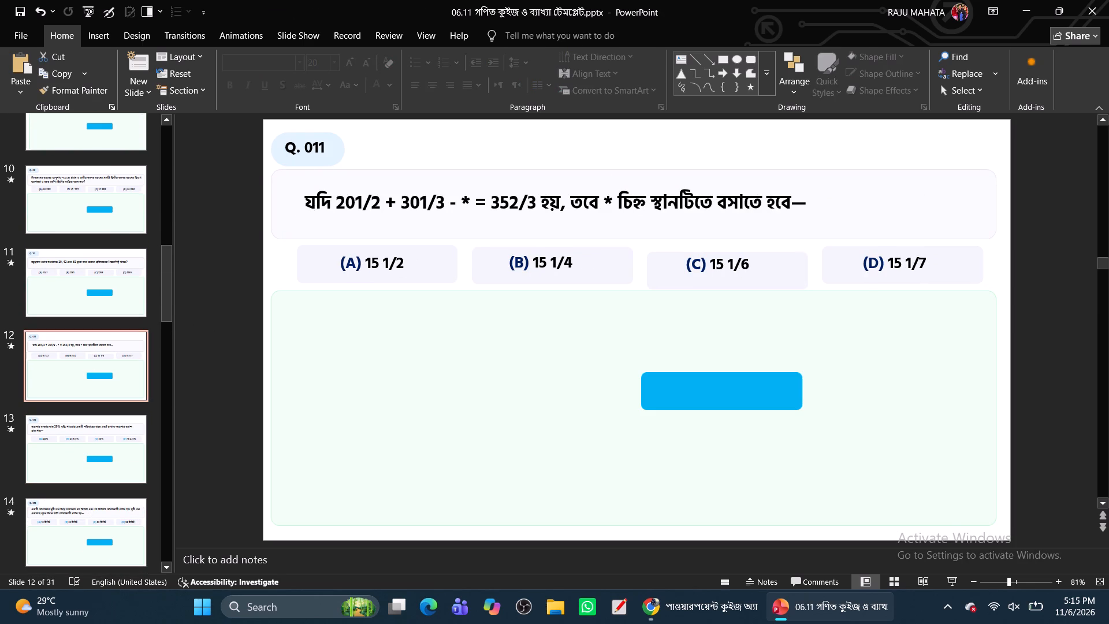
left_click_drag(360, 269, 326, 270)
left_click_drag(529, 264, 504, 264, "ctrl")
left_click_drag(704, 266, 675, 266, "ctrl")
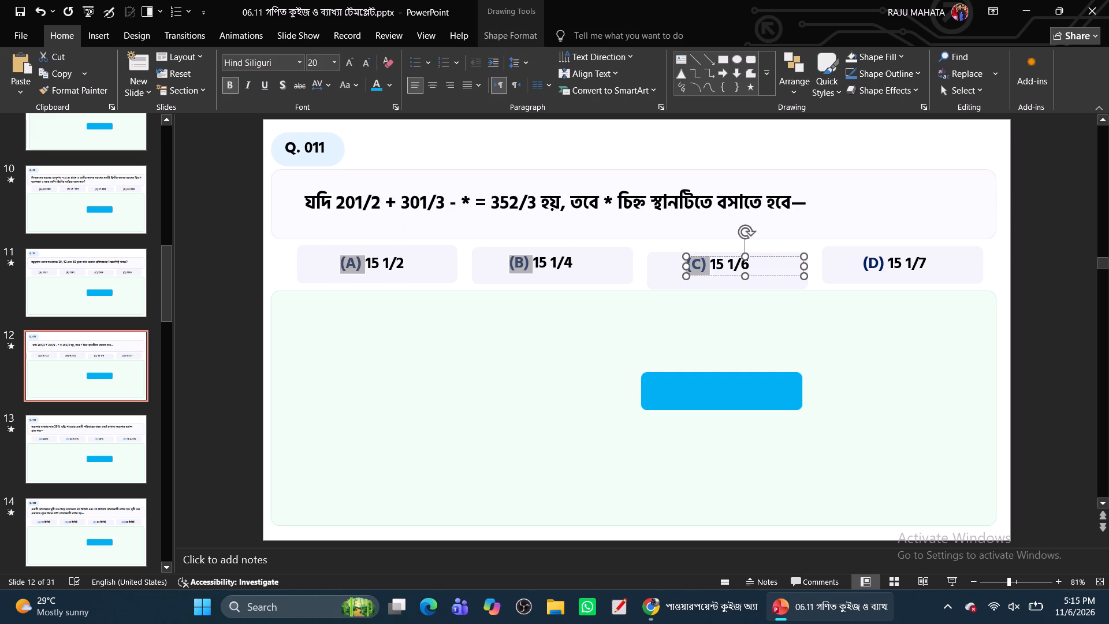
left_click_drag(883, 267, 839, 268, "ctrl")
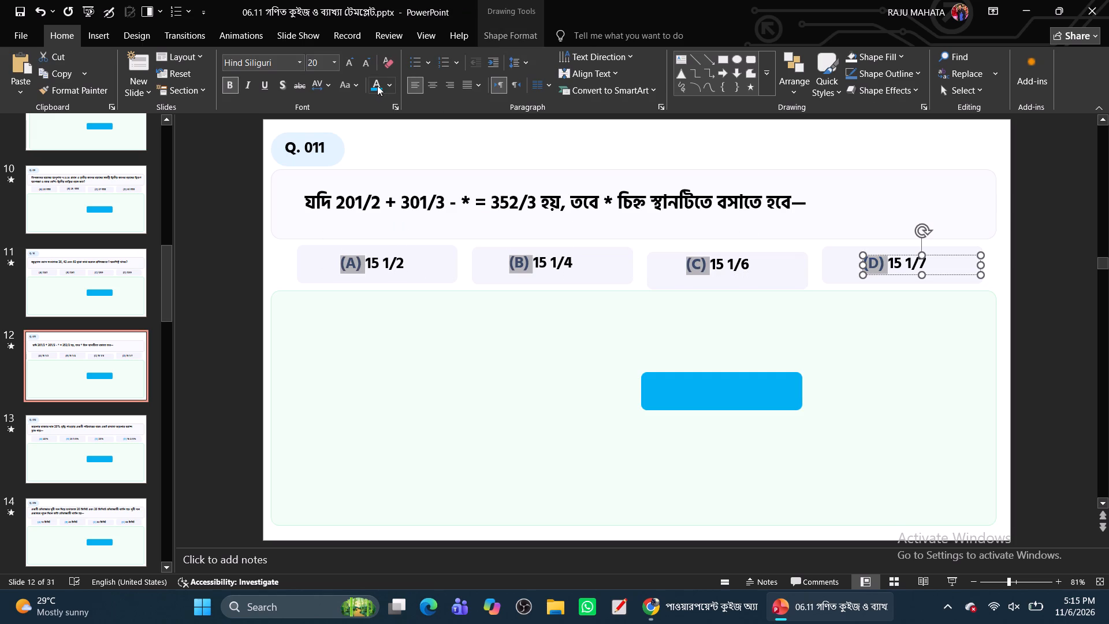
left_click(377, 86)
On the Q. 10 slide, colour the (A), (B), (C) and (D) option labels the same light blue, leaving out the numbers.
left_click(58, 277)
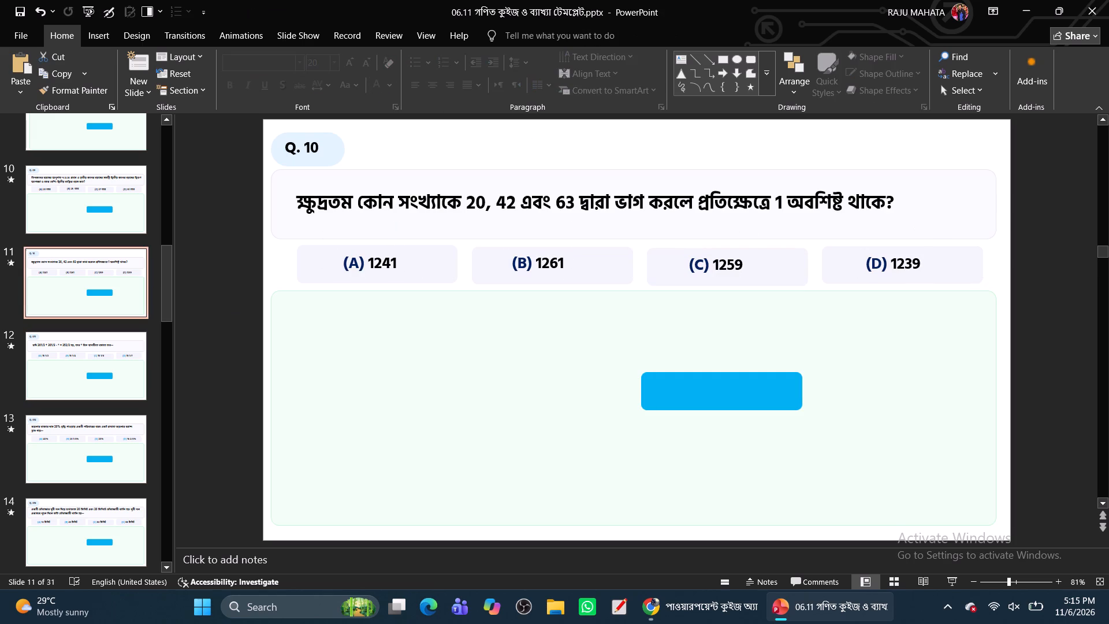
left_click_drag(365, 269, 333, 266)
left_click_drag(532, 264, 512, 265, "ctrl")
left_click_drag(710, 268, 667, 269, "ctrl")
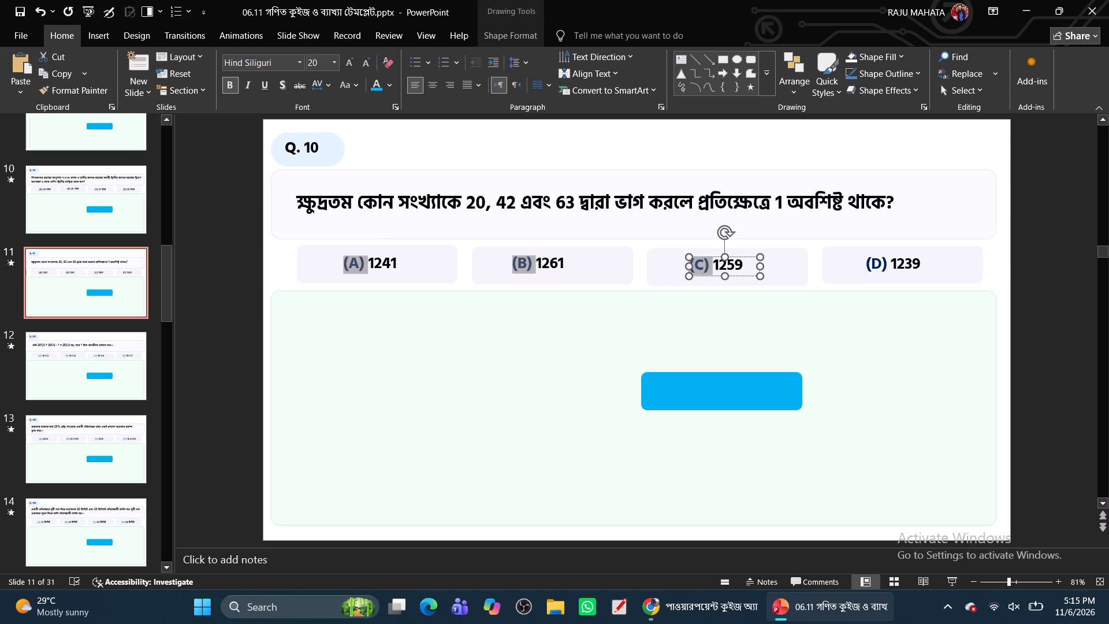
left_click_drag(884, 264, 854, 268, "ctrl")
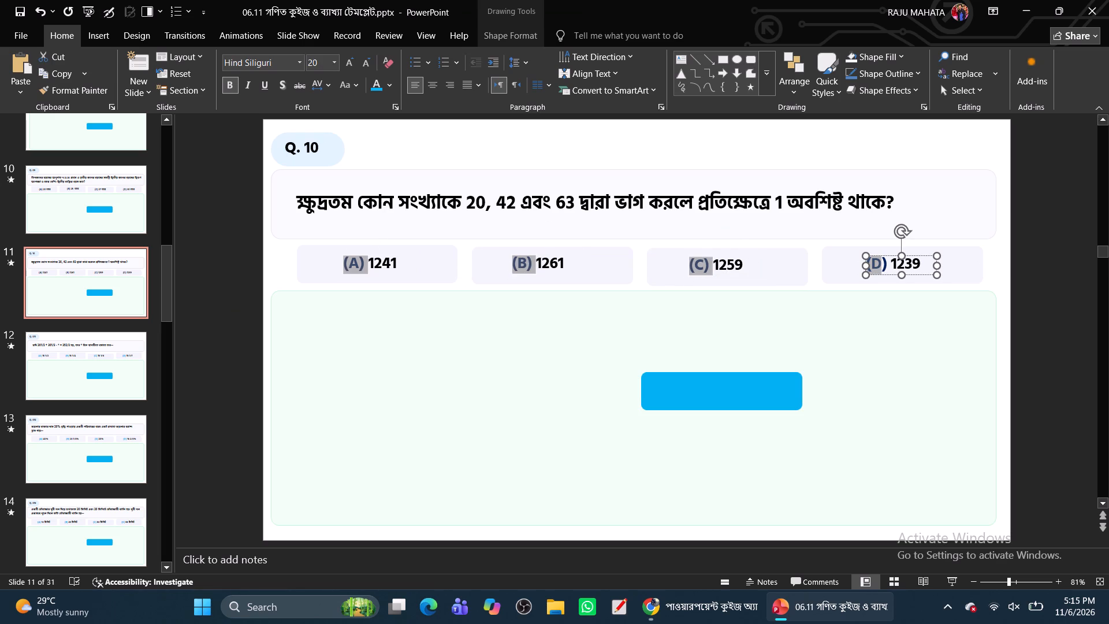
left_click(885, 269, "ctrl")
left_click_drag(887, 269, 864, 269, "ctrl")
left_click_drag(864, 269, 864, 269, "ctrl")
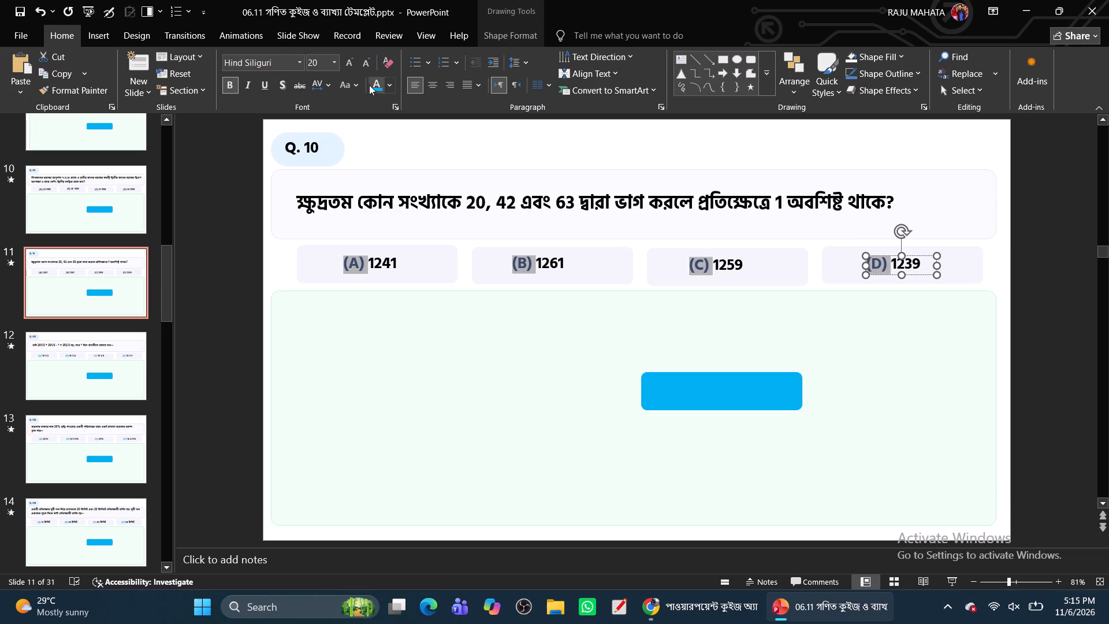
left_click(371, 85)
On the Q. 09 slide, colour the (A), (B), (C) and (D) option labels the same light blue, leaving out the answer values.
left_click(70, 190)
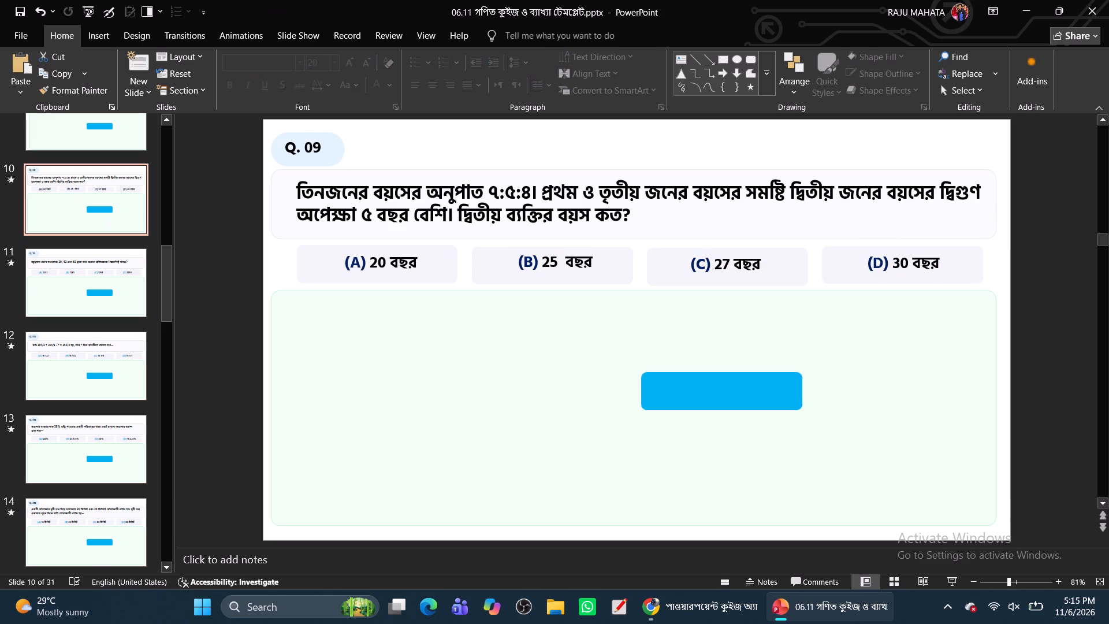
left_click_drag(365, 269, 348, 268)
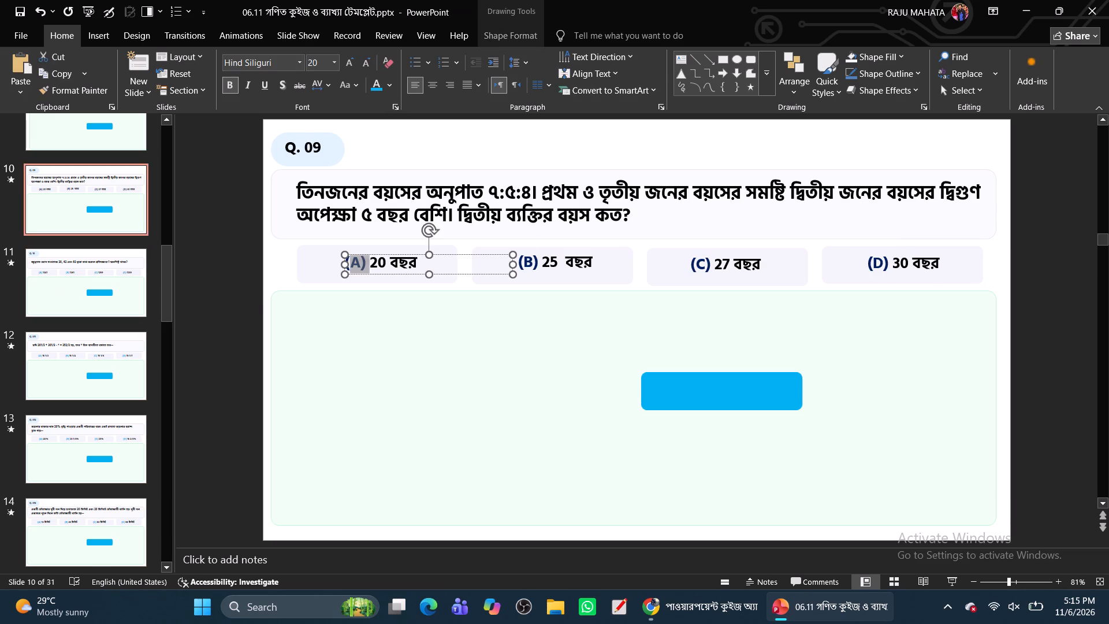
left_click(367, 265)
left_click_drag(366, 266, 353, 266)
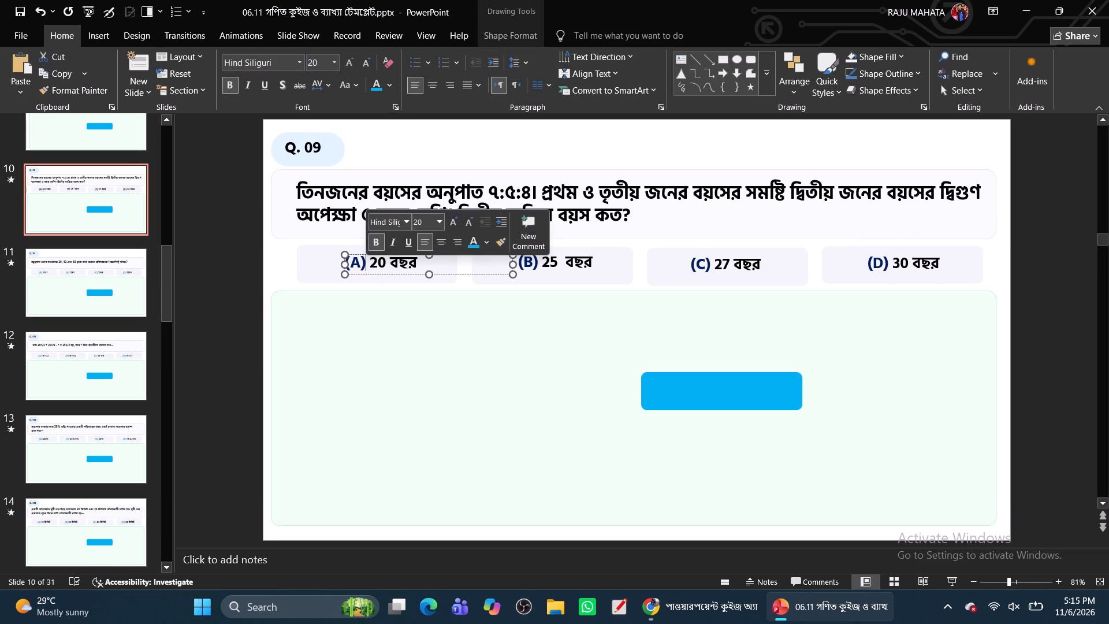
left_click_drag(353, 266, 320, 266)
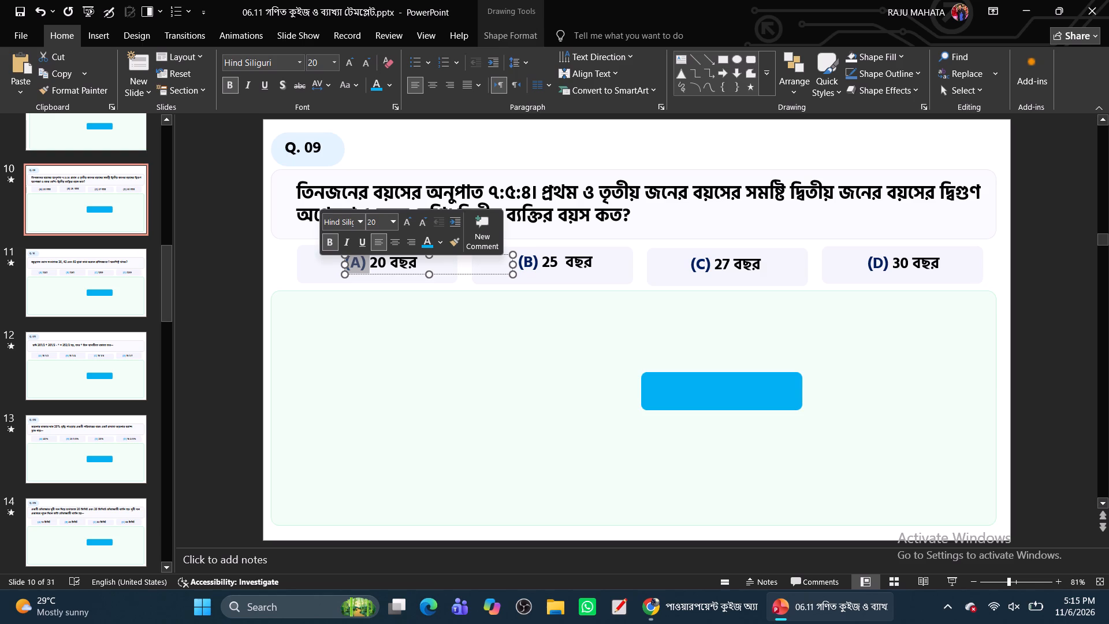
left_click_drag(538, 268, 502, 268, "ctrl")
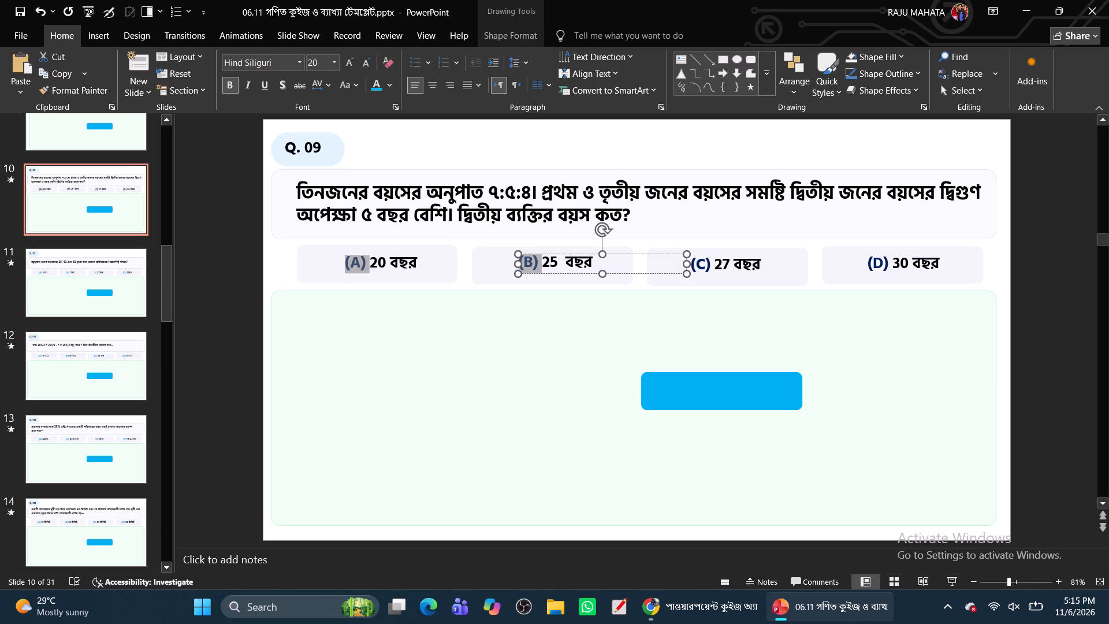
left_click_drag(710, 268, 672, 268, "ctrl")
left_click_drag(888, 263, 854, 262, "ctrl")
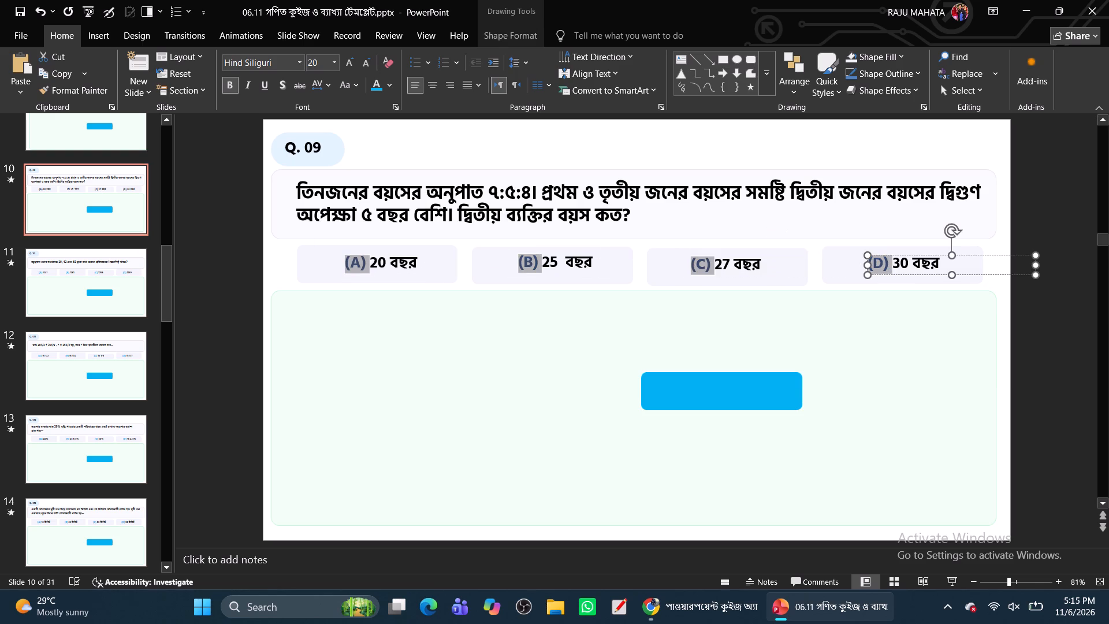
left_click_drag(854, 262, 850, 262, "ctrl")
left_click(374, 86)
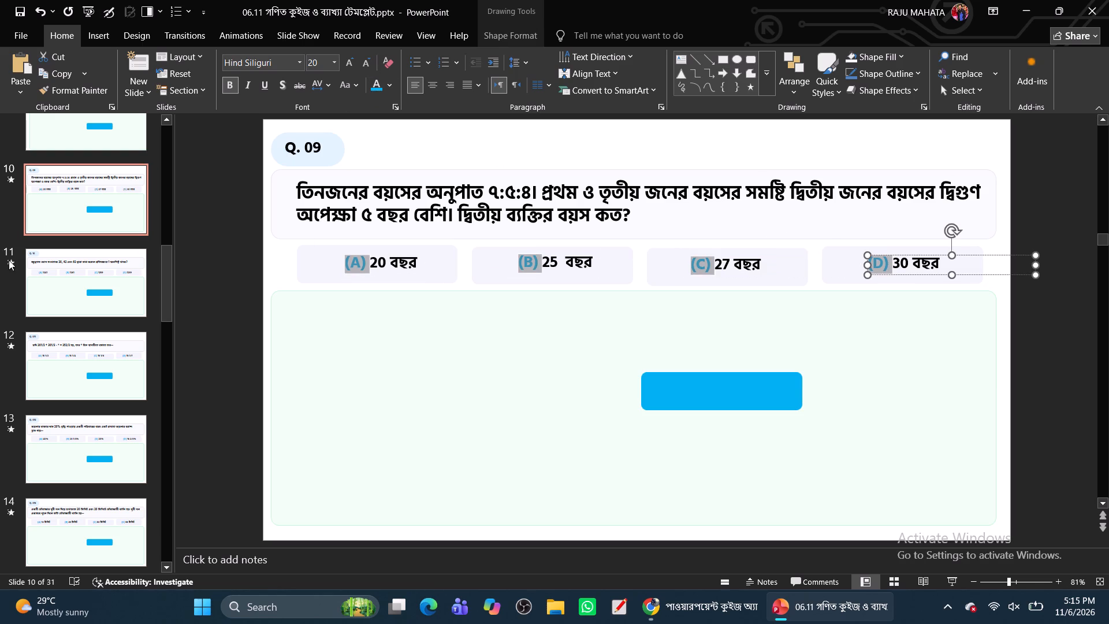
On the Q. 05 slide, duplicate the option (A) text box and place the copy in the empty area below the options.
scroll(45, 324, "up", 6)
left_click(50, 364)
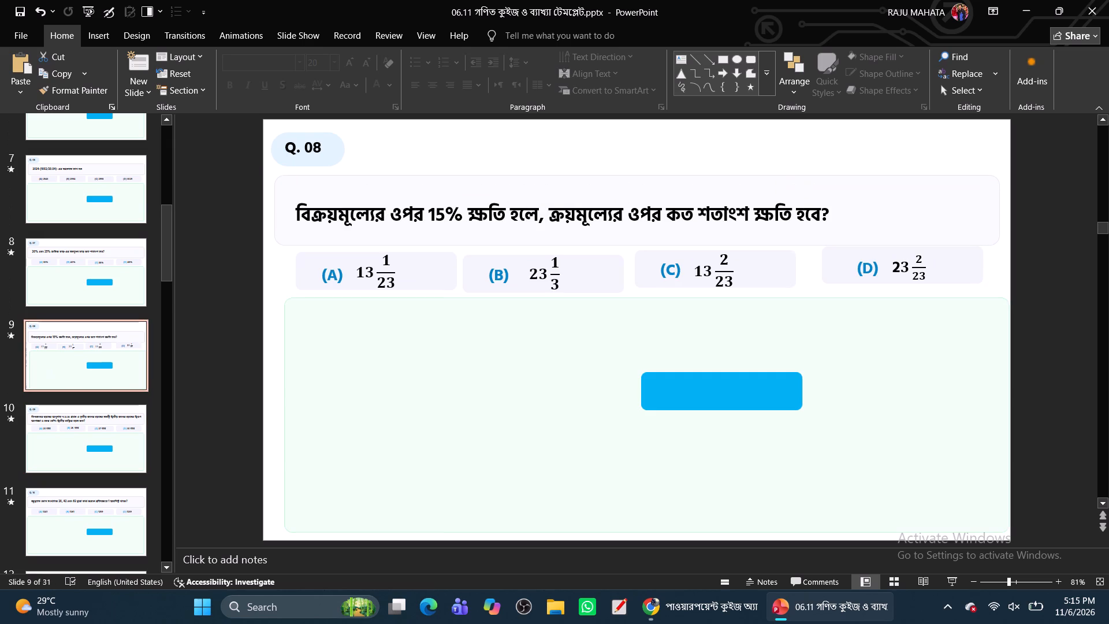
left_click(92, 268)
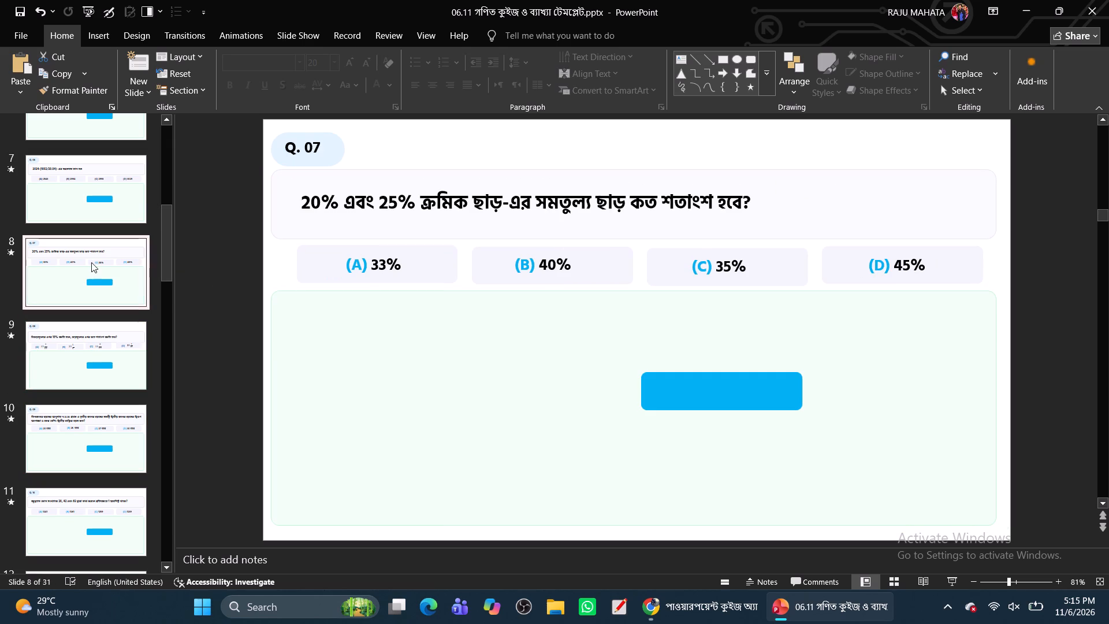
scroll(92, 262, "up", 6)
left_click(97, 330)
left_click(92, 274)
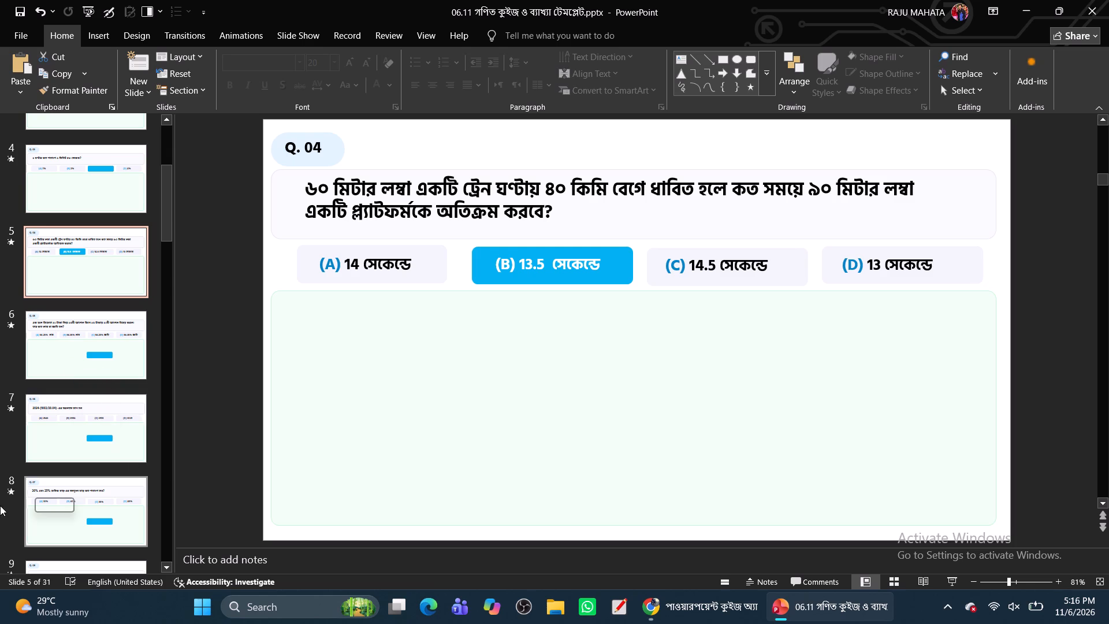
left_click(62, 358)
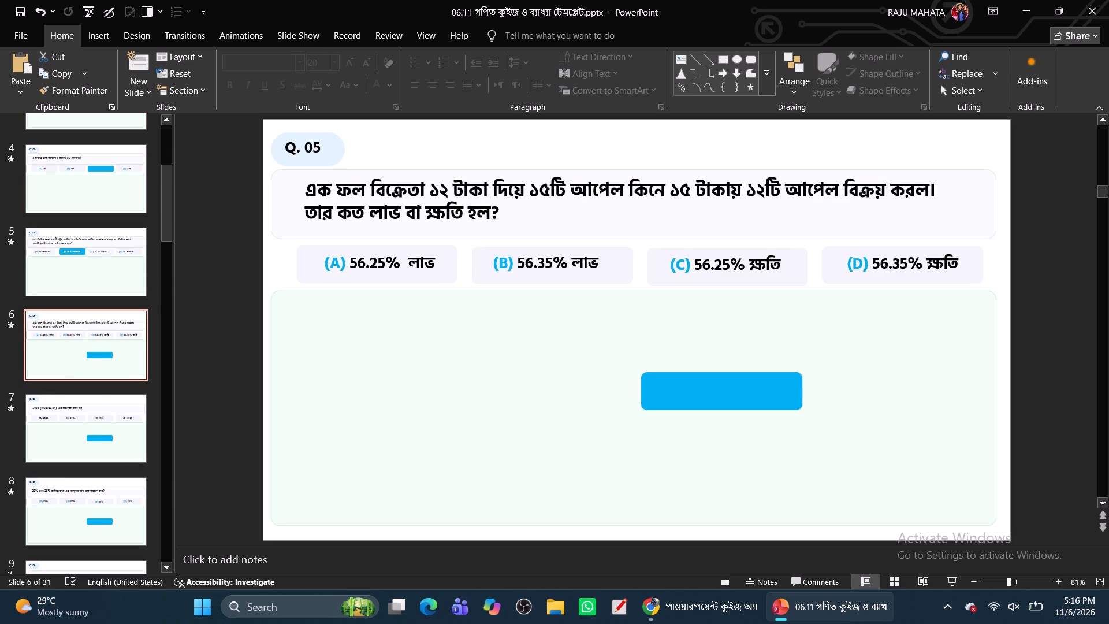
left_click(376, 274)
left_click(378, 265)
left_click(379, 272)
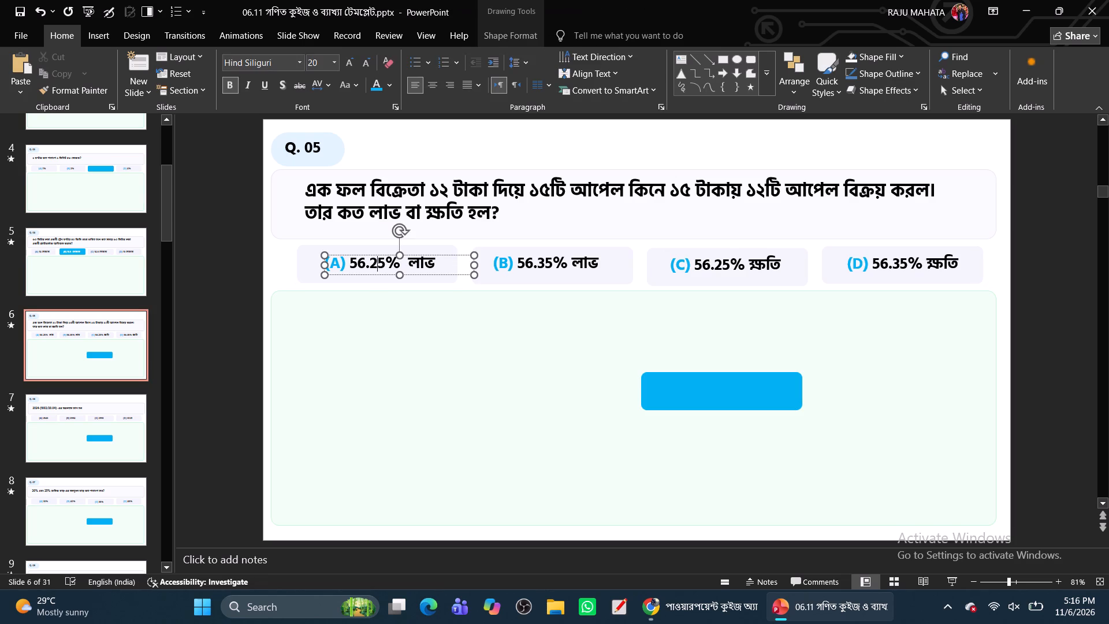
left_click(379, 273)
key("ctrl+c")
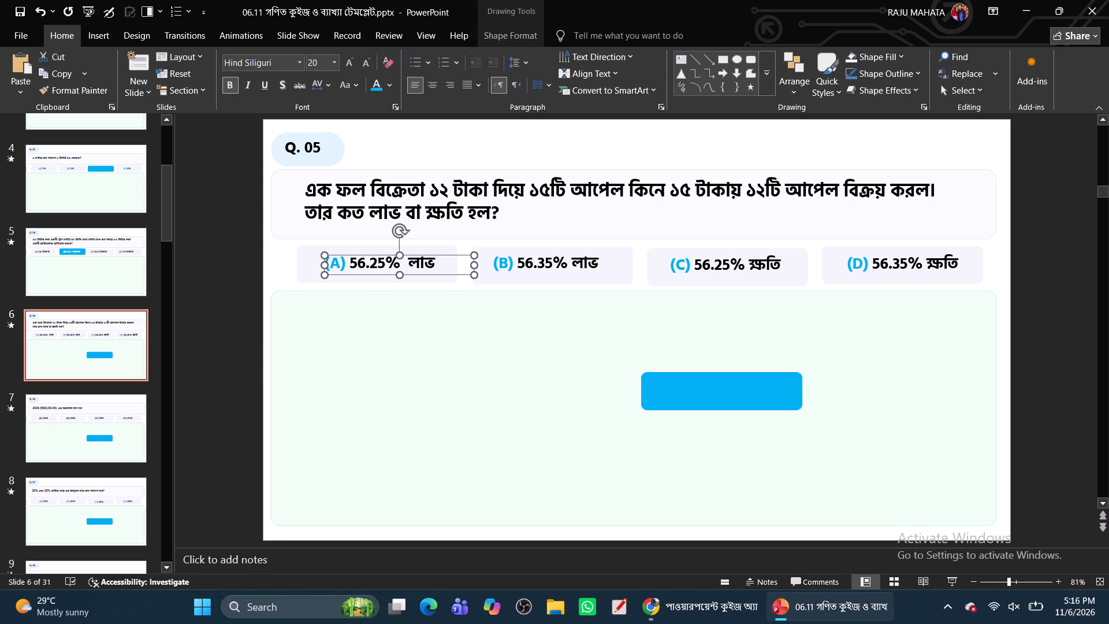
key("ctrl+v")
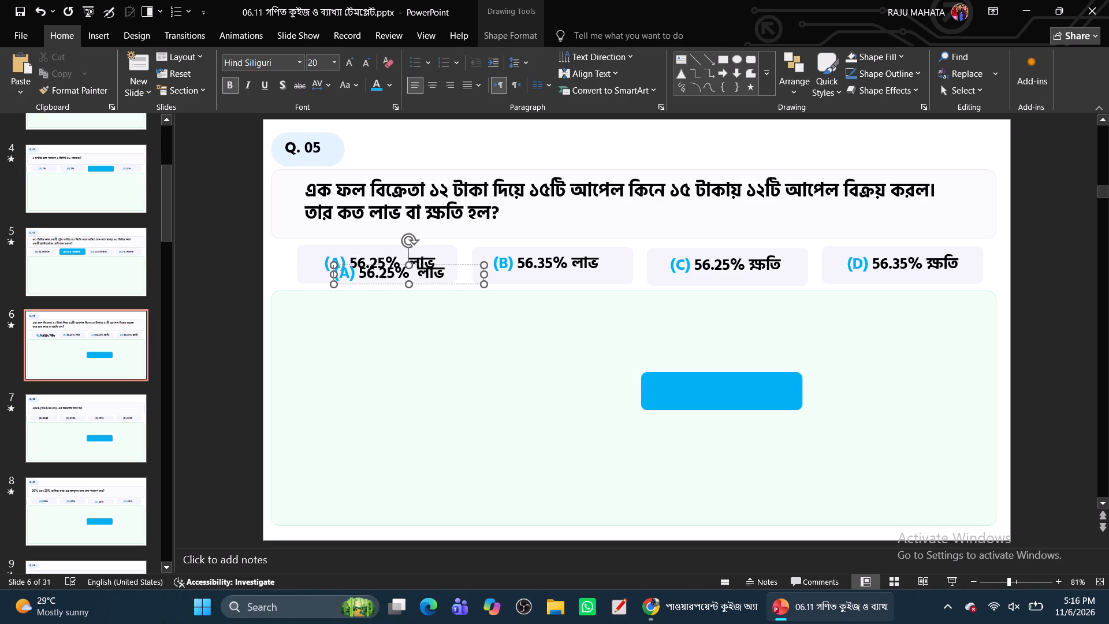
left_click_drag(394, 282, 394, 421)
Move the blue rectangle on the Q. 05 slide so that it exactly covers the option (A) box.
left_click_drag(725, 395, 455, 302)
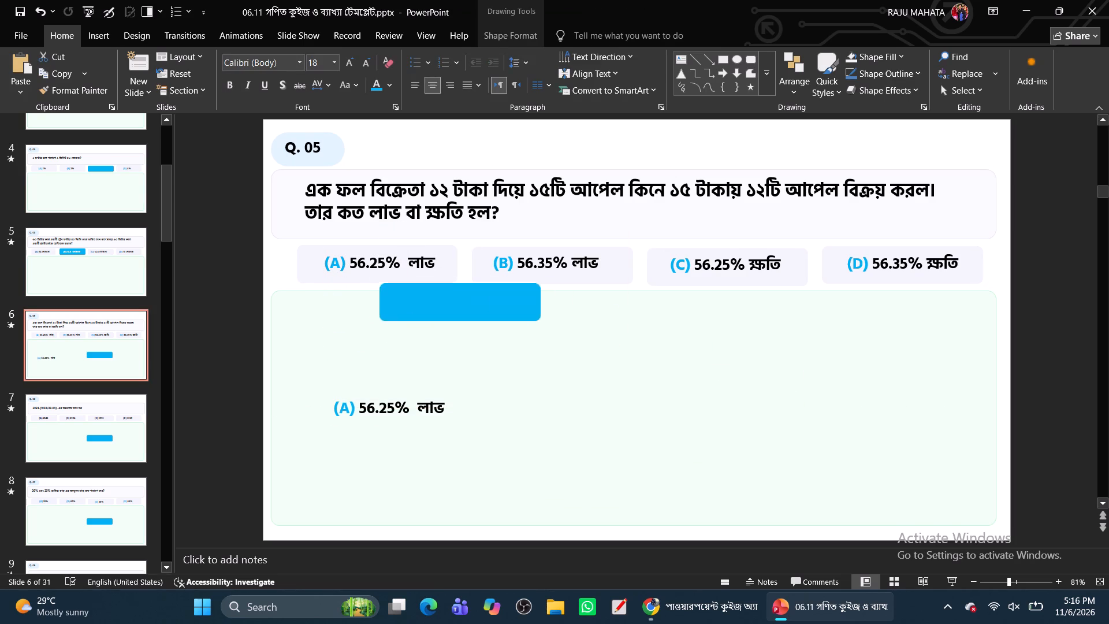
left_click_drag(455, 302, 382, 267)
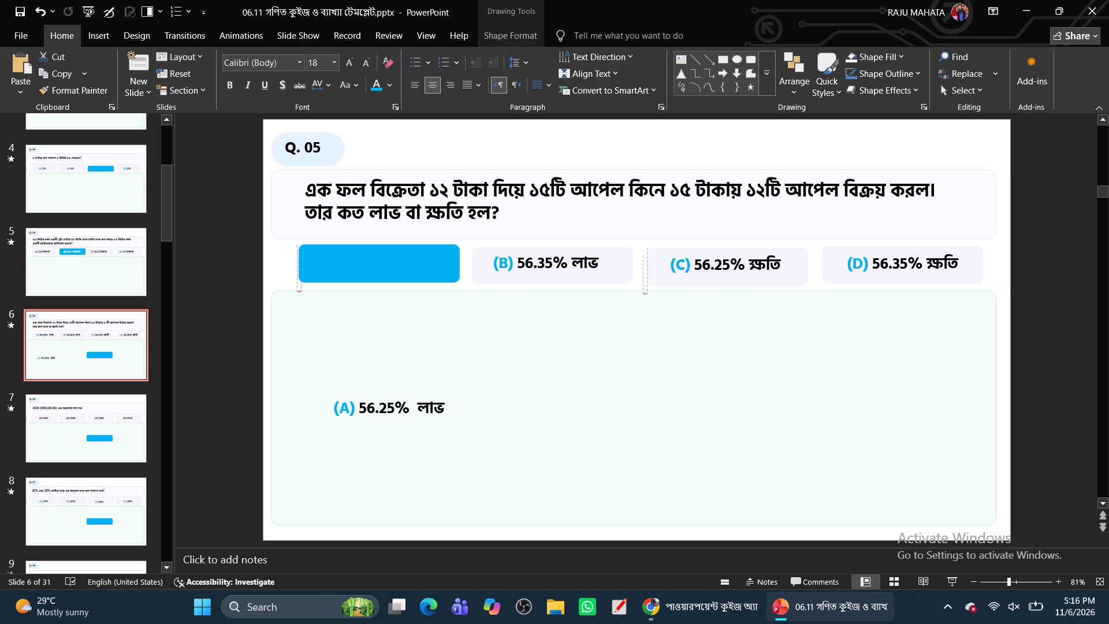
left_click_drag(382, 267, 381, 267)
left_click(378, 268)
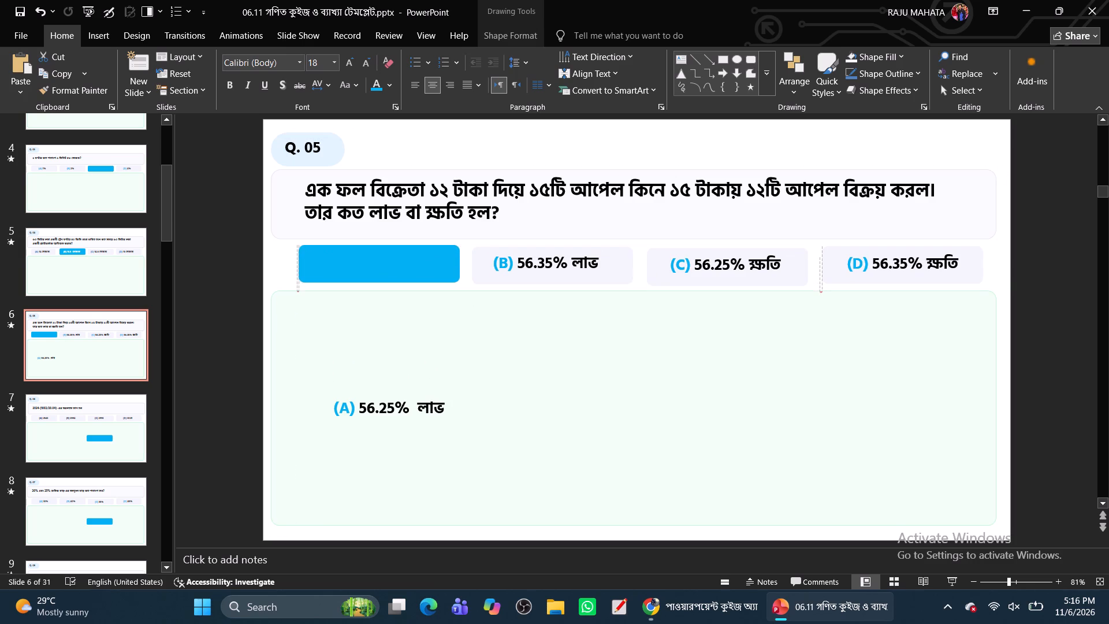
Place the duplicated option (A) text centrally on top of the blue rectangle.
left_click(389, 410)
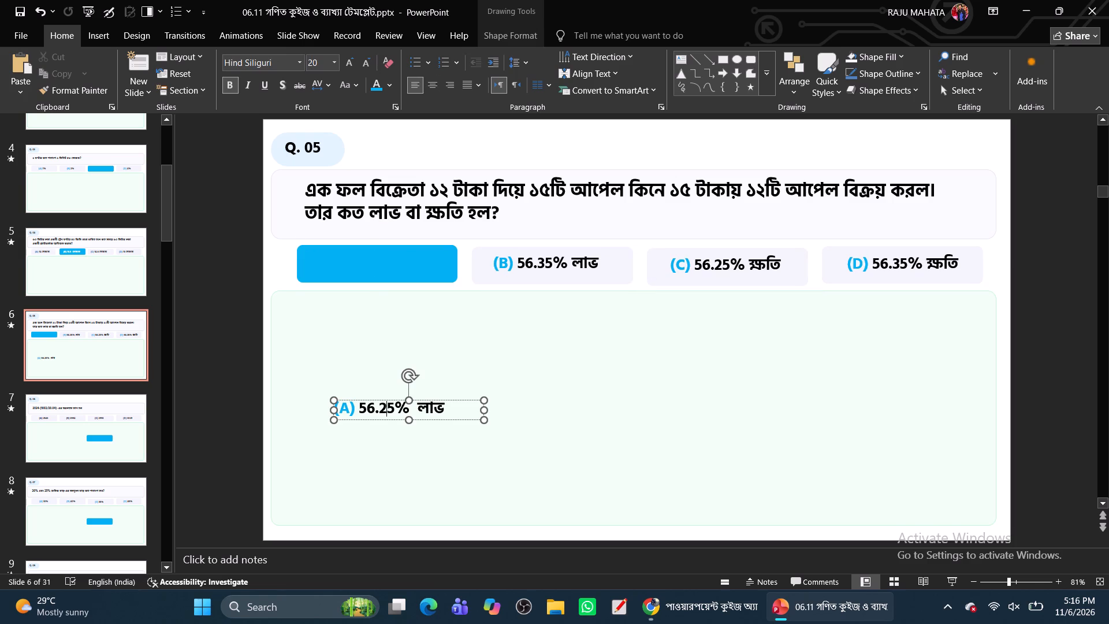
left_click_drag(390, 419, 378, 273)
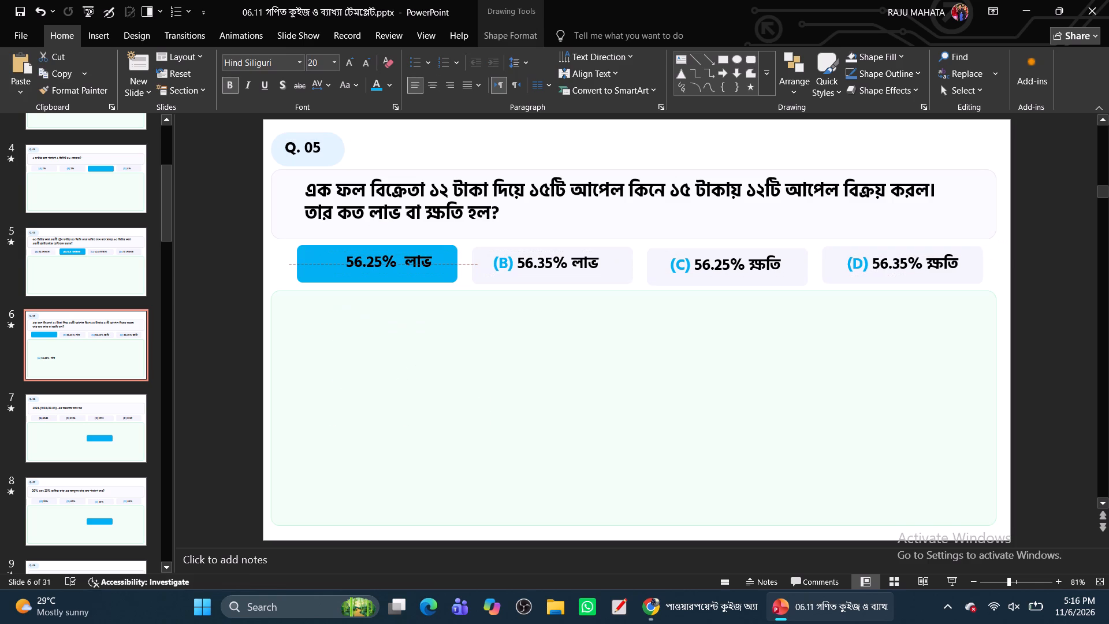
left_click_drag(378, 273, 369, 274)
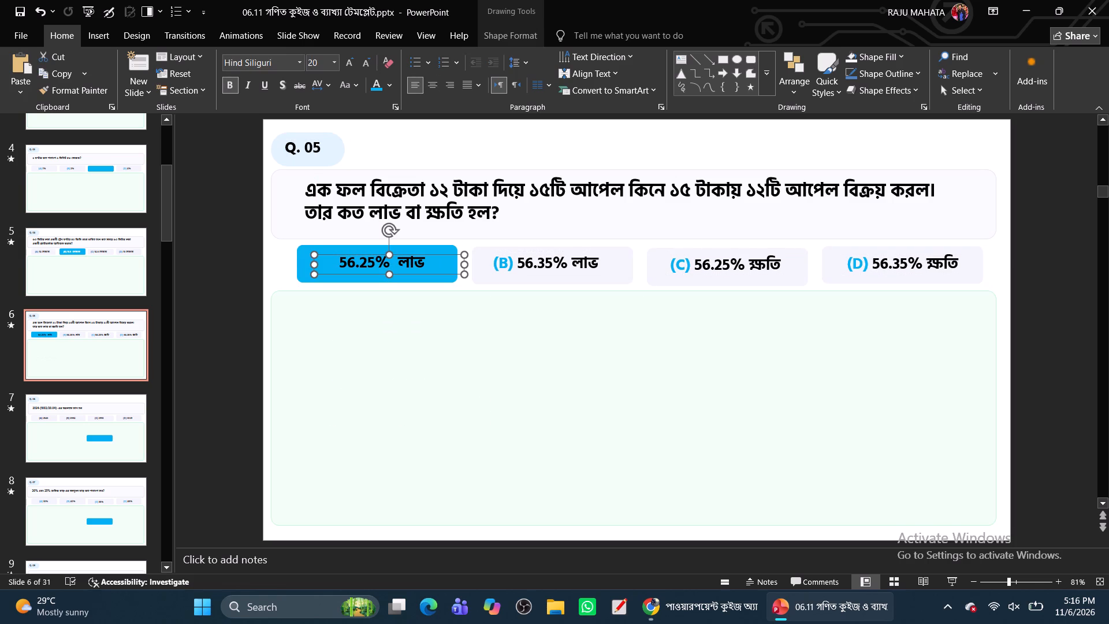
Apply the Random Bars animation to the blue rectangle and the duplicated option (A) text together on the Q. 05 slide.
left_click(301, 272, "ctrl")
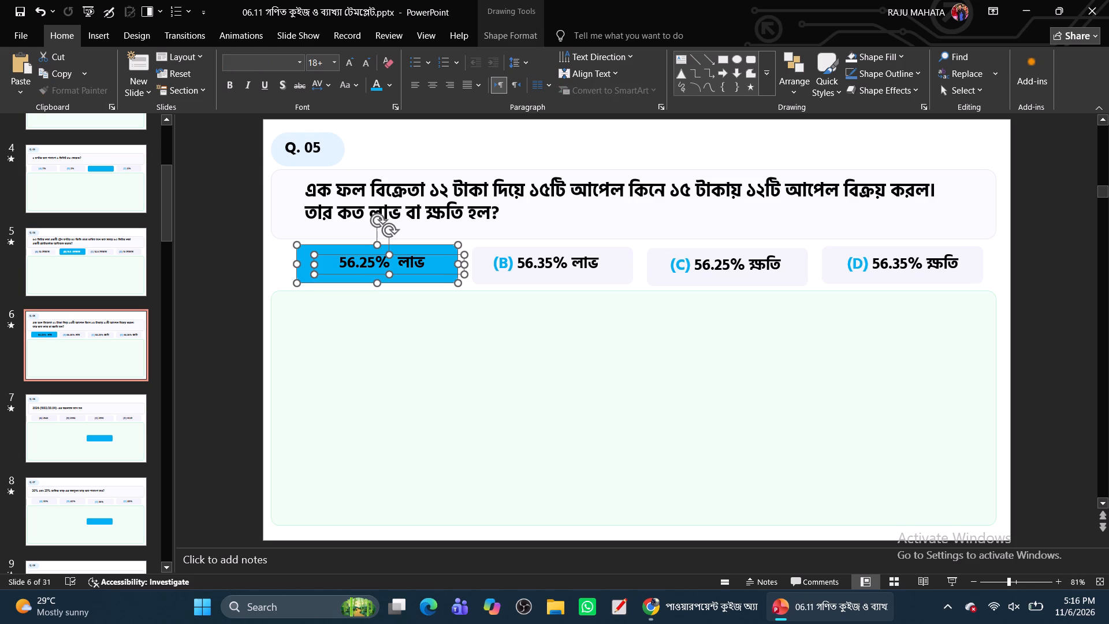
left_click(234, 32)
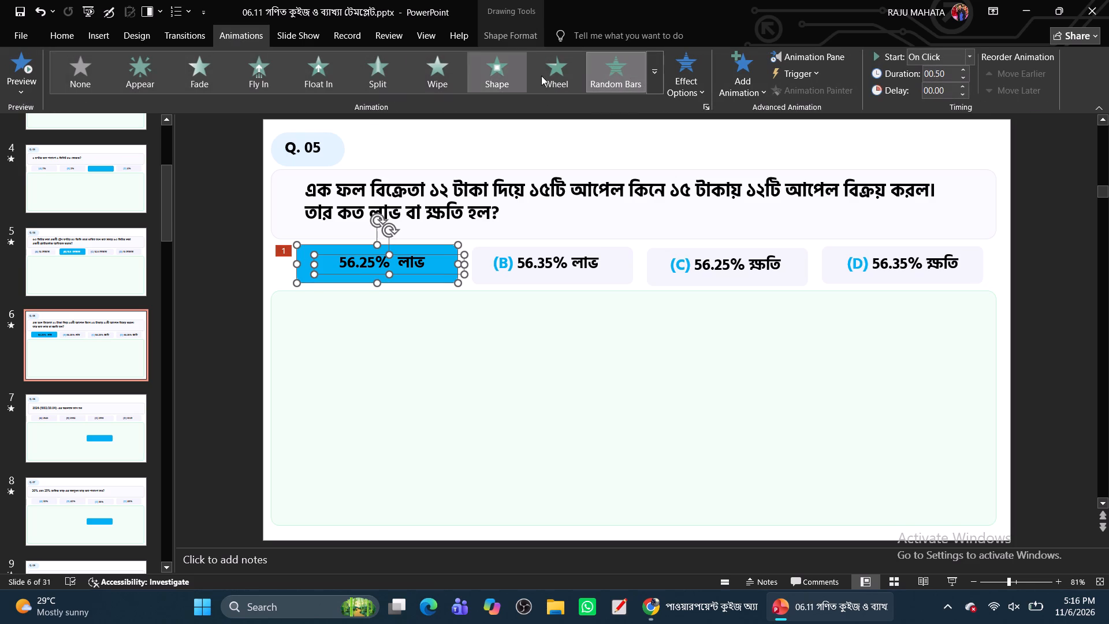
left_click(617, 78)
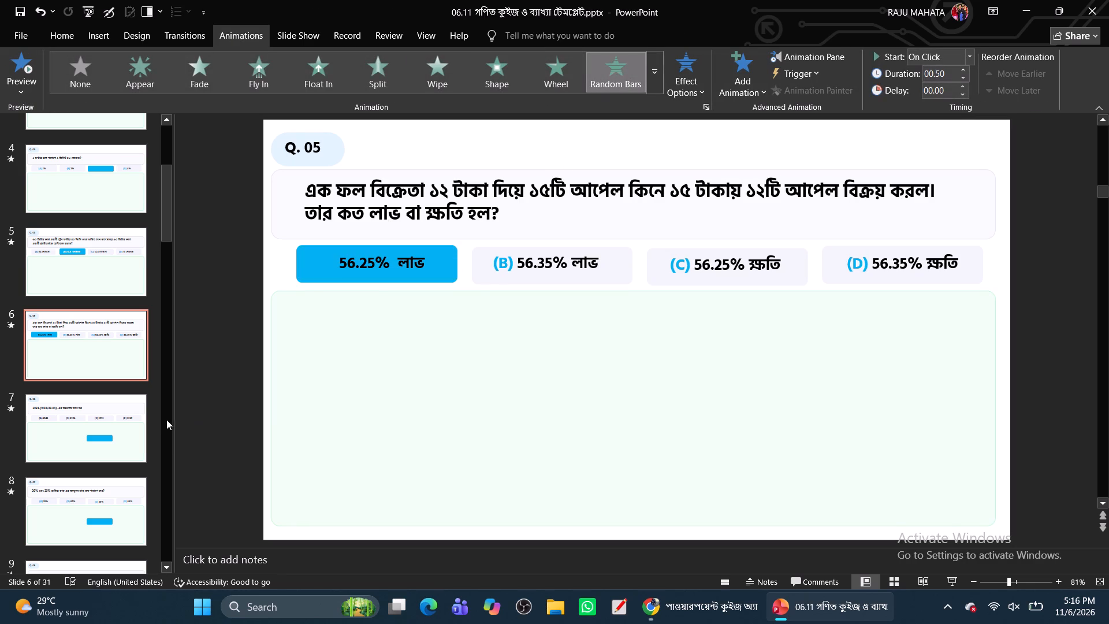
Colour the duplicated option (A) text on the Q. 05 blue rectangle white.
left_click(364, 259)
left_click(364, 276)
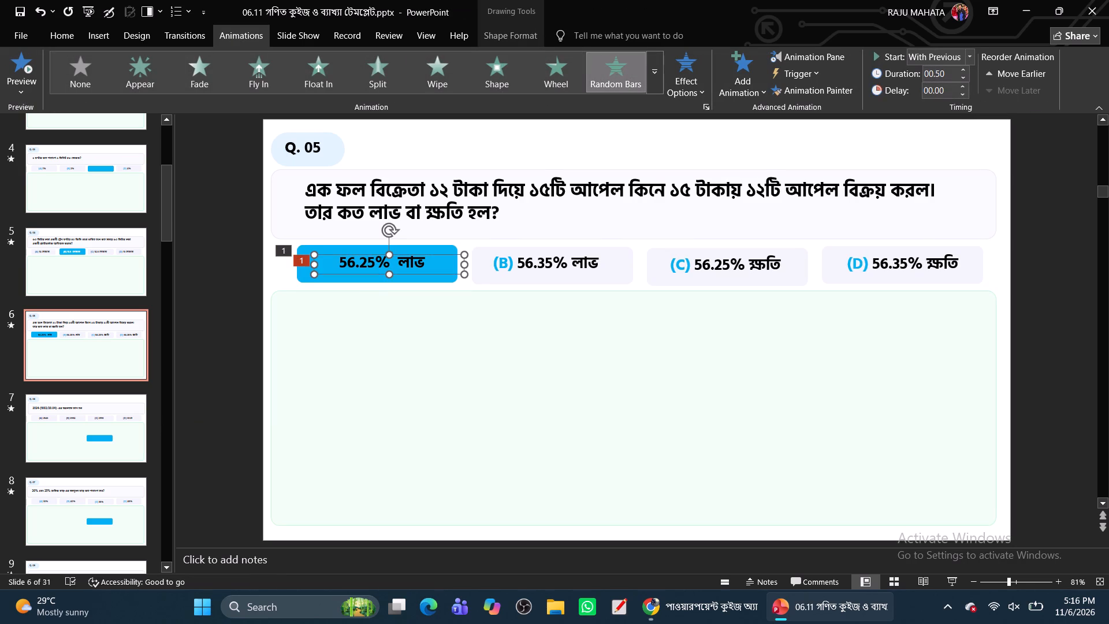
left_click(60, 35)
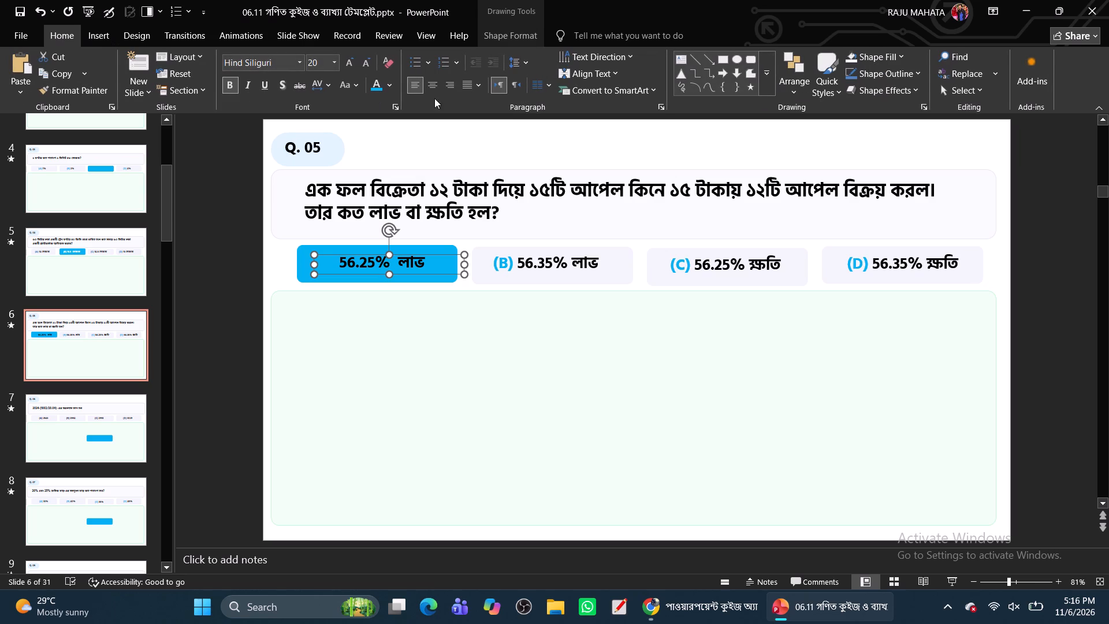
left_click(391, 90)
left_click(373, 154)
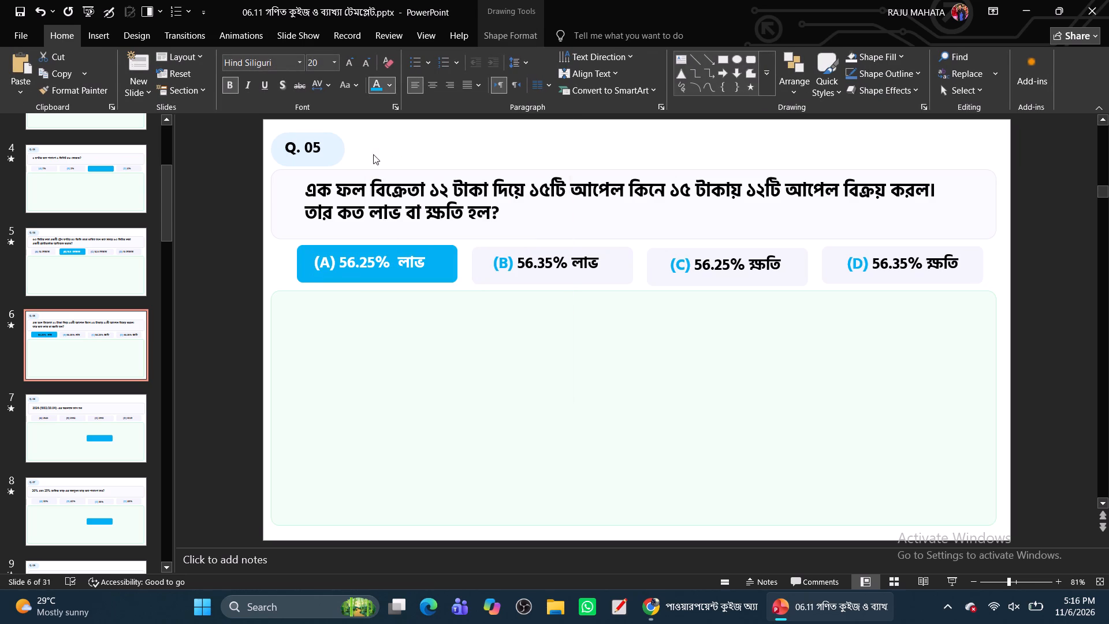
left_click(328, 422)
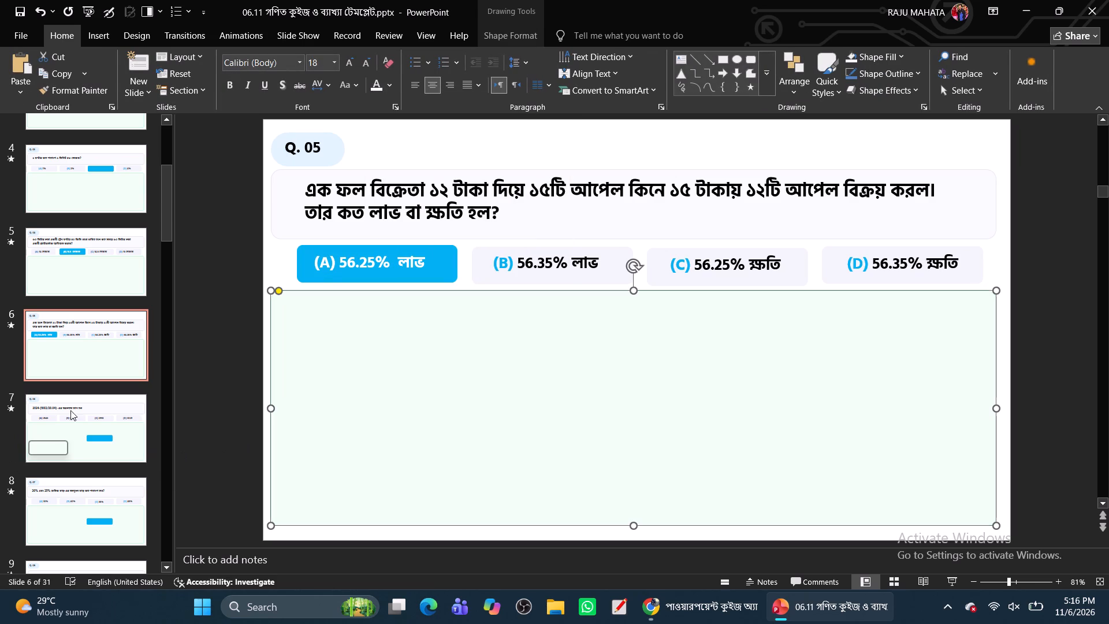
On the Q. 06 slide, colour the (A), (B), (C) and (D) option labels light blue, leaving out the answer values.
left_click(98, 407)
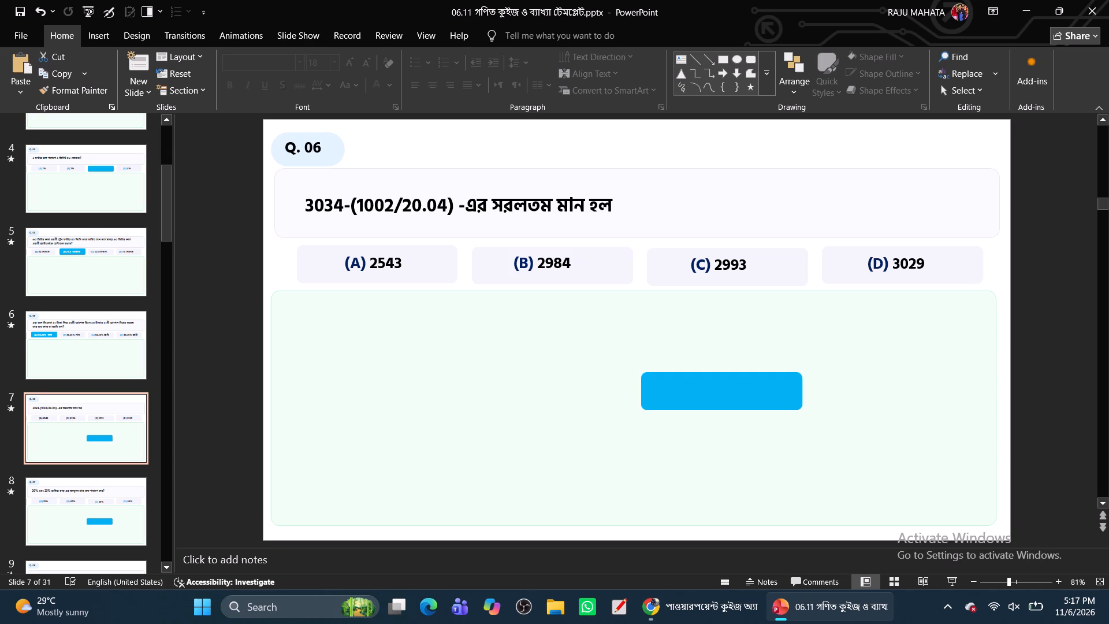
left_click(550, 268)
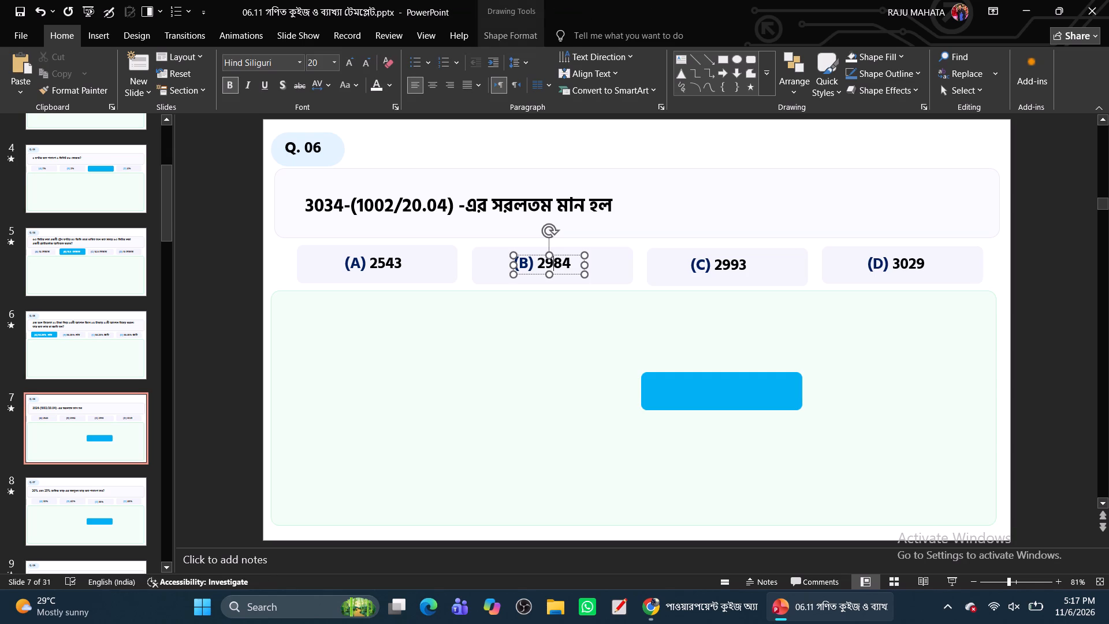
left_click_drag(535, 266, 503, 269)
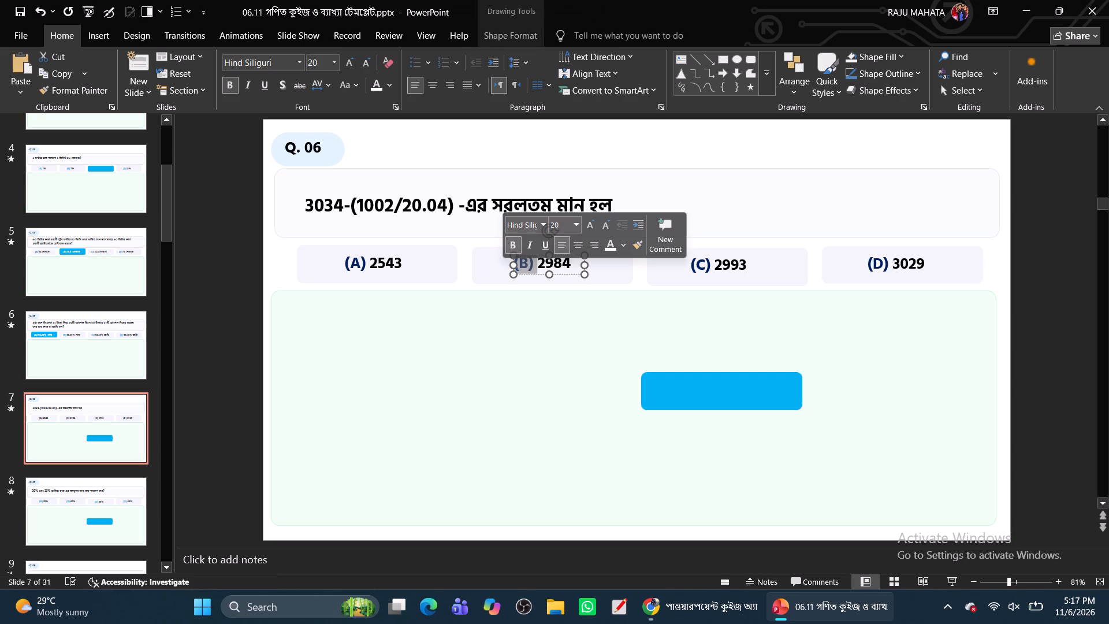
left_click_drag(368, 267, 326, 265, "ctrl")
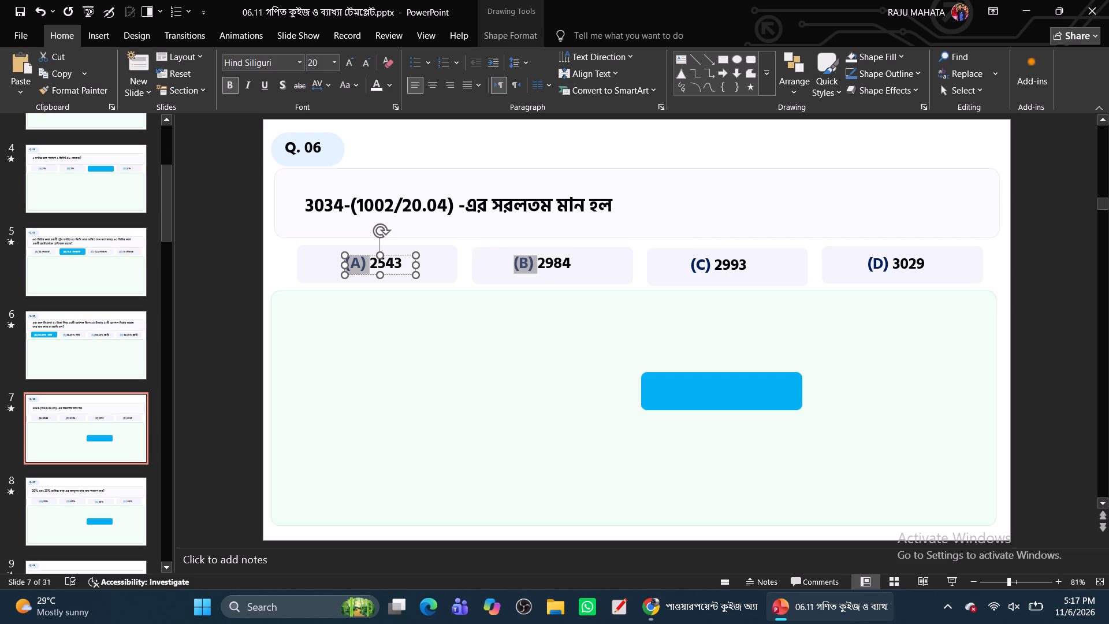
left_click_drag(712, 268, 677, 268, "ctrl")
left_click_drag(888, 263, 849, 267, "ctrl")
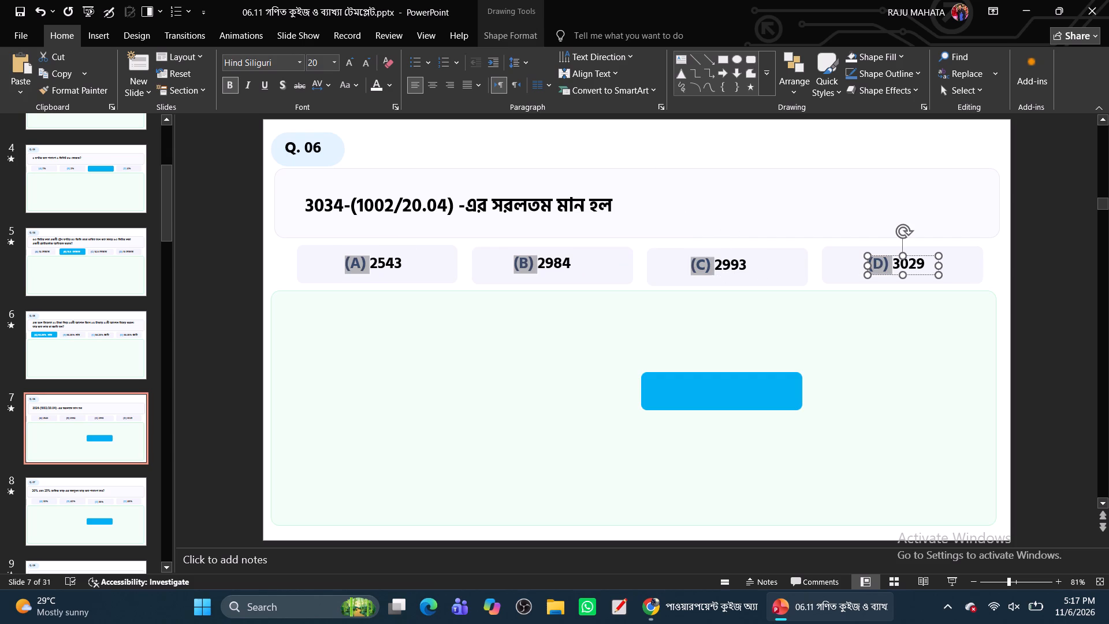
left_click(388, 87)
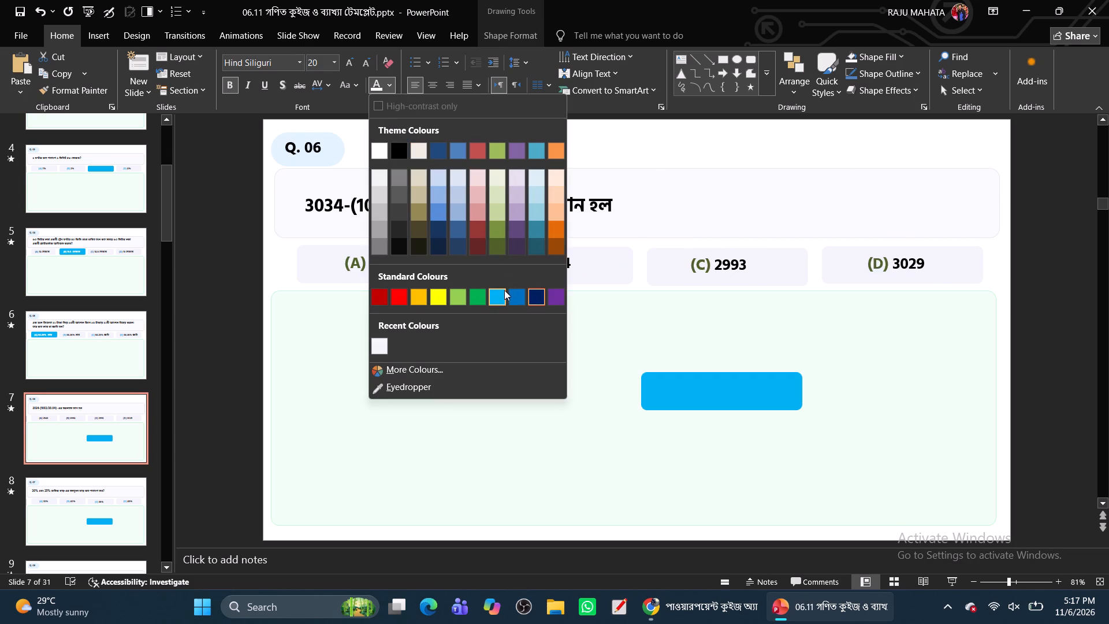
left_click(503, 300)
left_click(451, 413)
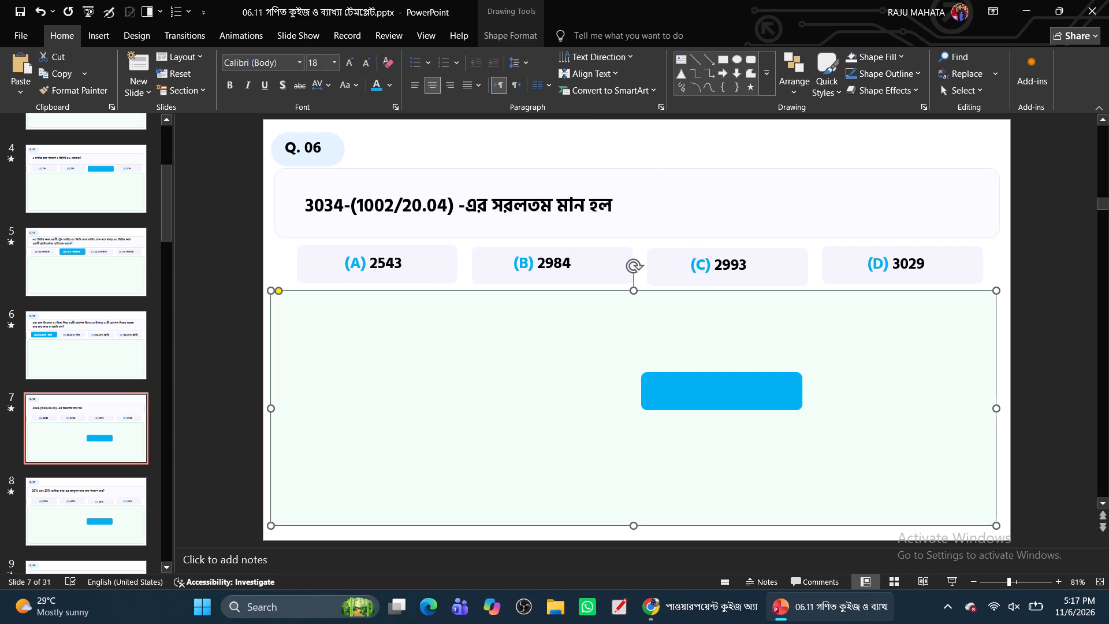
On the Q. 06 slide, duplicate the option (B) text box and place the copy in the empty area below the options.
left_click(548, 268)
left_click(558, 274)
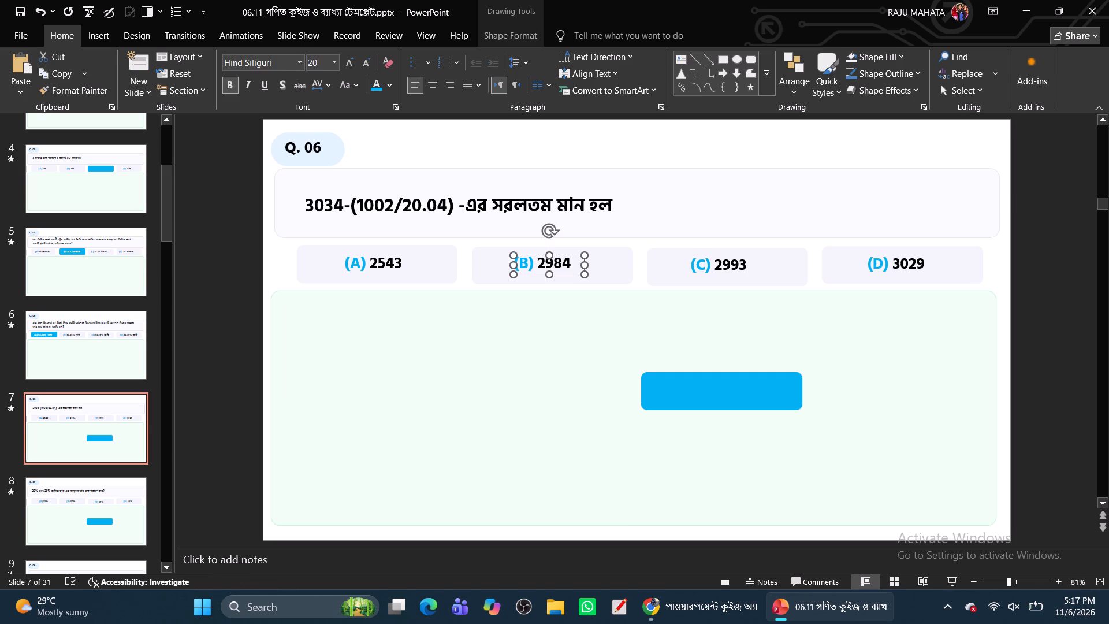
key("ctrl+c")
key("ctrl+v")
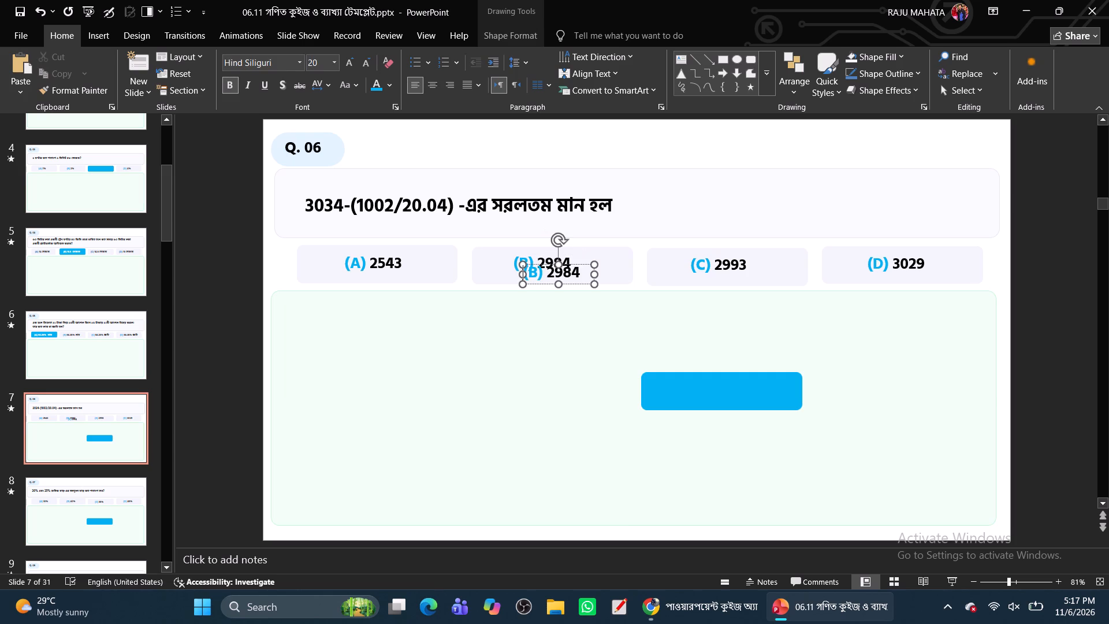
left_click_drag(579, 283, 560, 425)
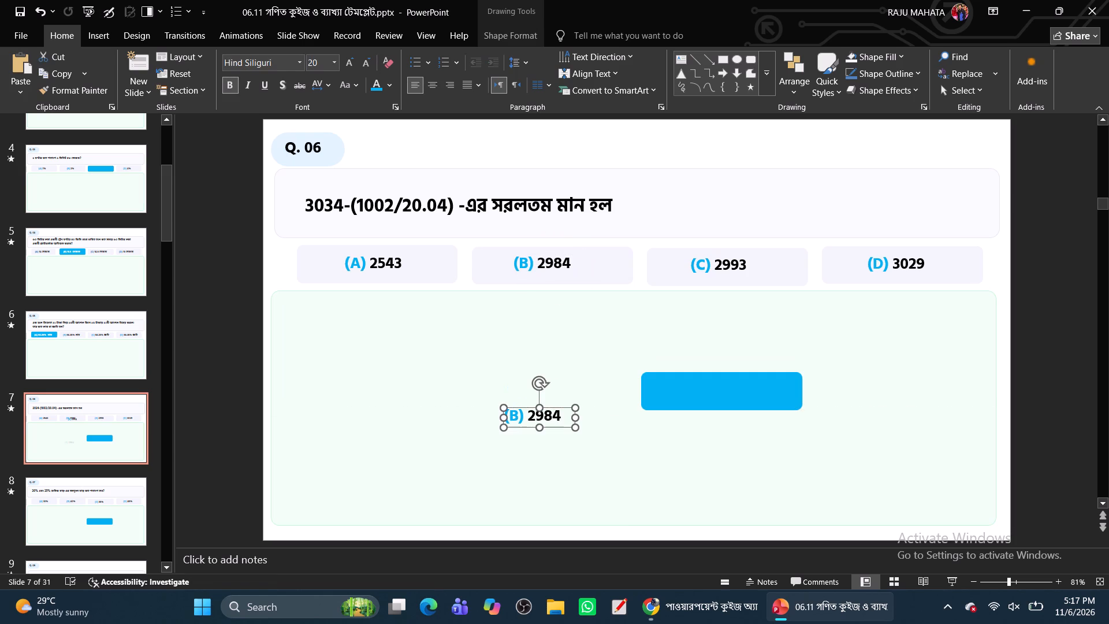
Move the blue rectangle on the Q. 06 slide so that it exactly covers the option (B) box.
left_click_drag(727, 395, 562, 269)
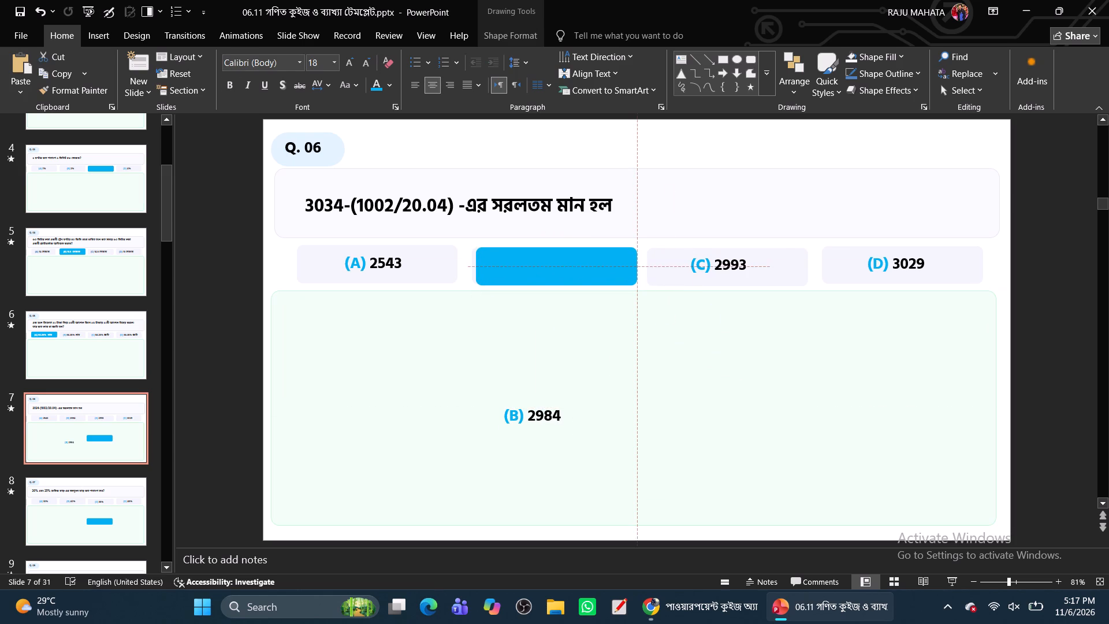
left_click_drag(562, 269, 557, 269)
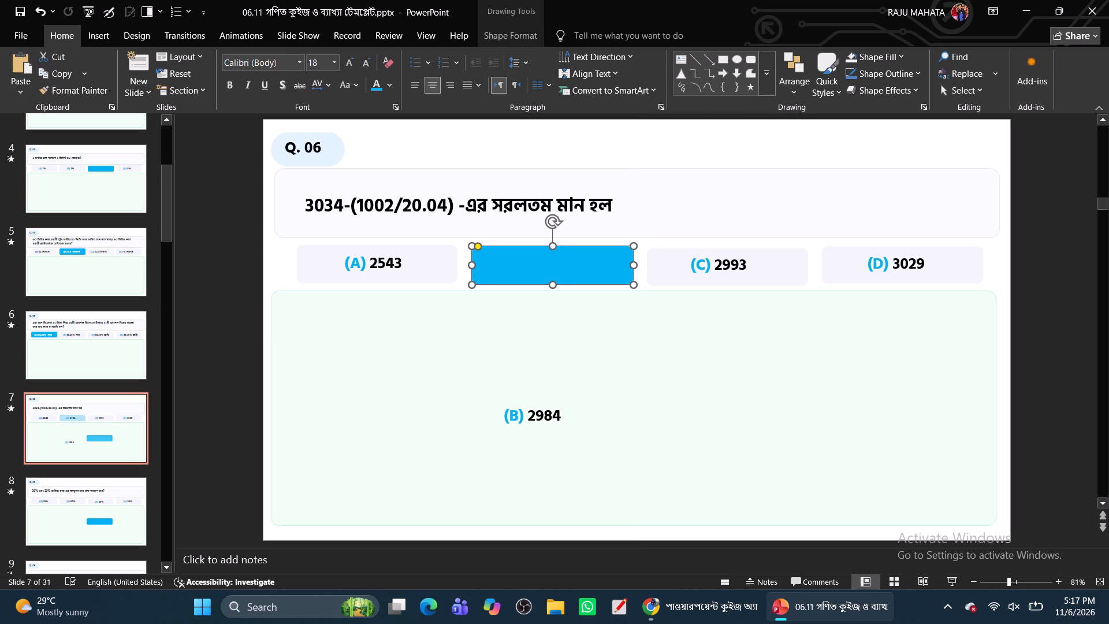
Place the duplicated option (B) text on top of the blue rectangle, level with the other option texts.
left_click(525, 416)
left_click_drag(527, 429, 529, 294)
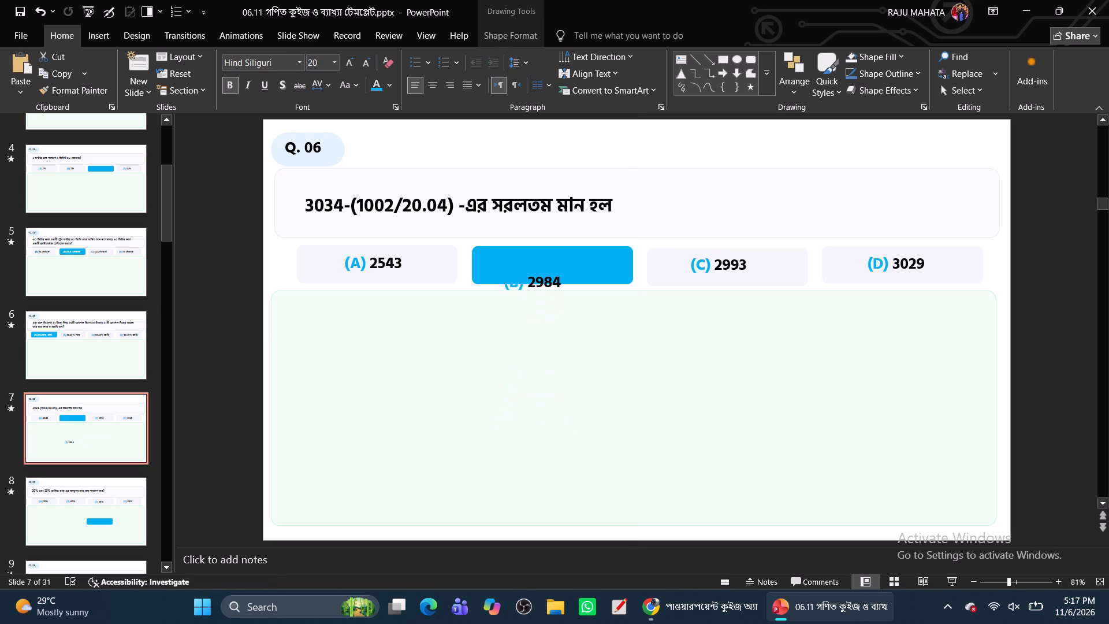
left_click_drag(529, 294, 533, 277)
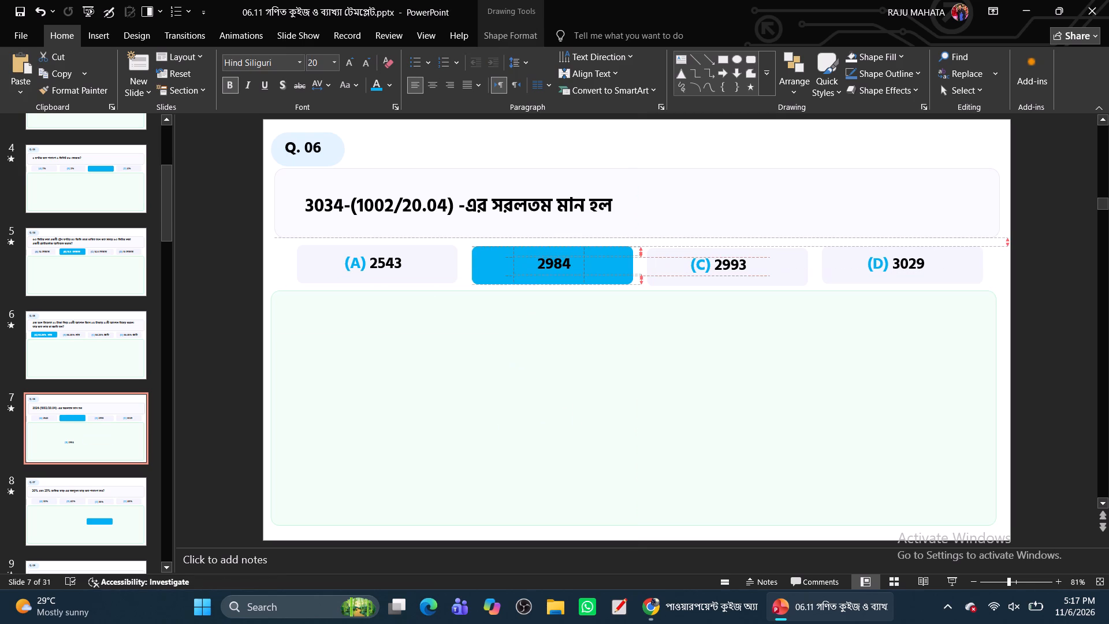
left_click_drag(533, 277, 523, 278)
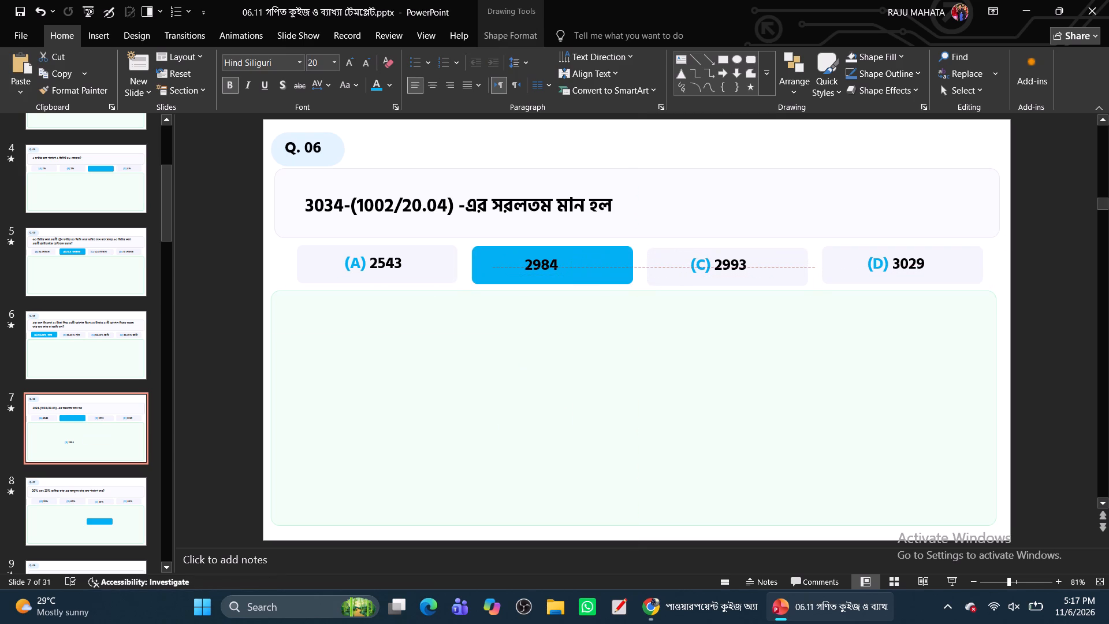
left_click_drag(523, 278, 543, 278)
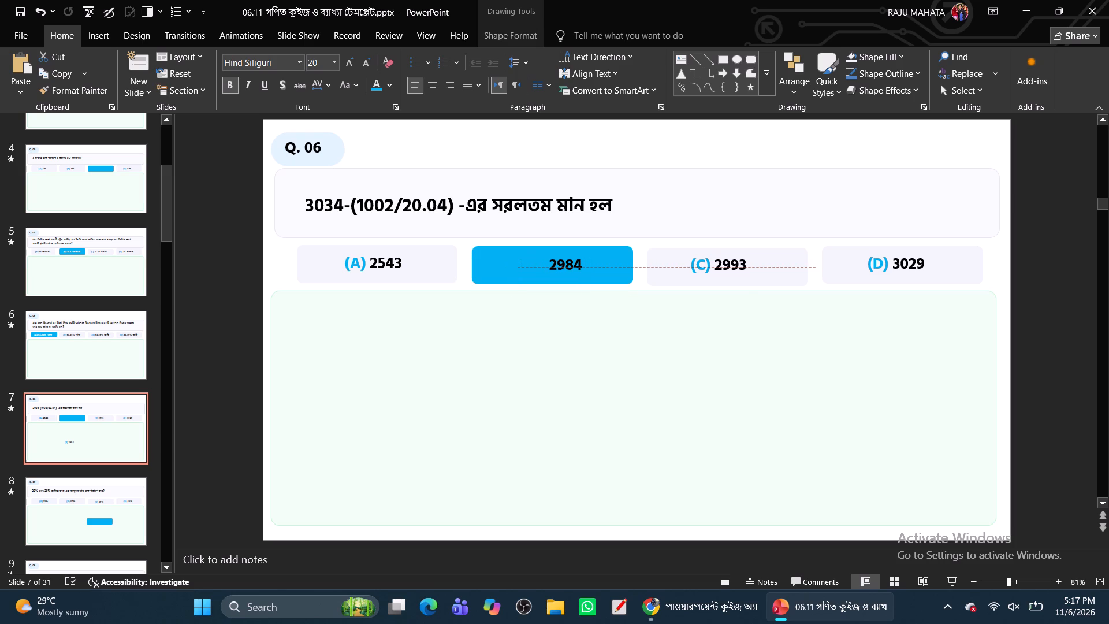
left_click_drag(543, 278, 527, 276)
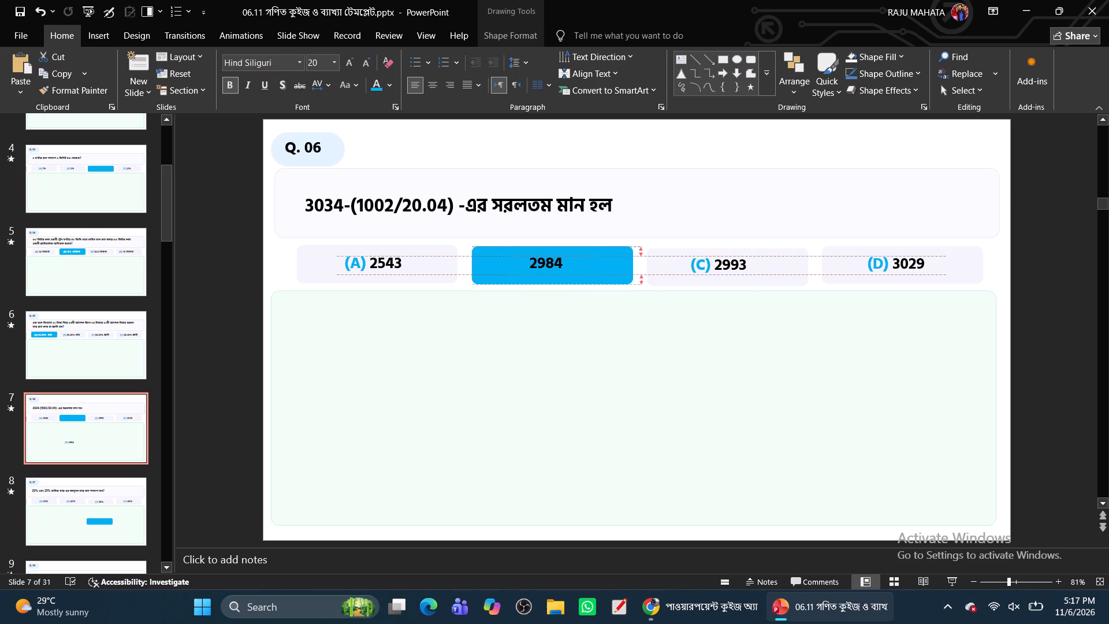
left_click_drag(527, 276, 526, 276)
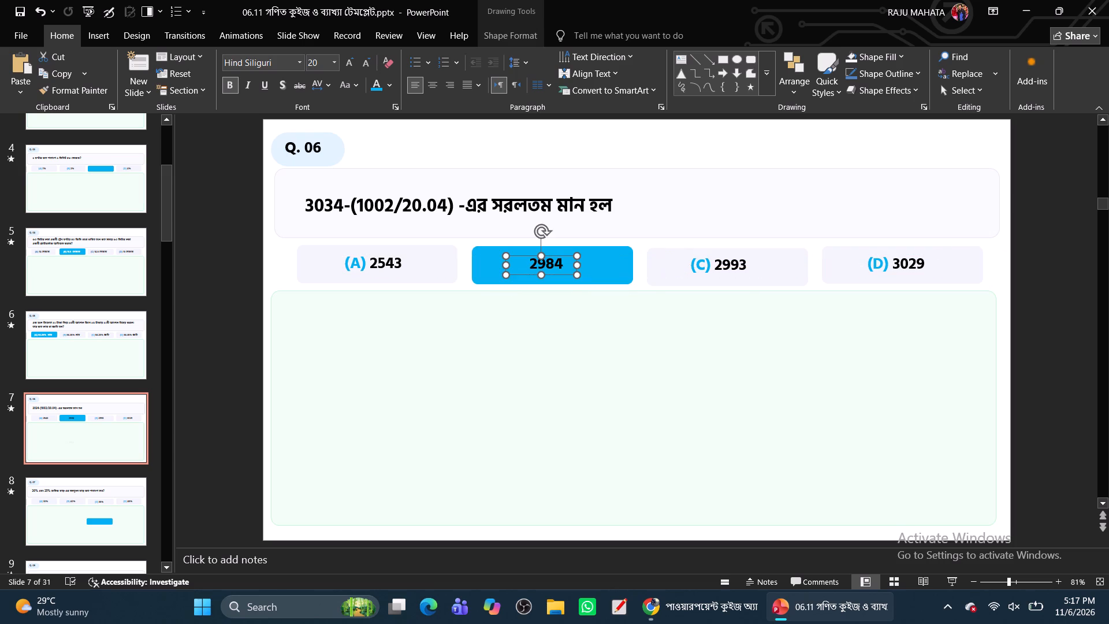
Colour the duplicated option (B) text on the blue rectangle white.
left_click(385, 82)
left_click(382, 154)
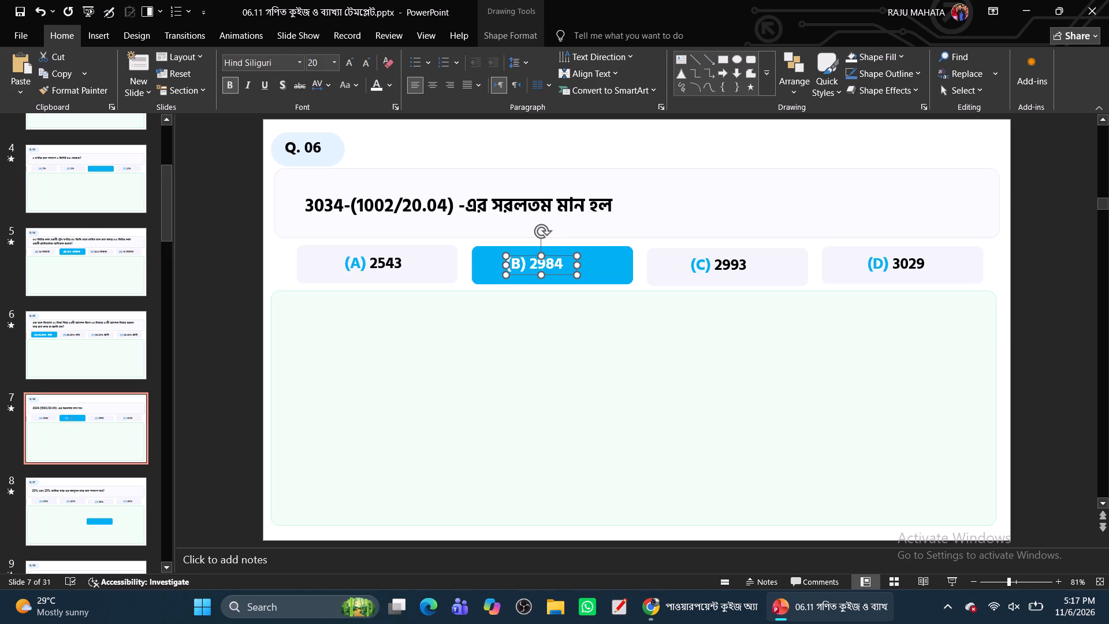
Apply the Random Bars animation to the blue rectangle and the white option (B) text together on the Q. 06 slide.
left_click(492, 270, "ctrl")
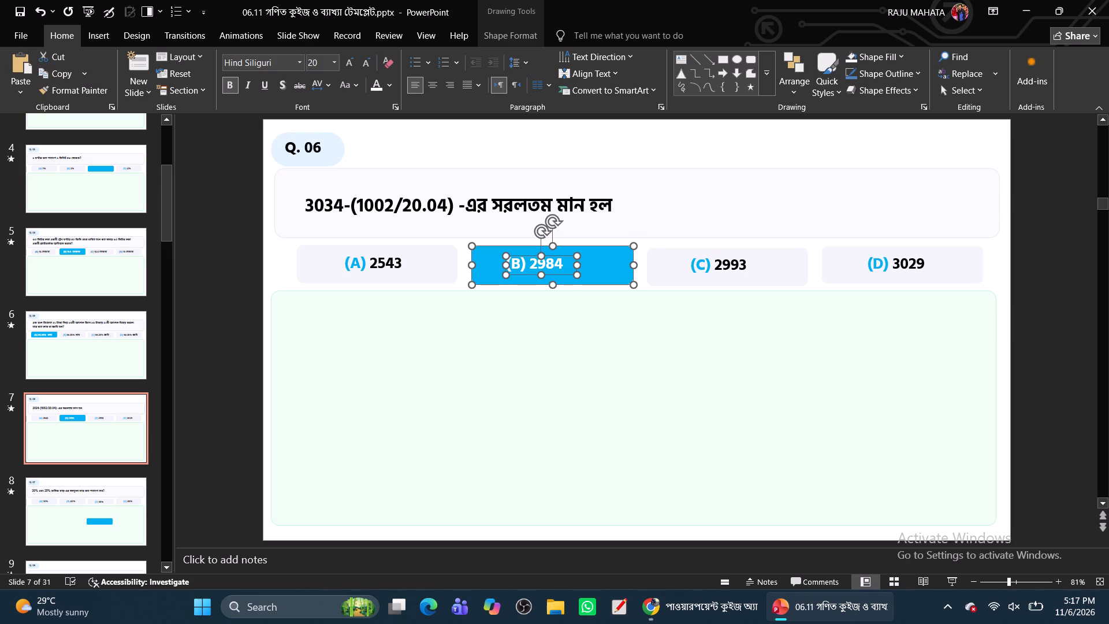
left_click(248, 39)
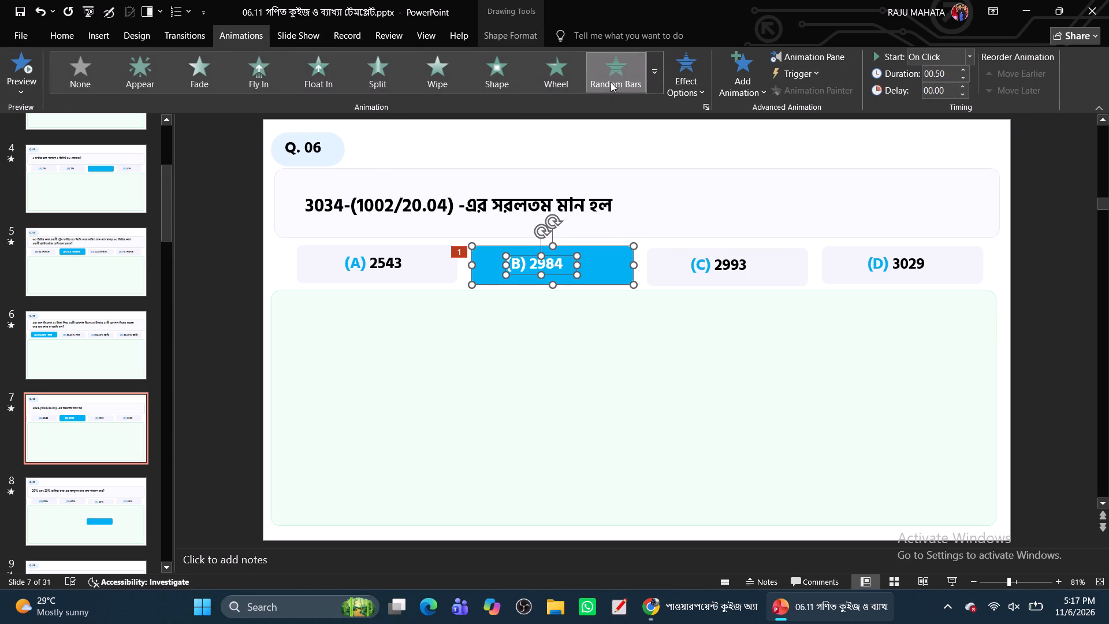
left_click(609, 80)
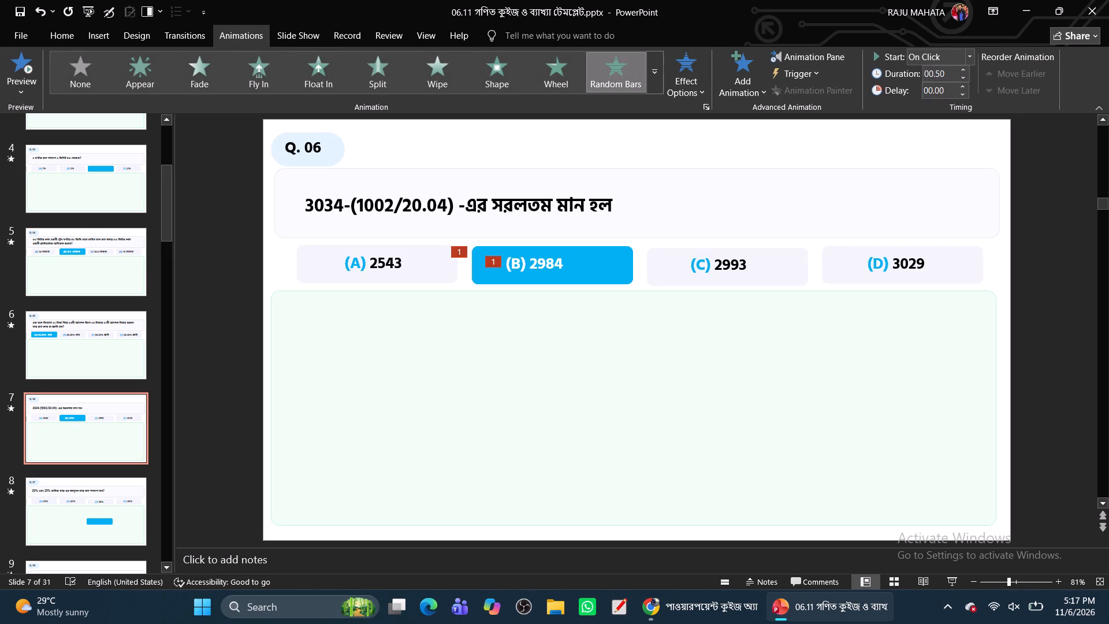
Shift the white option (B) text slightly sideways so that it lines up with the original option (B) text underneath.
left_click(549, 262)
left_click(561, 277)
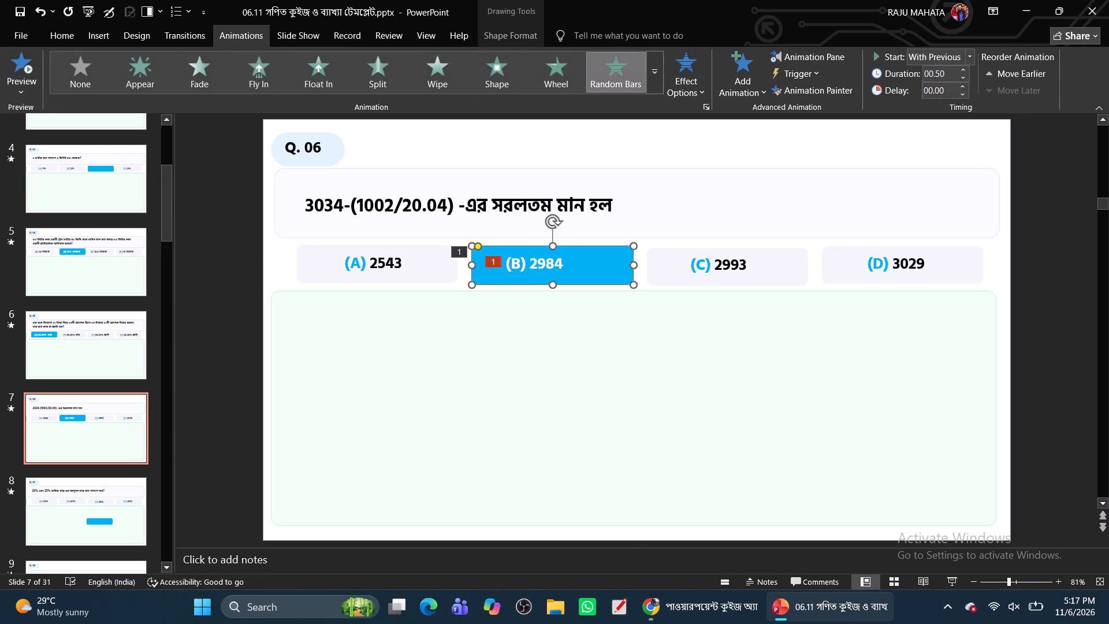
left_click(537, 261)
left_click_drag(553, 276, 558, 276)
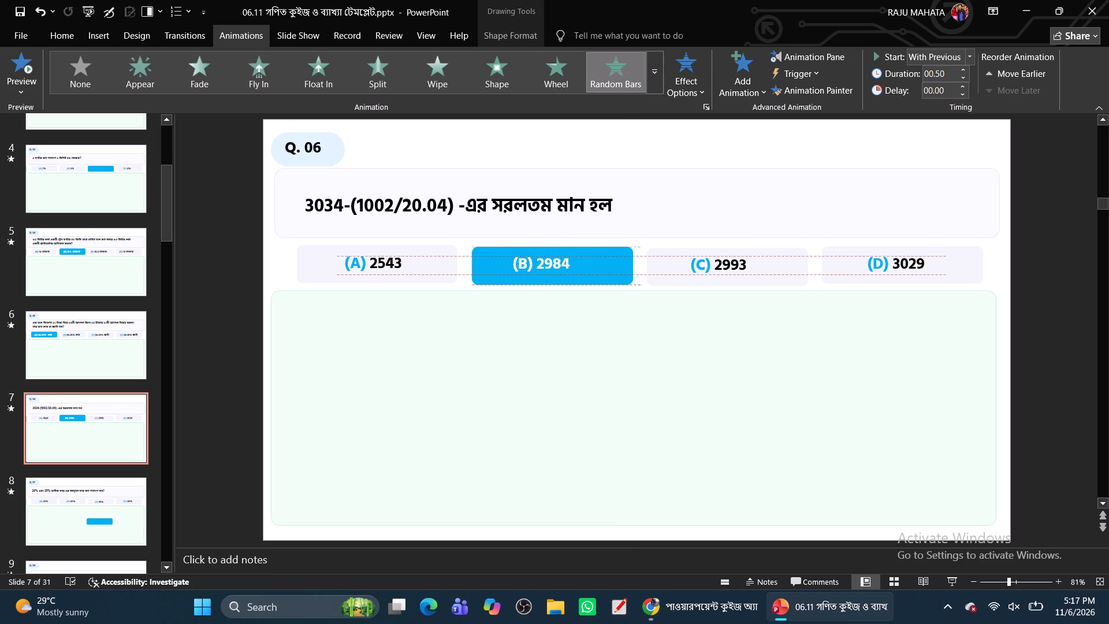
left_click_drag(558, 276, 559, 276)
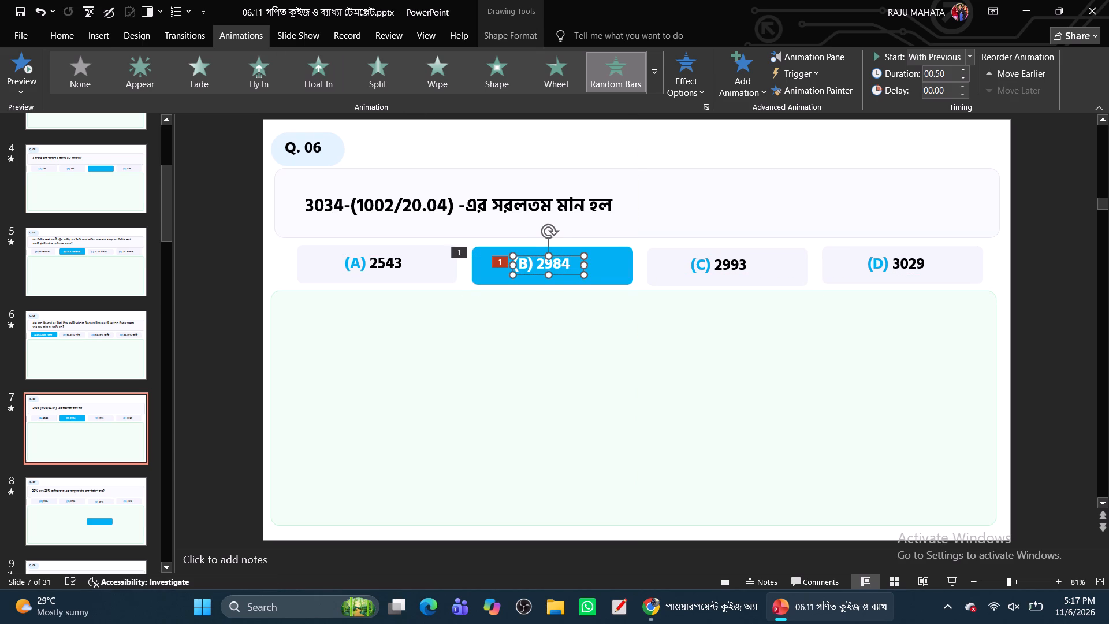
left_click(503, 413)
left_click(492, 275)
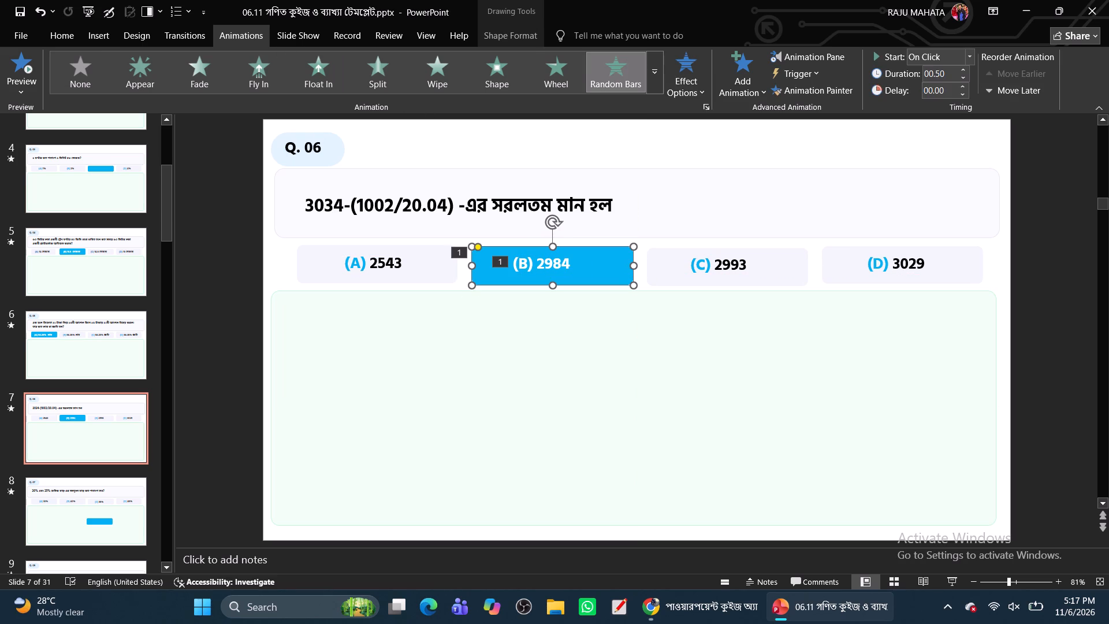
Play the Q. 06 slide as a slide show to check the option (B) highlight animation, and return to editing.
left_click(952, 584)
key("Right")
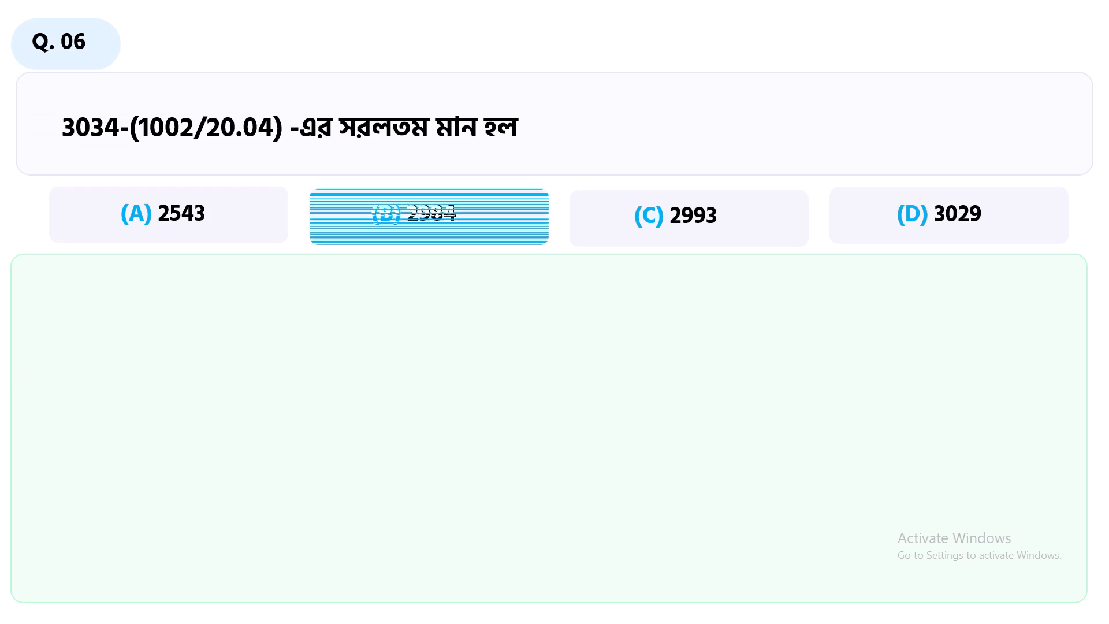
key("Escape")
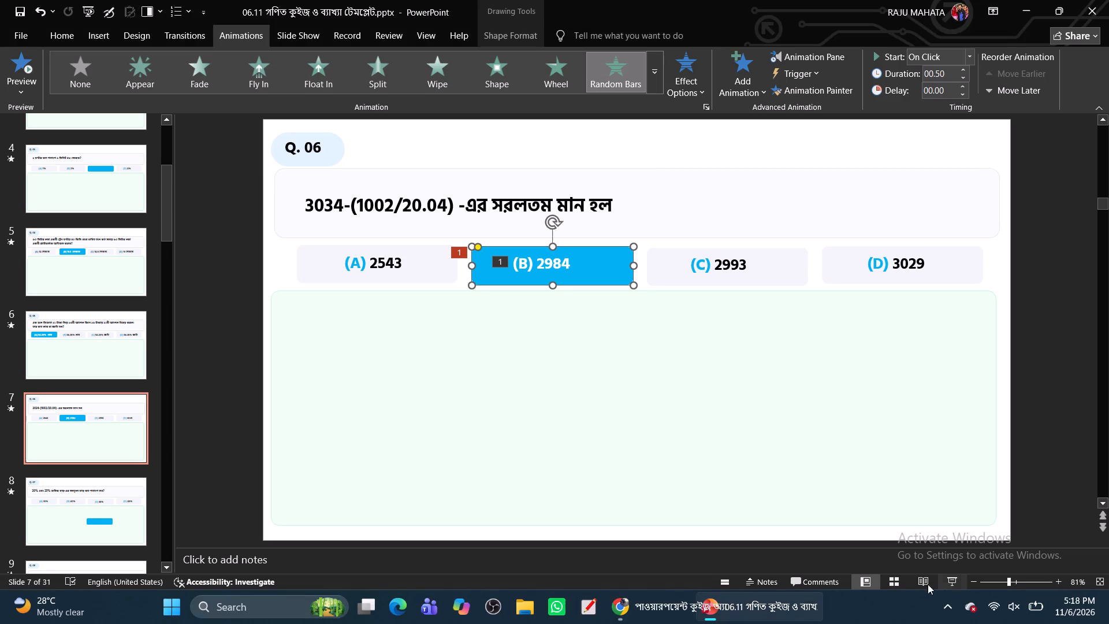
On the Q. 07 slide, duplicate the option (B) 40% text and place the copy in the blank area below the options.
left_click(85, 512)
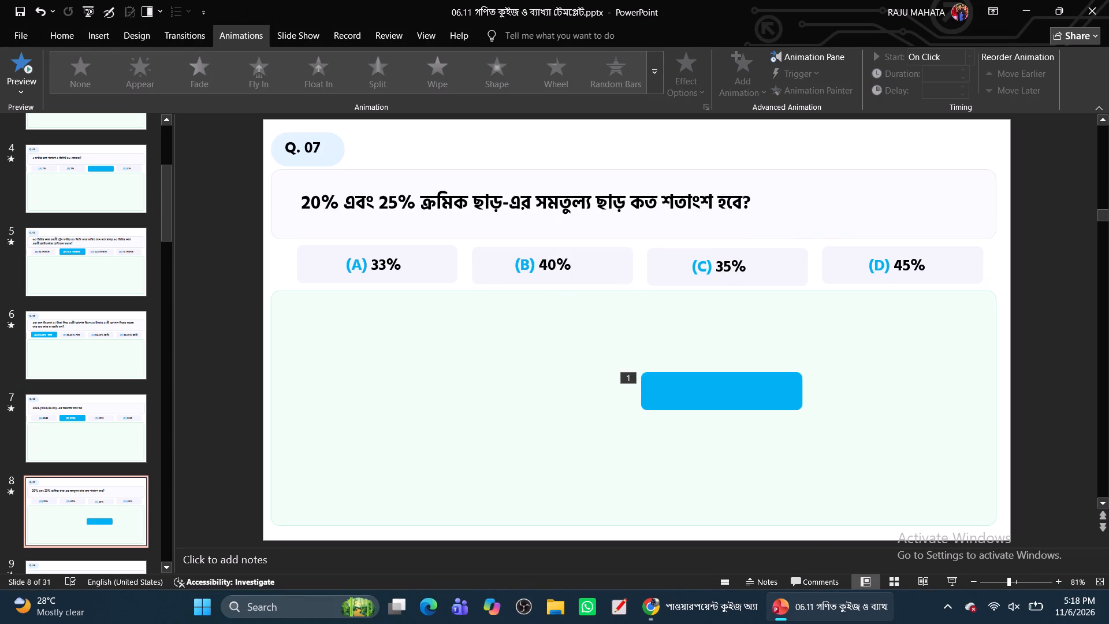
left_click(519, 265)
left_click(531, 274)
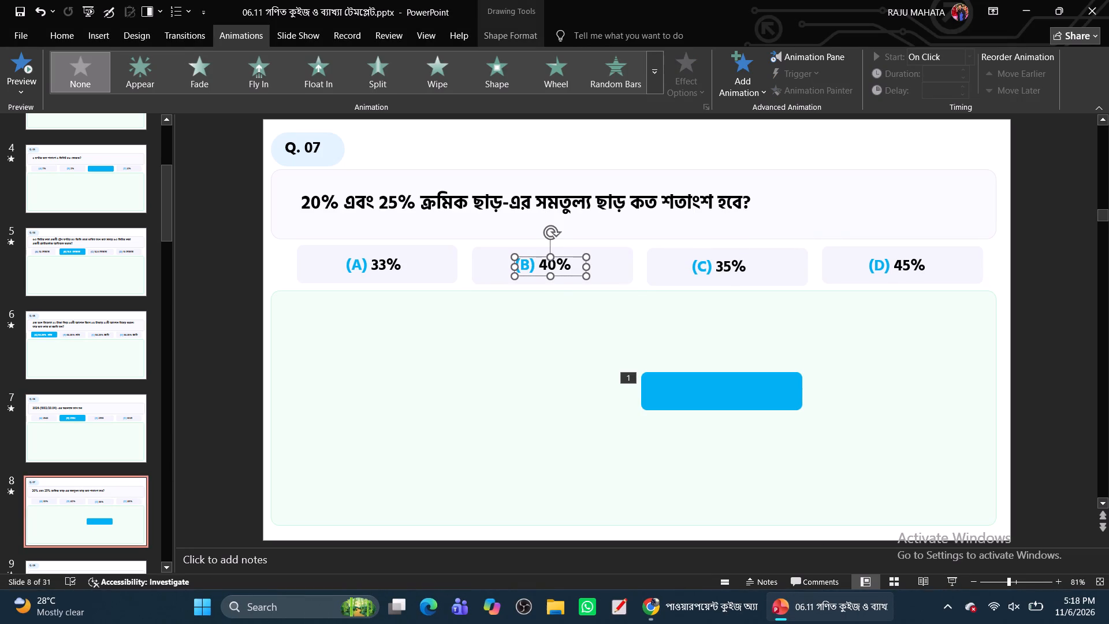
key("ctrl+c")
key("ctrl+v")
left_click(543, 283)
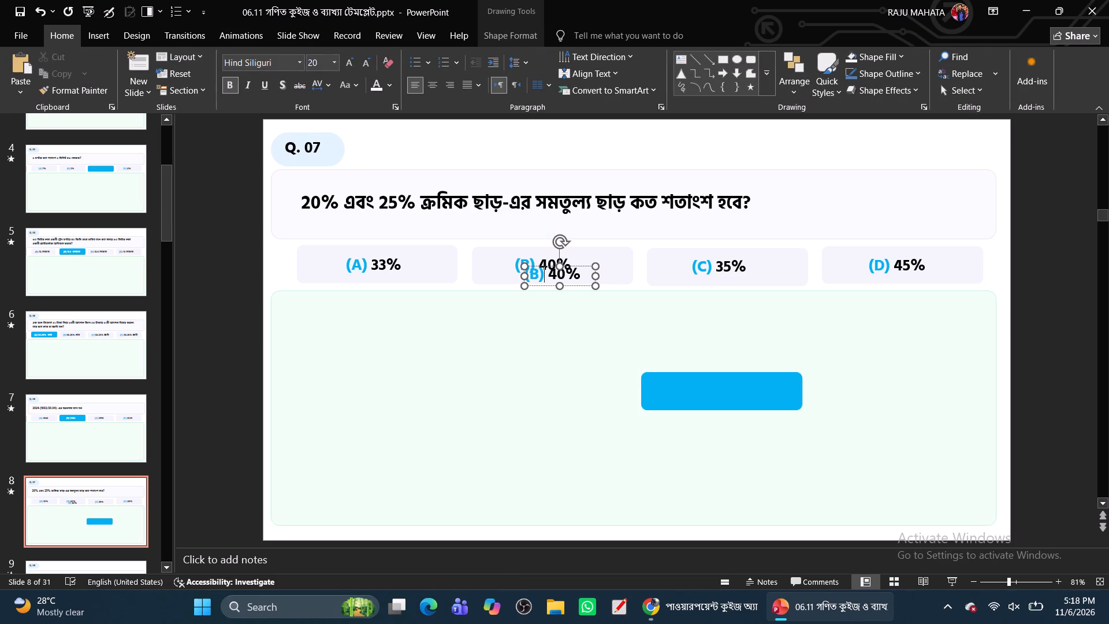
left_click_drag(548, 287, 538, 418)
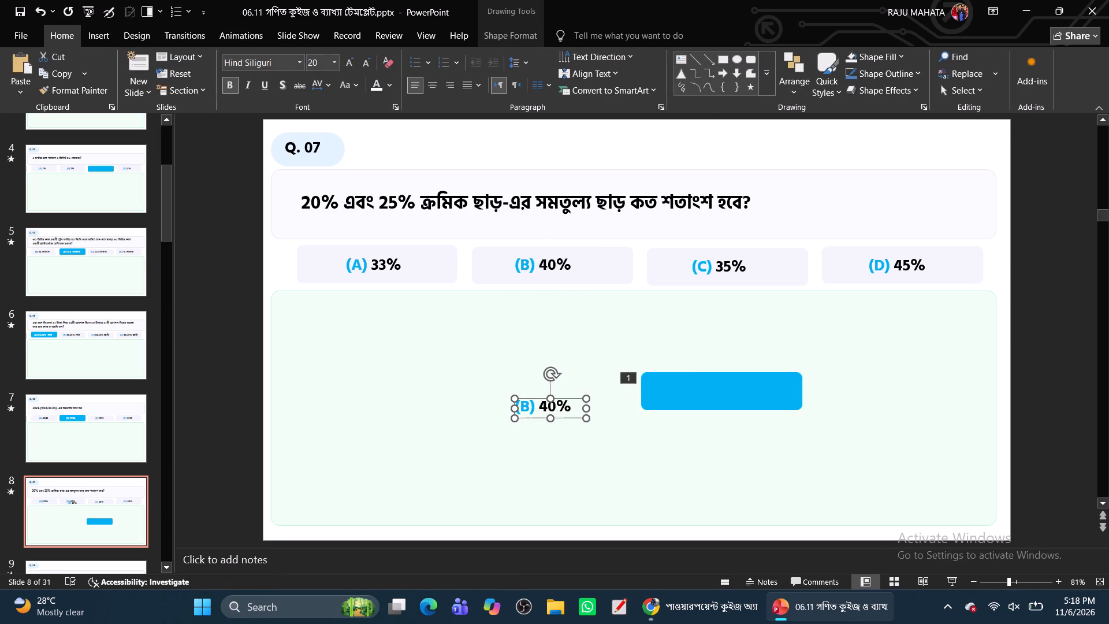
Move the blue rectangle on the Q. 07 slide so that it exactly covers the option (B) box.
left_click_drag(703, 399, 537, 276)
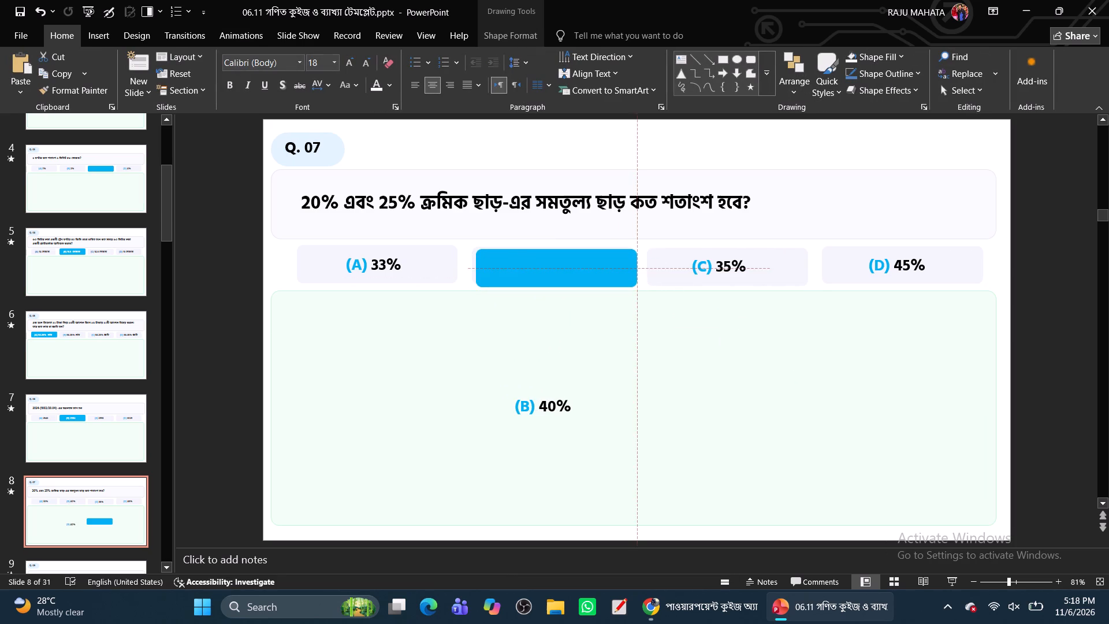
left_click_drag(537, 276, 534, 273)
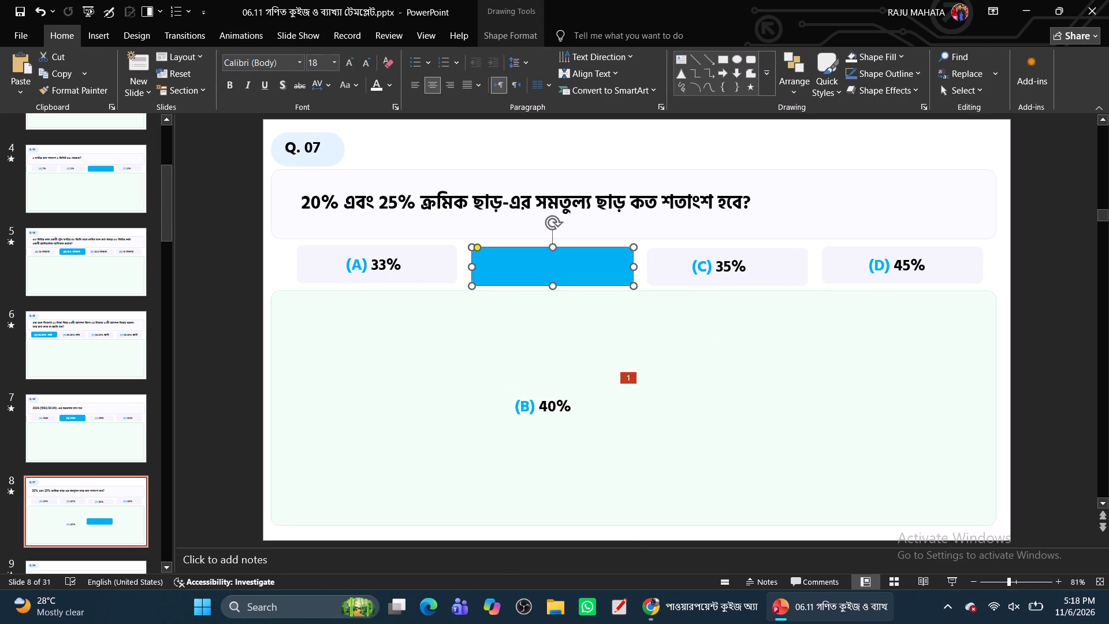
Place the duplicated (B) 40% text on the blue rectangle over the original option text and colour it white.
left_click(553, 409)
left_click_drag(539, 419, 539, 322)
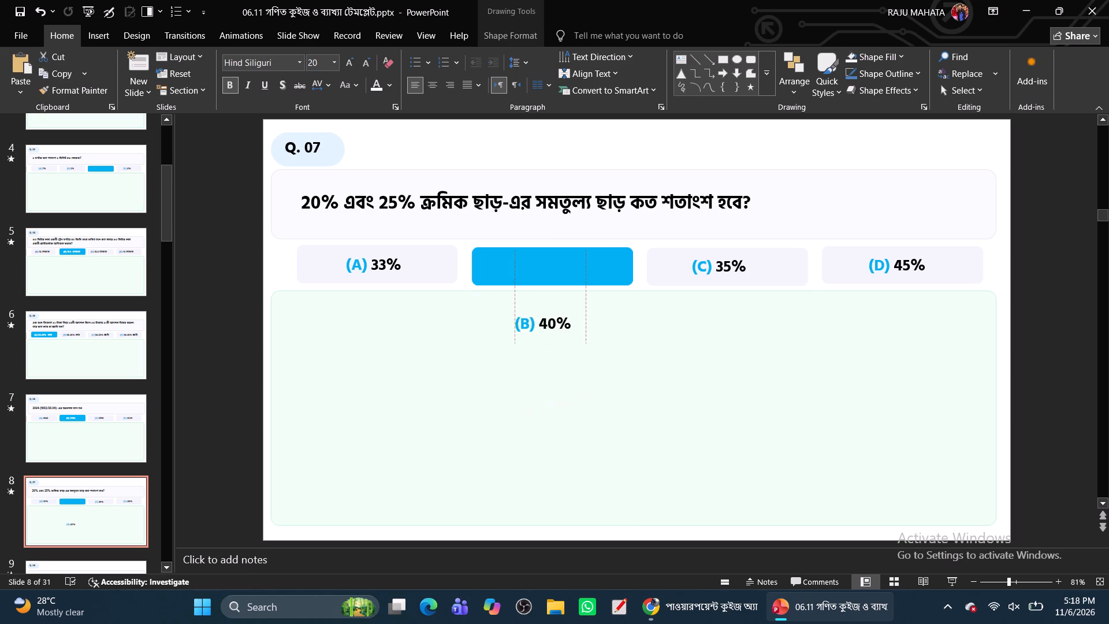
left_click_drag(539, 322, 544, 281)
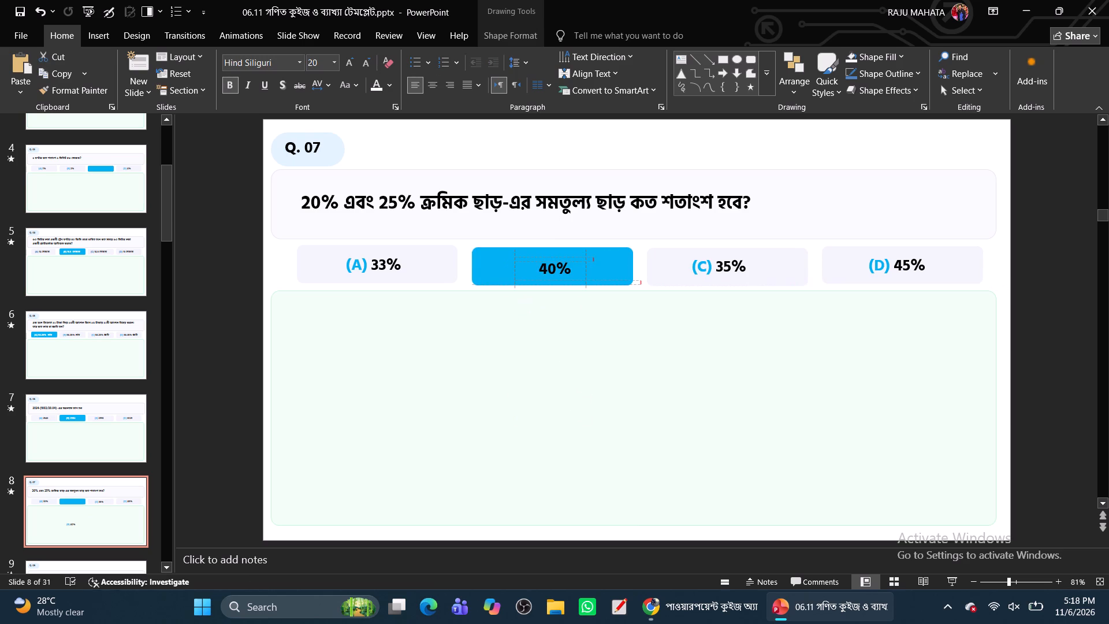
left_click_drag(544, 281, 541, 277)
left_click(540, 274)
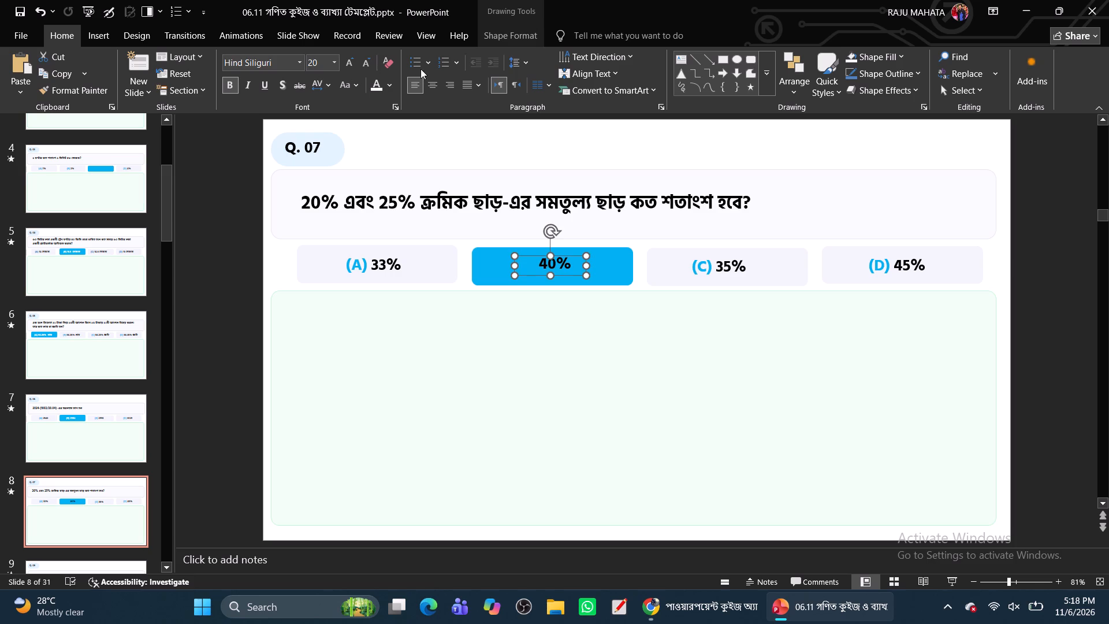
left_click(363, 92)
left_click(371, 89)
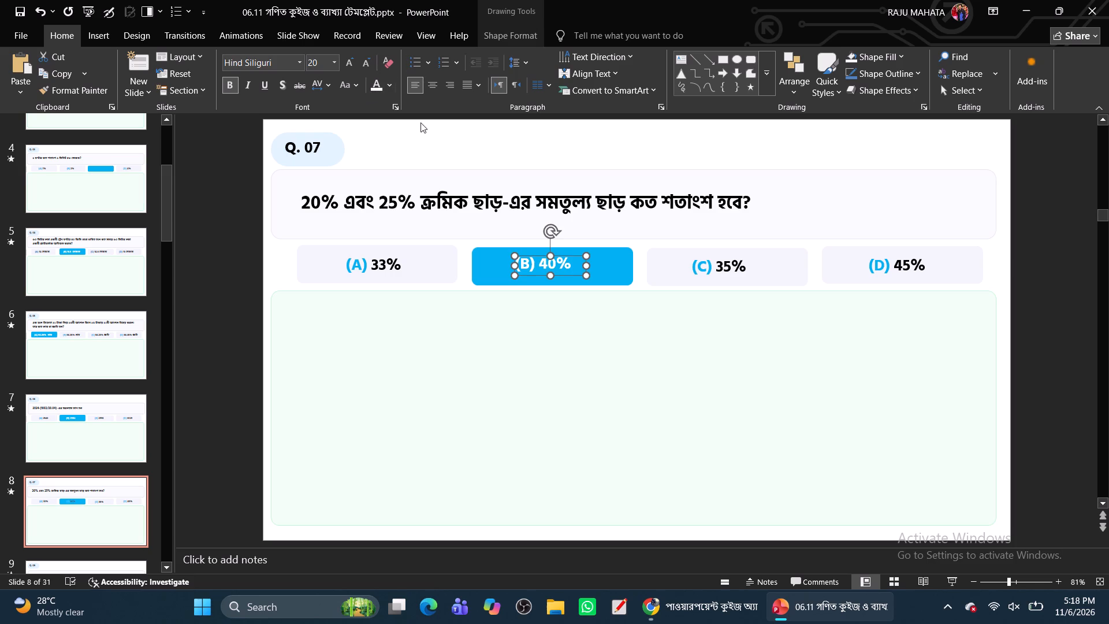
Apply the Random Bars animation to the blue rectangle and the white option (B) text together on the Q. 07 slide.
left_click(494, 276)
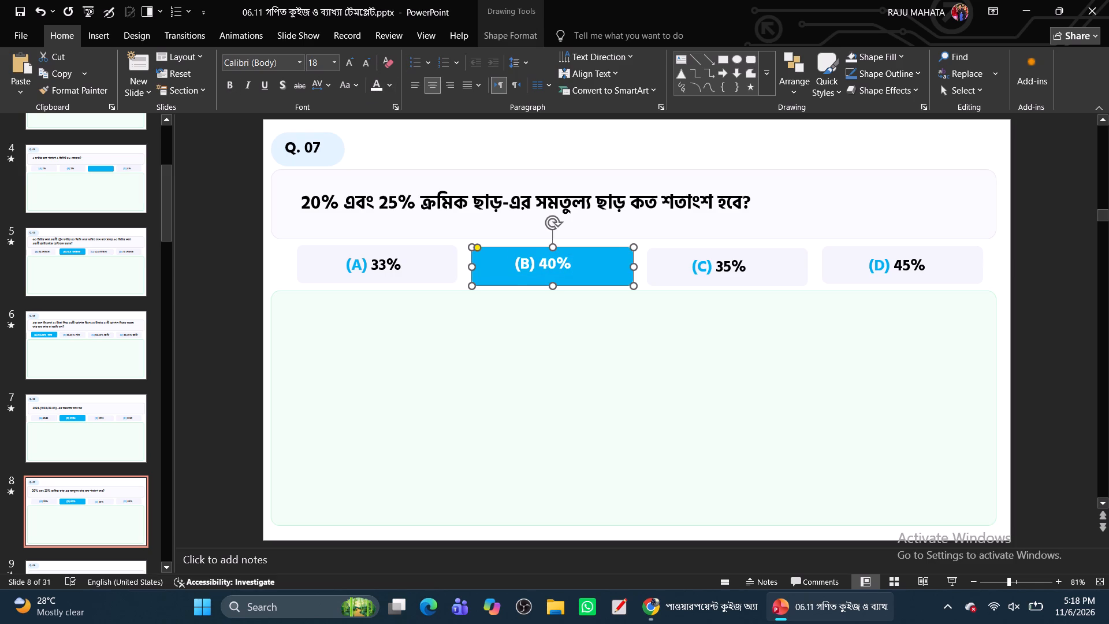
left_click(530, 266, "ctrl")
left_click(240, 38)
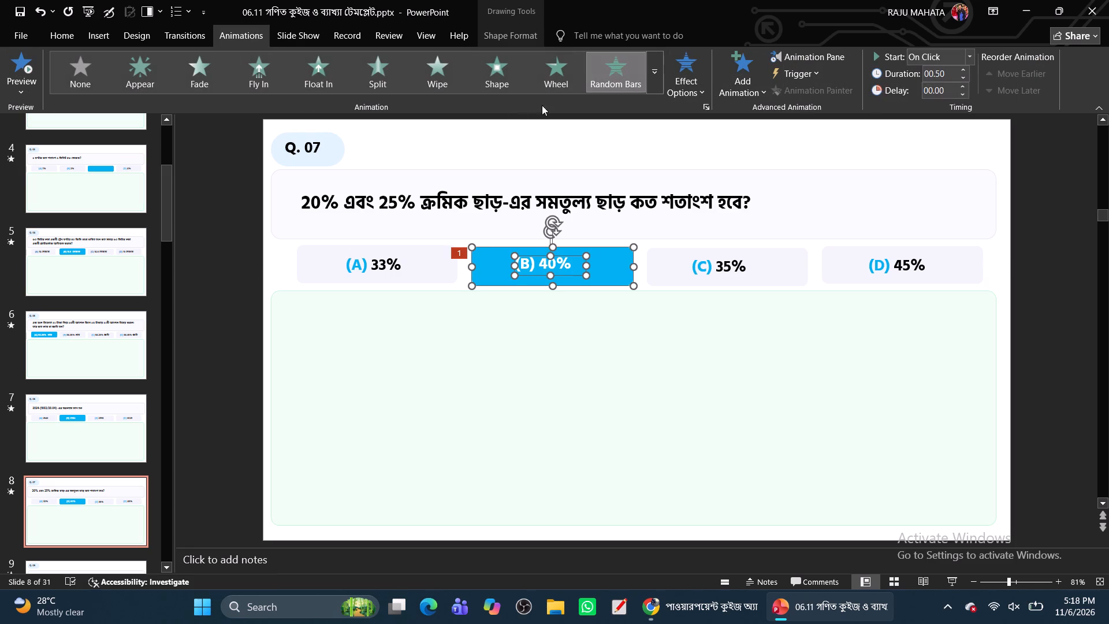
left_click(608, 80)
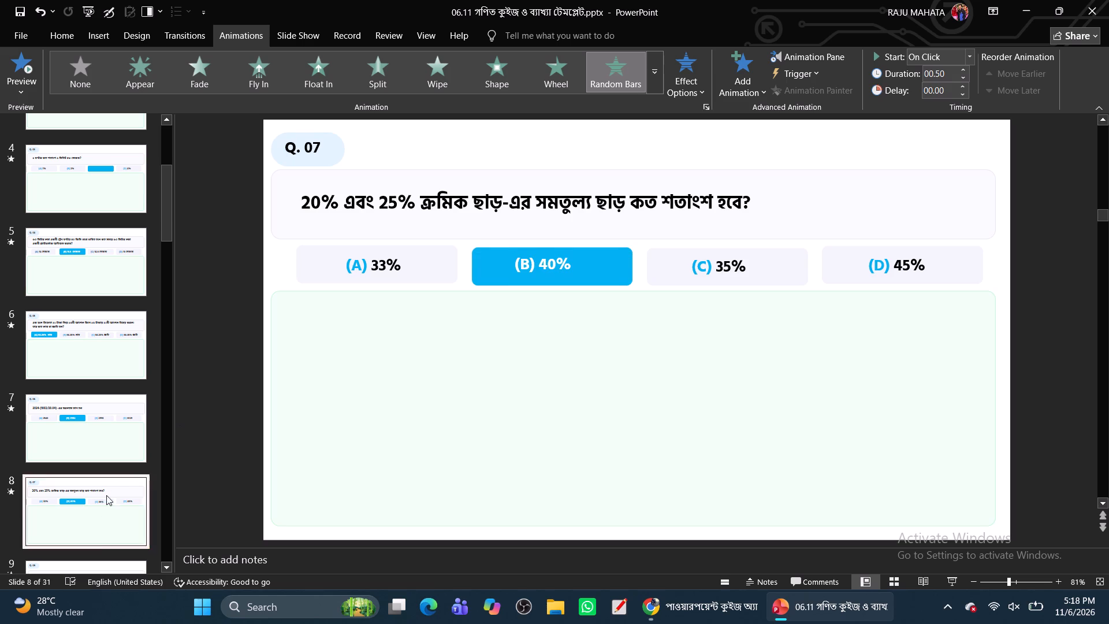
On the Q. 08 slide, duplicate the (A) label and place the copy in the blank area below the options.
scroll(114, 470, "down", 7)
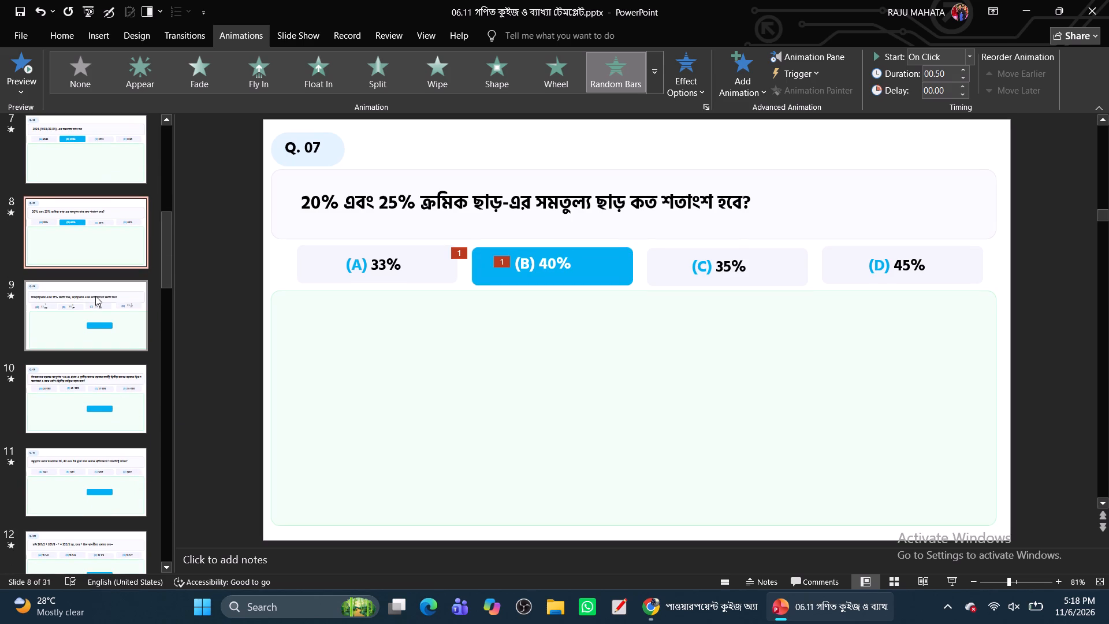
left_click(59, 320)
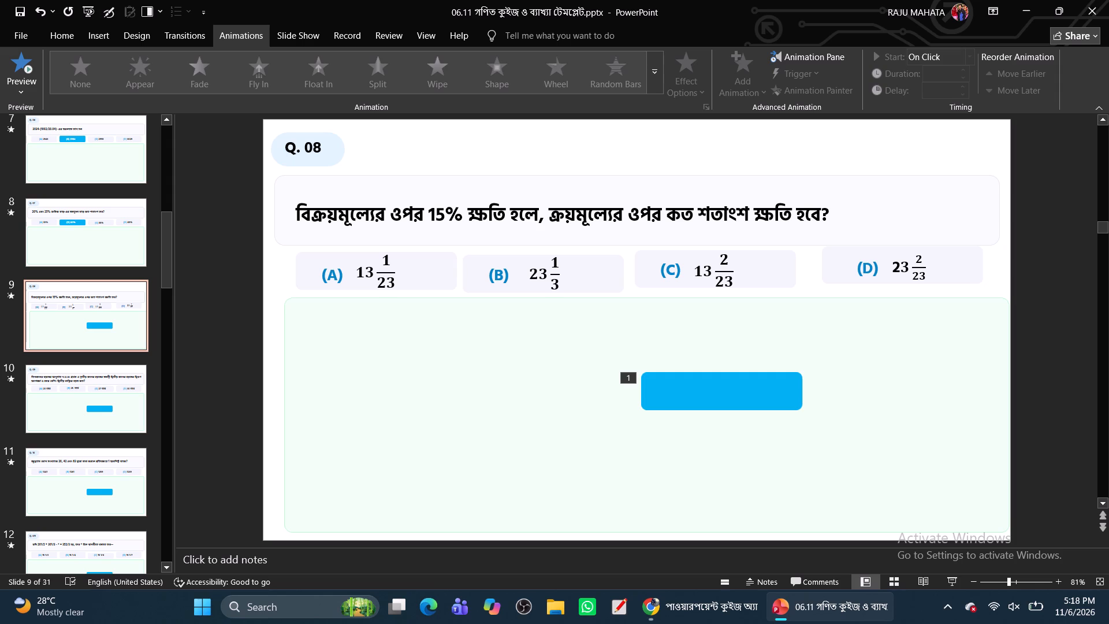
left_click(330, 277)
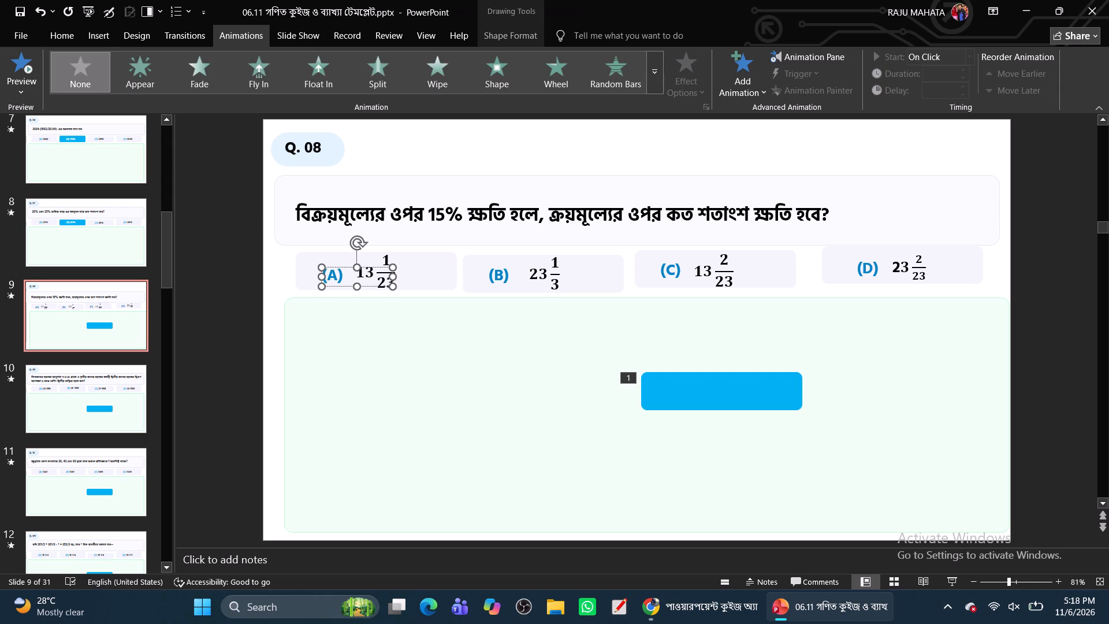
left_click(337, 284)
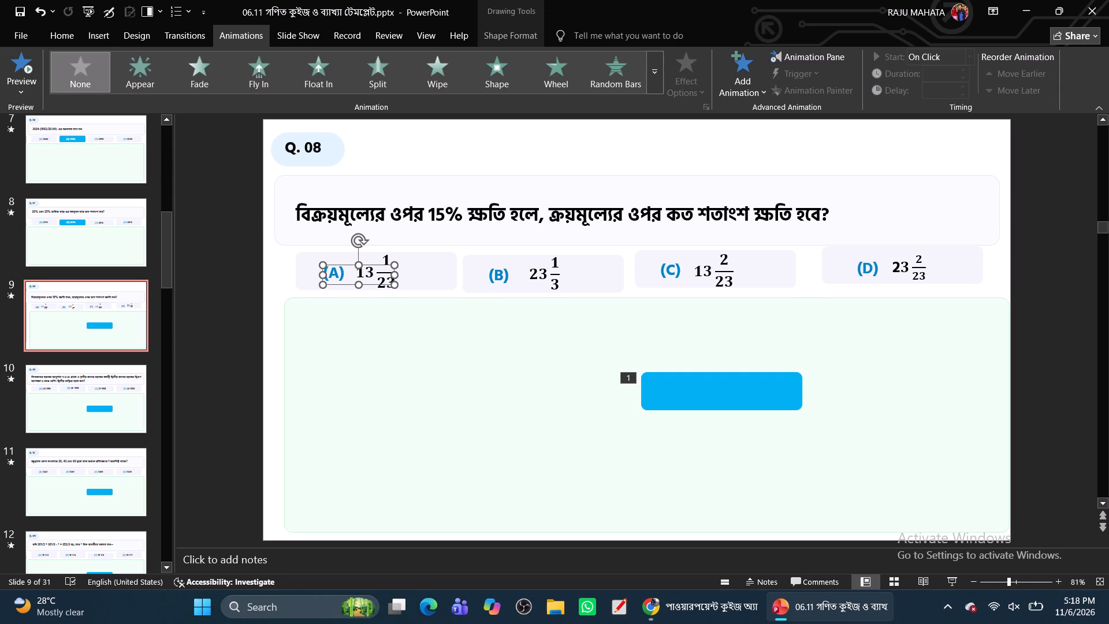
key("ctrl+c")
left_click(371, 397)
key("ctrl+v")
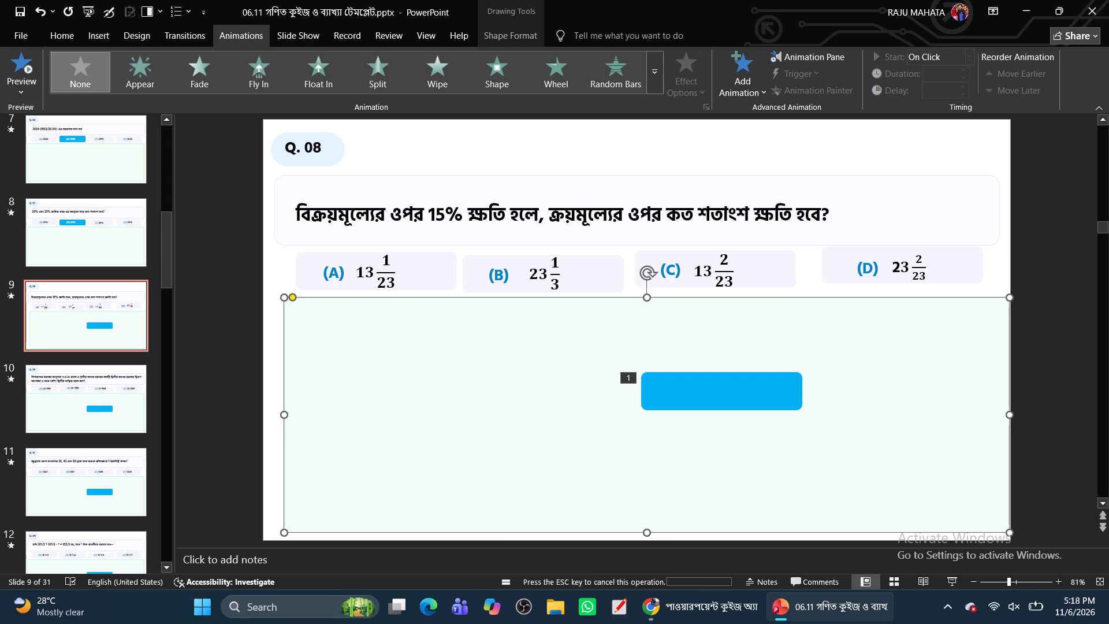
left_click_drag(359, 289, 353, 406)
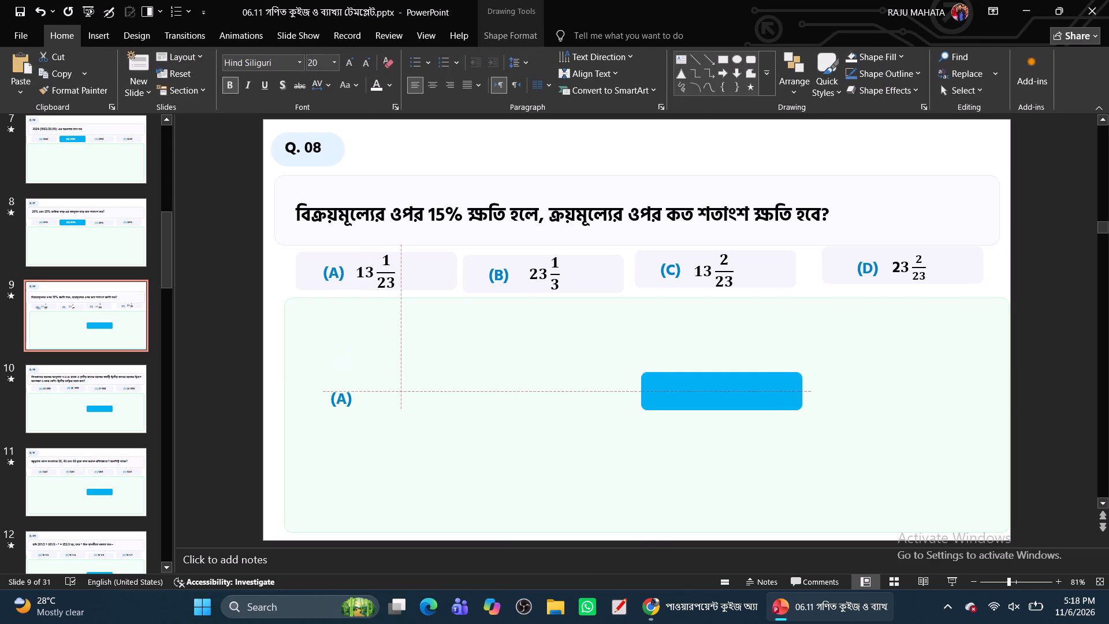
left_click_drag(353, 406, 353, 407)
Duplicate the option (A) fraction 13 1/23 and place the copy beside the duplicated (A) label.
left_click(370, 270)
left_click(363, 287)
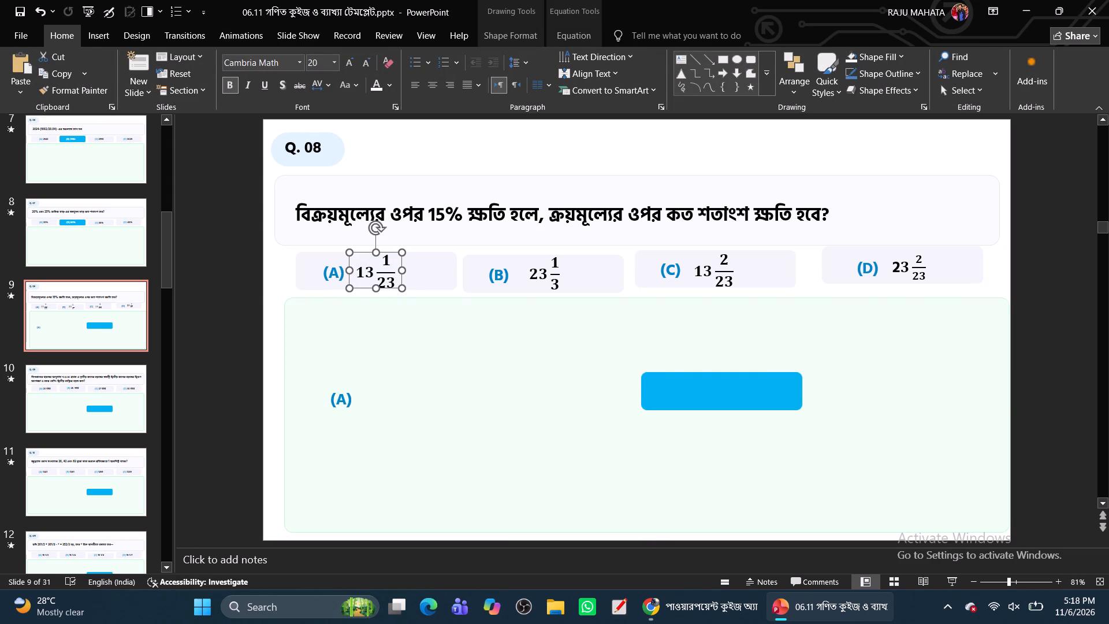
key("ctrl+c")
key("ctrl+v")
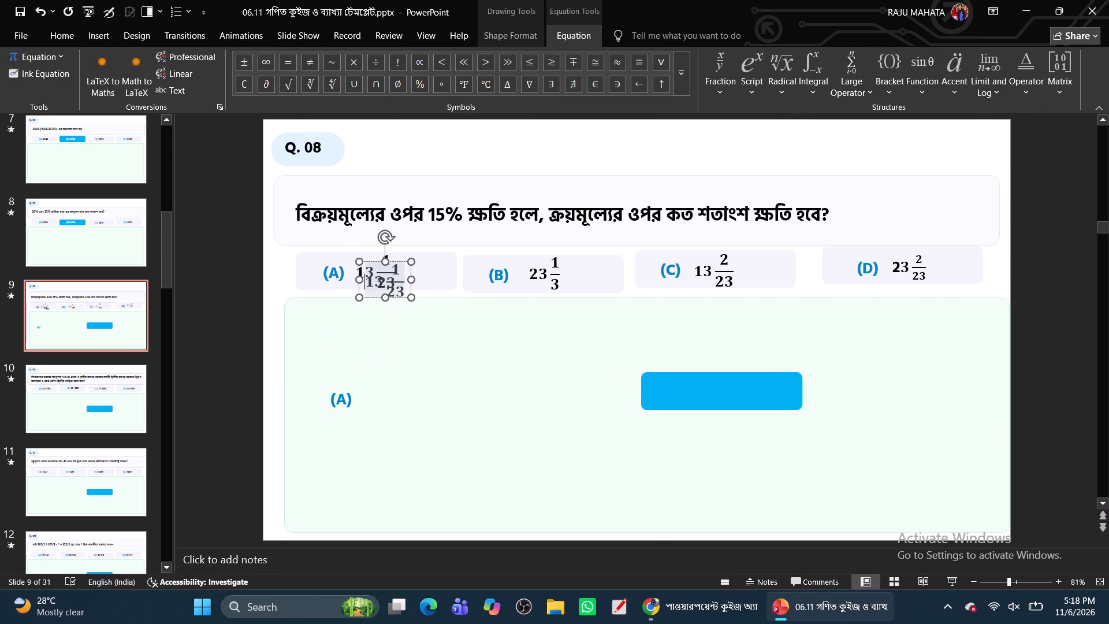
left_click(371, 292)
left_click_drag(371, 296, 373, 412)
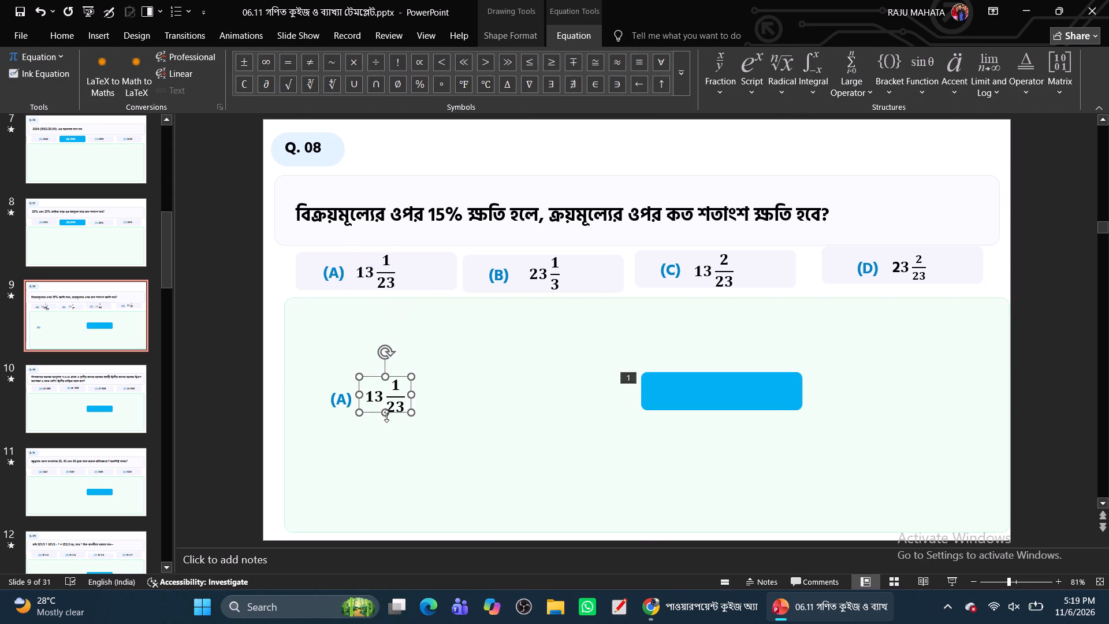
Move the blue rectangle on the Q. 08 slide so that it covers the option (A) box.
left_click_drag(724, 388, 393, 270)
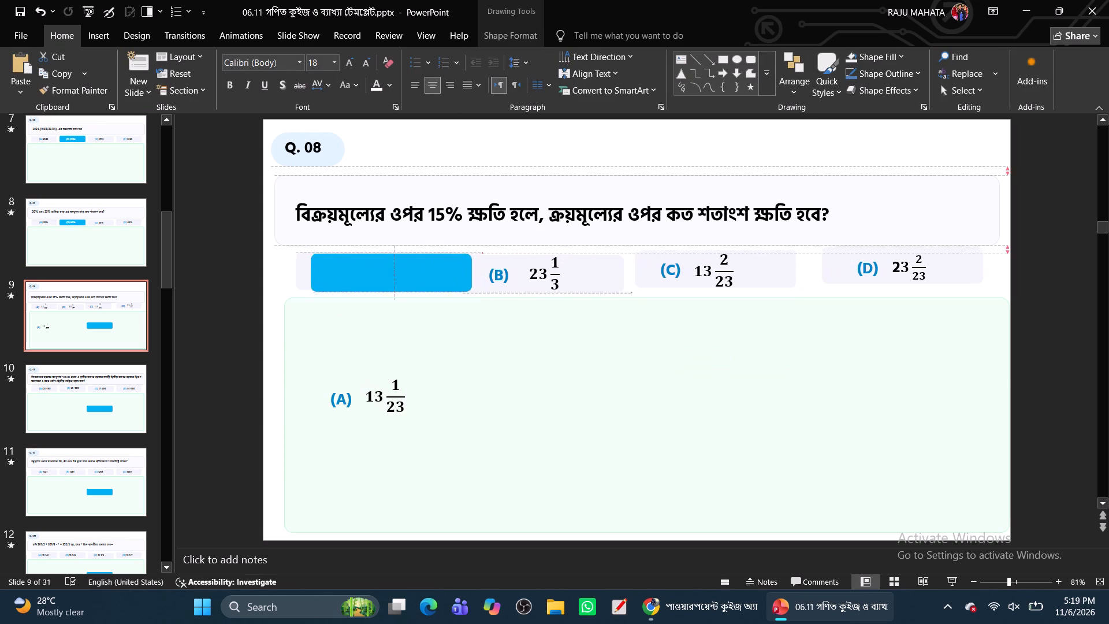
left_click_drag(393, 270, 379, 269)
Place the duplicated (A) label on the blue rectangle on the Q. 08 slide and colour it white.
left_click(337, 404)
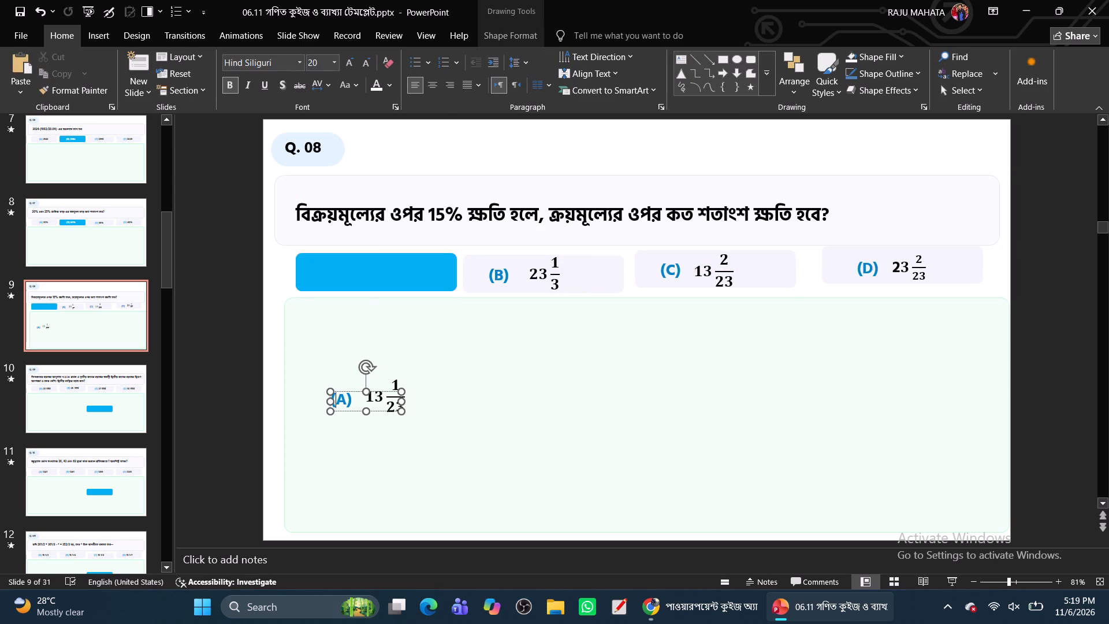
left_click_drag(347, 412, 334, 288)
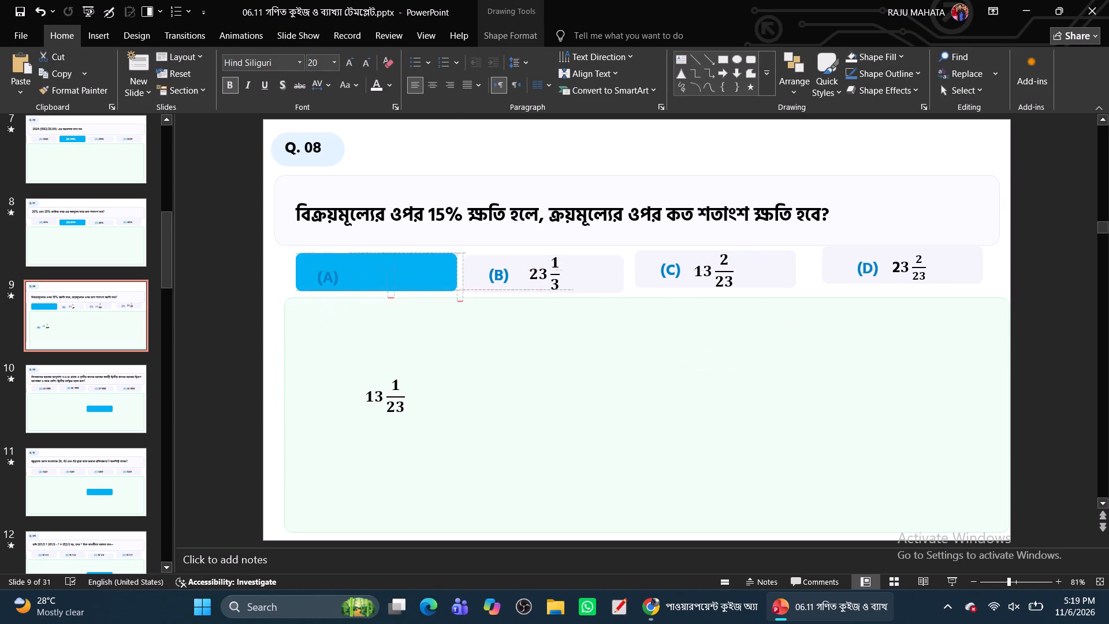
left_click_drag(334, 288, 343, 284)
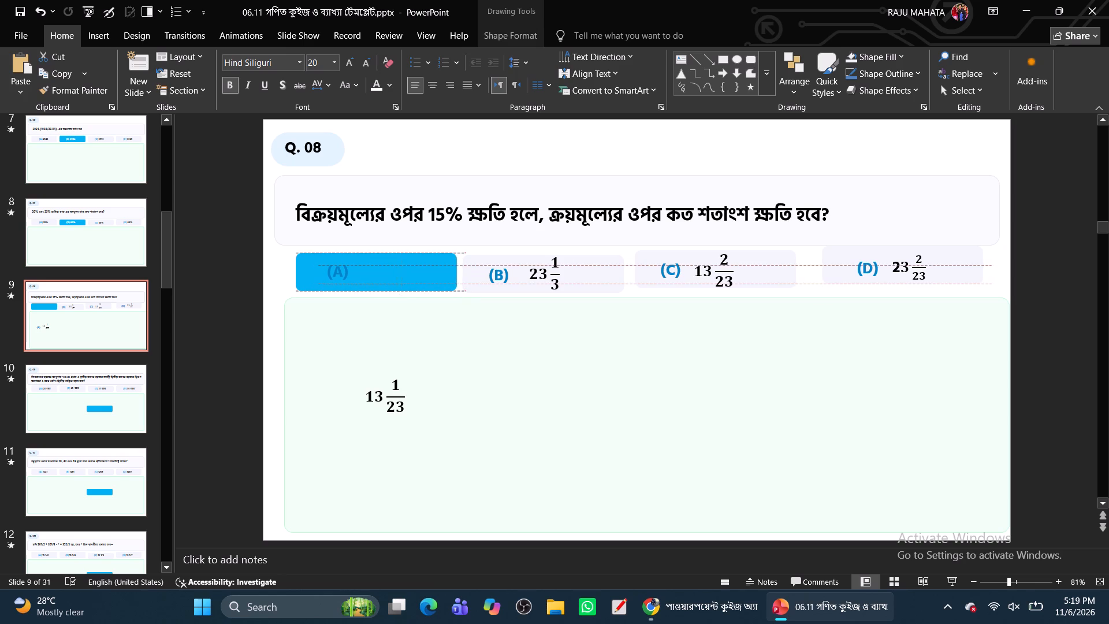
left_click_drag(343, 284, 343, 284)
left_click(377, 83)
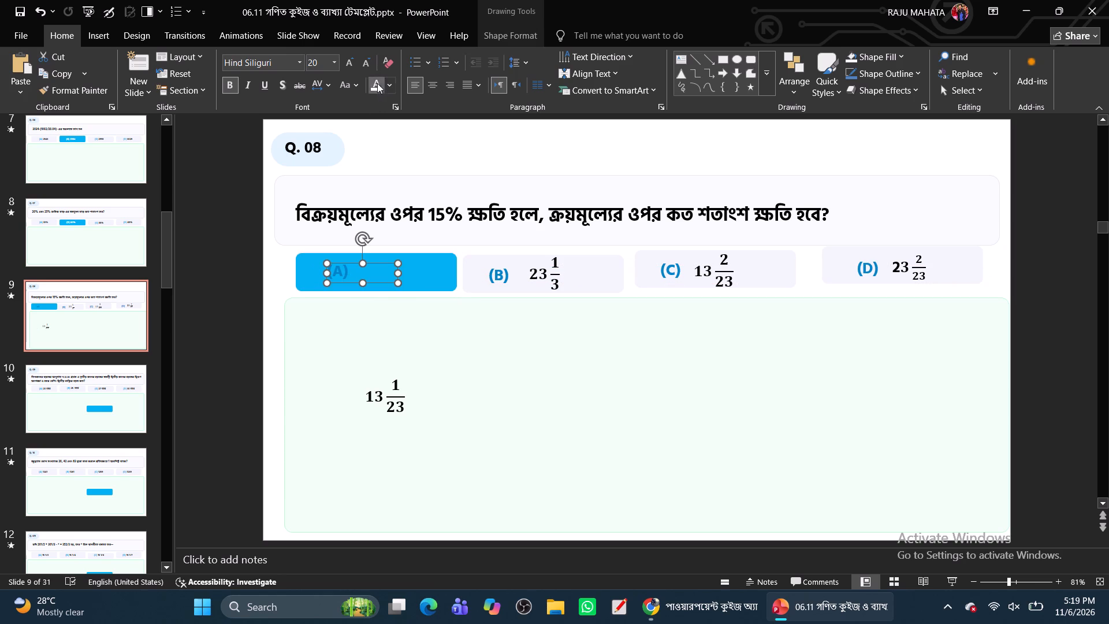
Place the duplicated 13 1/23 fraction on the blue rectangle beside the white (A) label and colour it white.
left_click(388, 398)
left_click_drag(374, 413, 370, 285)
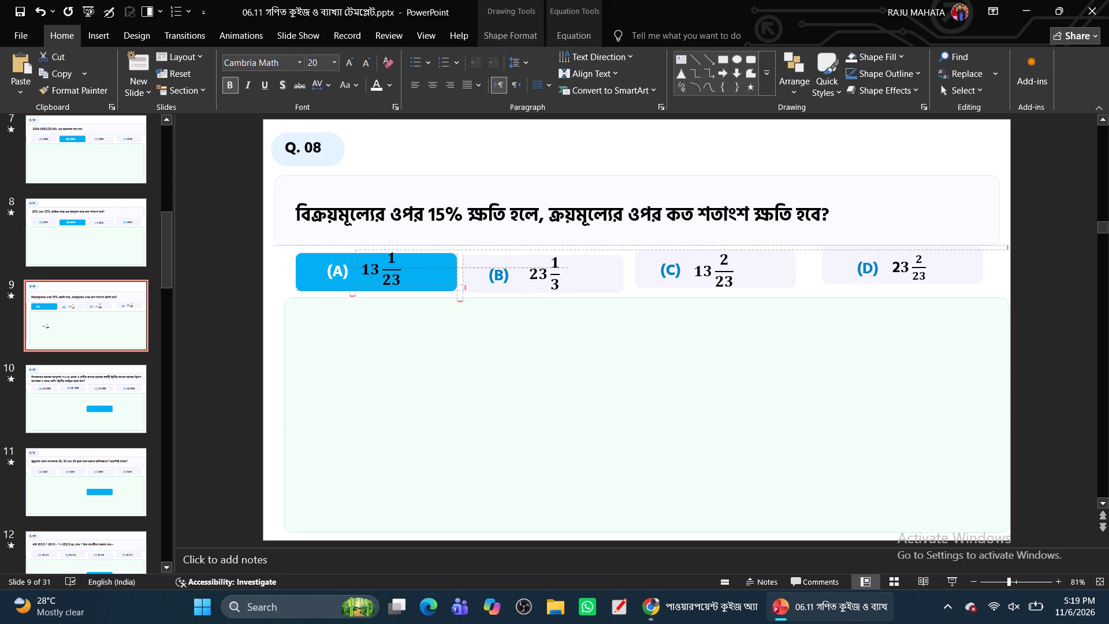
left_click_drag(370, 285, 370, 287)
left_click_drag(370, 287, 369, 291)
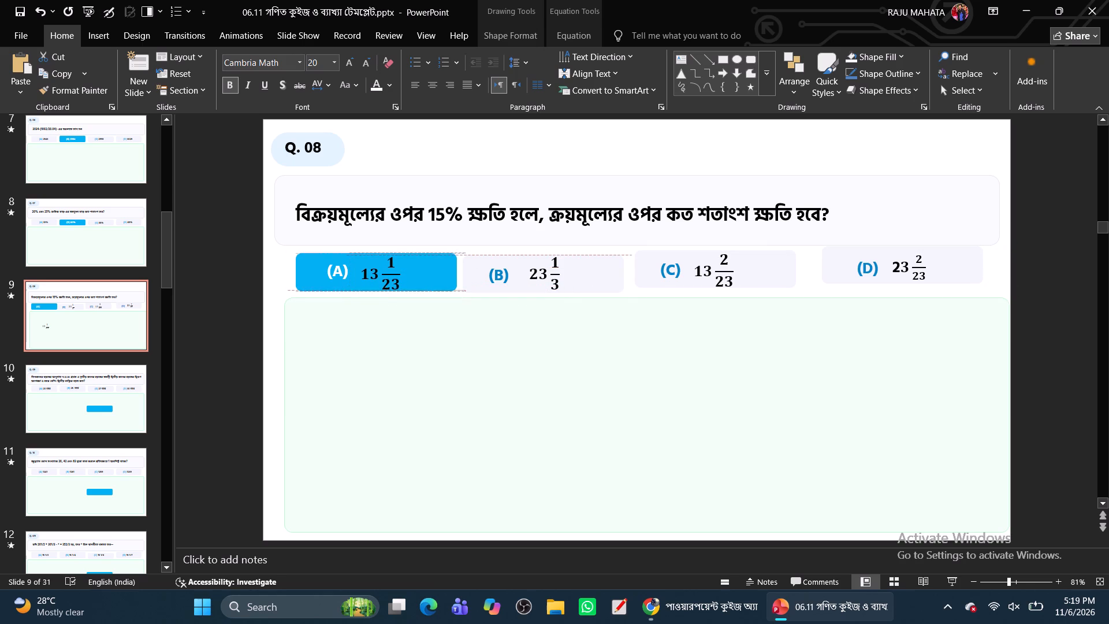
left_click_drag(369, 291, 369, 288)
left_click(374, 86)
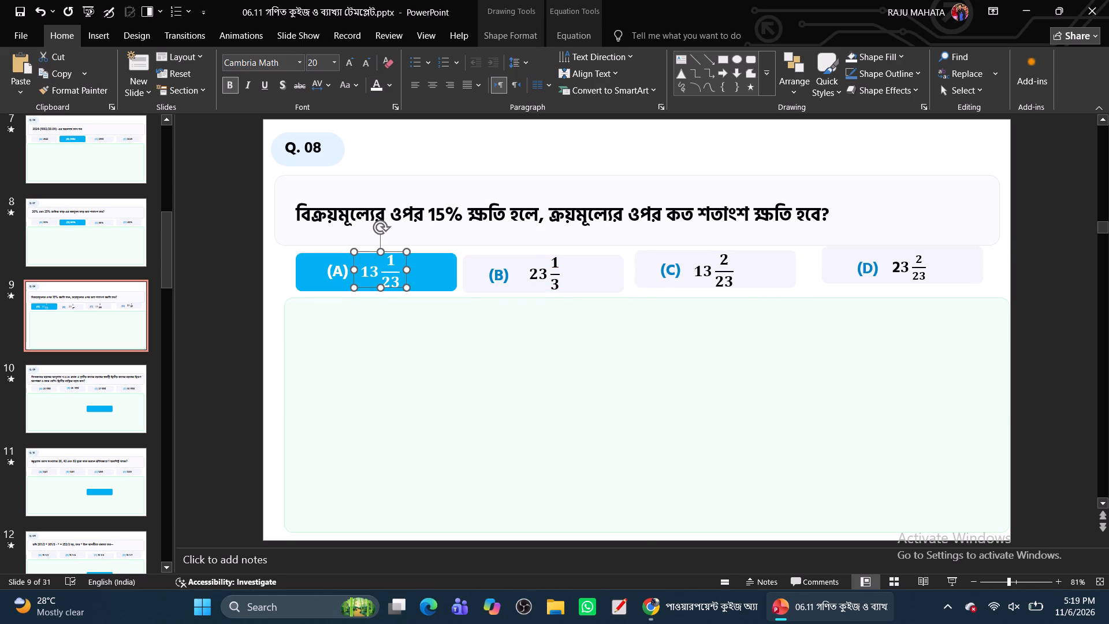
Apply the Random Bars animation to the blue rectangle and the white (A) label together on the Q. 08 slide.
left_click(387, 380)
left_click(362, 276)
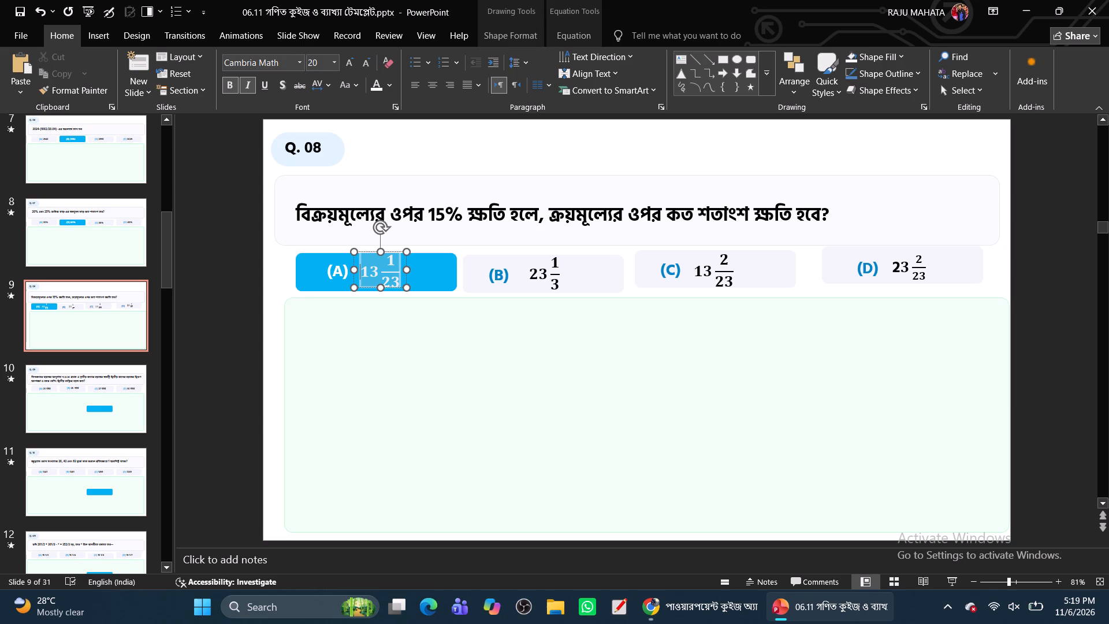
left_click(336, 276, "ctrl")
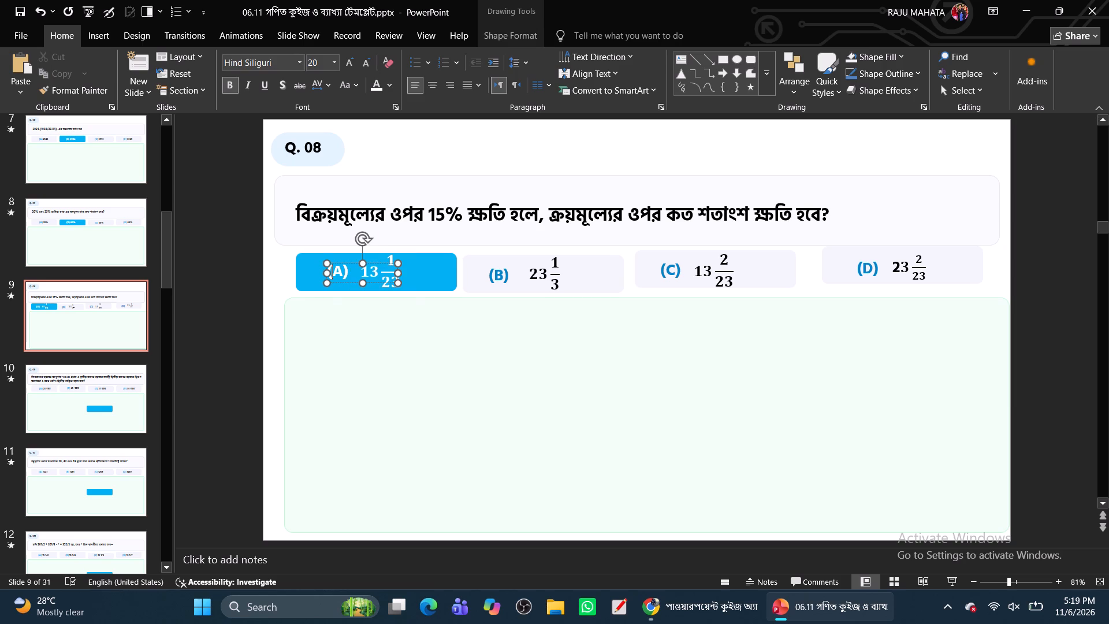
left_click(434, 281, "ctrl")
left_click(234, 38)
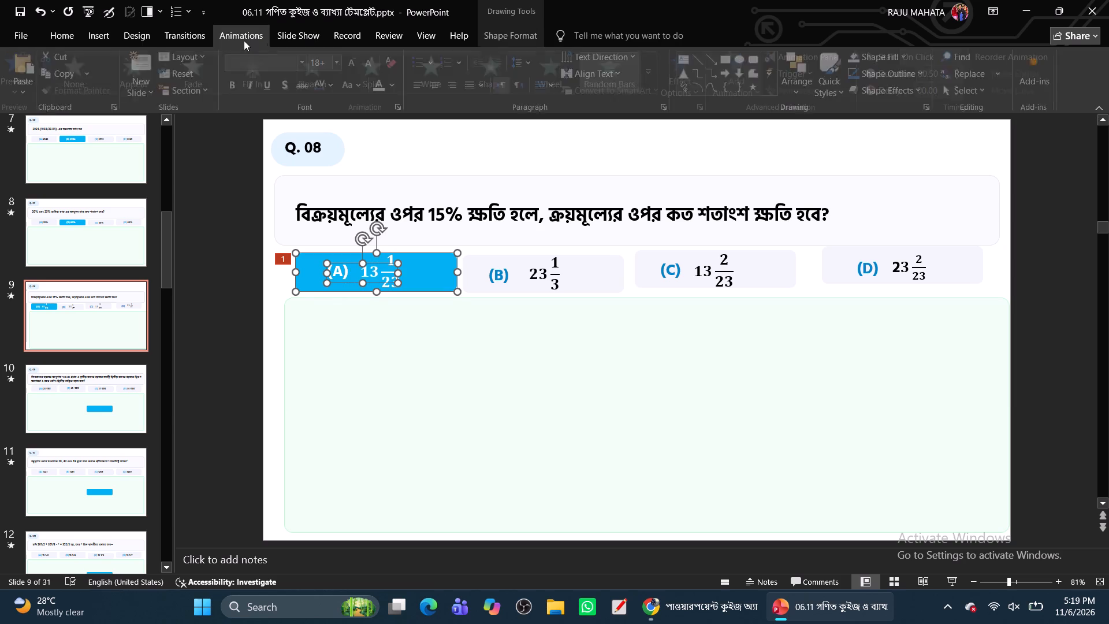
left_click(622, 69)
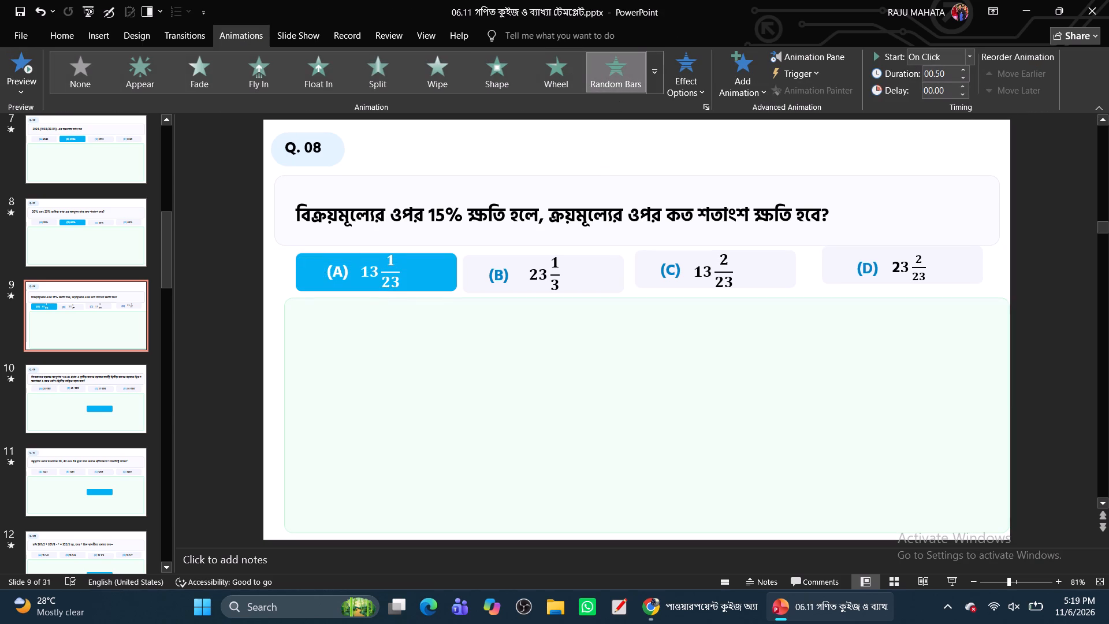
Rewrite the ratio in the Q. 09 question text with Western digits as 7:5:4.
left_click(387, 366)
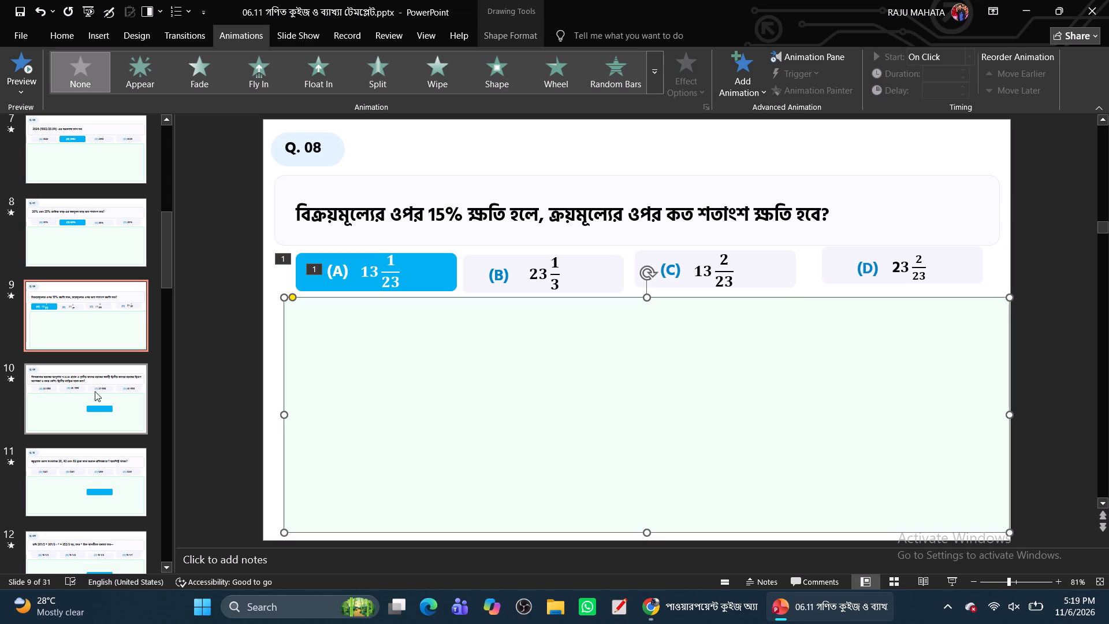
left_click(42, 385)
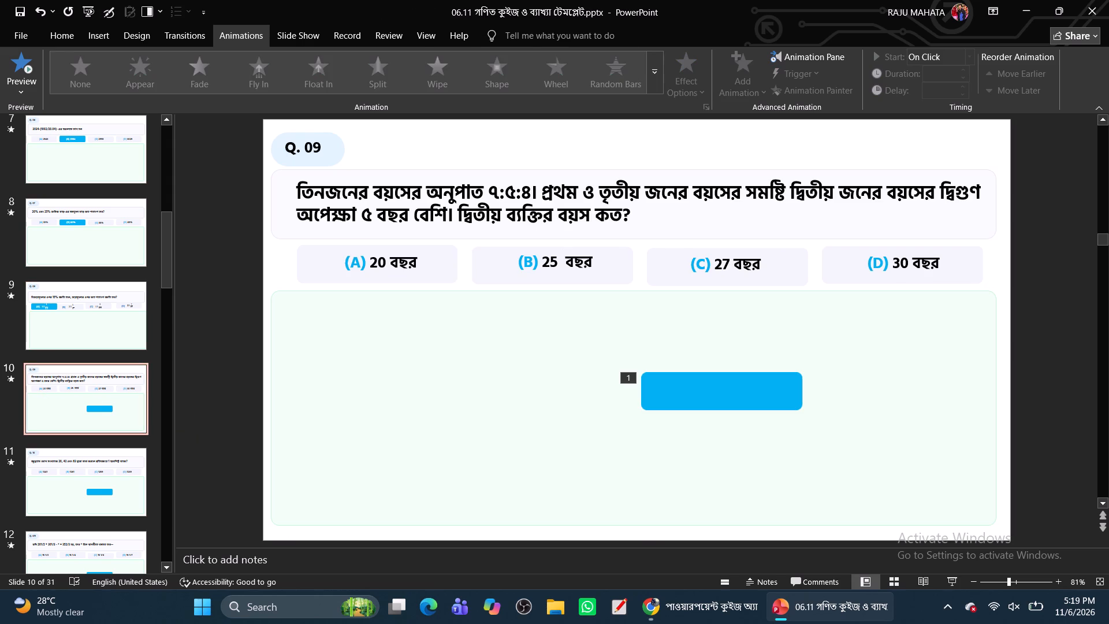
left_click(498, 199)
left_click(107, 234)
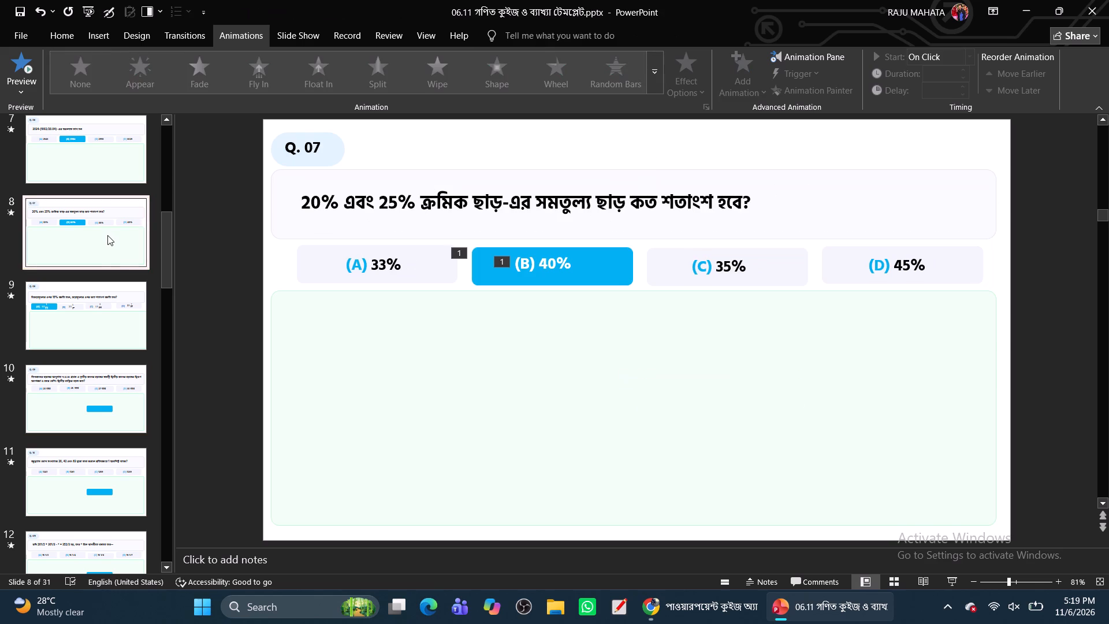
left_click(84, 339)
left_click(95, 388)
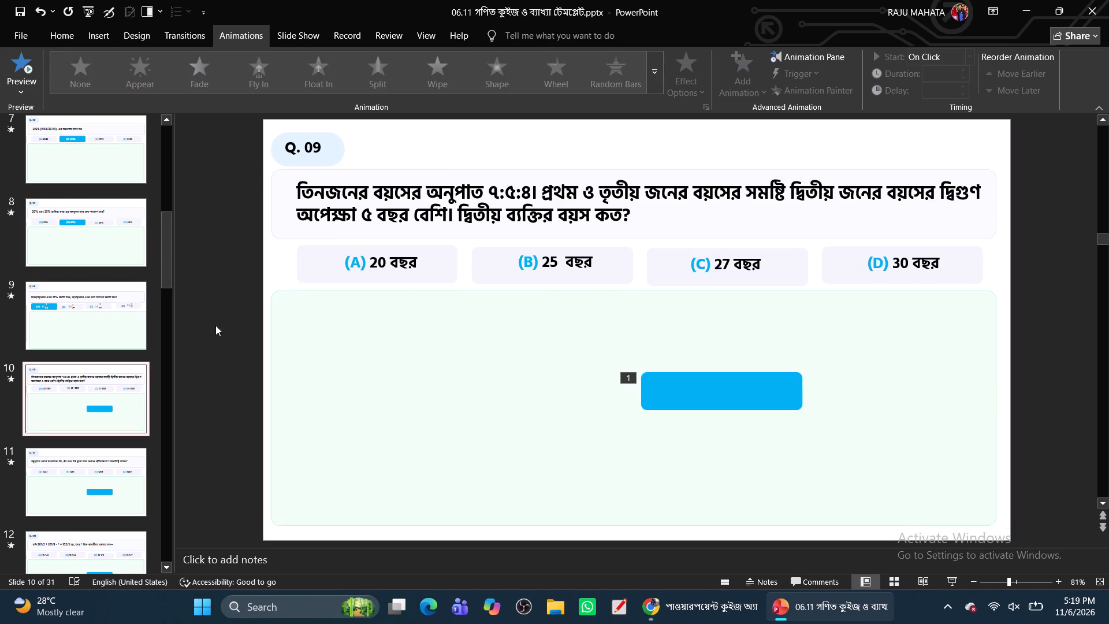
left_click(496, 194)
key("BackSpace")
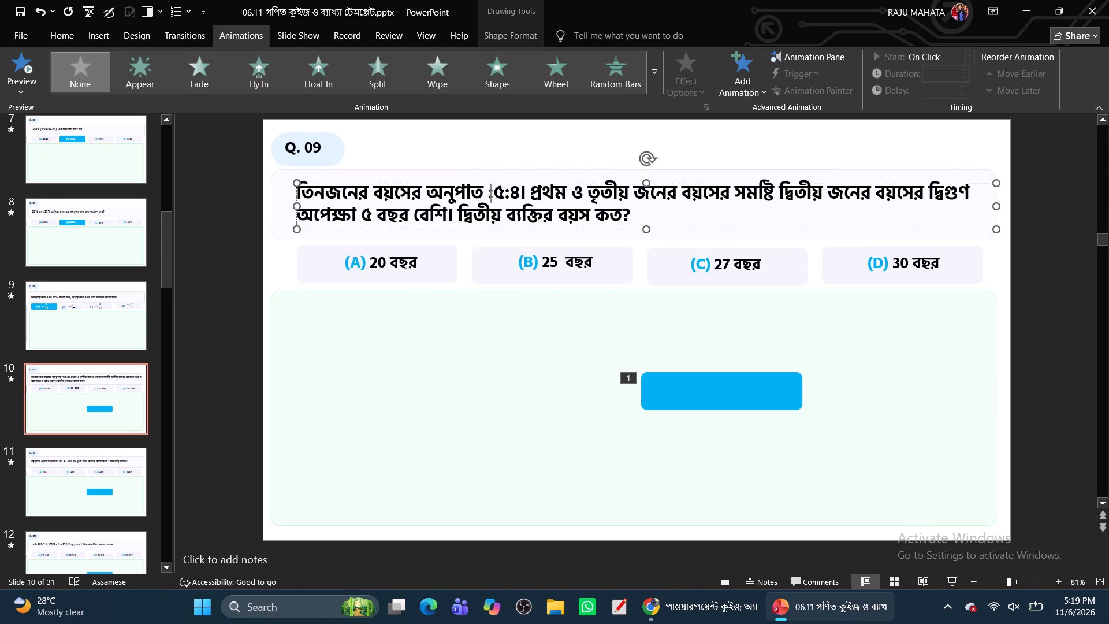
key("7")
left_click(511, 199)
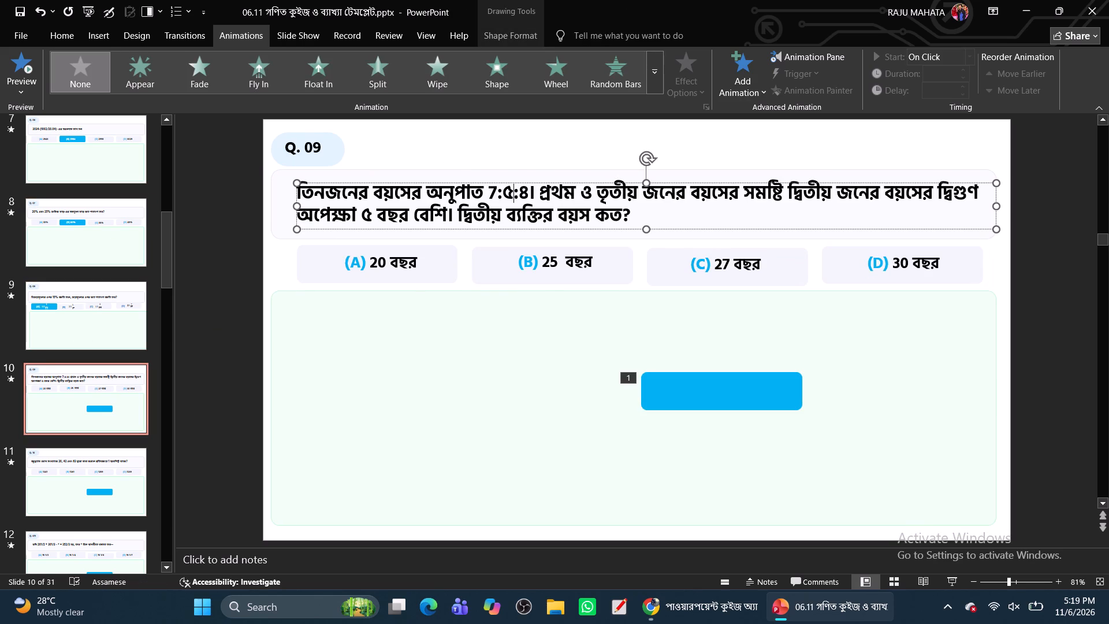
key("BackSpace")
key("5")
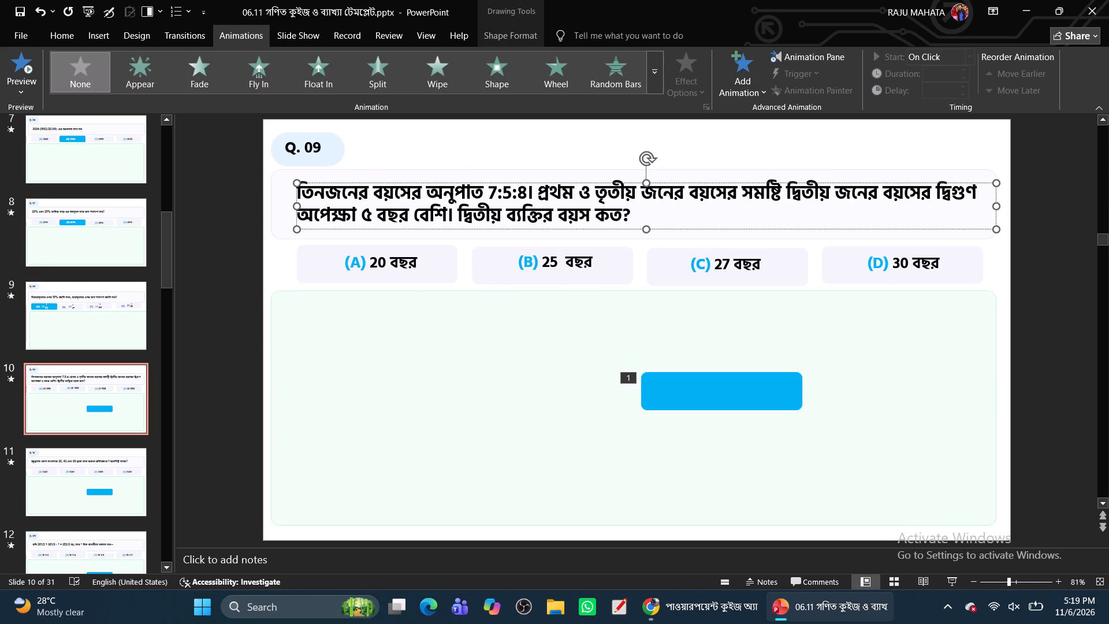
left_click(524, 198)
key("BackSpace")
key("4")
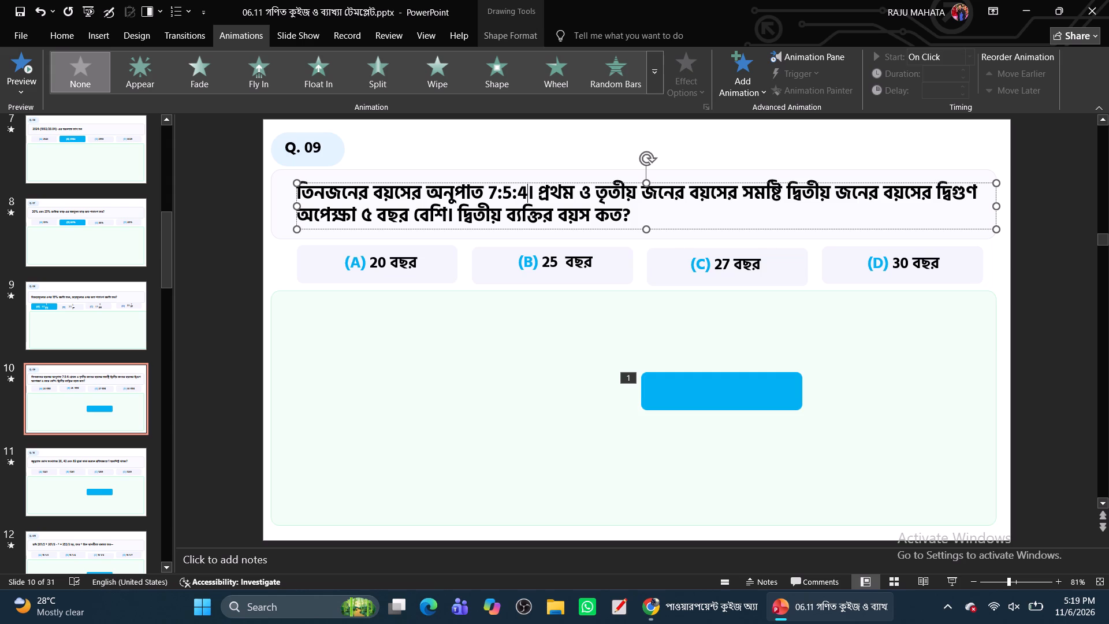
Replace the Bengali digit before "বছর বেশি" in the second line of the Q. 09 question with 5.
left_click(367, 215)
key("BackSpace")
key("5")
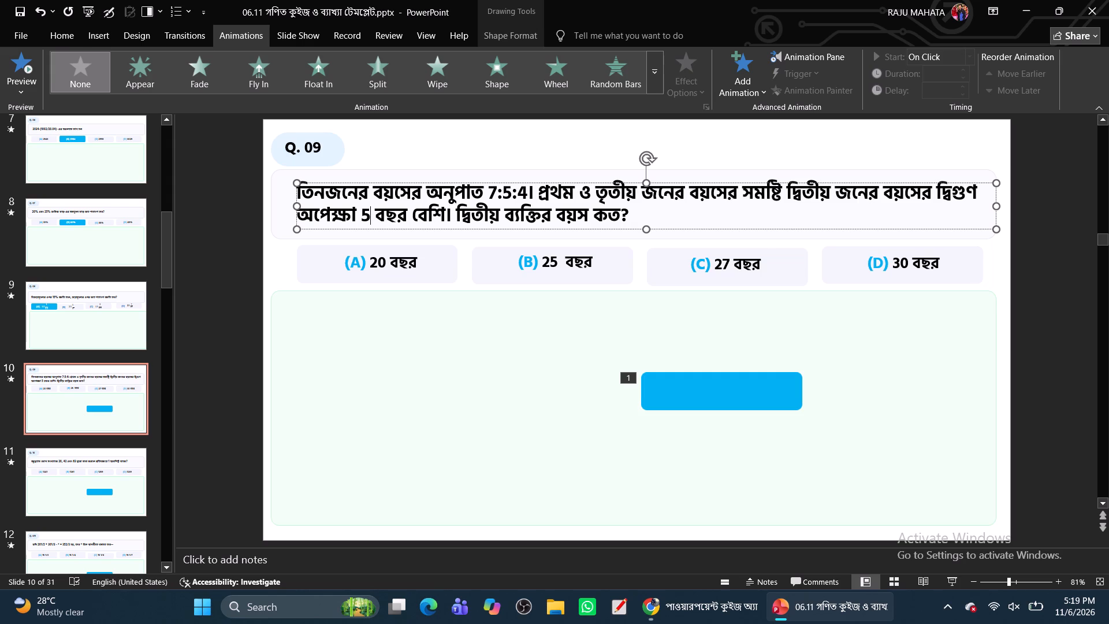
Duplicate the "(B) 25 বছর" option text on the Q. 09 slide and set the copy in the empty green area.
left_click(547, 269)
left_click(552, 274)
key("ctrl+c")
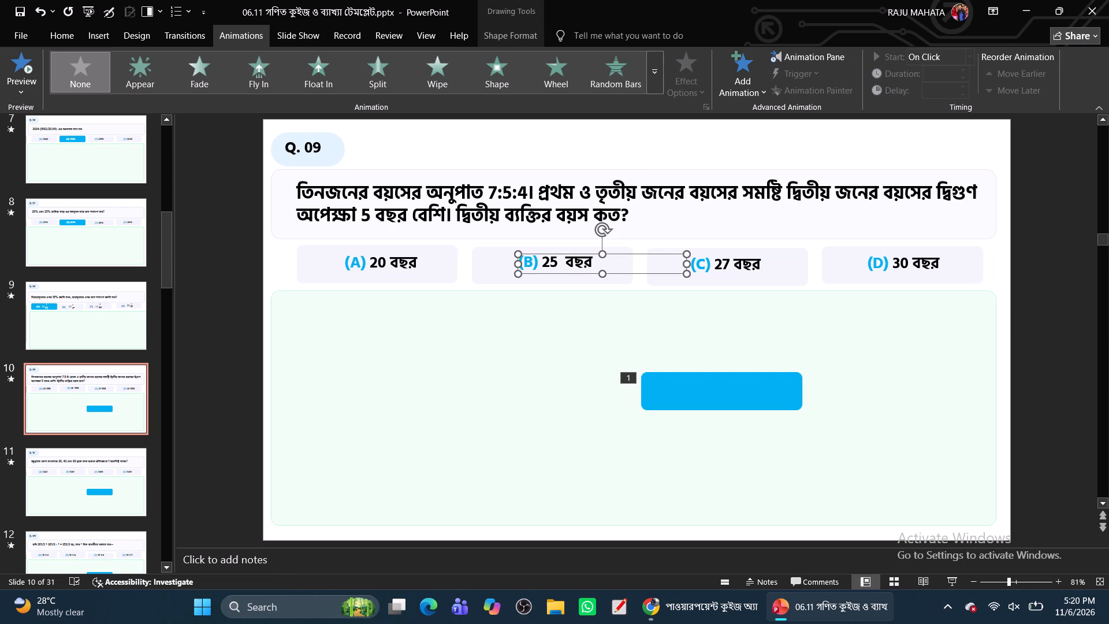
key("ctrl+v")
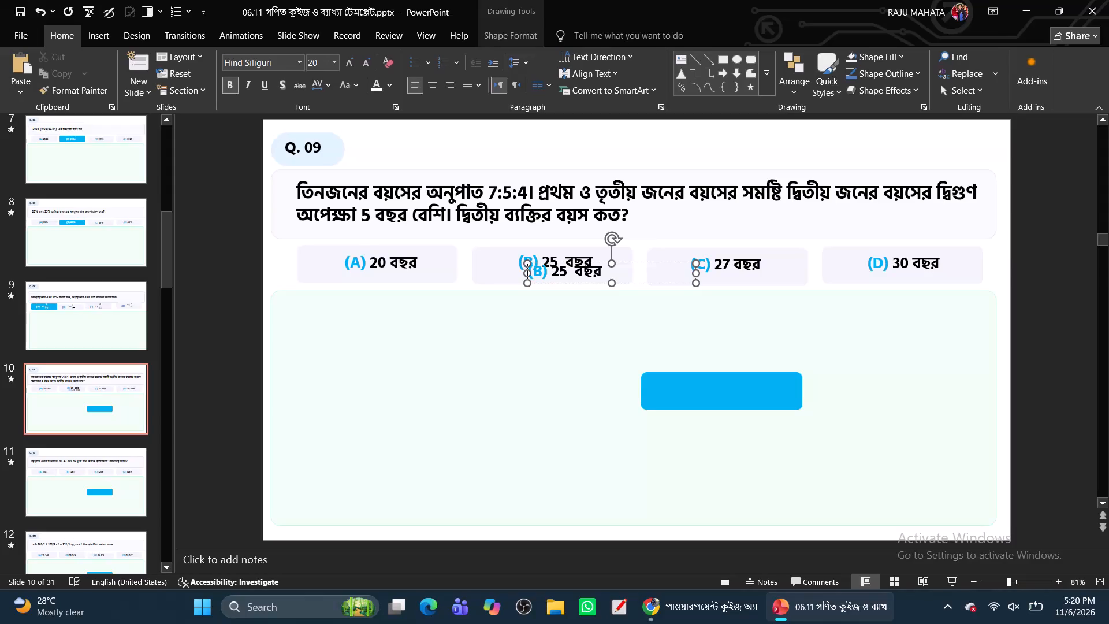
left_click_drag(561, 281, 519, 396)
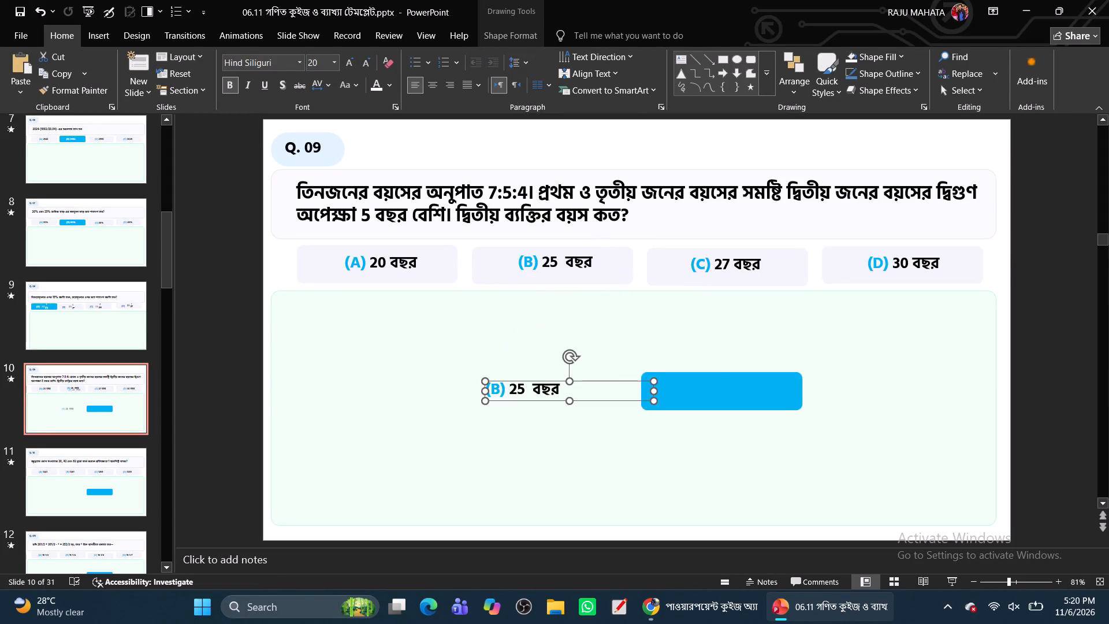
Move the blue rectangle on the Q. 09 slide so that it covers the option (B) box.
left_click_drag(719, 396, 552, 270)
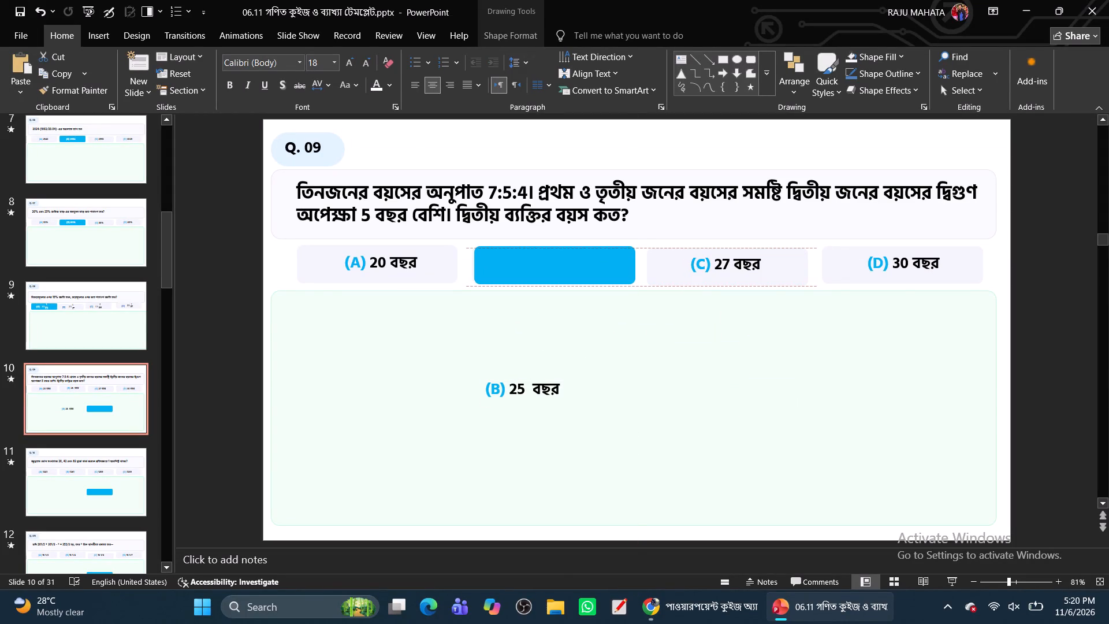
left_click_drag(552, 270, 553, 270)
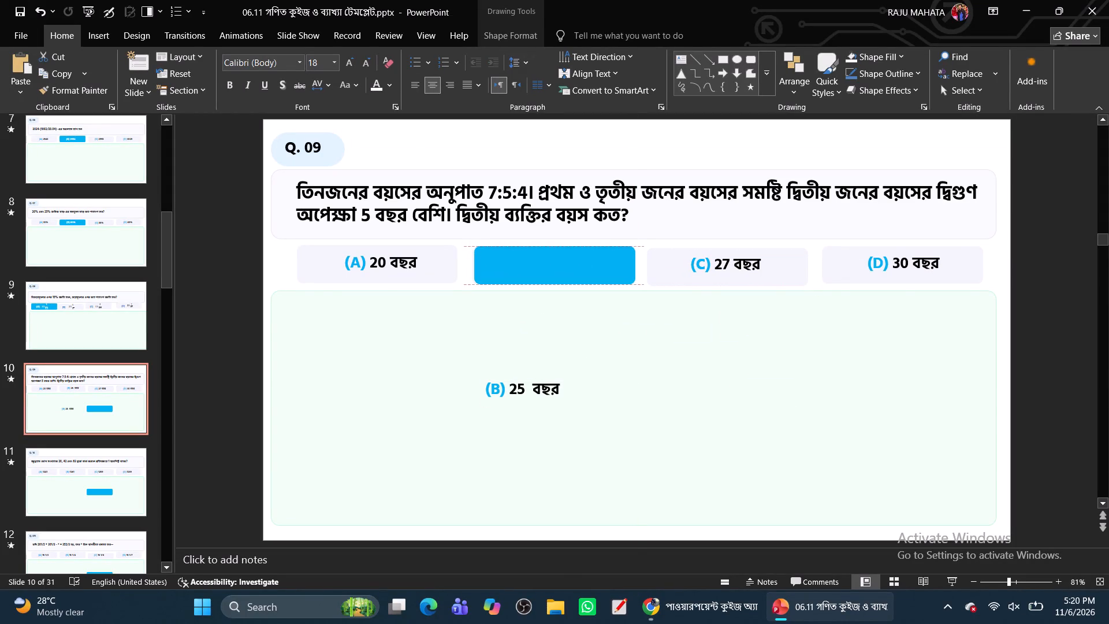
left_click_drag(553, 270, 550, 269)
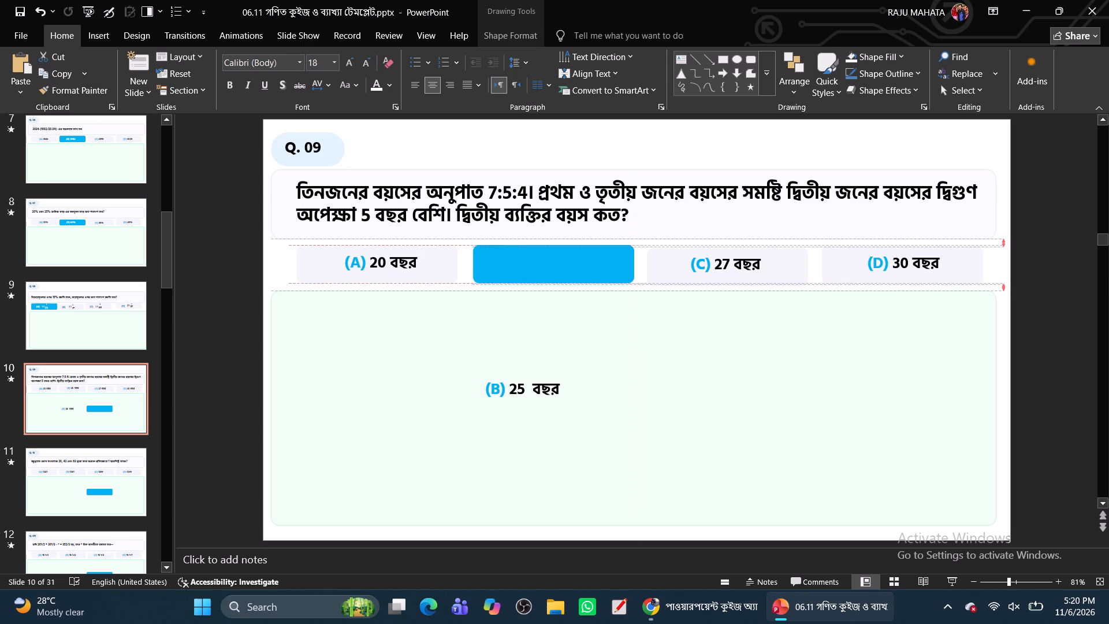
left_click_drag(550, 269, 549, 270)
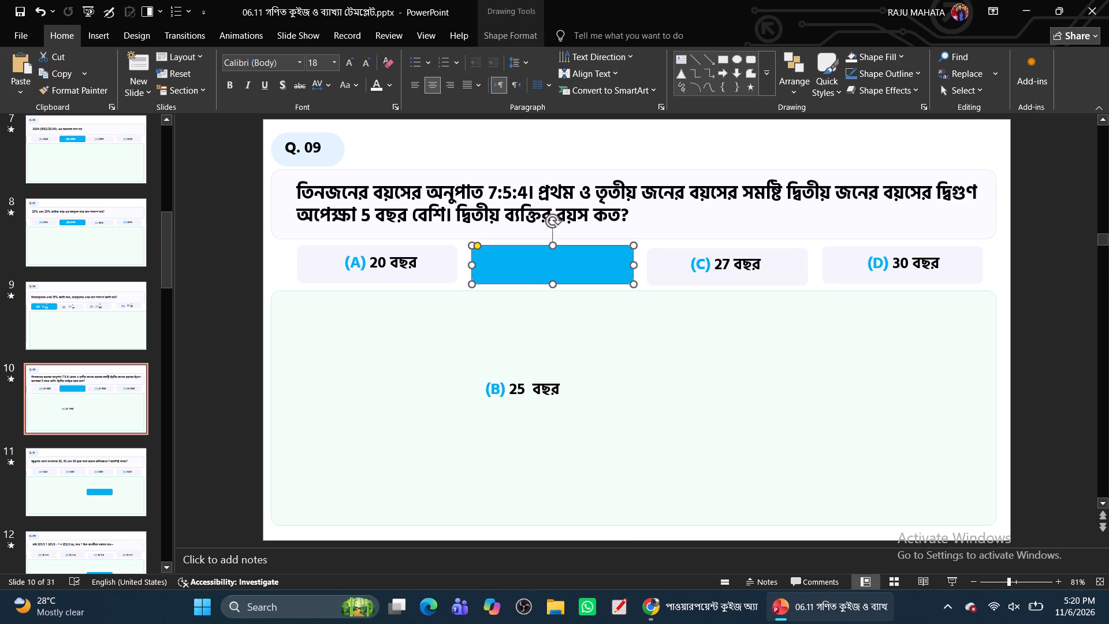
Place the duplicated "(B) 25 বছর" text on the blue rectangle and colour it white.
left_click(531, 394)
left_click_drag(529, 402, 545, 277)
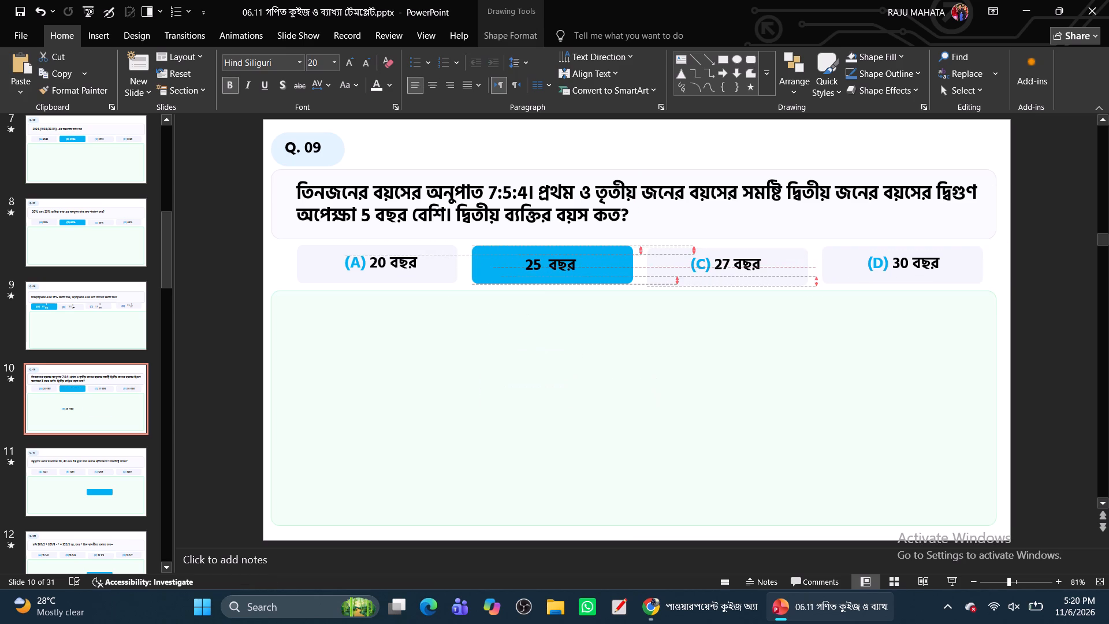
left_click_drag(545, 277, 548, 276)
left_click(548, 276)
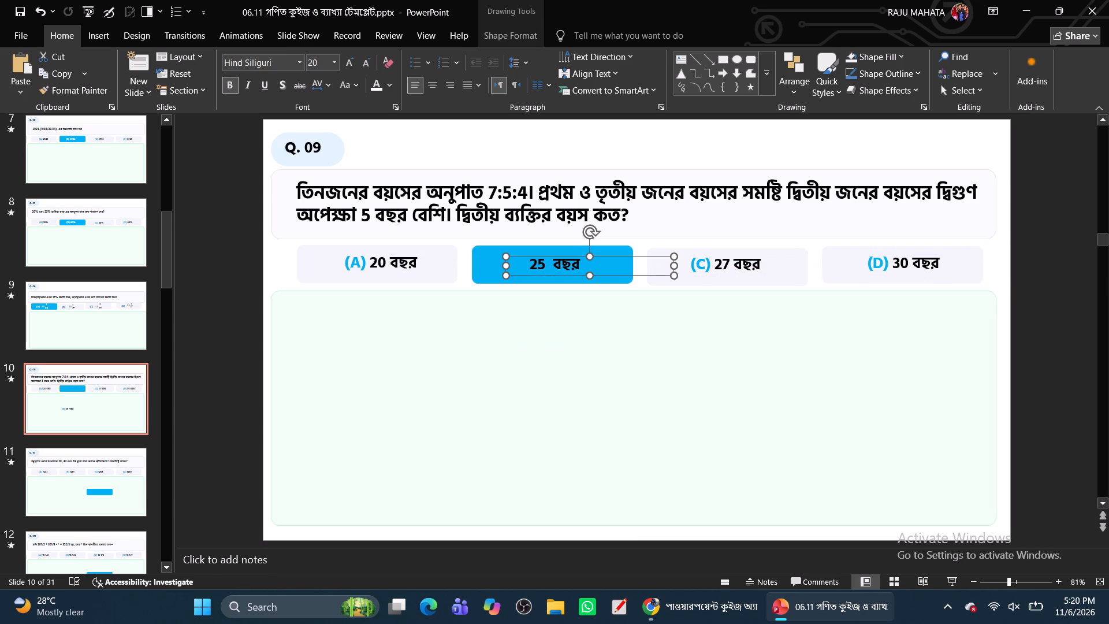
left_click(369, 88)
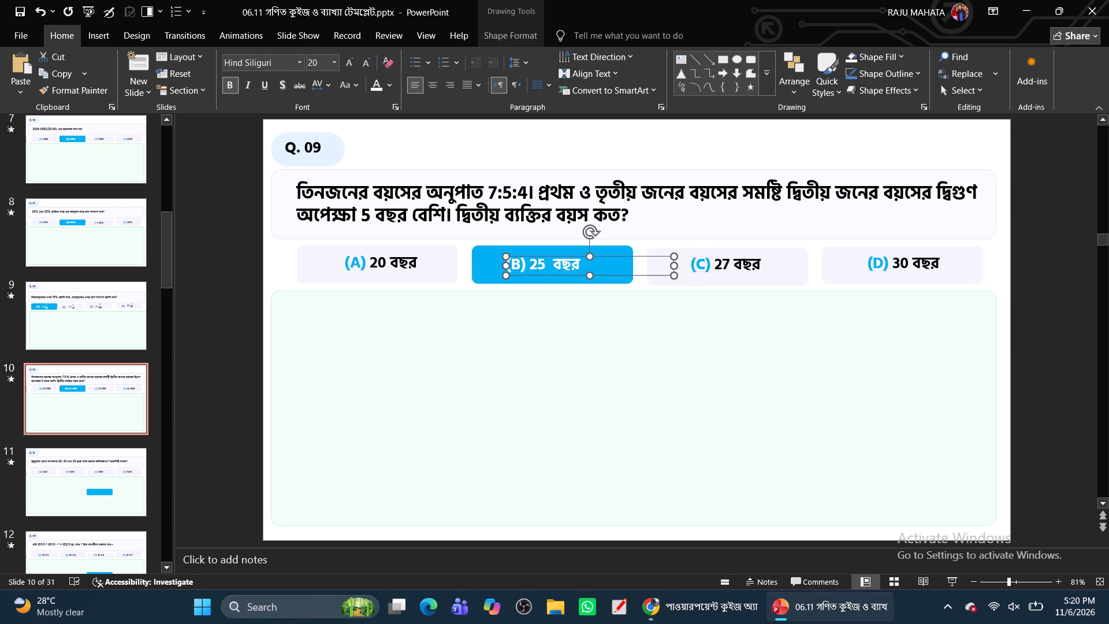
Apply the Random Bars animation to the blue rectangle and the white "(B) 25 বছর" text together.
left_click(479, 272, "ctrl")
left_click(245, 35)
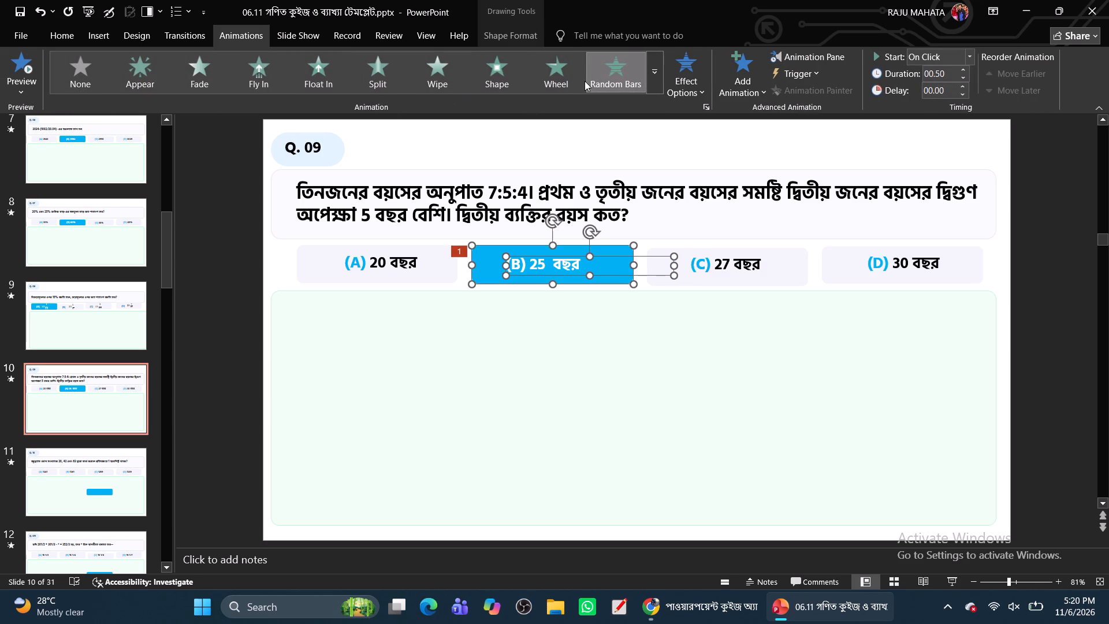
left_click(628, 79)
left_click(487, 359)
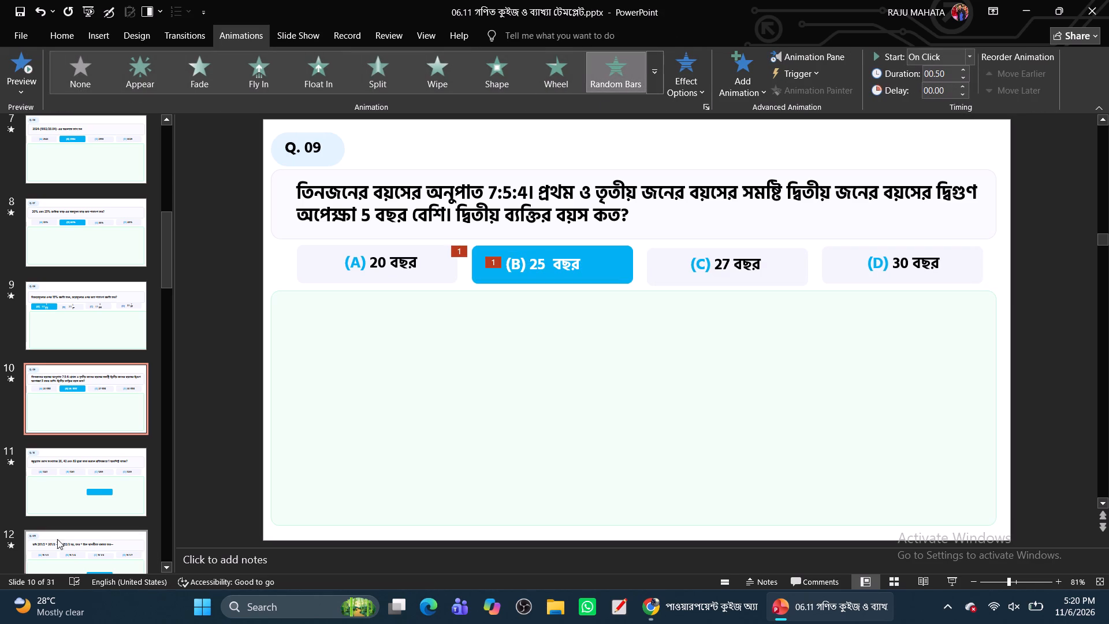
Duplicate the "(B) 1261" option text on the Q. 10 slide and set the copy in the empty green area.
left_click(23, 474)
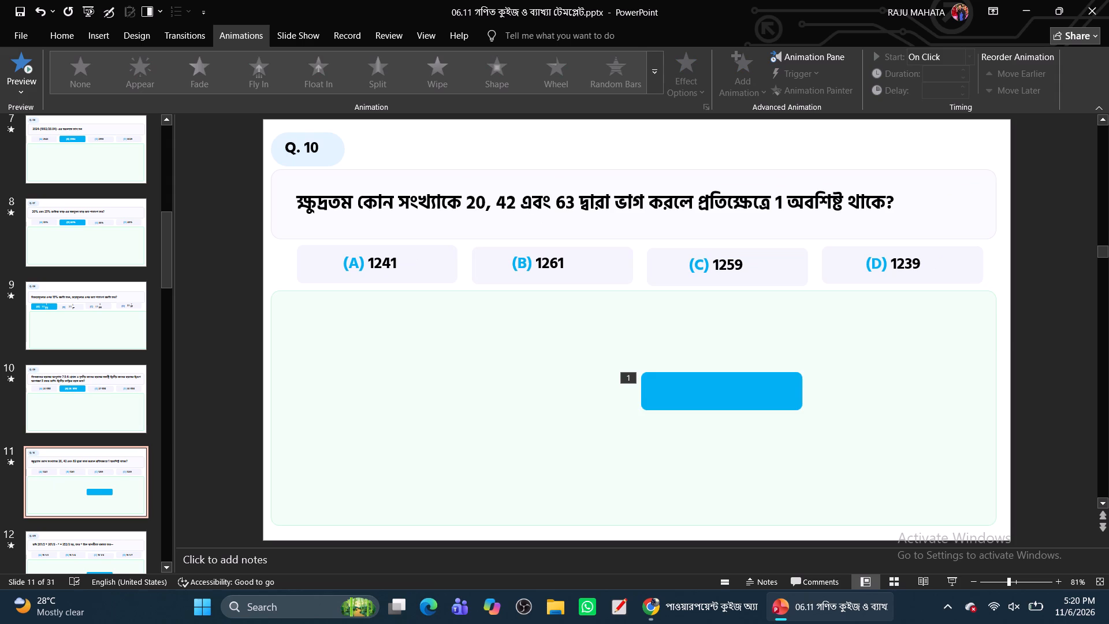
left_click(525, 271)
left_click(535, 273)
key("ctrl+c")
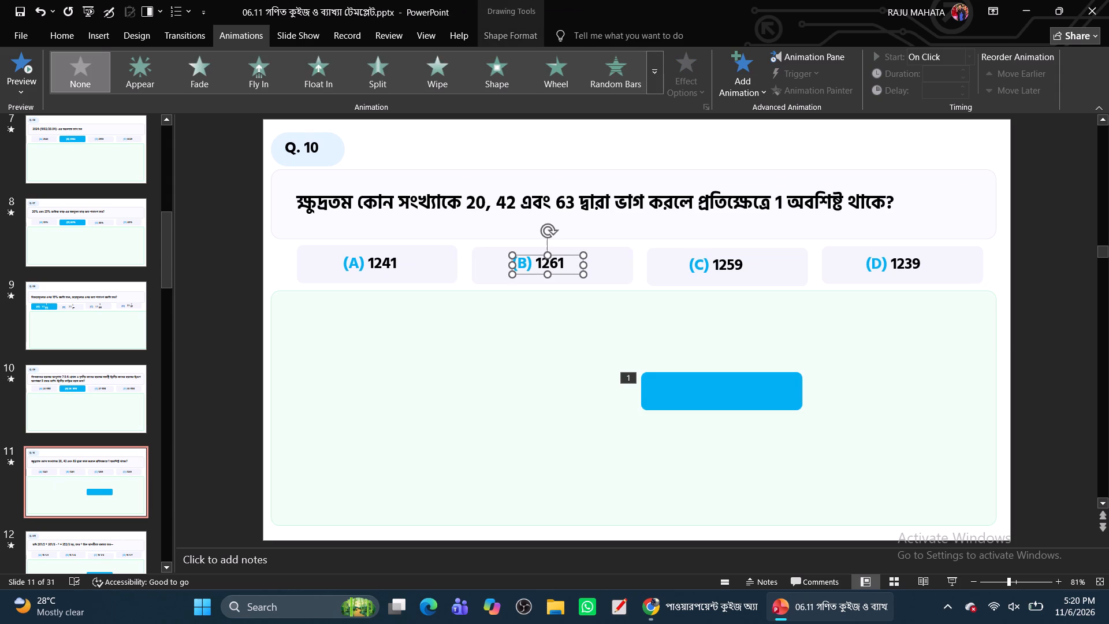
key("ctrl+v")
left_click_drag(543, 285, 543, 288)
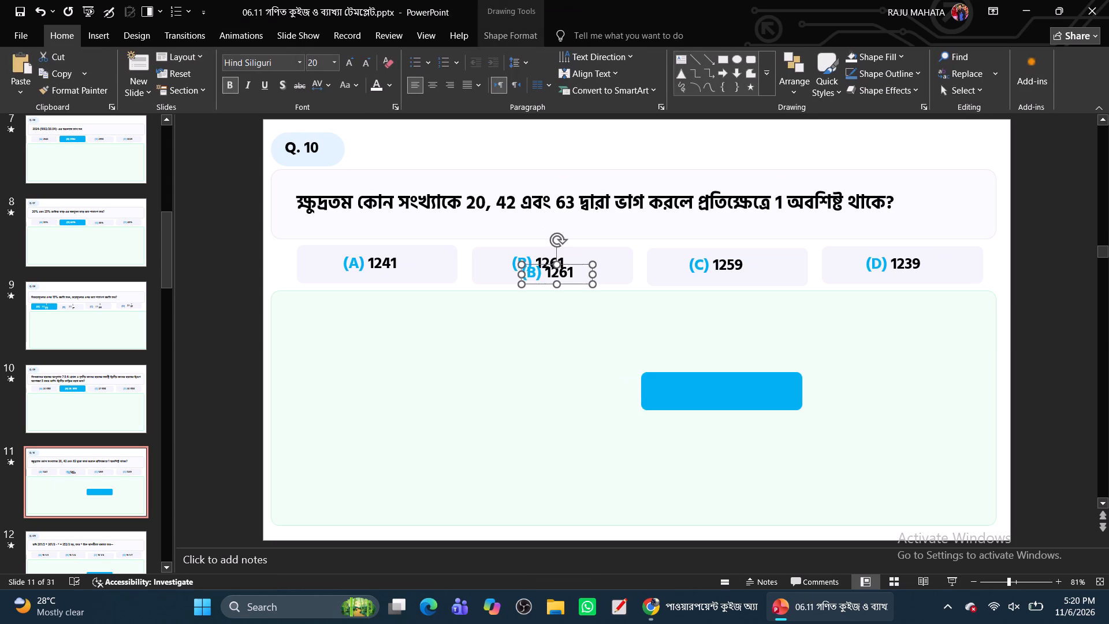
left_click_drag(543, 288, 503, 424)
Move the blue rectangle on the Q. 10 slide so that it covers the option (B) box.
left_click_drag(740, 400, 575, 281)
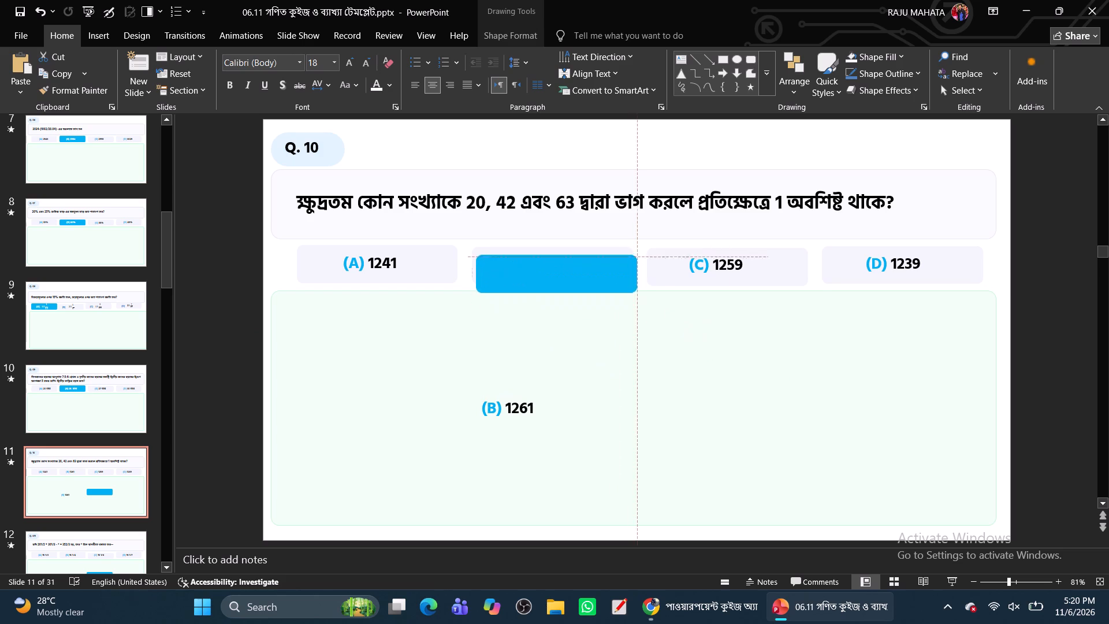
left_click_drag(575, 281, 570, 274)
Place the duplicated "(B) 1261" text on the blue rectangle on the Q. 10 slide and colour it white.
left_click(512, 410)
left_click_drag(507, 421, 524, 314)
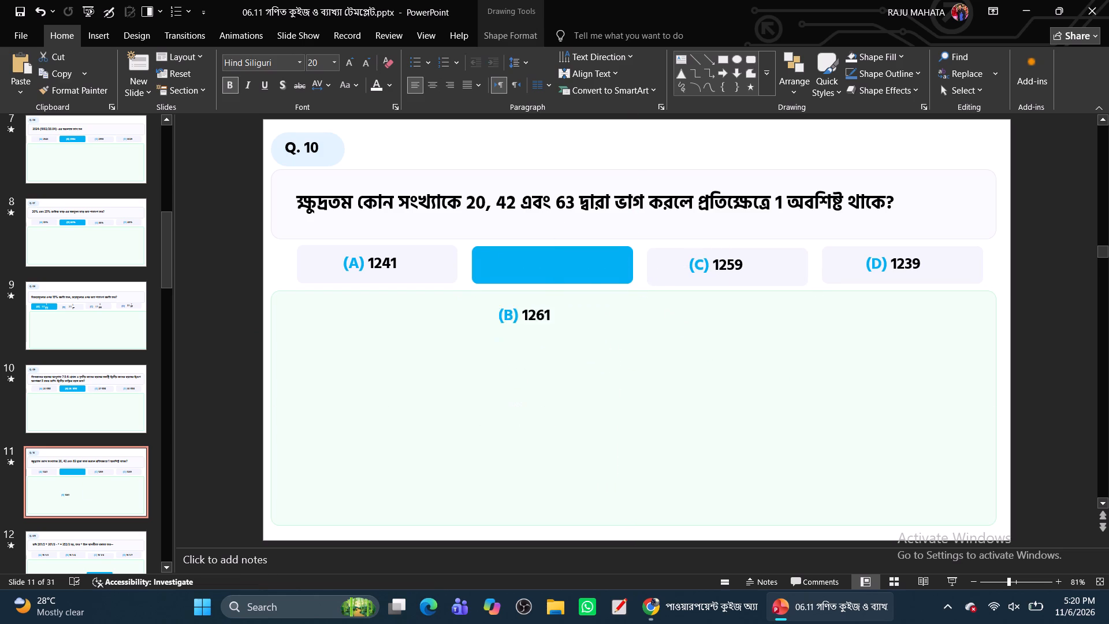
left_click_drag(524, 314, 537, 278)
left_click(372, 86)
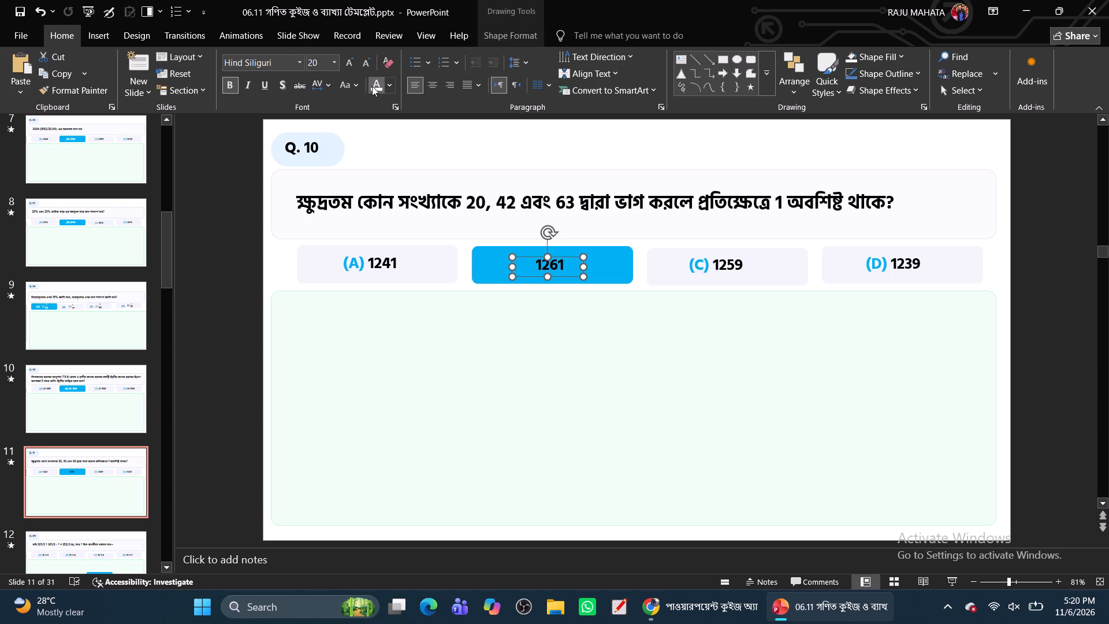
Set the font size of the blue rectangle and the white "(B) 1261" text together to 20.
left_click(494, 272, "ctrl")
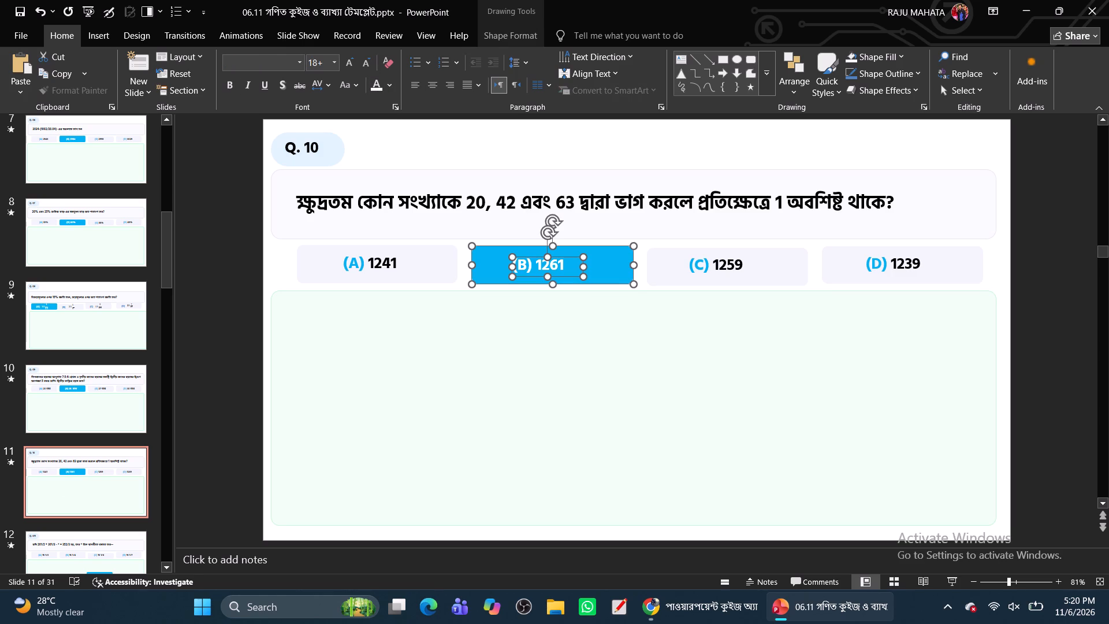
left_click(334, 65)
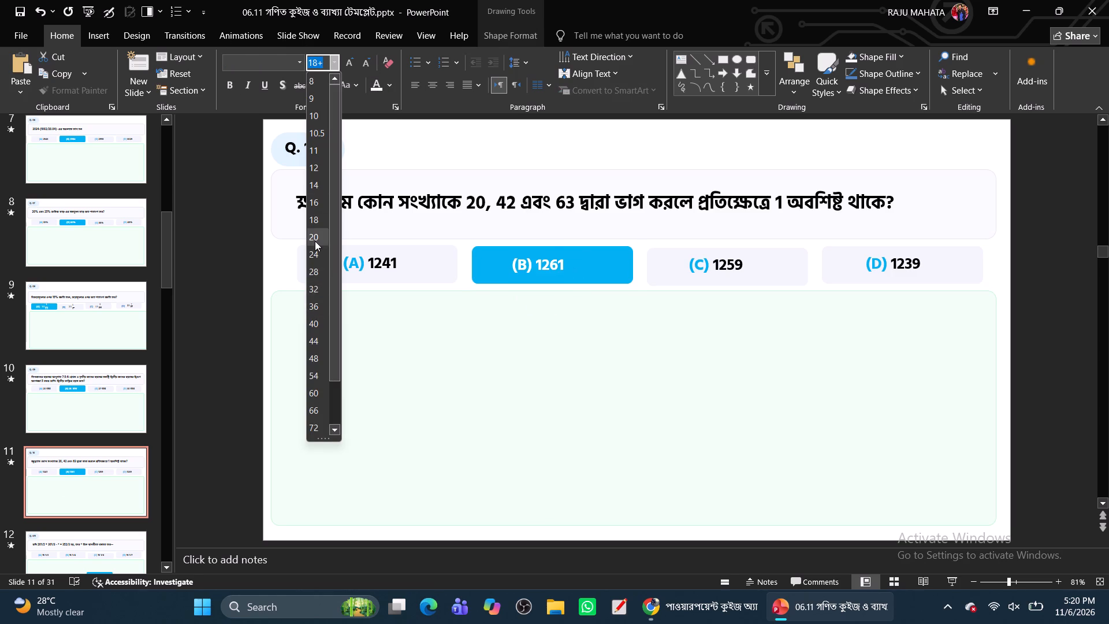
left_click(315, 241)
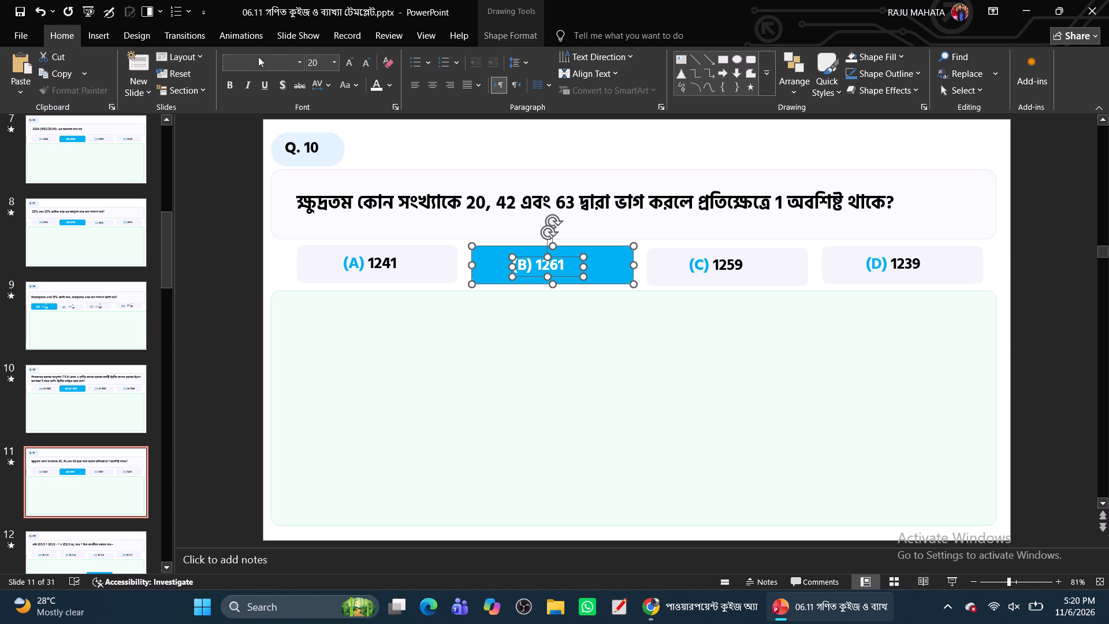
Apply the Random Bars animation to the blue rectangle and the white "(B) 1261" text together on the Q. 10 slide.
left_click(233, 39)
left_click(624, 74)
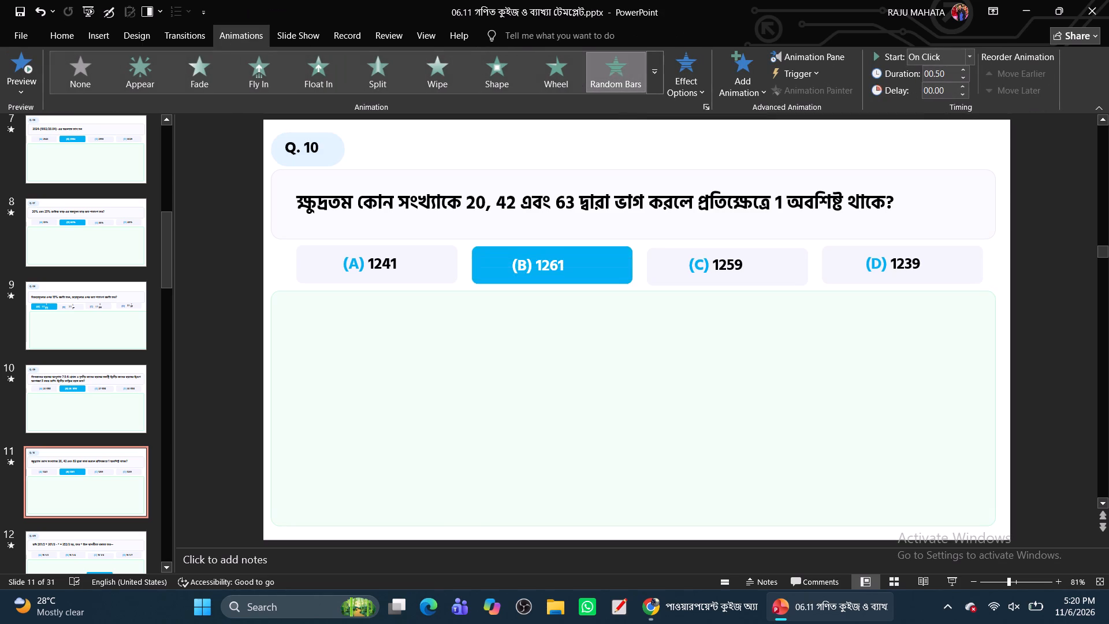
left_click(512, 428)
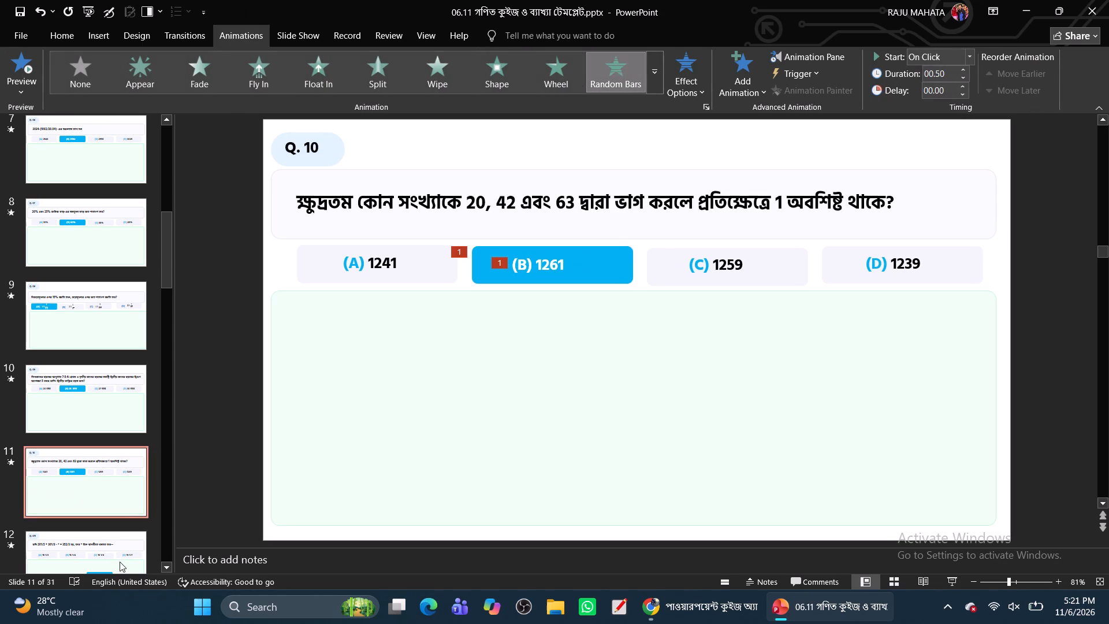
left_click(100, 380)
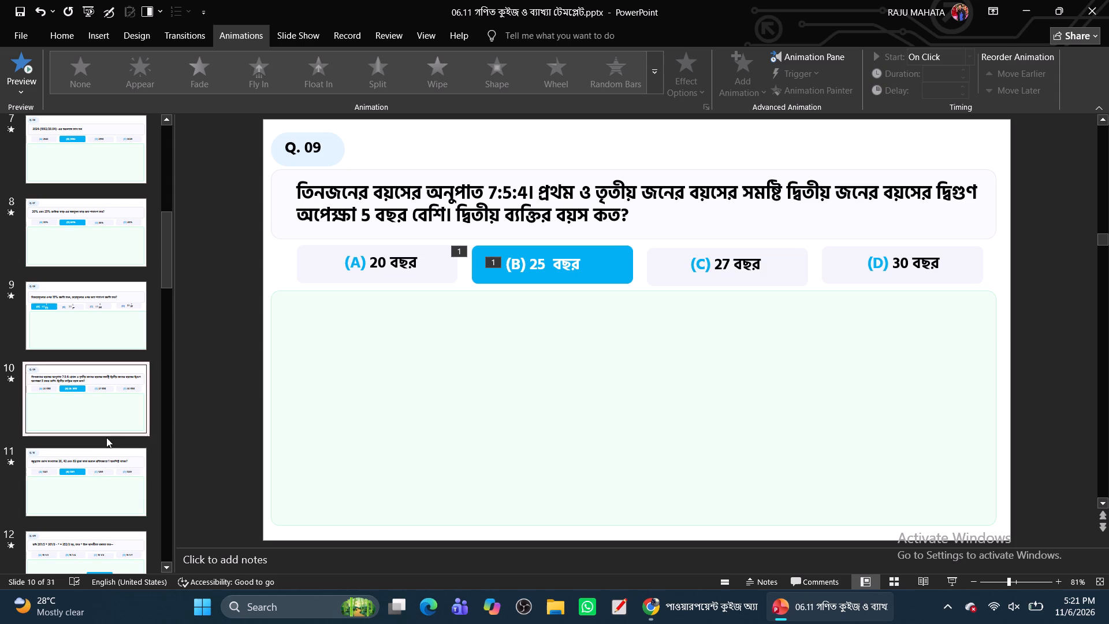
On the Q. 011 slide, space out the question's mixed fractions to read 20 1/2, 30 1/3 and 35 2/3.
left_click(88, 477)
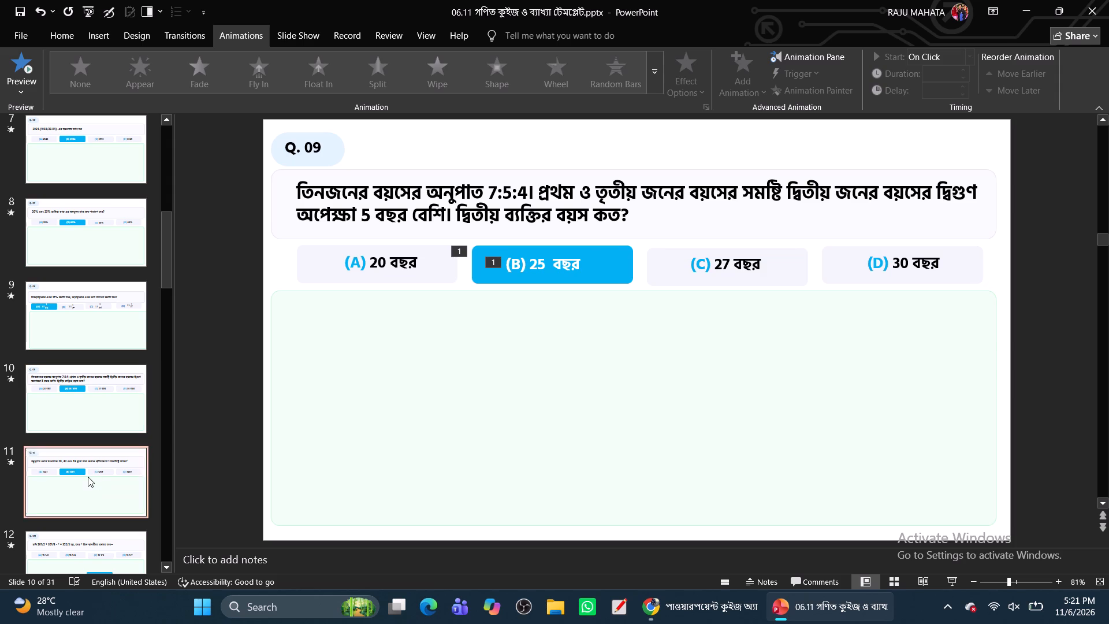
left_click(98, 555)
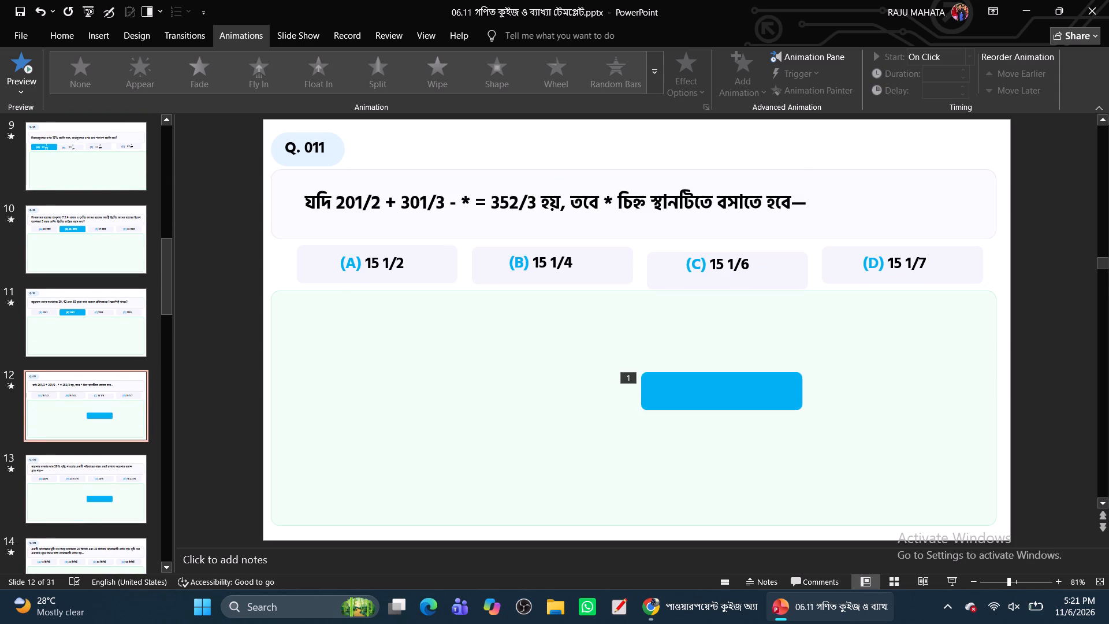
left_click(351, 207)
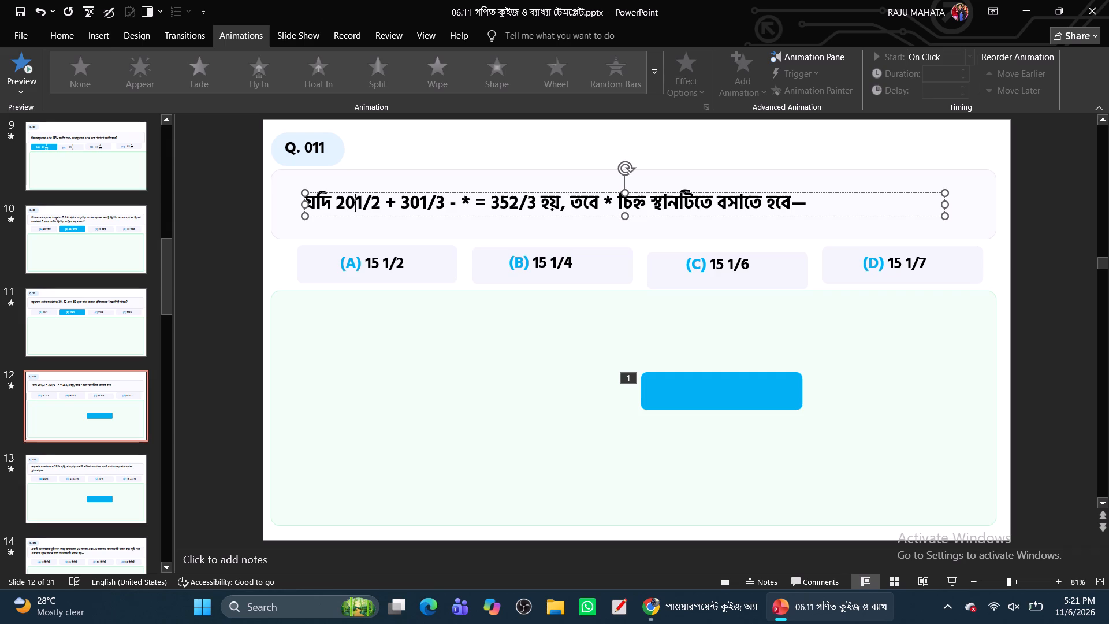
key("space")
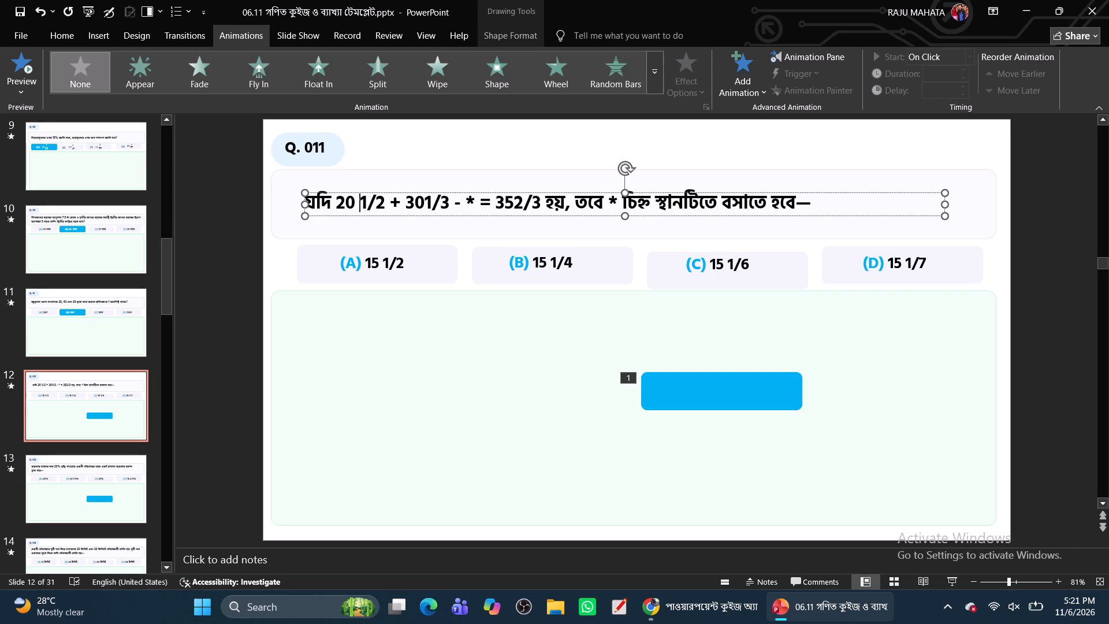
left_click(426, 203)
key("space")
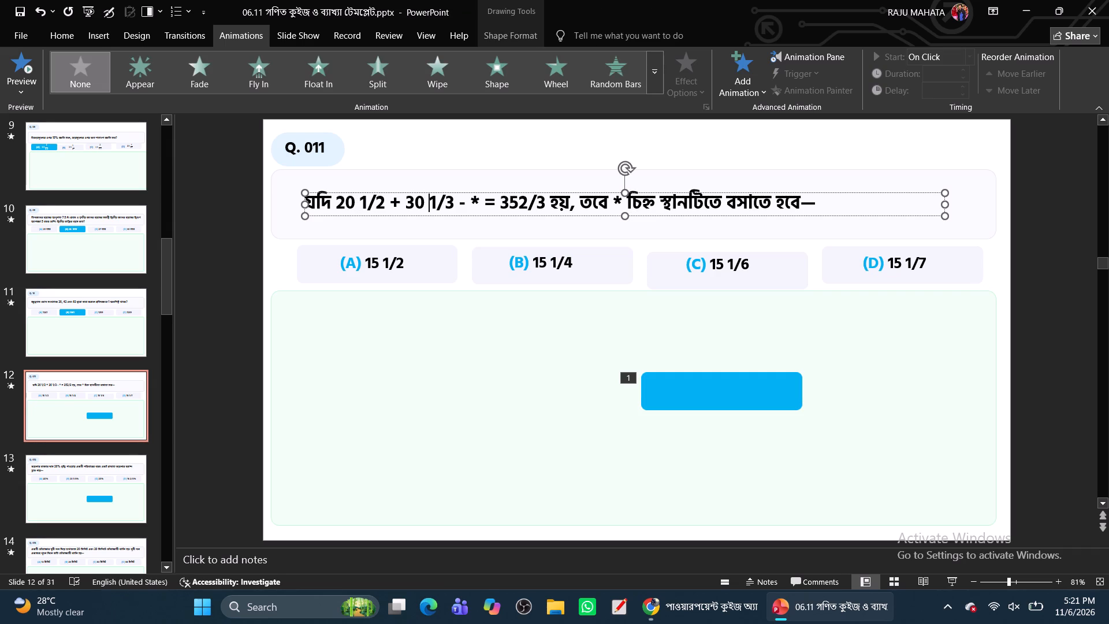
left_click(519, 206)
key("space")
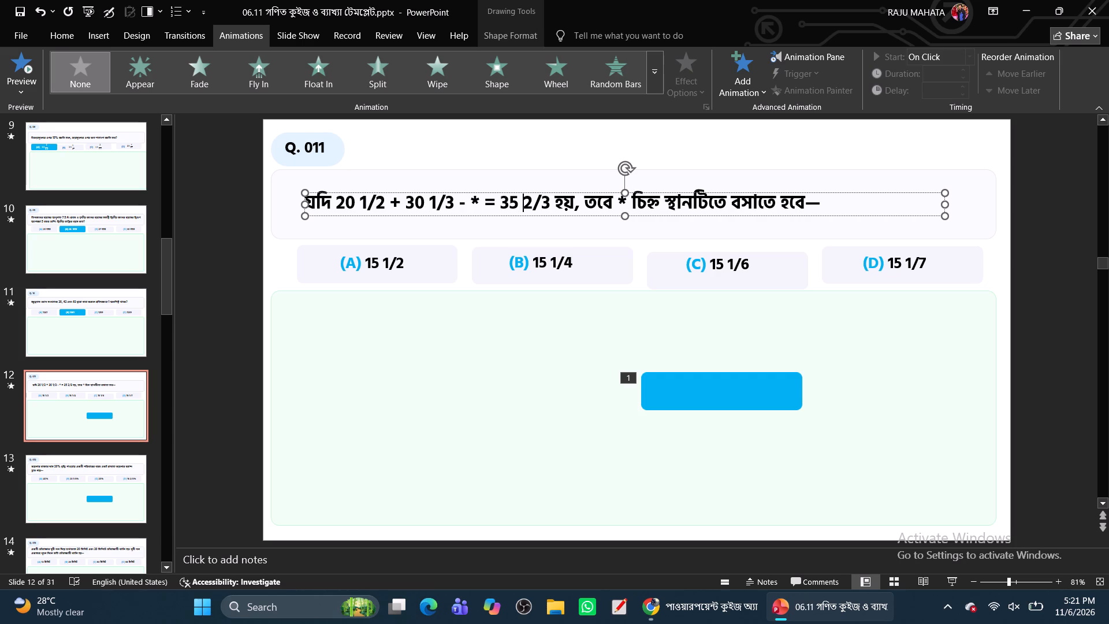
Duplicate the "(C) 15 1/6" option text and place the copy just above the blue rectangle on the Q. 011 slide.
left_click(710, 263)
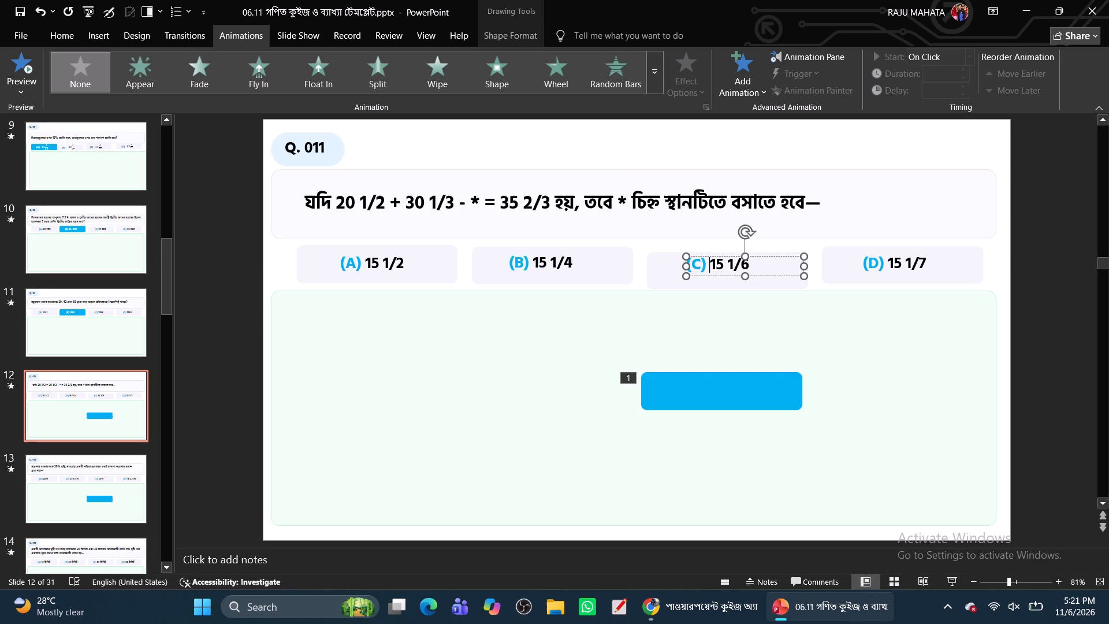
left_click(723, 274)
key("ctrl+c")
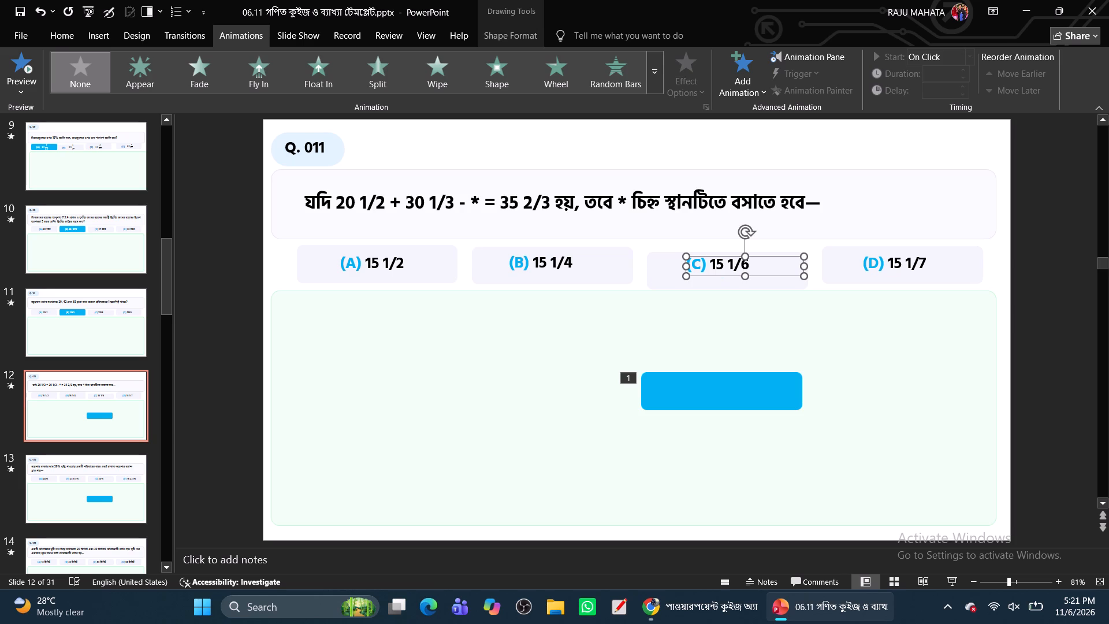
key("ctrl+v")
left_click_drag(723, 284, 699, 366)
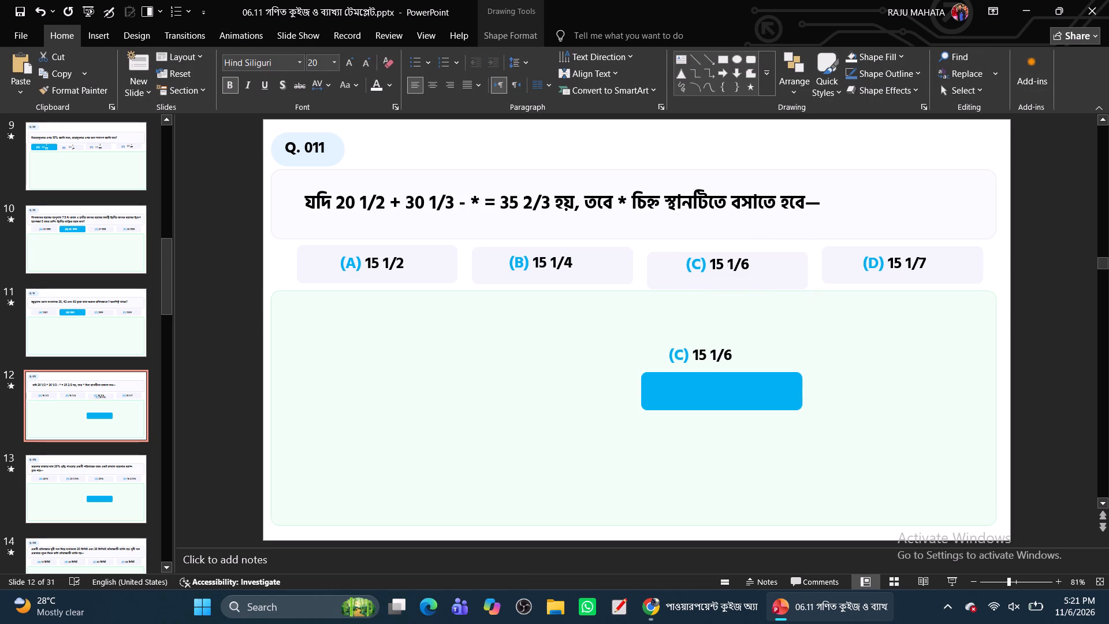
left_click_drag(699, 366, 688, 362)
Move the option (C) box up level with the other option boxes and centre its original "(C) 15 1/6" text vertically on it.
left_click(704, 264)
left_click_drag(711, 274, 711, 281)
left_click_drag(661, 272, 663, 270)
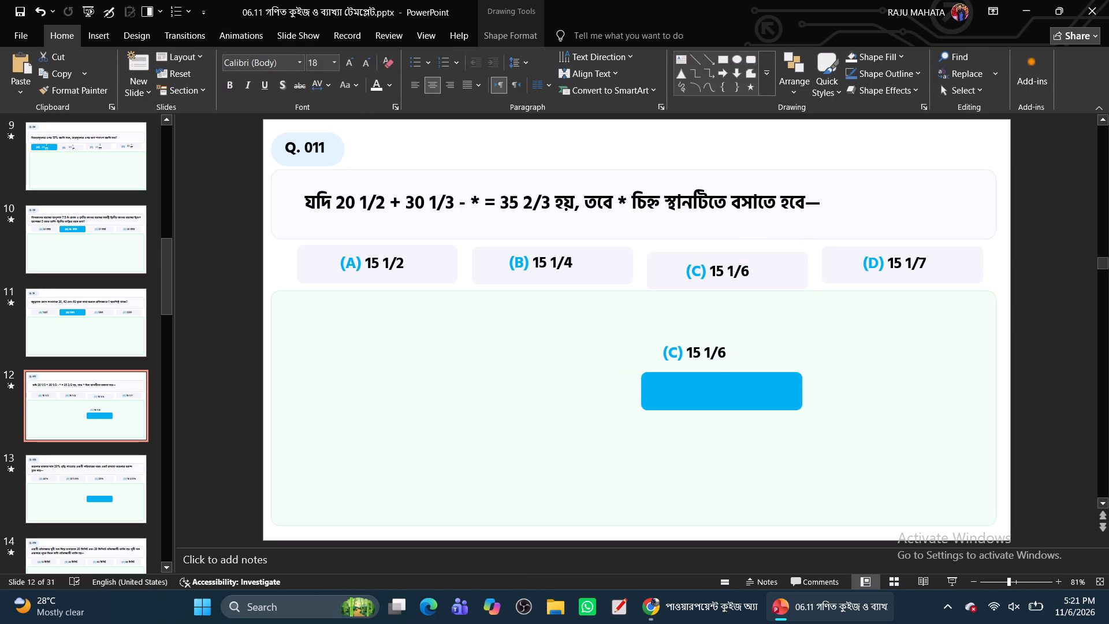
left_click_drag(663, 270, 663, 265)
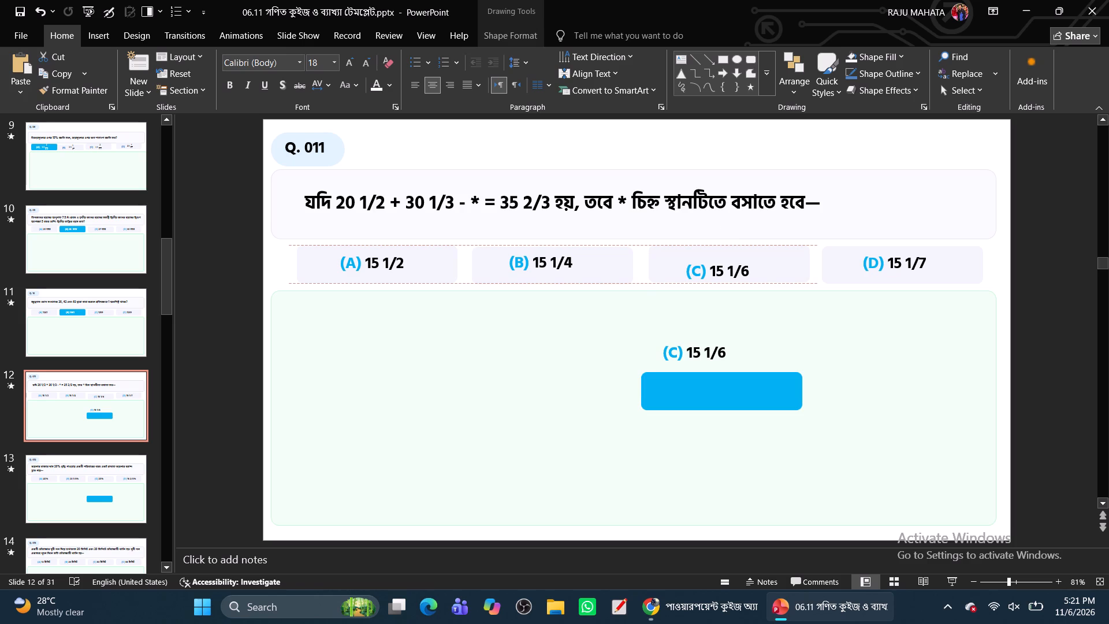
left_click_drag(663, 265, 663, 265)
left_click(831, 268)
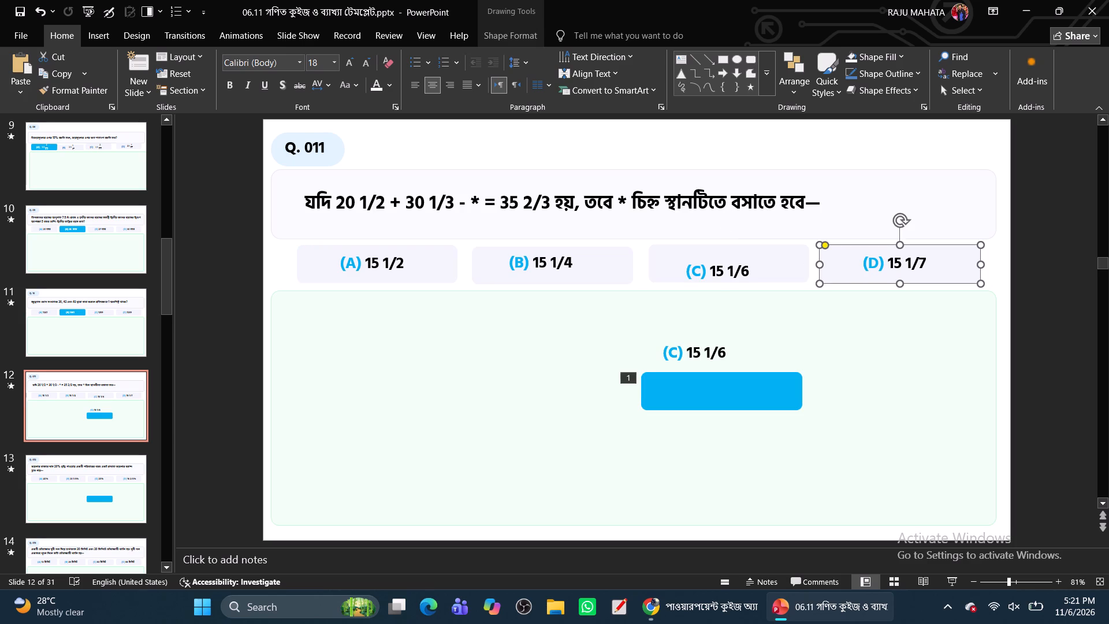
left_click(725, 273)
left_click_drag(718, 282, 720, 272)
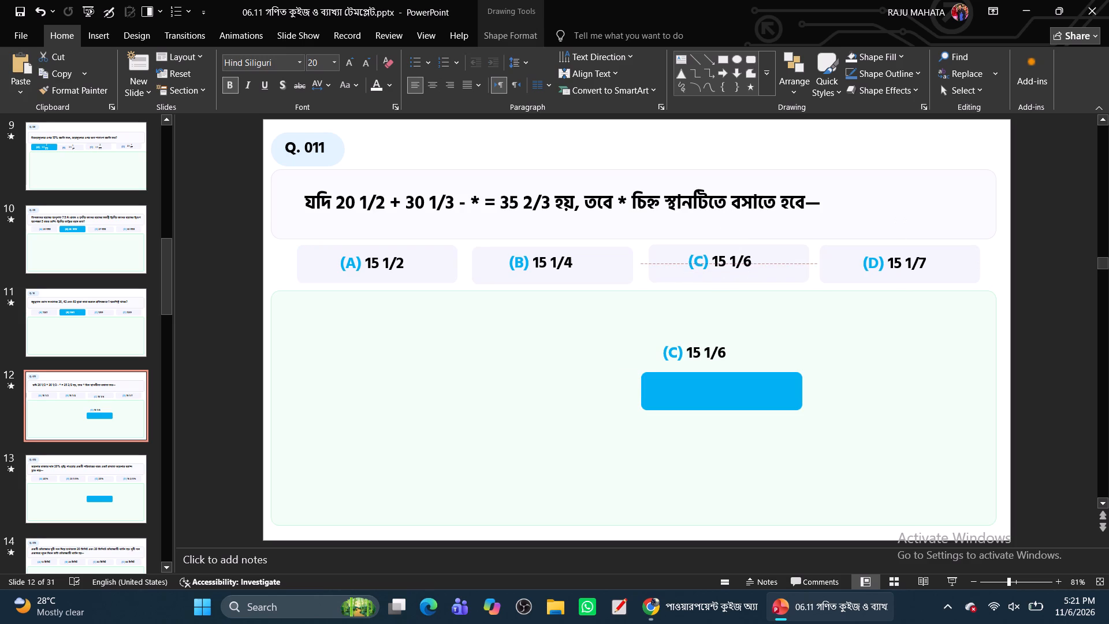
left_click_drag(720, 272, 723, 274)
Move the blue rectangle on the Q. 011 slide so that it covers the option (C) box.
left_click(694, 353)
left_click(699, 390)
left_click_drag(699, 390, 704, 284)
left_click_drag(670, 403, 680, 279)
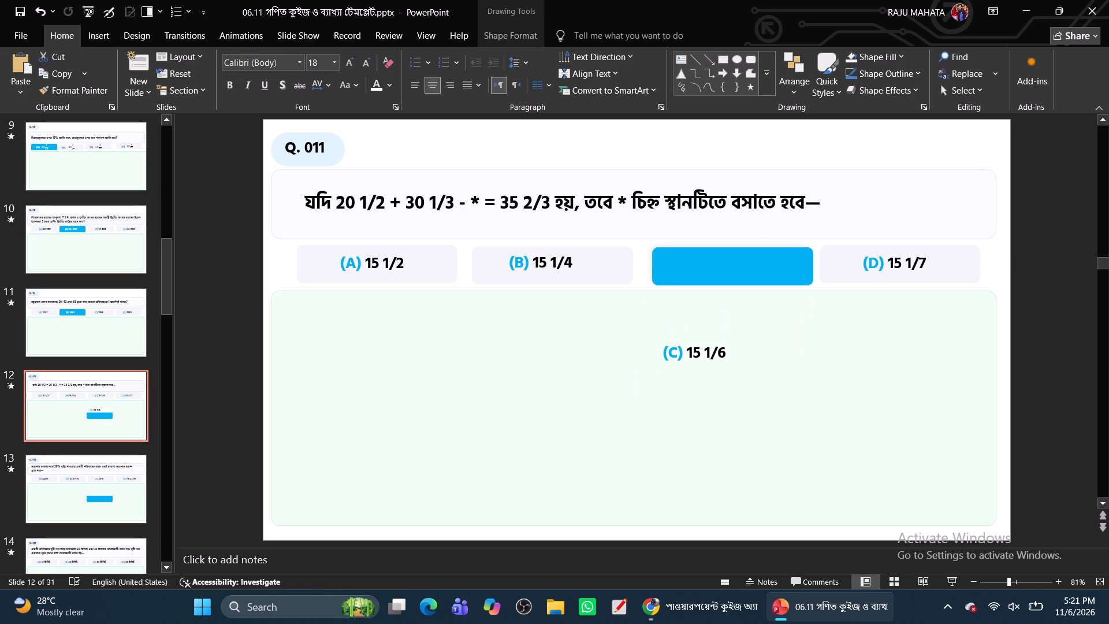
left_click_drag(680, 279, 678, 277)
Place the duplicated "(C) 15 1/6" text on the blue rectangle on the Q. 011 slide and colour it white.
left_click(683, 352)
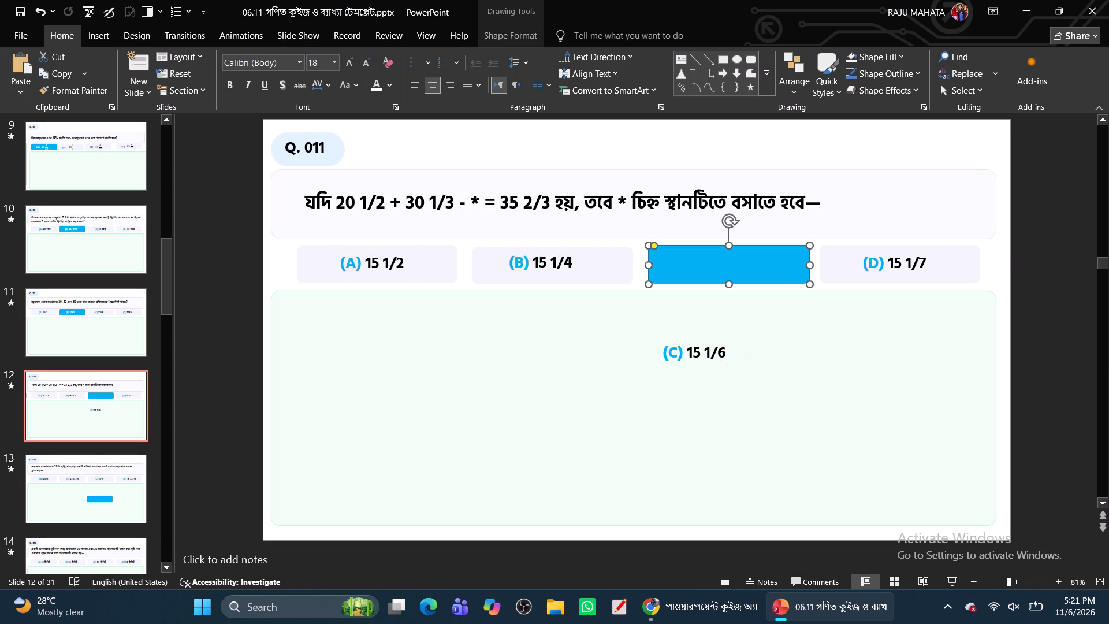
left_click_drag(689, 365, 700, 278)
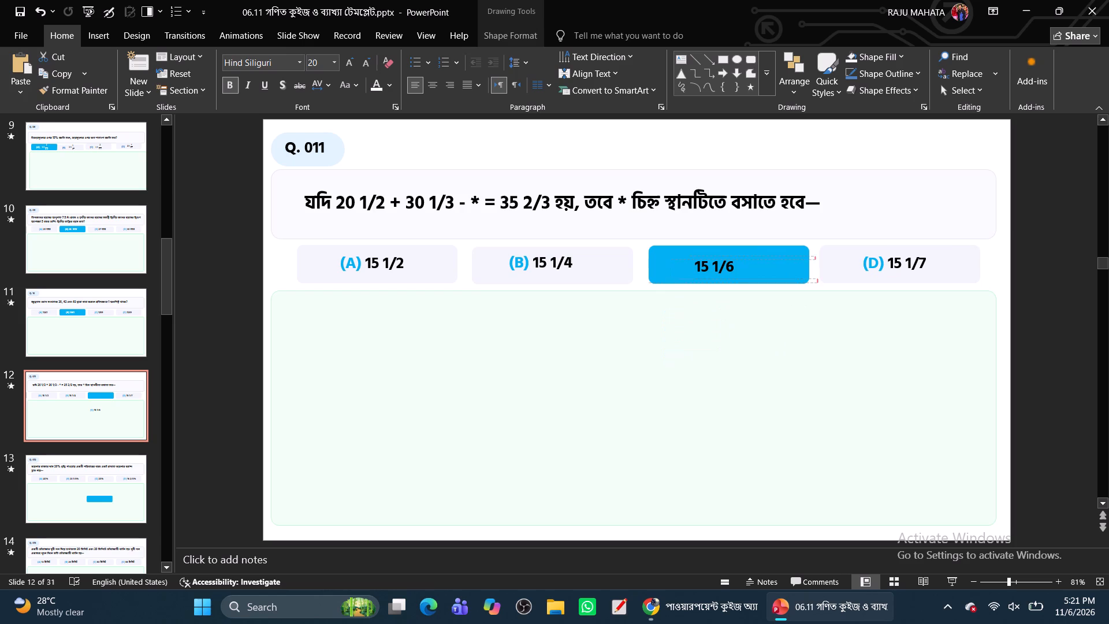
left_click_drag(700, 278, 701, 274)
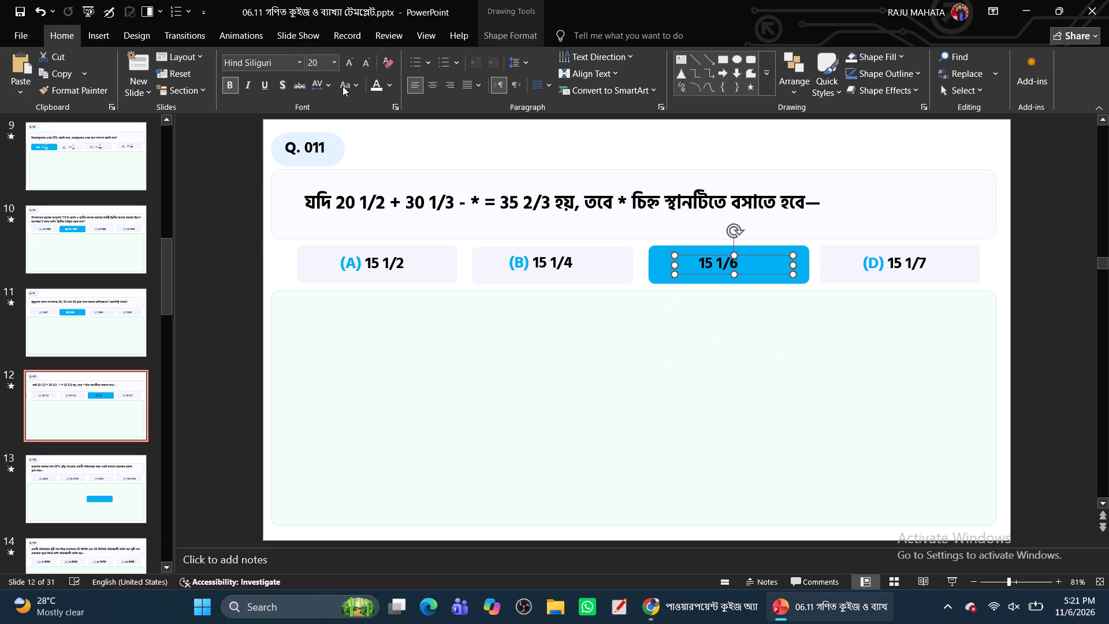
left_click(377, 85)
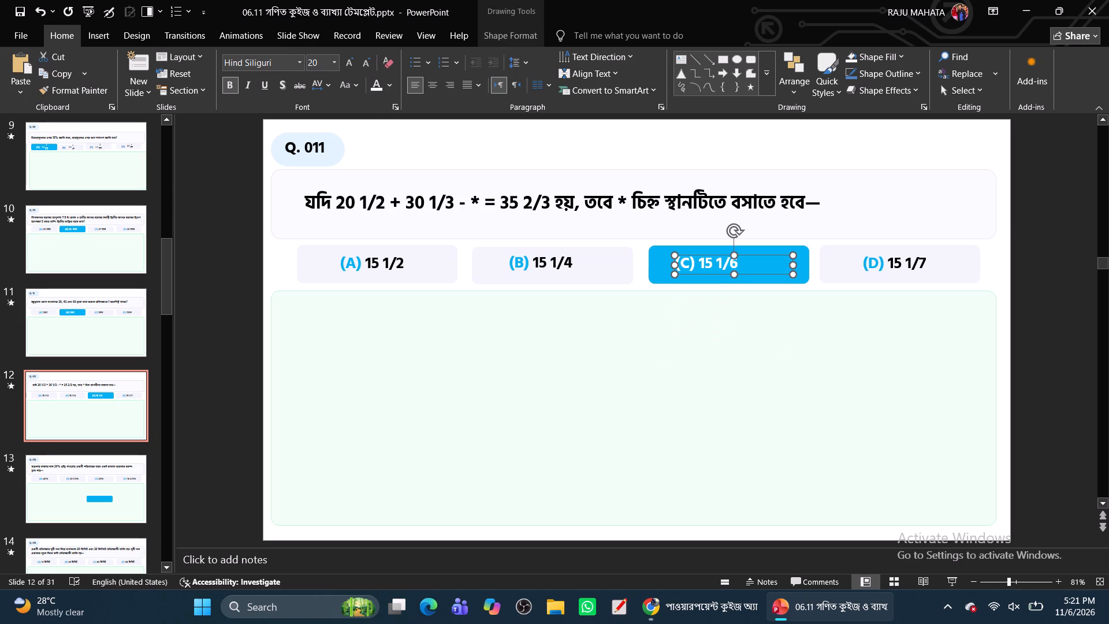
Apply the Random Bars animation to the blue rectangle and the white "(C) 15 1/6" text together on the Q. 011 slide.
left_click(660, 269, "ctrl")
left_click(256, 34)
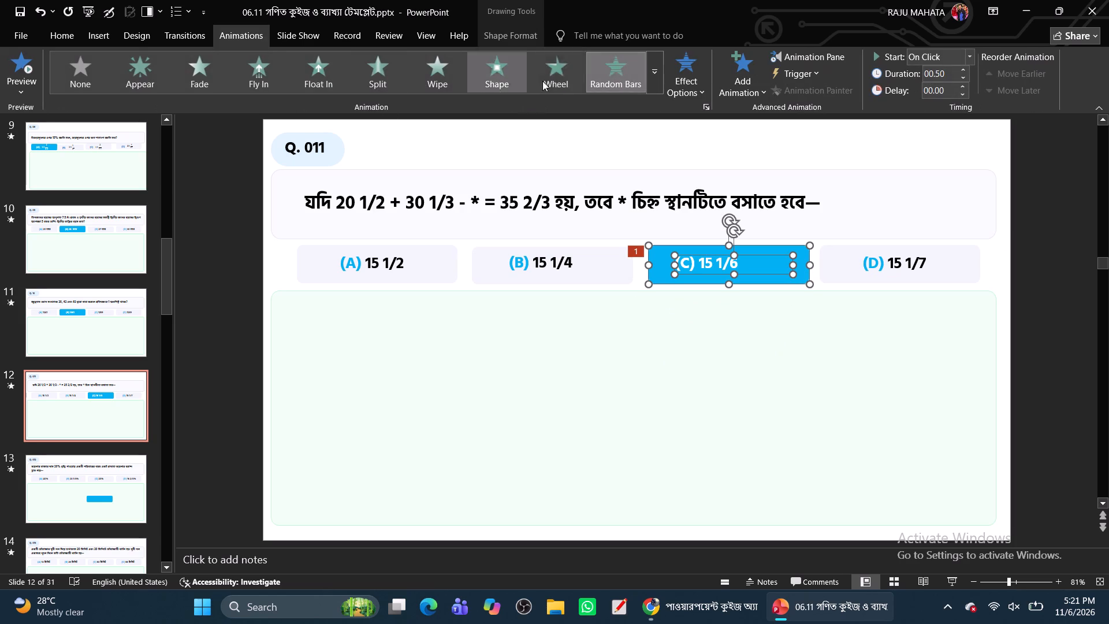
left_click(614, 81)
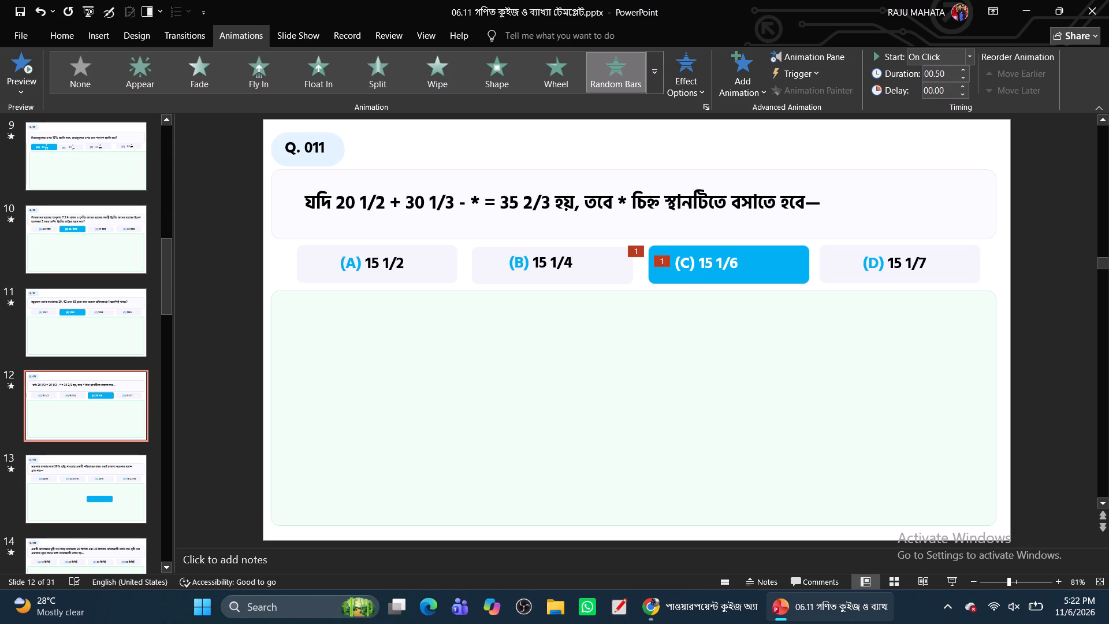
On the Q. 012 slide, duplicate the "(D) 16 2/3%" option text and place the copy below its option box.
left_click(83, 498)
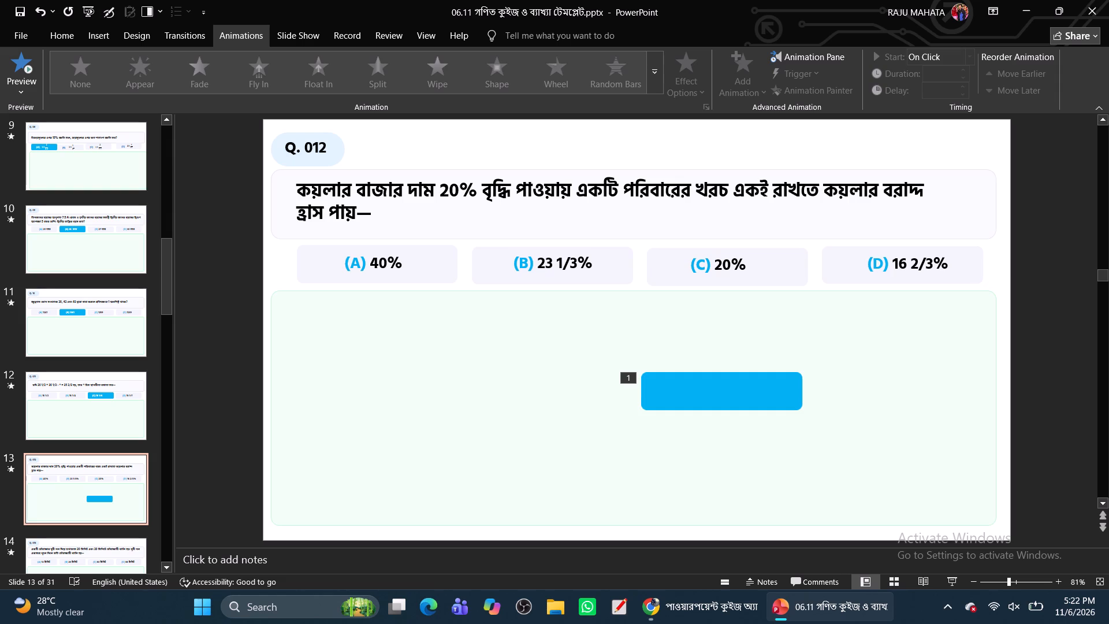
left_click(880, 268)
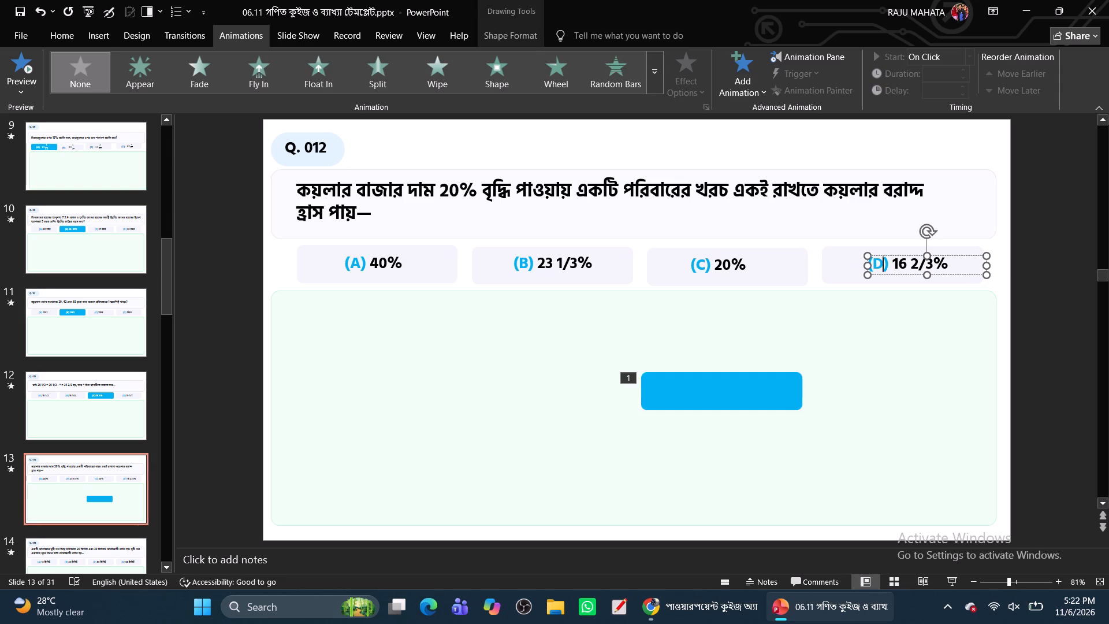
left_click(880, 274)
key("ctrl+c")
key("ctrl+v")
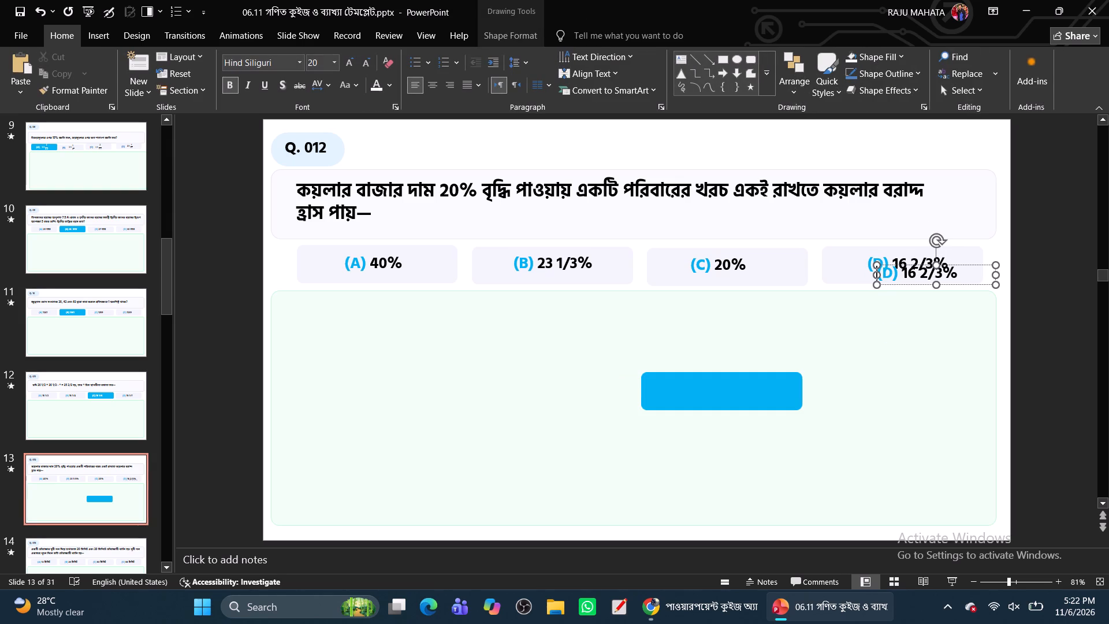
left_click_drag(906, 285, 900, 363)
Move the blue rectangle on the Q. 012 slide so that it covers the option (D) box.
left_click_drag(738, 397, 913, 283)
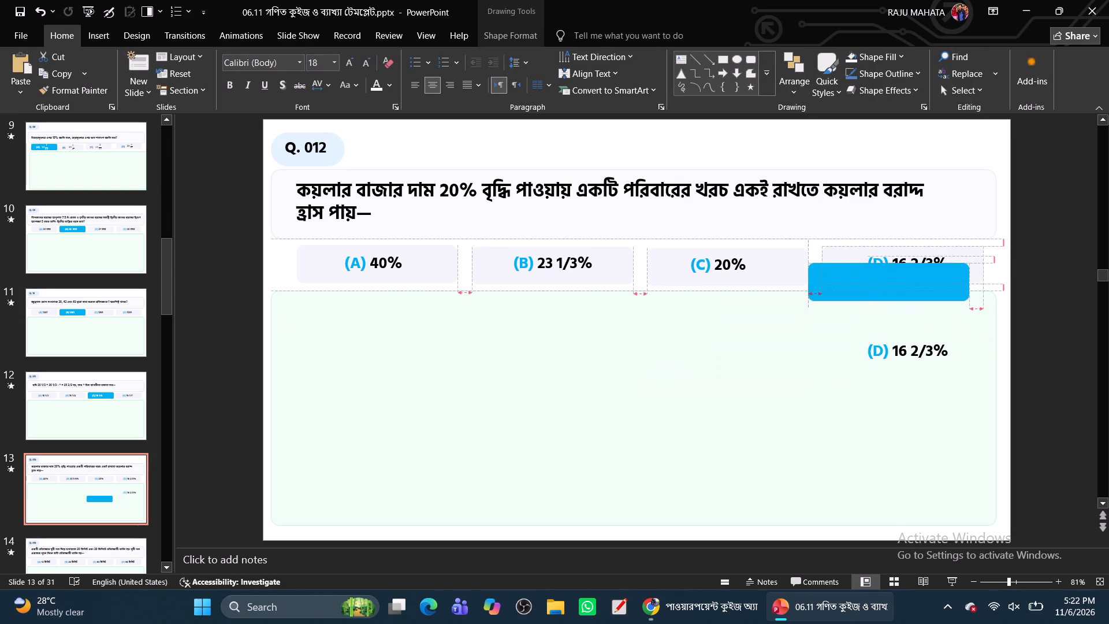
left_click_drag(913, 283, 920, 272)
Place the duplicated "(D) 16 2/3%" text on the blue rectangle on the Q. 012 slide and colour it white.
left_click(922, 356)
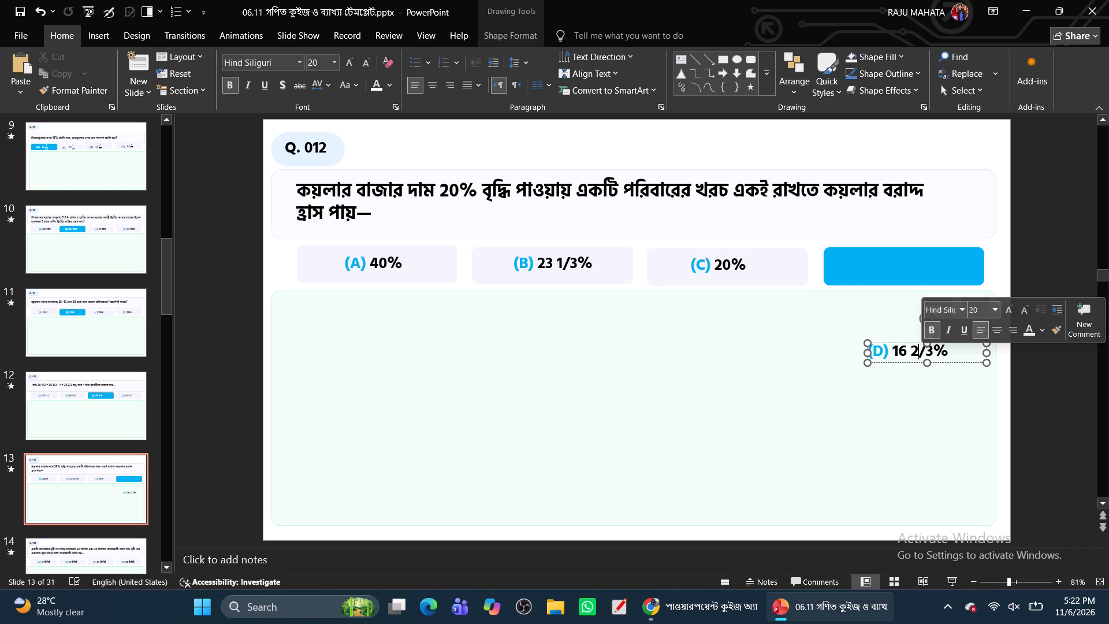
left_click_drag(911, 363, 895, 276)
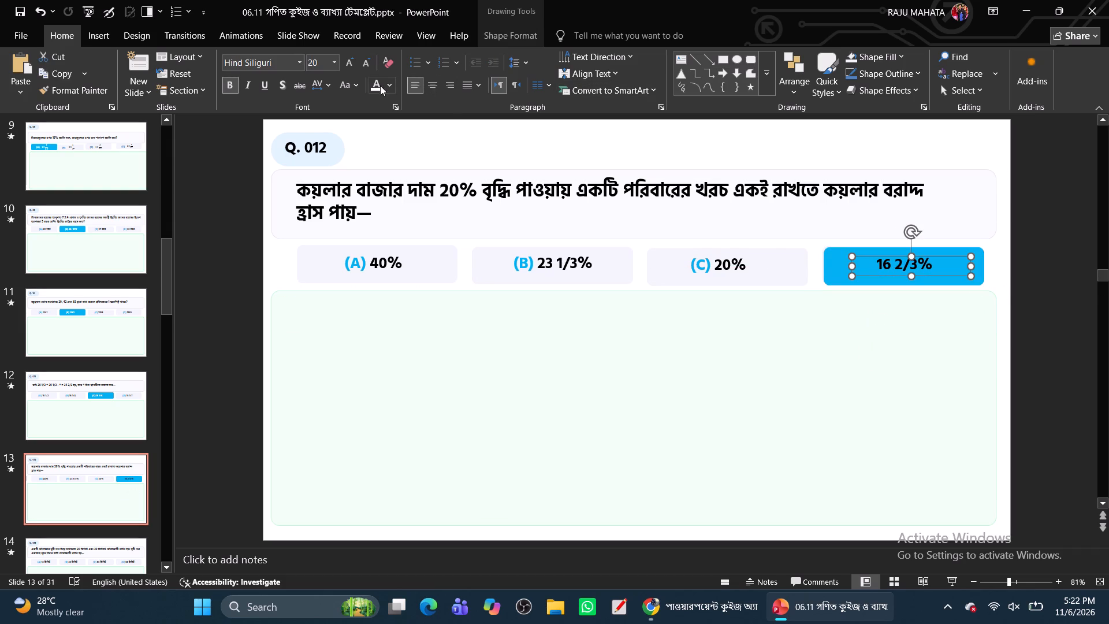
left_click(374, 87)
Apply the Random Bars animation to the white "(D) 16 2/3%" text on the Q. 012 slide.
left_click(258, 39)
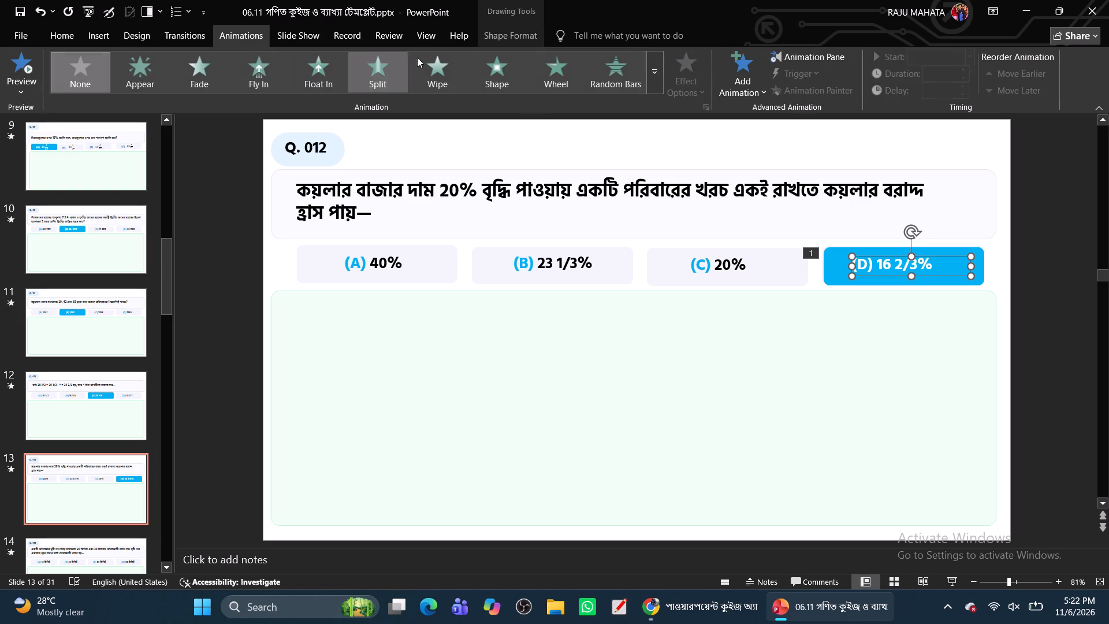
left_click(627, 76)
left_click(588, 374)
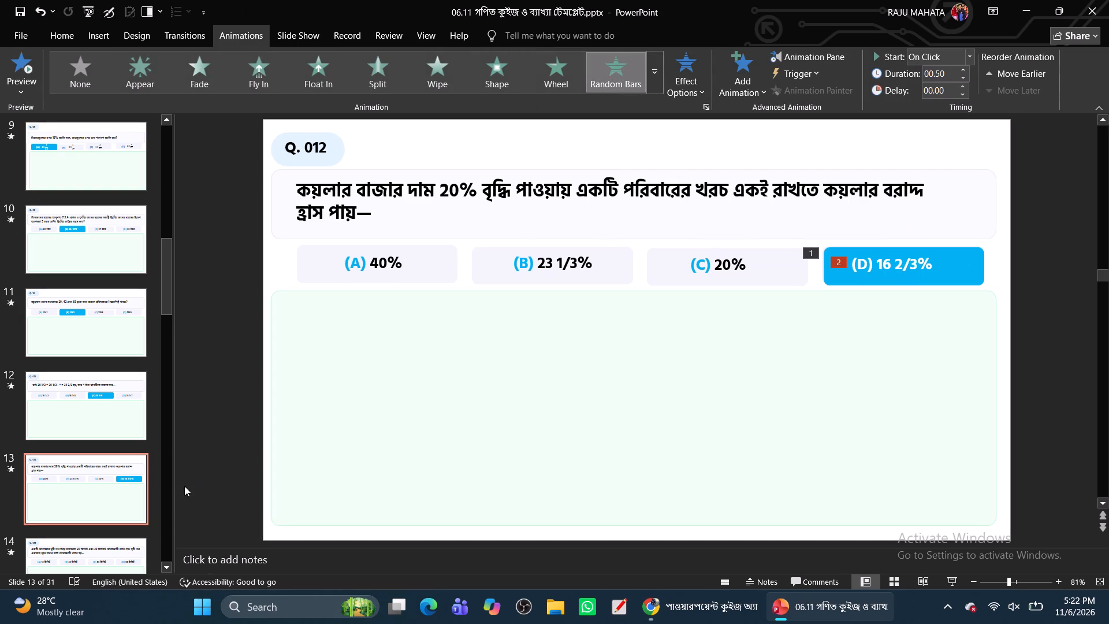
On the Q. 013 slide, duplicate the "(A) 12 মিনিট" option text and place the copy below its option box.
left_click(96, 556)
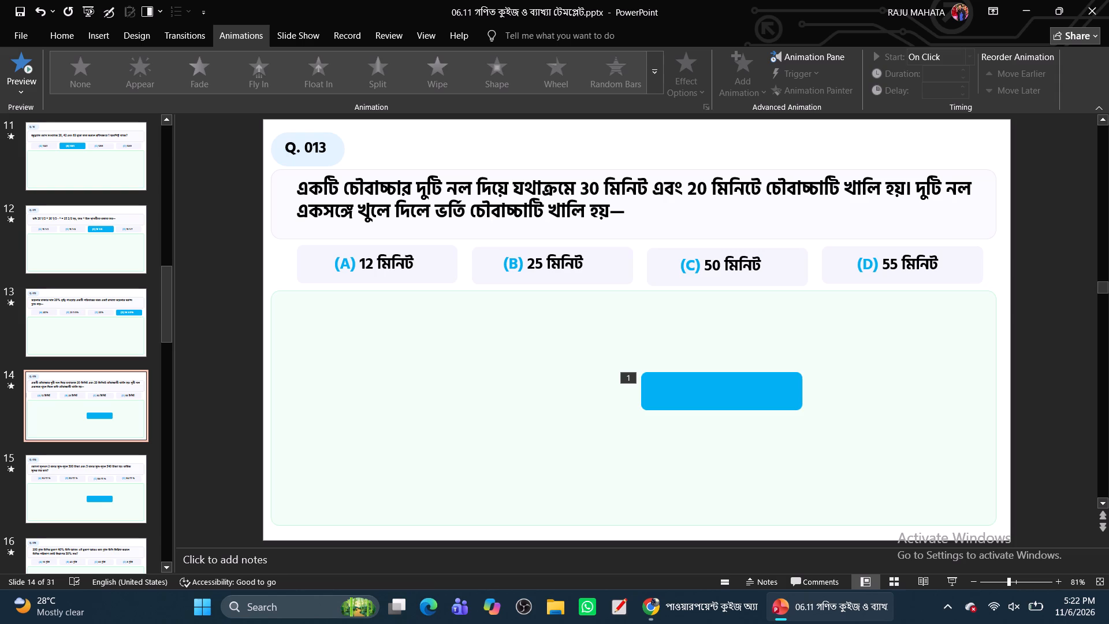
left_click(358, 274)
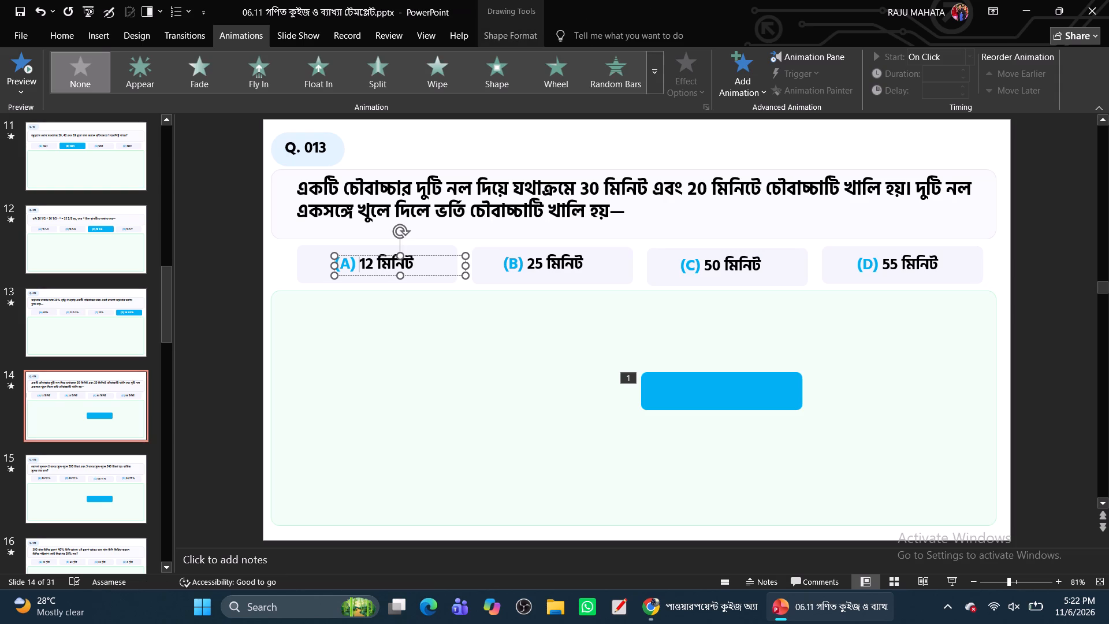
left_click(357, 276)
key("ctrl+c")
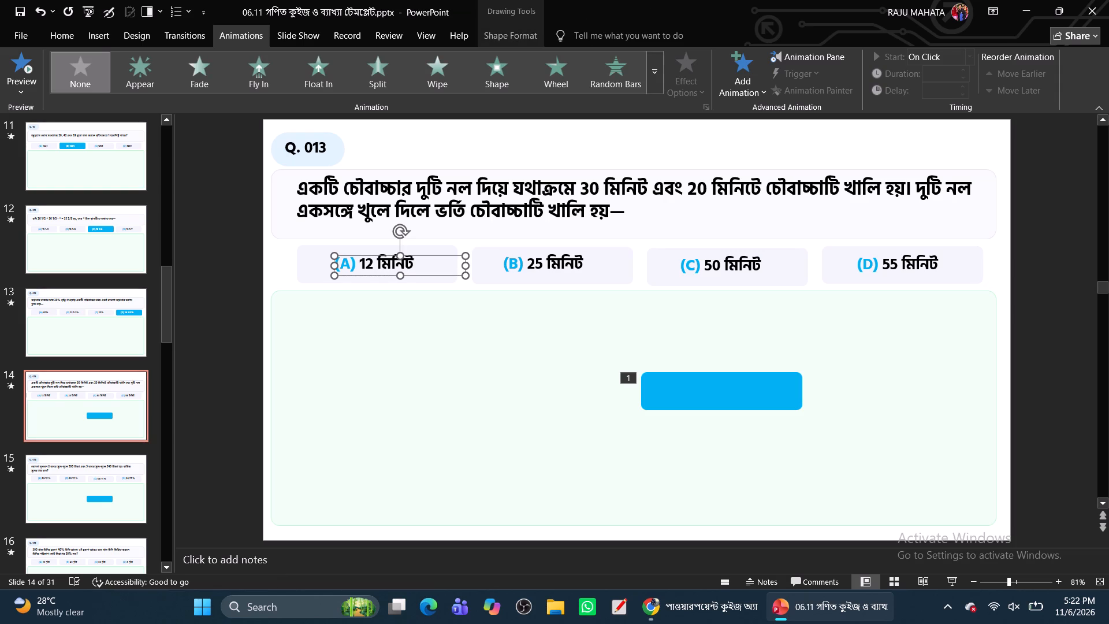
key("ctrl+v")
left_click_drag(392, 285, 390, 380)
Move the blue rectangle on the Q. 013 slide so that it covers the option (A) box.
left_click_drag(724, 388, 392, 262)
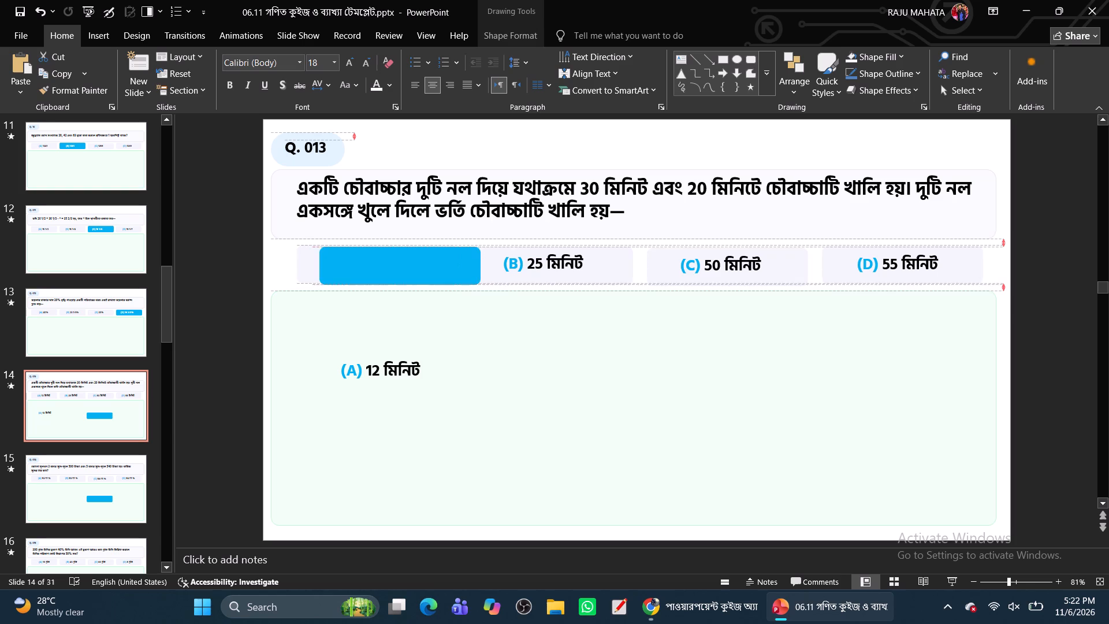
left_click_drag(392, 262, 379, 261)
Place the duplicated "(A) 12 মিনিট" text on the blue rectangle on the Q. 013 slide.
left_click(375, 372)
left_click_drag(377, 381, 376, 274)
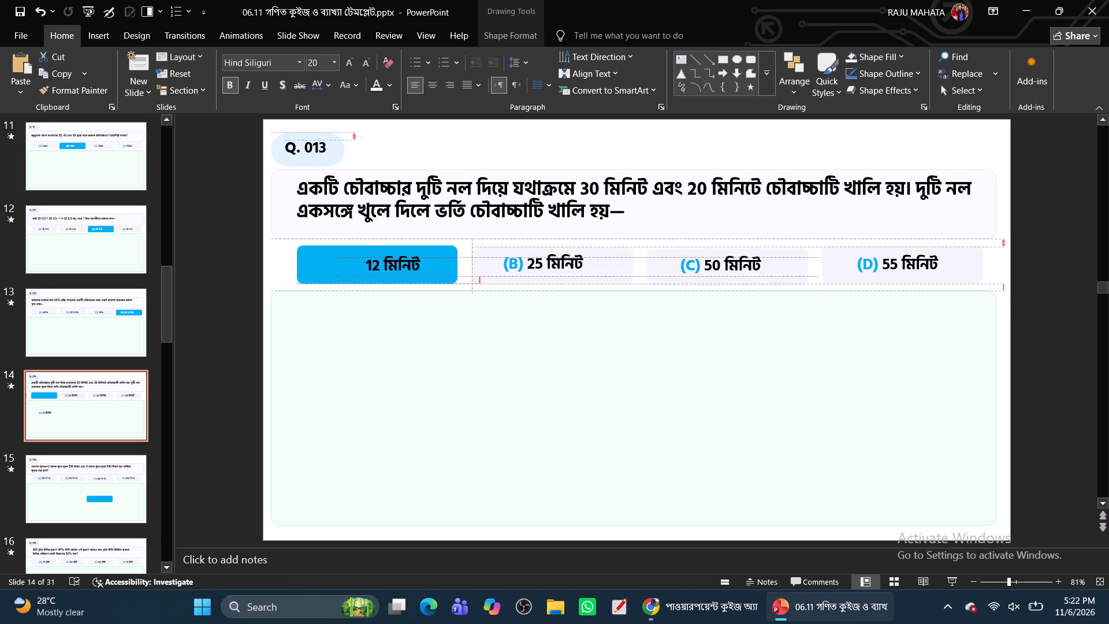
left_click_drag(376, 274, 354, 273)
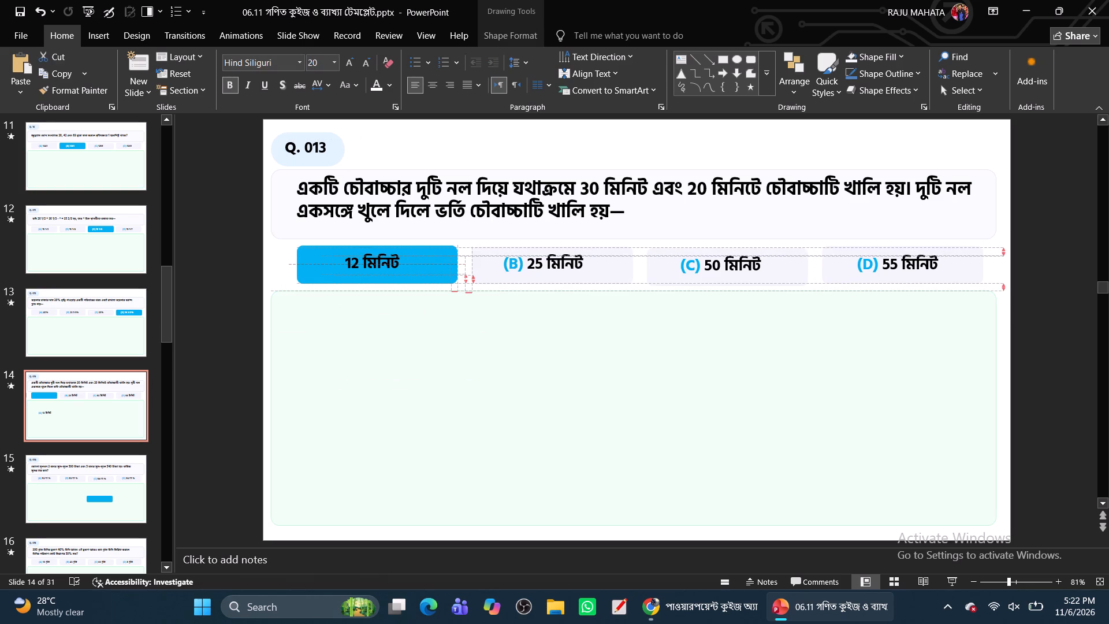
left_click_drag(354, 273, 353, 274)
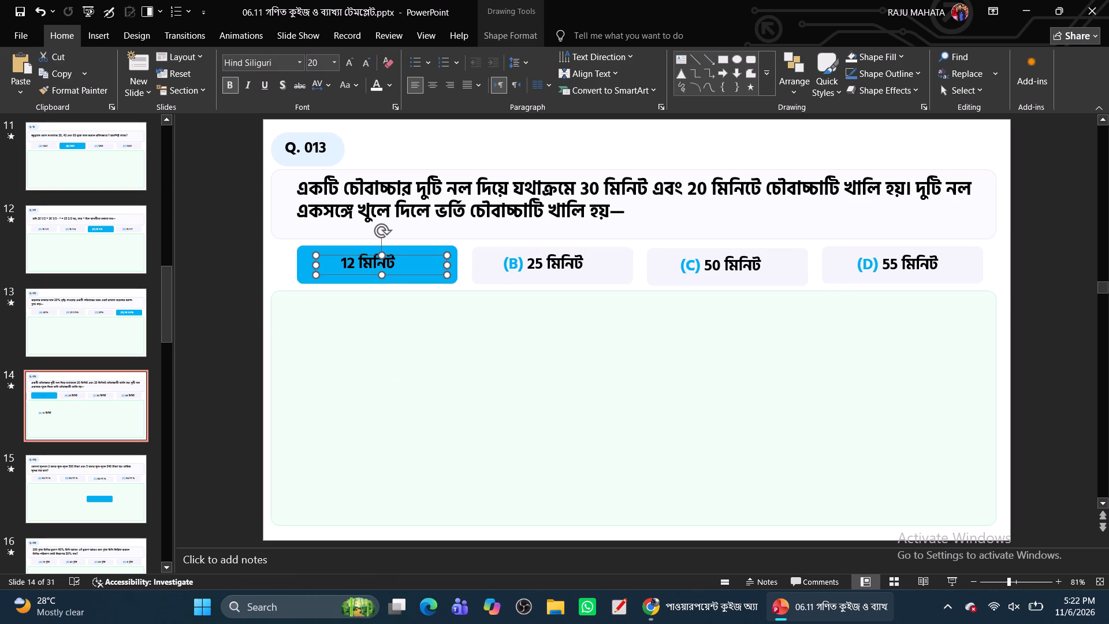
Color the duplicated "(A) 12 মিনিট" text white and center it on the blue rectangle on the Q. 013 slide.
left_click(371, 91)
left_click_drag(355, 272, 358, 272)
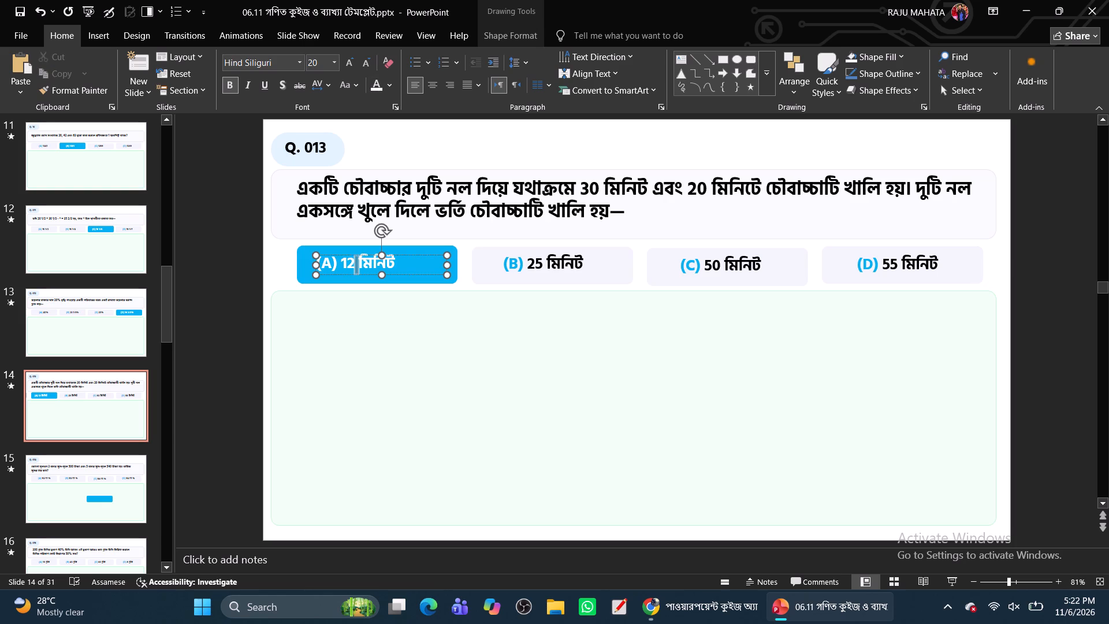
left_click_drag(358, 272, 370, 273)
left_click(355, 275)
left_click_drag(355, 275, 365, 275)
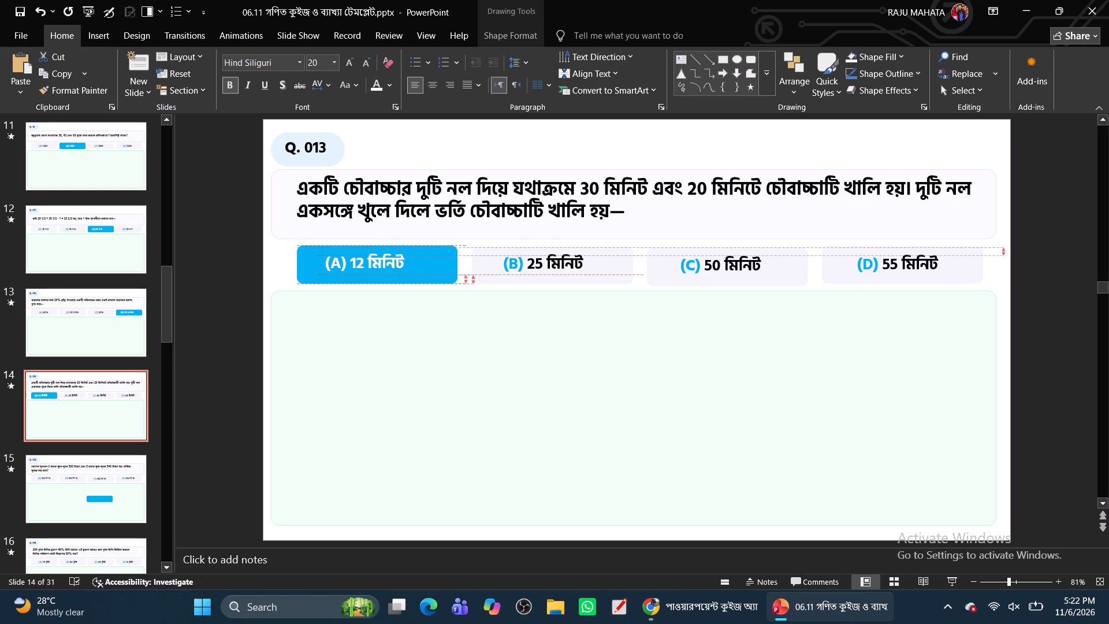
left_click_drag(365, 275, 370, 276)
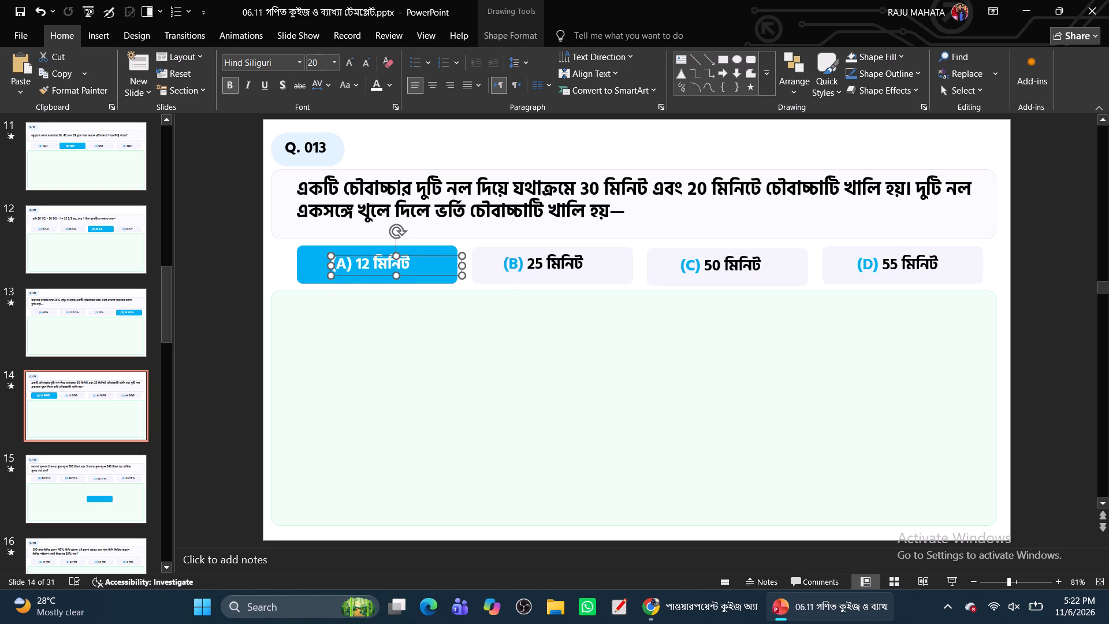
Apply the Random Bars animation to the white "(A) 12 মিনিট" text and its blue rectangle together on the Q. 013 slide.
left_click(230, 32)
left_click(316, 265, "ctrl")
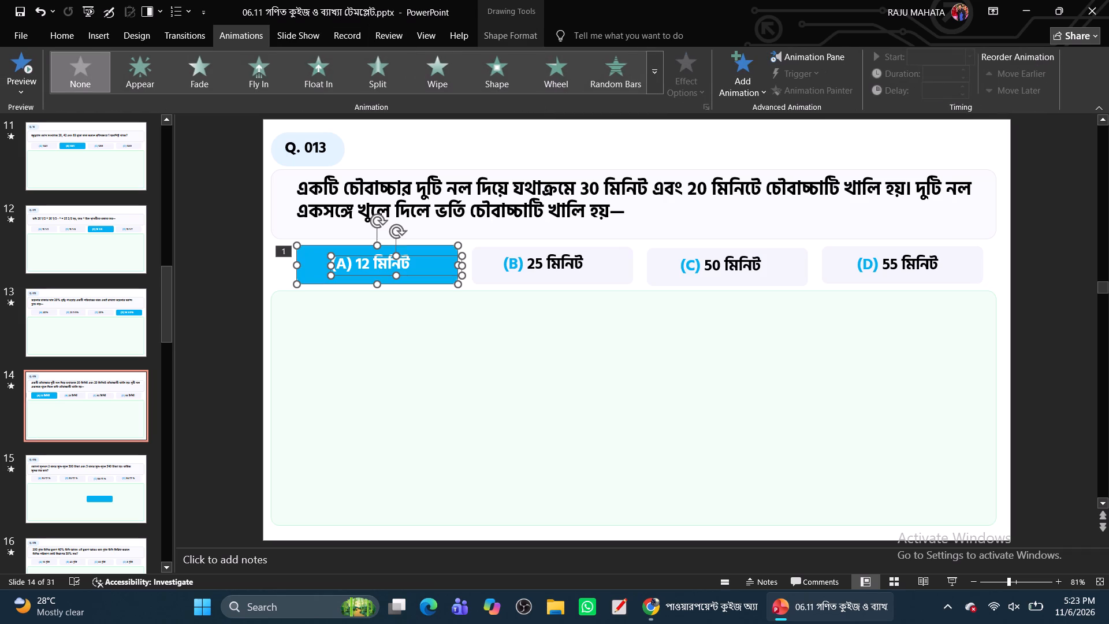
left_click(612, 76)
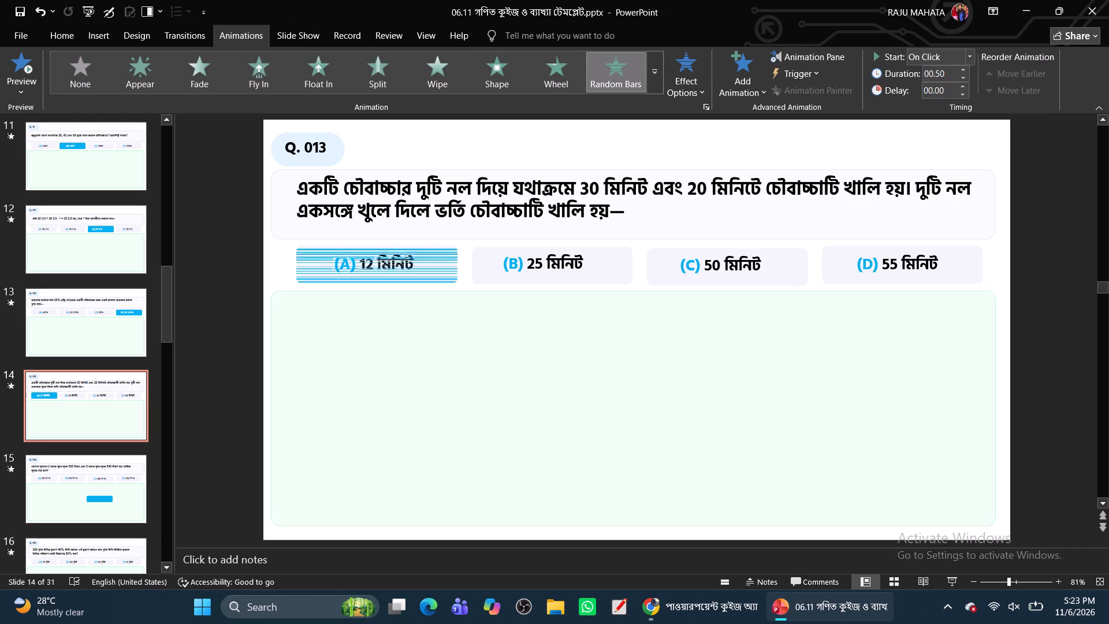
left_click(468, 430)
left_click(426, 460)
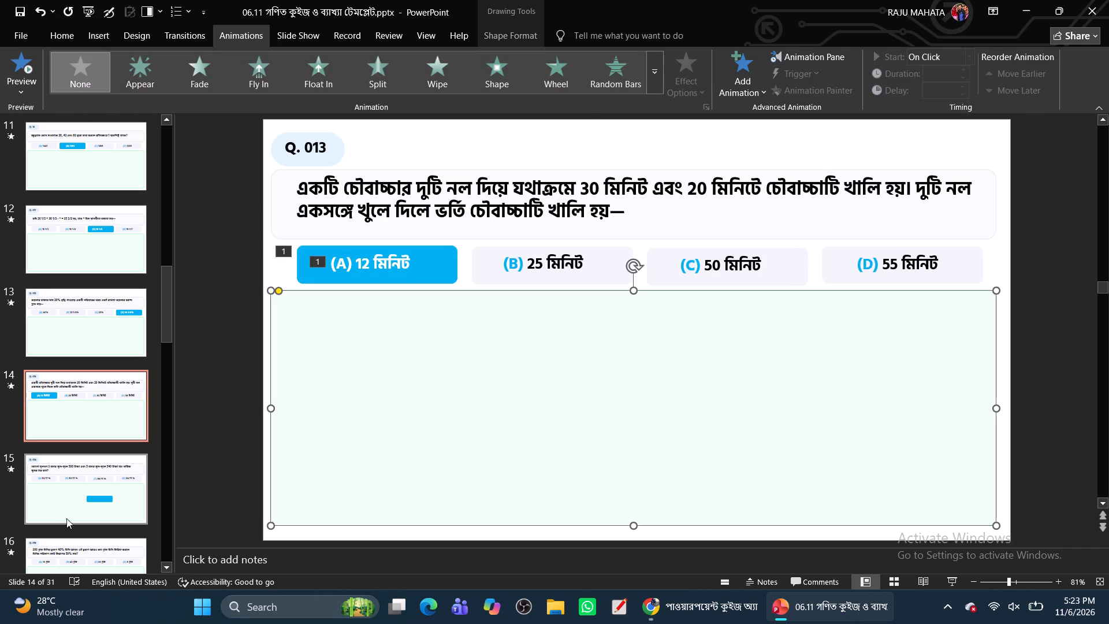
On the Q. 014 slide, duplicate the "(B) 50/11 %" option text and place the copy below its option box.
left_click(79, 478)
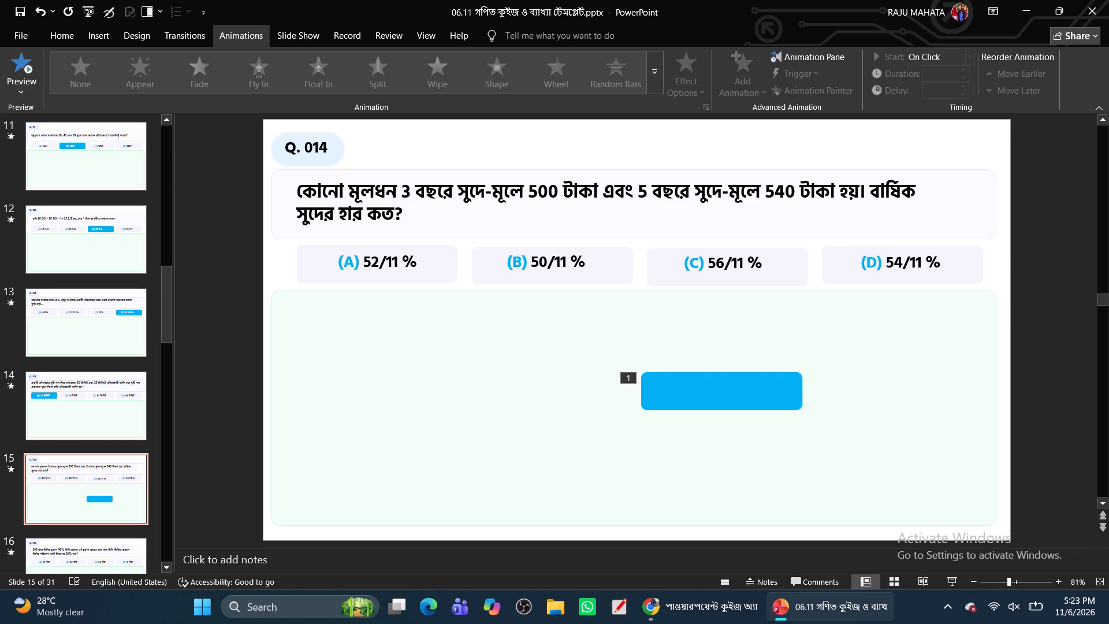
left_click(542, 263)
left_click(546, 270)
left_click(546, 269)
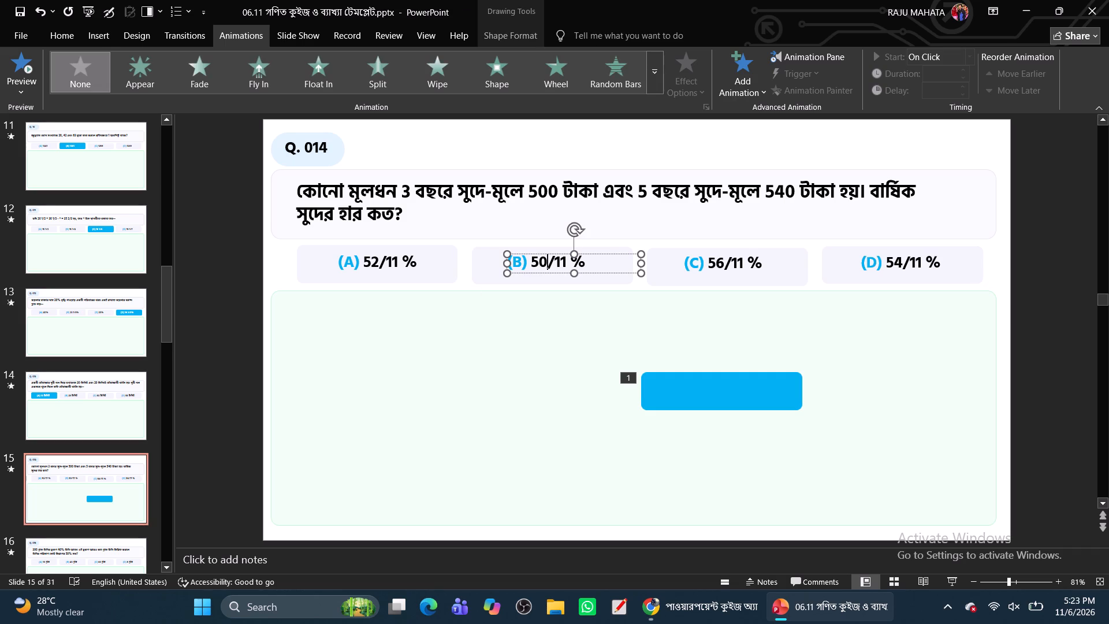
left_click(546, 273)
key("ctrl+c")
key("ctrl+v")
left_click_drag(601, 276, 541, 381)
Move the blue rectangle on the Q. 014 slide so that it covers the option (B) box.
left_click_drag(715, 389, 546, 263)
Place the duplicated "(B) 50/11 %" text on the blue rectangle on the Q. 014 slide and color it white.
left_click(500, 382)
left_click_drag(501, 388, 528, 293)
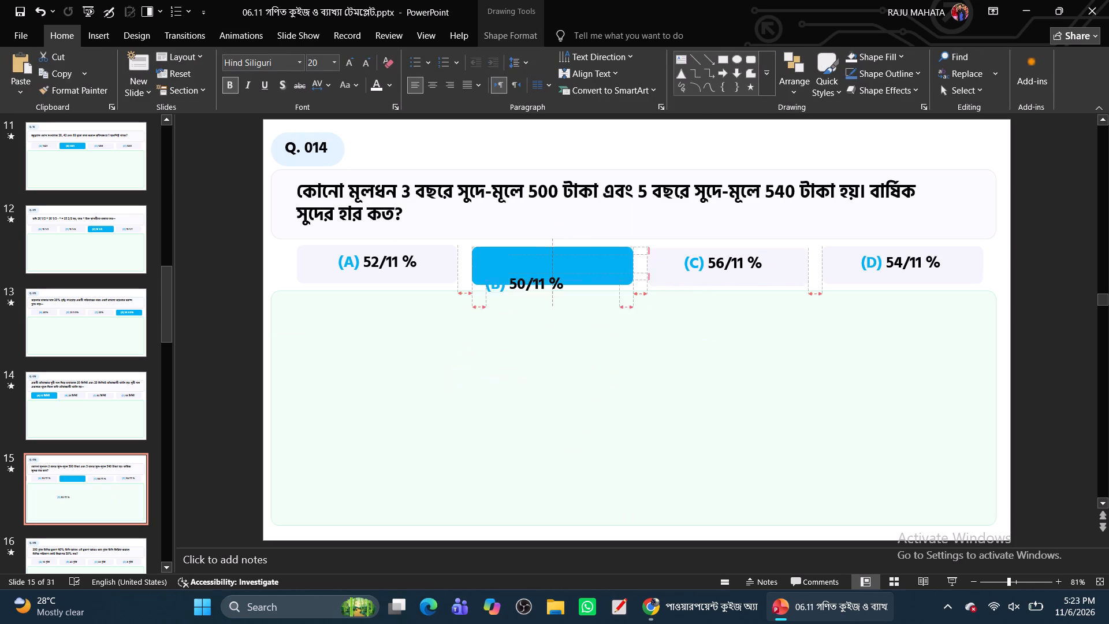
left_click_drag(528, 293, 544, 274)
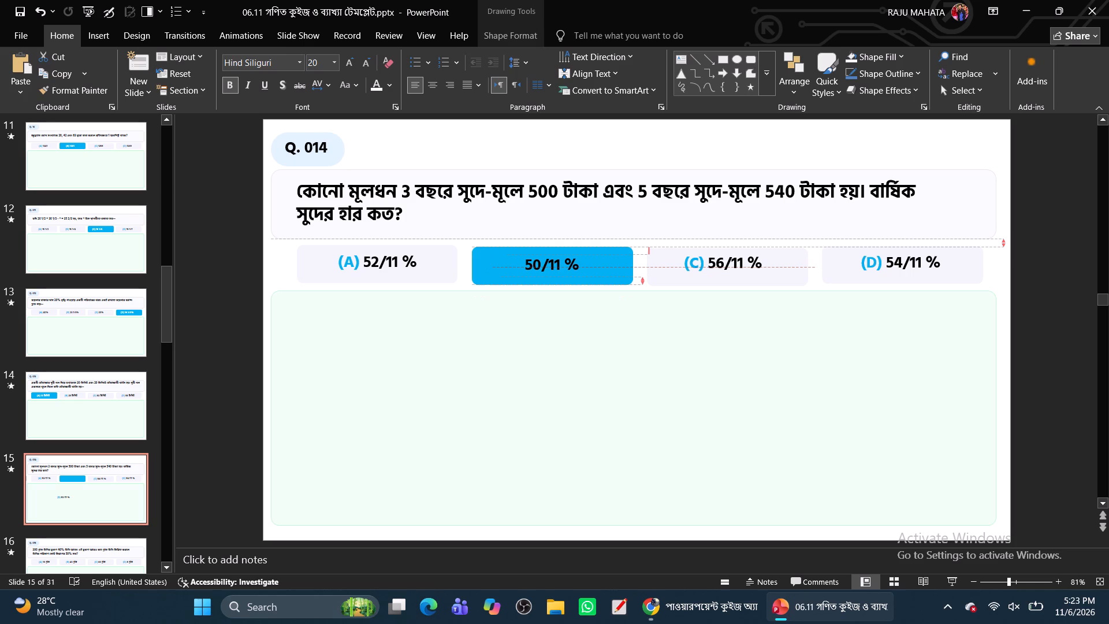
left_click_drag(544, 274, 546, 274)
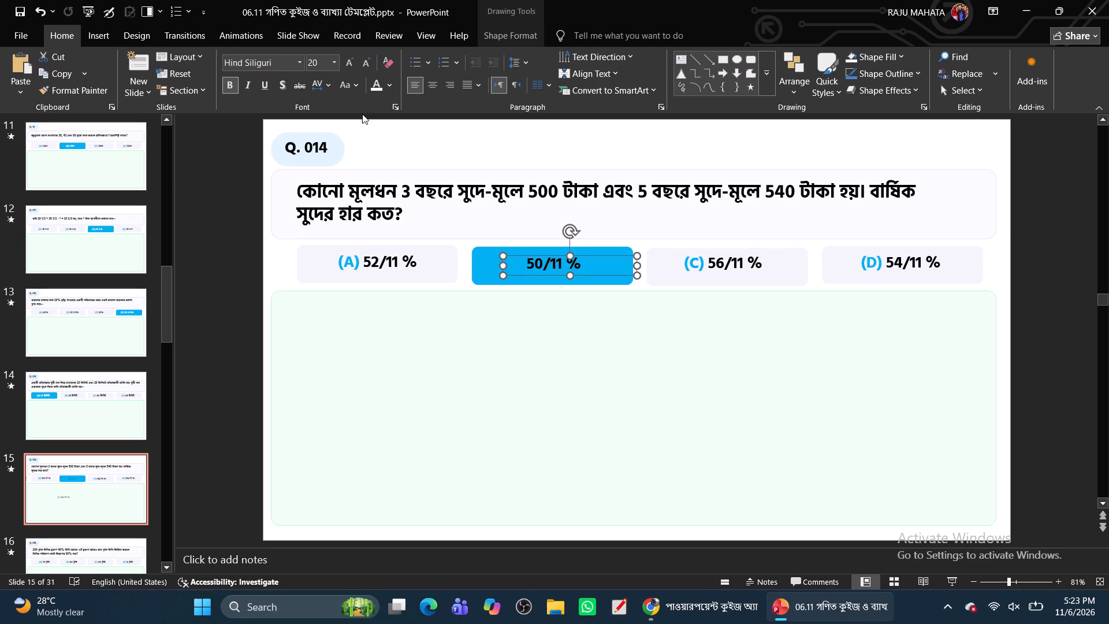
left_click(374, 85)
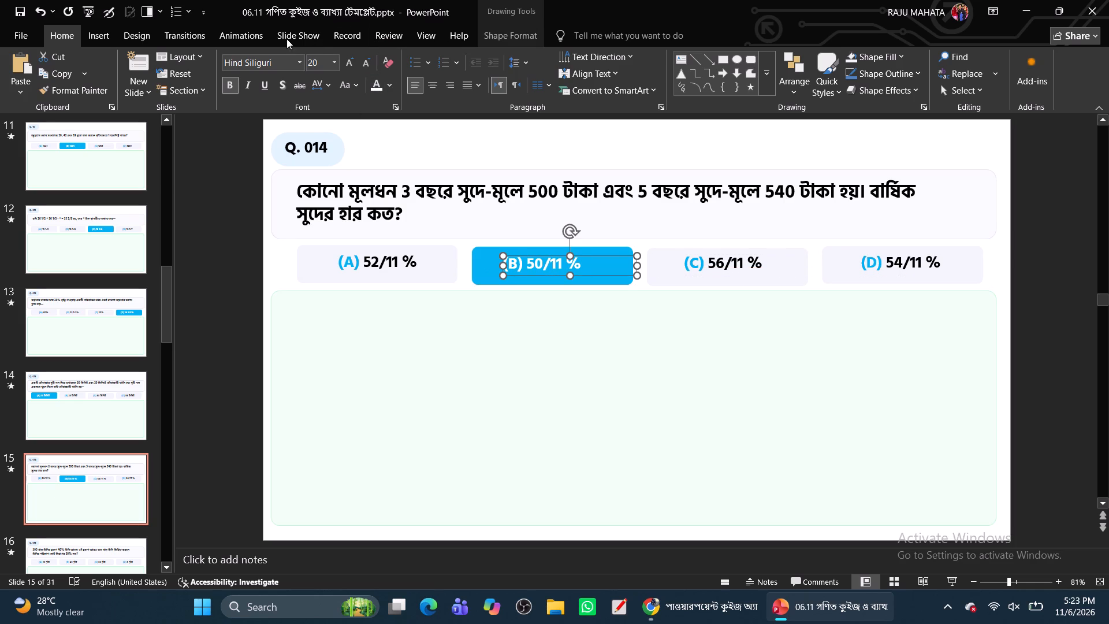
Apply the Random Bars animation to the white "(B) 50/11 %" text and its blue rectangle together on the Q. 014 slide.
left_click(250, 33)
left_click(609, 80)
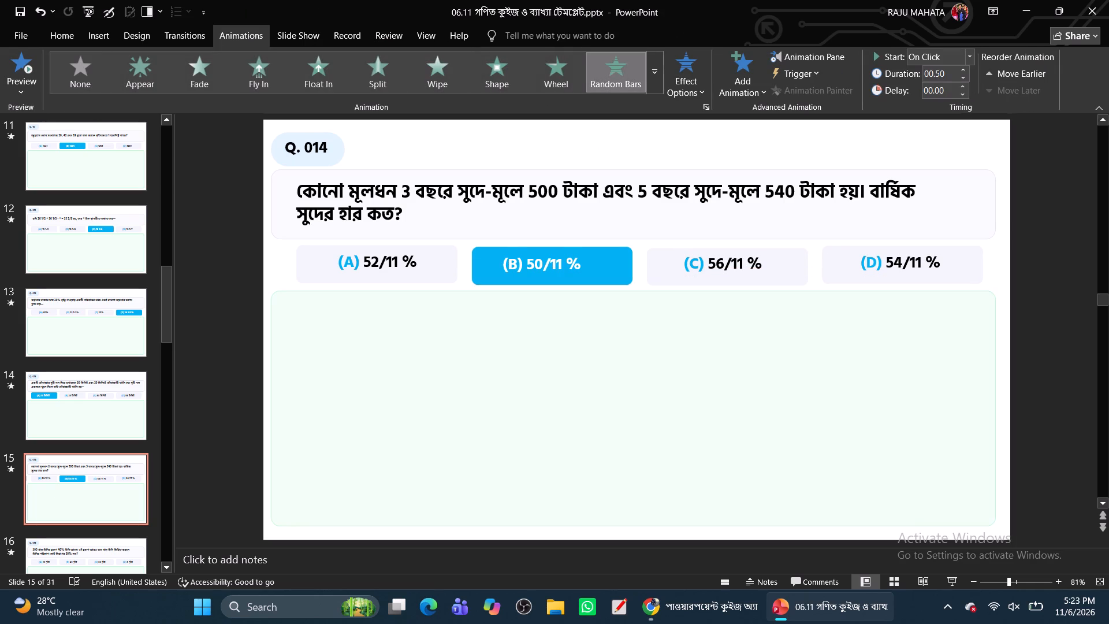
left_click(530, 269)
left_click(537, 274)
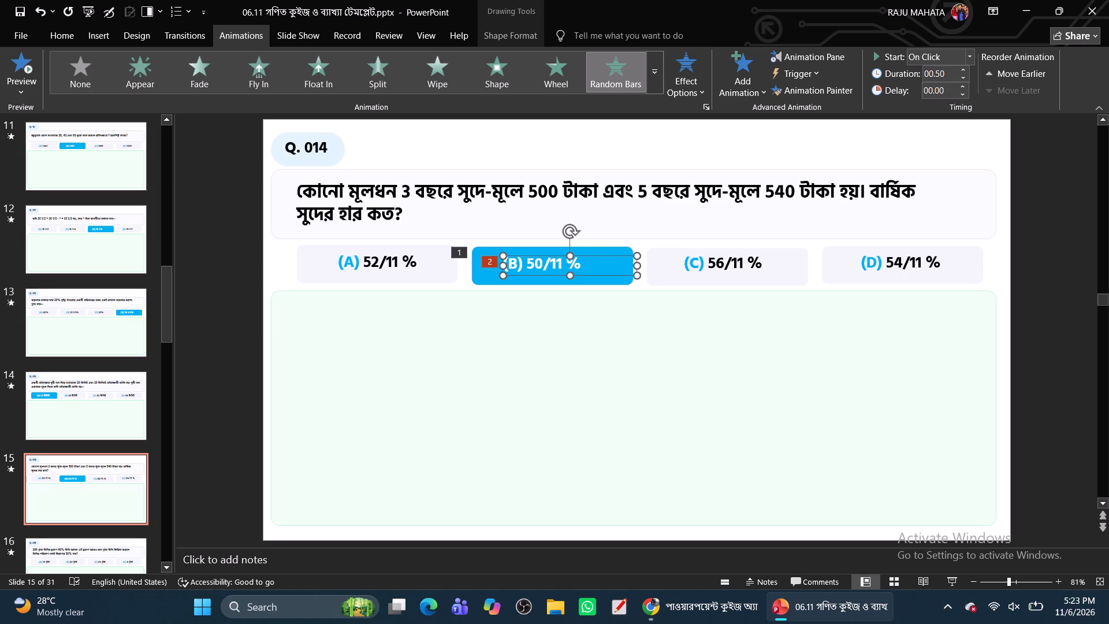
left_click(481, 273, "ctrl")
left_click(615, 68)
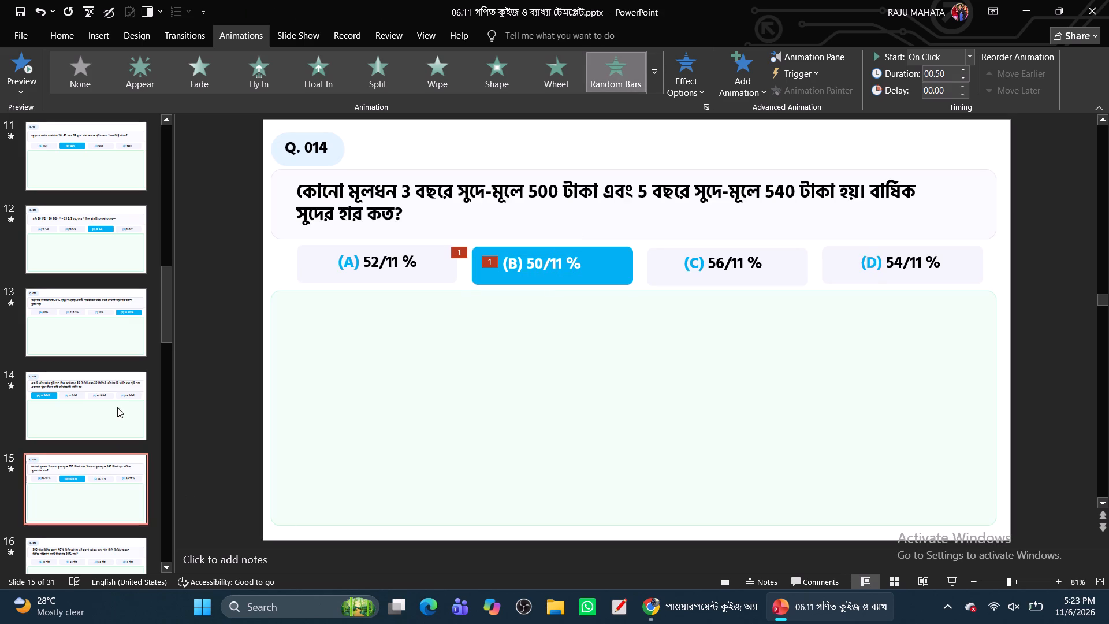
left_click(108, 395)
left_click(76, 493)
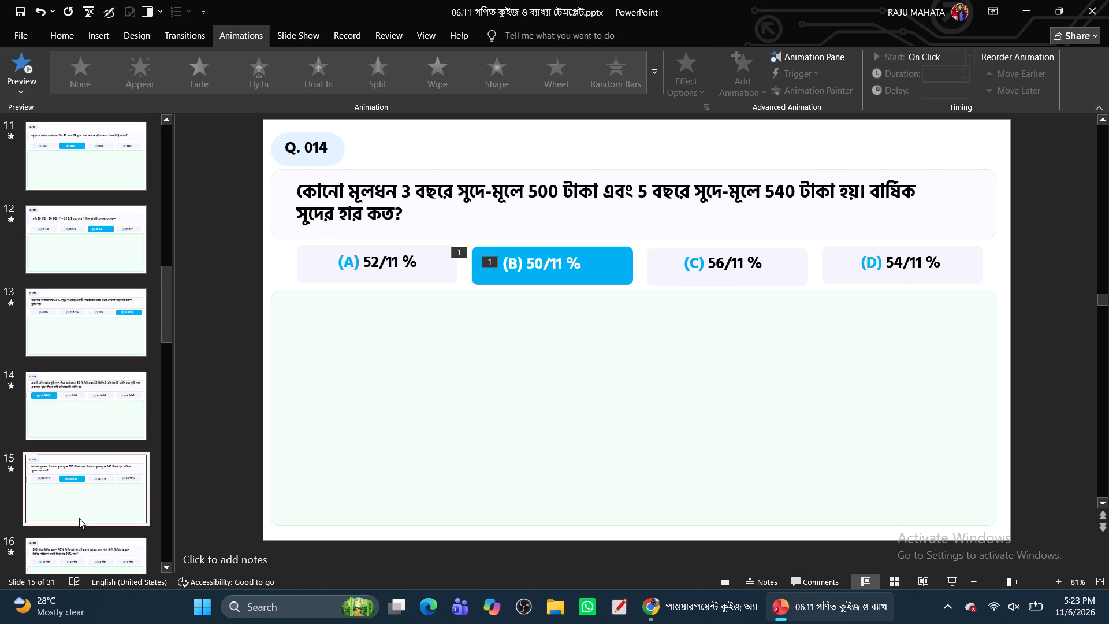
On the Q. 015 slide, duplicate the "(C) 60 গ্রাম" option text and place the copy below its option box.
left_click(91, 564)
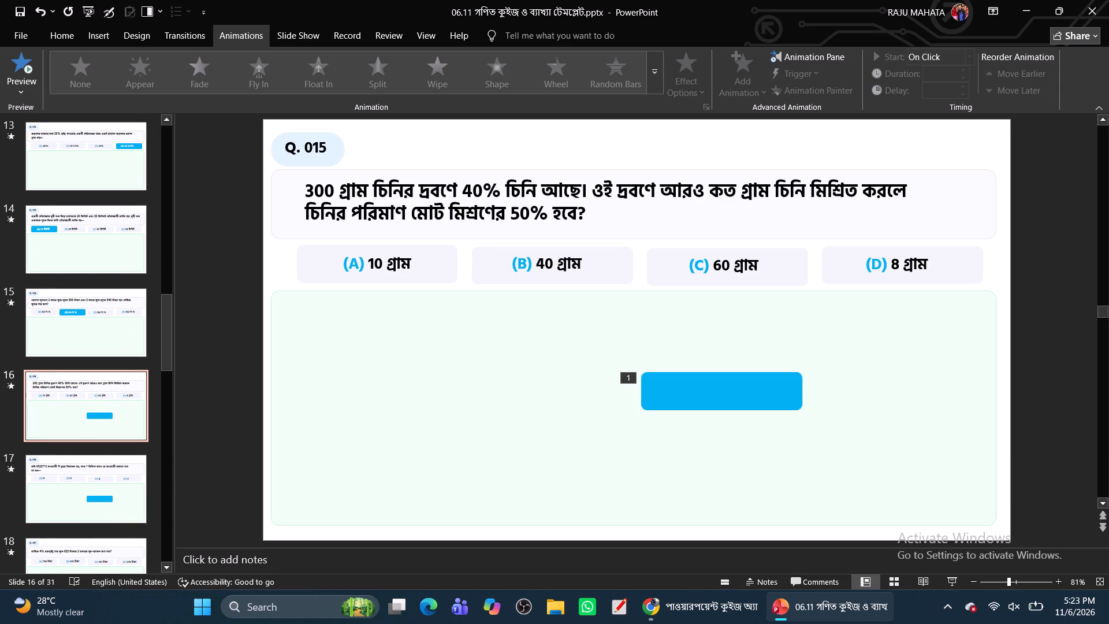
left_click(729, 262)
left_click(744, 275)
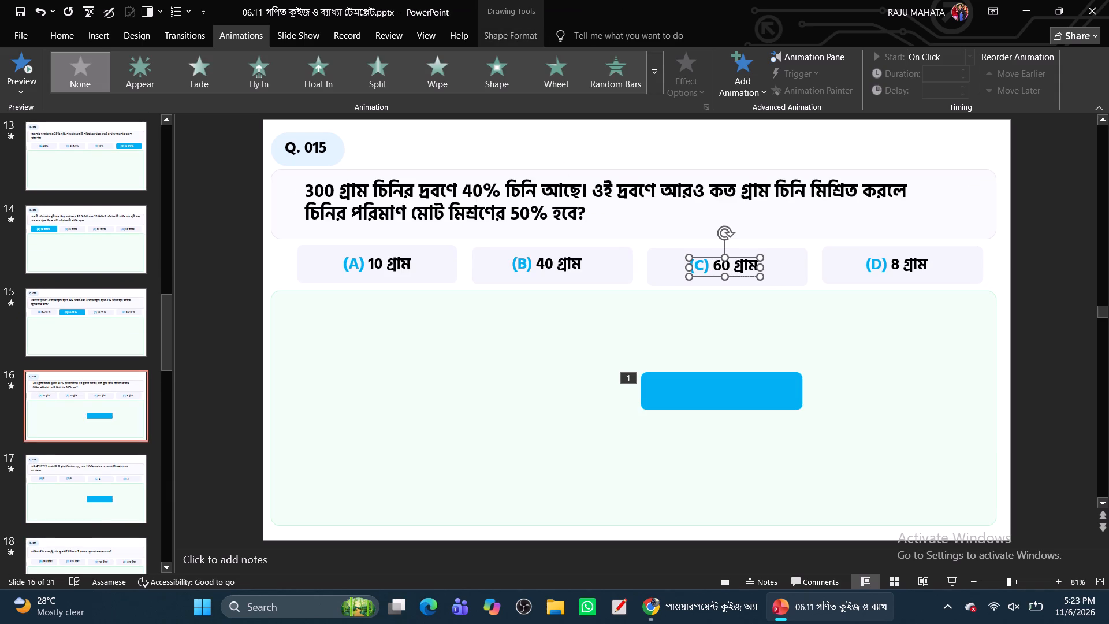
key("ctrl+c")
left_click(743, 336)
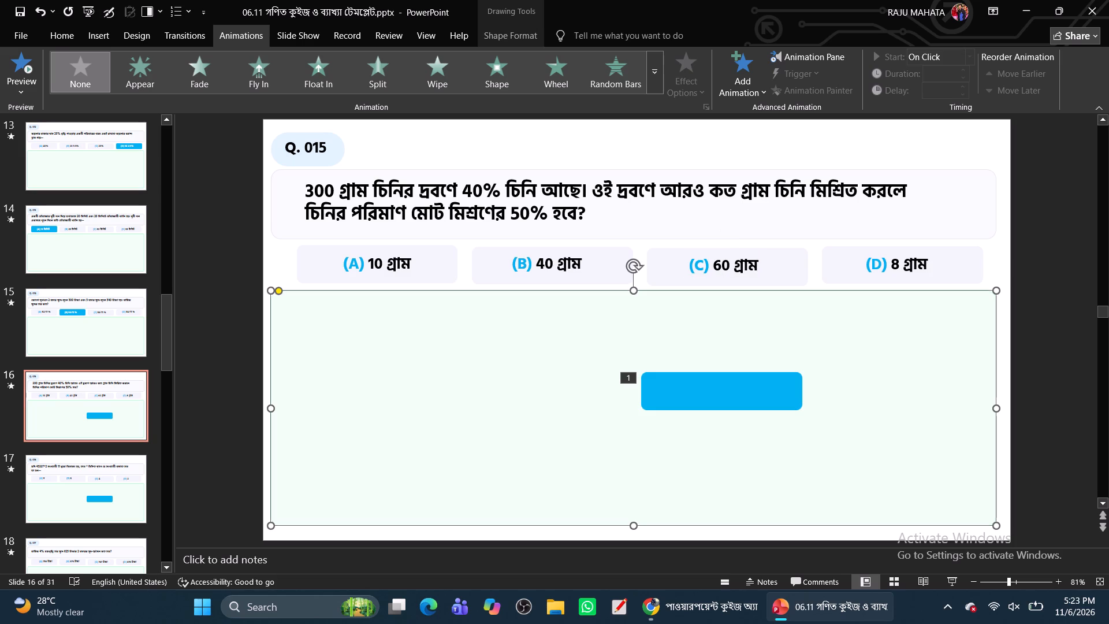
key("ctrl+v")
left_click_drag(723, 285, 707, 332)
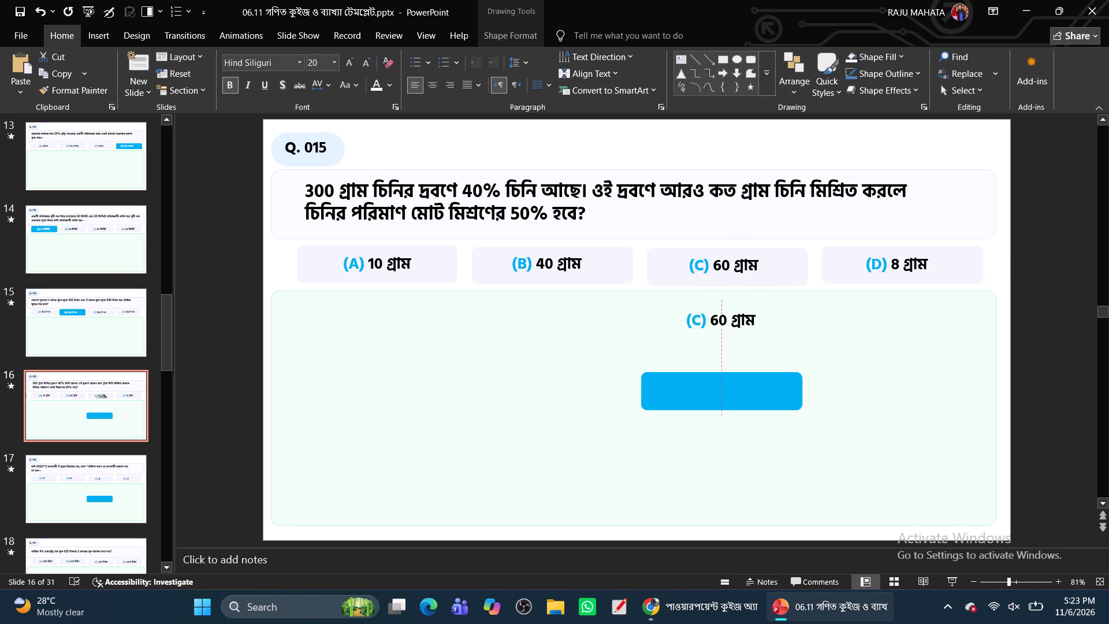
left_click_drag(707, 332, 706, 332)
Move the blue rectangle on the Q. 015 slide so that it covers the option (C) box.
left_click_drag(733, 395, 742, 269)
Place the duplicated "(C) 60 গ্রাম" text on the blue rectangle on the Q. 015 slide and color it white.
left_click(736, 319)
left_click_drag(732, 333, 729, 287)
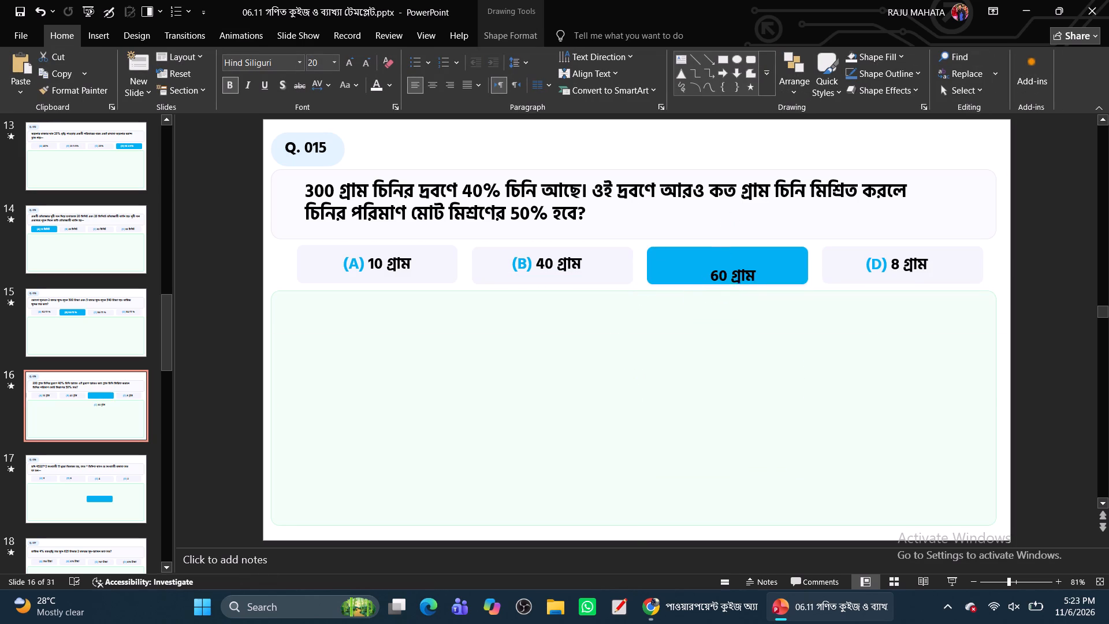
left_click_drag(729, 287, 730, 276)
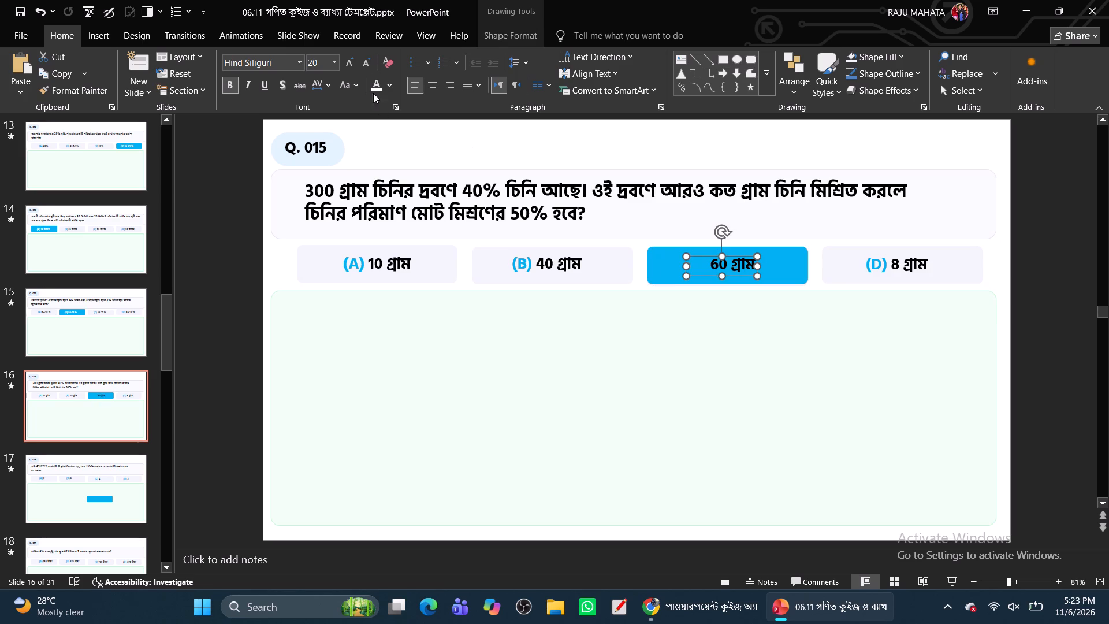
left_click(373, 86)
Apply the Random Bars animation to the white "(C) 60 গ্রাম" text and its blue rectangle together on the Q. 015 slide.
left_click(664, 268, "ctrl")
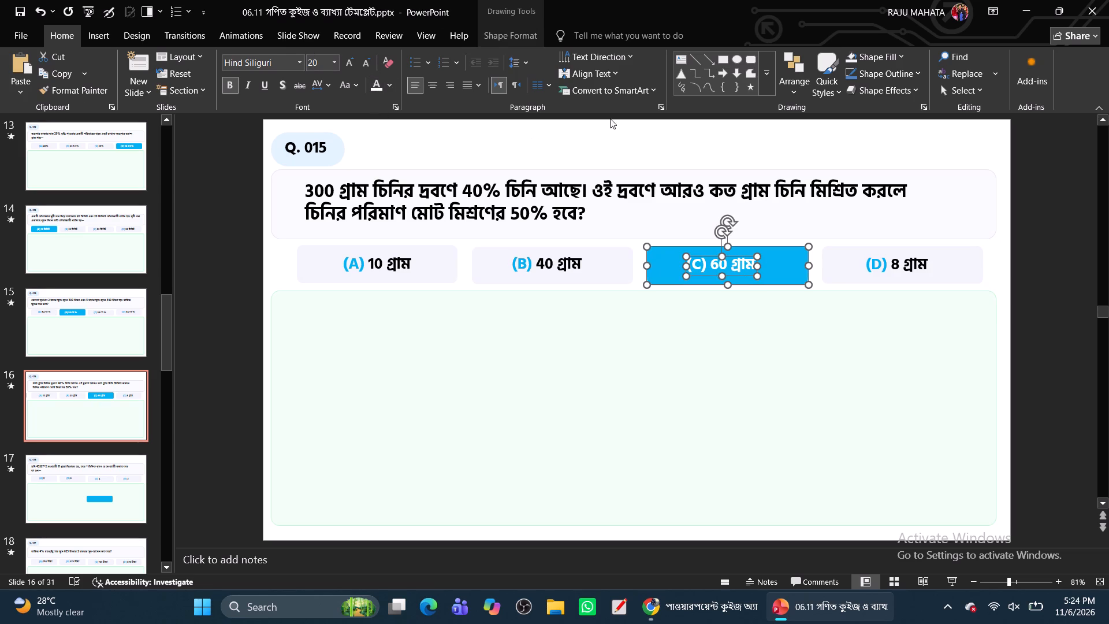
left_click(246, 34, "ctrl")
left_click(623, 68, "ctrl")
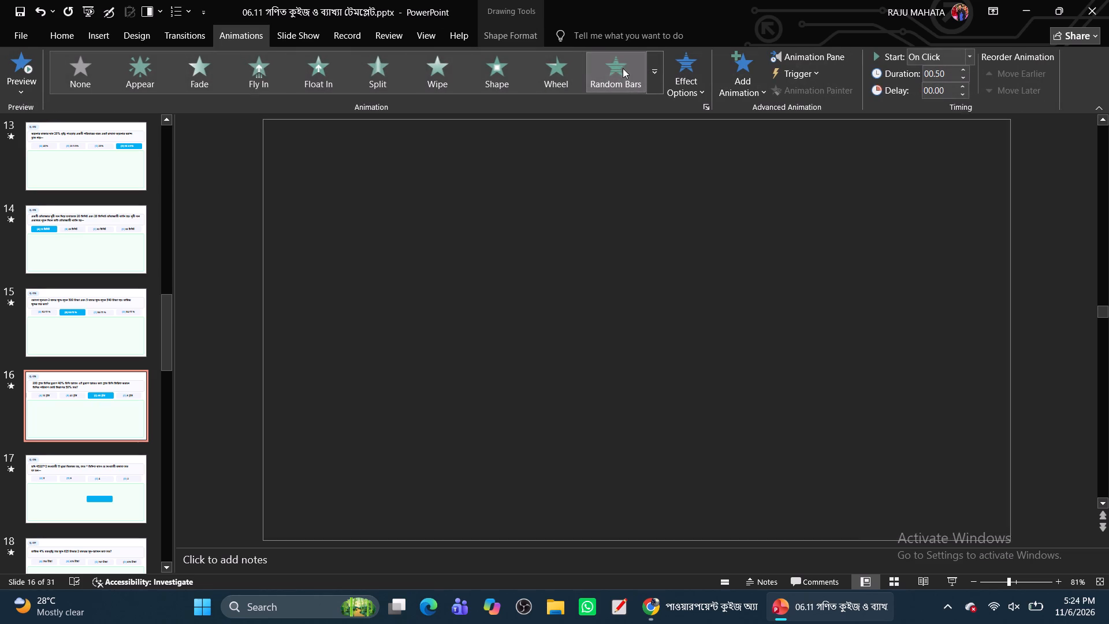
left_click(551, 355)
On the Q. 016 slide, duplicate the "(A) 8" option text and place the copy below its option box.
left_click(70, 494)
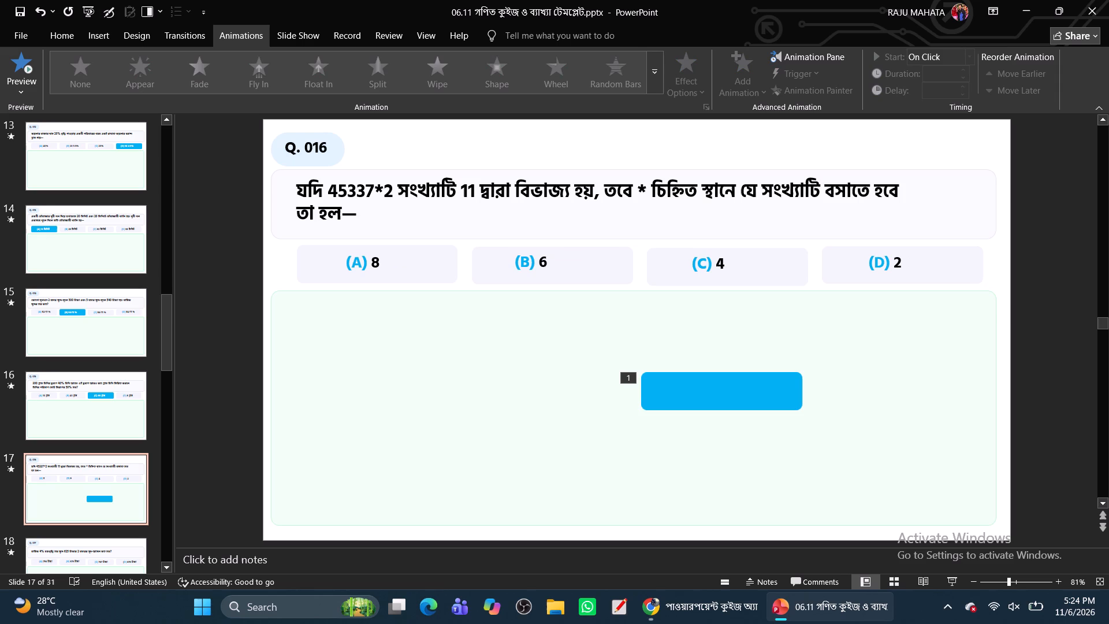
left_click(348, 265)
left_click(362, 273)
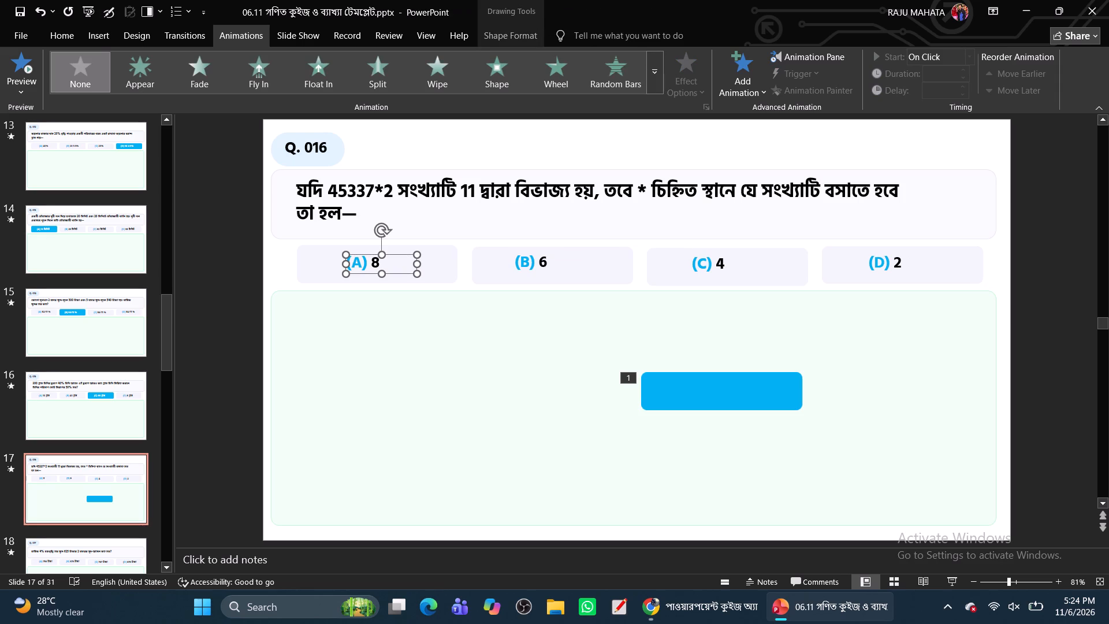
key("ctrl+c")
left_click(396, 337)
key("ctrl+v")
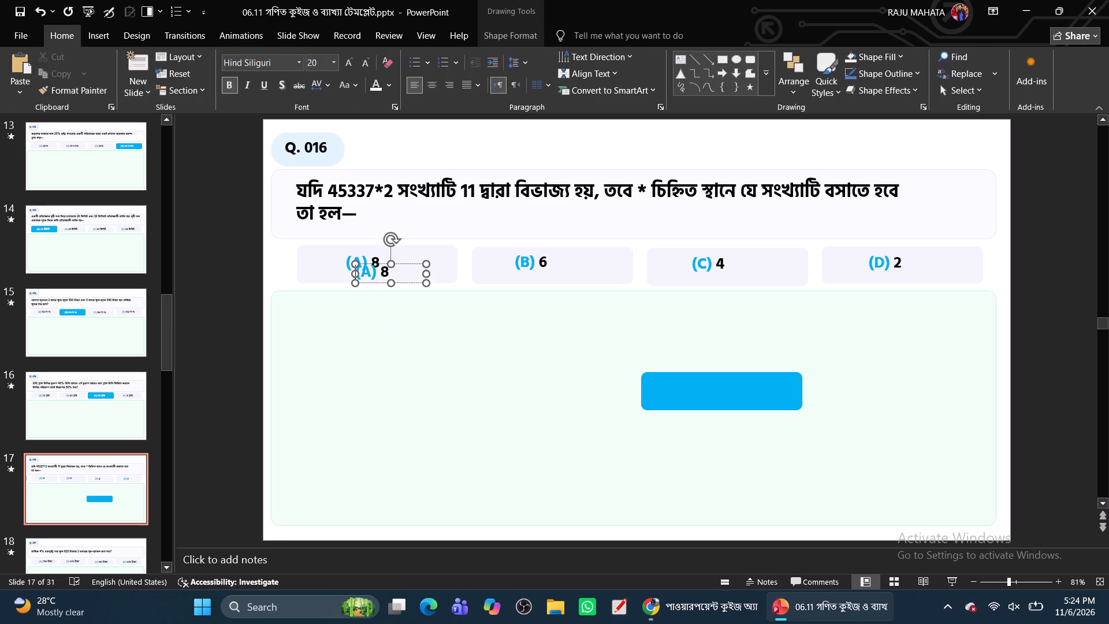
left_click_drag(409, 282, 410, 305)
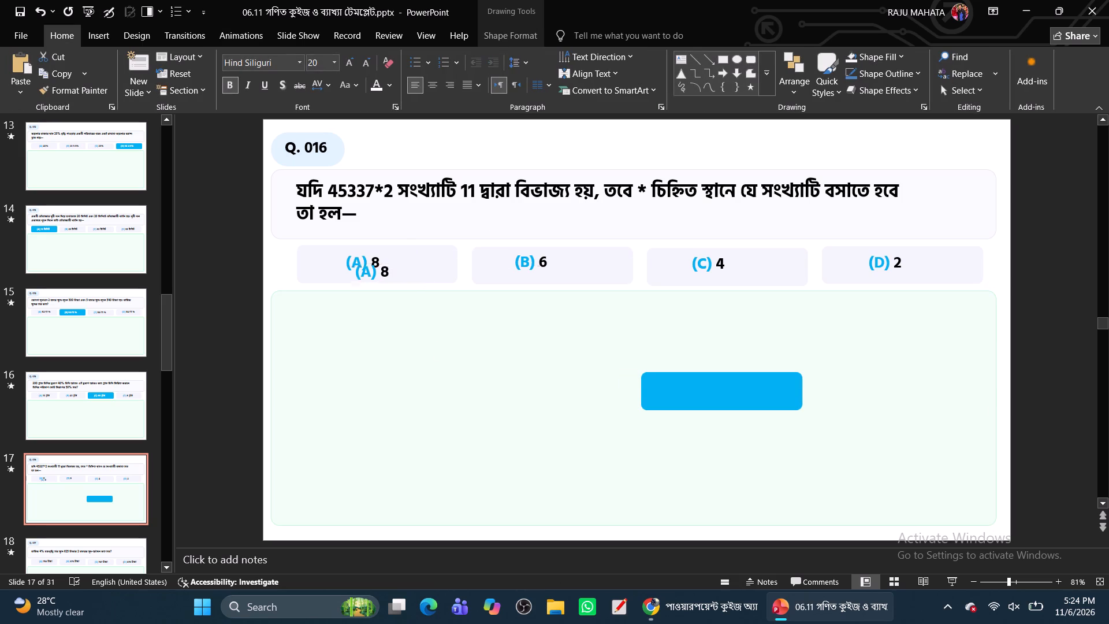
left_click_drag(410, 305, 408, 352)
Move the blue rectangle on the Q. 016 slide so that it covers the option (A) box.
left_click_drag(723, 389, 388, 259)
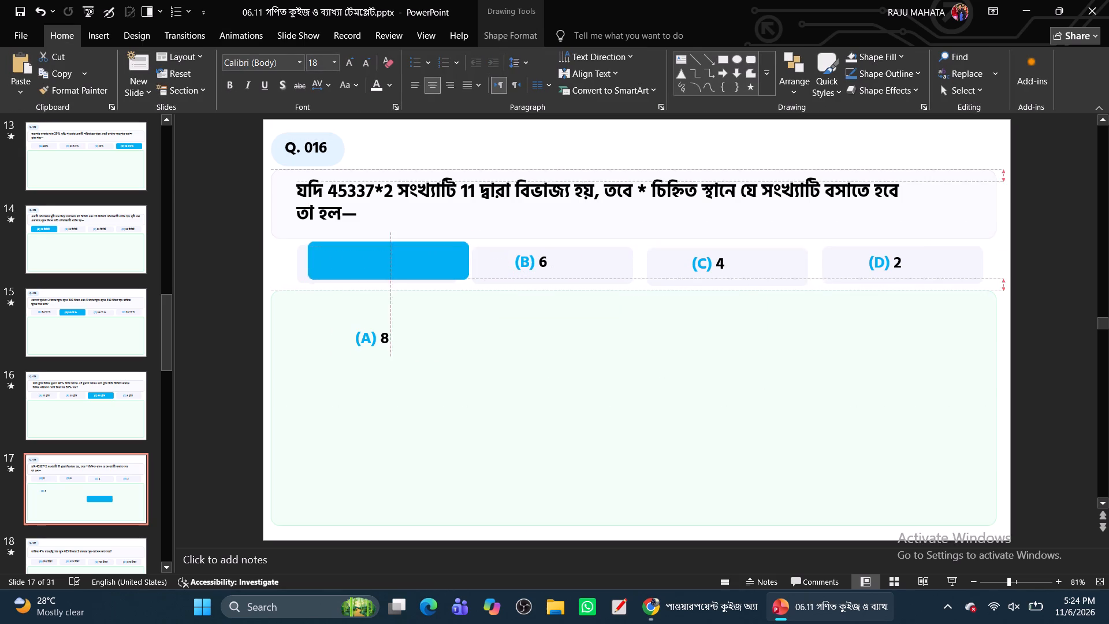
left_click_drag(388, 259, 380, 261)
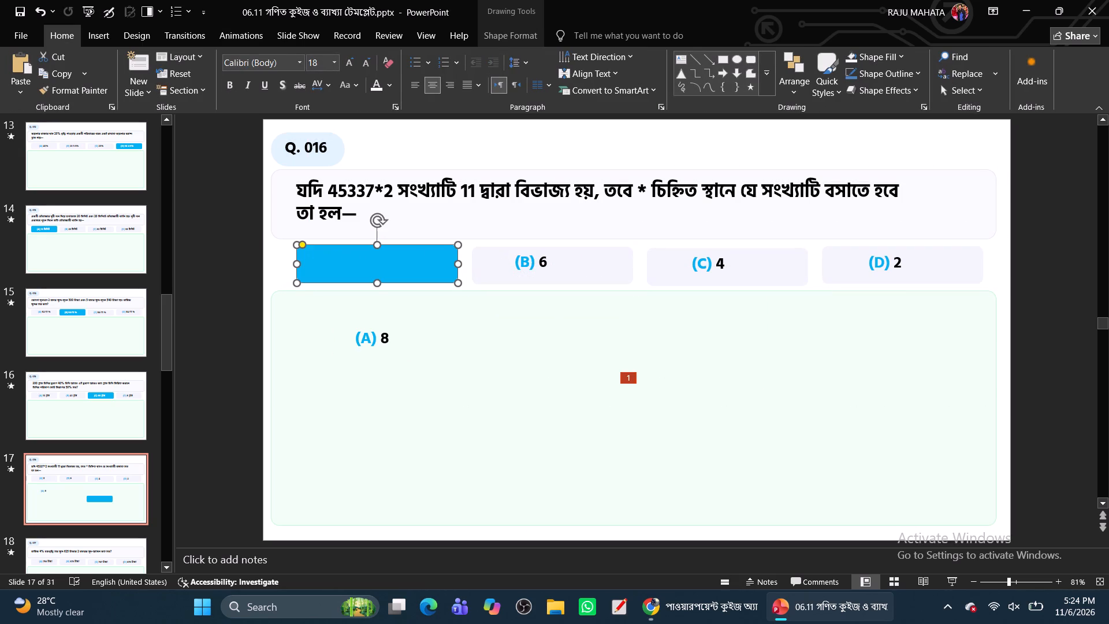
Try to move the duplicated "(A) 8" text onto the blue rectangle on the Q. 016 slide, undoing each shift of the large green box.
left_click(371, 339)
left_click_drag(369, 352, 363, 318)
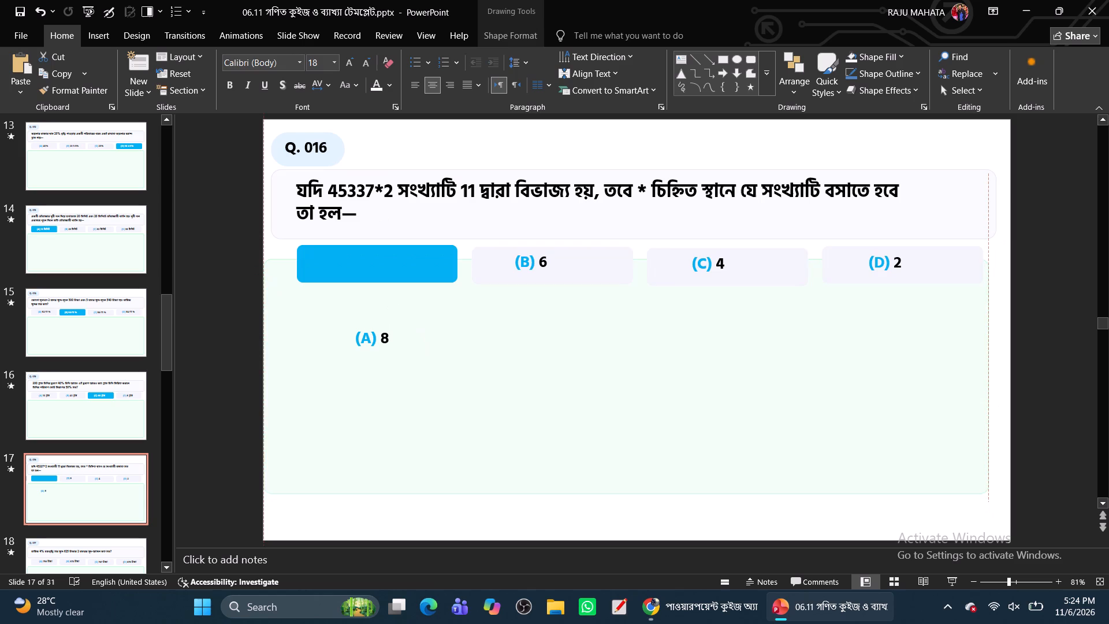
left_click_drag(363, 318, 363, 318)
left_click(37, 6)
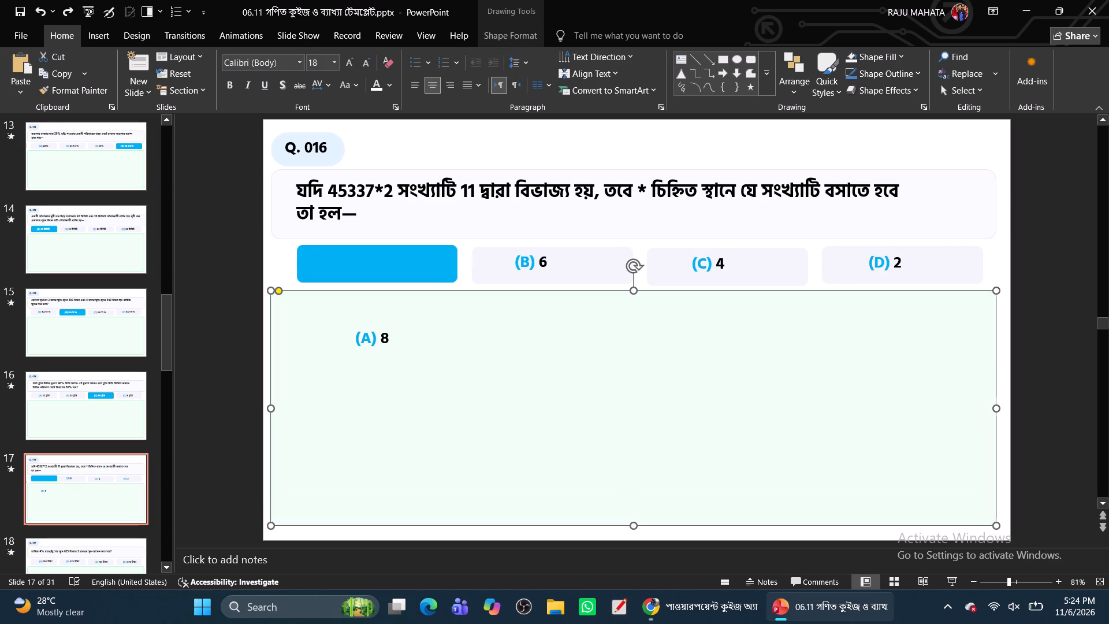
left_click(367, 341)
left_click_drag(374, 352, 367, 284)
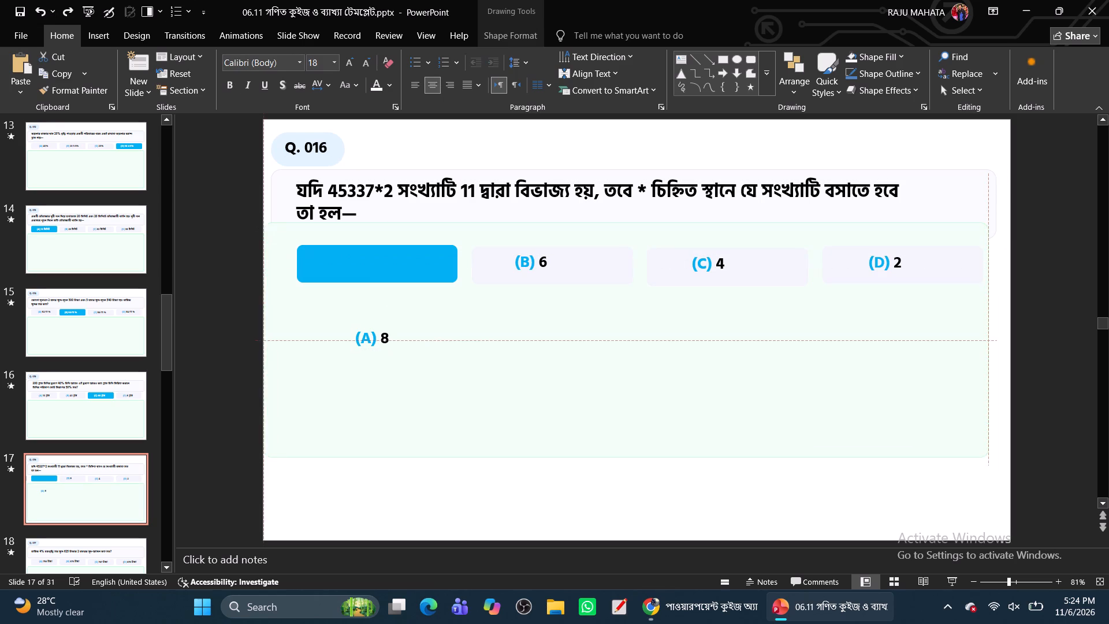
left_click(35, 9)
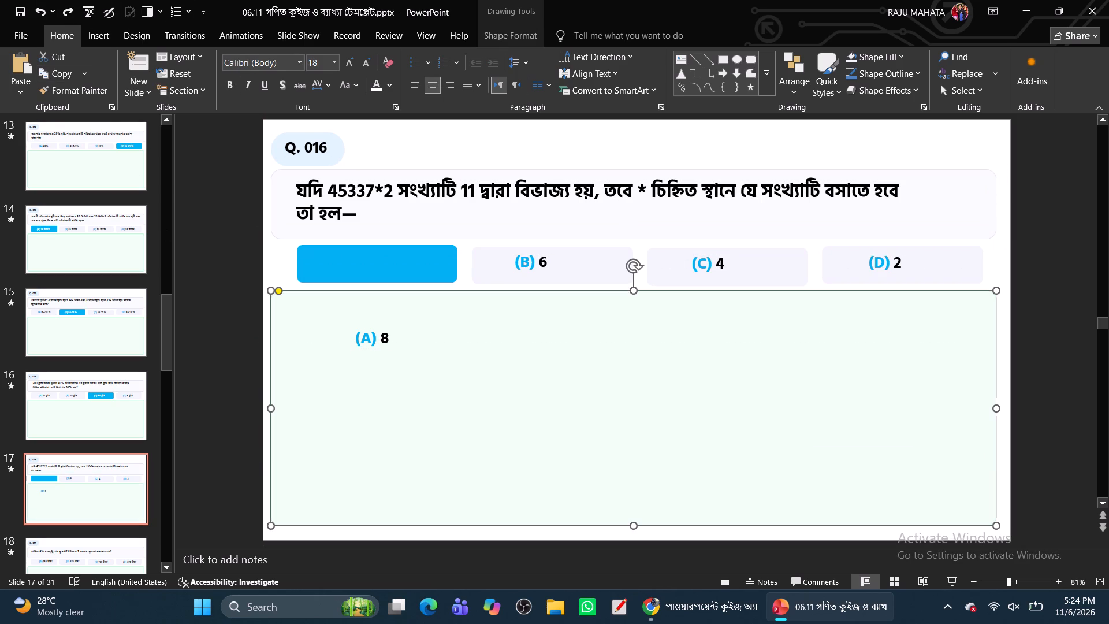
Move the duplicated "(A) 8" text onto the blue rectangle on the Q. 016 slide and colour it white.
left_click(375, 340)
left_click(379, 351)
left_click_drag(379, 343, 371, 298)
left_click_drag(382, 349, 364, 285)
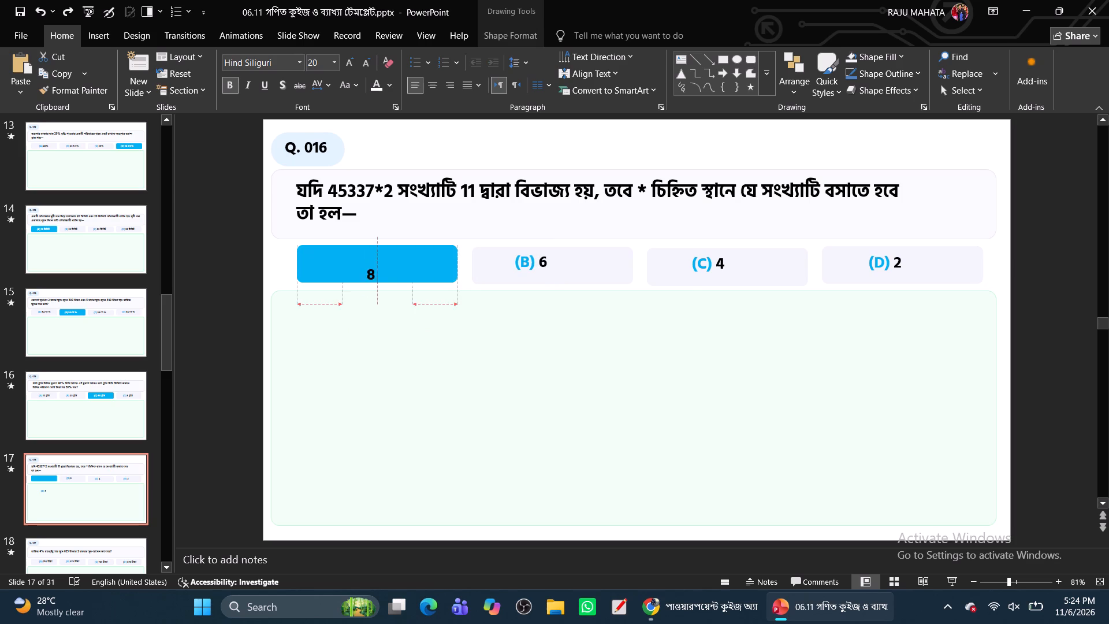
left_click_drag(364, 285, 373, 274)
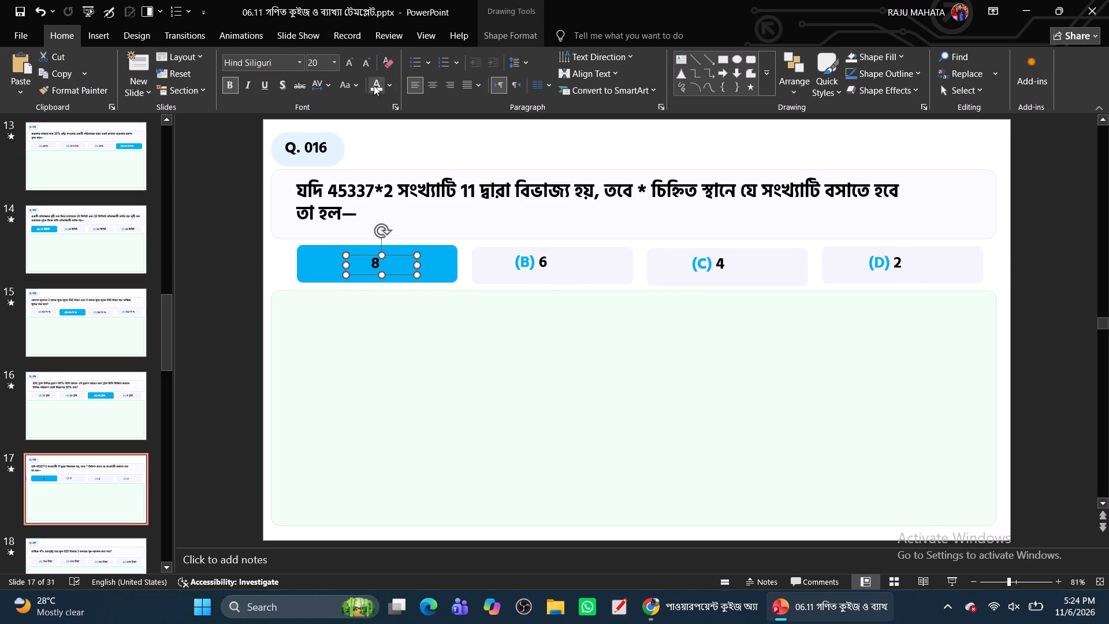
left_click(374, 86)
Apply the Random Bars animation to the white "(A) 8" text and its blue rectangle together on the Q. 016 slide.
left_click(236, 38)
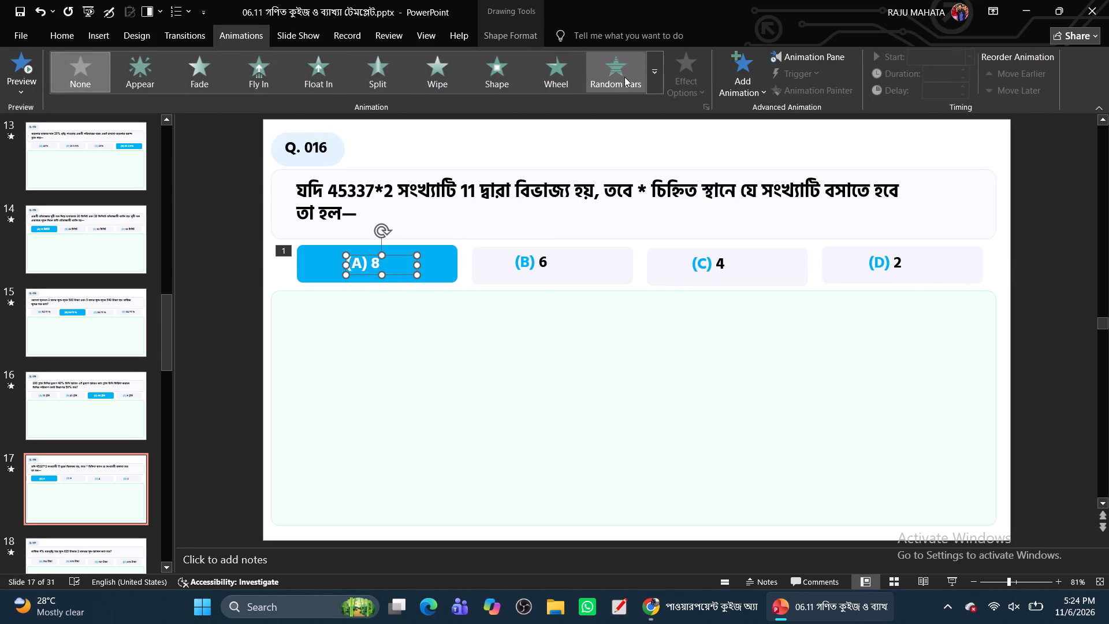
left_click(312, 268, "ctrl")
left_click(619, 72)
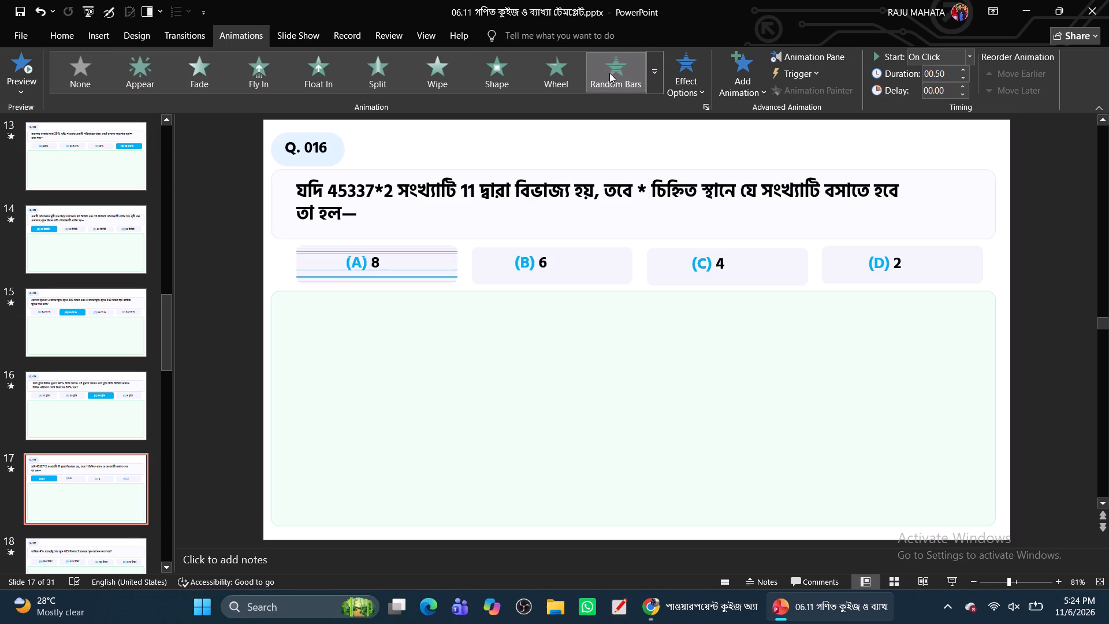
On the Q. 017 slide, duplicate the "(B) 676 টাকা" option text and place the copy below its option box.
left_click(102, 559)
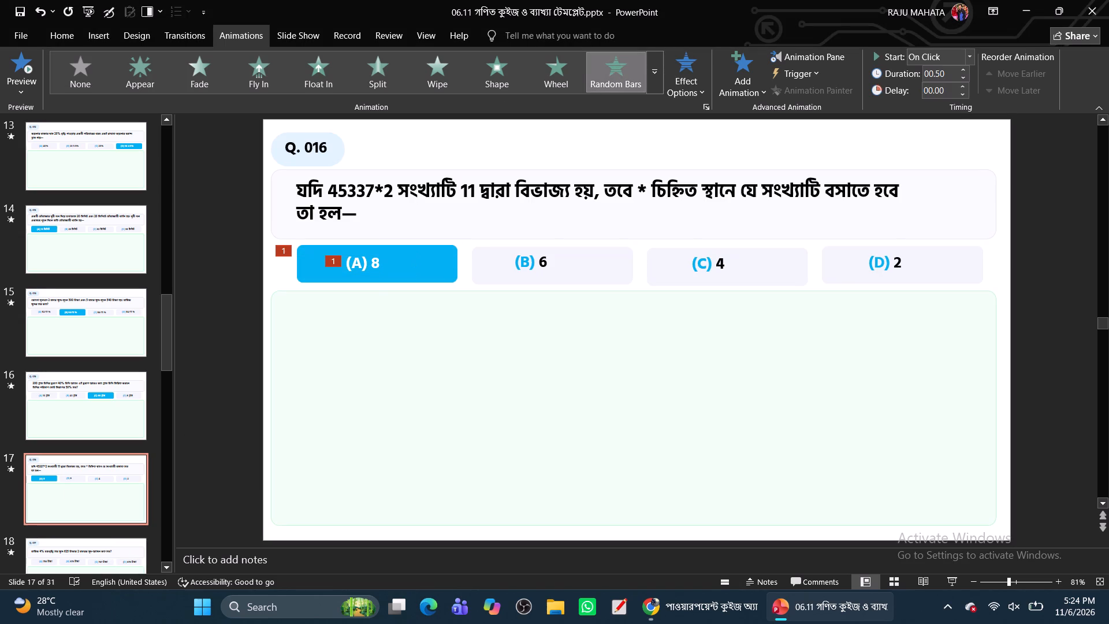
left_click(107, 556)
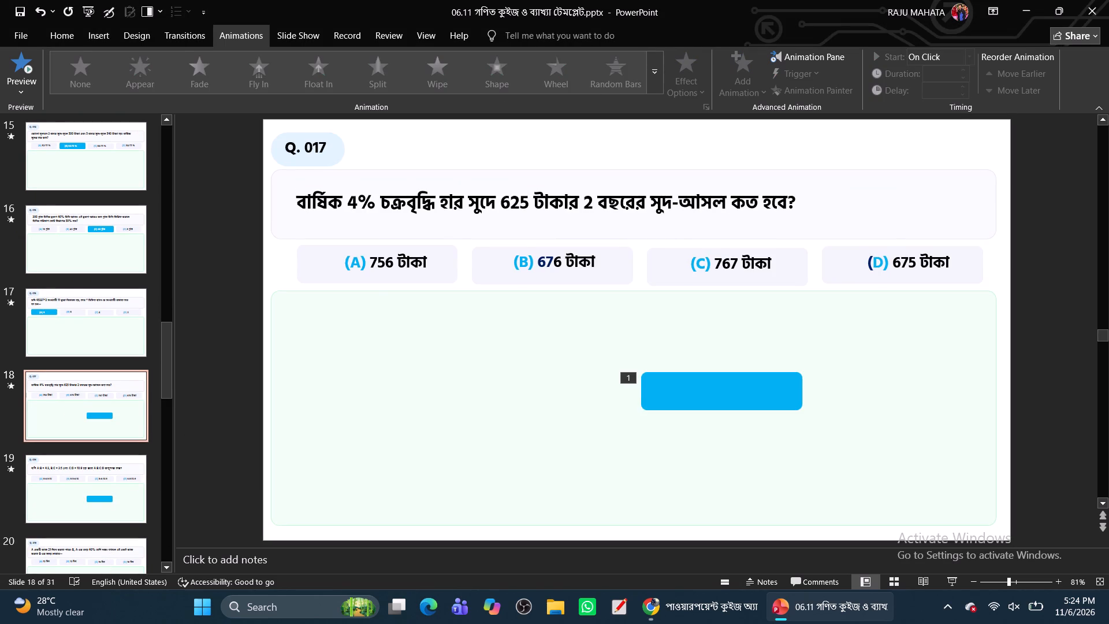
left_click(555, 263)
left_click(554, 274)
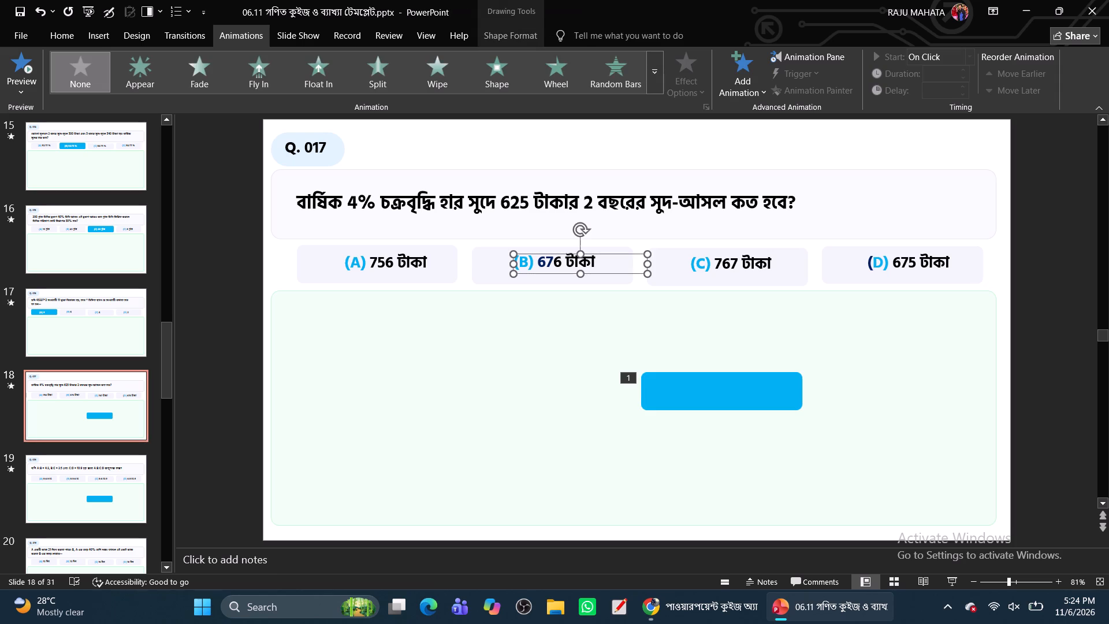
key("ctrl+c")
key("ctrl+v")
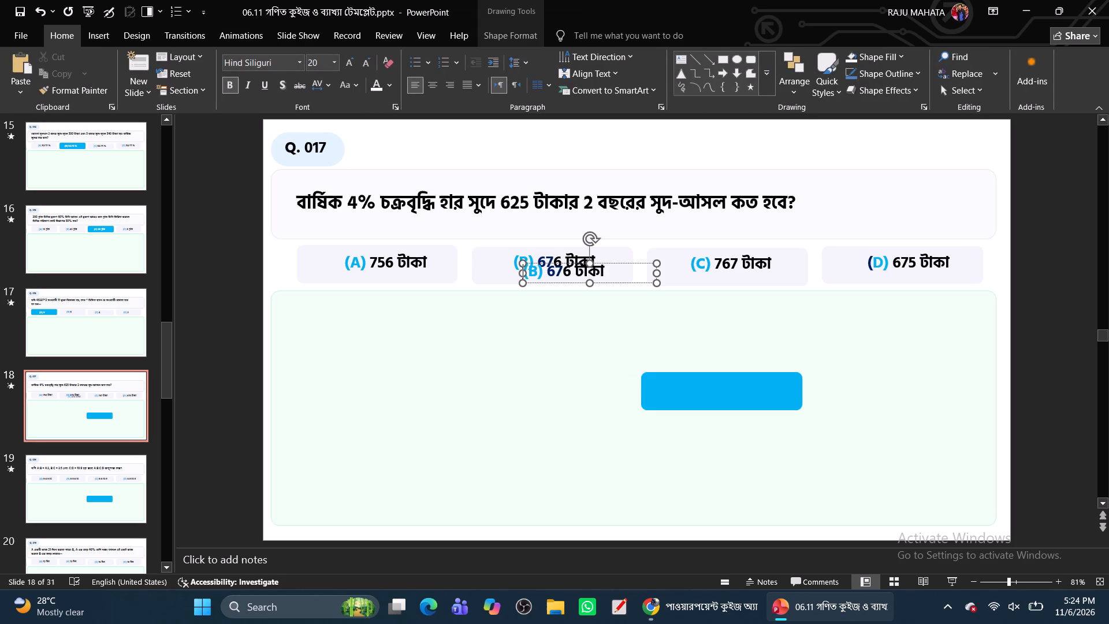
left_click_drag(560, 281, 534, 370)
Move the blue rectangle on the Q. 017 slide so that it covers the option (B) box.
left_click_drag(731, 405, 712, 390)
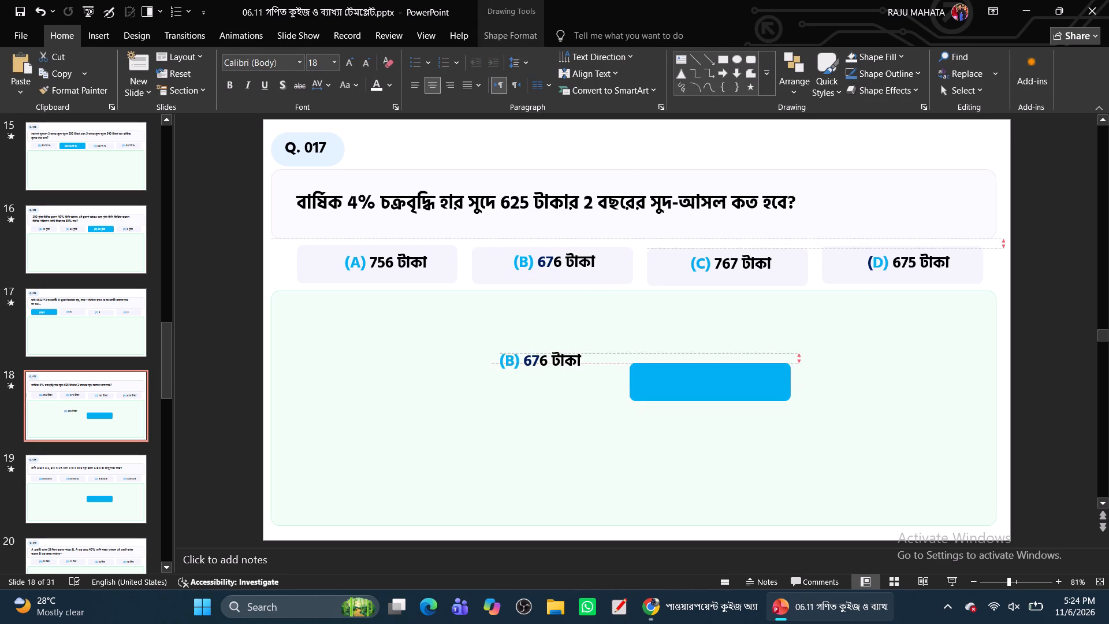
left_click_drag(712, 390, 563, 279)
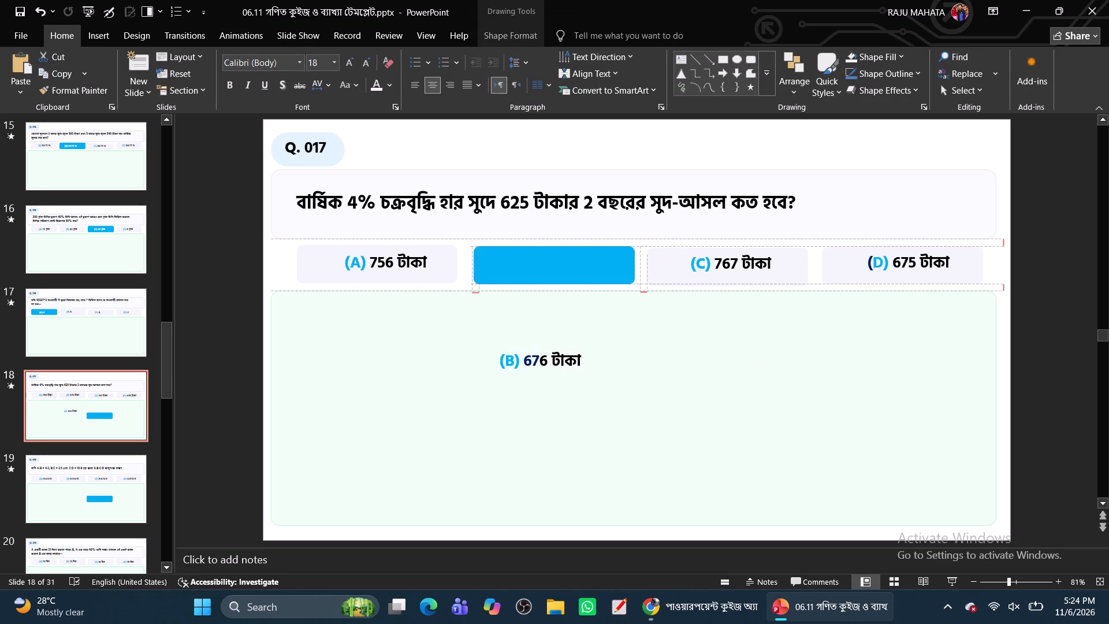
left_click_drag(563, 279, 560, 279)
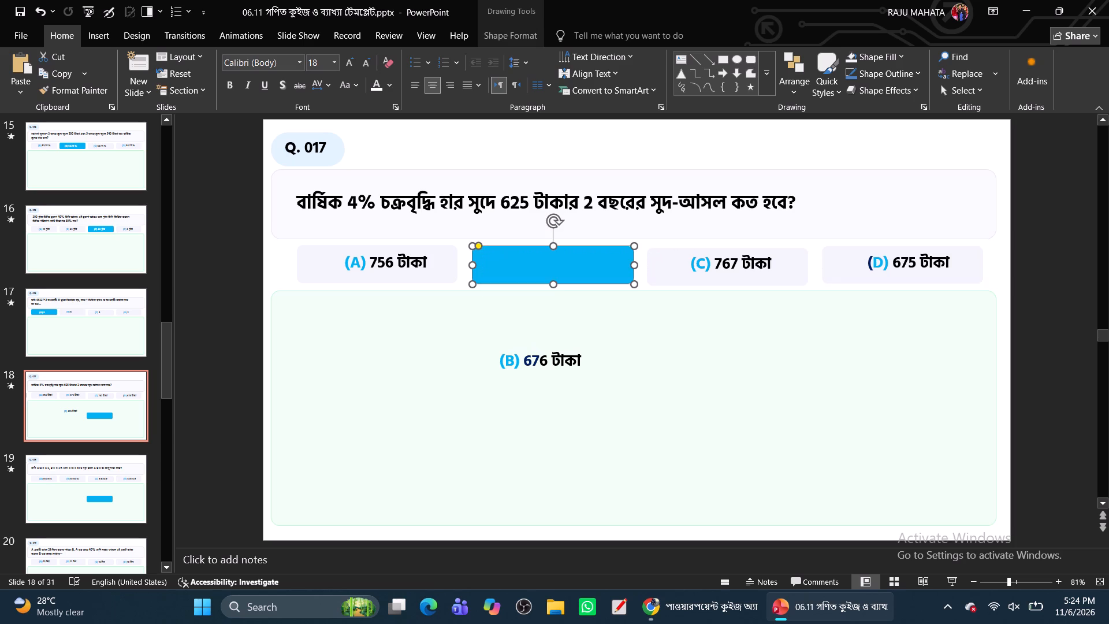
Move the duplicated "(B) 676 টাকা" text onto the blue rectangle on the Q. 017 slide and colour it white.
left_click(555, 358)
left_click_drag(552, 371, 550, 287)
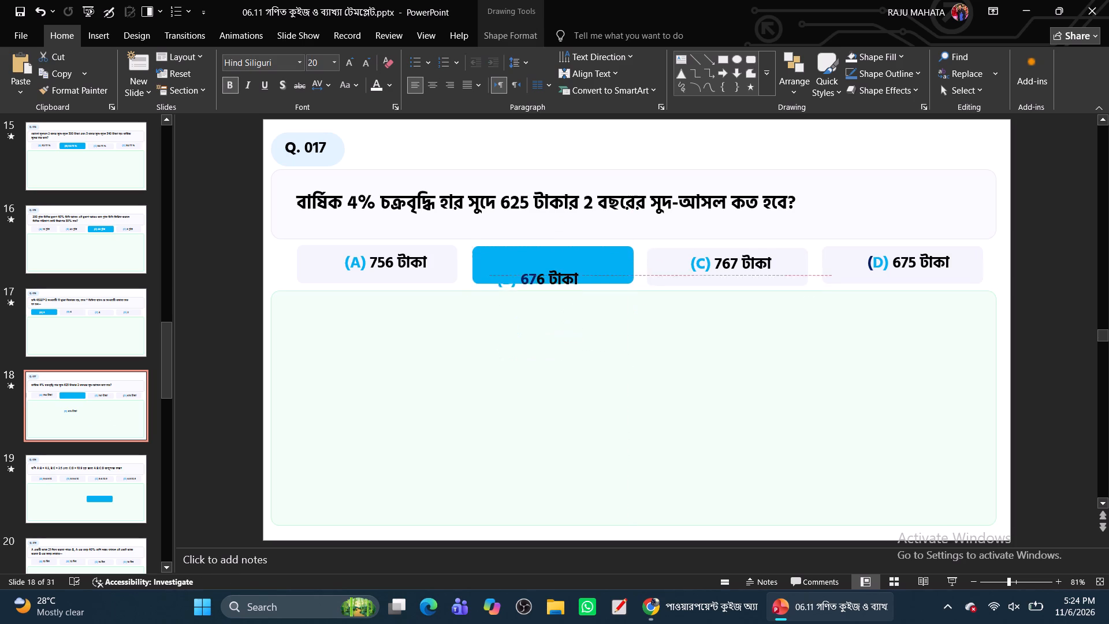
left_click_drag(550, 287, 550, 276)
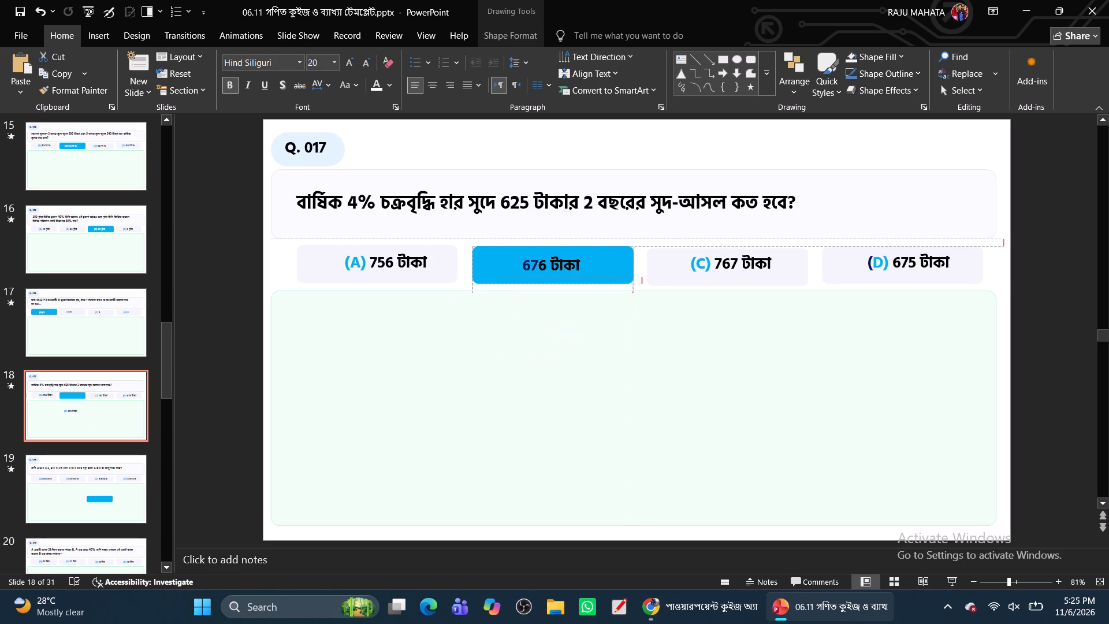
left_click_drag(550, 276, 550, 275)
left_click(375, 87)
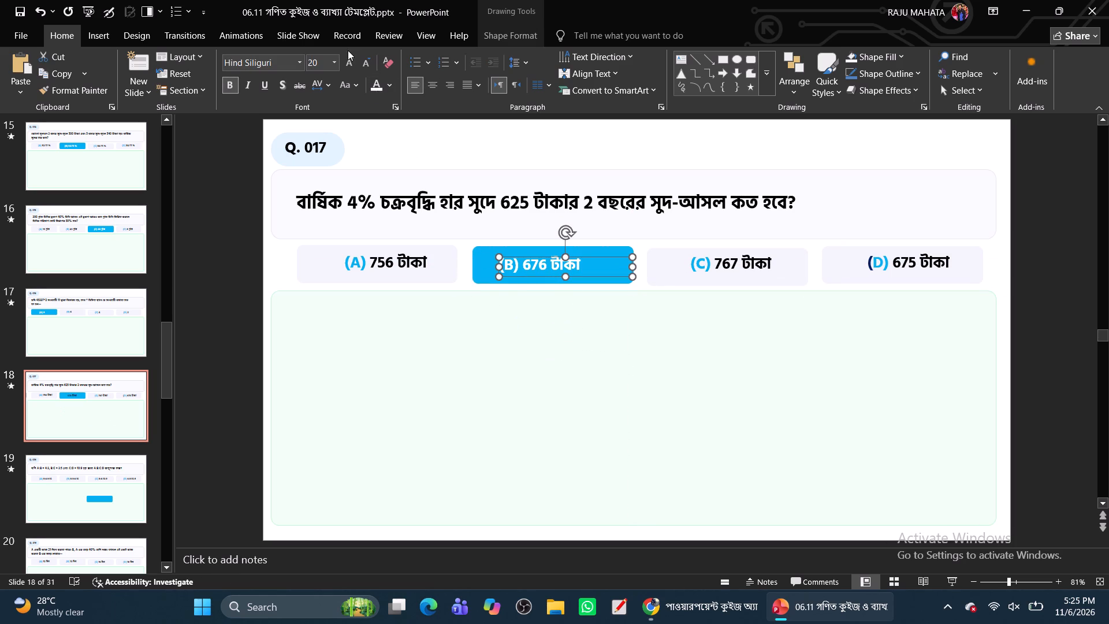
Apply the Random Bars animation to the white "(B) 676 টাকা" text and its blue rectangle together on the Q. 017 slide.
left_click(485, 255, "ctrl")
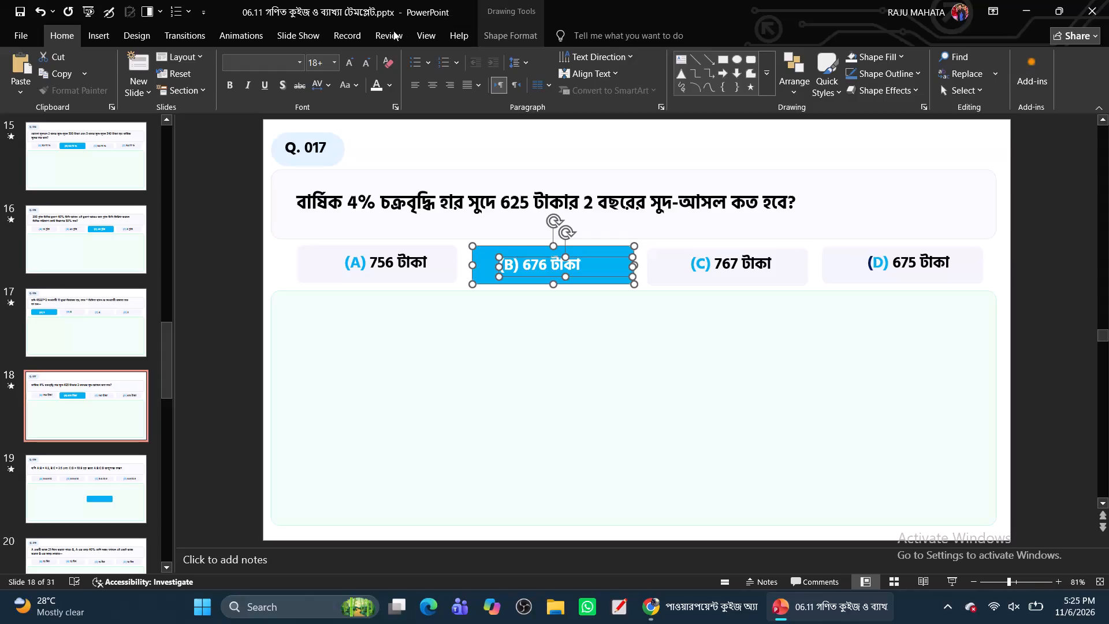
left_click(248, 38, "ctrl")
left_click(615, 75)
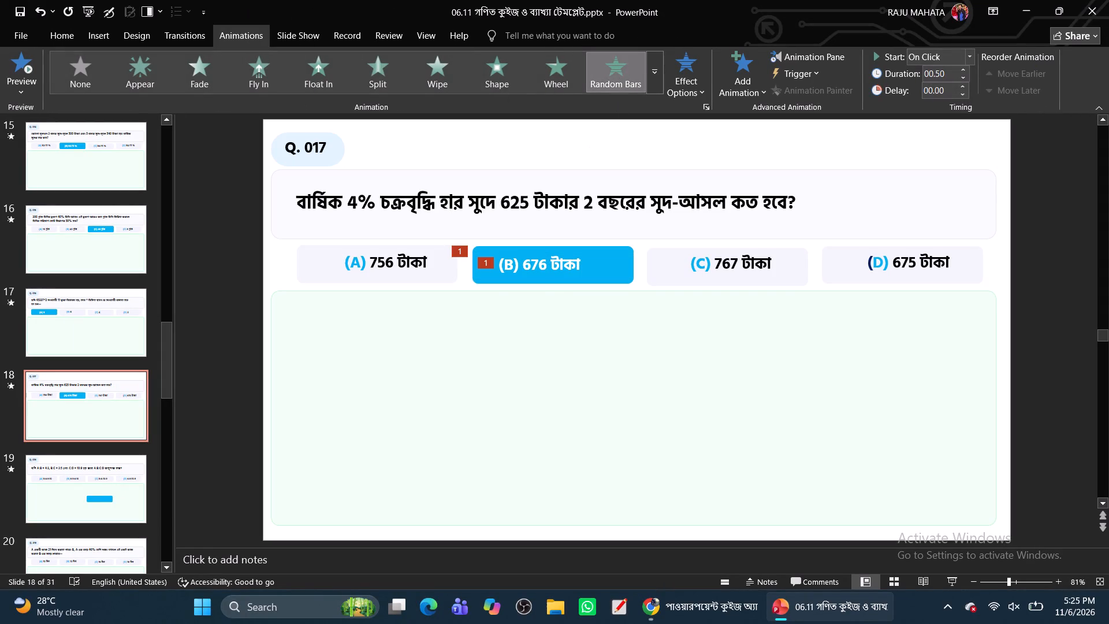
On the Q. 018 slide, duplicate the "(C) 8:6:10:9" option text and place the copy below its option box.
left_click(54, 491)
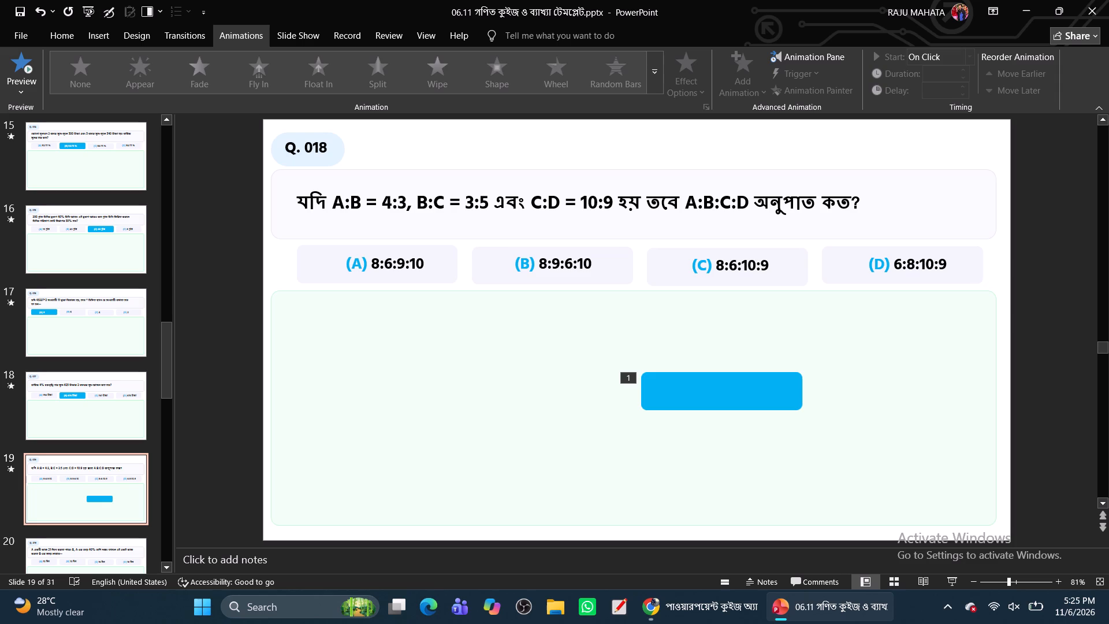
left_click(724, 268)
left_click(727, 276)
key("ctrl+c")
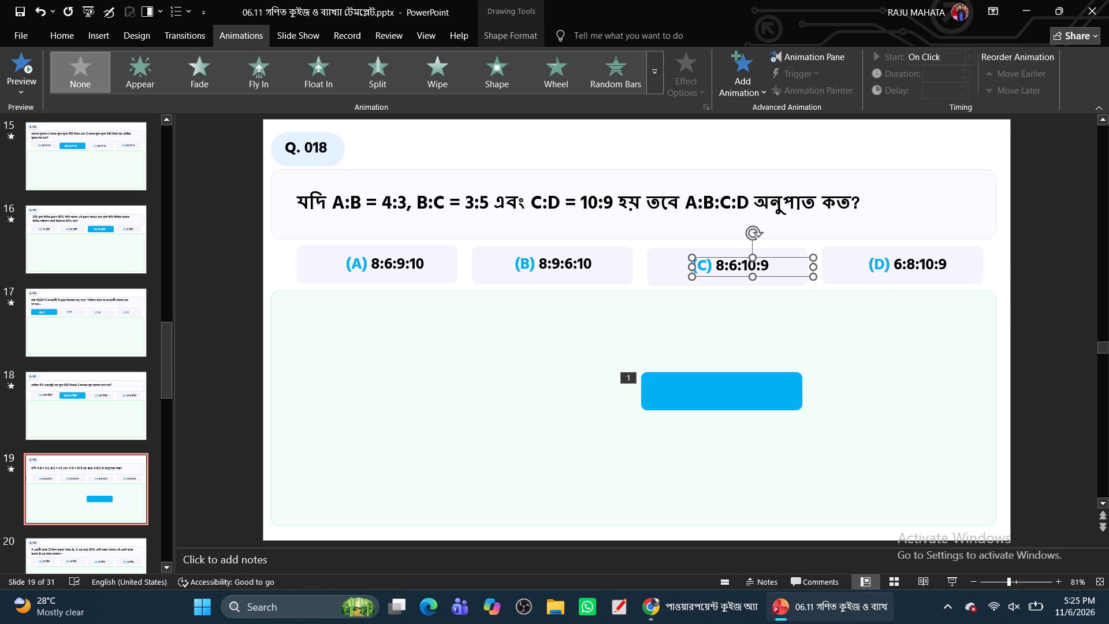
left_click(734, 332)
key("ctrl+v")
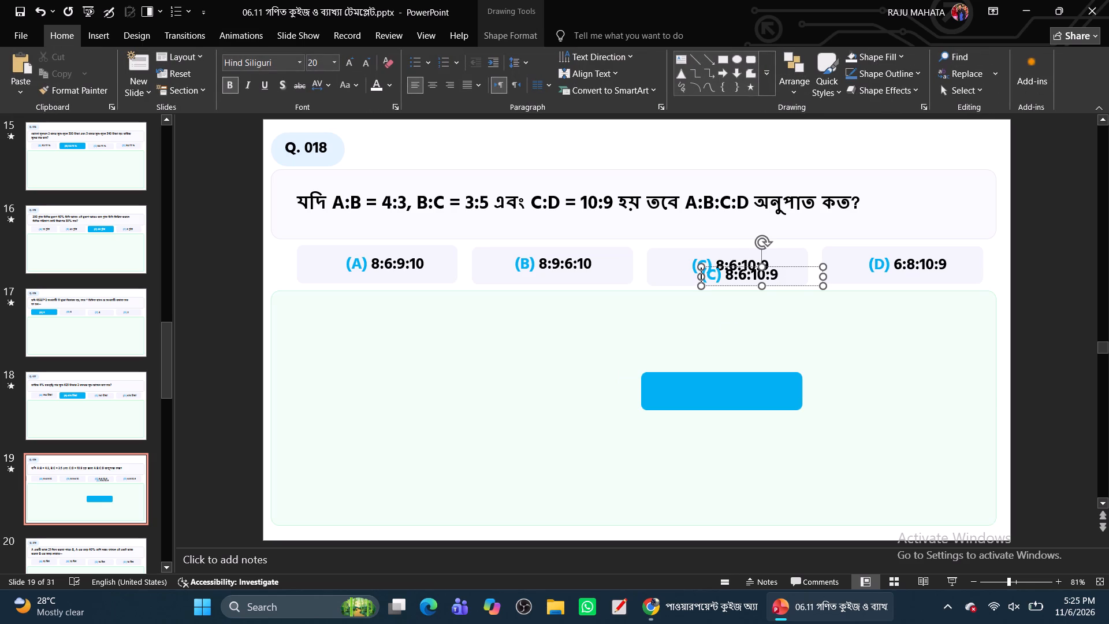
left_click_drag(740, 285, 691, 338)
Move the blue rectangle on the Q. 018 slide so that it covers the option (C) box.
left_click_drag(738, 392, 745, 292)
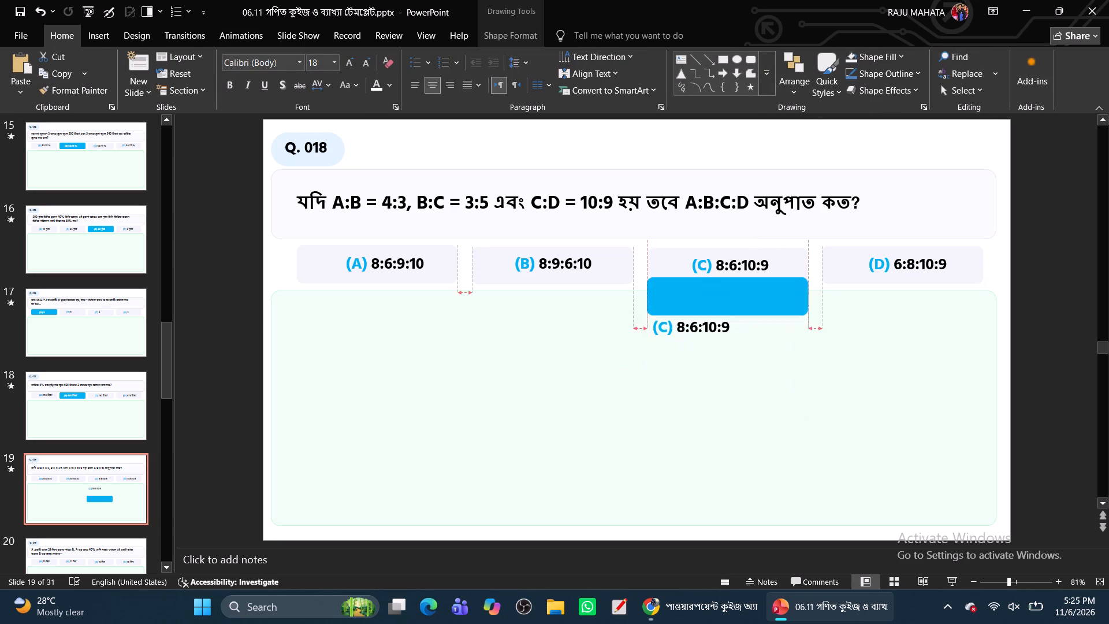
left_click_drag(745, 292, 744, 268)
Move the duplicated "(C) 8:6:10:9" text onto the blue rectangle on the Q. 018 slide and colour it white.
left_click(712, 330)
left_click_drag(698, 339, 721, 283)
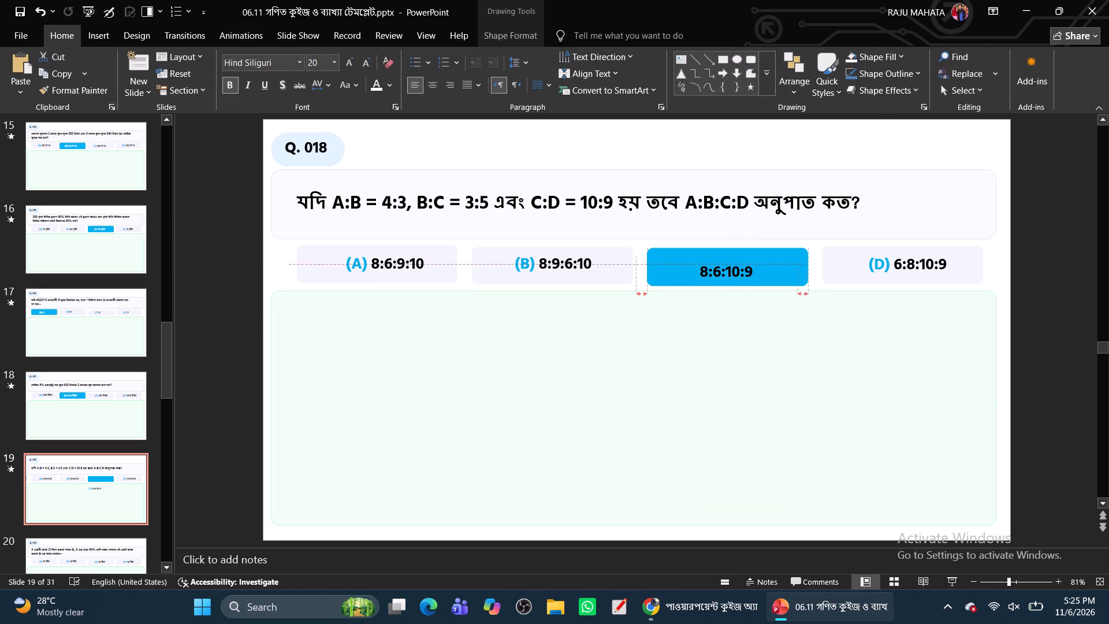
left_click_drag(721, 283, 723, 278)
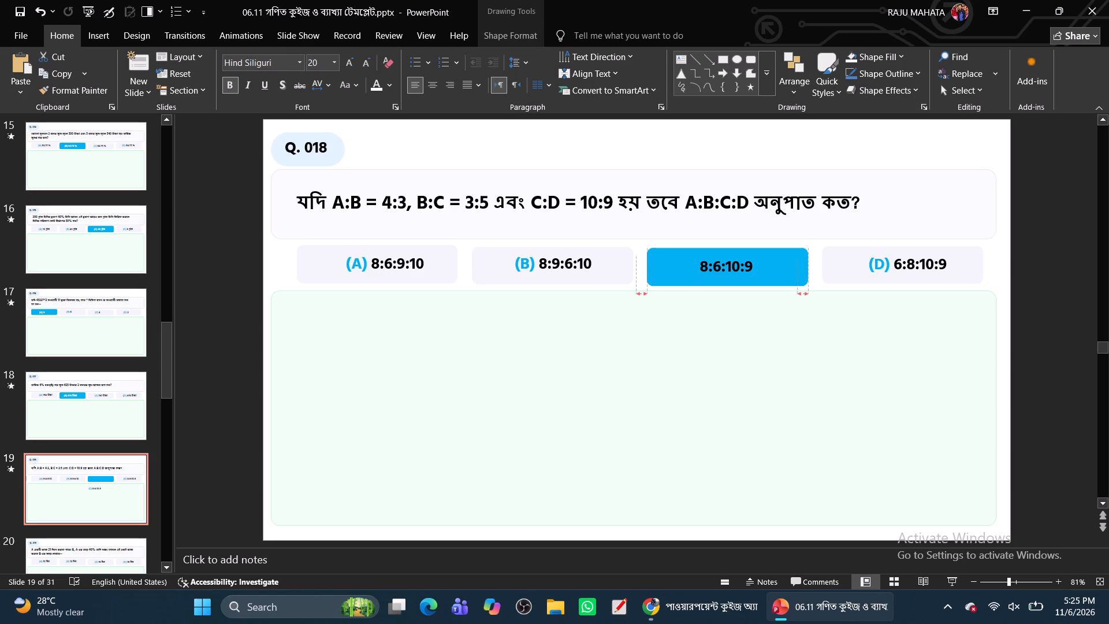
left_click_drag(723, 278, 727, 276)
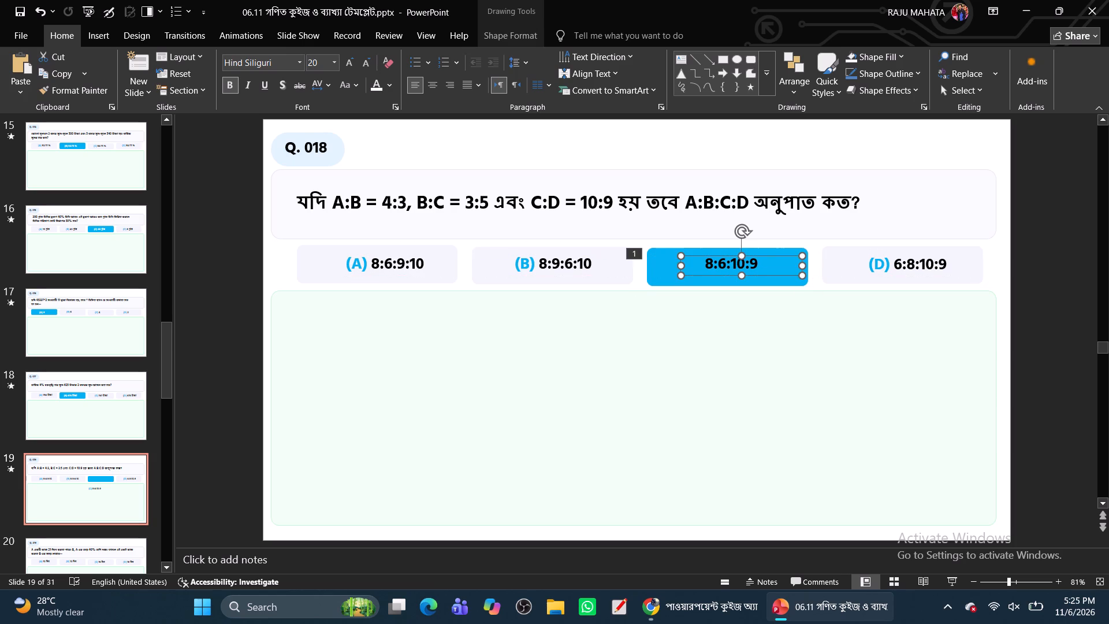
left_click(371, 83)
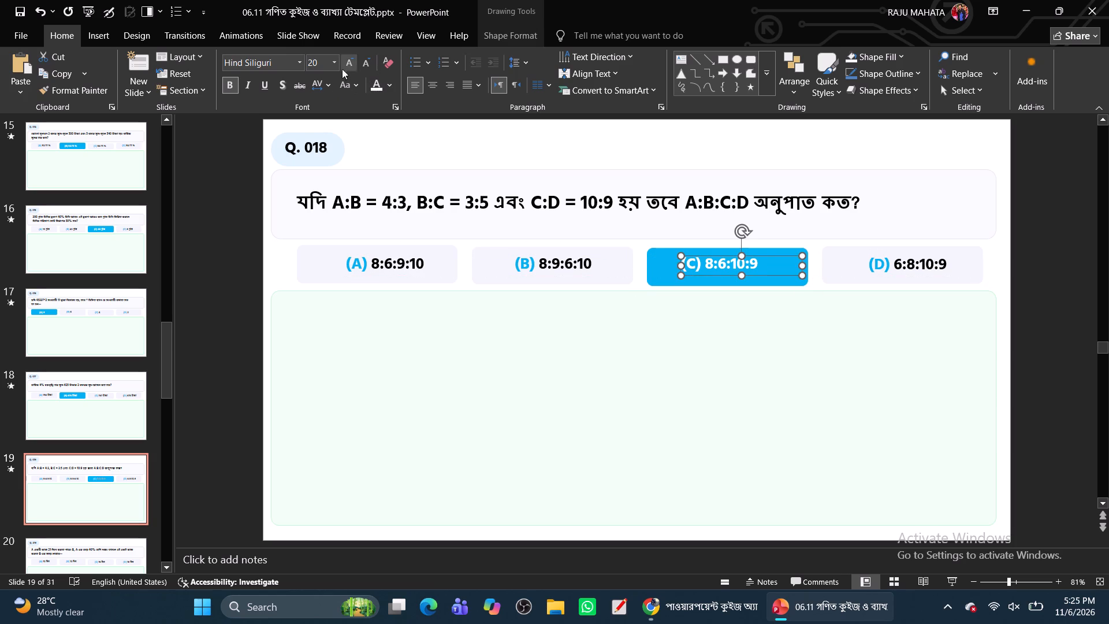
Apply the Random Bars animation to the white "(C) 8:6:10:9" text and its blue rectangle together on the Q. 018 slide.
left_click(656, 268, "ctrl")
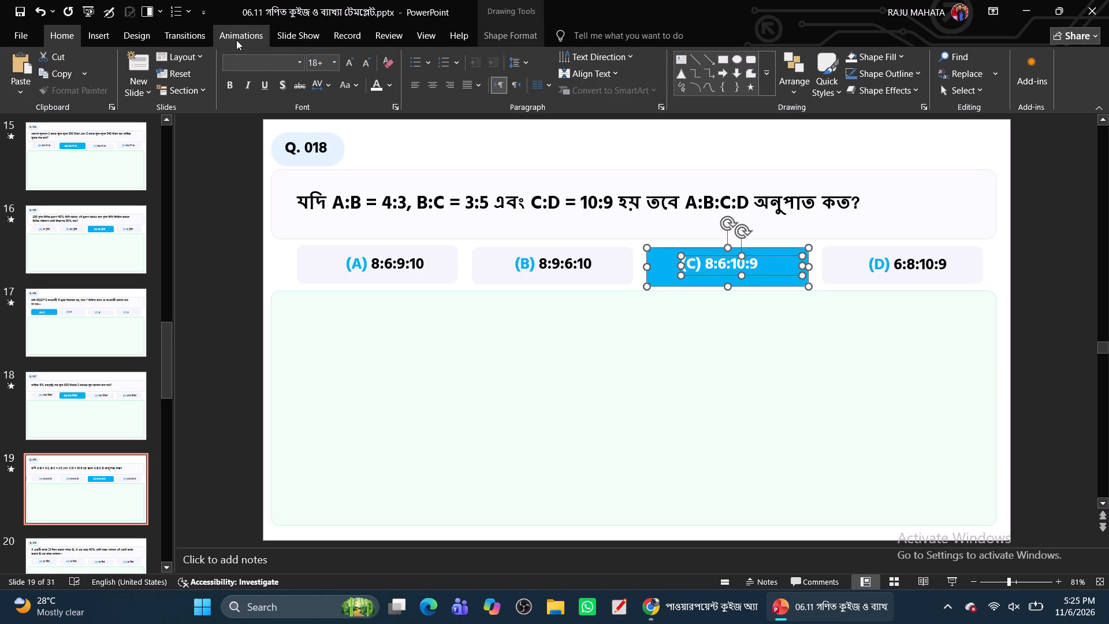
left_click(236, 40)
left_click(620, 72)
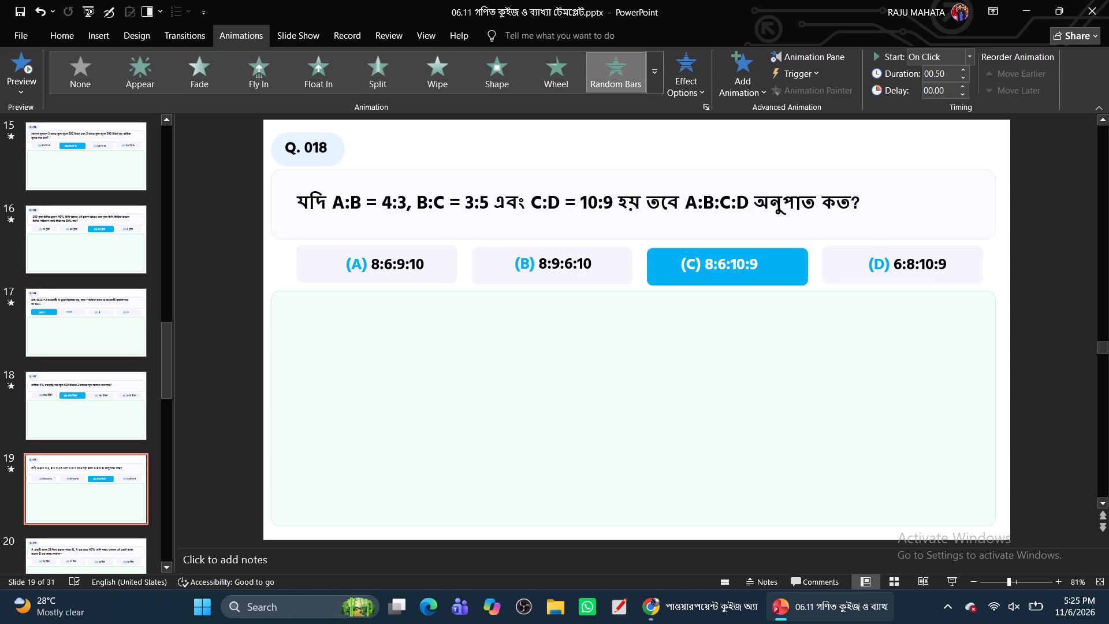
left_click(616, 378)
Open the Q. 019 slide.
left_click(116, 552)
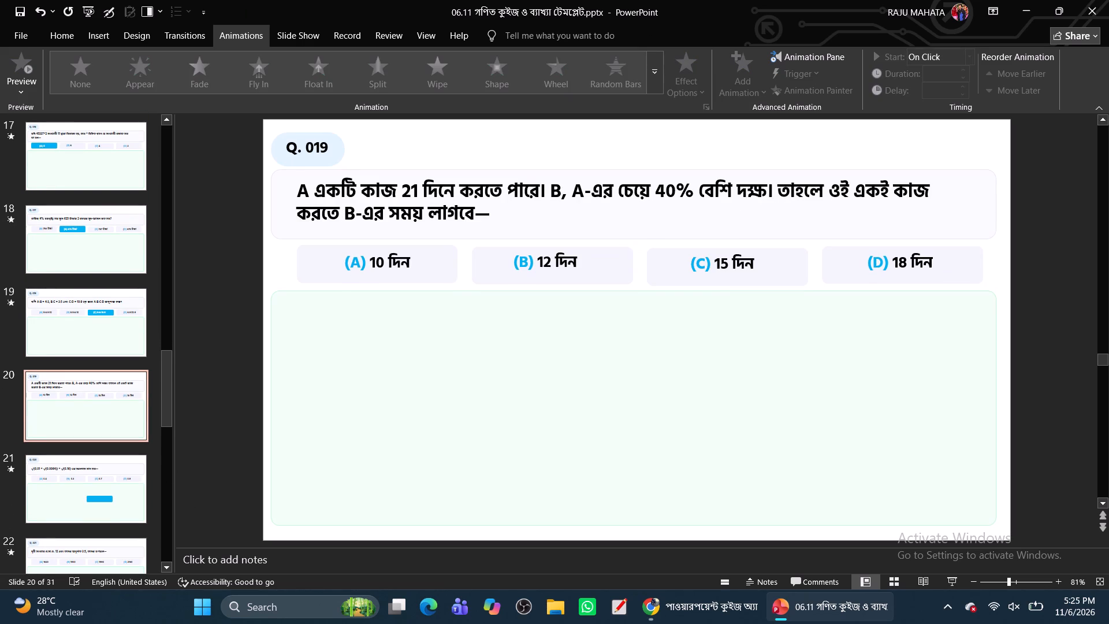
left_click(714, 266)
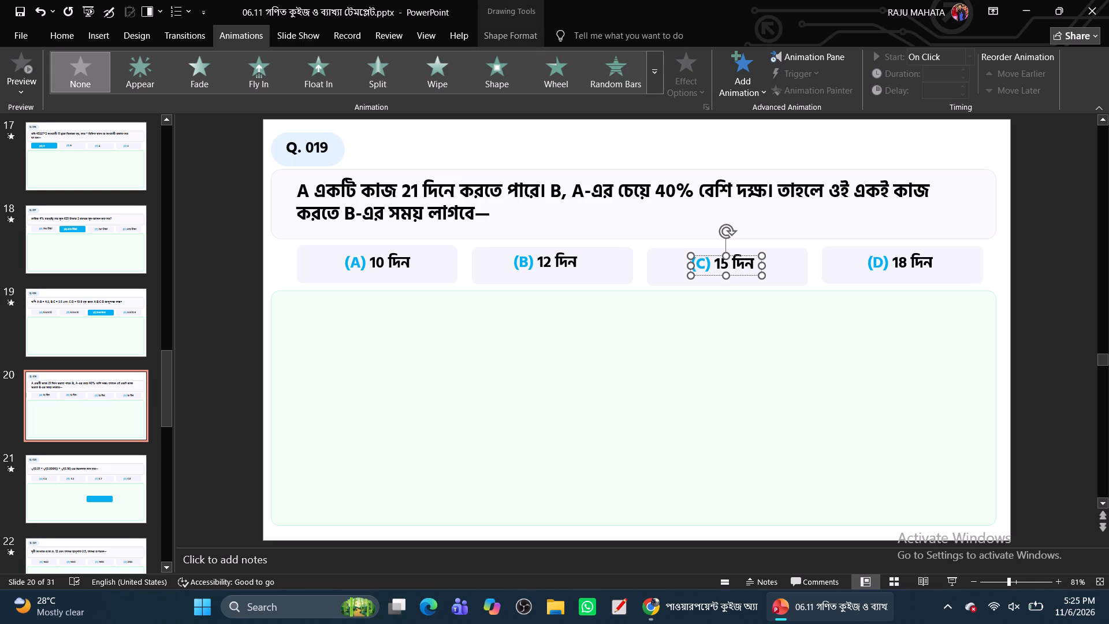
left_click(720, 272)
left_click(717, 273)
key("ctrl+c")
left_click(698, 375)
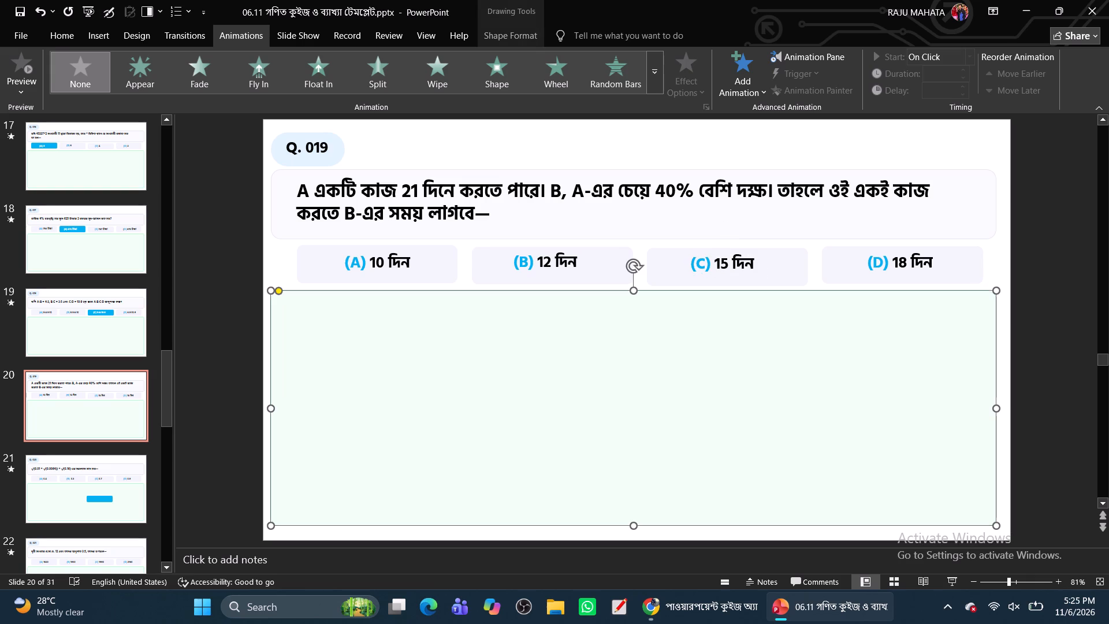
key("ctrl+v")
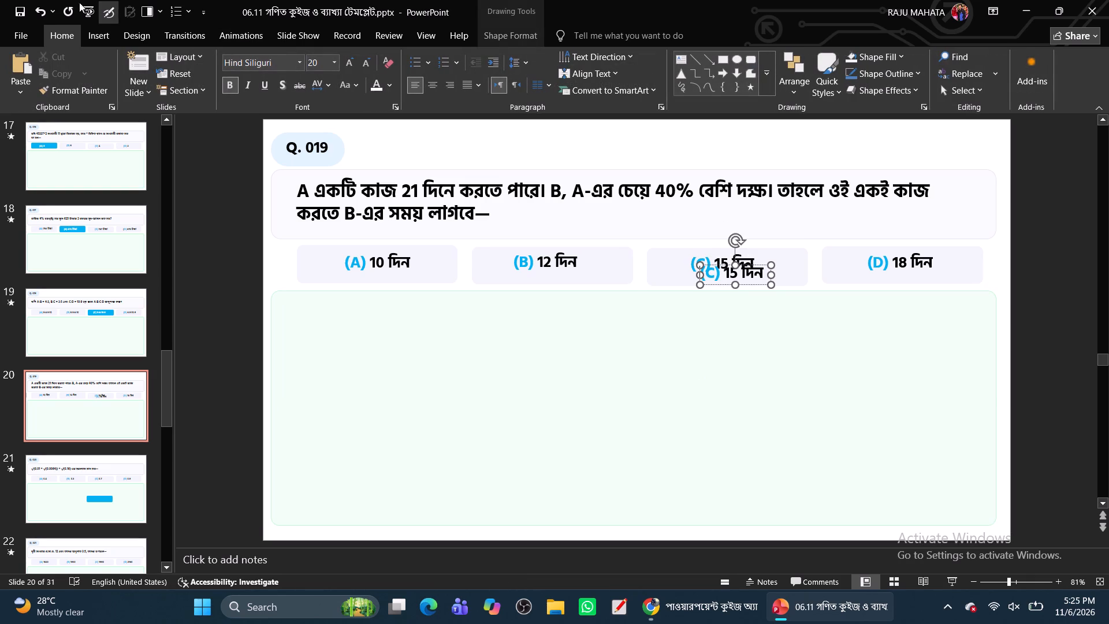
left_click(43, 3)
Duplicate the "(C) 15 দিন" option text on the Q. 019 slide and place the copy below its option box.
left_click(722, 269)
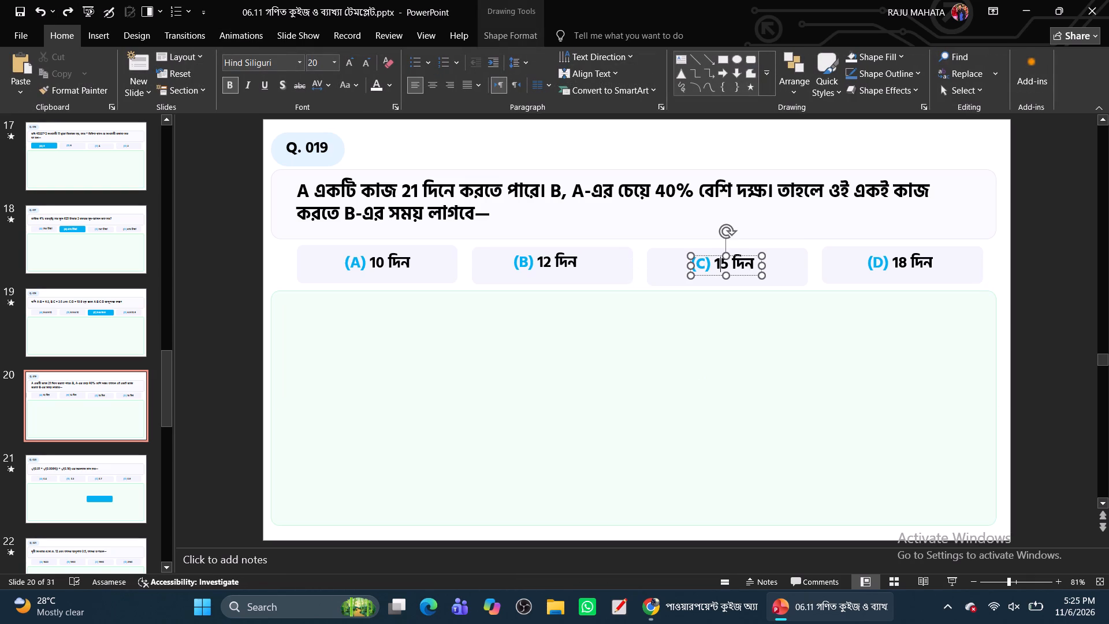
left_click(712, 276)
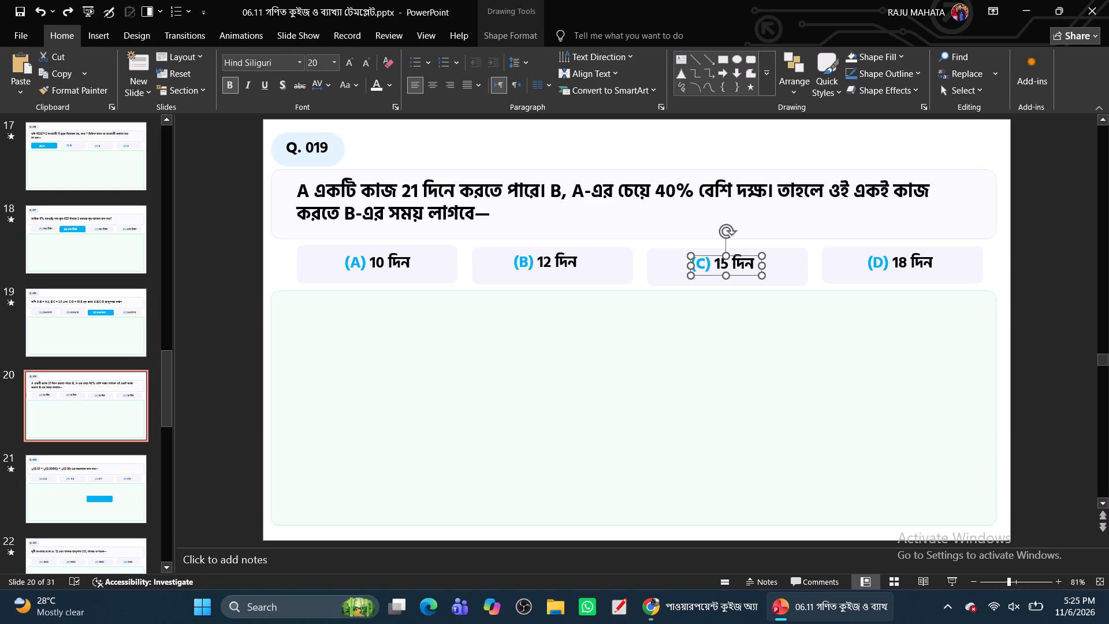
key("ctrl+c")
key("ctrl+v")
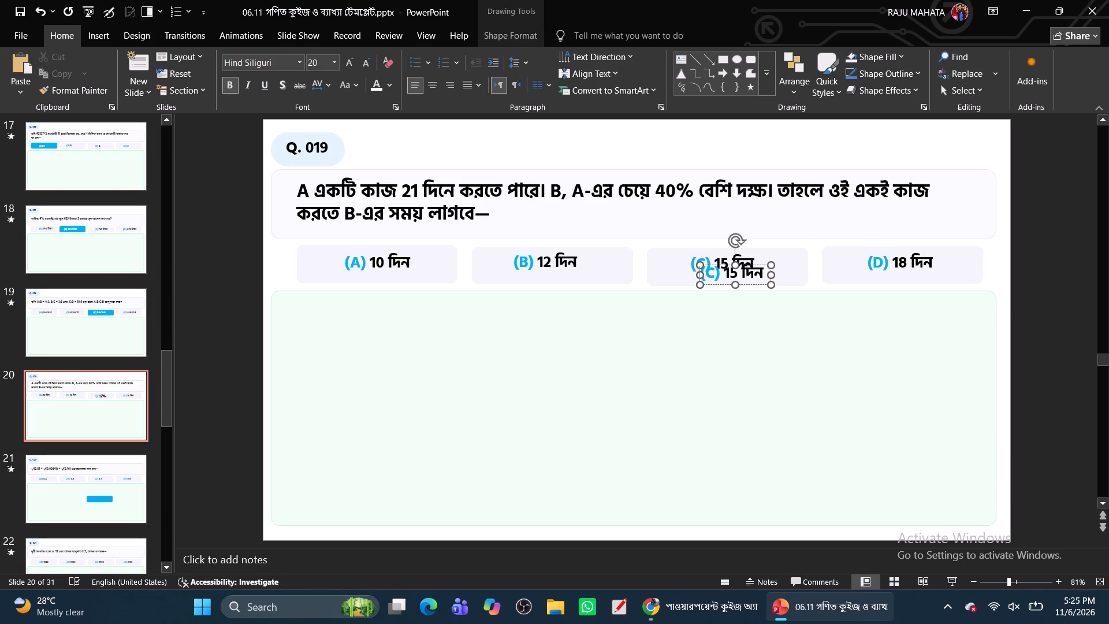
left_click_drag(717, 284, 696, 363)
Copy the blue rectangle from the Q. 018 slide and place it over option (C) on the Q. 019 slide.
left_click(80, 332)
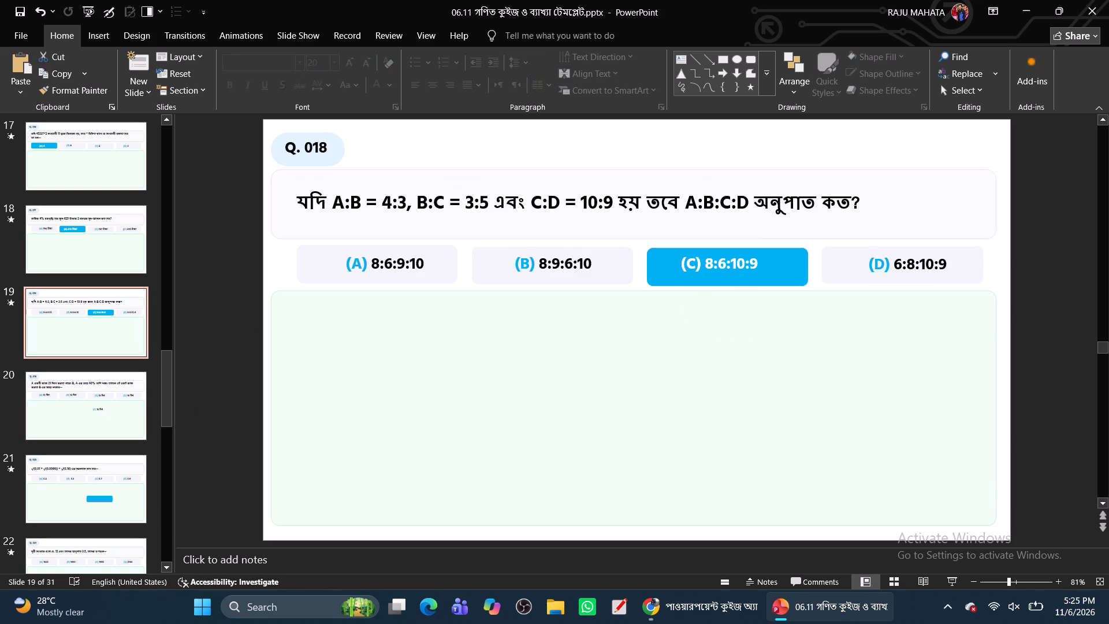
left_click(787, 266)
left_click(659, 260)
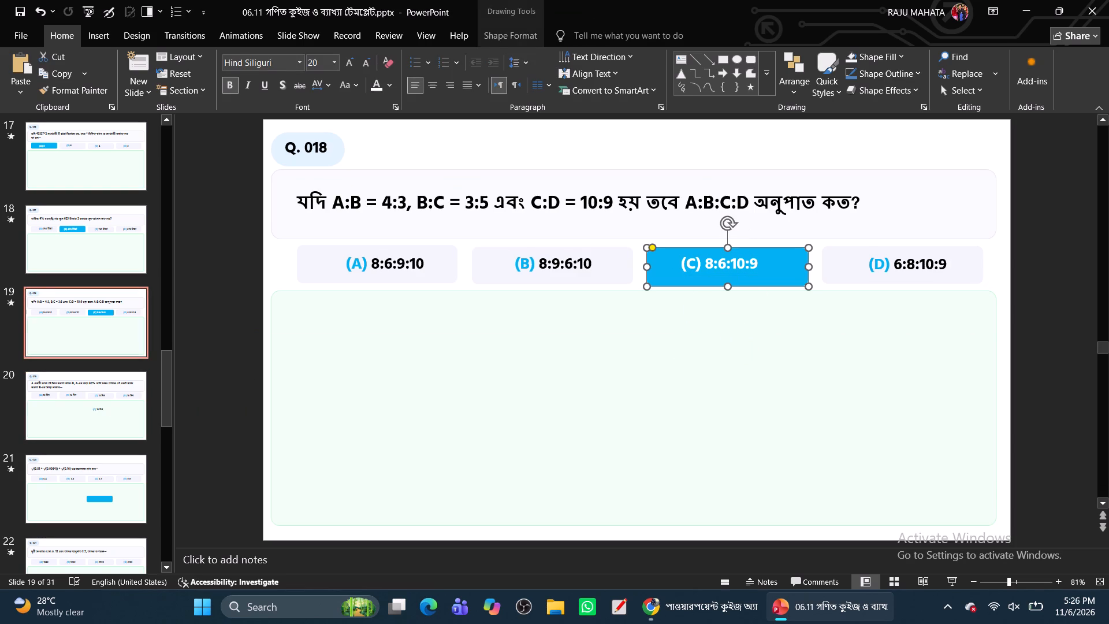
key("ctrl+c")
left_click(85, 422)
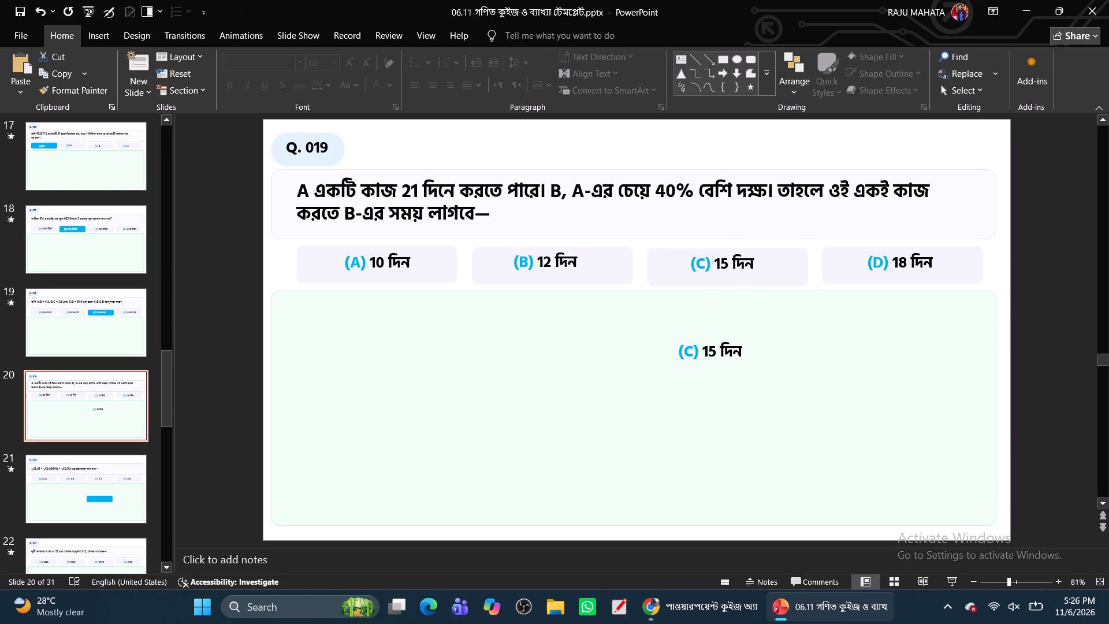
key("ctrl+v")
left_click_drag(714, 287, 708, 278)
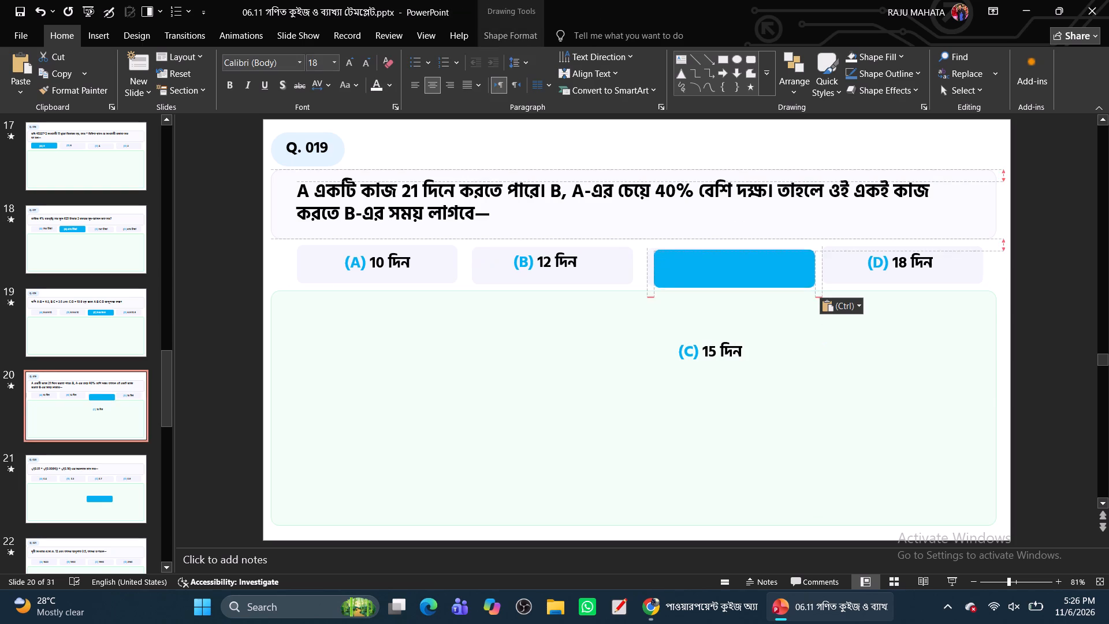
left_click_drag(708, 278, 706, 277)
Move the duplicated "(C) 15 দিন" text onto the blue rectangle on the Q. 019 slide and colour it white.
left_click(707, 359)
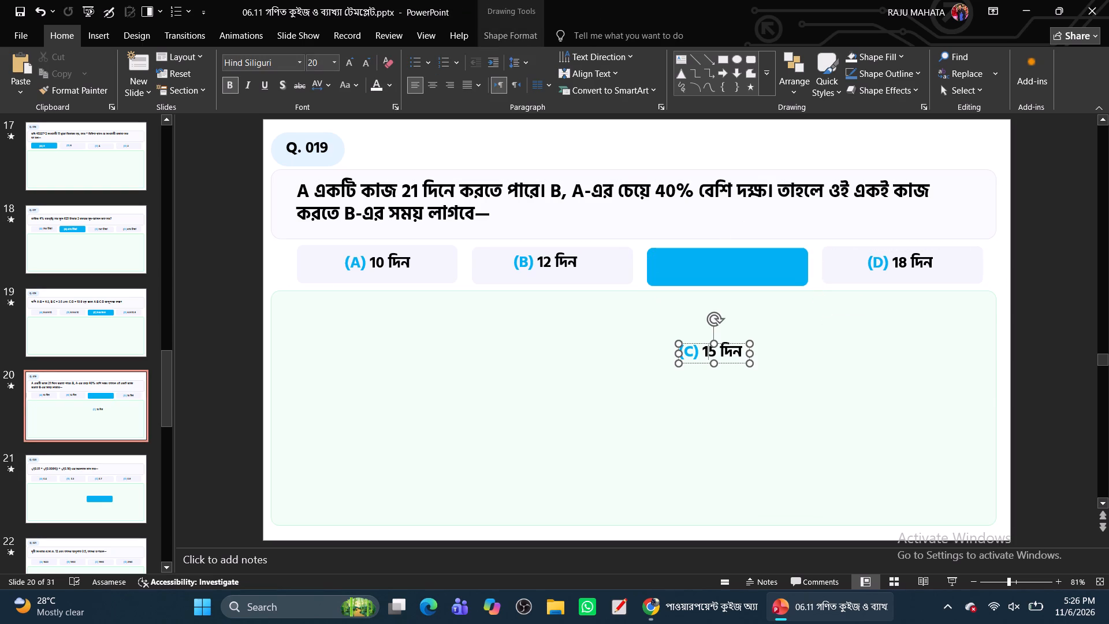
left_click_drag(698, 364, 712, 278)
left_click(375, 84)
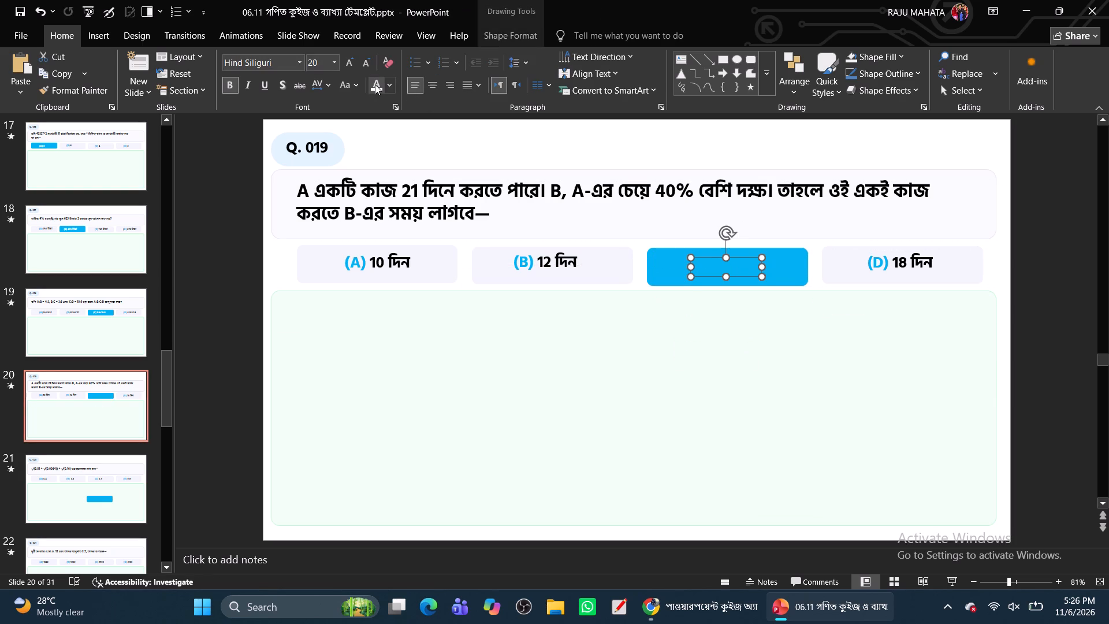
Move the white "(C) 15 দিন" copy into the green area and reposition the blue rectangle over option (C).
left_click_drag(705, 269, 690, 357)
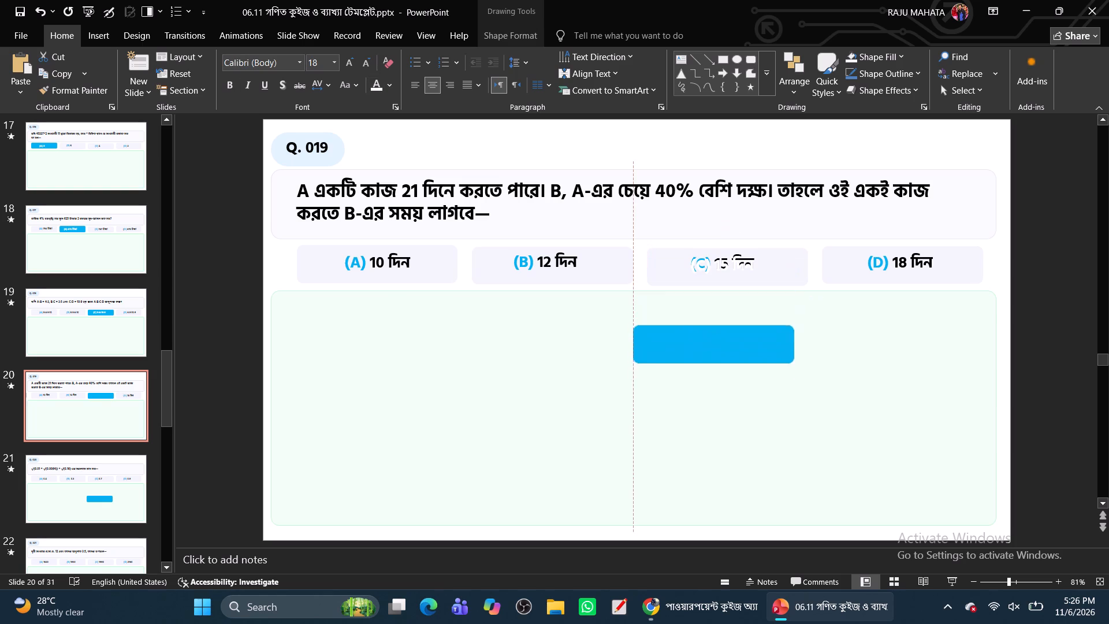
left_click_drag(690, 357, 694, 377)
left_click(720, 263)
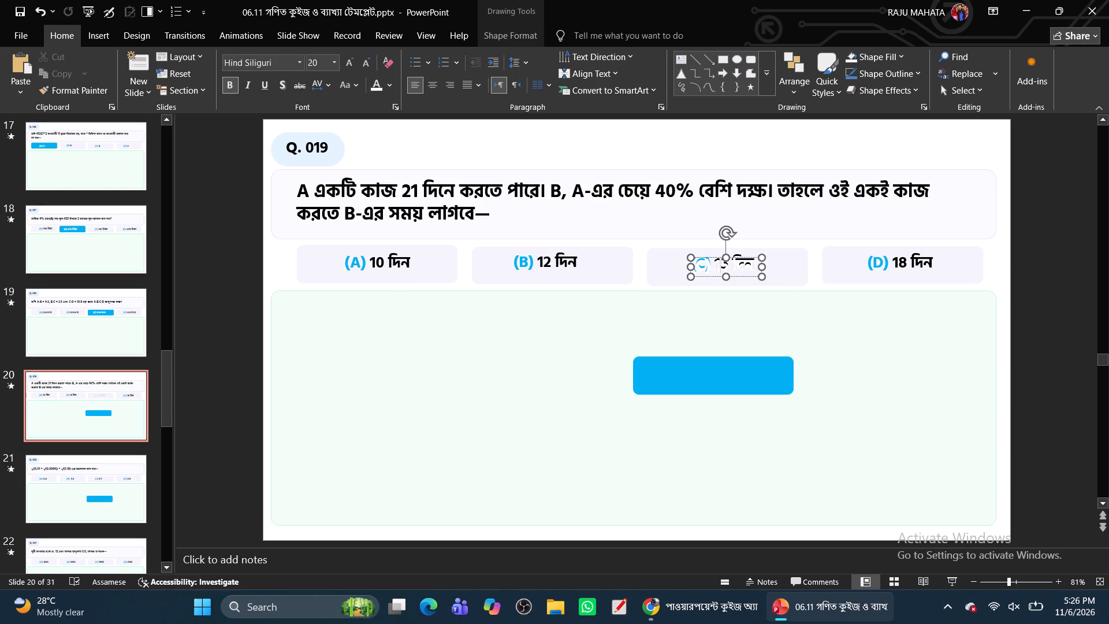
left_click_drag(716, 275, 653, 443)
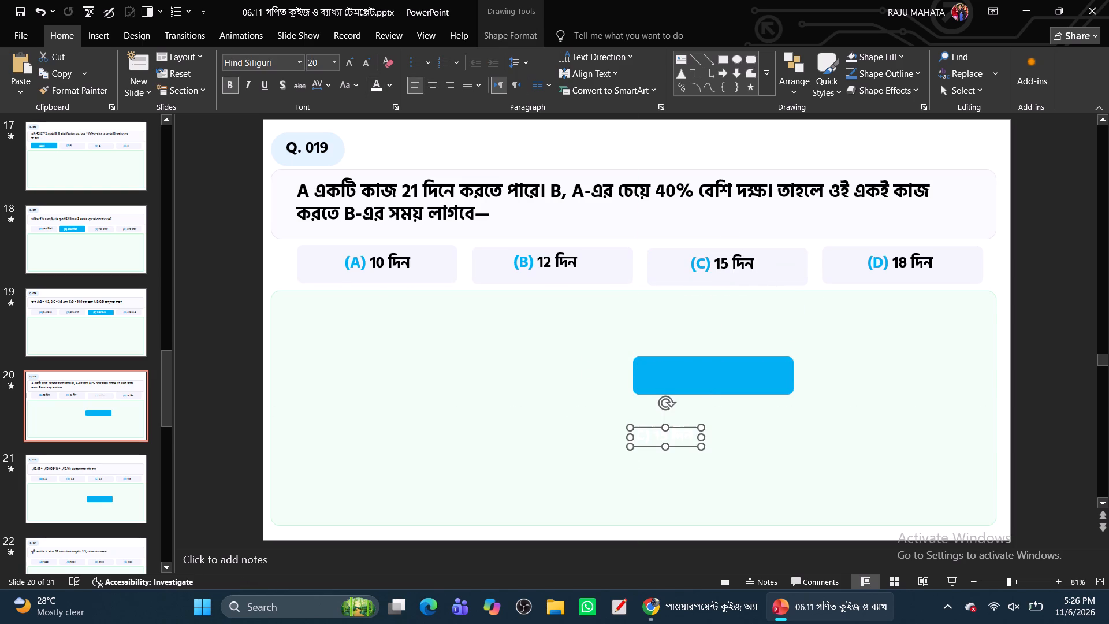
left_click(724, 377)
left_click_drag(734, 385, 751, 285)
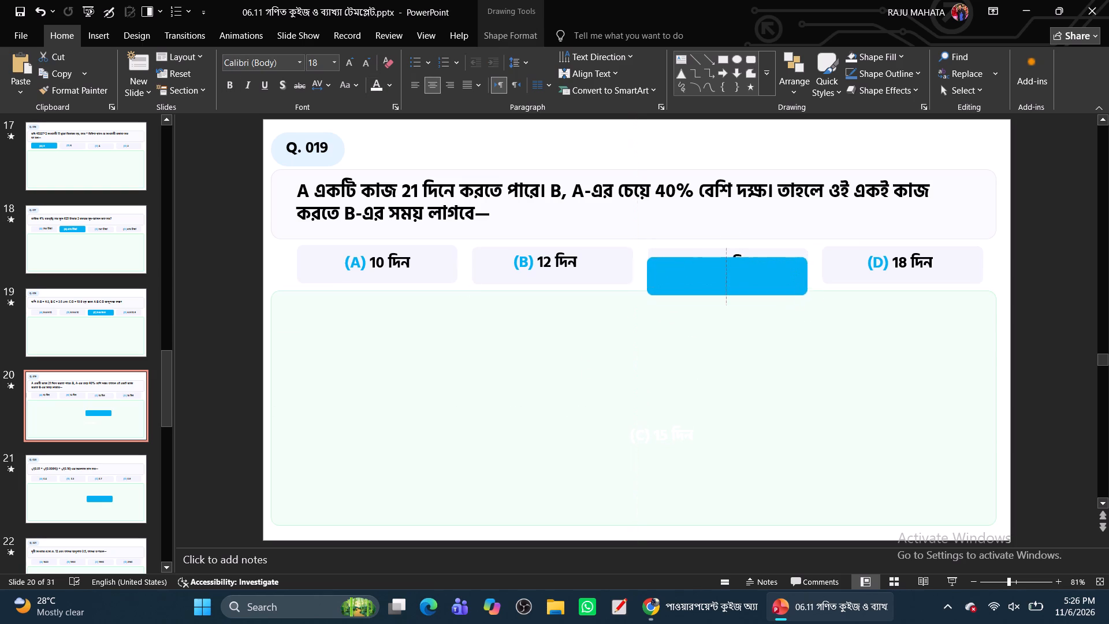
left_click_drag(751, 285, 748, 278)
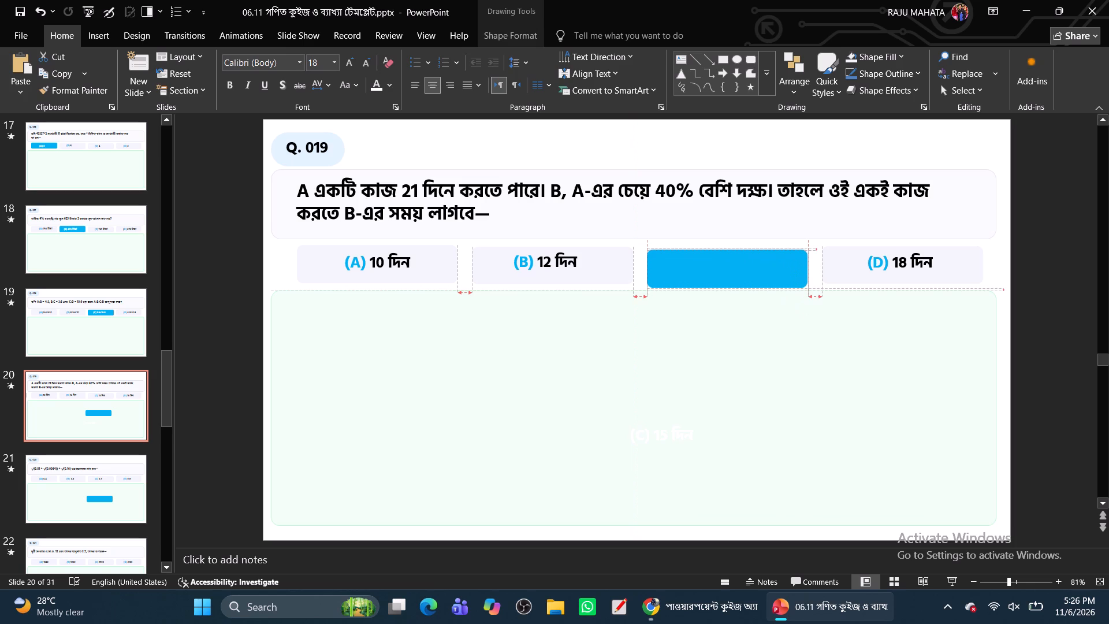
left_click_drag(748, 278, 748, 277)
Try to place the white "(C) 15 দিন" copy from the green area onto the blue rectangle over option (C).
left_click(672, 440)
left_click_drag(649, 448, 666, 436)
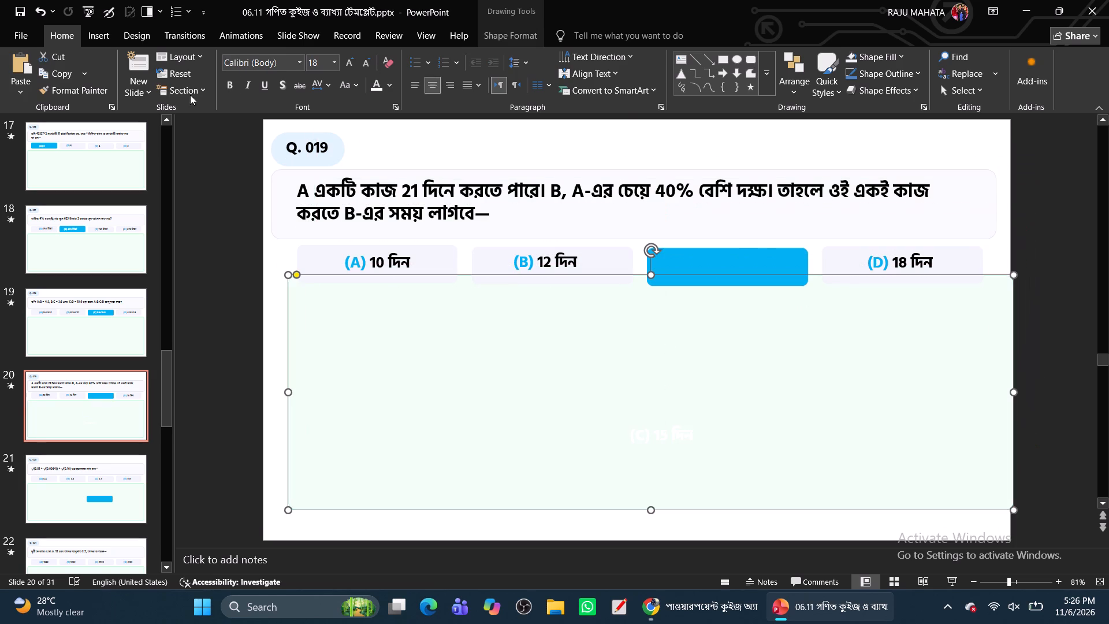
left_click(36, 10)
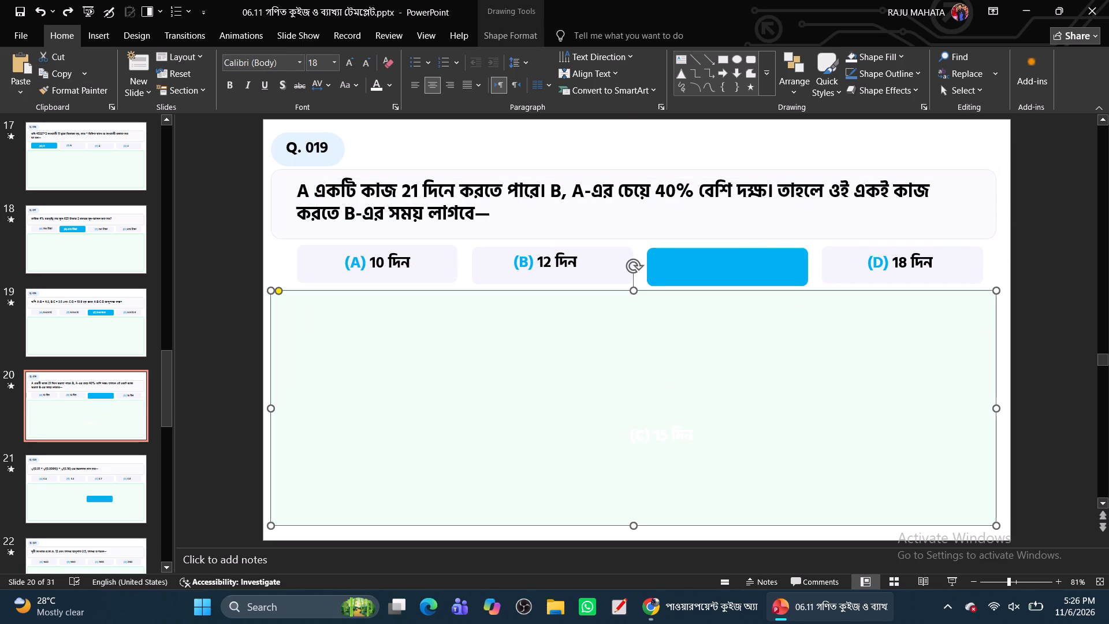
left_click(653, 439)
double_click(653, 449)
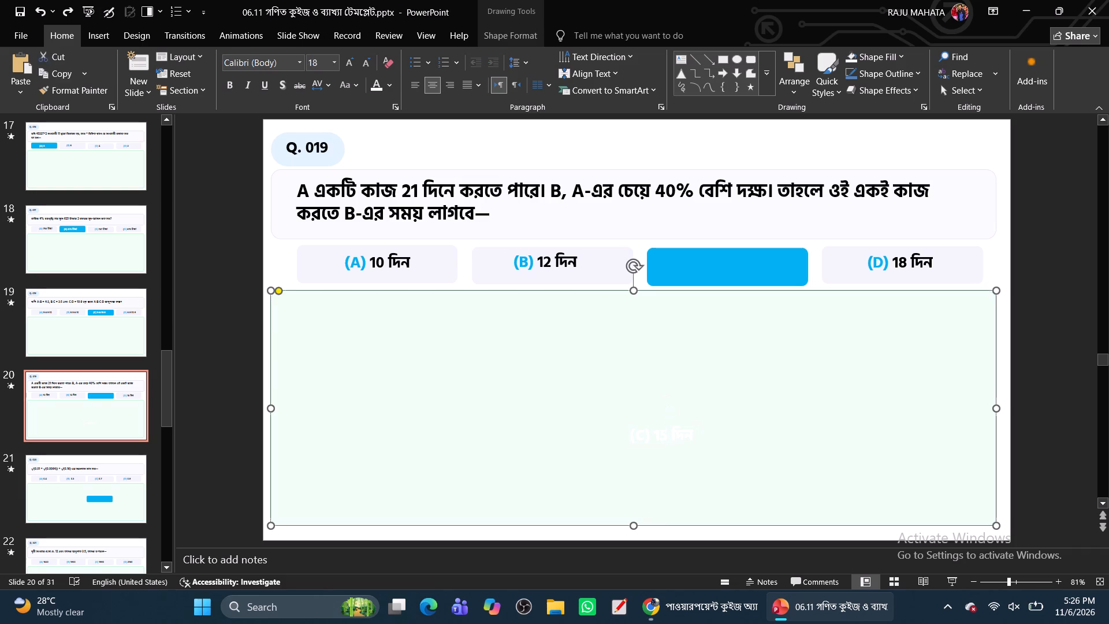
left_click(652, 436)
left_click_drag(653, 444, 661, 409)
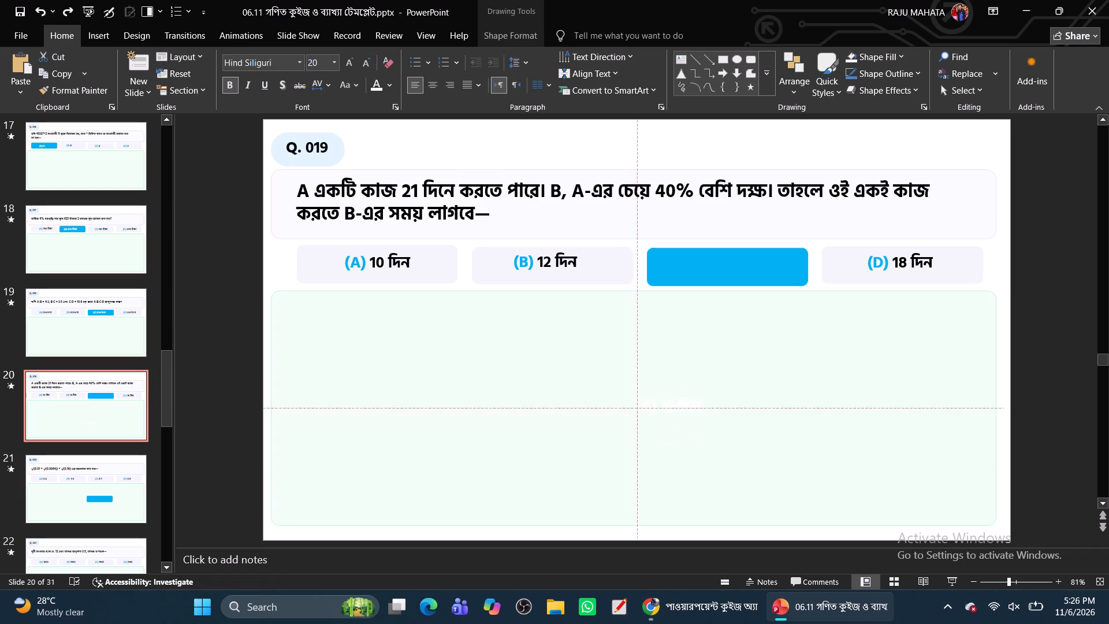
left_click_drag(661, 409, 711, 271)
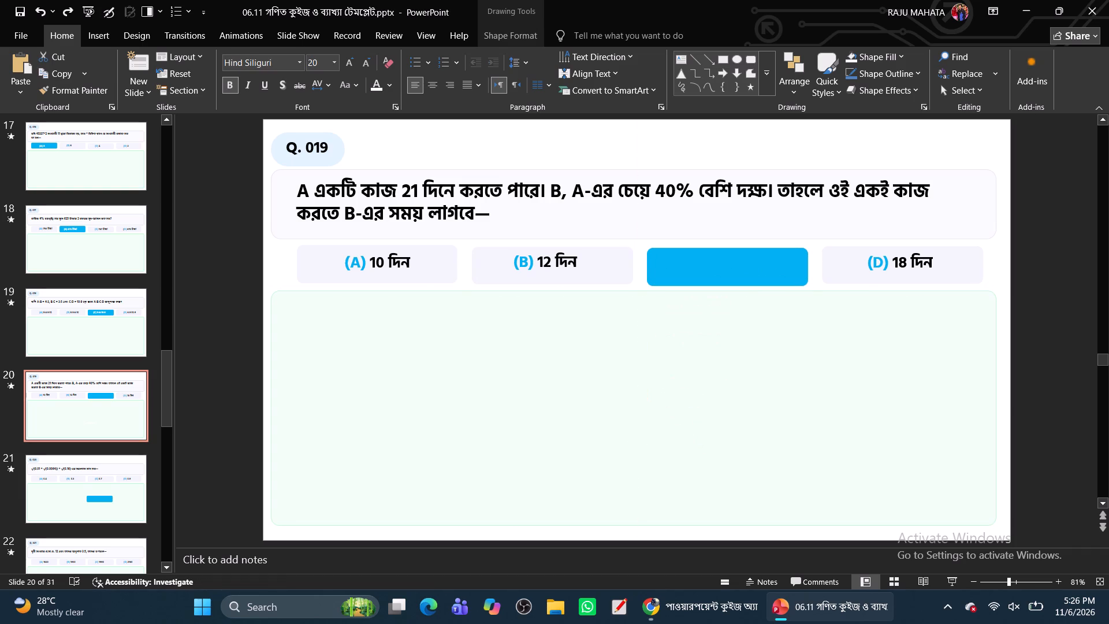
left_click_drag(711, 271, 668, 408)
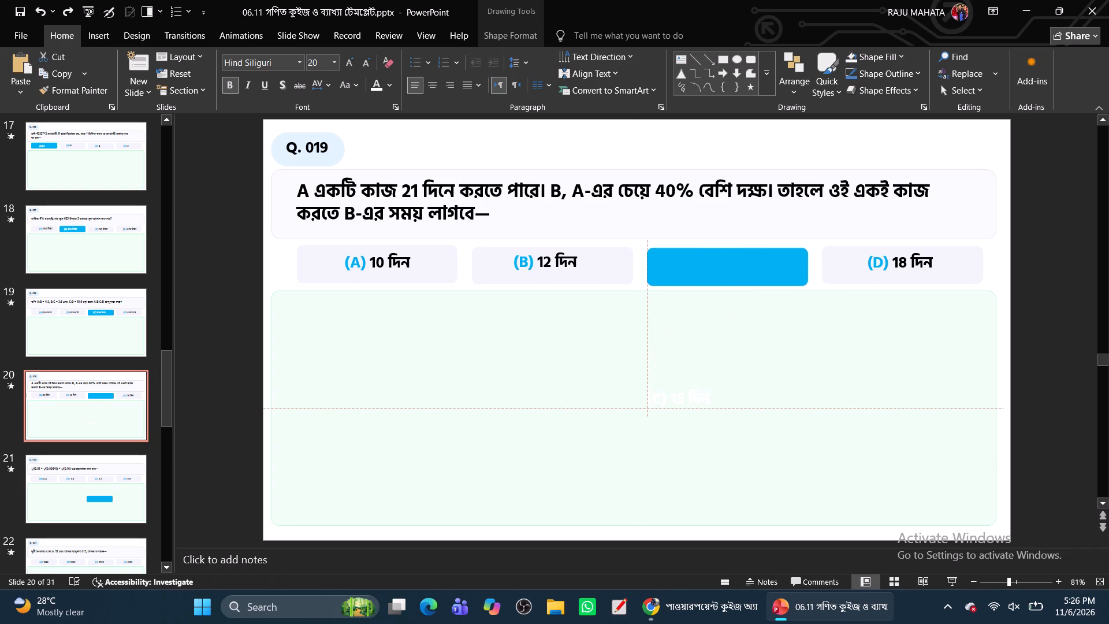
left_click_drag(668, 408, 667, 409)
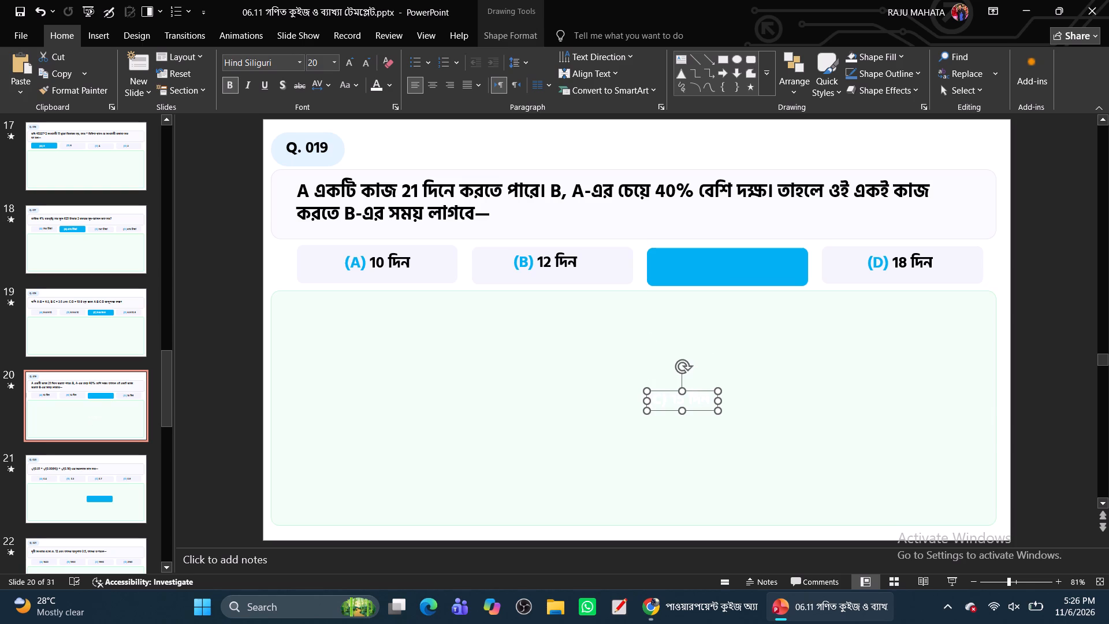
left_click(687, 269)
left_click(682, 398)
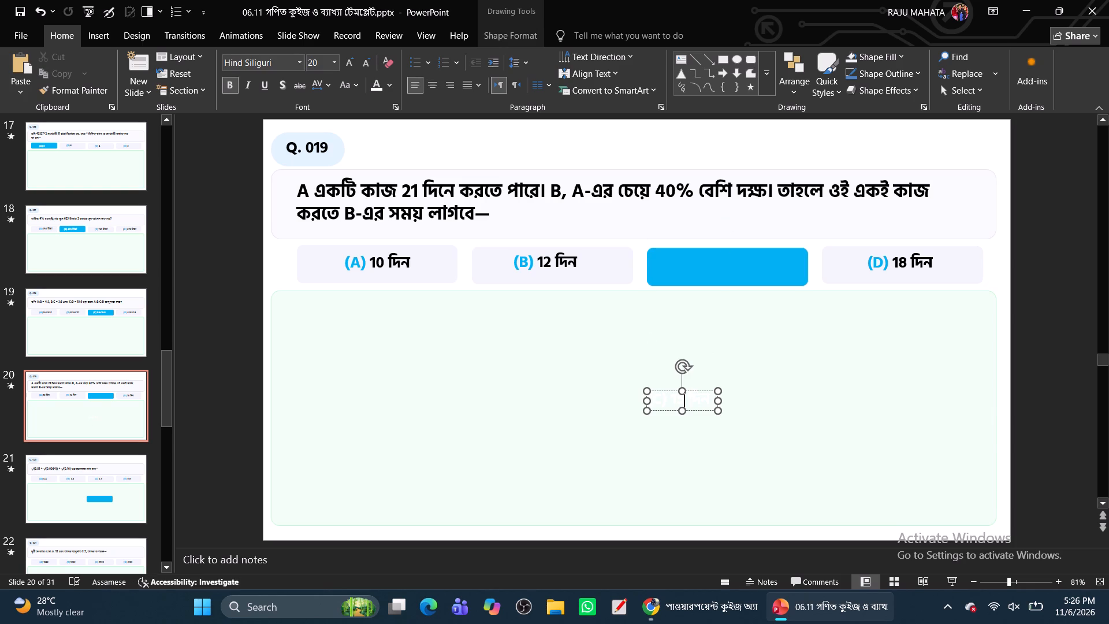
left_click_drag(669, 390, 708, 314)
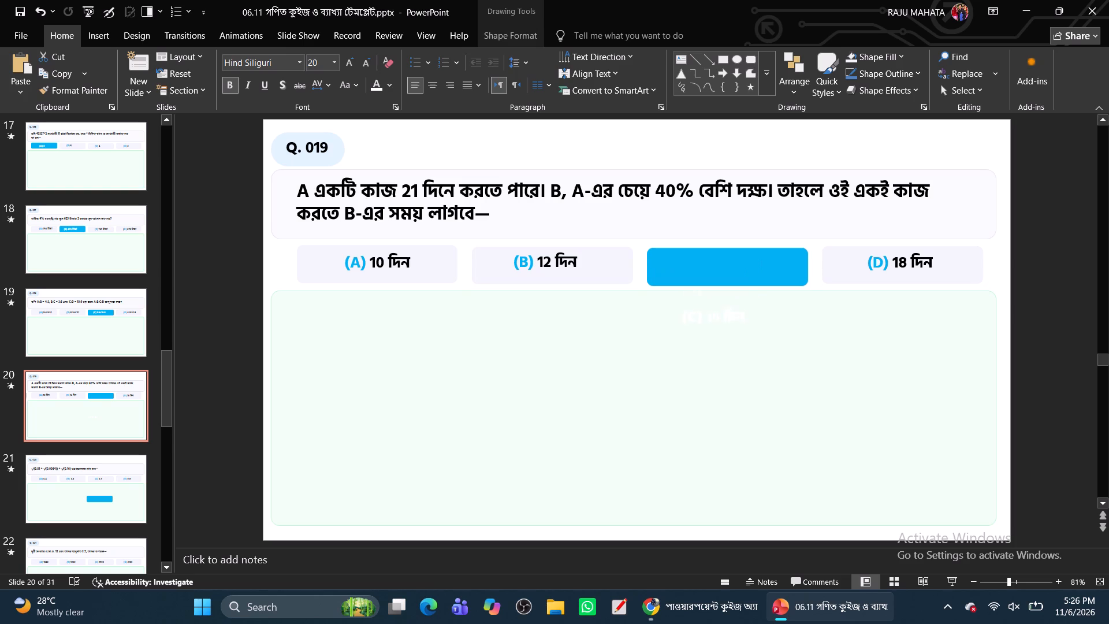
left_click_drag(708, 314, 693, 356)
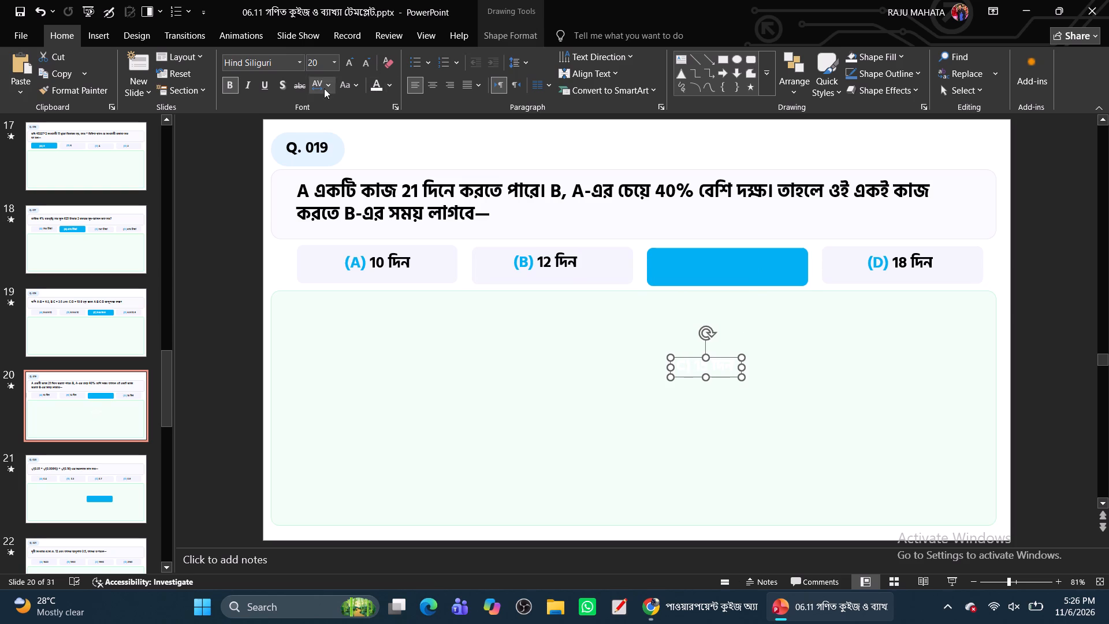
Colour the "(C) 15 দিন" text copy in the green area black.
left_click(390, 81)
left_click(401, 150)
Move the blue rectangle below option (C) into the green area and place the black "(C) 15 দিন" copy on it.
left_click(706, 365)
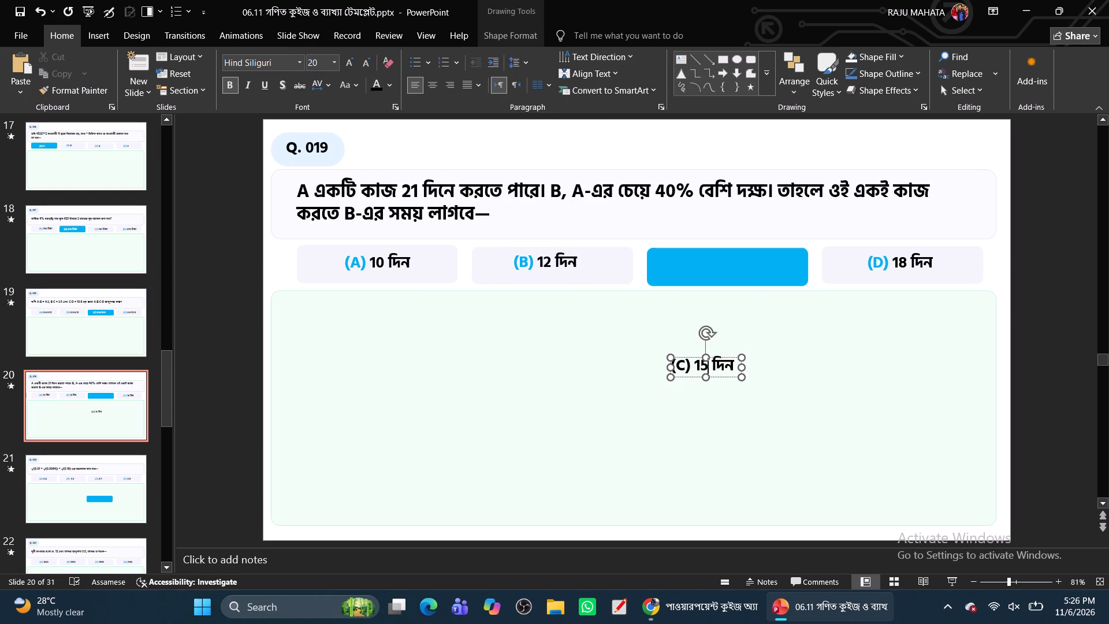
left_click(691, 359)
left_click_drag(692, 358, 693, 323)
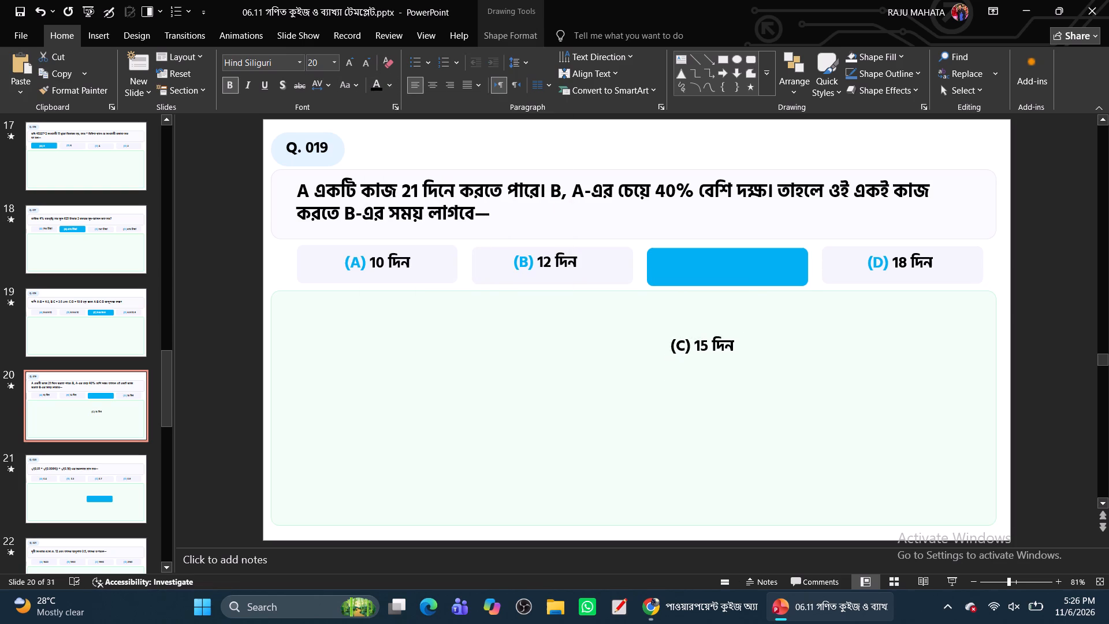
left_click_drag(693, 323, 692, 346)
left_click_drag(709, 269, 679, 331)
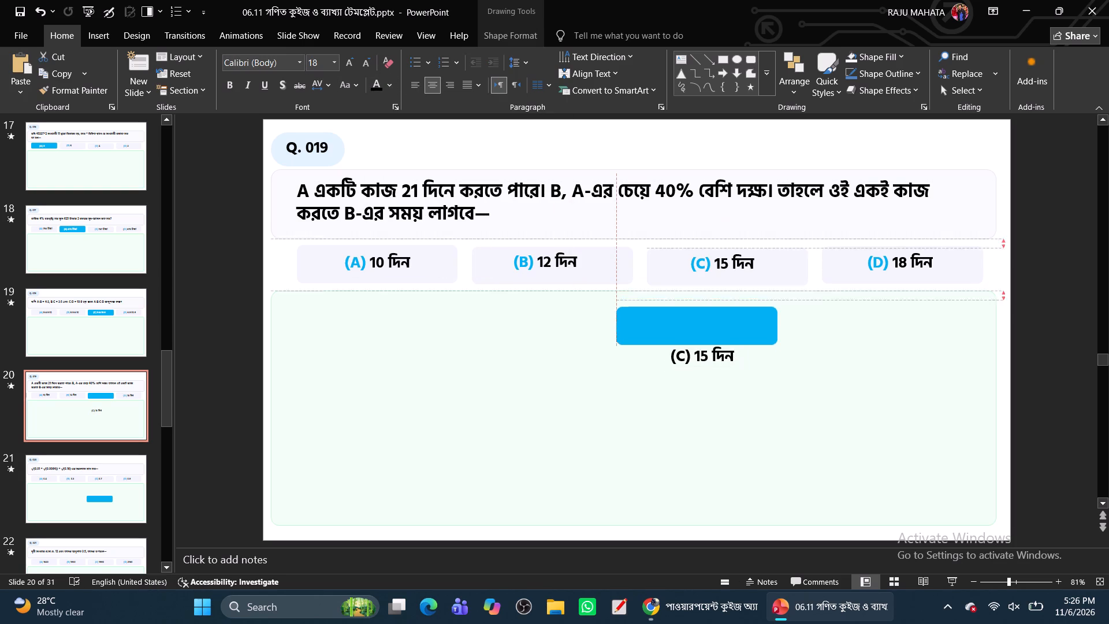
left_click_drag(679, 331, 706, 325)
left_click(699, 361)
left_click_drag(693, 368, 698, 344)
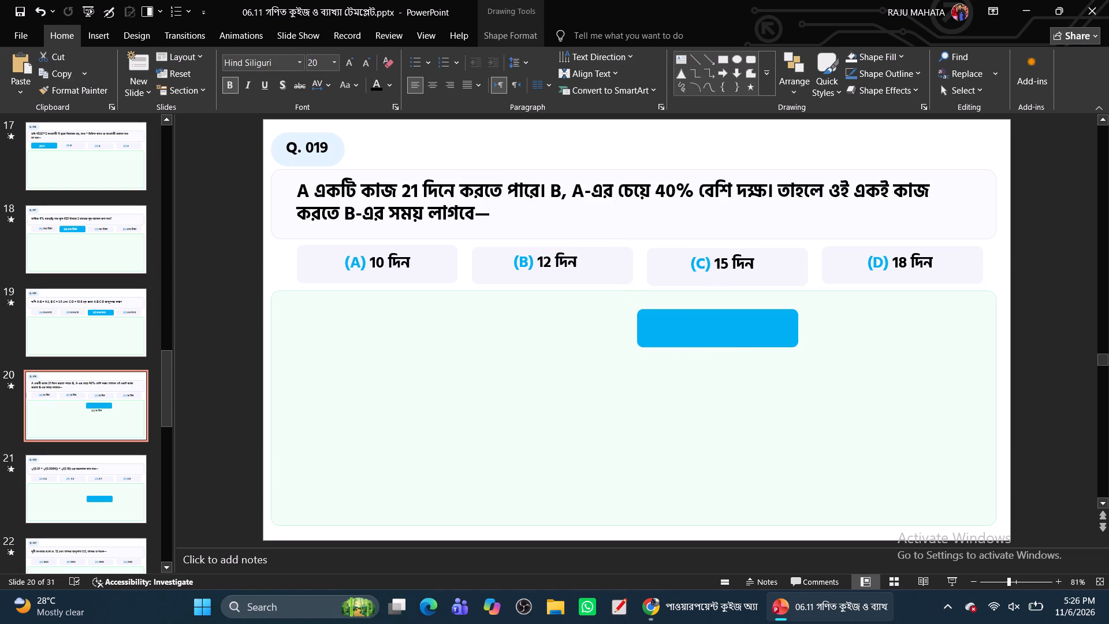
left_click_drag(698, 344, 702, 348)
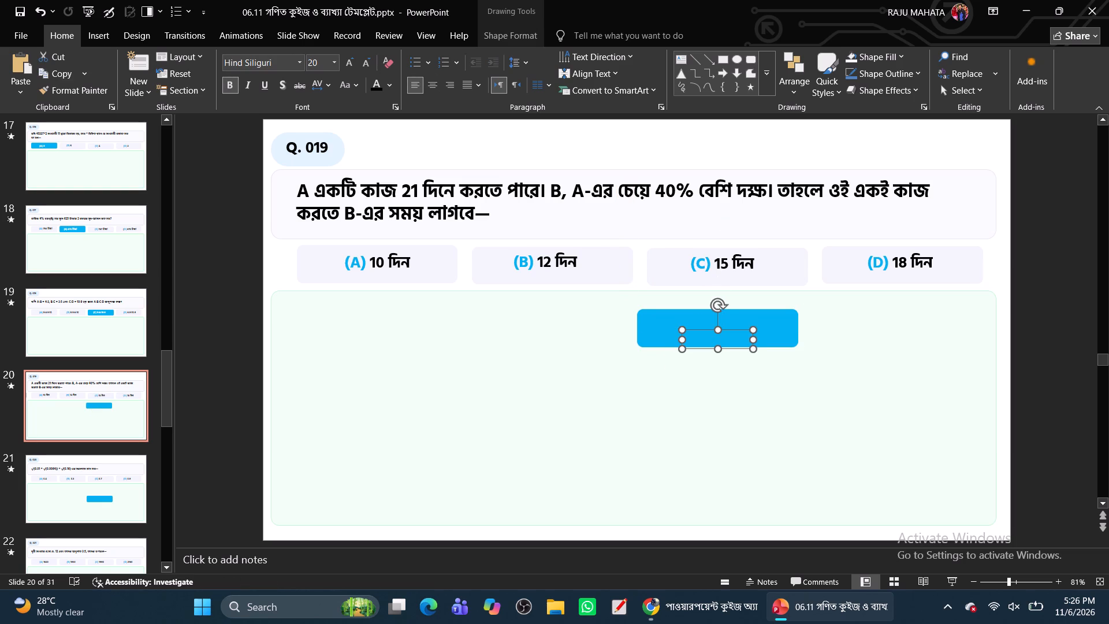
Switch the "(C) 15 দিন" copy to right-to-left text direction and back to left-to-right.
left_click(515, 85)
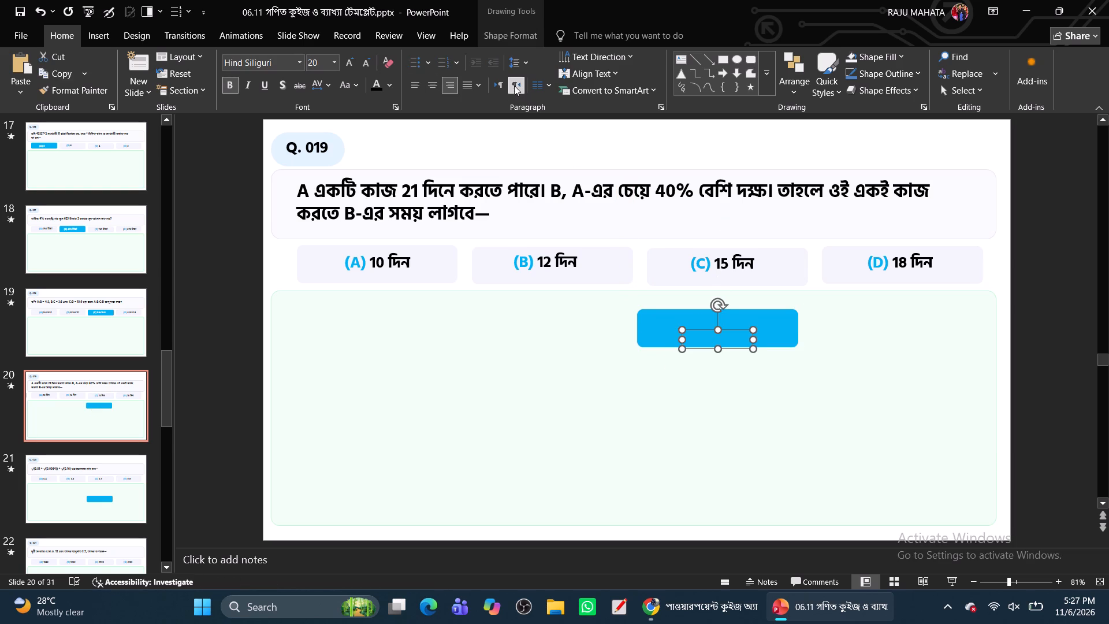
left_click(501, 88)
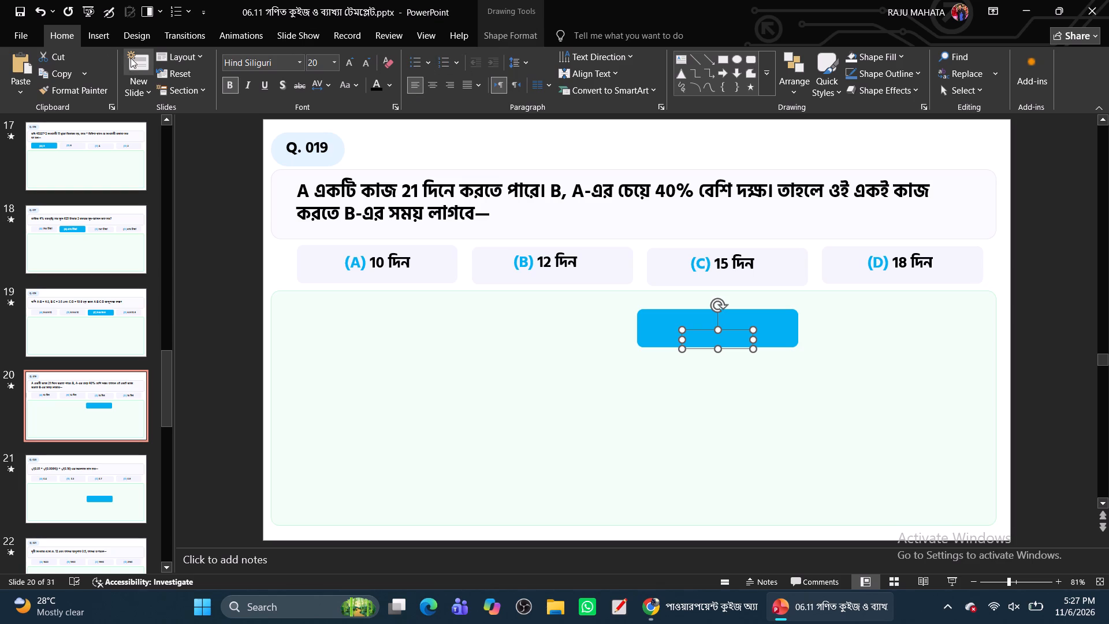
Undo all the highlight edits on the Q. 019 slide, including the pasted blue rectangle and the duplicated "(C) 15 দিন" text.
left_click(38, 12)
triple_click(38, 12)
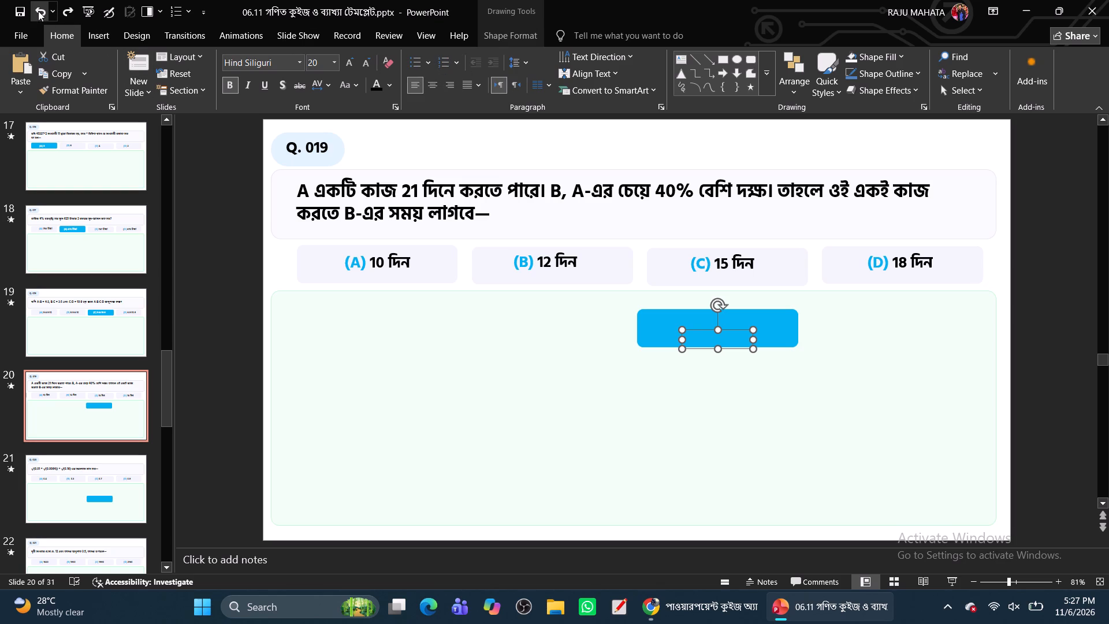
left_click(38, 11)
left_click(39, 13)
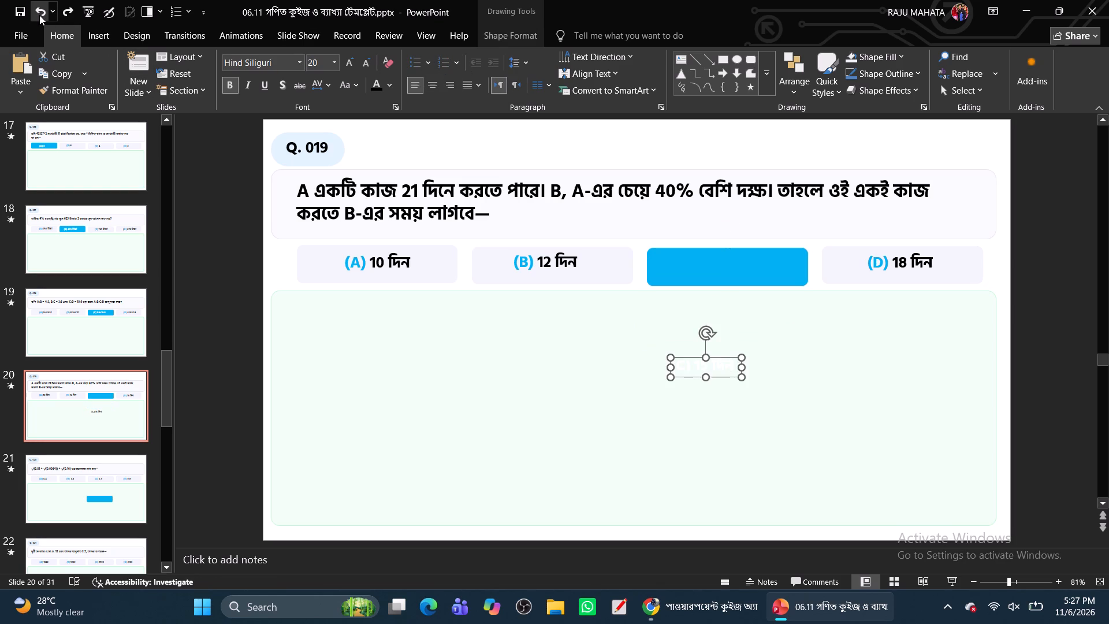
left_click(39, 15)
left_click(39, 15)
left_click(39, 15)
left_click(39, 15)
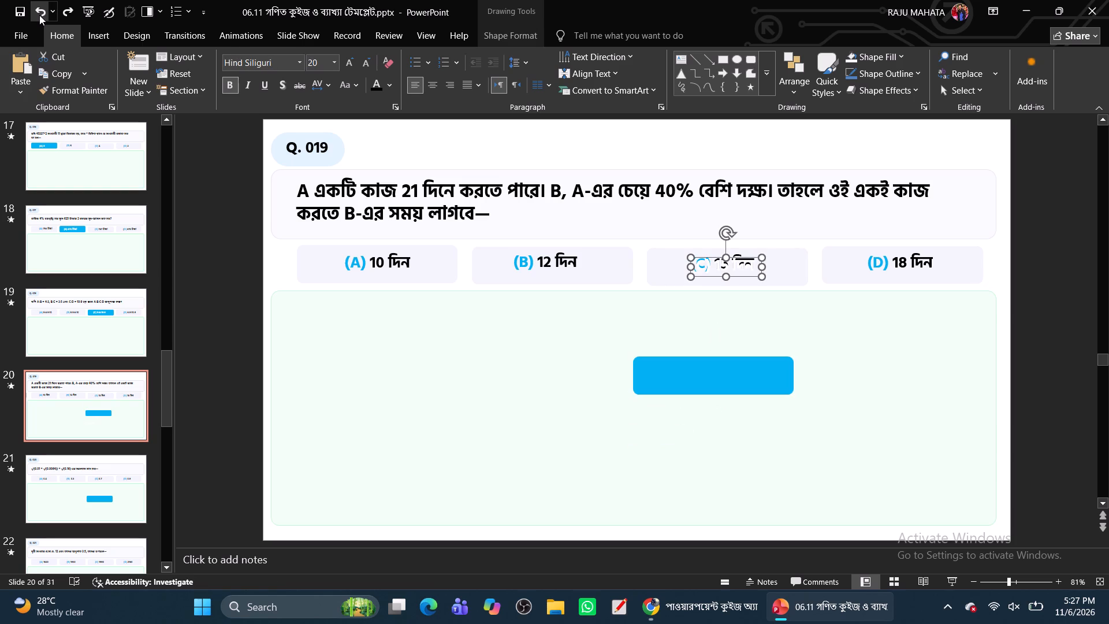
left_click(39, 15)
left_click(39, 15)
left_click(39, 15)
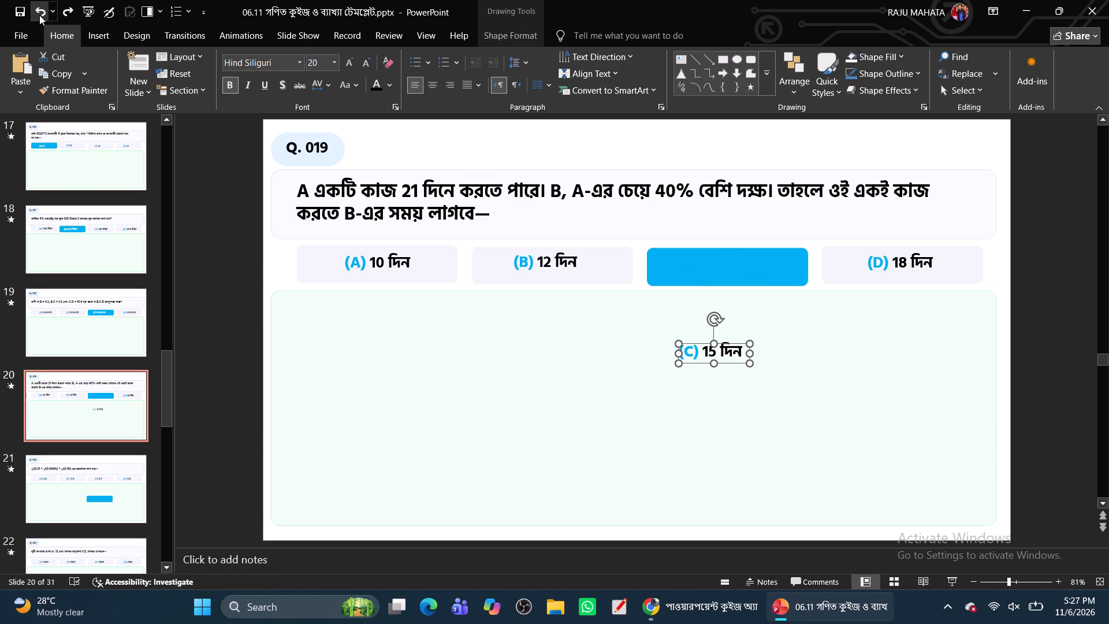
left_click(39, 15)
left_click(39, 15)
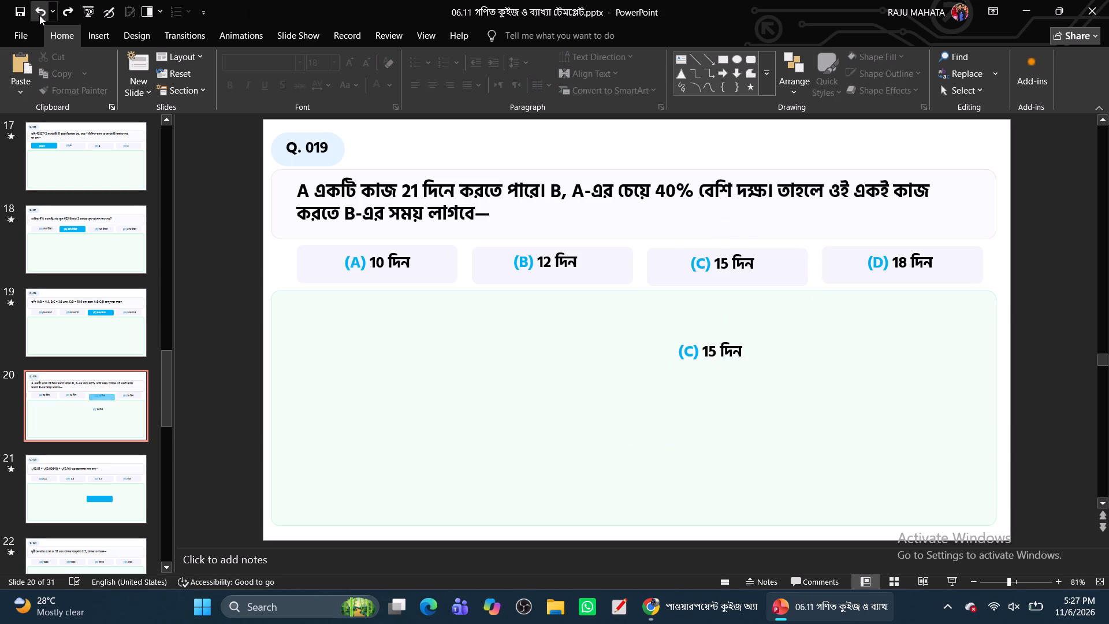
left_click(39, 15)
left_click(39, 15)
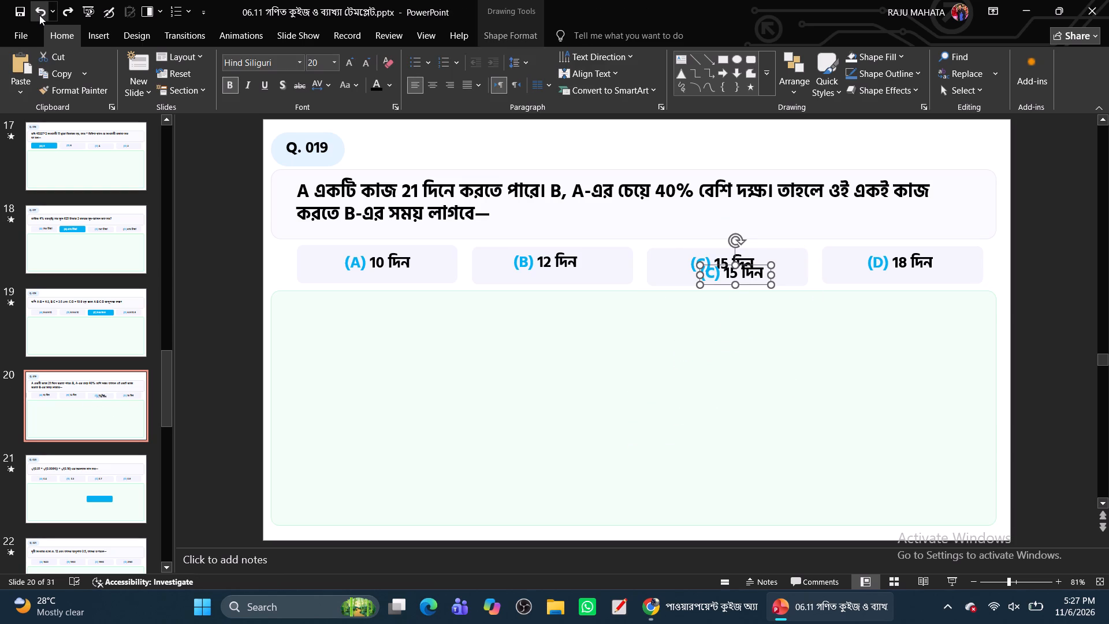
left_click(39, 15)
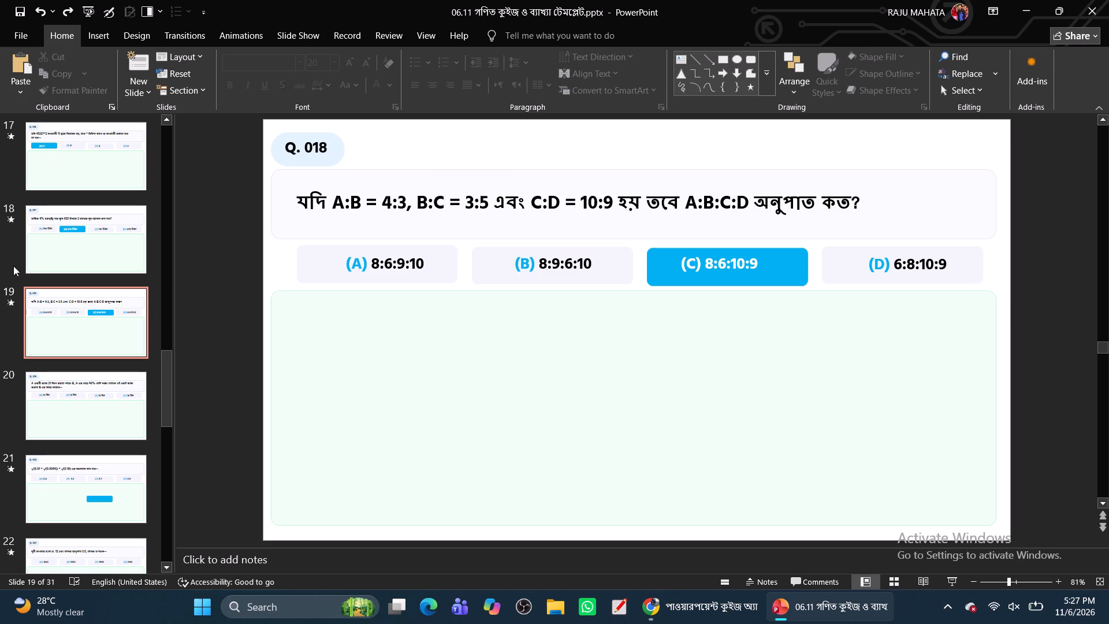
Apply the Random Bars animation to the "(C) 15 দিন" option text on the Q. 019 slide.
left_click(94, 410)
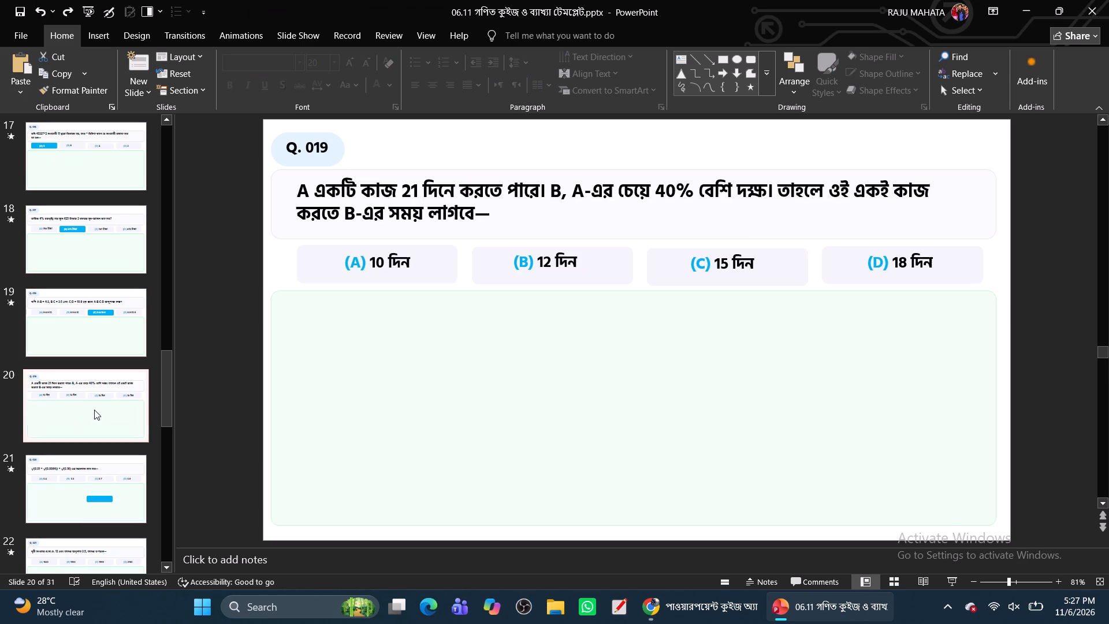
left_click(707, 265)
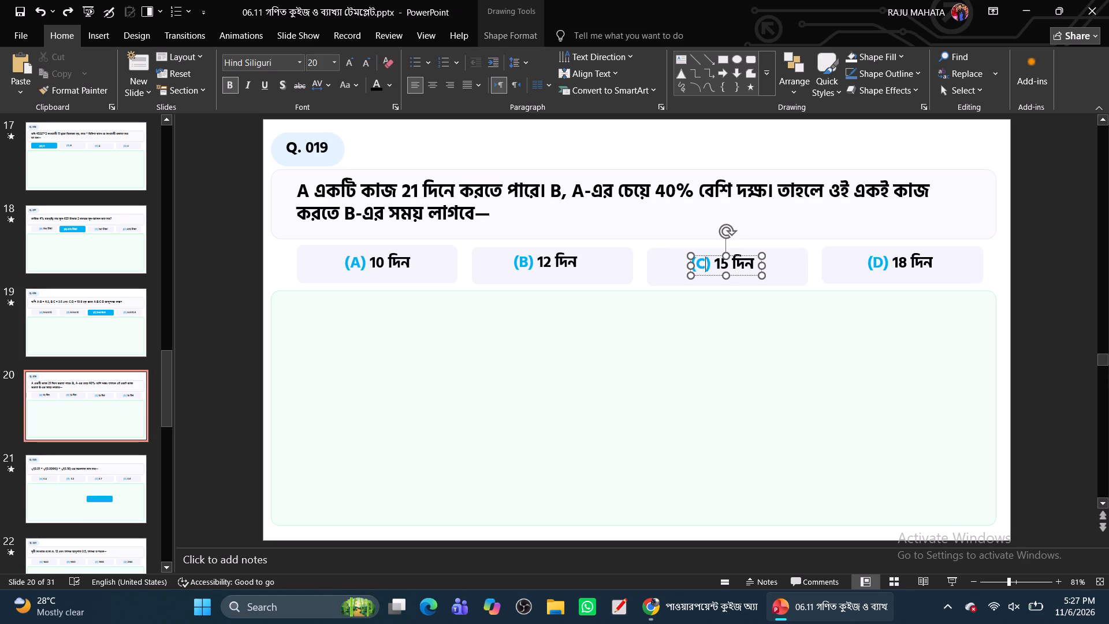
left_click(708, 274)
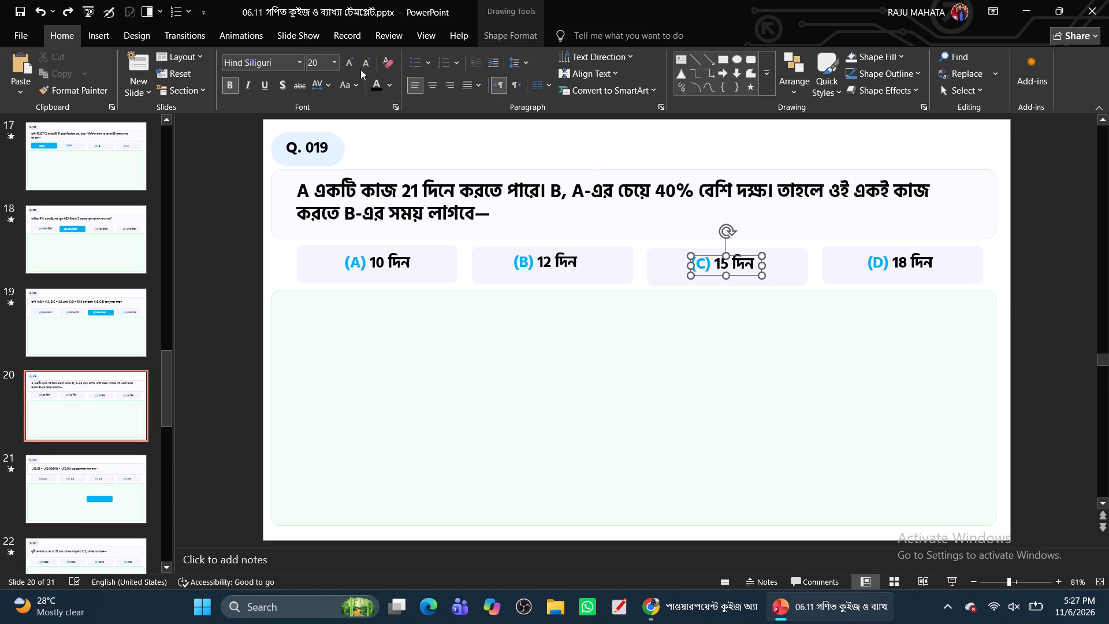
left_click(230, 31)
left_click(626, 75)
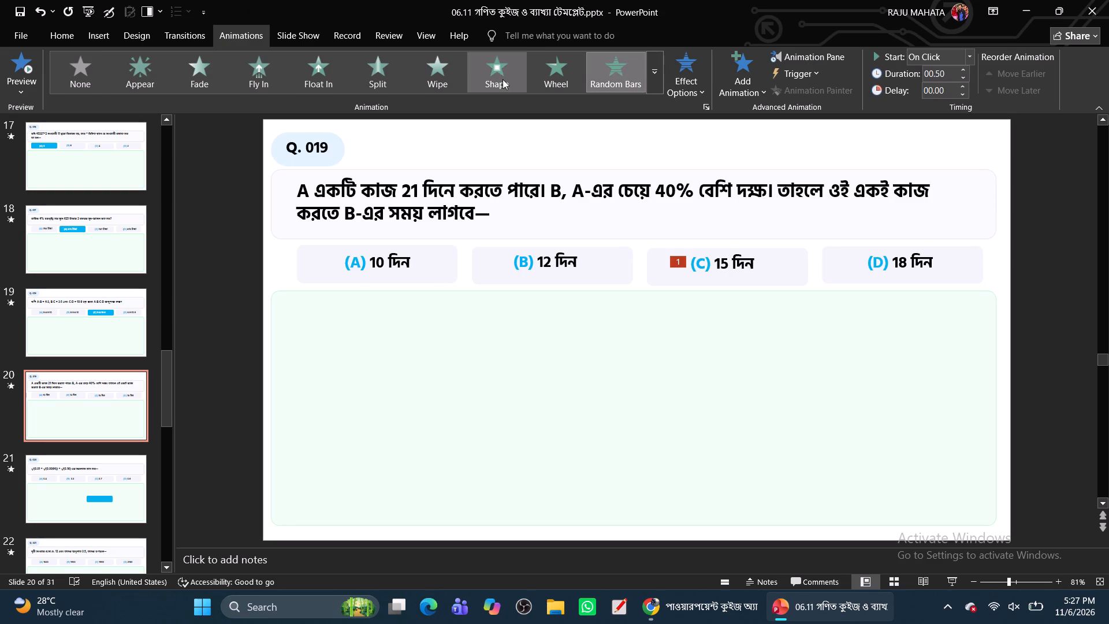
left_click(392, 352)
Duplicate the "(C) 0.7" option text on the Q. 020 slide and move the copy into the green area below.
left_click(76, 499)
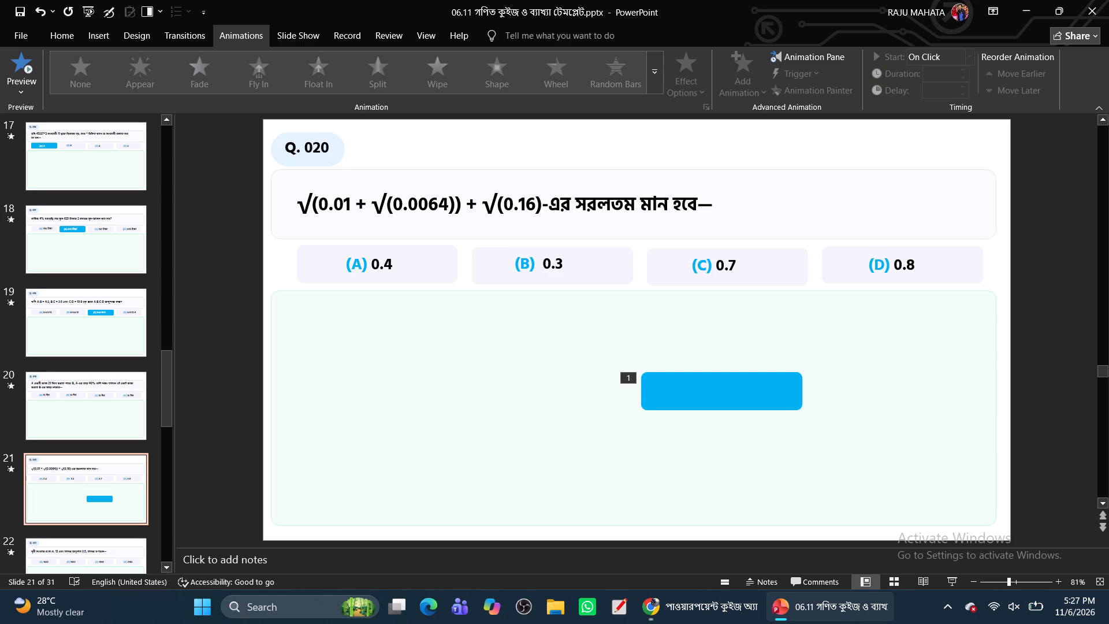
left_click(719, 263)
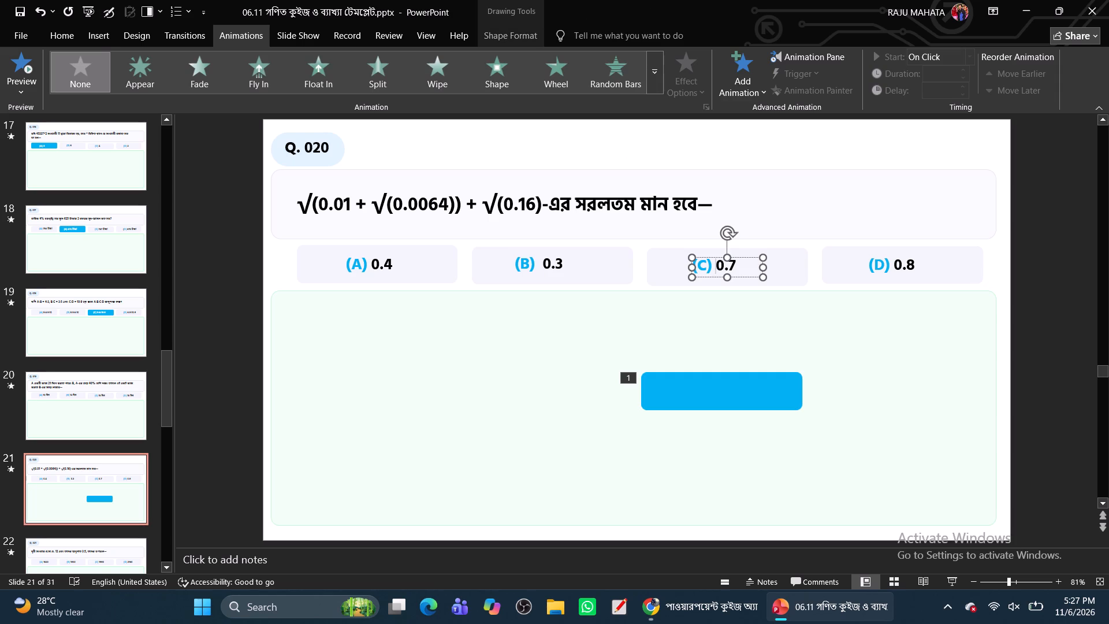
left_click(720, 277)
key("ctrl+c")
key("ctrl+v")
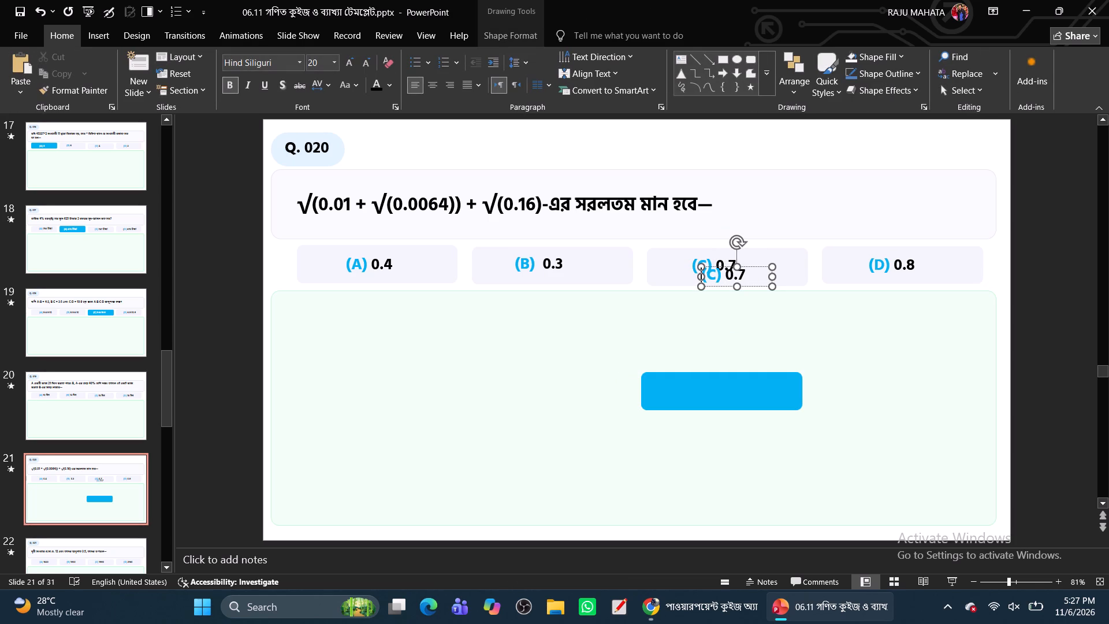
left_click_drag(720, 286, 701, 326)
Move the blue rectangle over option (C) on the Q. 020 slide and place the "(C) 0.7" copy on it.
left_click_drag(711, 403, 723, 289)
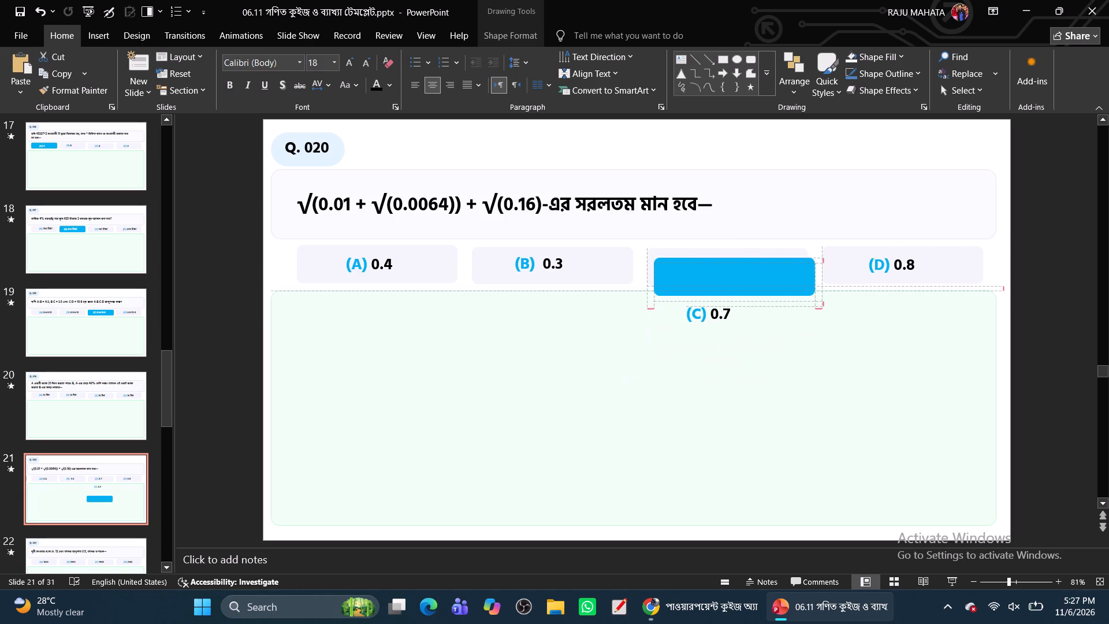
left_click_drag(723, 289, 717, 280)
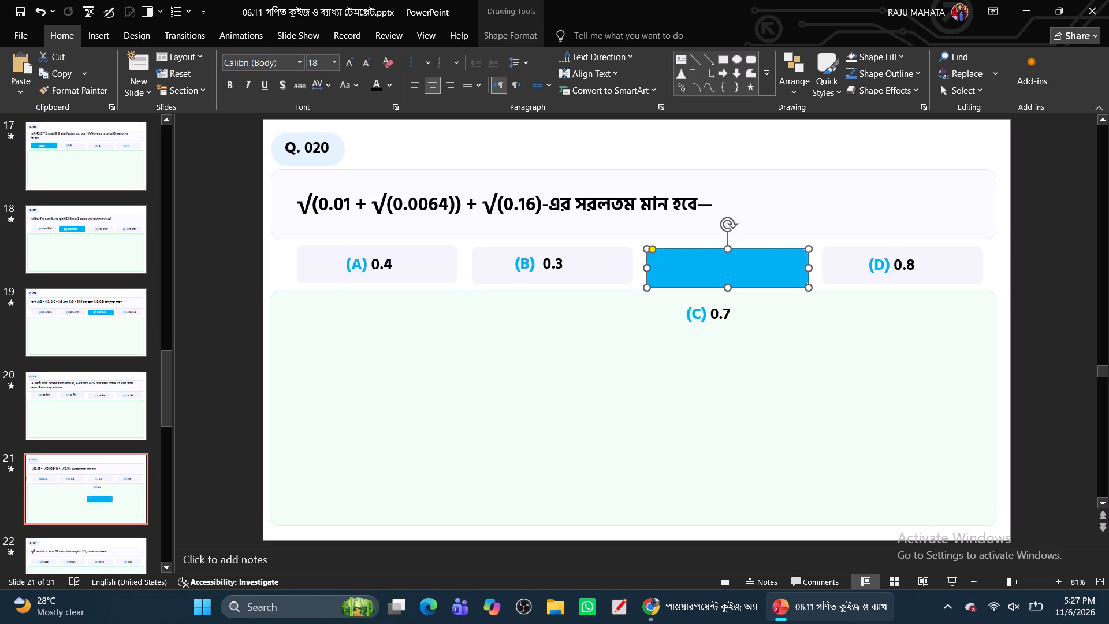
left_click(709, 313)
left_click_drag(711, 325, 717, 279)
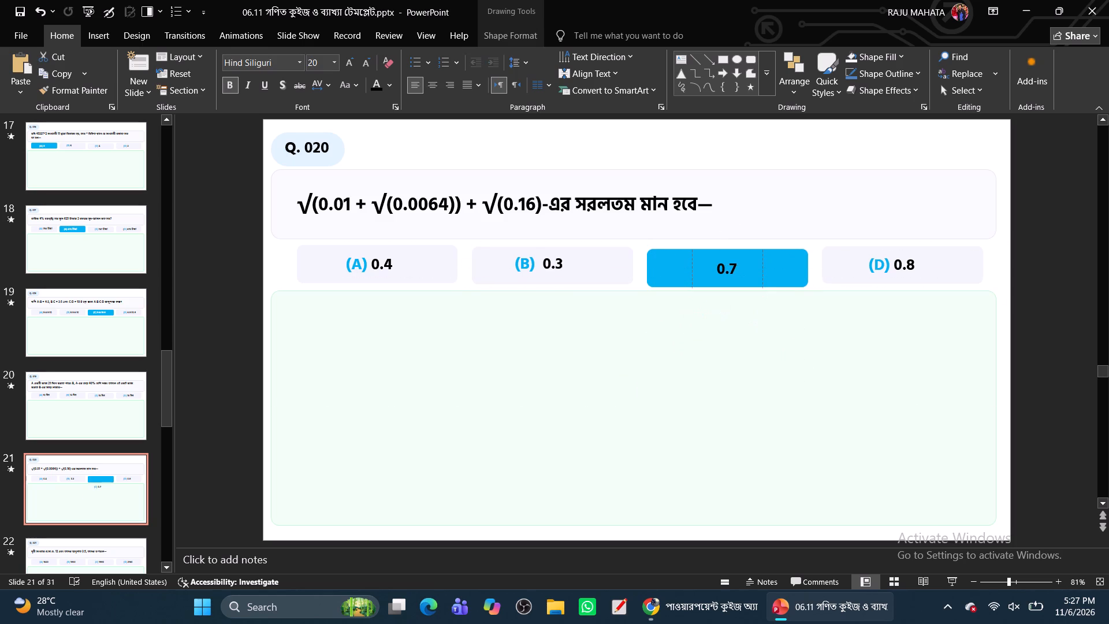
left_click_drag(717, 279, 718, 278)
left_click_drag(718, 278, 717, 278)
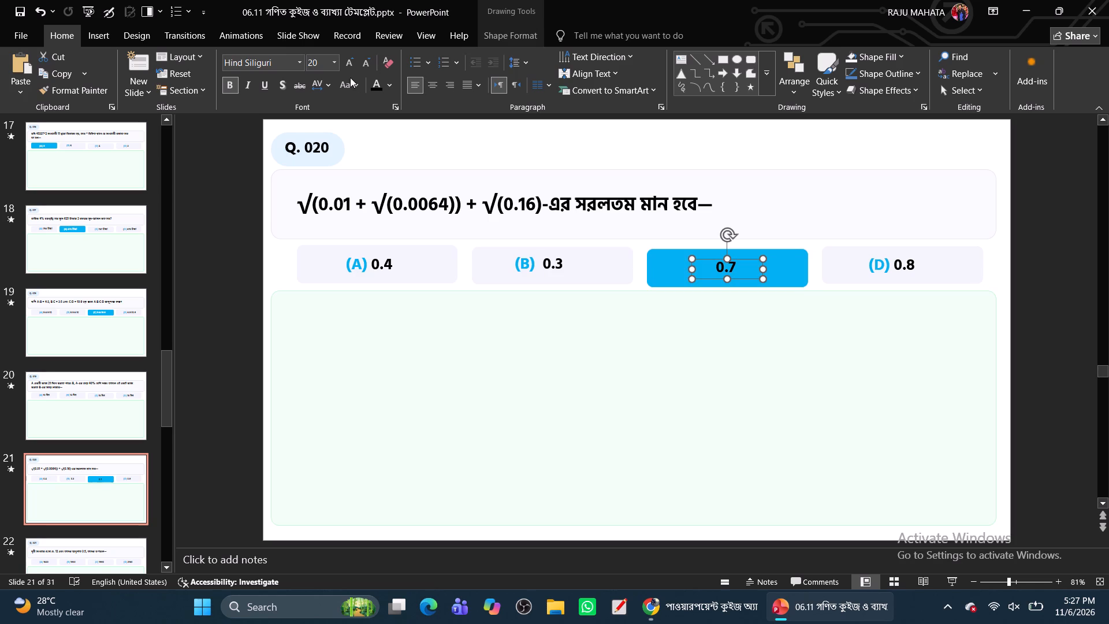
Colour the "(C) 0.7" copy white and apply Random Bars to it together with the blue rectangle.
left_click(386, 84)
left_click(378, 153)
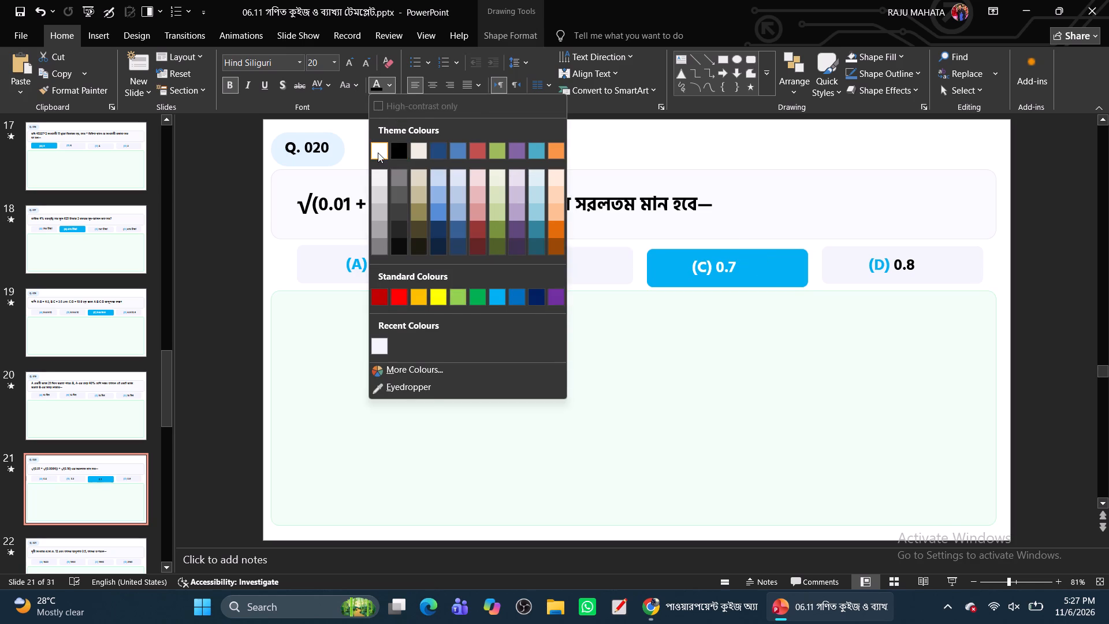
left_click(667, 272, "ctrl")
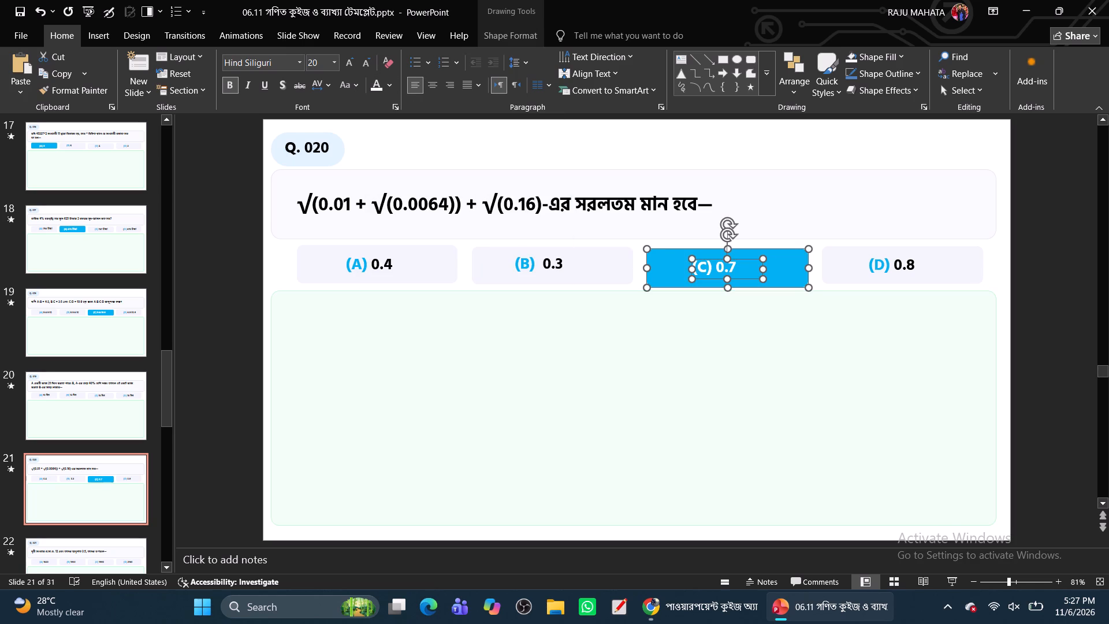
left_click(240, 35)
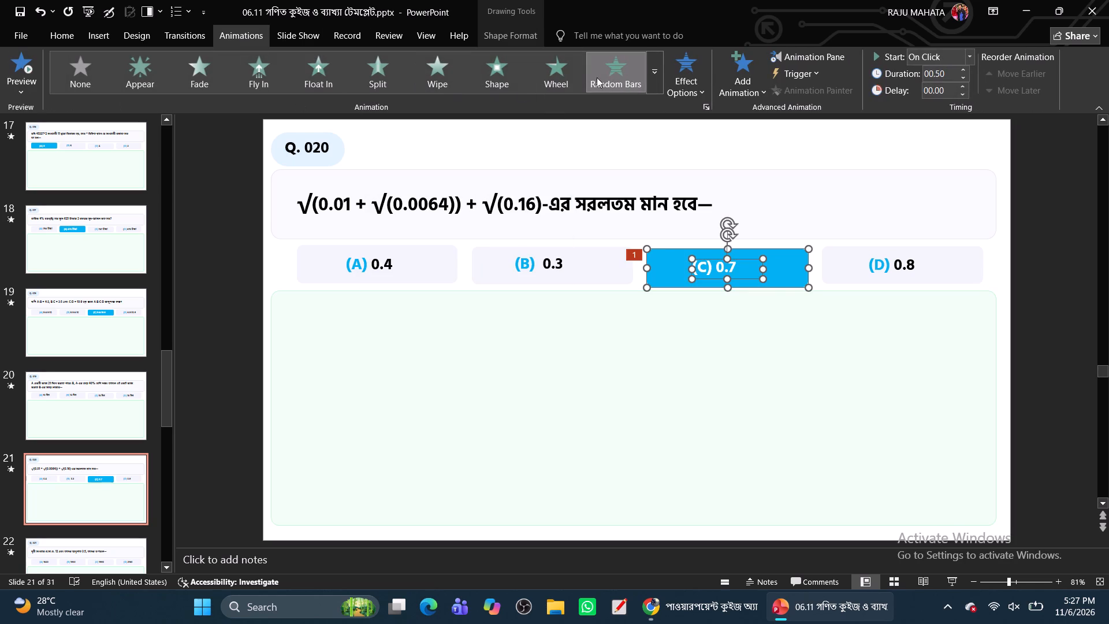
left_click(609, 76)
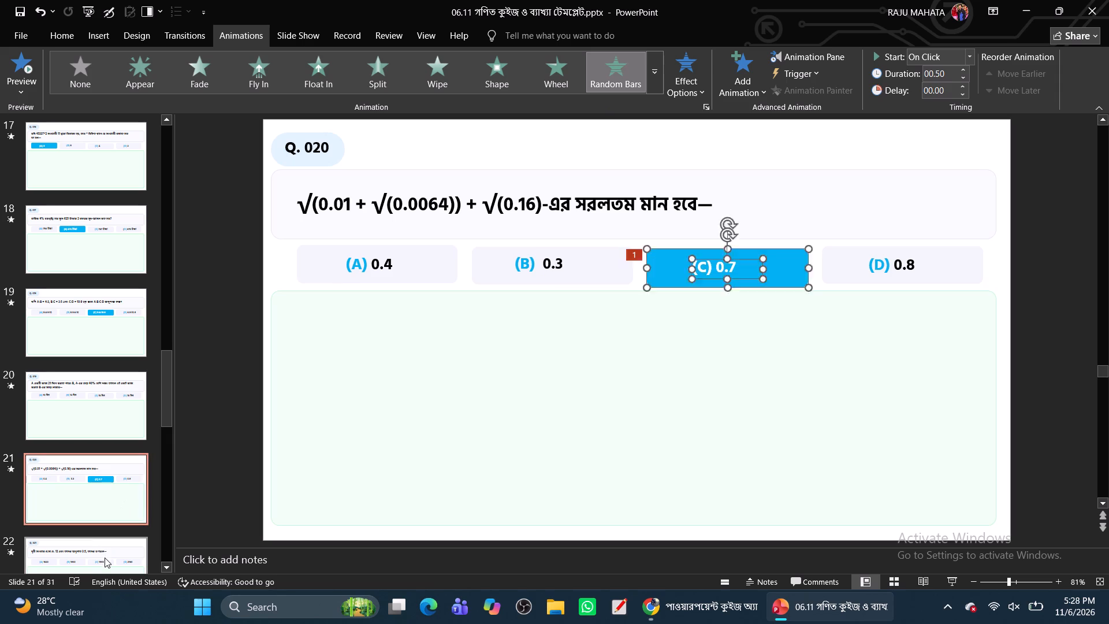
Duplicate the "(D) 2160" option text on the Q. 021 slide and move the copy into the green area below.
left_click(105, 558)
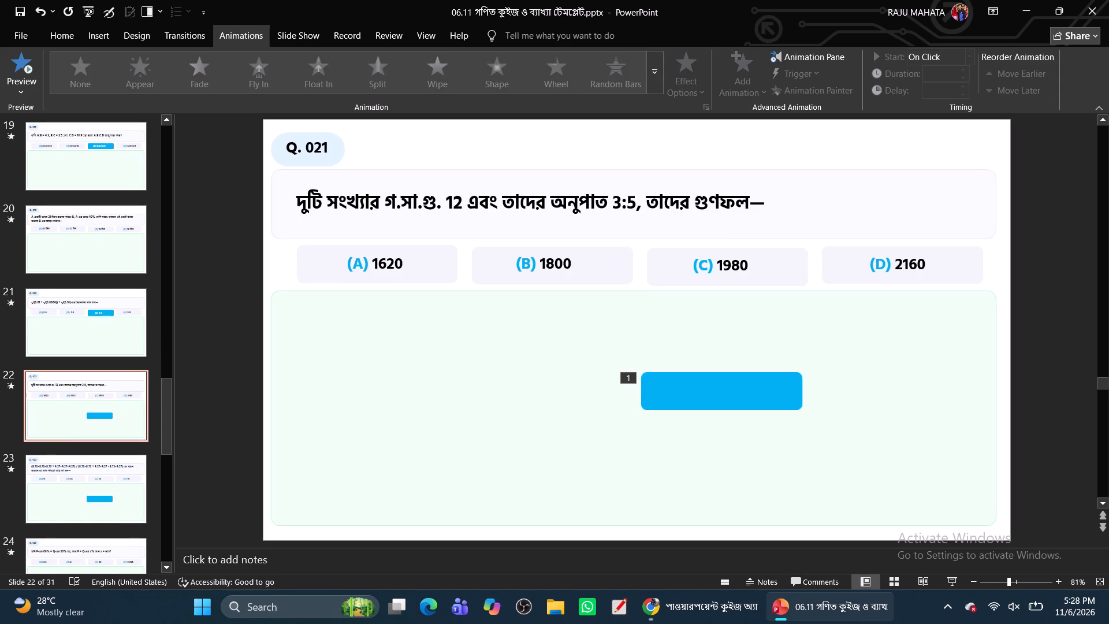
left_click(906, 266)
left_click(896, 274)
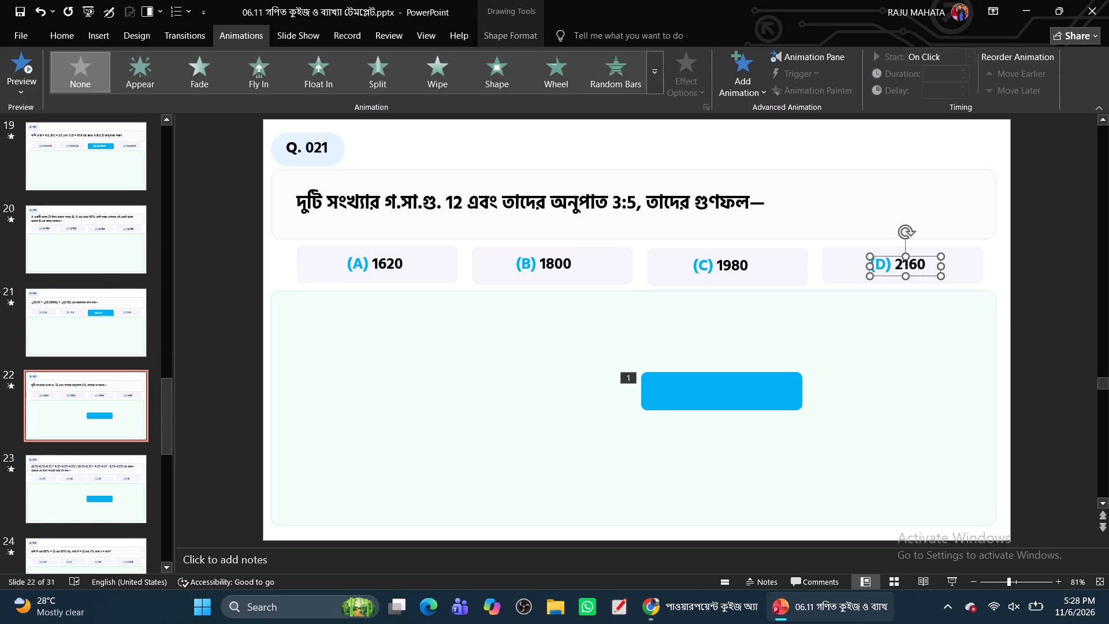
key("ctrl+c")
left_click(897, 354)
key("ctrl+v")
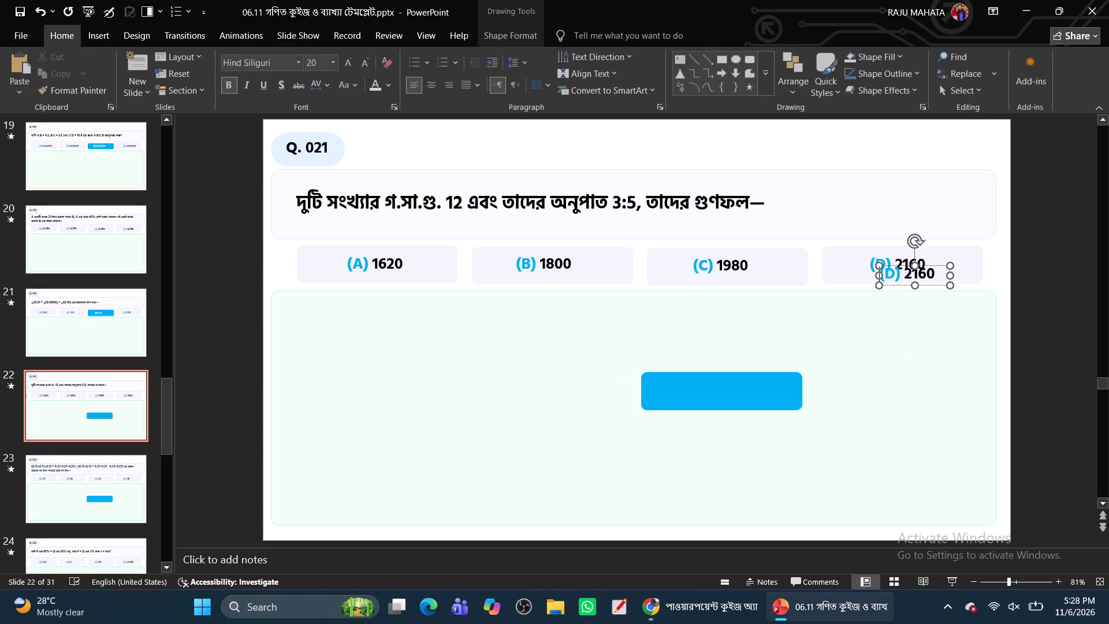
left_click_drag(906, 284, 908, 350)
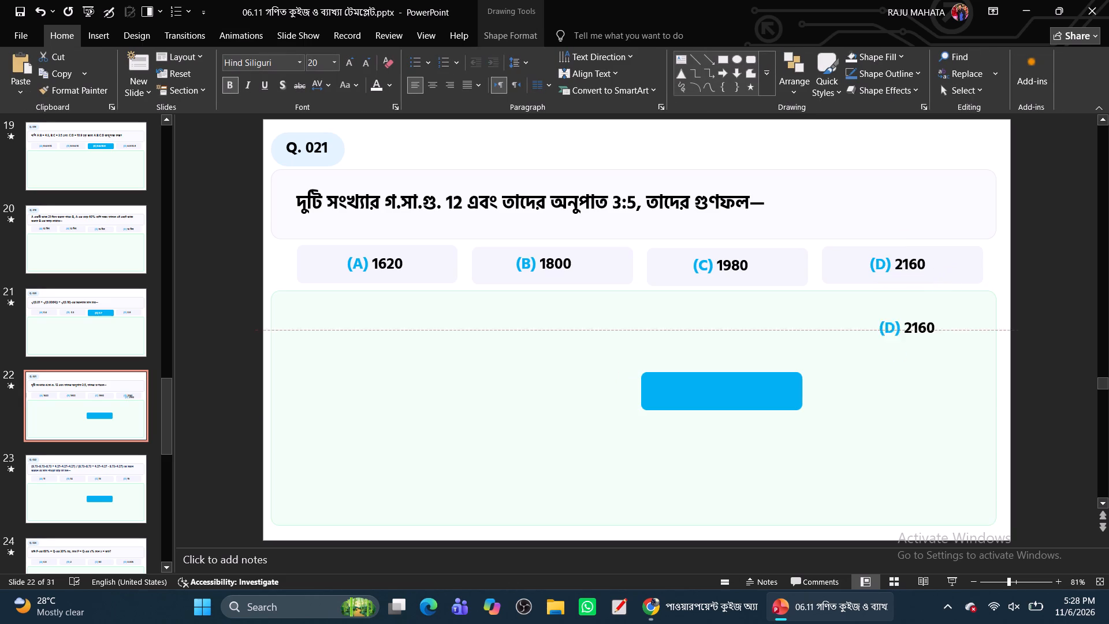
left_click_drag(908, 350, 906, 386)
Move the blue rectangle over option (D) on the Q. 021 slide and place the "(D) 2160" copy on it.
left_click_drag(754, 394, 944, 270)
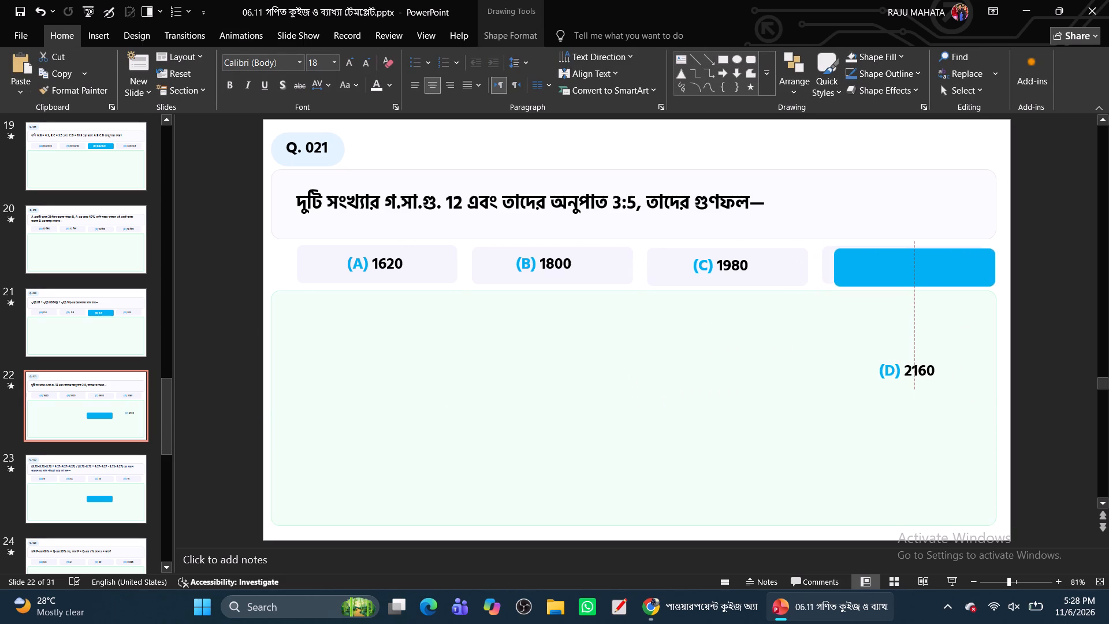
left_click_drag(944, 270, 936, 268)
left_click(917, 362)
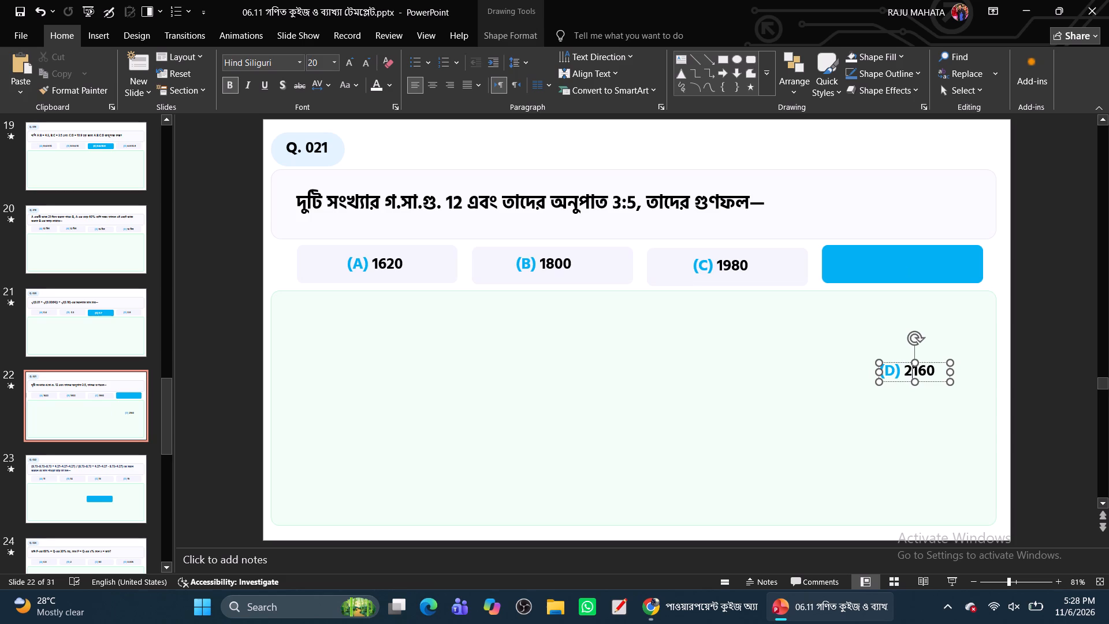
left_click_drag(904, 381, 895, 276)
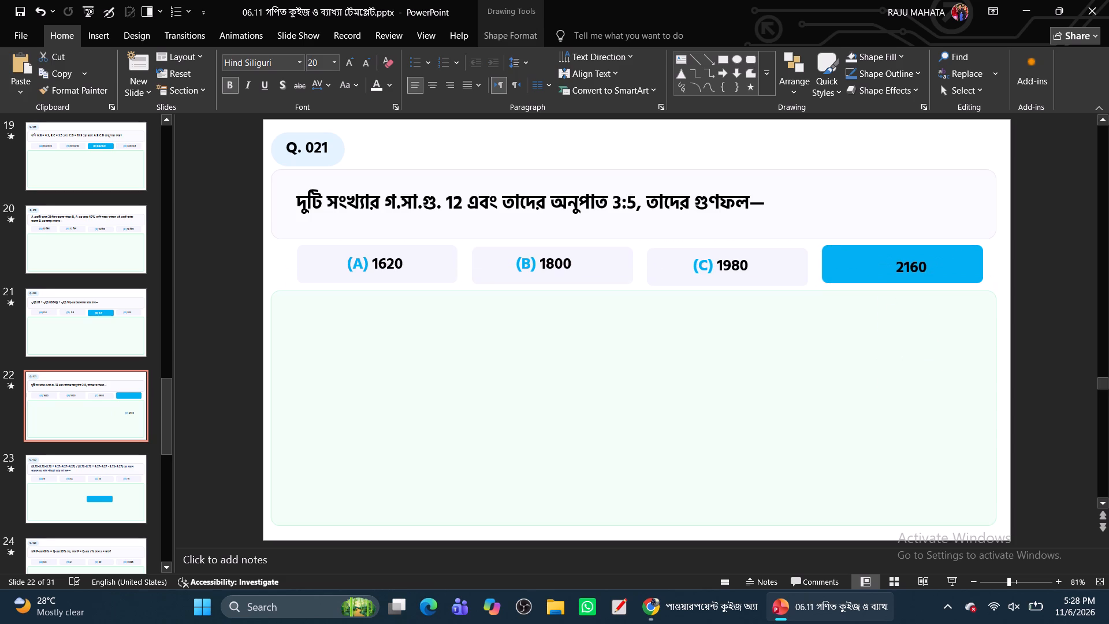
left_click_drag(895, 276, 895, 274)
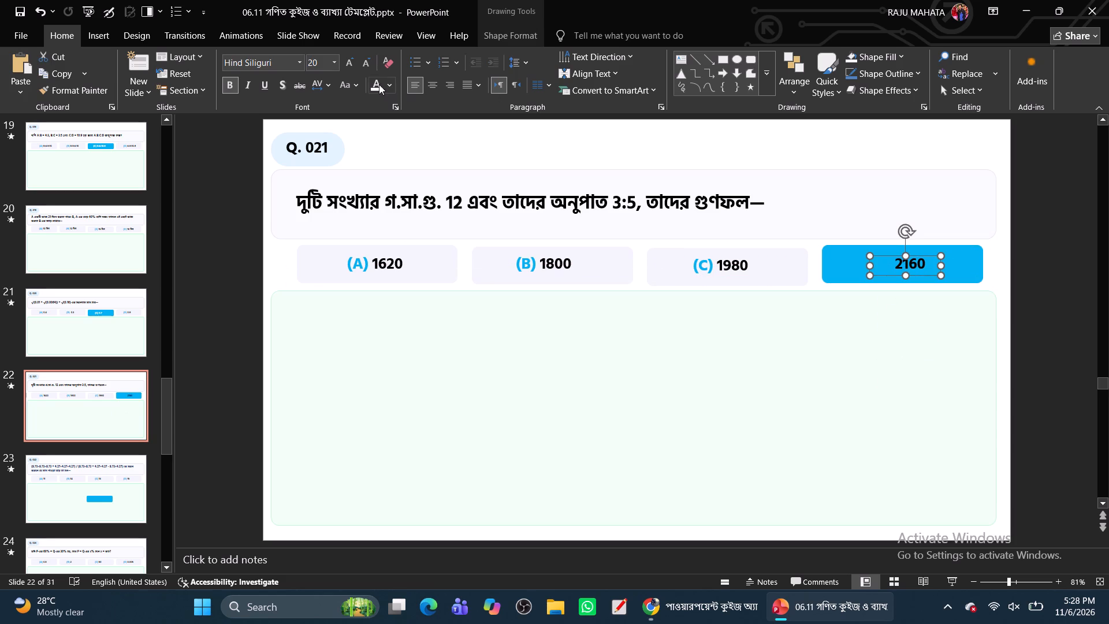
Colour the "(D) 2160" copy white and apply Random Bars to it together with the blue rectangle.
left_click(378, 84)
left_click(833, 269, "ctrl")
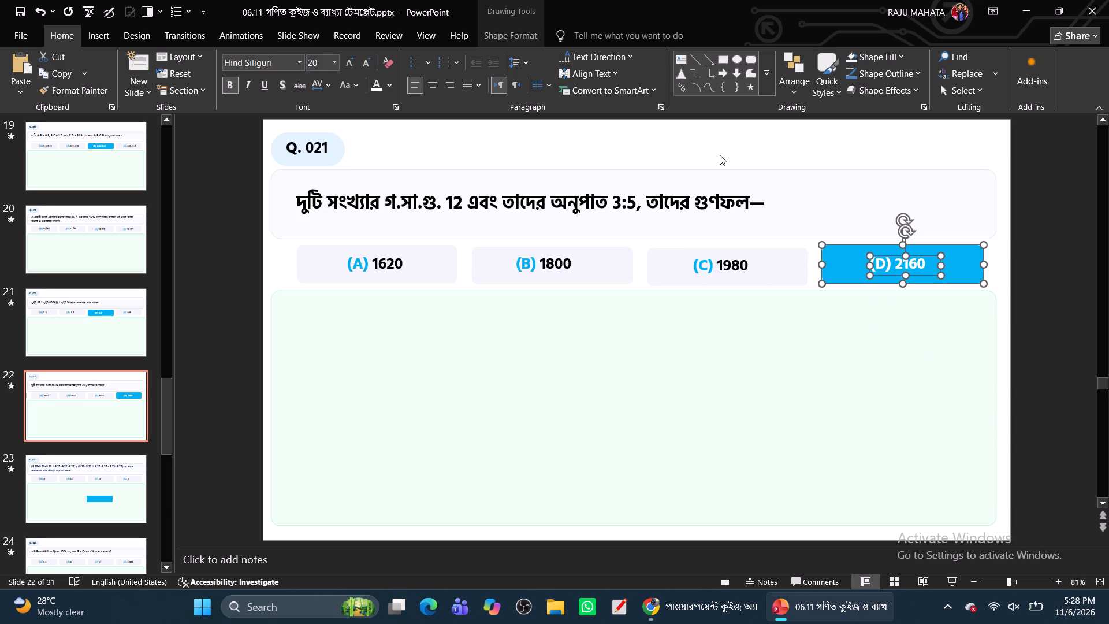
left_click(234, 41)
left_click(615, 75)
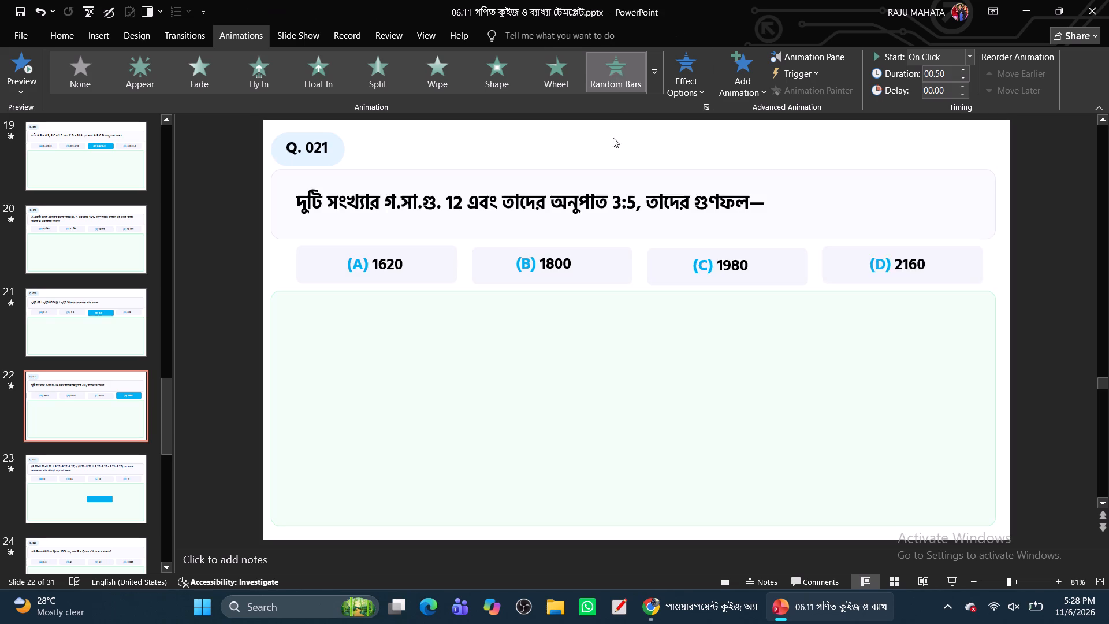
left_click(520, 356)
Duplicate the "(C) 13" option text on the Q. 022 slide and move the copy into the green area below.
left_click(84, 496)
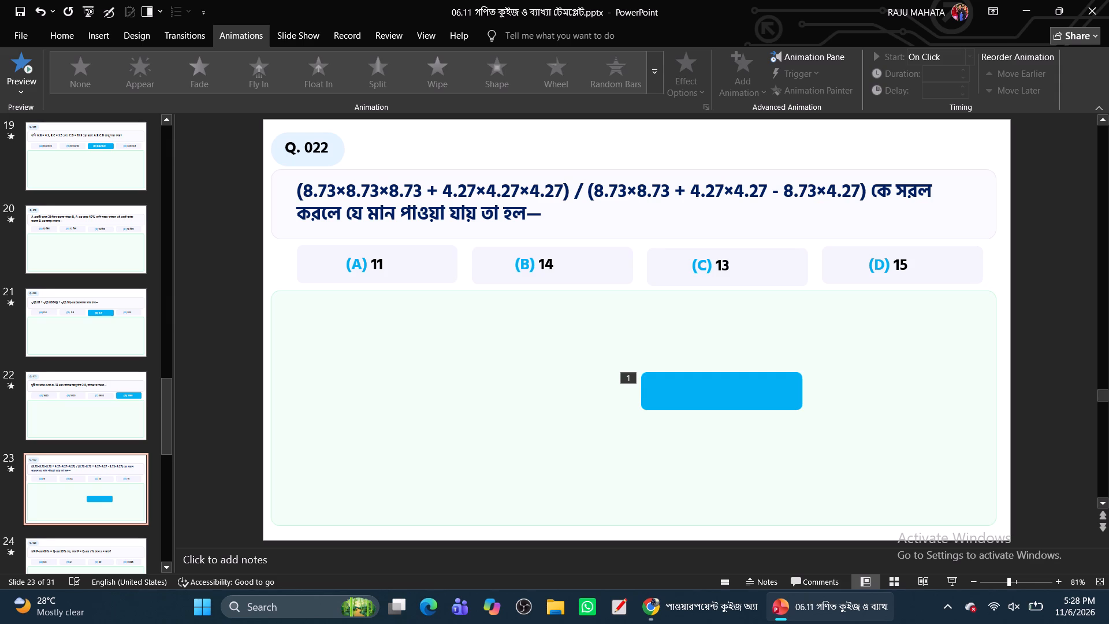
left_click(718, 267)
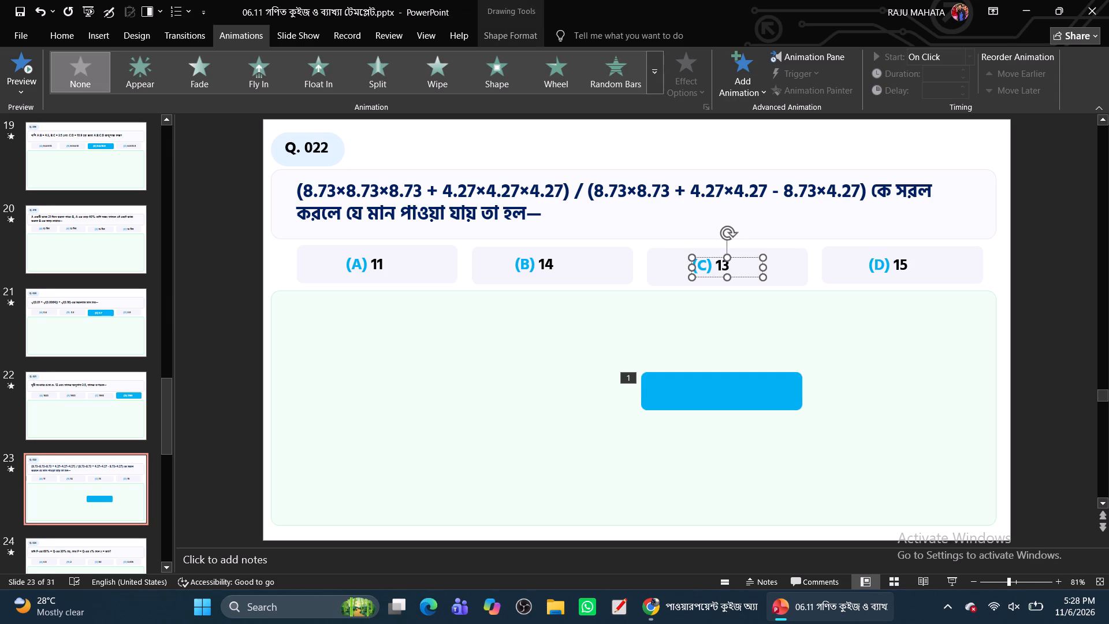
left_click(714, 278)
key("ctrl+c")
key("ctrl+v")
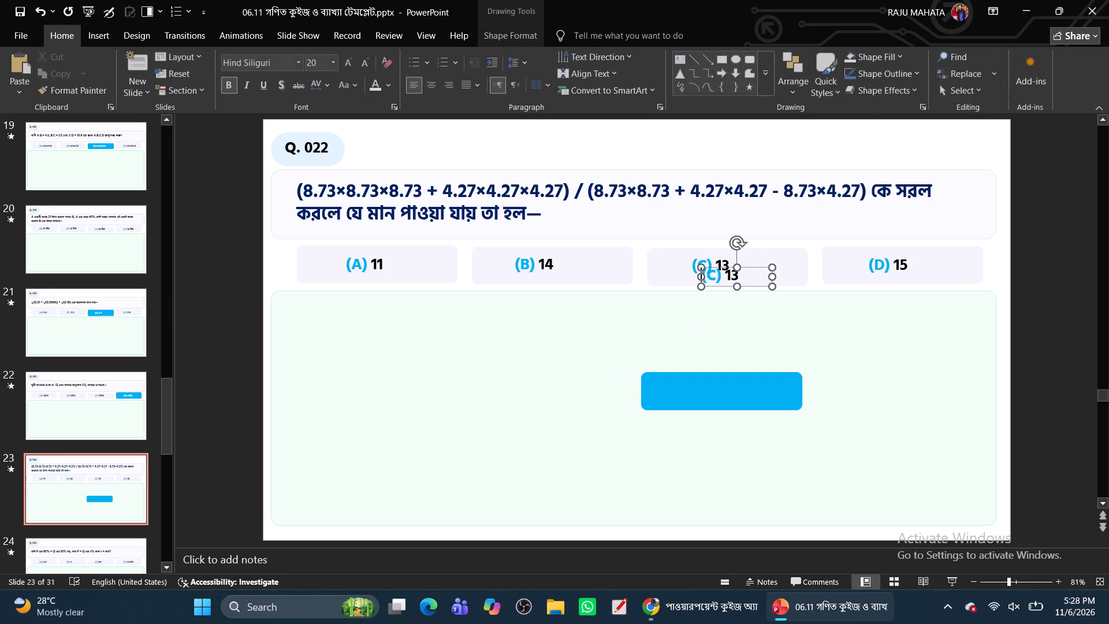
left_click_drag(714, 284, 715, 289)
left_click_drag(720, 285, 672, 344)
Move the blue rectangle over option (C) on the Q. 022 slide and place the "(C) 13" copy on it.
left_click_drag(713, 408, 721, 285)
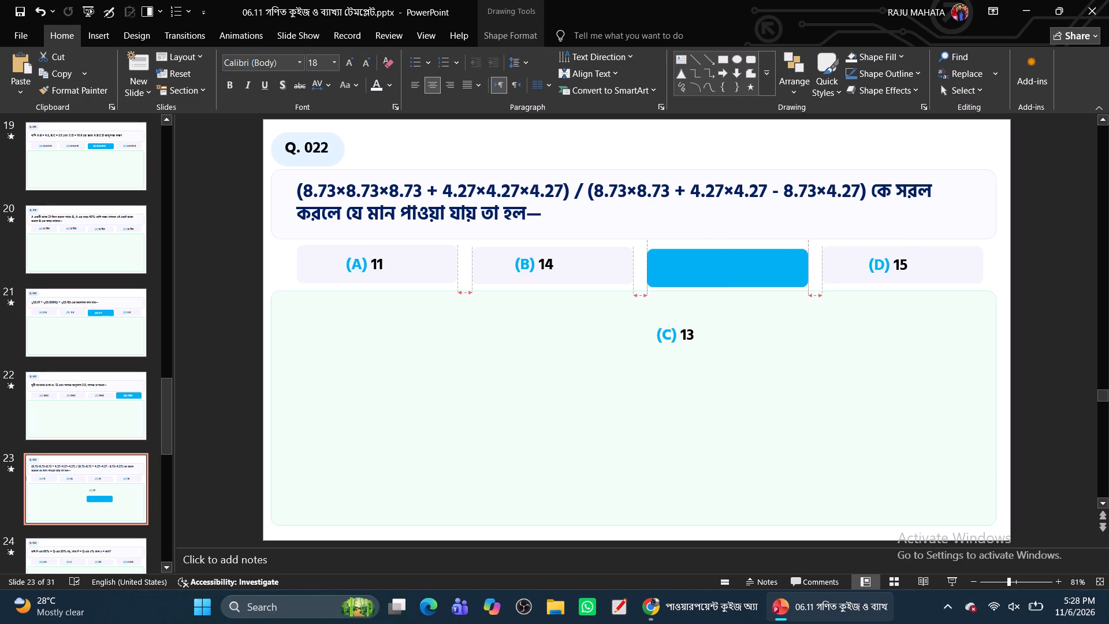
left_click_drag(721, 285, 720, 285)
left_click(676, 340)
left_click_drag(678, 346, 697, 298)
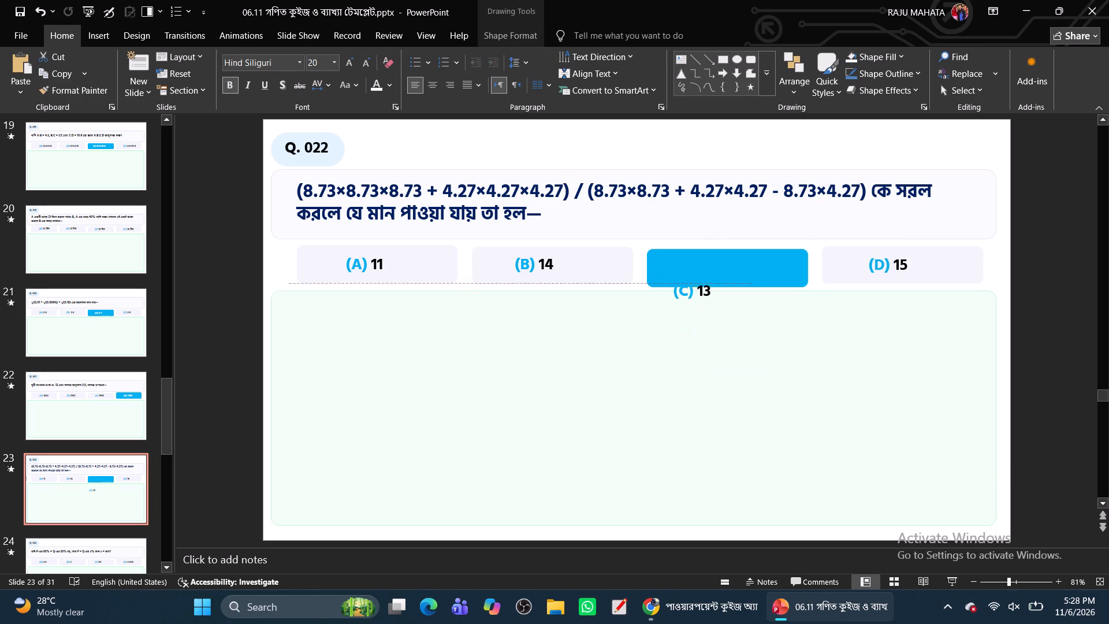
left_click_drag(697, 298, 716, 277)
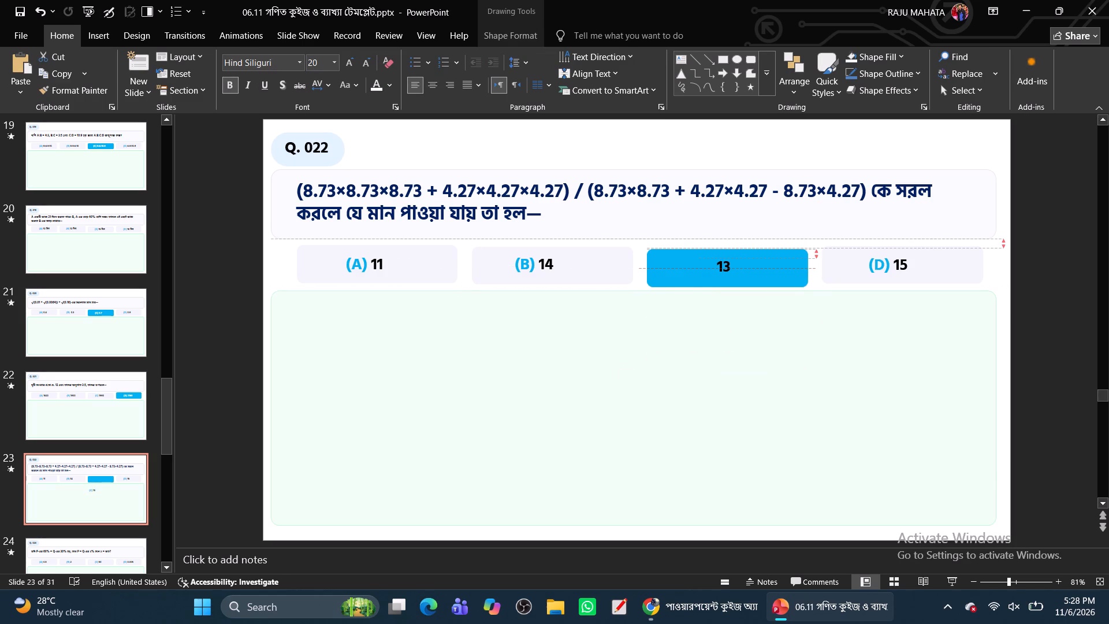
left_click_drag(716, 277, 715, 277)
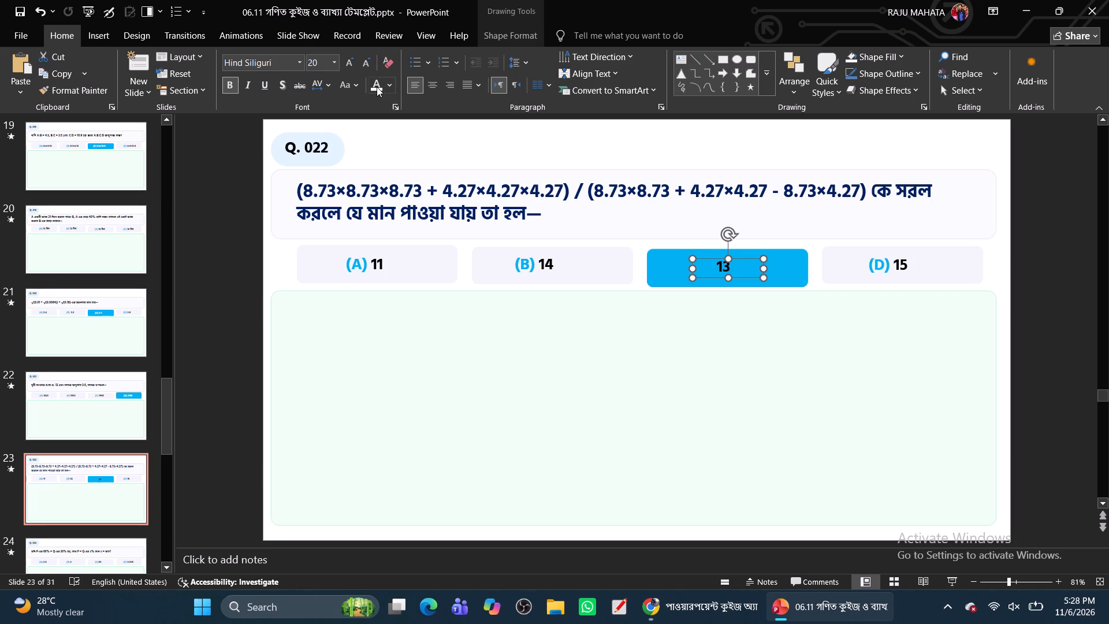
Colour the "(C) 13" copy on the Q. 022 slide white and apply Random Bars to it together with the blue rectangle.
left_click(377, 87)
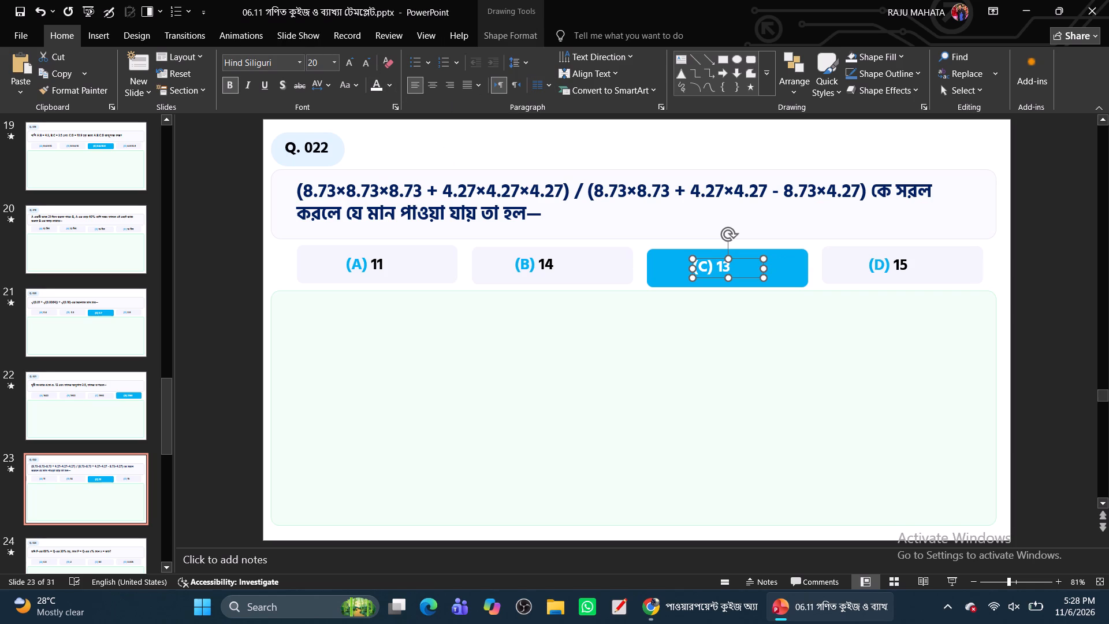
left_click(660, 269, "ctrl")
left_click(243, 36)
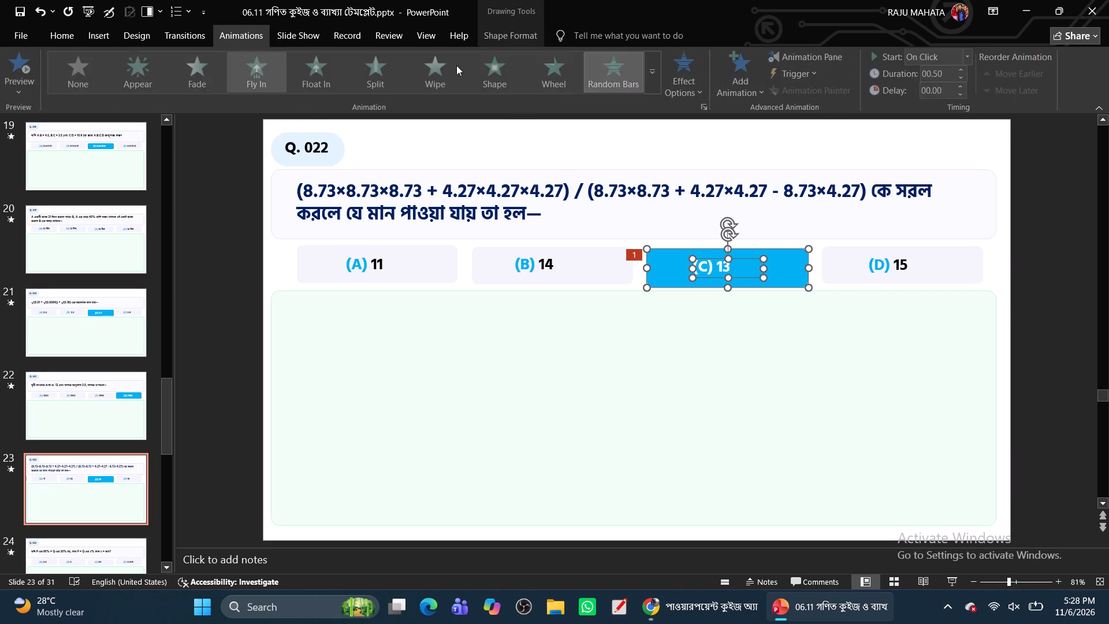
left_click(627, 76)
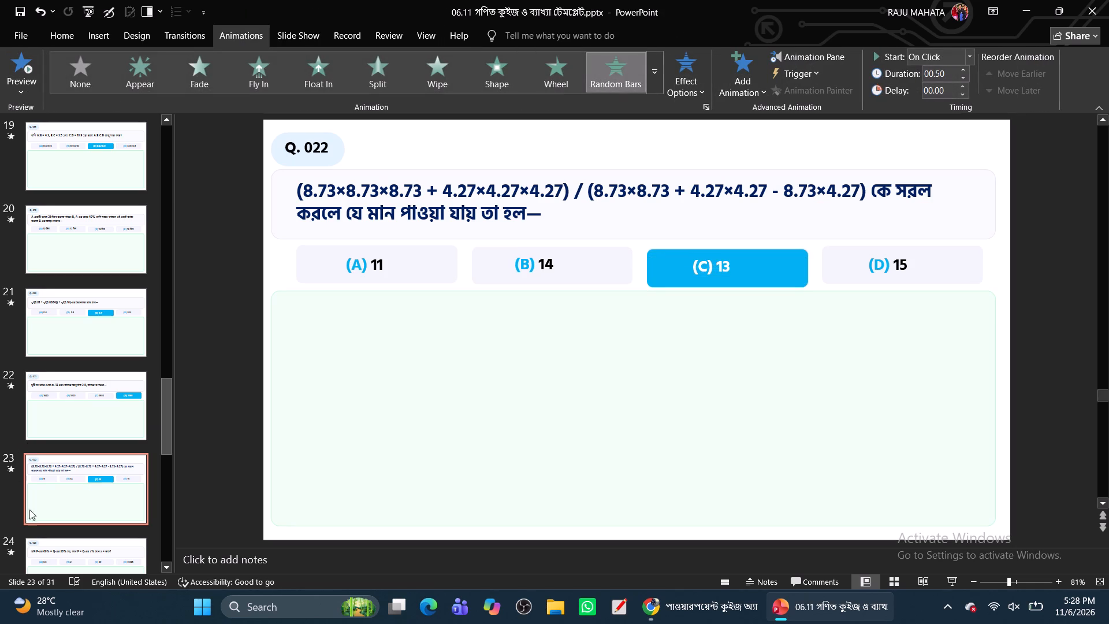
Duplicate the "(C) 50" option text on the Q. 023 slide and move the copy into the green area below.
left_click(87, 554)
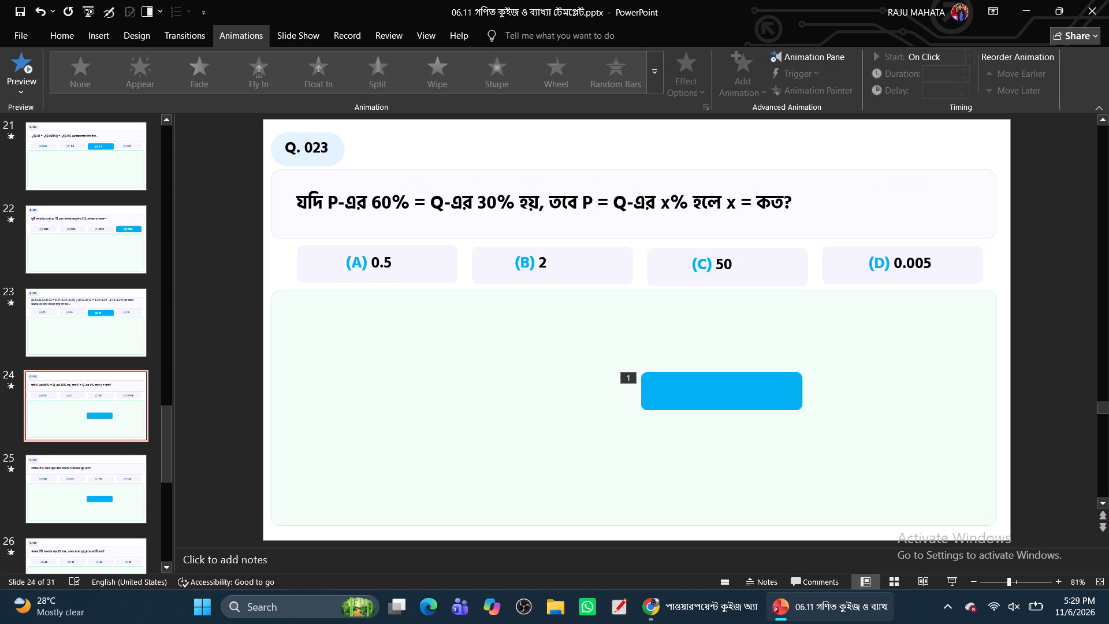
left_click(701, 265)
left_click(705, 277)
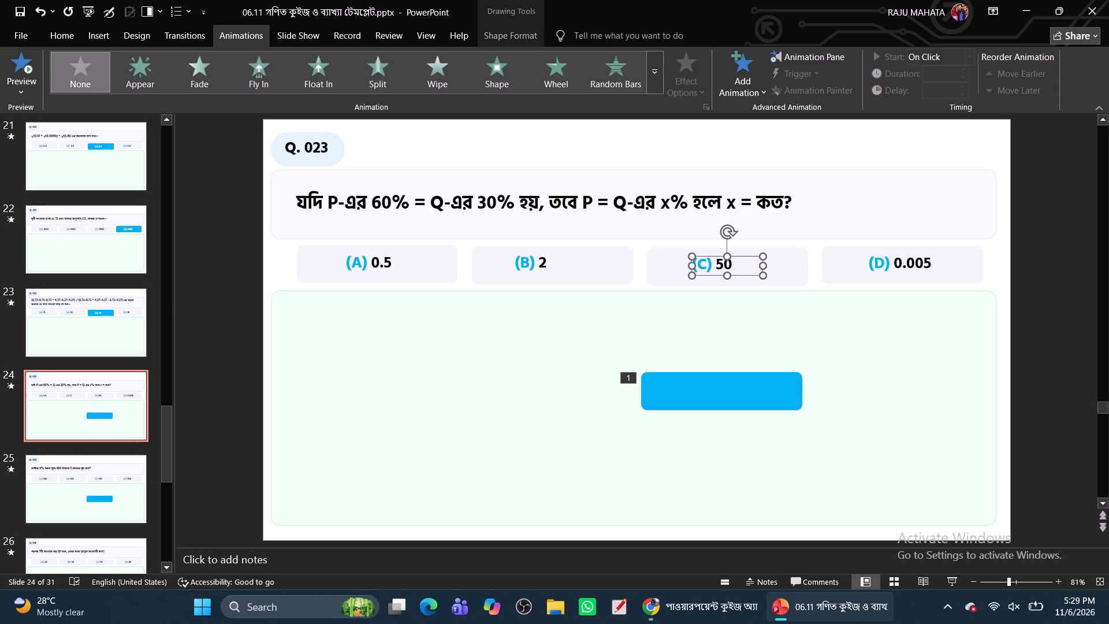
key("ctrl+c")
key("ctrl+v")
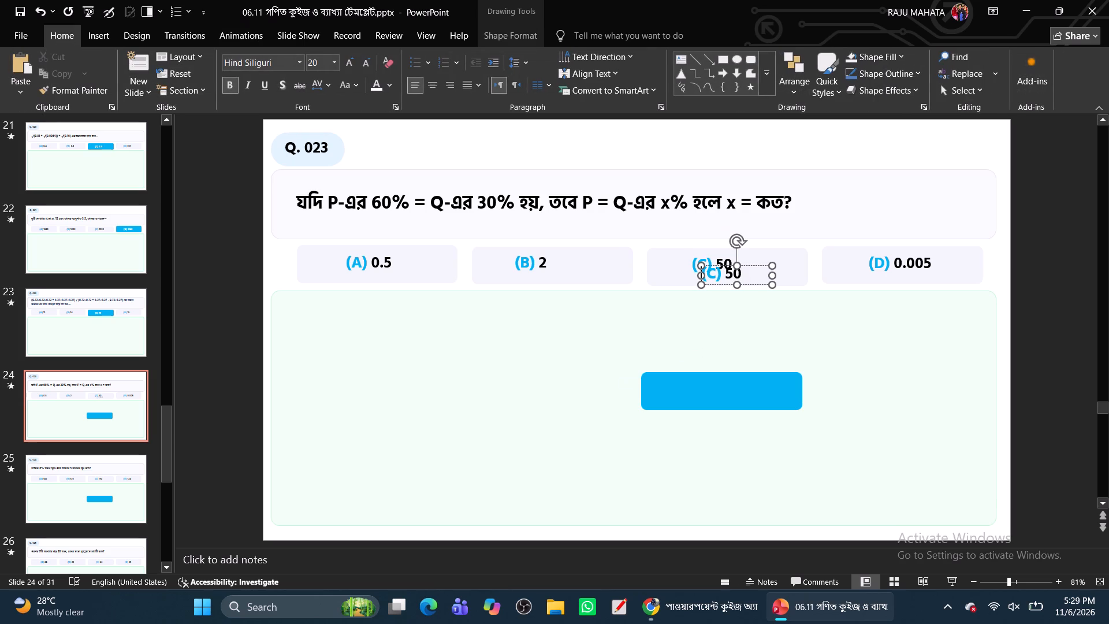
left_click_drag(721, 283, 661, 336)
Move the blue rectangle over option (C) on the Q. 023 slide and place the "(C) 50" copy on it.
left_click_drag(716, 400, 735, 308)
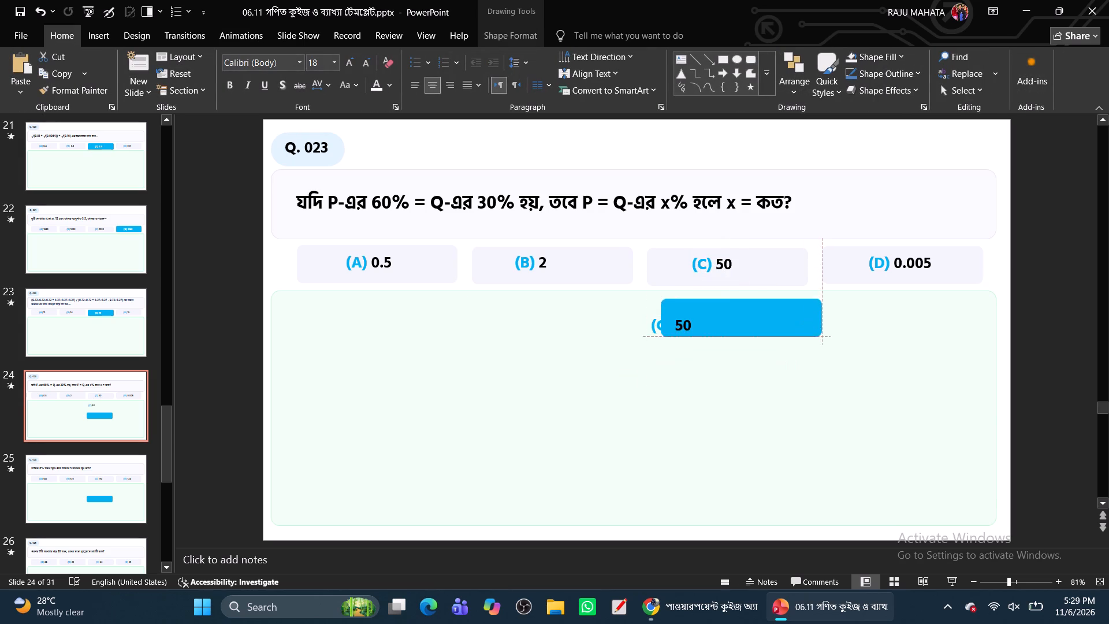
left_click_drag(735, 308, 722, 276)
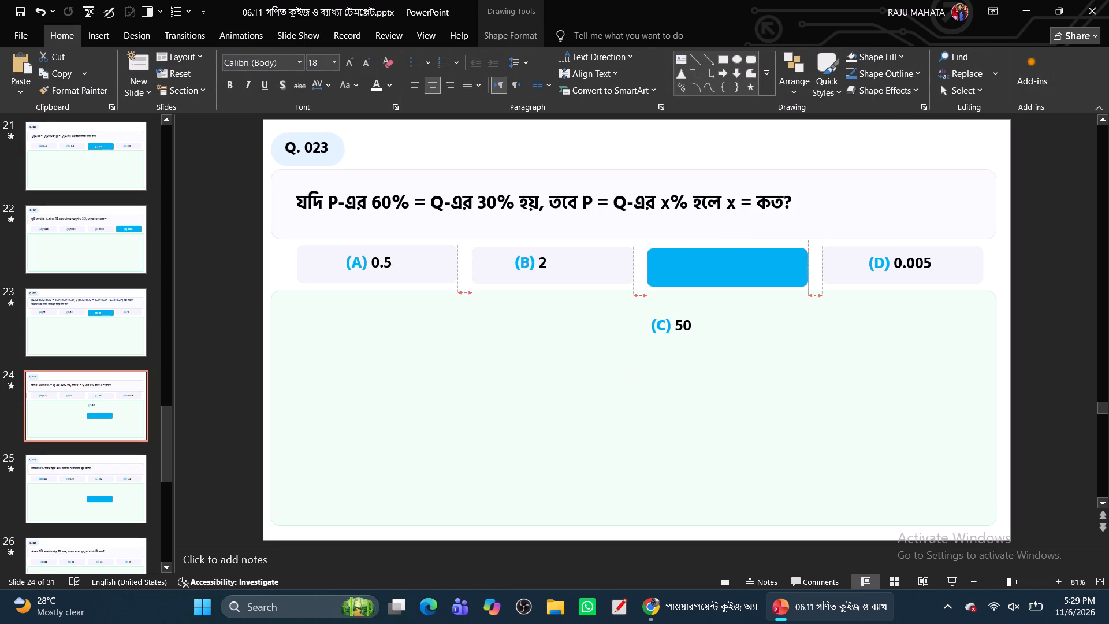
left_click_drag(722, 276, 721, 276)
left_click(672, 324)
left_click_drag(673, 337, 695, 292)
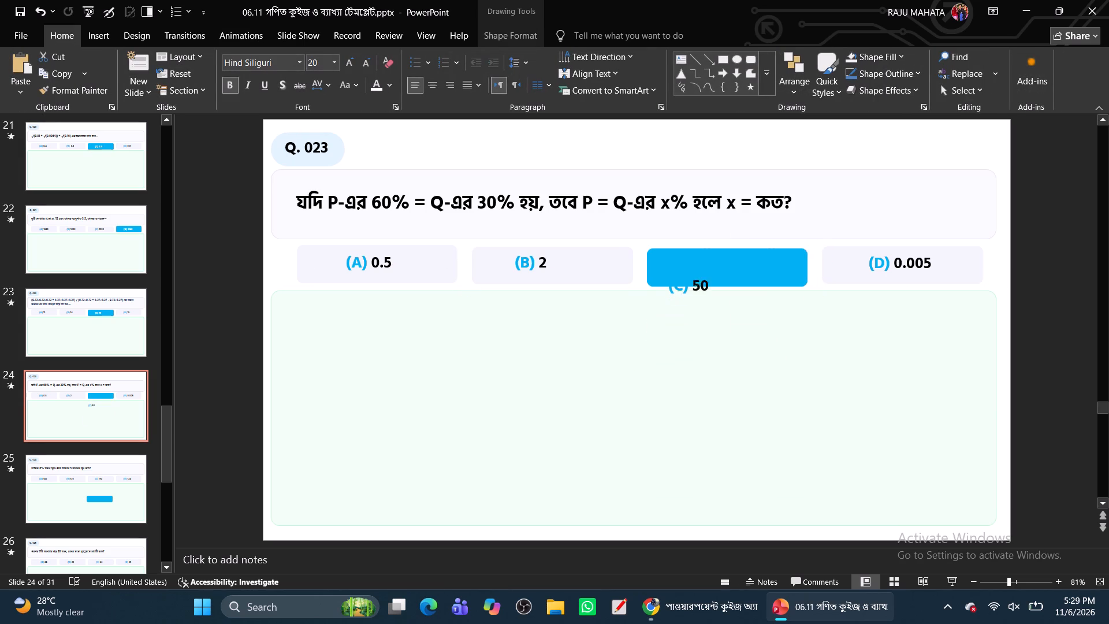
left_click_drag(695, 292, 714, 281)
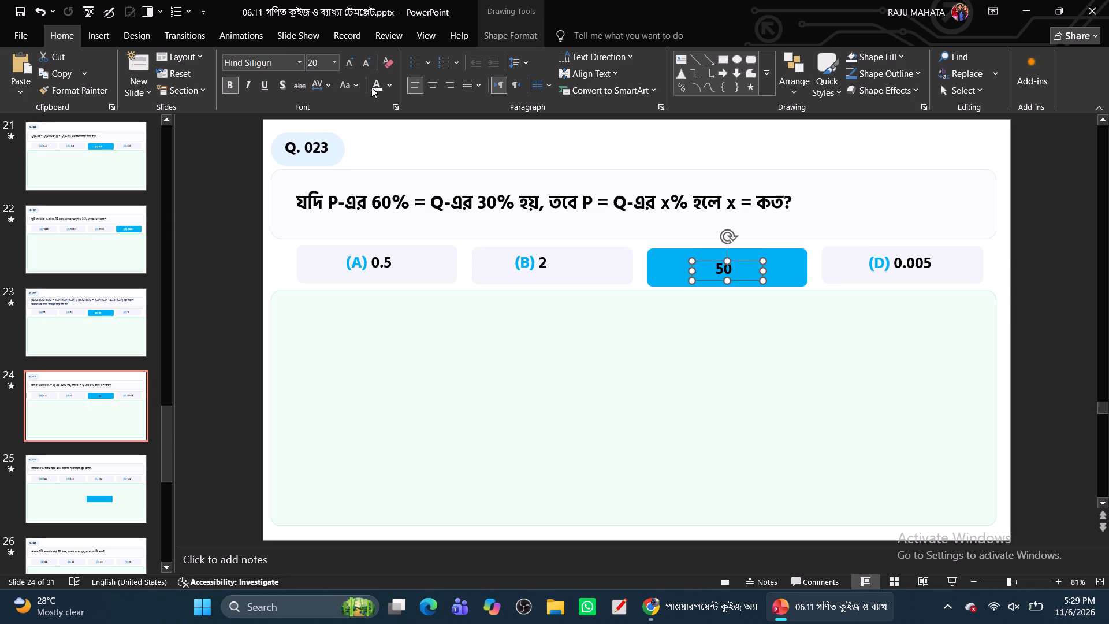
Colour the "(C) 50" copy white and apply Random Bars to it together with the blue rectangle.
left_click(378, 86)
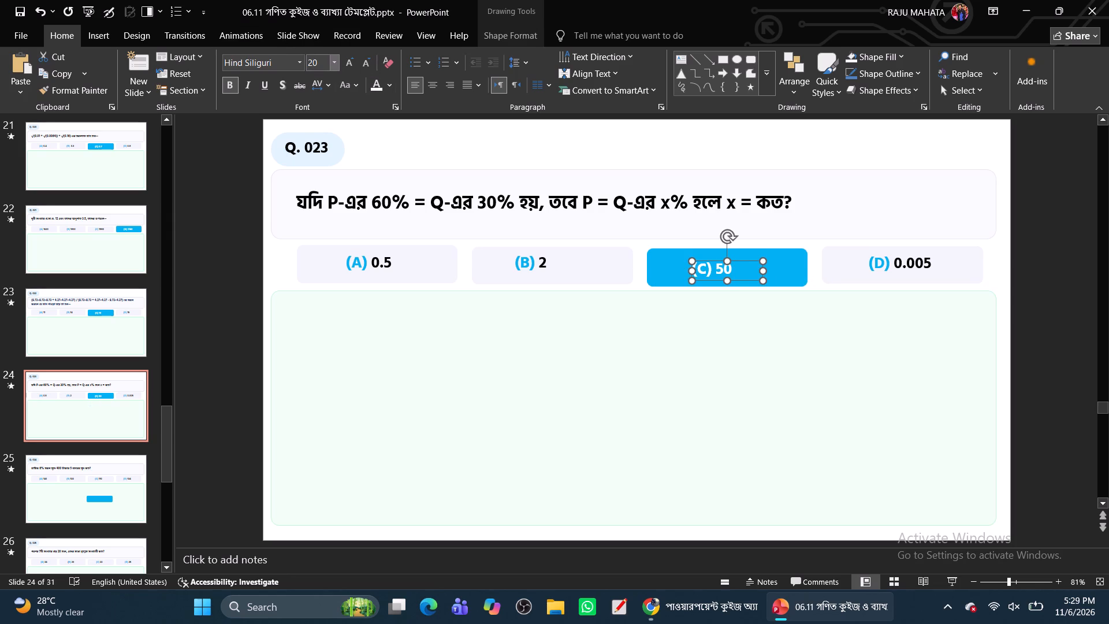
left_click(661, 270, "ctrl")
left_click(232, 42)
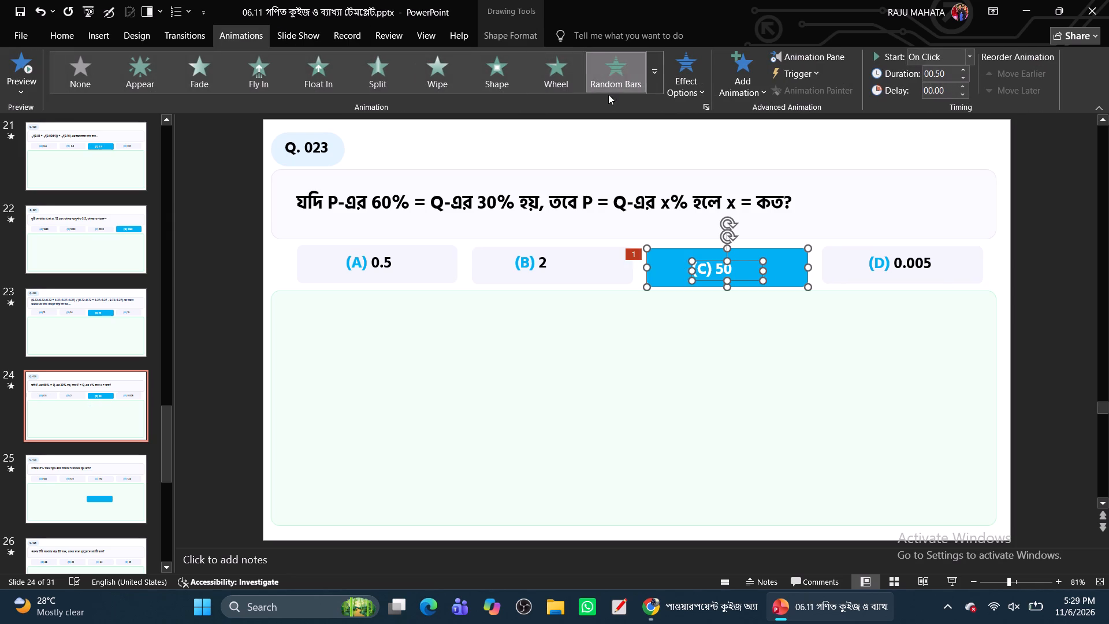
left_click(616, 72)
Duplicate the "(B) 120" option text on the Q. 024 slide and move the copy into the green area below.
left_click(96, 549)
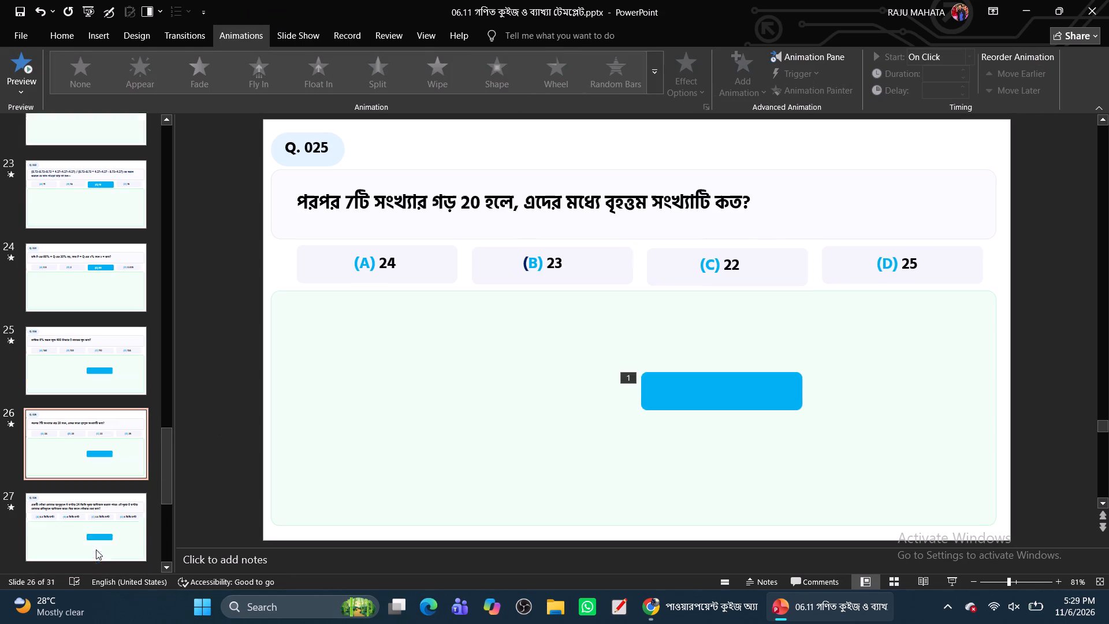
left_click(100, 250)
left_click(79, 311)
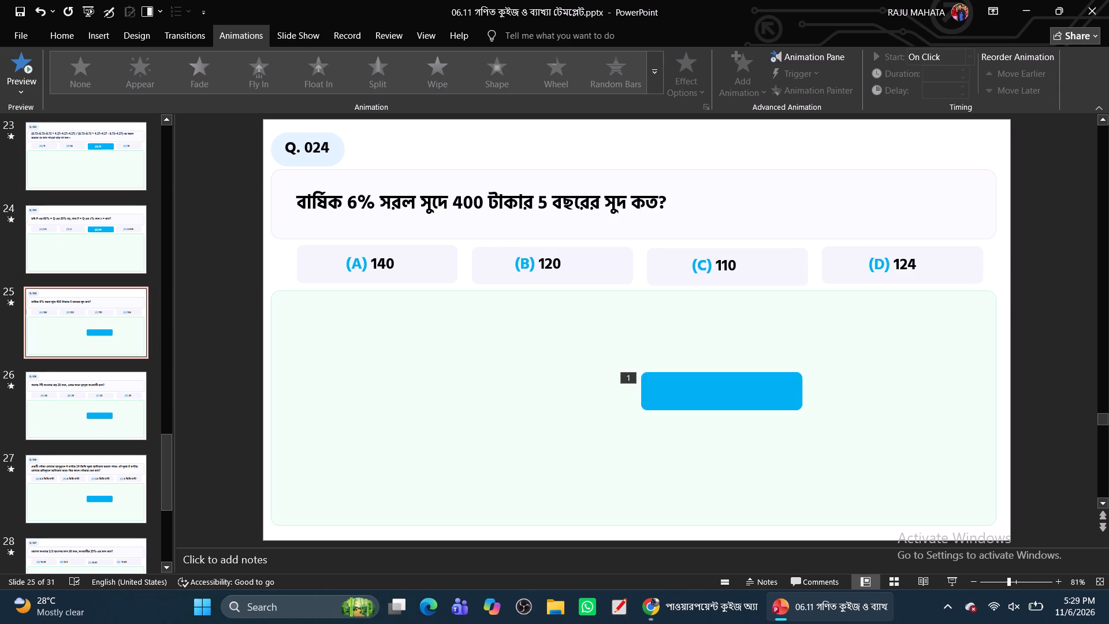
left_click(542, 265)
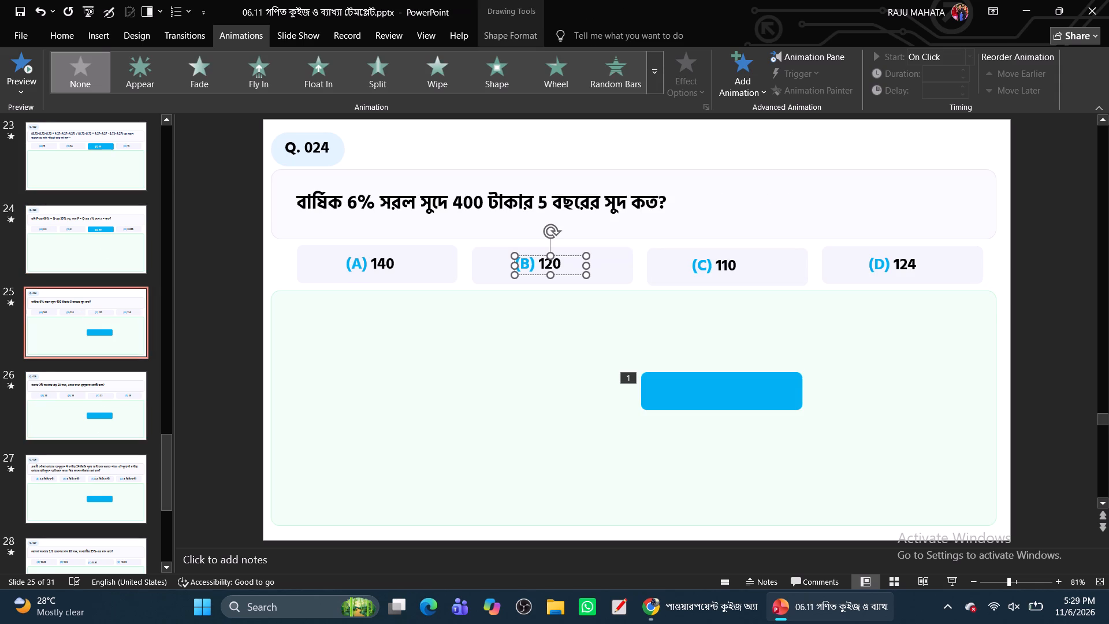
left_click(542, 276)
key("ctrl+c")
left_click(547, 337)
key("ctrl+v")
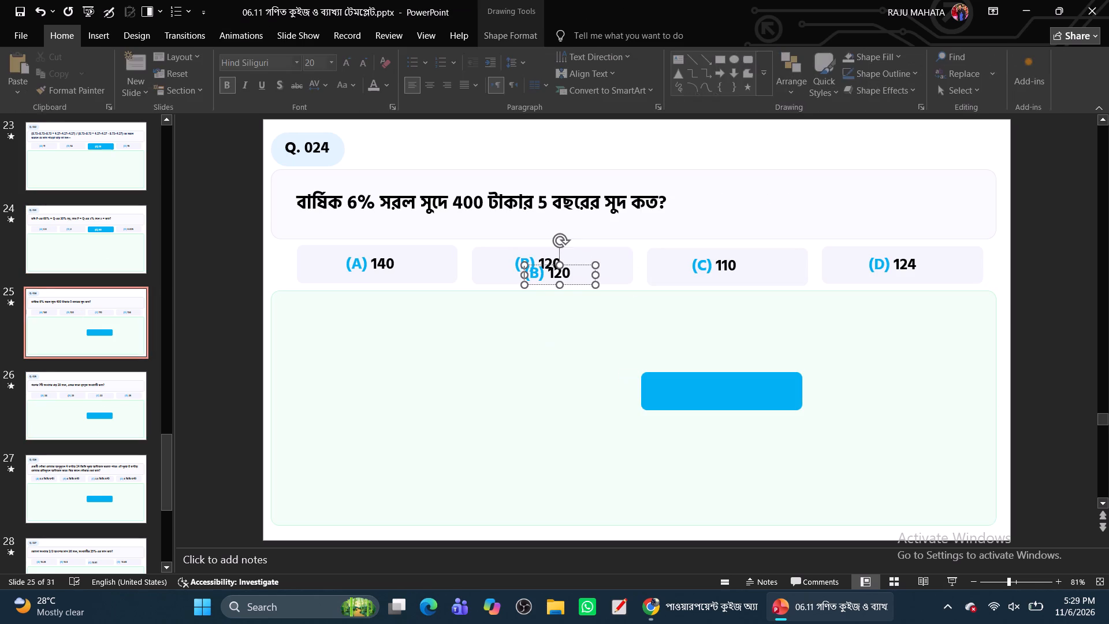
left_click_drag(549, 285, 512, 374)
Move the blue rectangle over option (B) on the Q. 024 slide and place the "(B) 120" copy on it.
left_click_drag(718, 398, 615, 346)
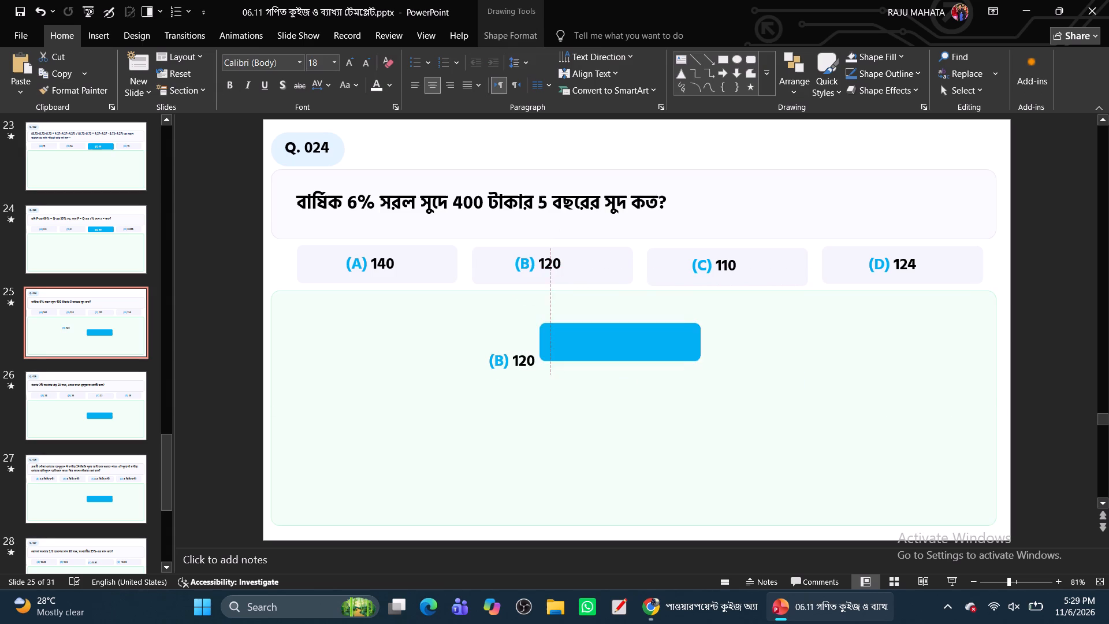
left_click_drag(615, 346, 550, 272)
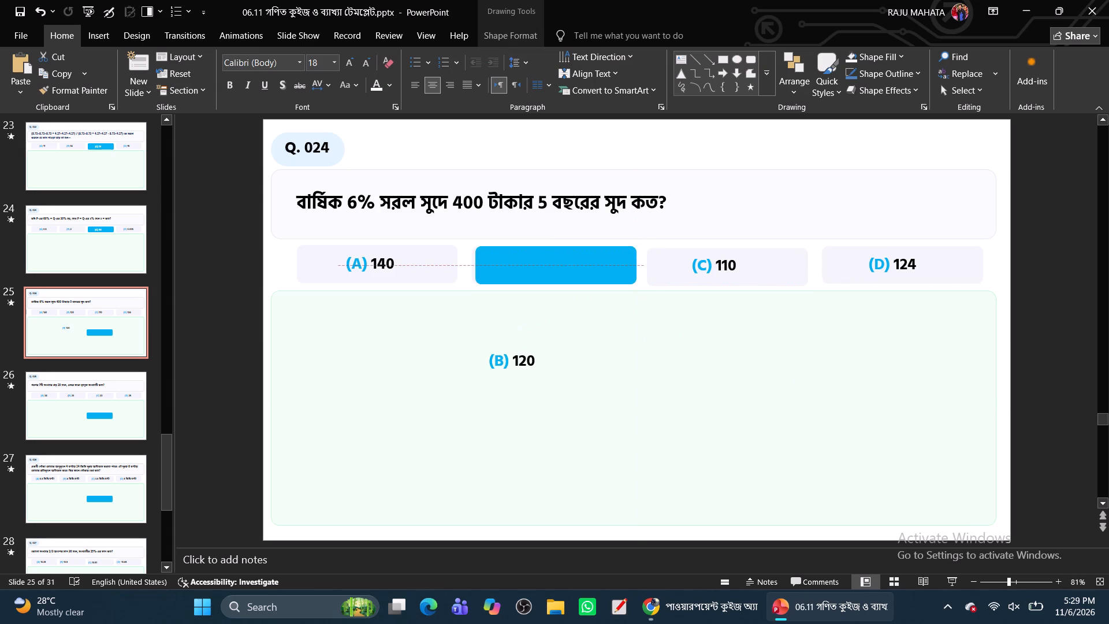
left_click_drag(550, 272, 548, 272)
left_click(514, 364)
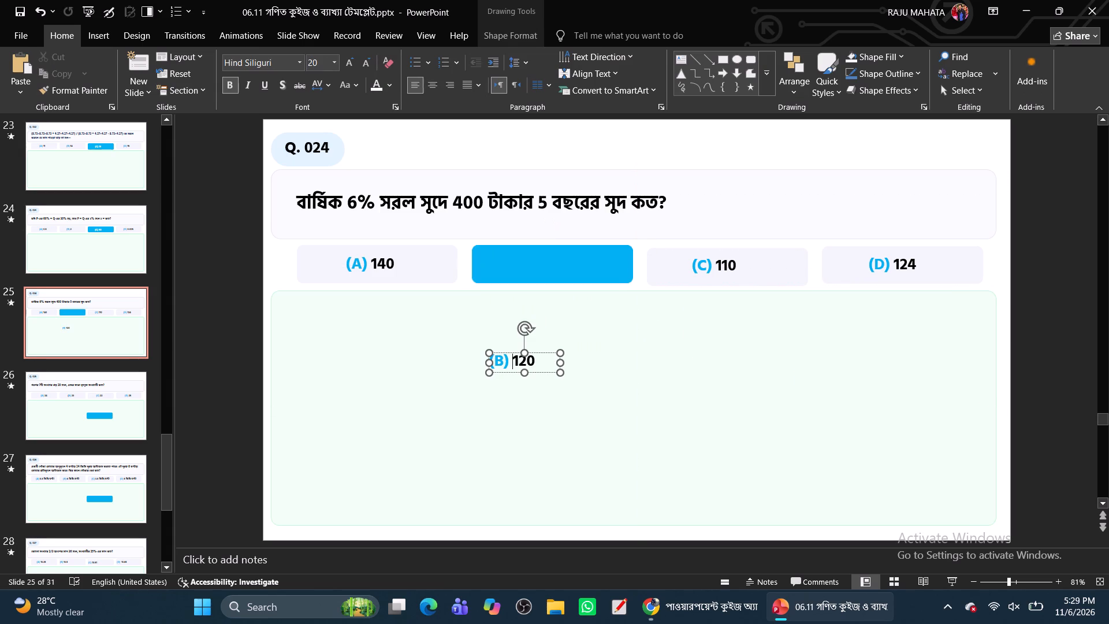
left_click_drag(514, 370, 539, 274)
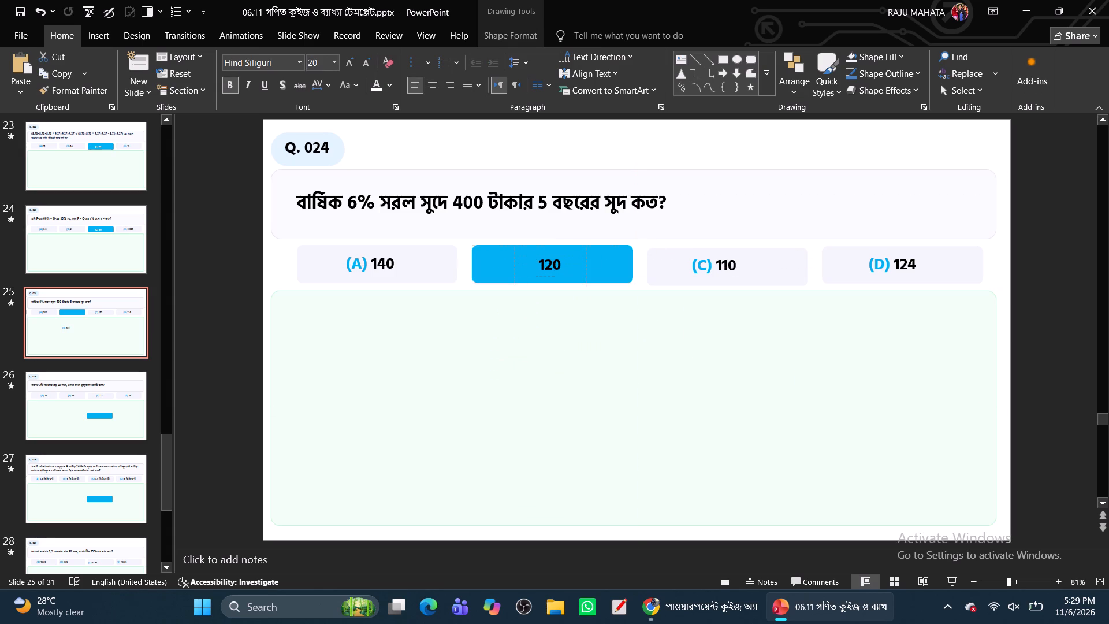
left_click_drag(539, 274, 538, 274)
Colour the "(B) 120" copy white and apply Random Bars to it together with the blue rectangle.
left_click(379, 84)
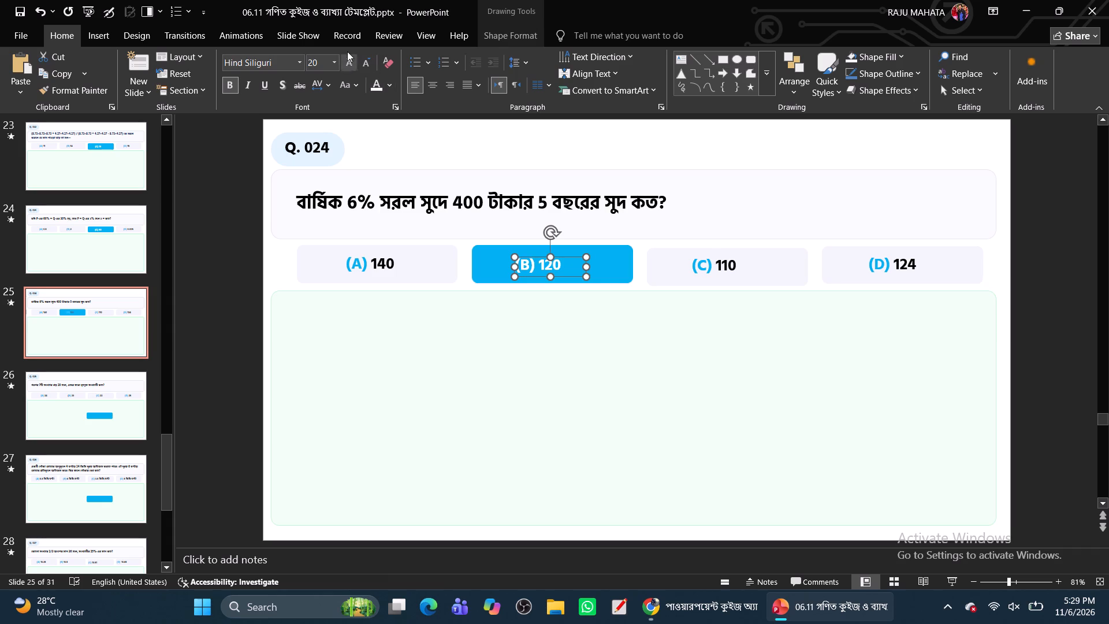
left_click(486, 258, "ctrl")
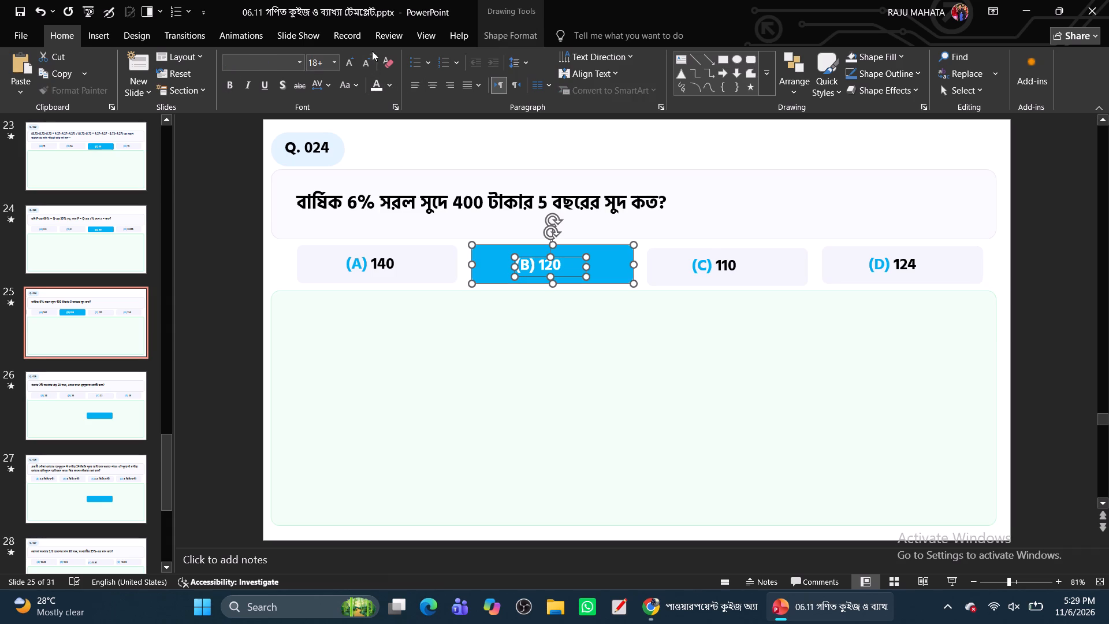
left_click(239, 40, "ctrl")
left_click(621, 72)
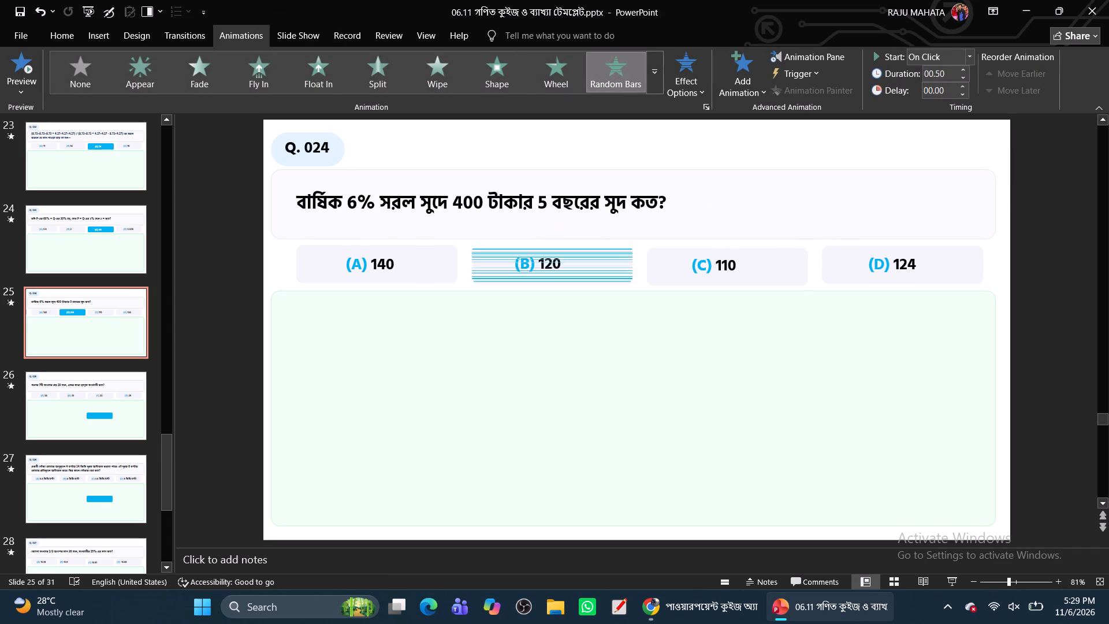
Duplicate the "(B) 23" option text on the Q. 025 slide and move the copy into the green area below.
left_click(90, 418)
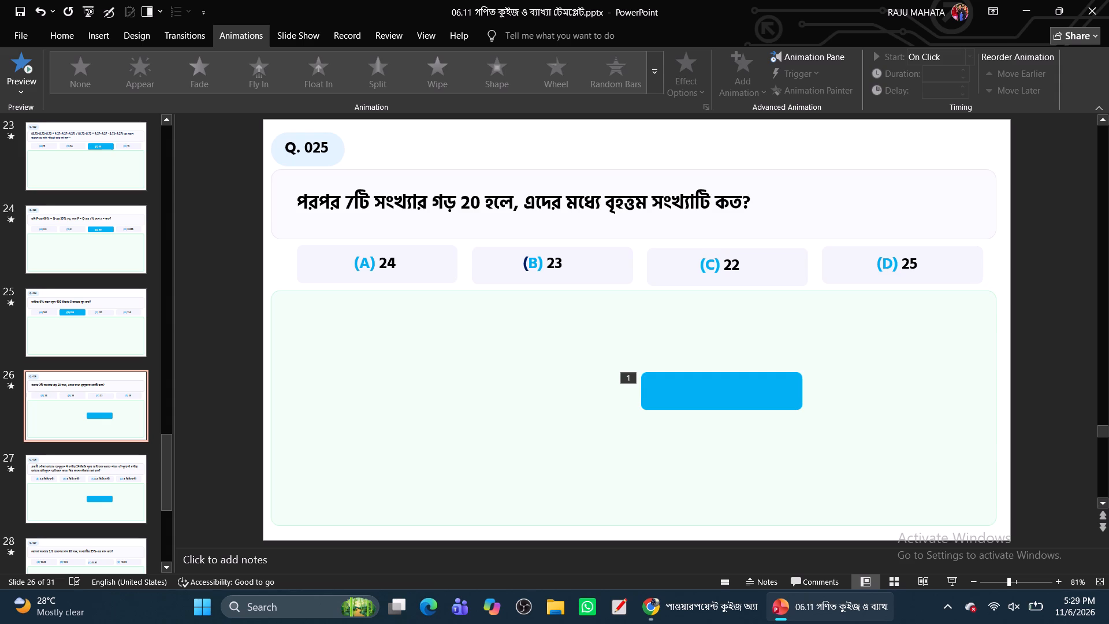
left_click(548, 269)
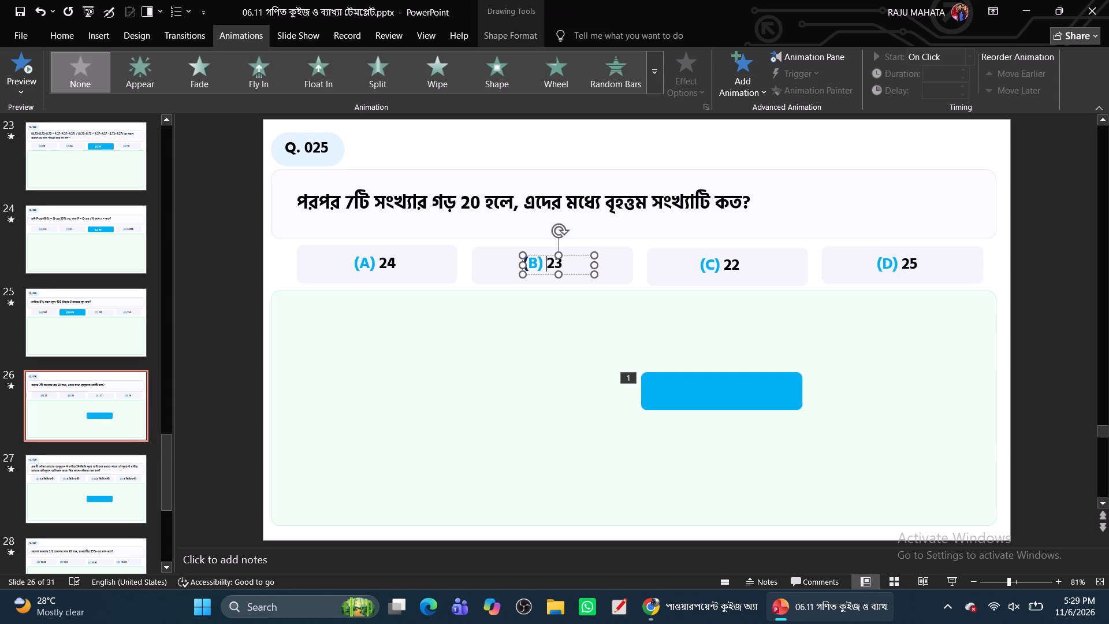
left_click(547, 274)
key("ctrl+c")
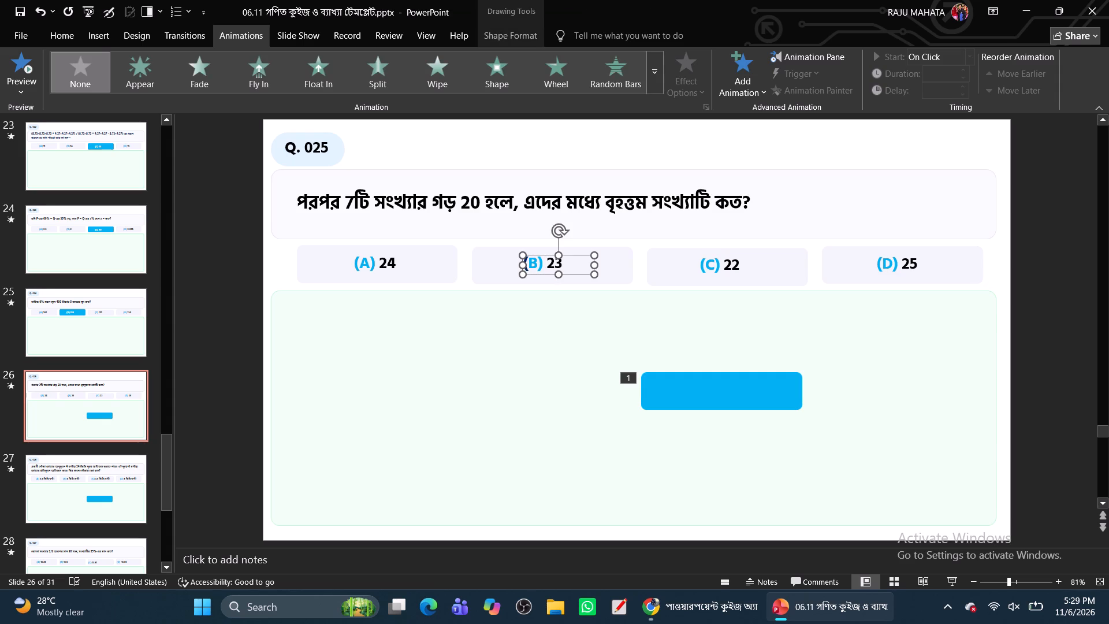
key("ctrl+v")
left_click_drag(541, 284, 494, 374)
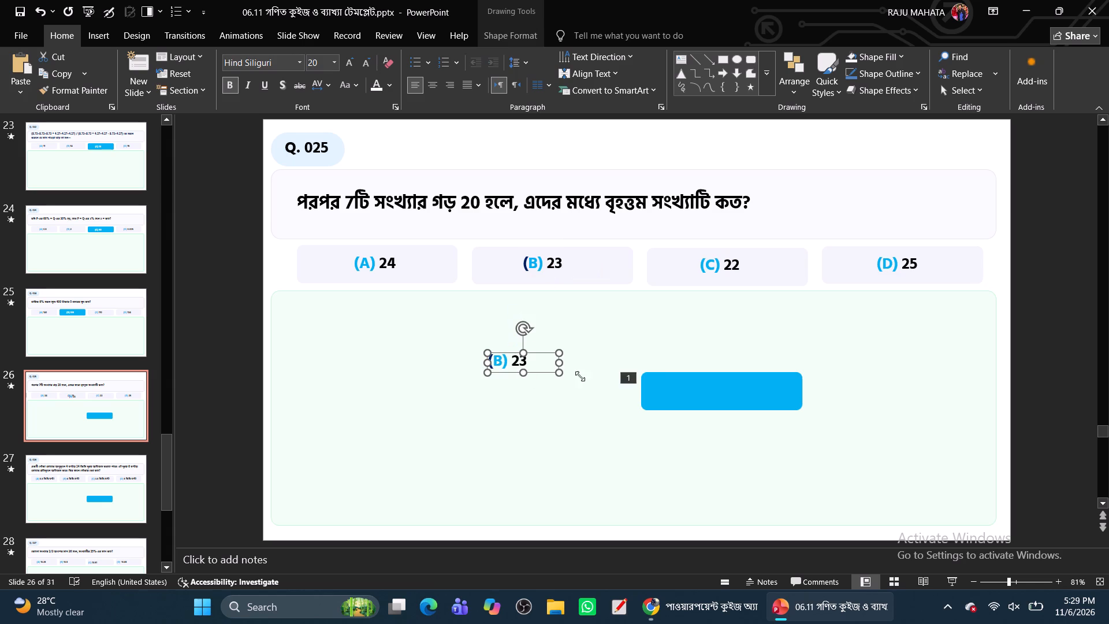
Move the blue rectangle over option (B) on the Q. 025 slide and place the "(B) 23" copy on it.
left_click_drag(735, 398, 568, 272)
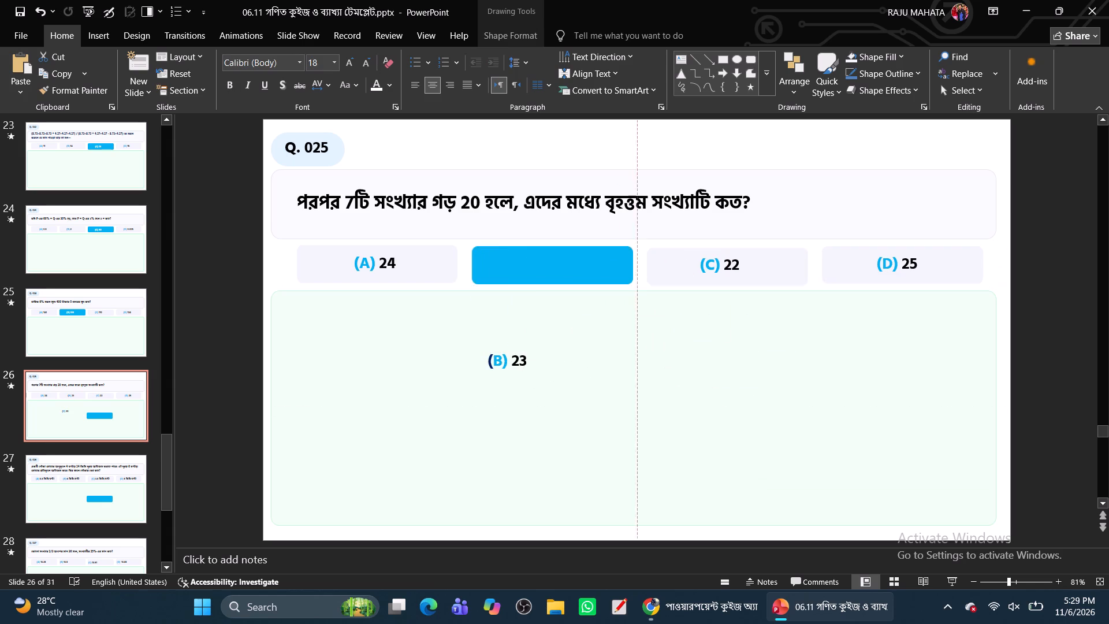
left_click_drag(568, 272, 567, 273)
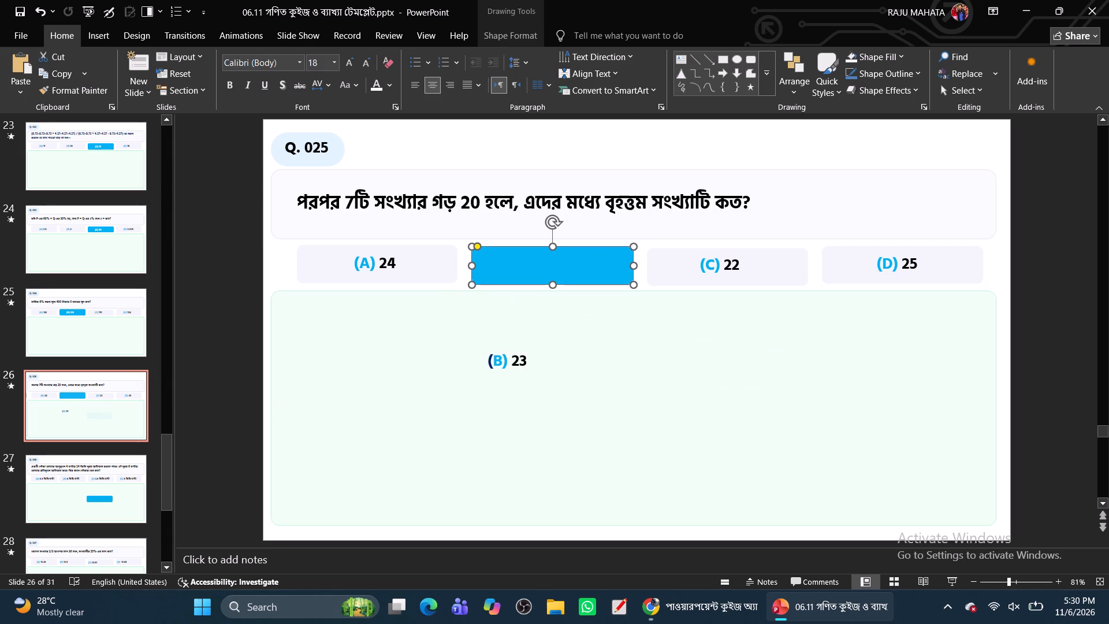
left_click(515, 362)
left_click_drag(511, 374, 533, 280)
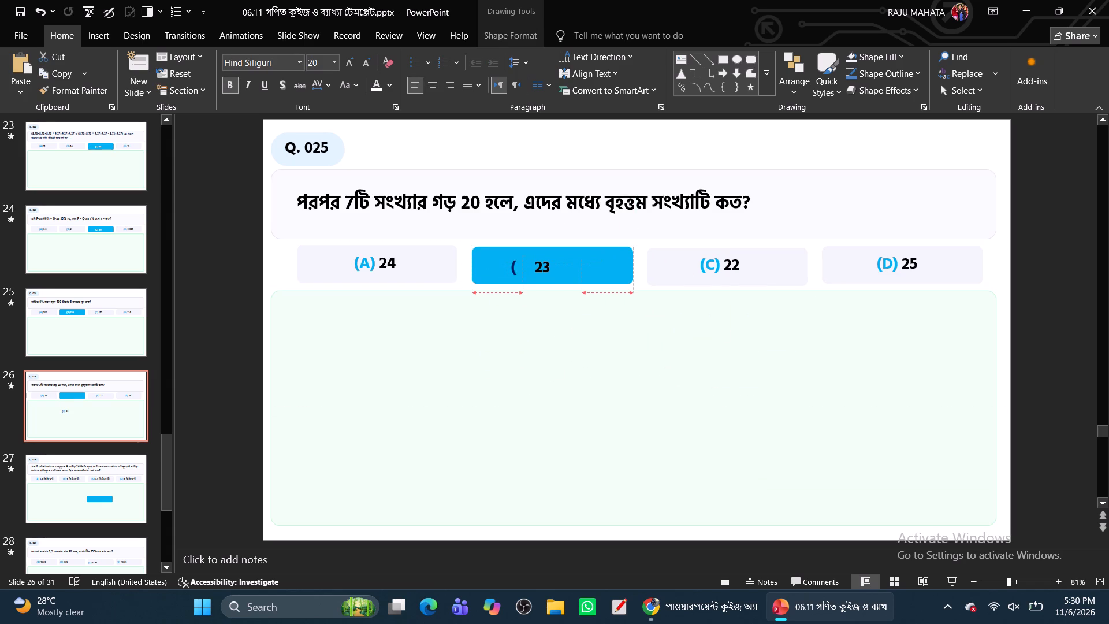
left_click_drag(533, 280, 545, 278)
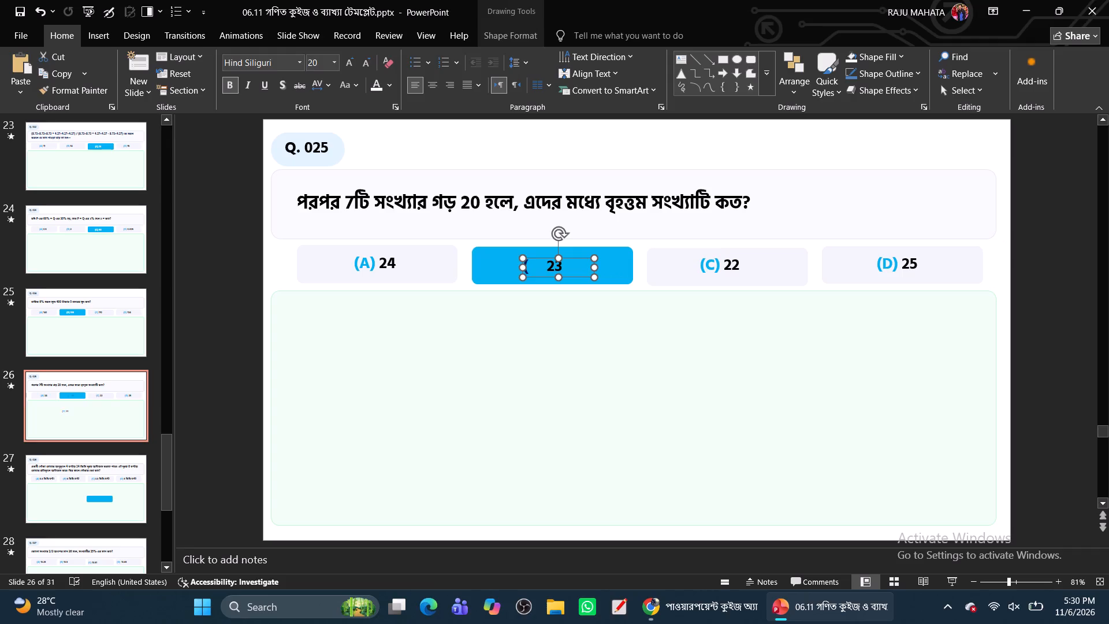
Colour the "(B) 23" copy white and apply Random Bars to it together with the blue rectangle.
left_click(370, 88)
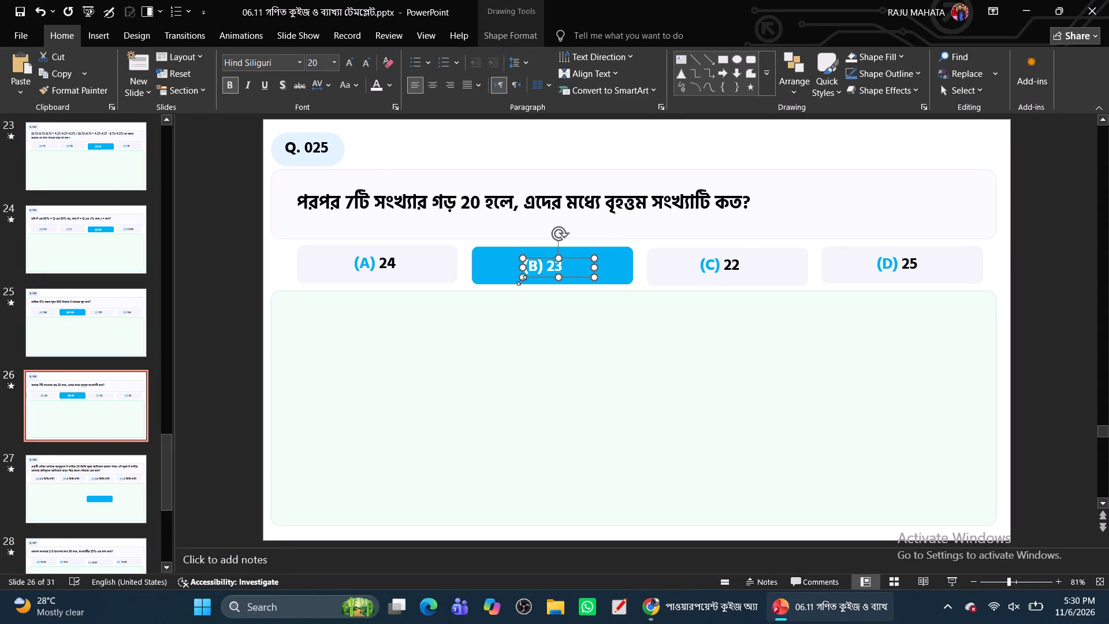
left_click(546, 278)
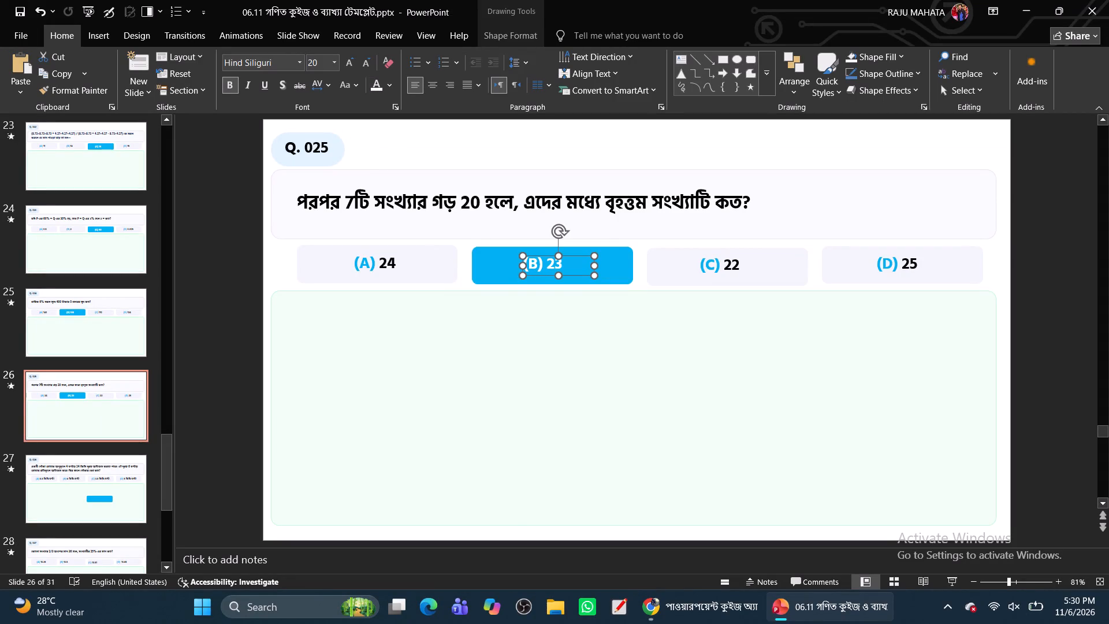
left_click(489, 270, "ctrl")
left_click(242, 35)
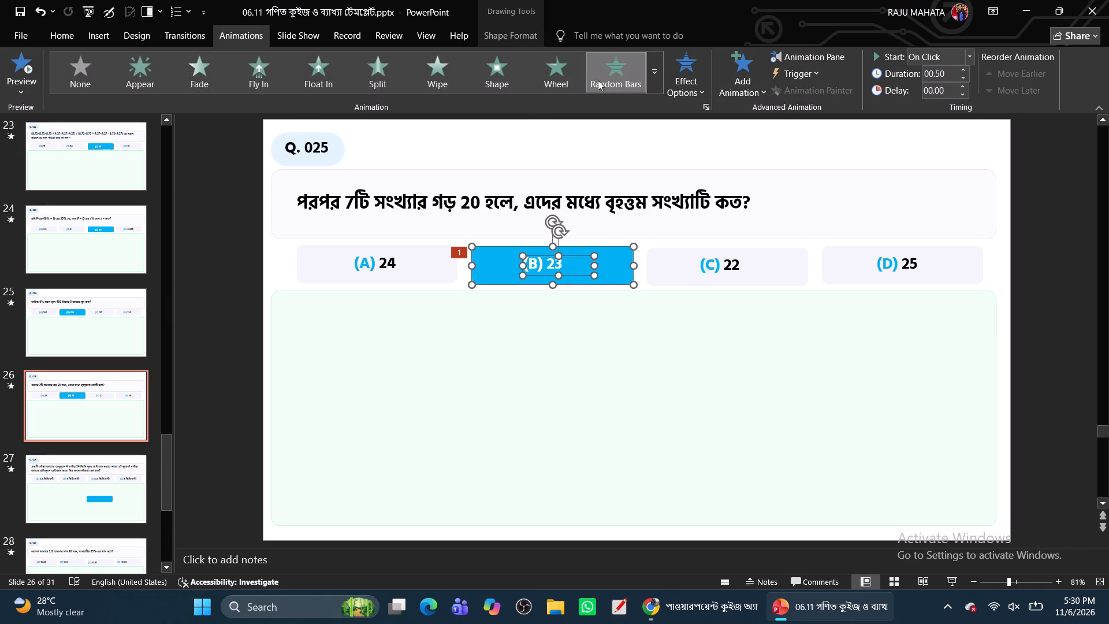
left_click(617, 76)
Duplicate the "(D) 5 কিমি/ঘণ্টা" option text on the Q. 026 slide and move the copy into the green area below.
left_click(92, 503)
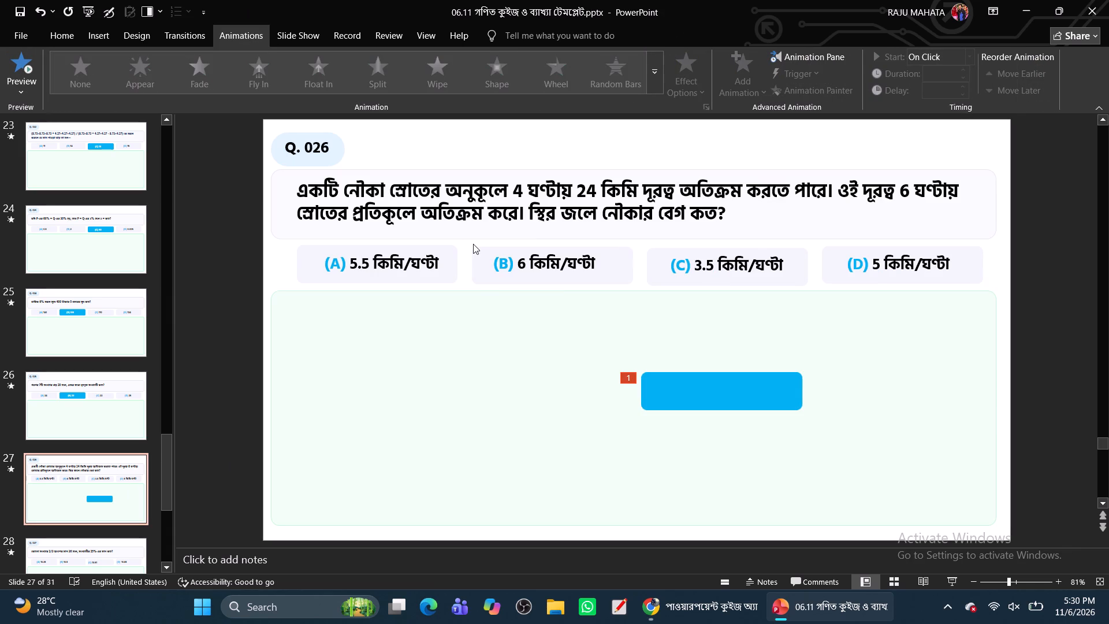
left_click(857, 265)
left_click(878, 274)
key("ctrl+c")
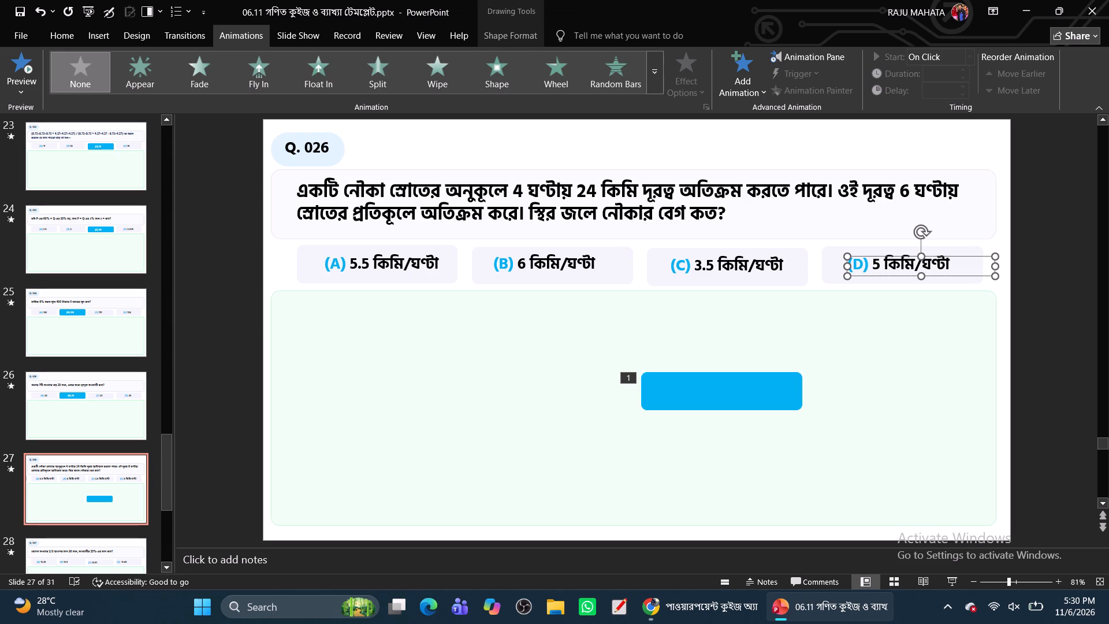
key("ctrl+v")
left_click_drag(880, 285, 871, 359)
Move the blue rectangle over option (D) on the Q. 026 slide and place the "(D) 5 কিমি/ঘণ্টা" copy on it.
left_click_drag(739, 393, 931, 263)
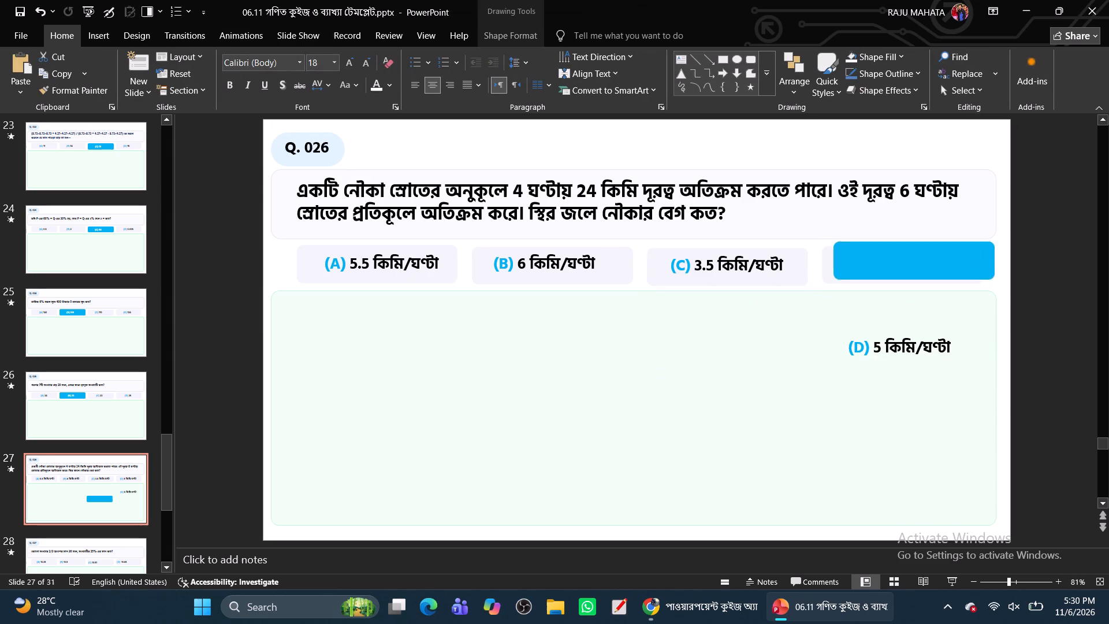
left_click_drag(931, 263, 920, 269)
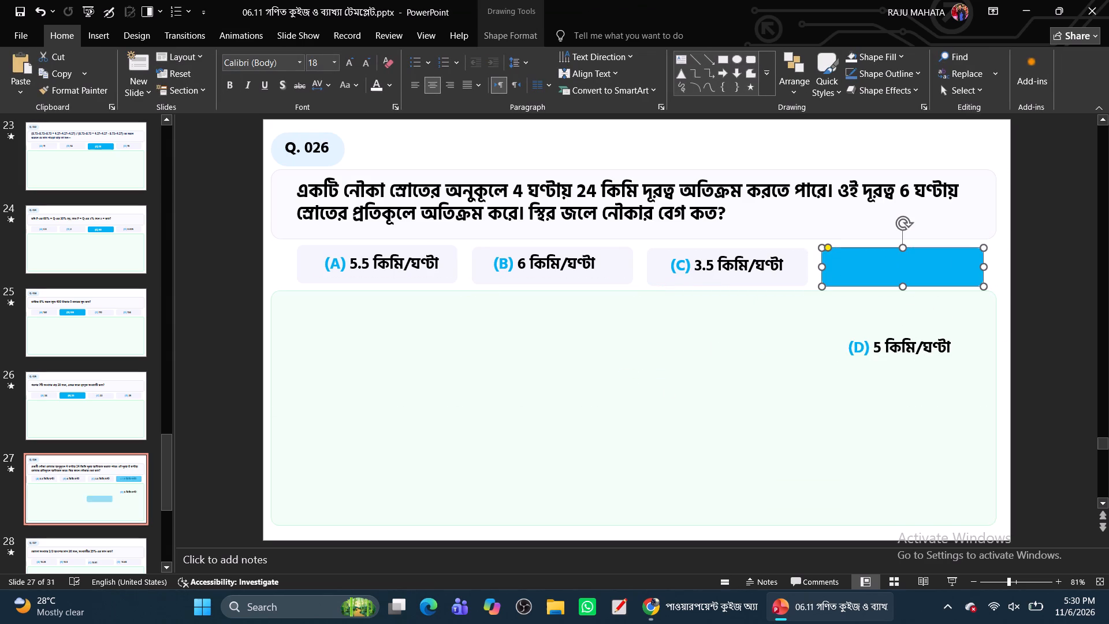
left_click(913, 348)
left_click_drag(903, 359, 899, 280)
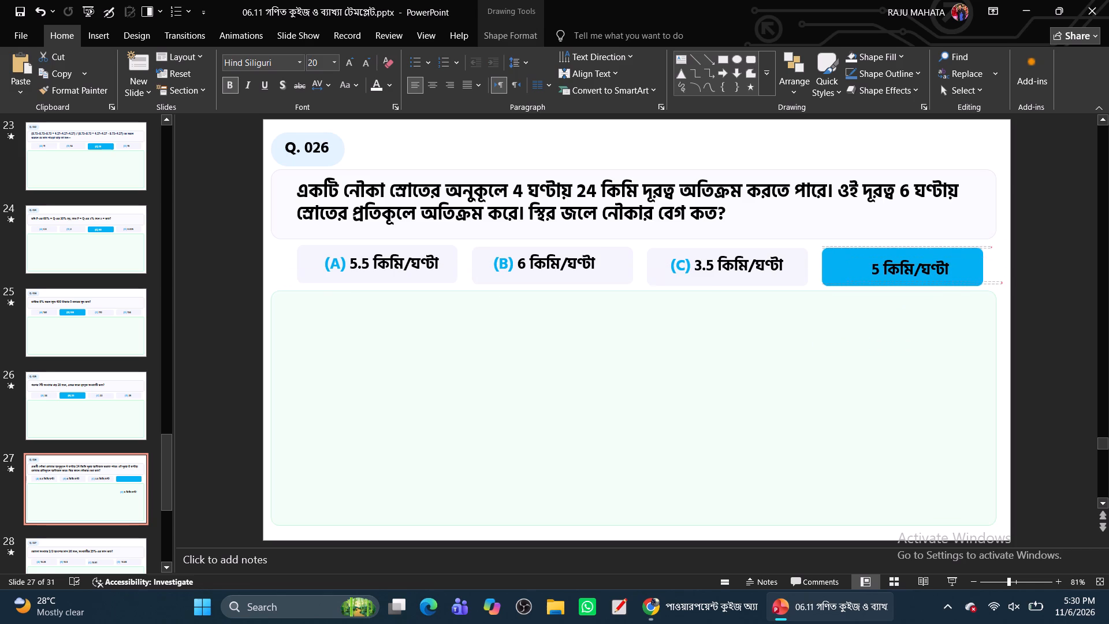
left_click_drag(899, 280, 907, 277)
Colour the "(D) 5 কিমি/ঘণ্টা" copy white and apply Random Bars to it together with the blue rectangle.
left_click(366, 88)
left_click(375, 87)
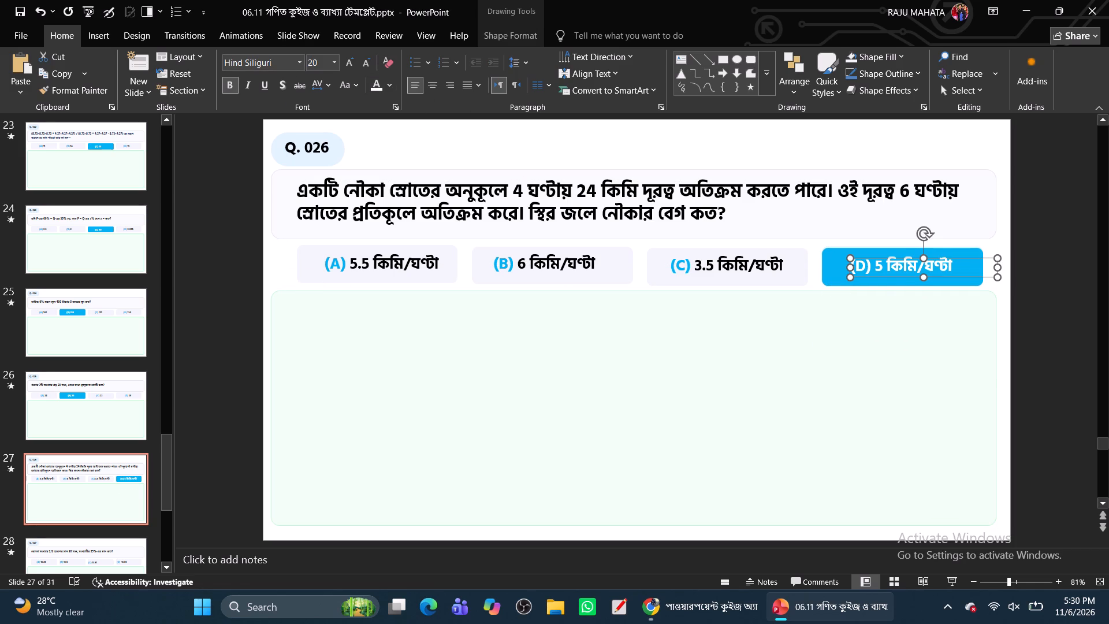
left_click(833, 274, "ctrl")
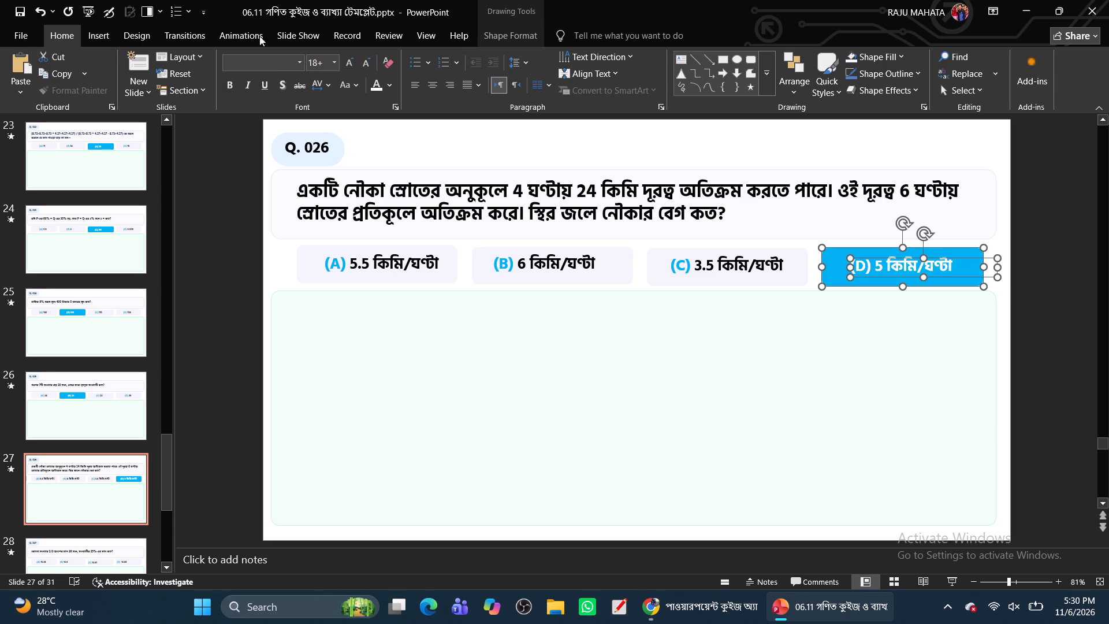
left_click(234, 36)
left_click(606, 75)
left_click(492, 395)
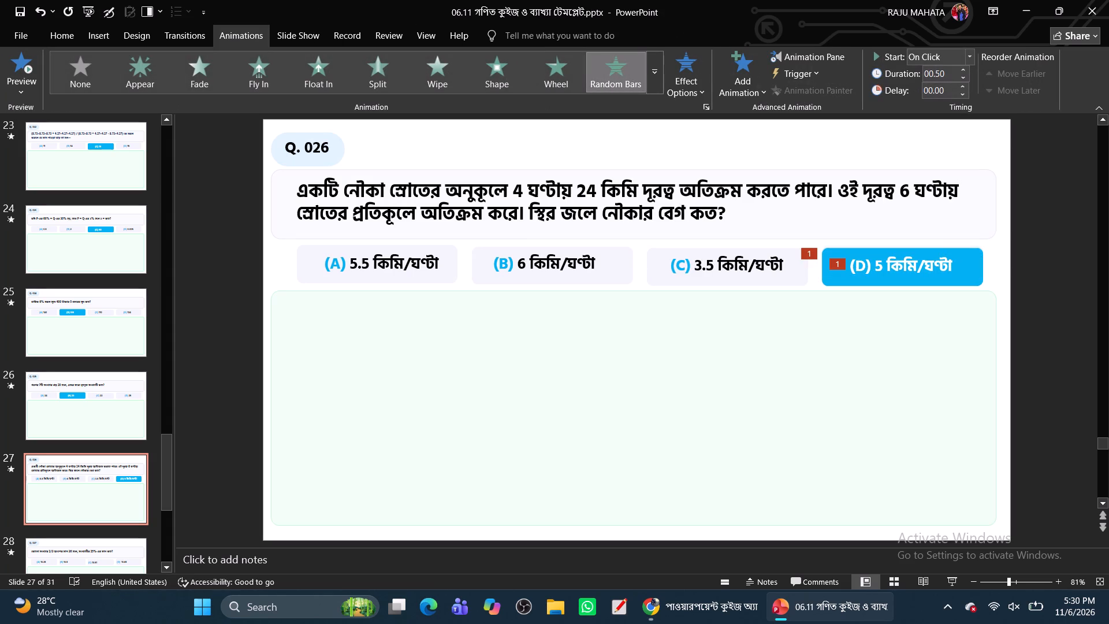
On the Q. 027 slide, shift the (B) 13.5, (C) 13.51 and (D) 13.65 option texts towards the centre of their boxes.
left_click(136, 557)
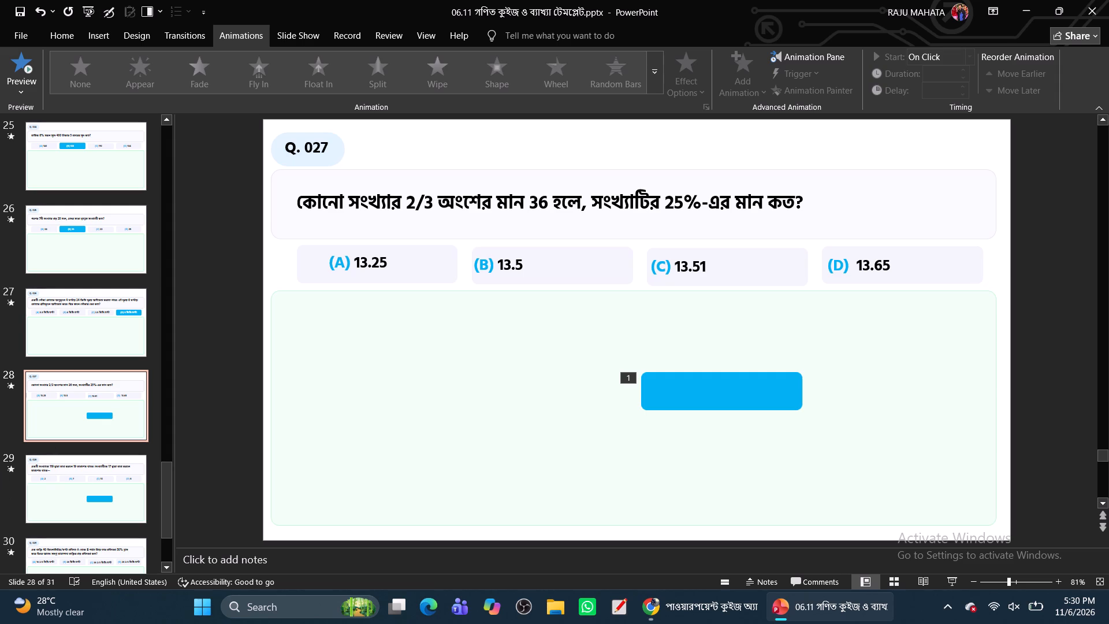
left_click(487, 266)
left_click_drag(498, 276, 524, 276)
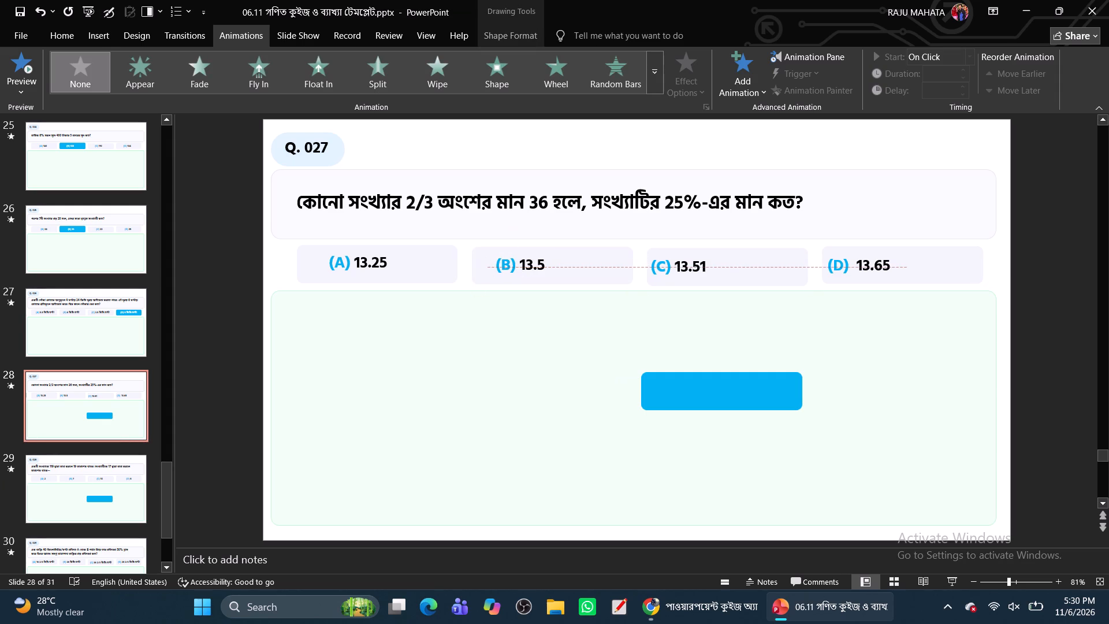
left_click_drag(524, 276, 534, 276)
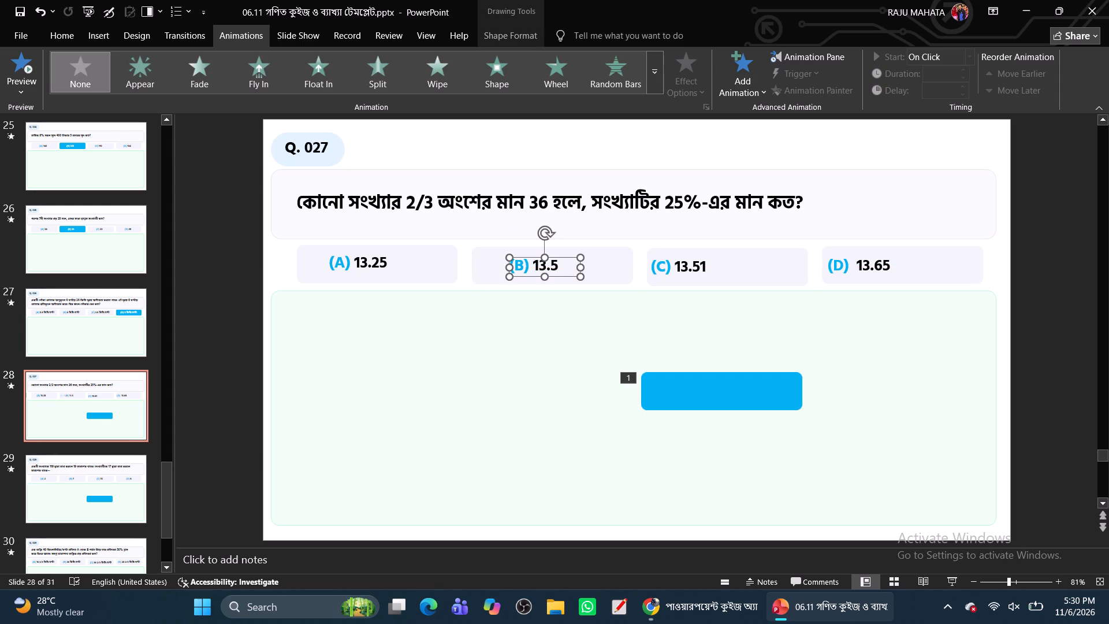
left_click(692, 265)
left_click(699, 274)
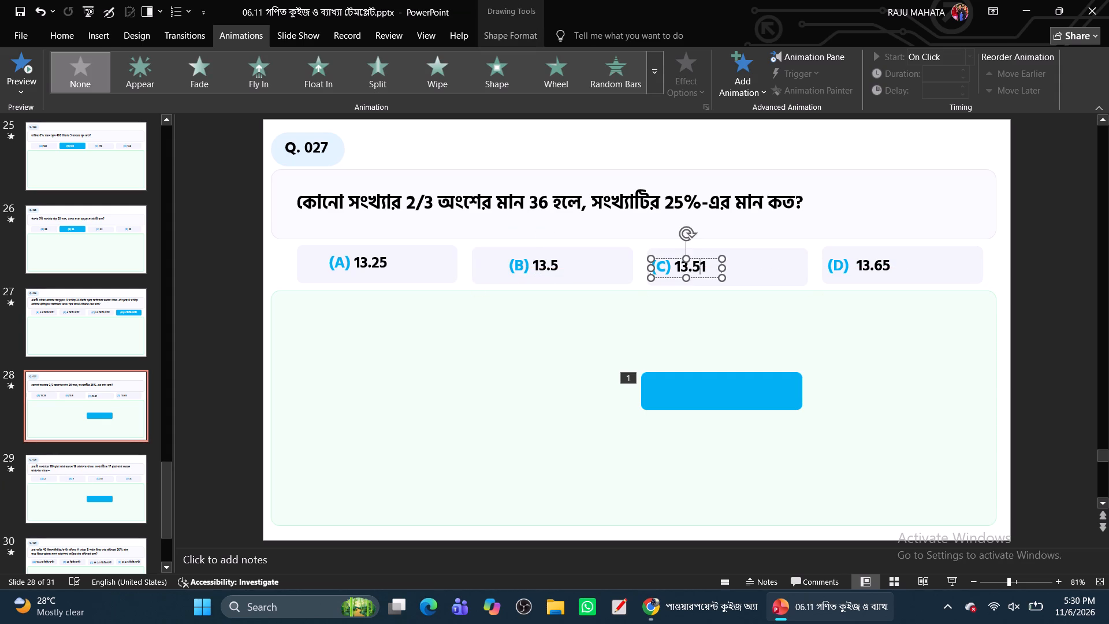
left_click_drag(699, 279, 729, 280)
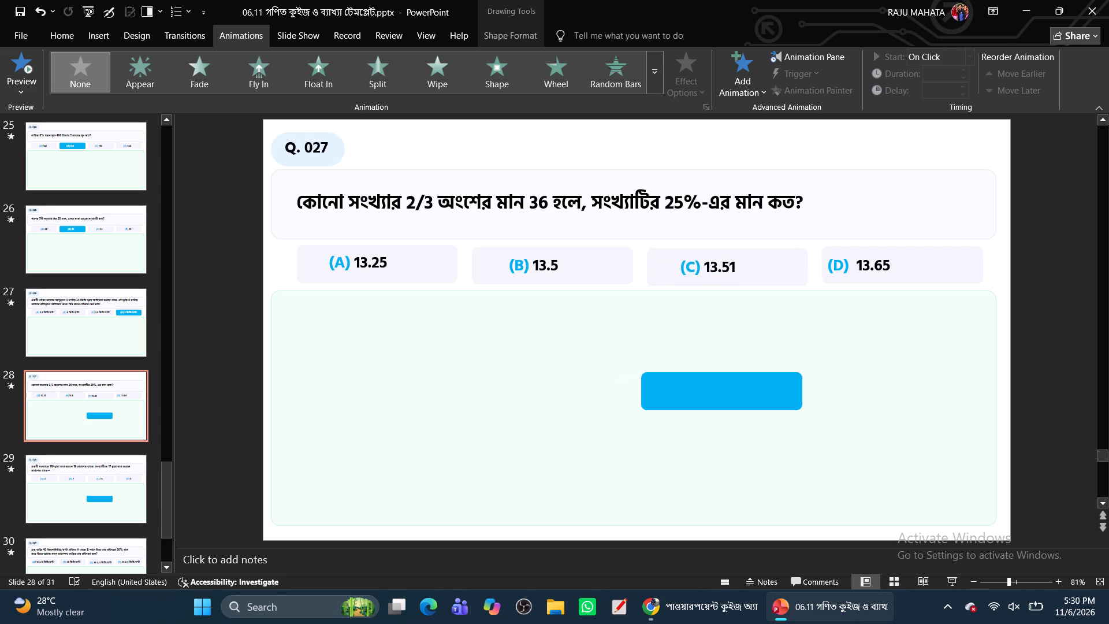
left_click_drag(729, 280, 740, 280)
left_click(859, 266)
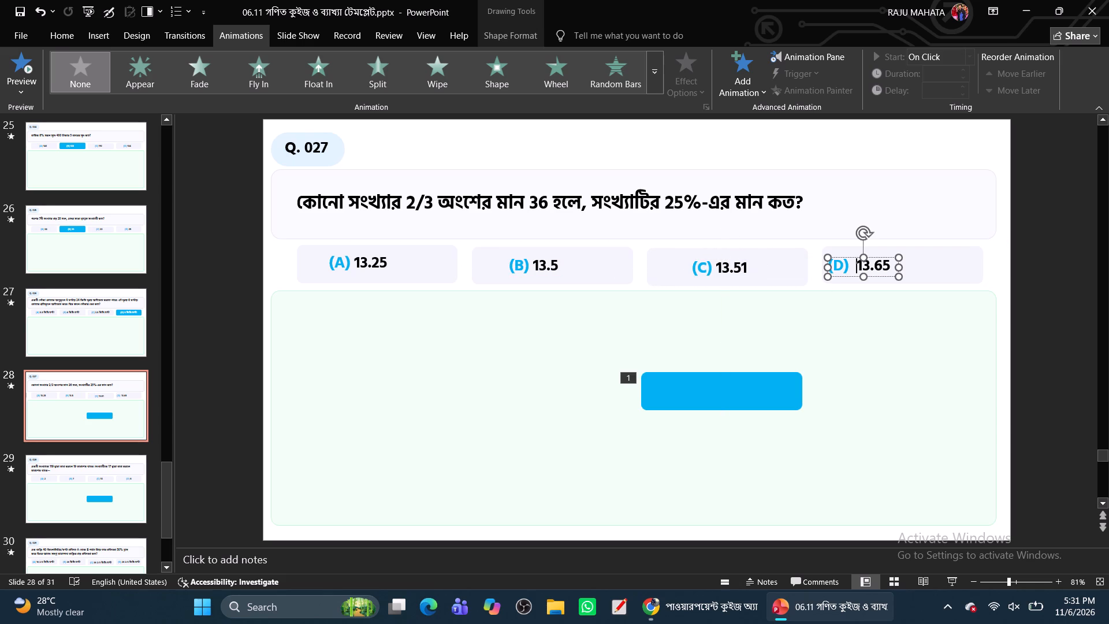
left_click_drag(880, 276, 911, 276)
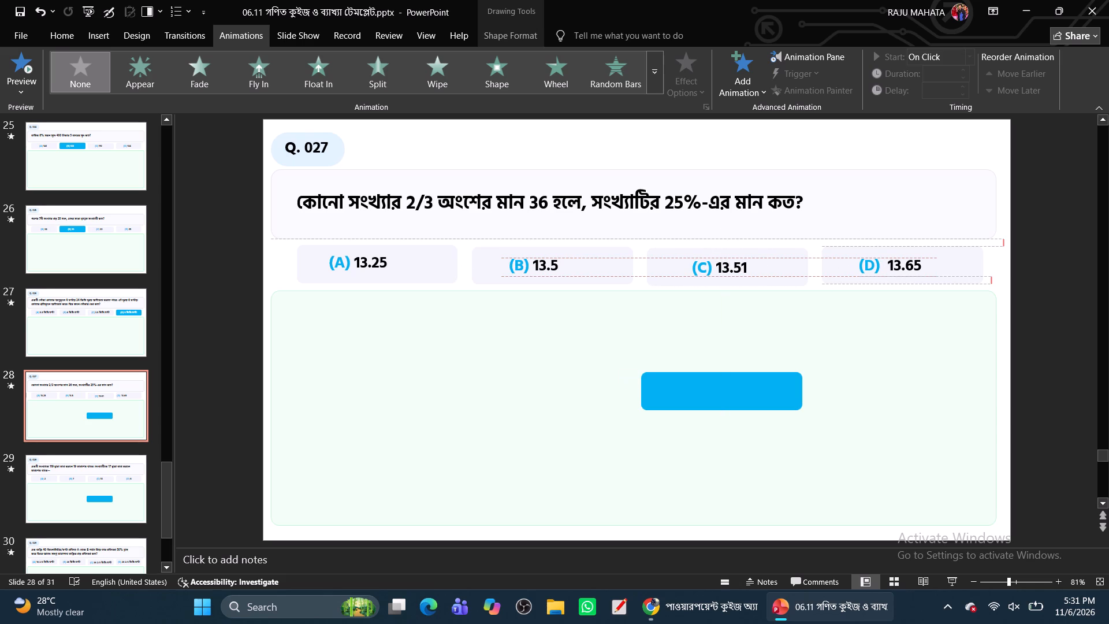
left_click_drag(911, 276, 921, 276)
left_click(730, 268)
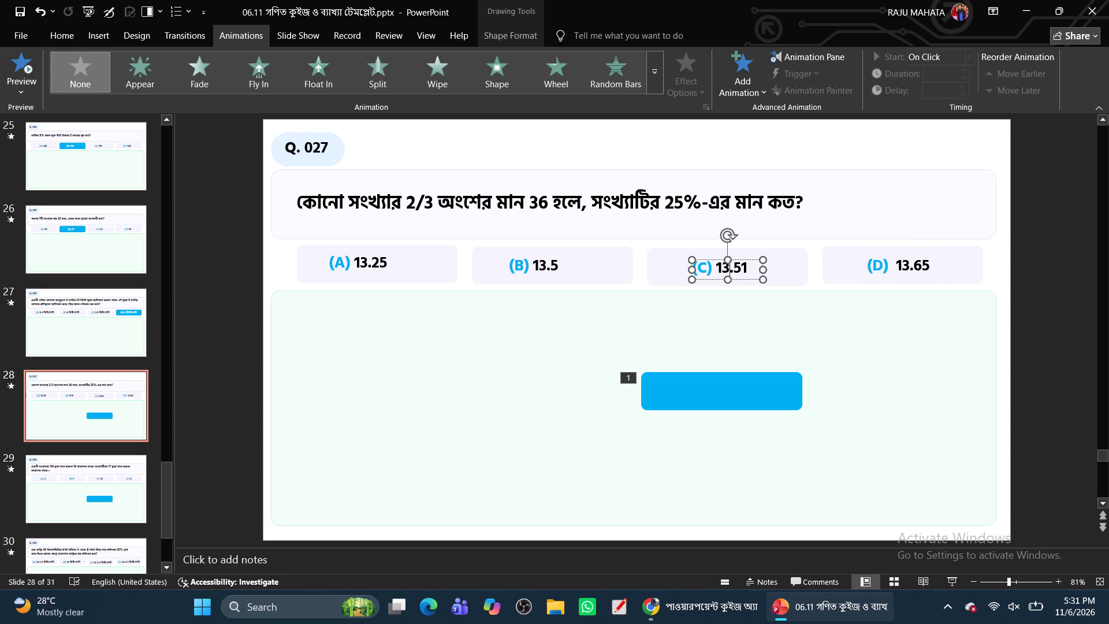
left_click(714, 278)
Duplicate the "(B) 13.5" option text on the Q. 027 slide and move the copy into the green area below.
left_click(704, 398)
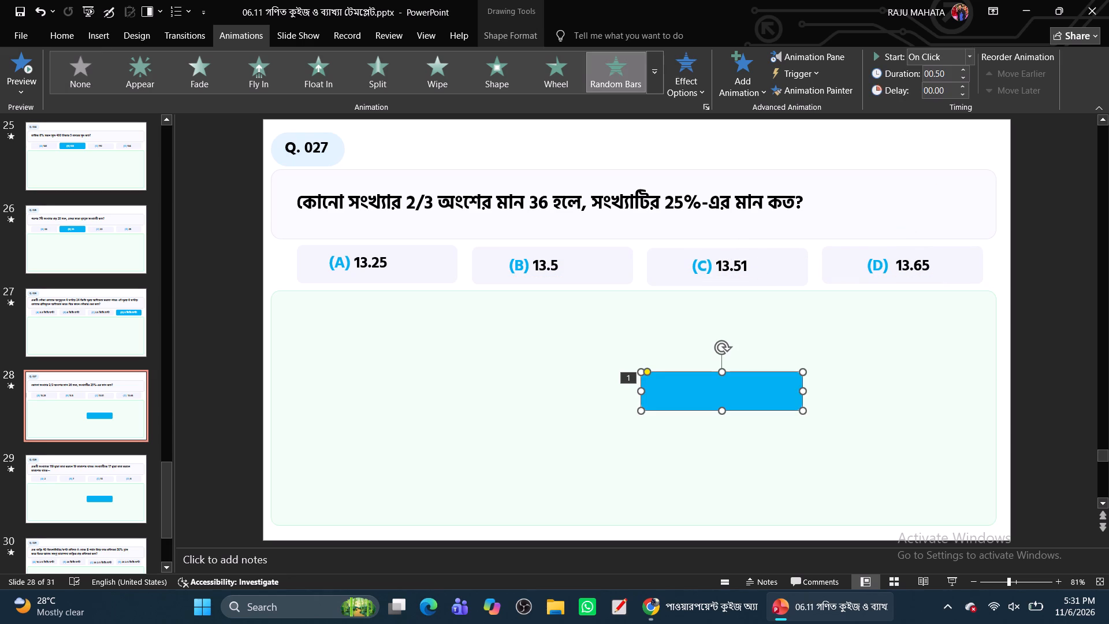
left_click(539, 270)
left_click(535, 273)
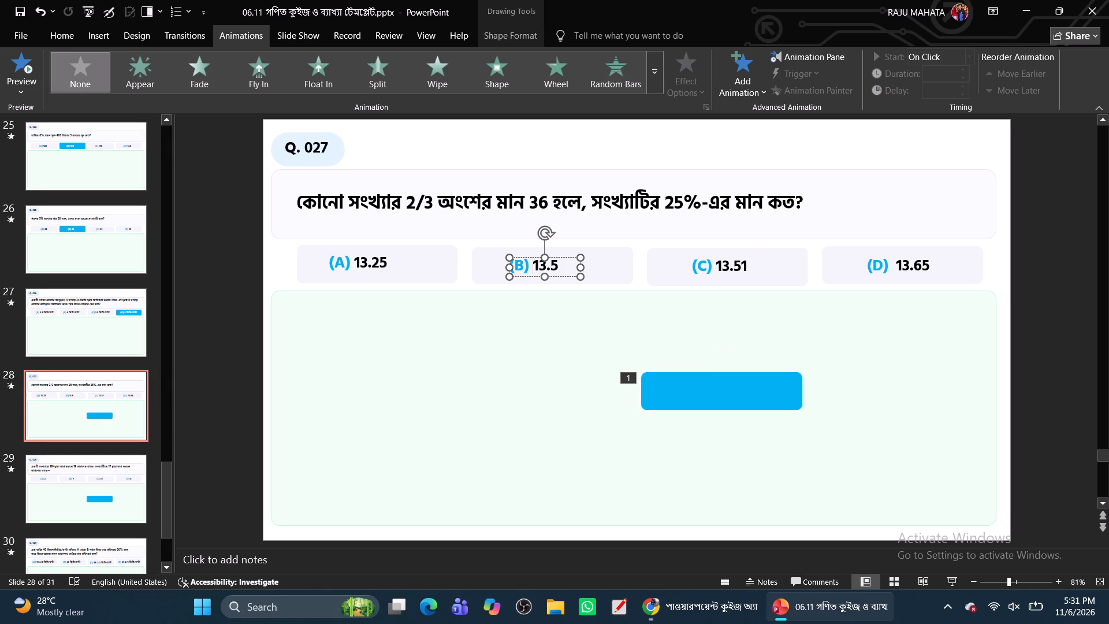
left_click(534, 280)
left_click(529, 266)
left_click(533, 274)
key("ctrl+c")
key("ctrl+v")
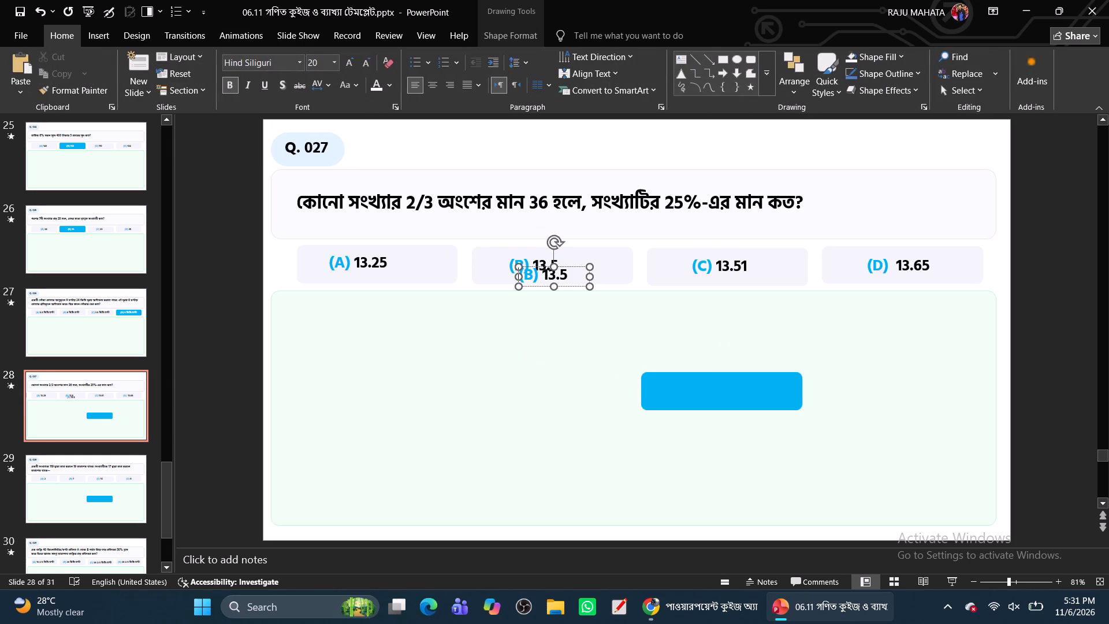
left_click_drag(543, 285, 519, 366)
Move the blue rectangle over option (B) on the Q. 027 slide and place the "(B) 13.5" copy on it.
left_click_drag(688, 398, 542, 294)
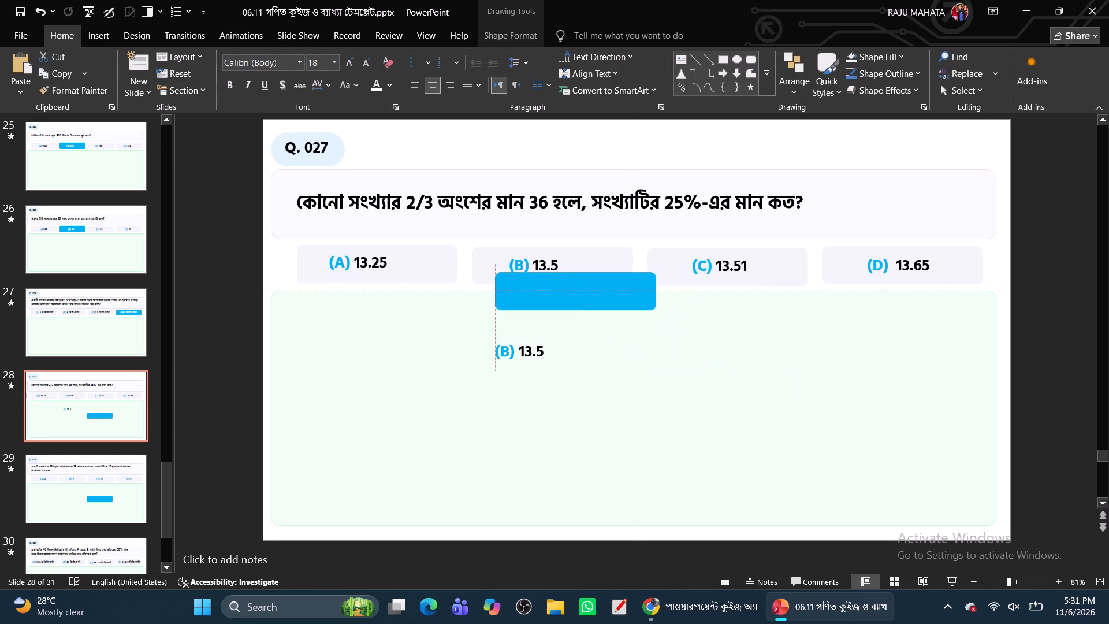
left_click_drag(542, 294, 520, 272)
left_click(511, 354)
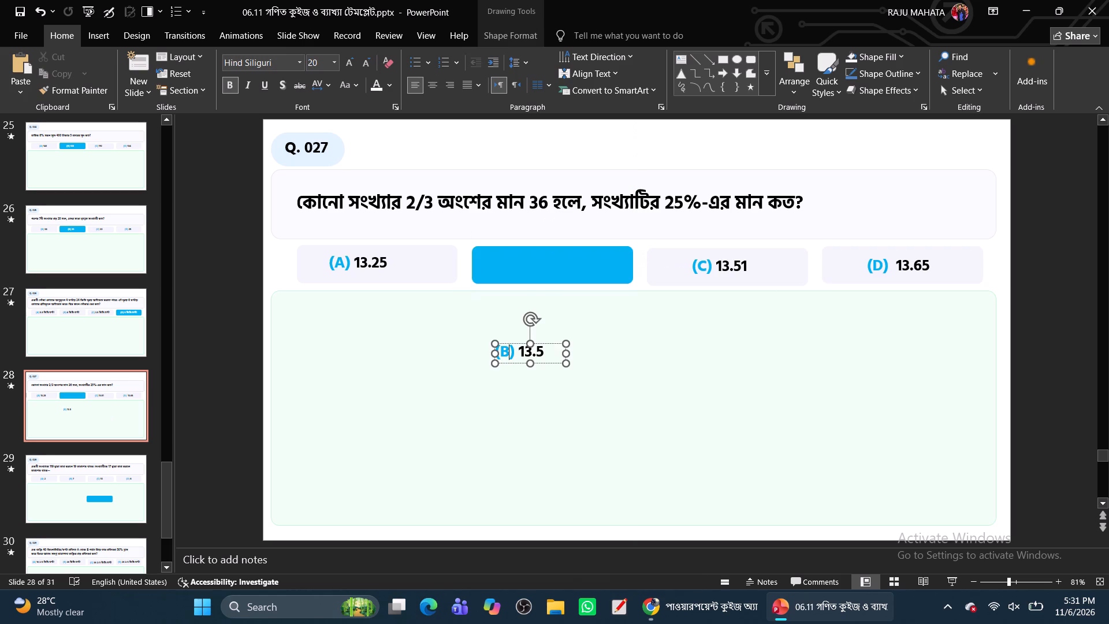
left_click_drag(517, 361, 534, 273)
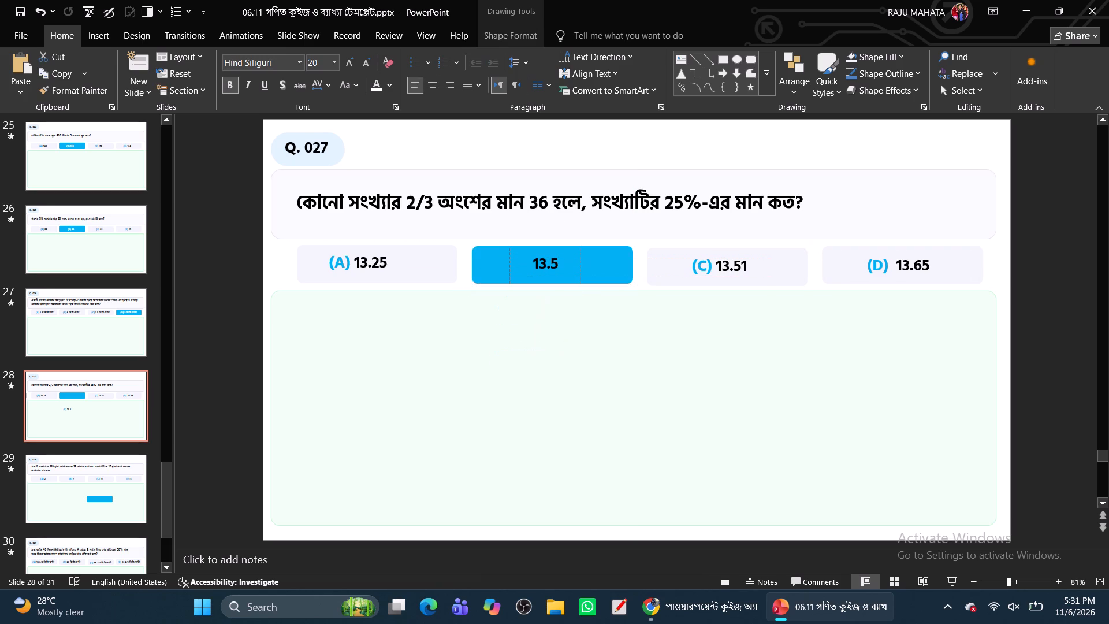
left_click_drag(534, 273, 535, 273)
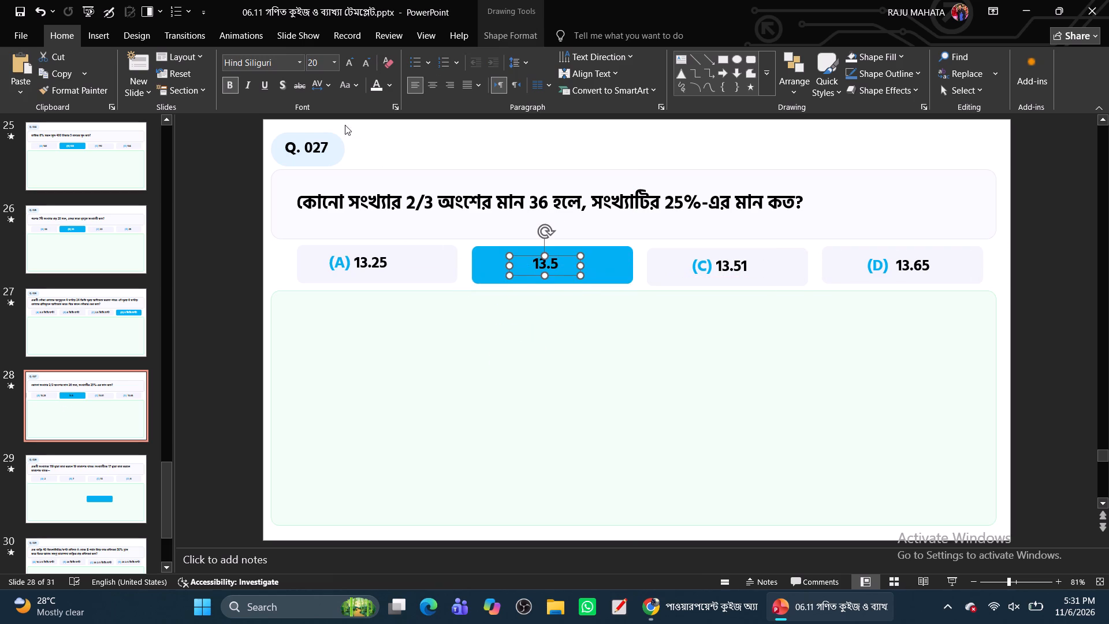
Colour the "(B) 13.5" copy white and apply Random Bars to it together with the blue rectangle.
left_click(373, 84)
left_click(483, 269, "ctrl")
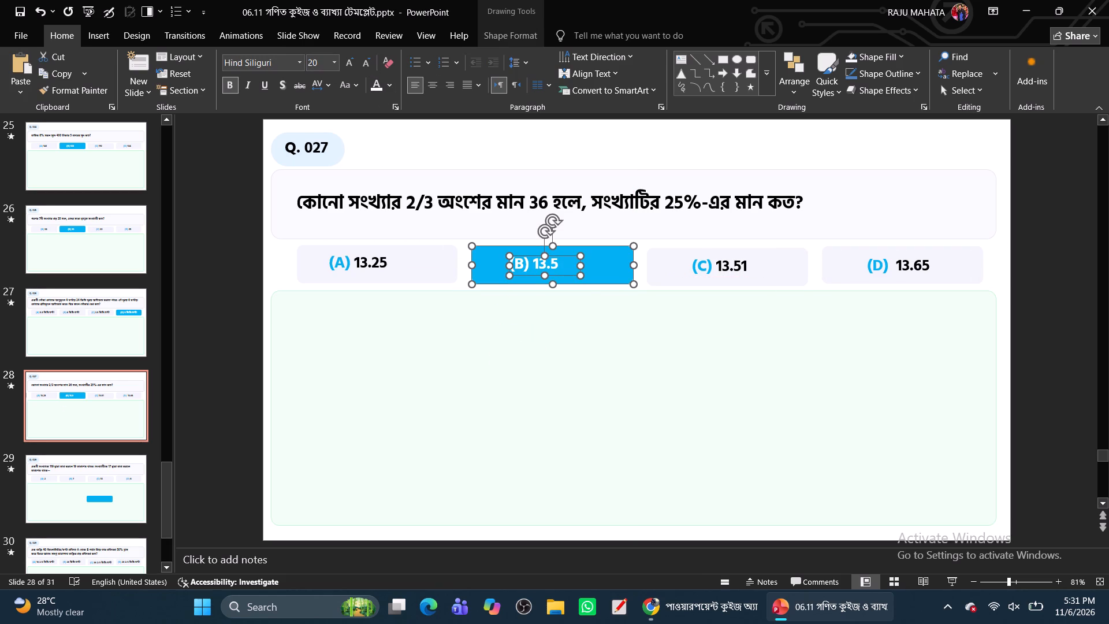
left_click(229, 31)
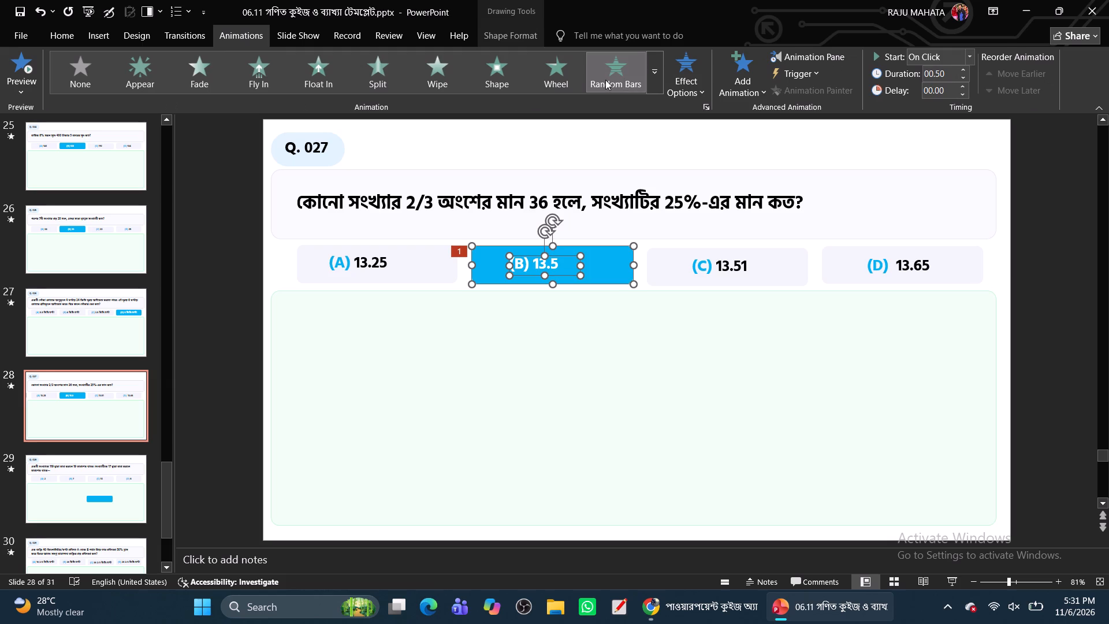
left_click(605, 80)
Duplicate the "(A) 2" option text on the Q. 028 slide and move the copy into the green area below.
left_click(81, 500)
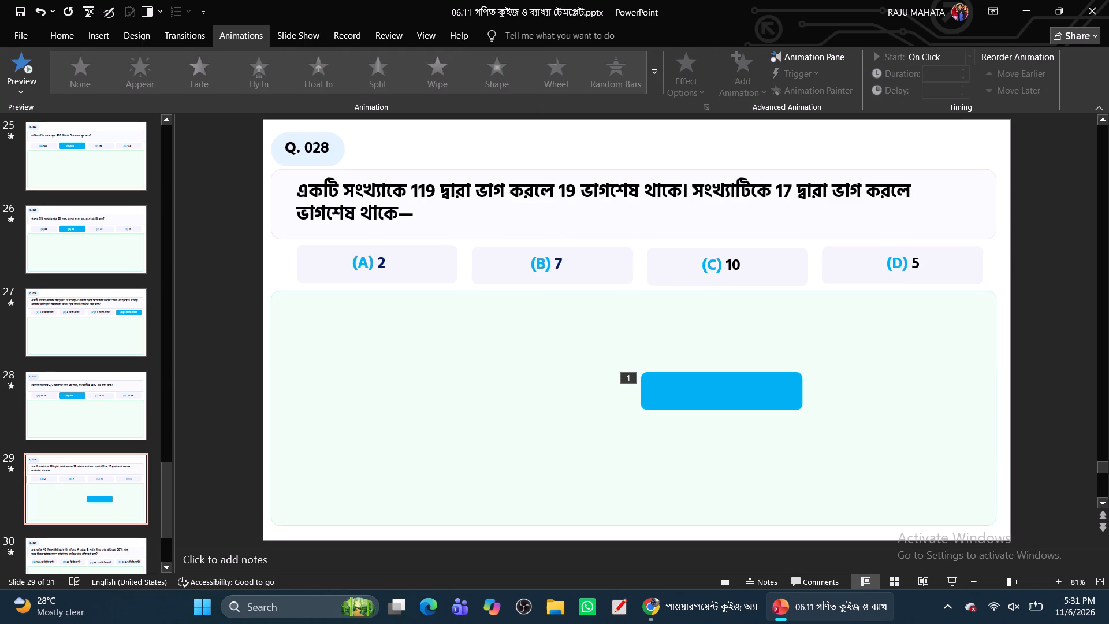
left_click(369, 263)
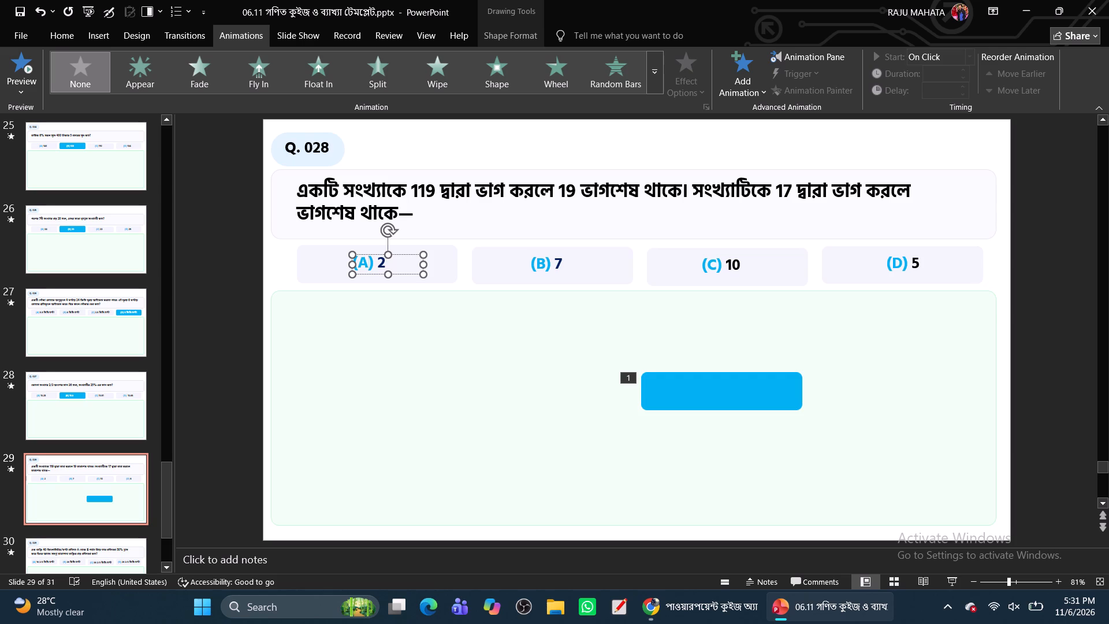
left_click(373, 274)
key("ctrl+c")
key("ctrl+v")
left_click_drag(378, 284, 367, 366)
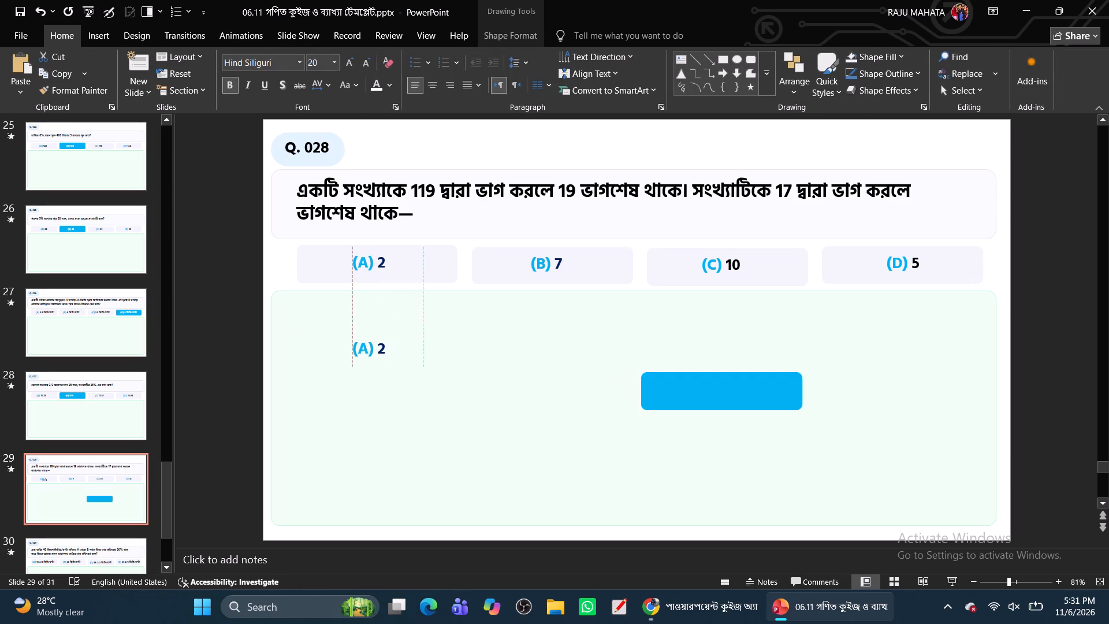
left_click_drag(367, 366, 367, 376)
Move the blue rectangle over option (A) on the Q. 028 slide and place the "(A) 2" copy on it.
left_click_drag(717, 389, 372, 262)
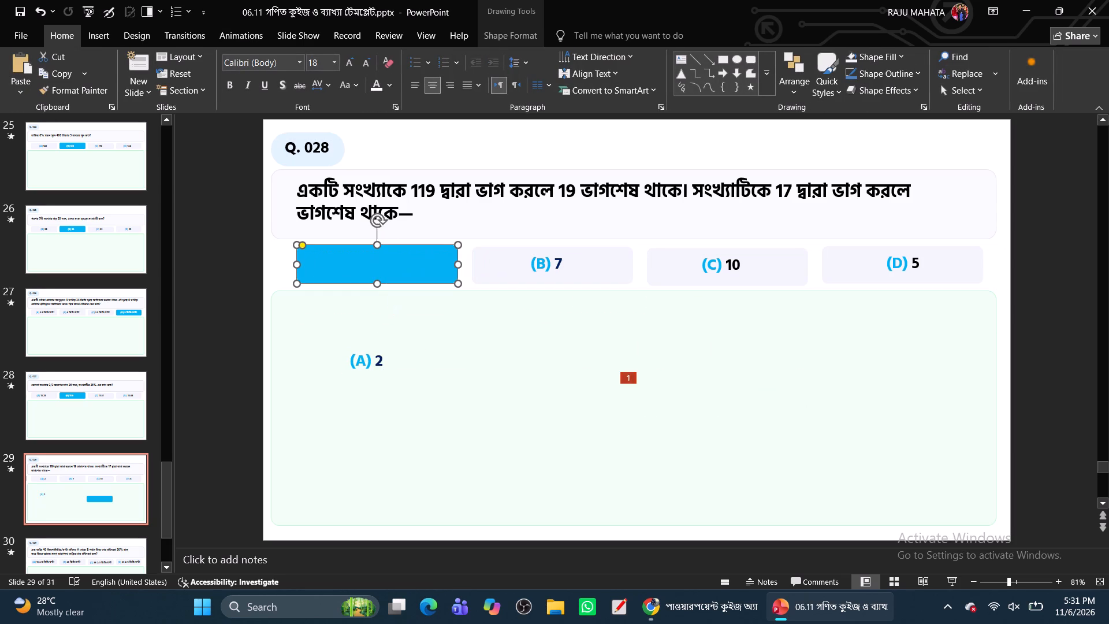
left_click(372, 359)
left_click_drag(371, 372, 368, 274)
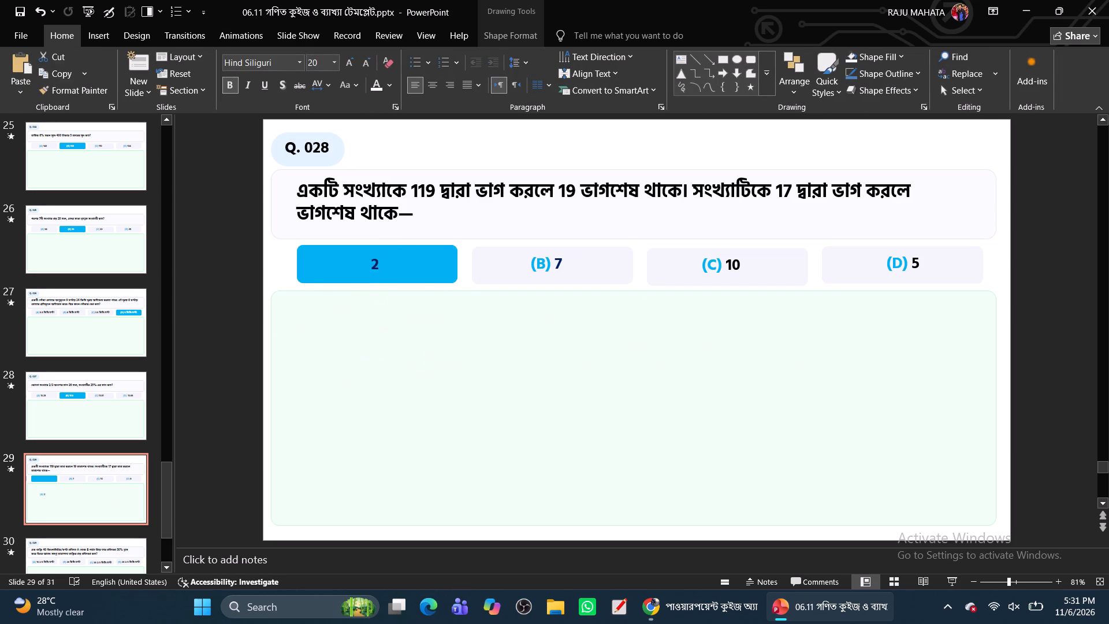
left_click_drag(368, 274, 367, 272)
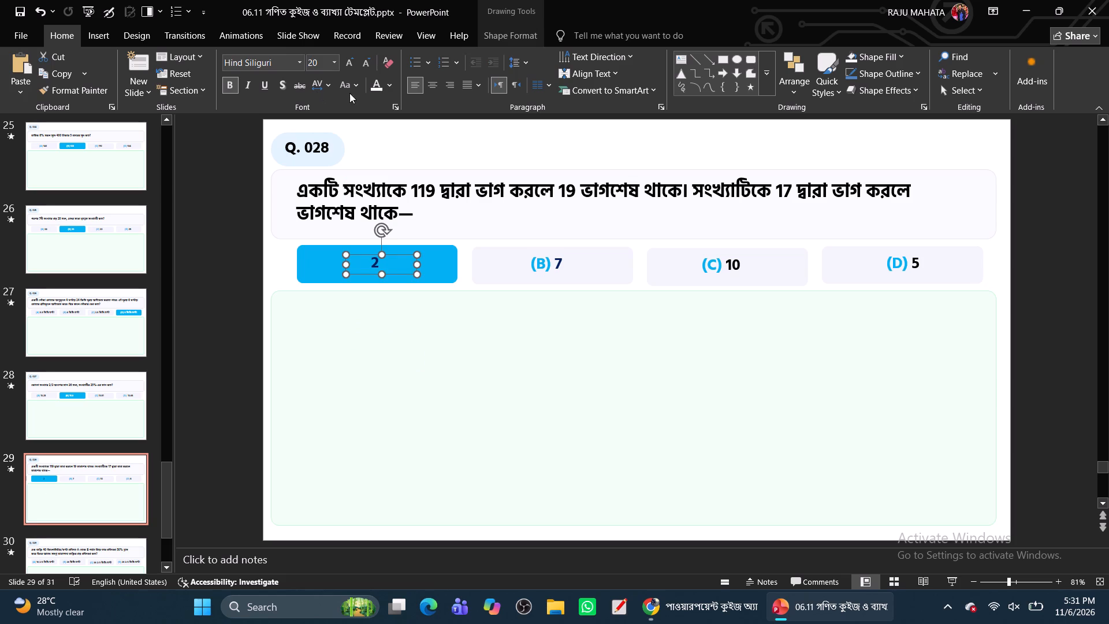
Colour the "(A) 2" copy on the Q. 028 slide white and apply Random Bars to it together with the blue rectangle.
left_click(375, 87)
left_click(304, 273, "ctrl")
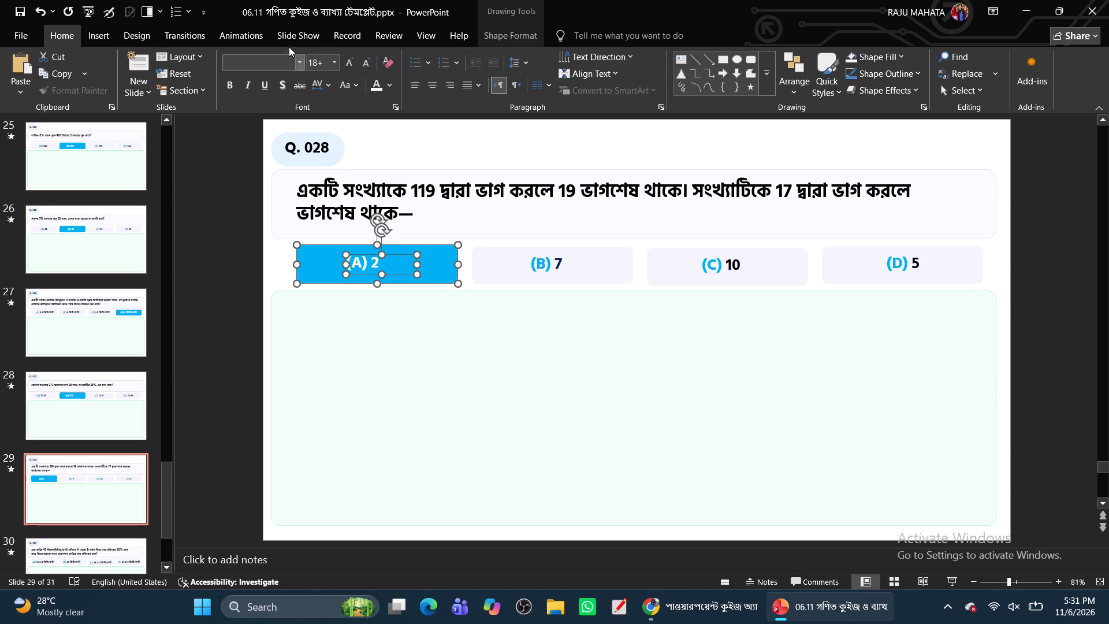
left_click(248, 30, "ctrl")
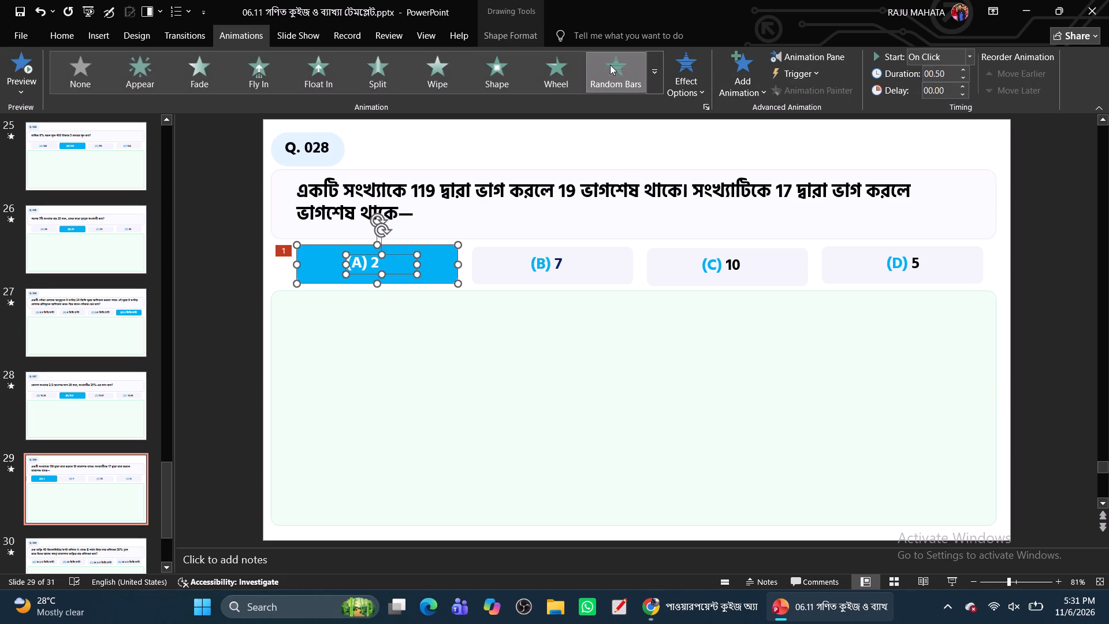
left_click(610, 65)
left_click(389, 395)
Duplicate the "(D) 26 2/3 কিমি/ঘণ্টা" option text on the Q. 029 slide and move the copy into the green area below.
left_click(101, 548)
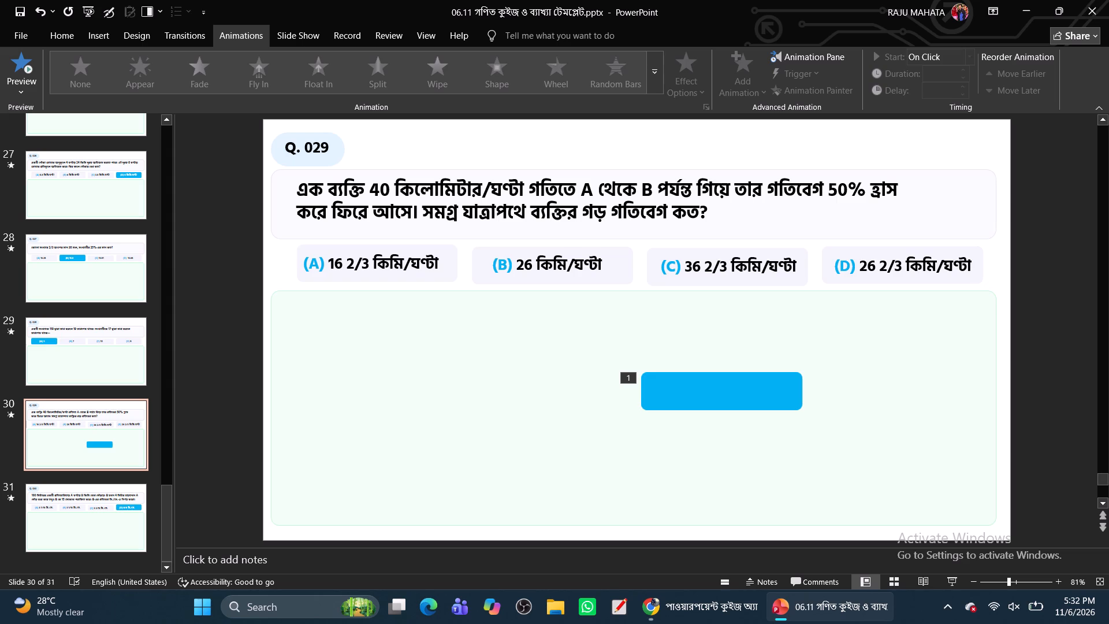
left_click(855, 265)
left_click(865, 277)
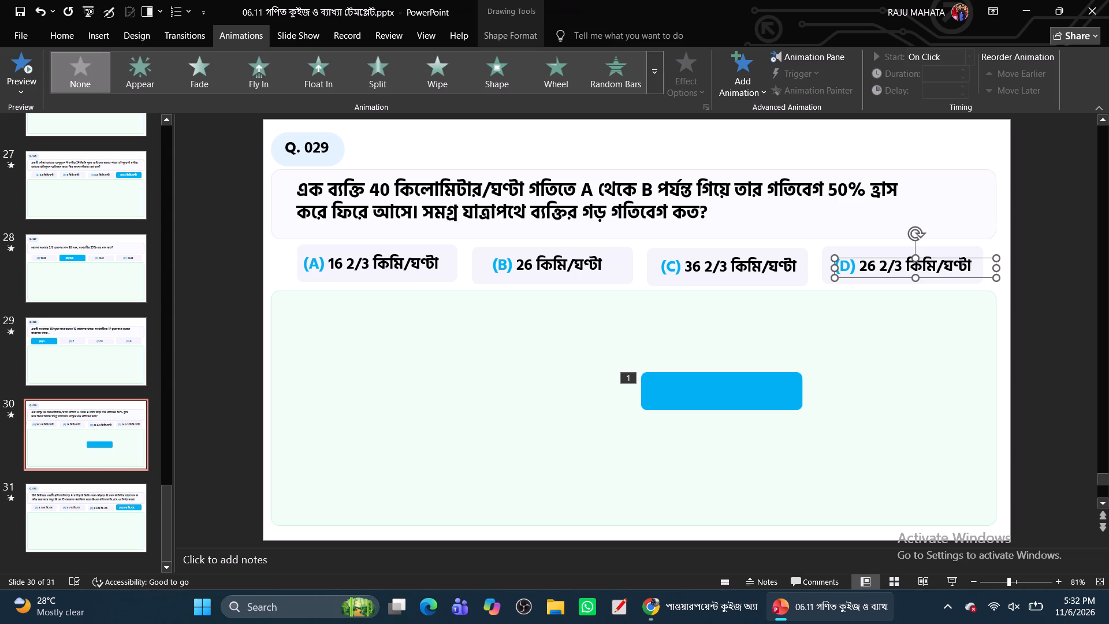
key("ctrl+c")
key("ctrl+v")
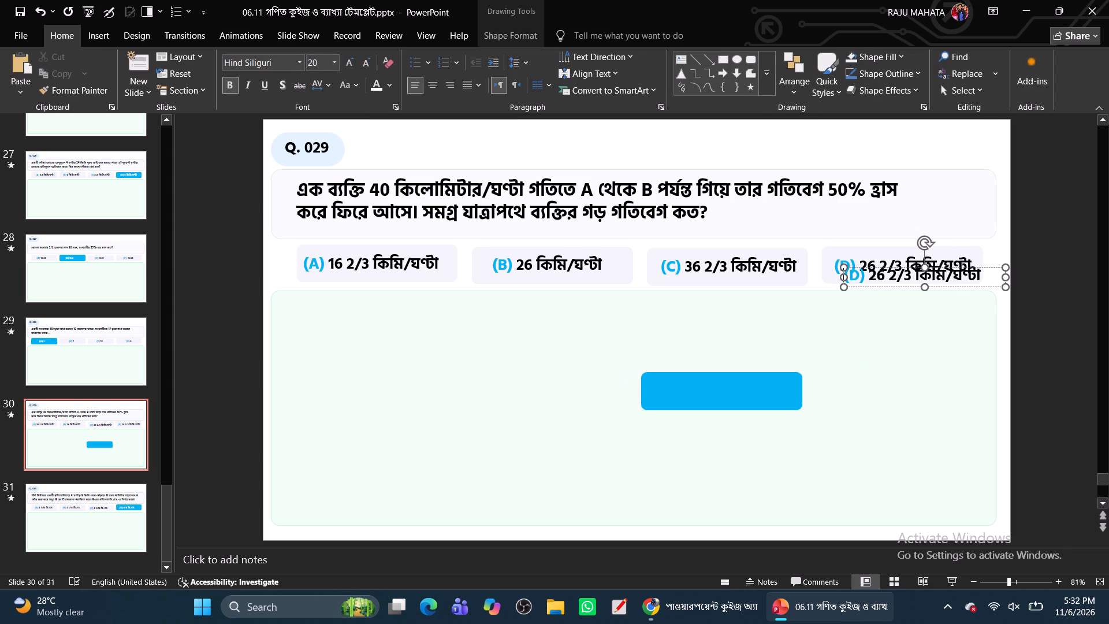
left_click_drag(881, 285, 879, 380)
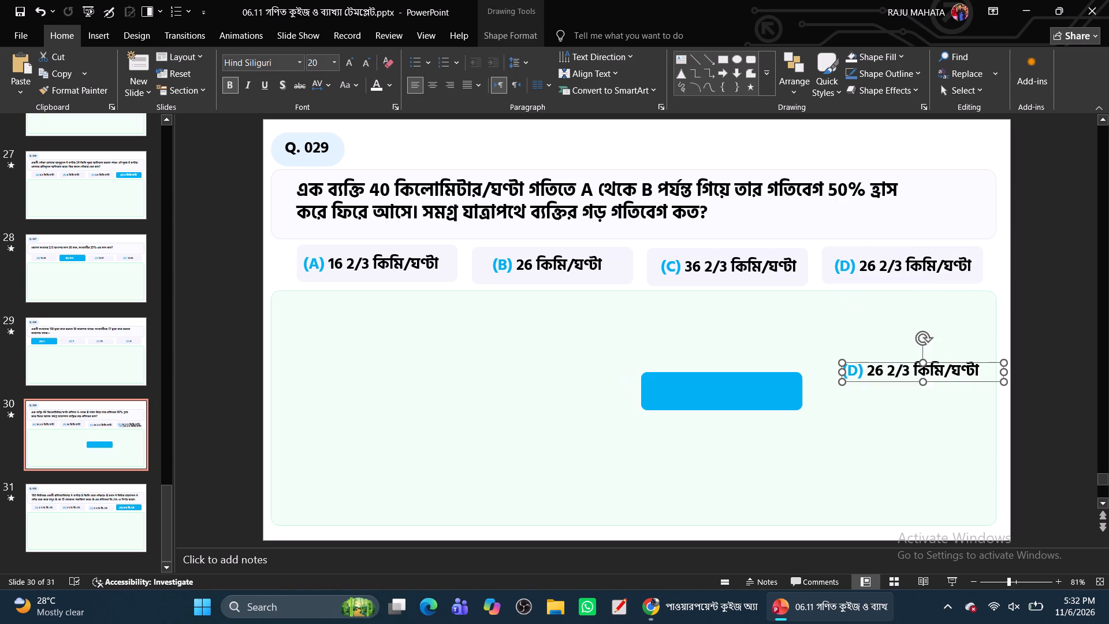
Move the blue rectangle over option (D) on the Q. 029 slide and place the "(D) 26 2/3 কিমি/ঘণ্টা" copy on it.
left_click_drag(742, 389, 925, 262)
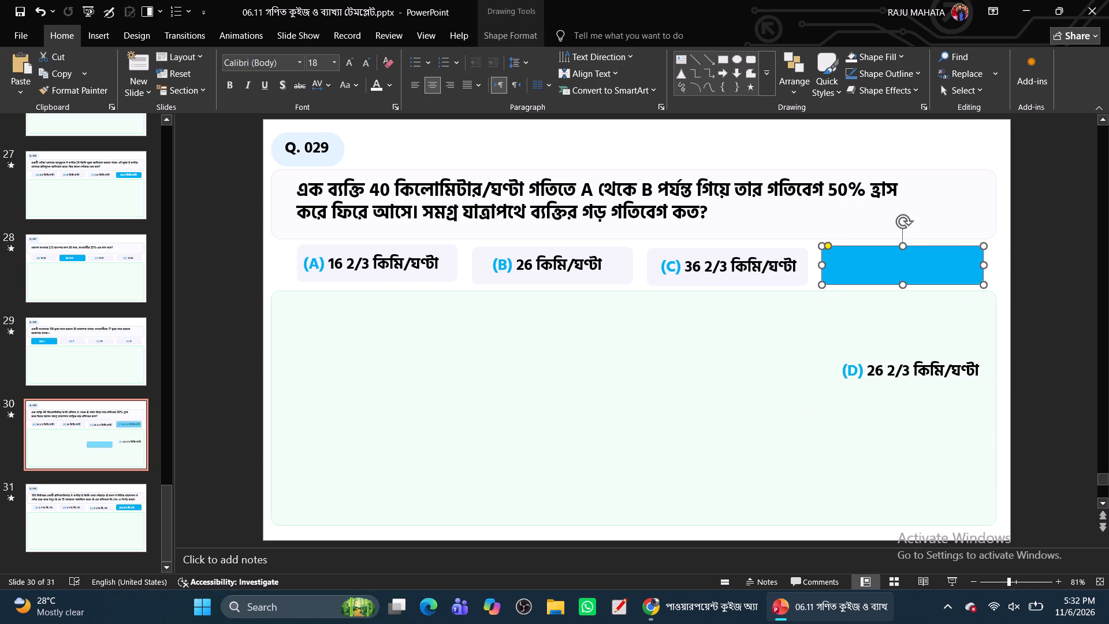
left_click(902, 366)
left_click_drag(901, 382, 892, 296)
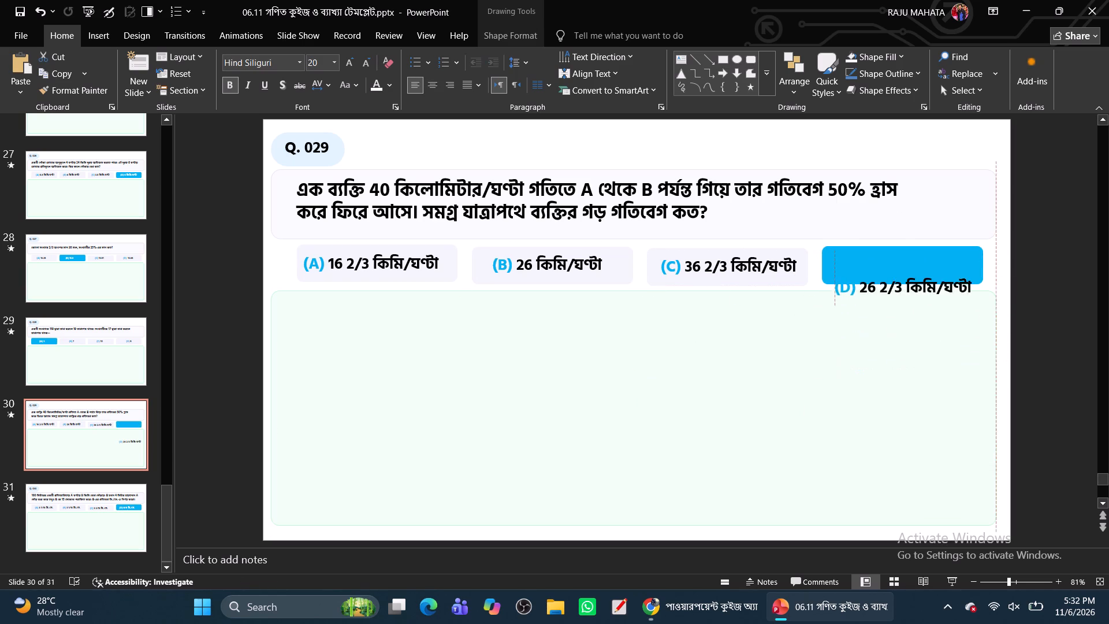
left_click_drag(892, 296, 892, 277)
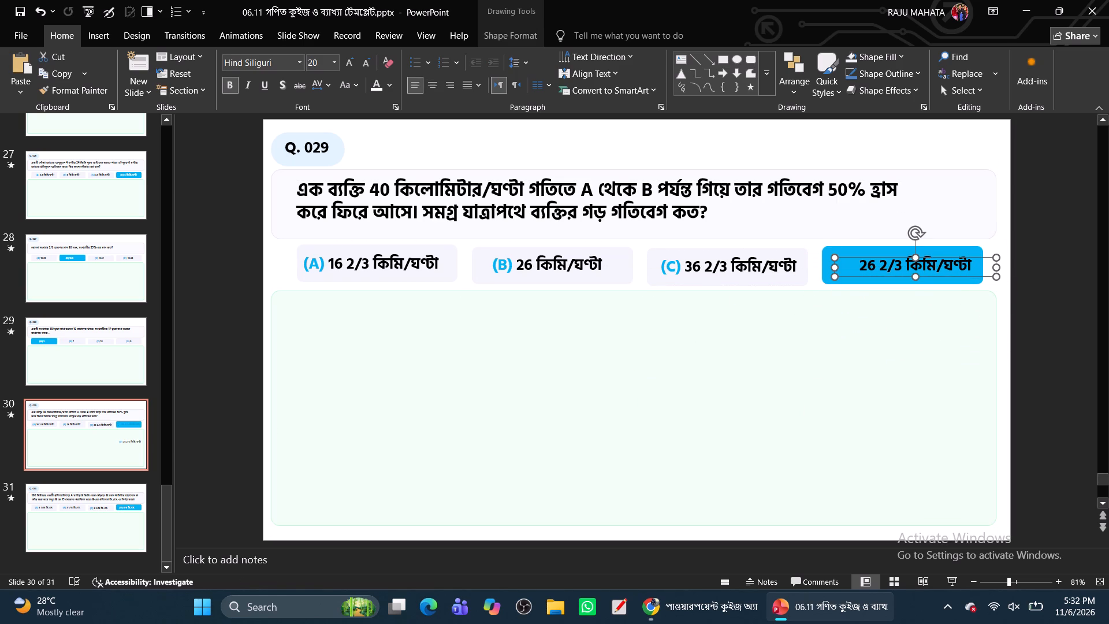
Colour the "(D) 26 2/3 কিমি/ঘণ্টা" copy white and apply Random Bars to it together with the blue rectangle.
left_click(378, 84)
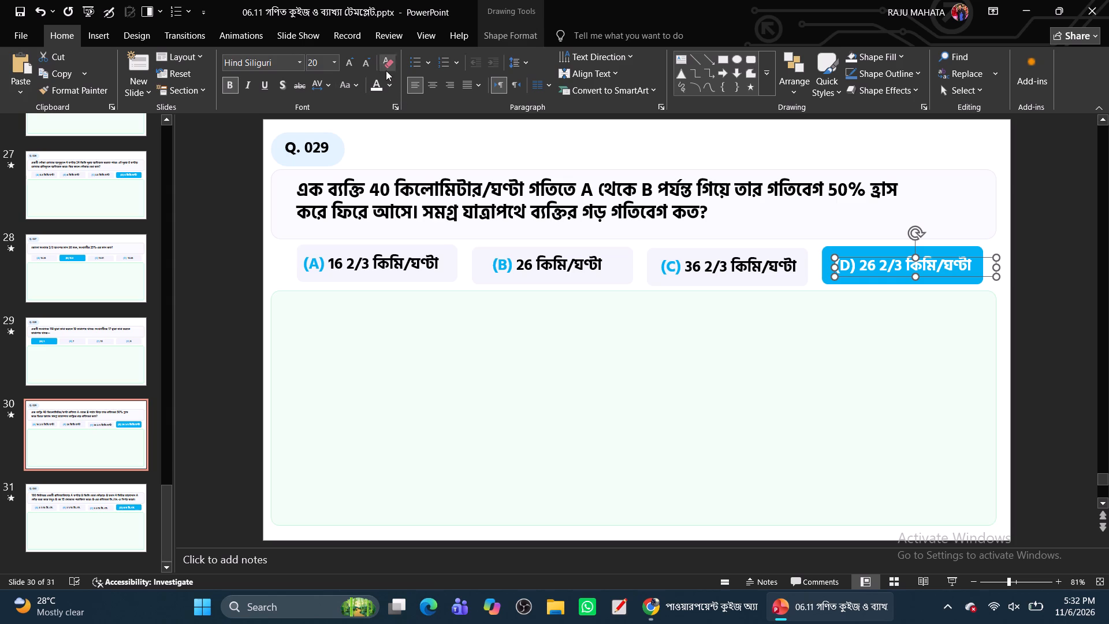
left_click(824, 267, "ctrl")
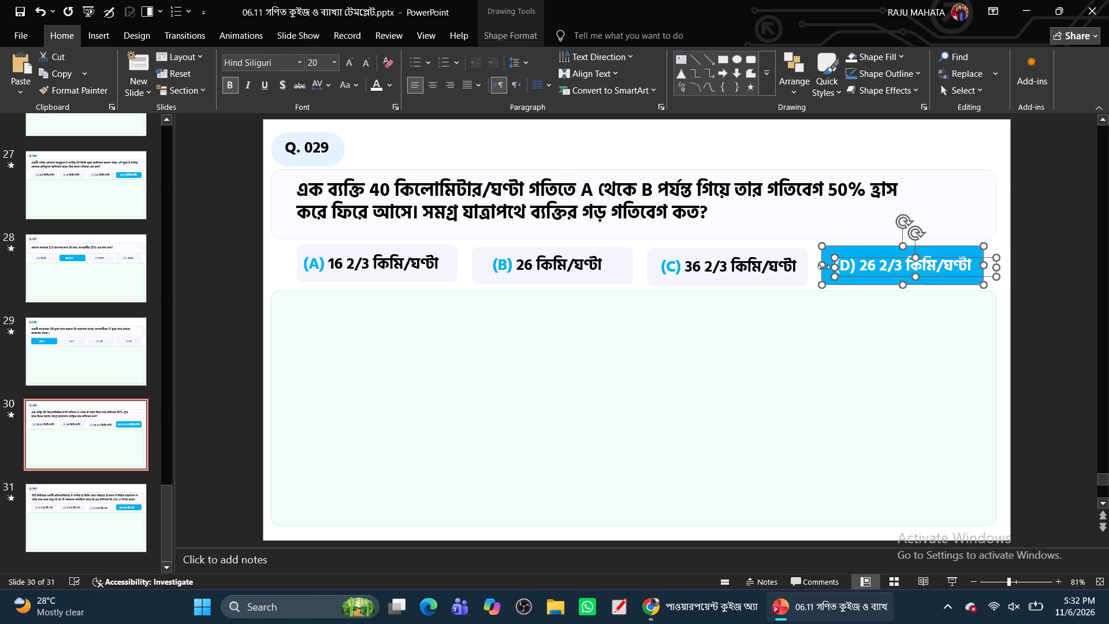
left_click(222, 35, "ctrl")
left_click(616, 78)
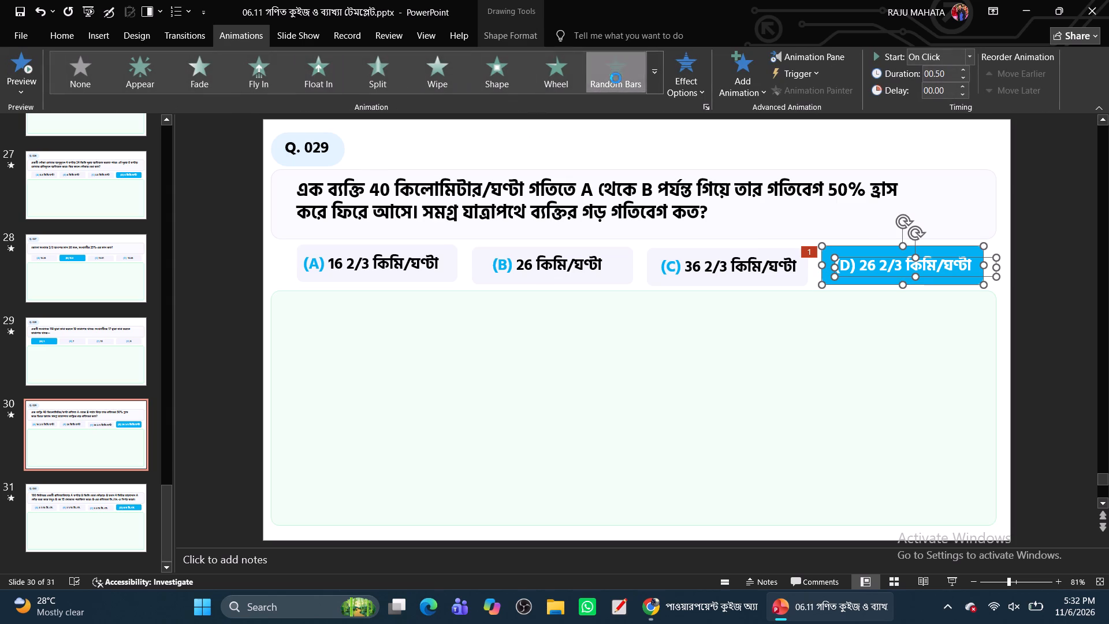
Play the slide show from the Mathematics title slide and check the answer animations through the Q. 012 slide.
left_click(90, 516)
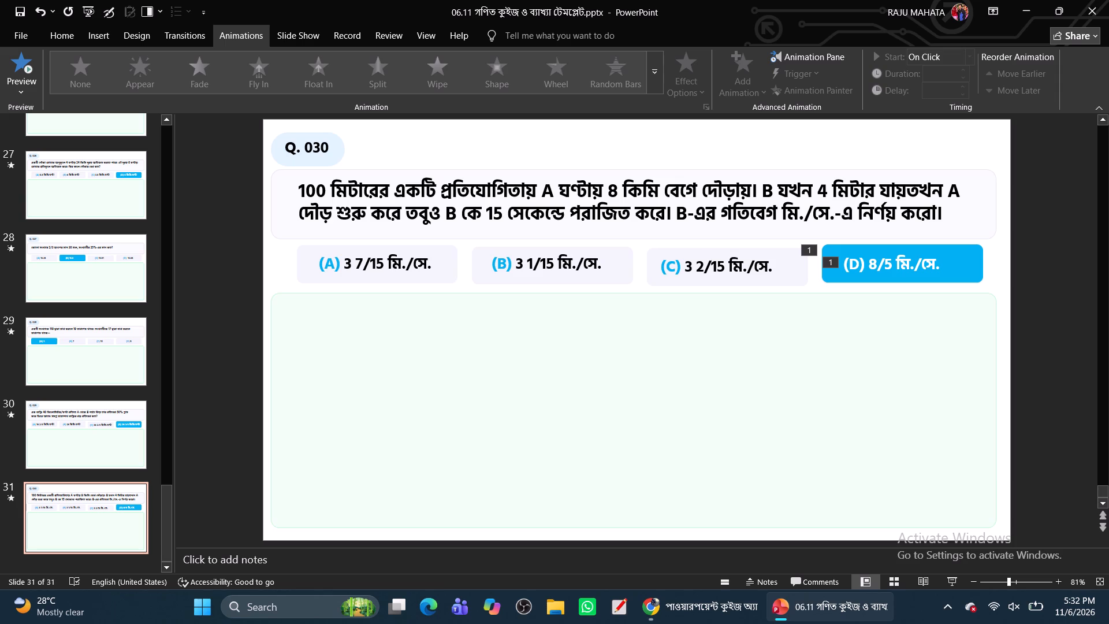
left_click(166, 139)
left_click(103, 161)
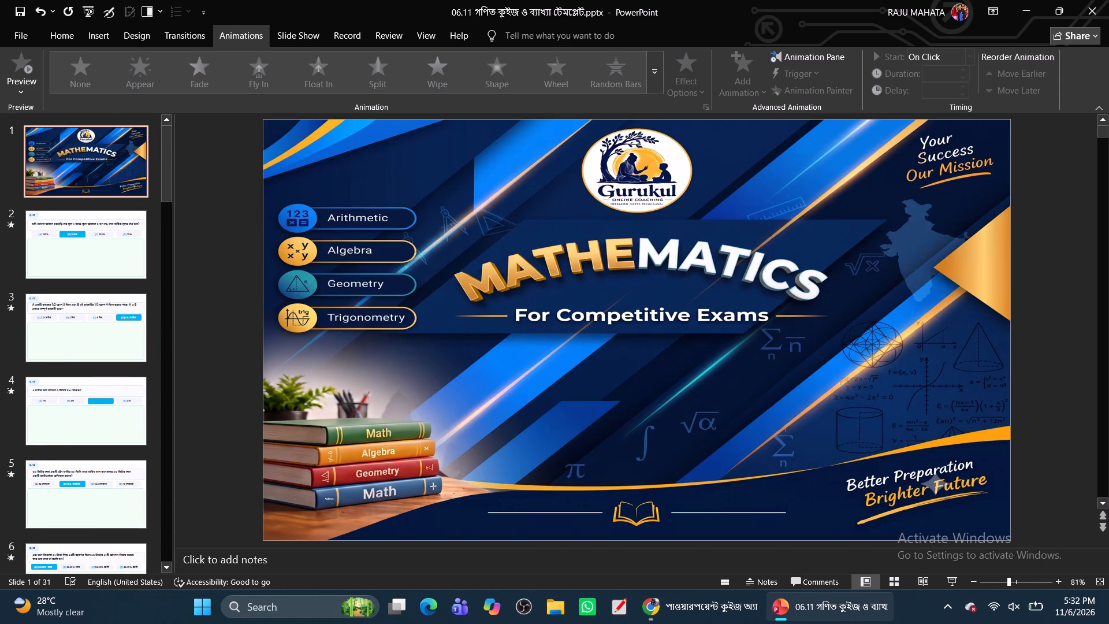
left_click(952, 580)
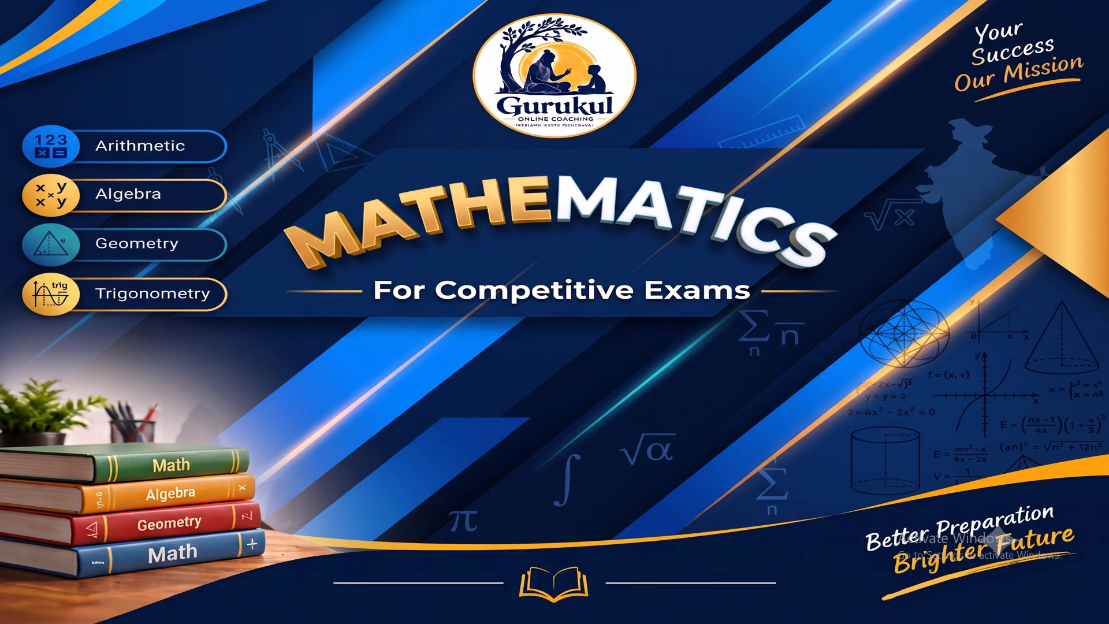
key("Right")
key("Right")
key("Right")
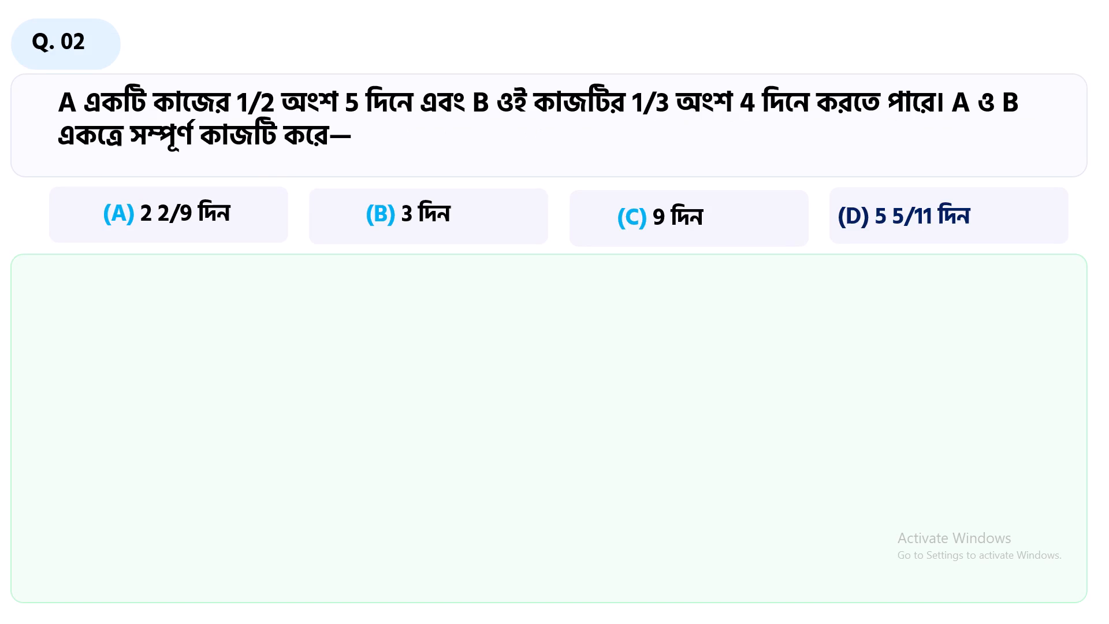
key("Right")
key("Right")
key("Right")
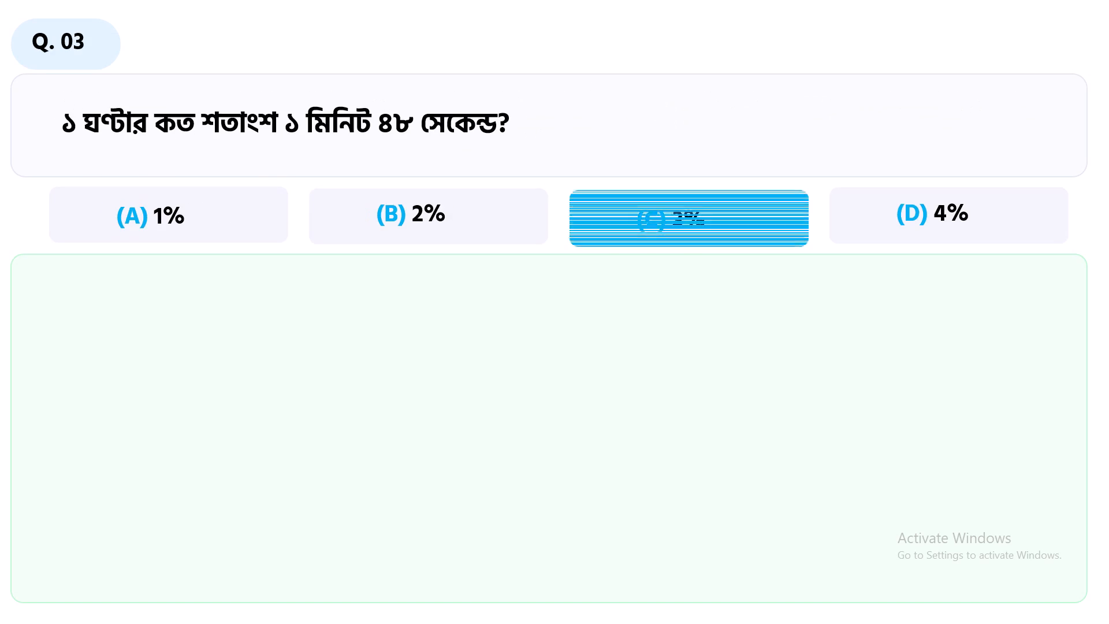
key("Right")
key("Right")
key("Right")
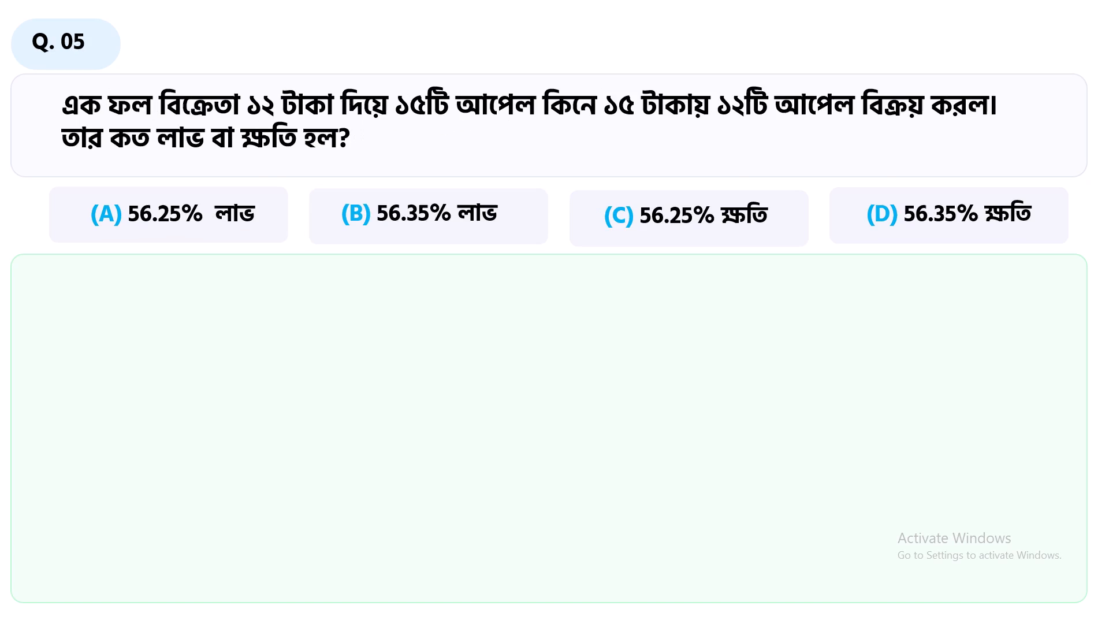
key("Right")
key("Right")
key("Right")
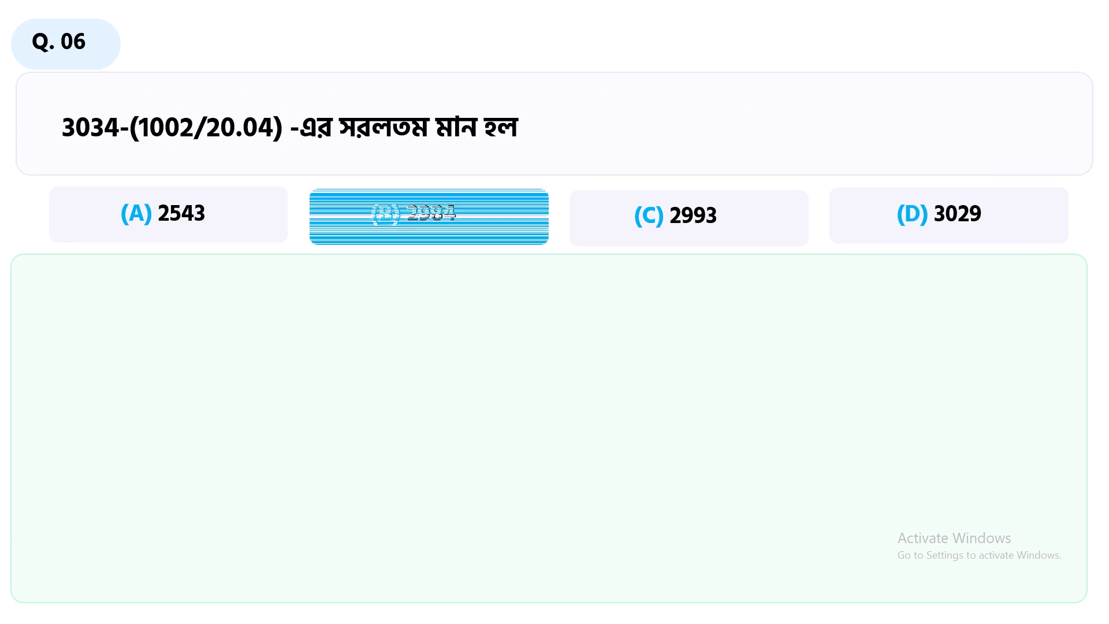
key("Right")
key("Right")
key("Right")
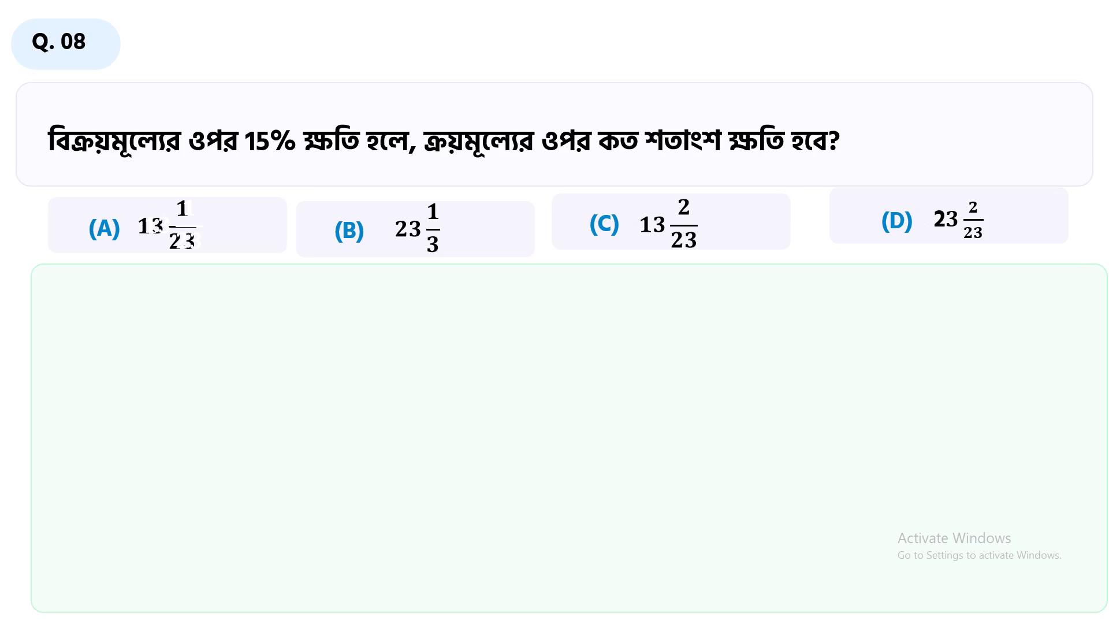
key("Right")
key("Right")
key("Right")
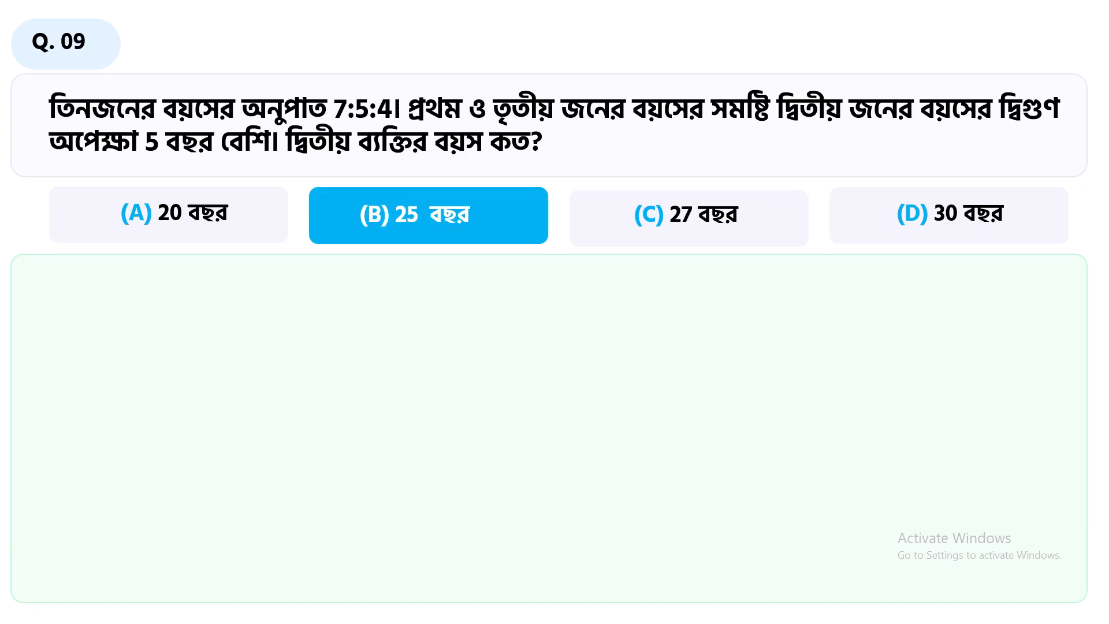
key("Right")
key("Right")
key("Right")
key("Right")
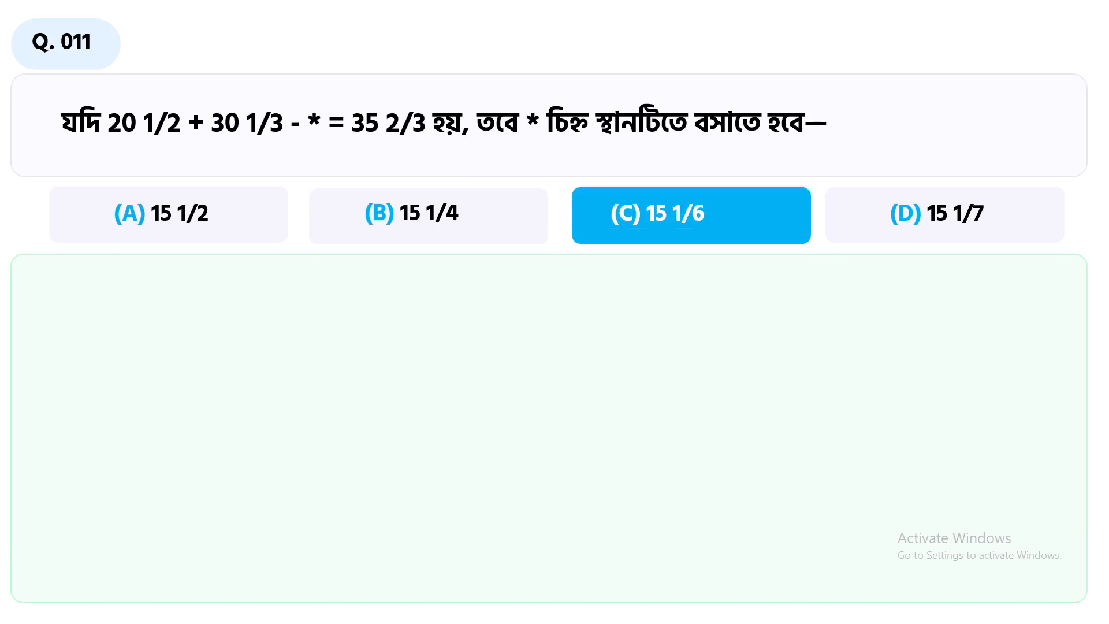
key("Right")
key("Right")
key("Right")
key("Right")
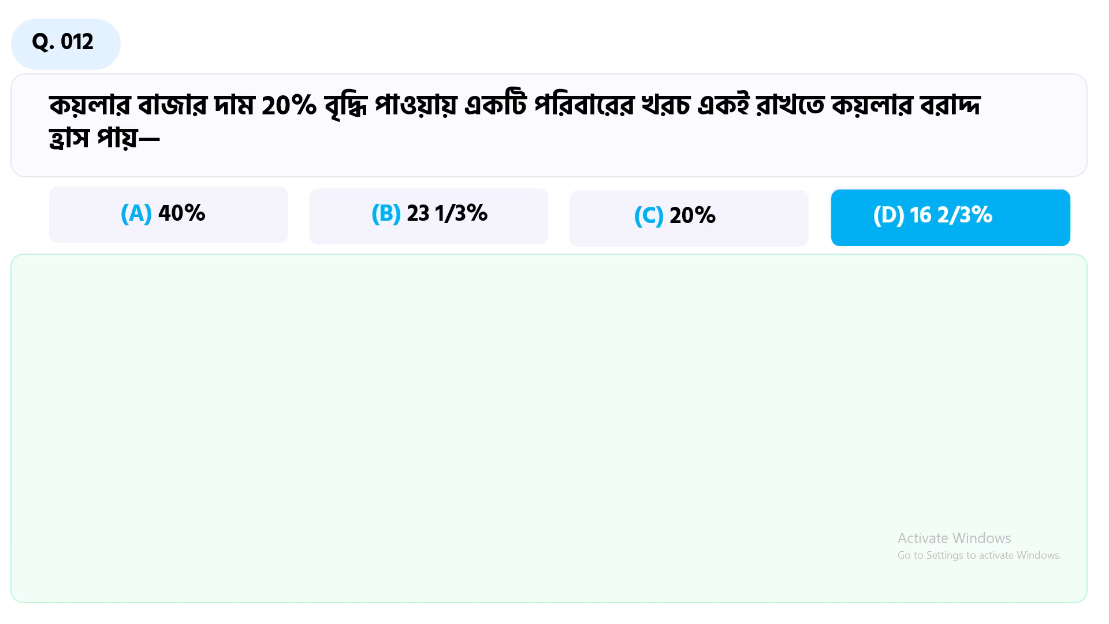
Step back and replay the answer animation on the Q. 012 slide to check how option (D) is revealed.
key("Left")
key("Left")
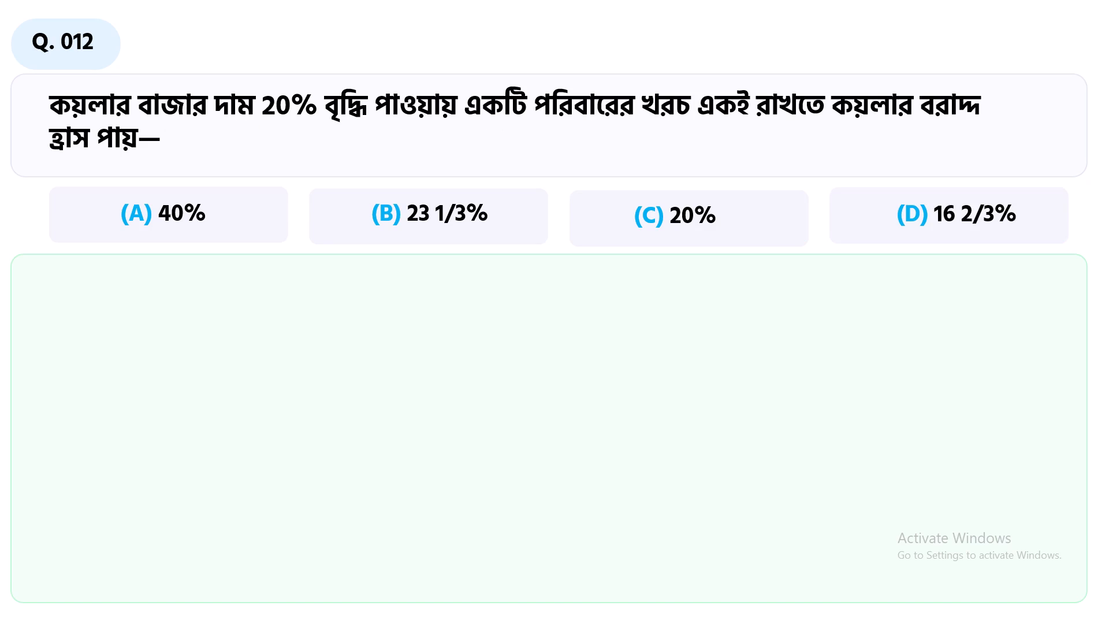
key("Left")
key("Right")
key("Right")
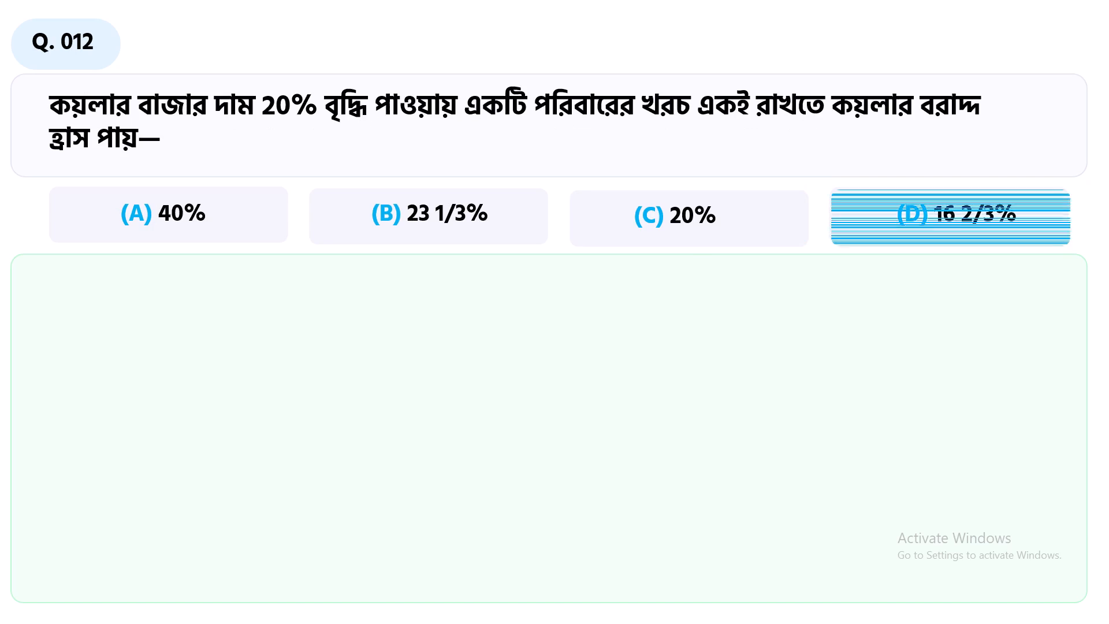
key("Right")
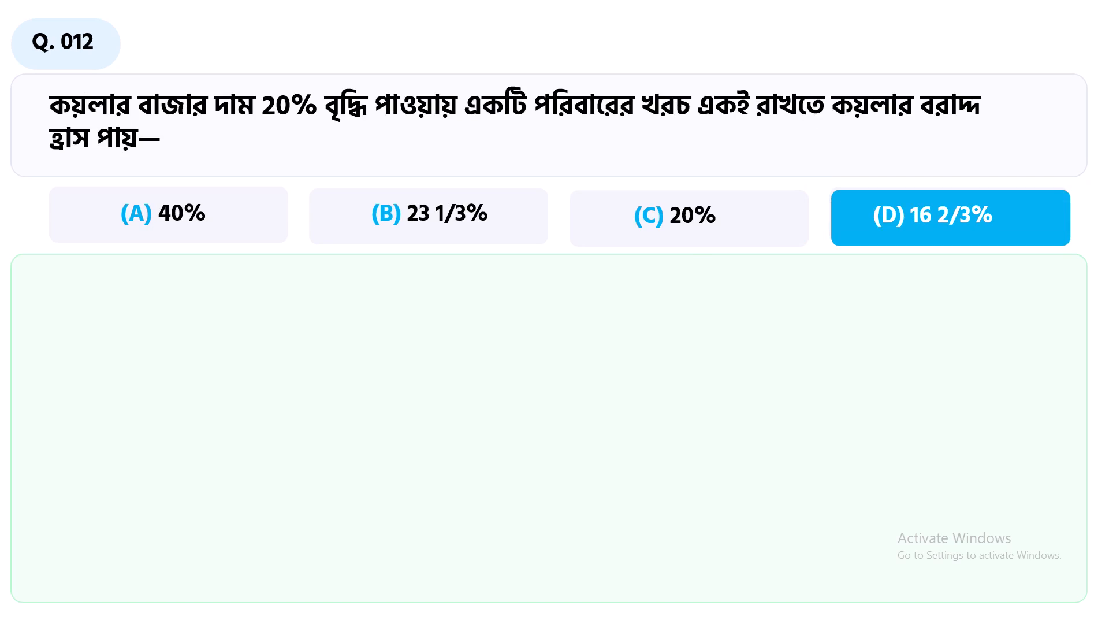
Continue the slide show, check the answer reveals from Q. 013 through Q. 019, and end the show at Q. 019.
key("Right")
key("Right")
key("Right")
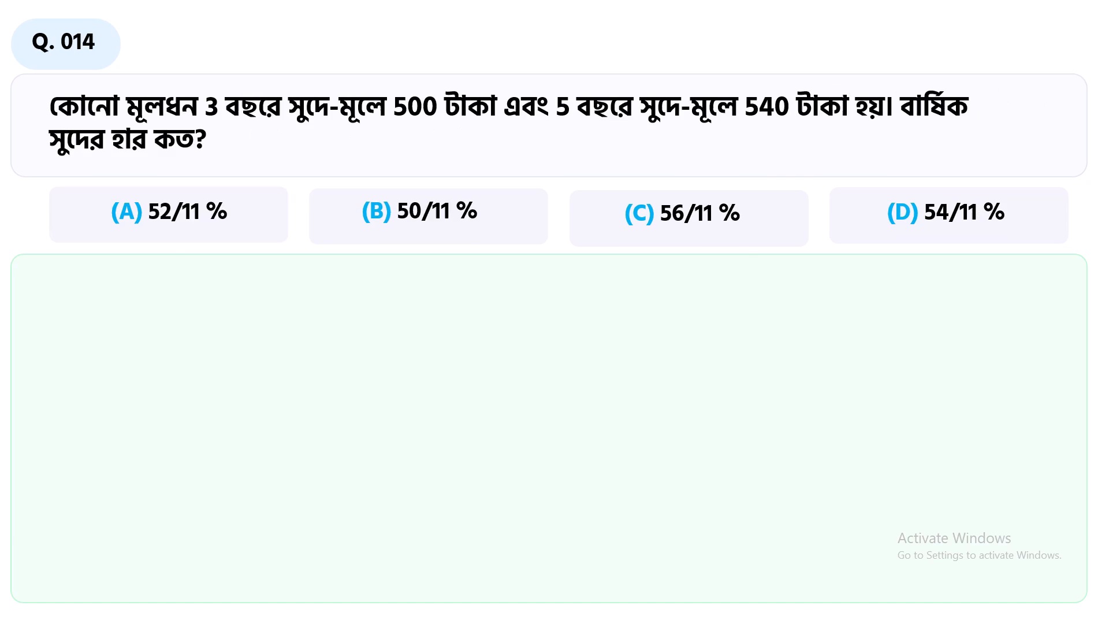
key("Right")
key("Right")
key("Right")
key("Right")
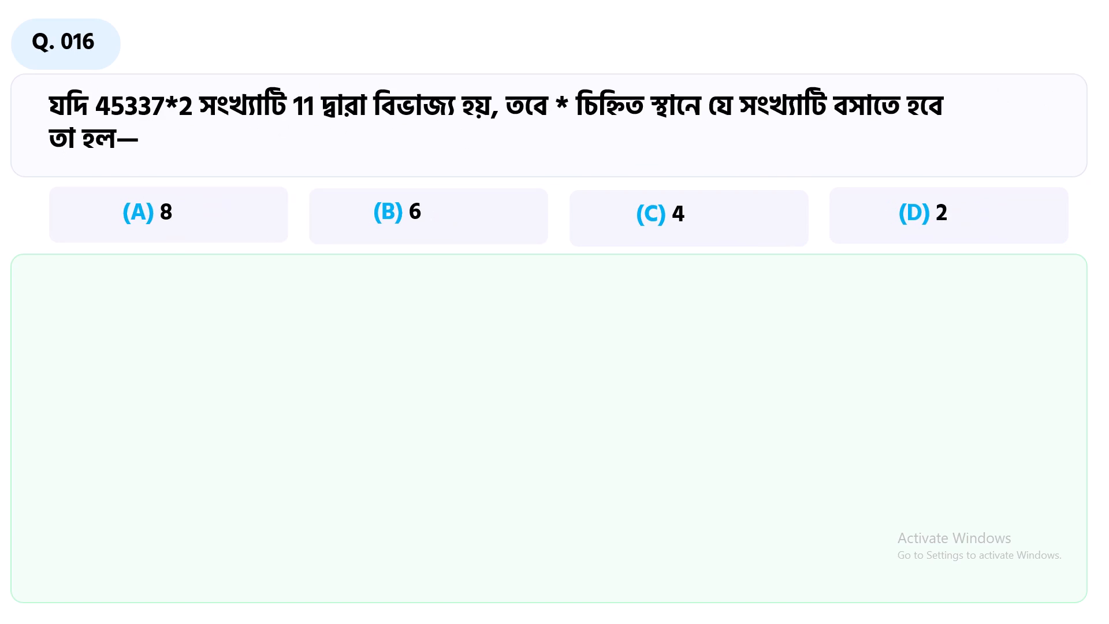
key("Right")
key("Right")
key("Right")
key("Right")
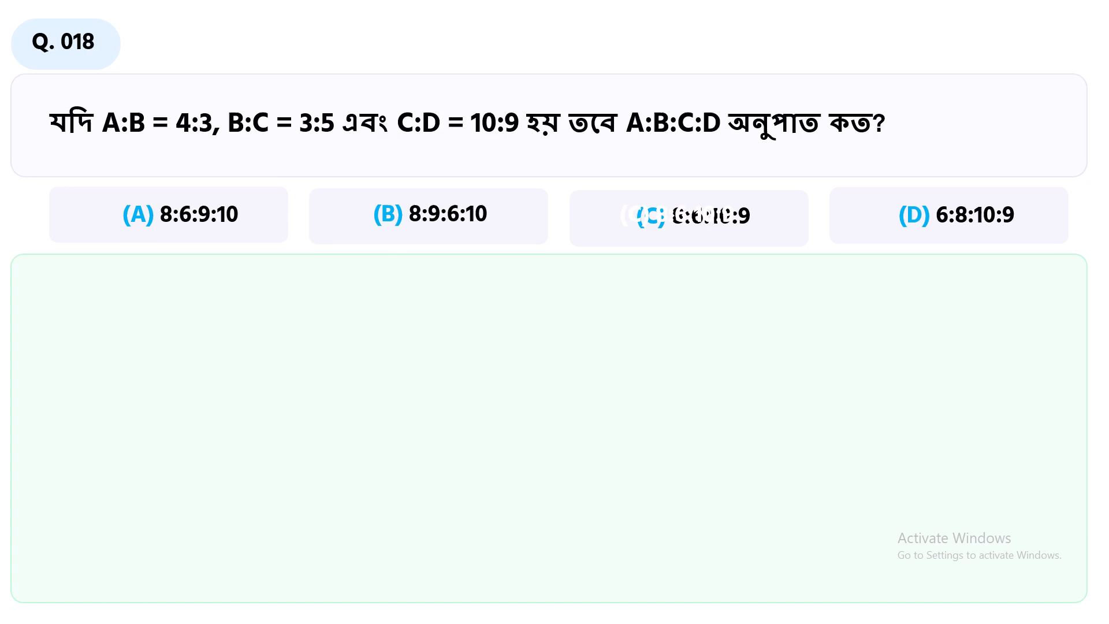
key("Right")
key("Right")
key("Right")
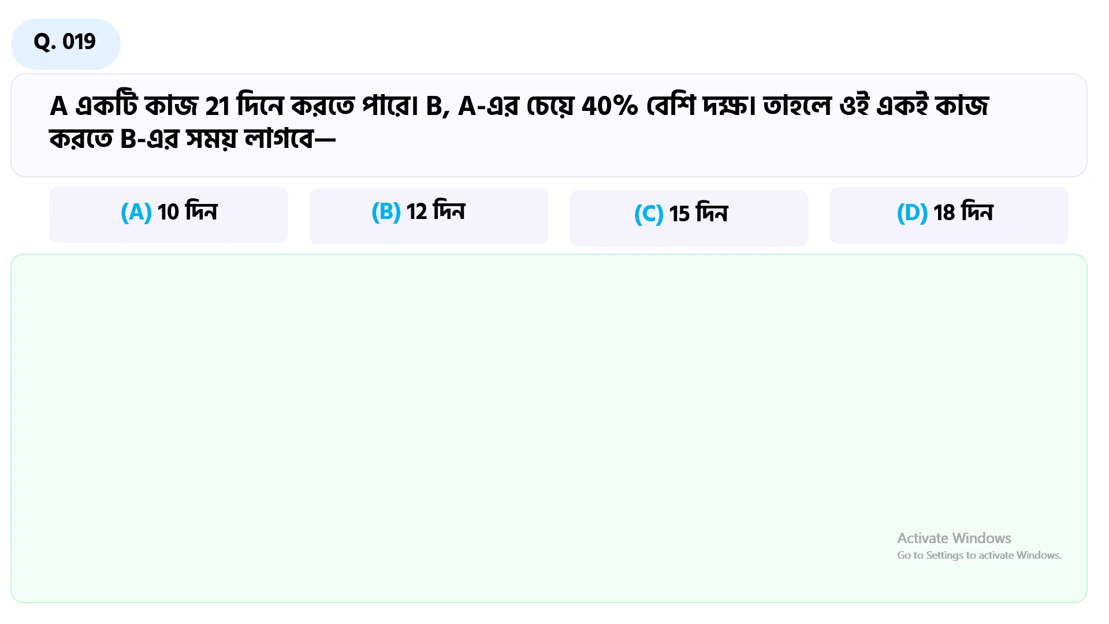
key("Left")
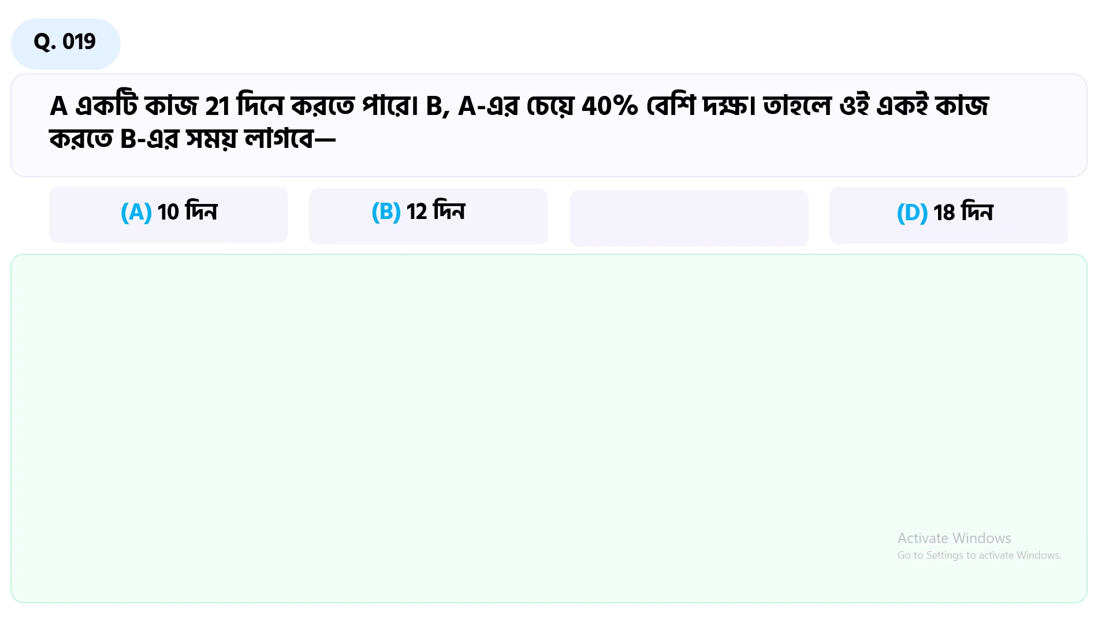
key("Escape")
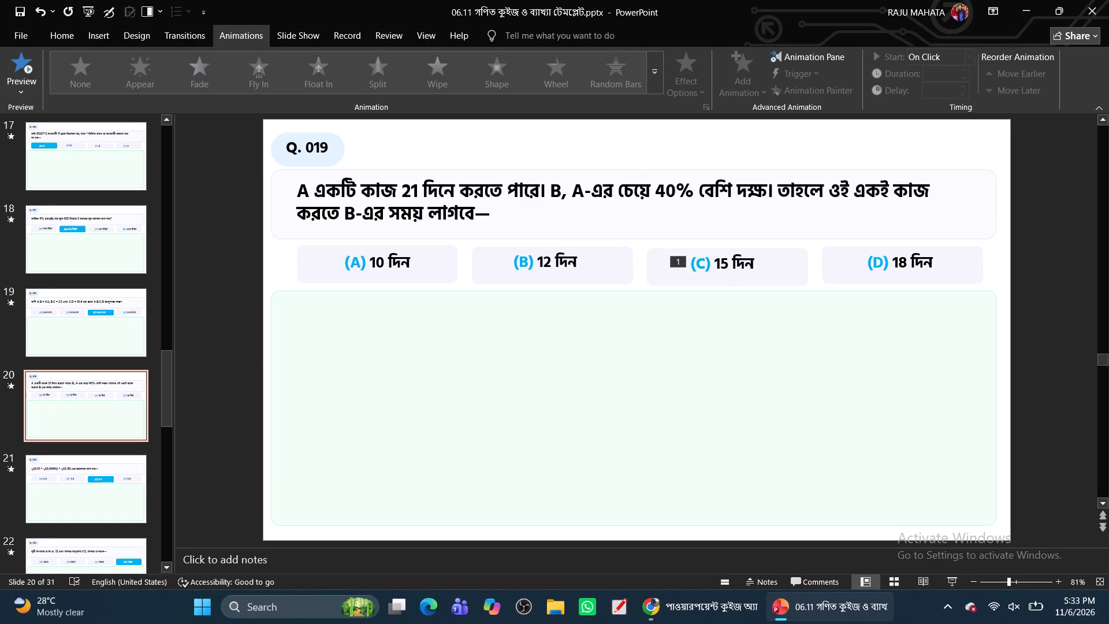
Remove the animation from the "(C) 15 দিন" option text on the Q. 019 slide.
left_click(699, 263)
left_click(712, 276)
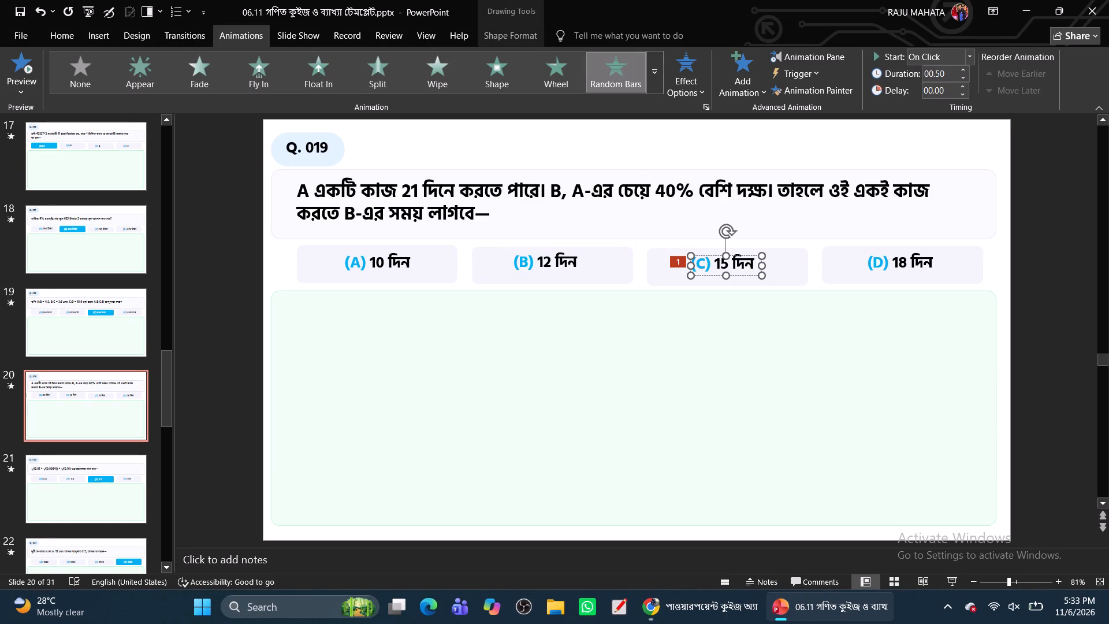
left_click(76, 80)
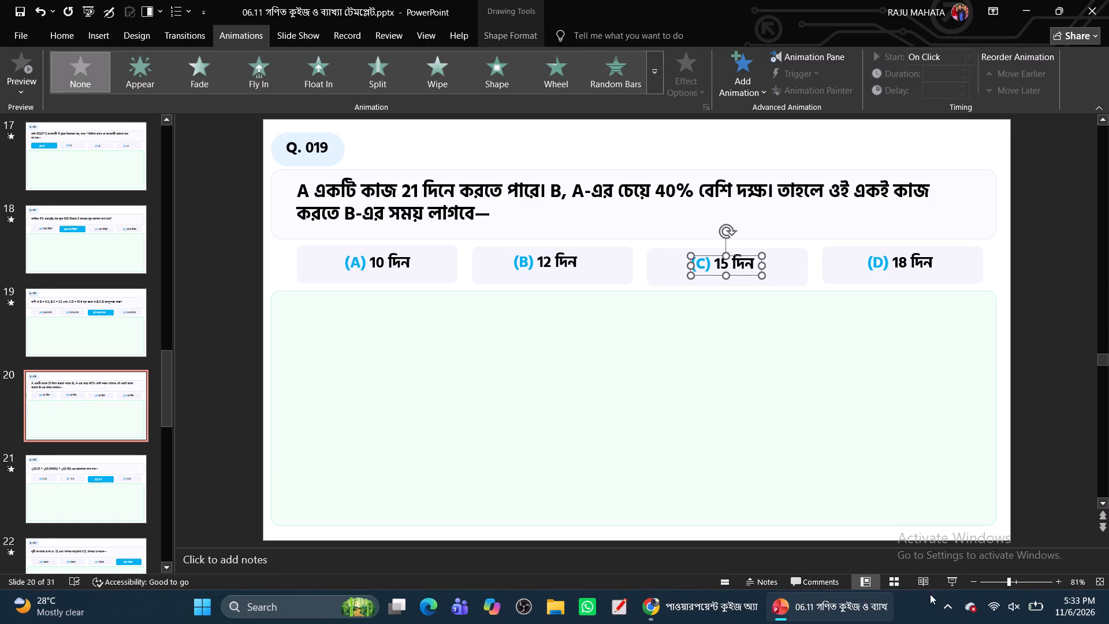
Play the slide show from Q. 019, step back to Q. 016, replay the answer reveals up to Q. 018, and end the show.
left_click(951, 582)
key("Left")
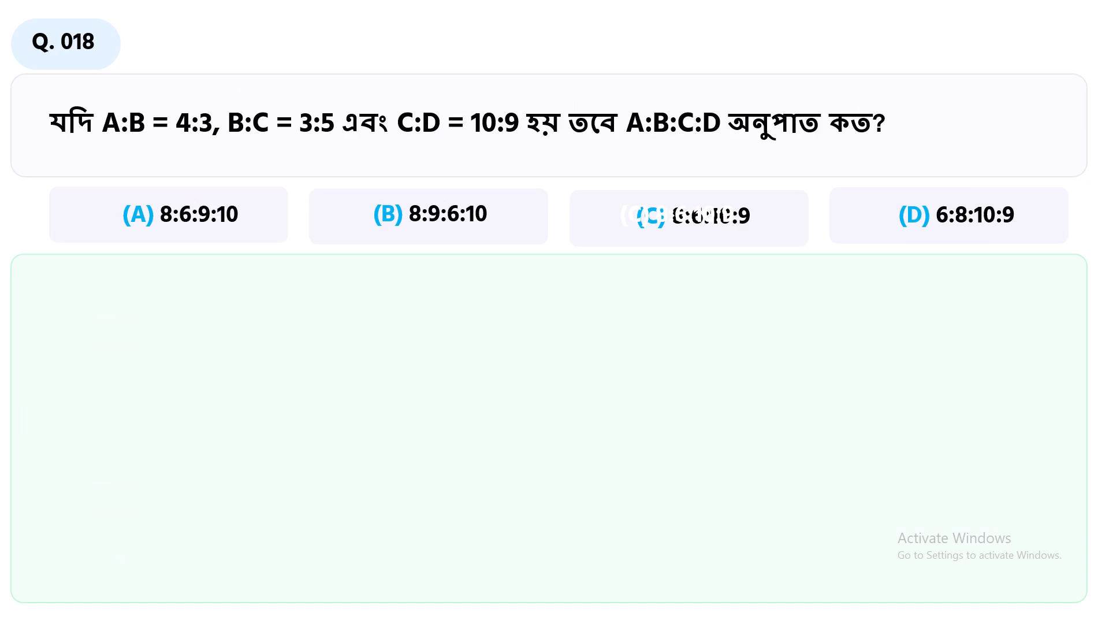
key("Left")
key("Left")
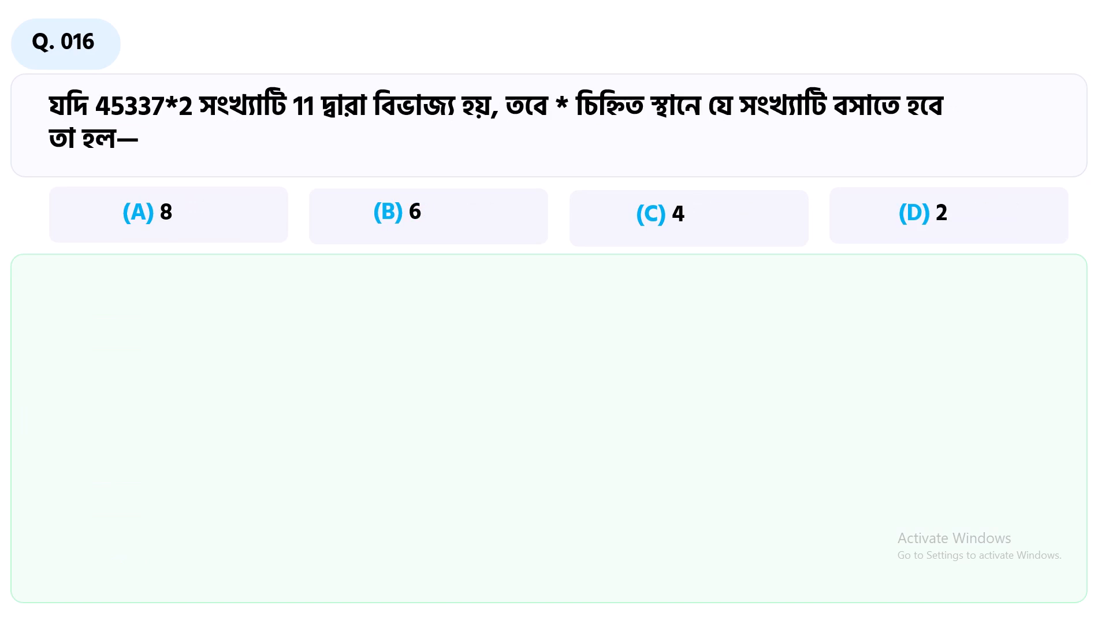
key("Right")
key("Right")
key("Right")
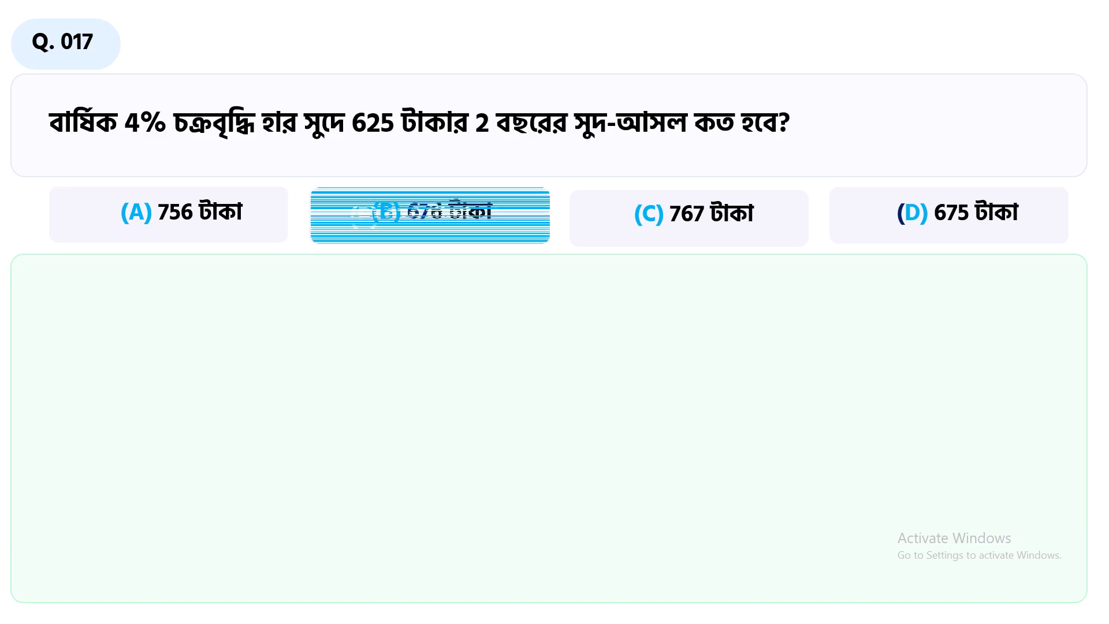
key("Right")
key("Right")
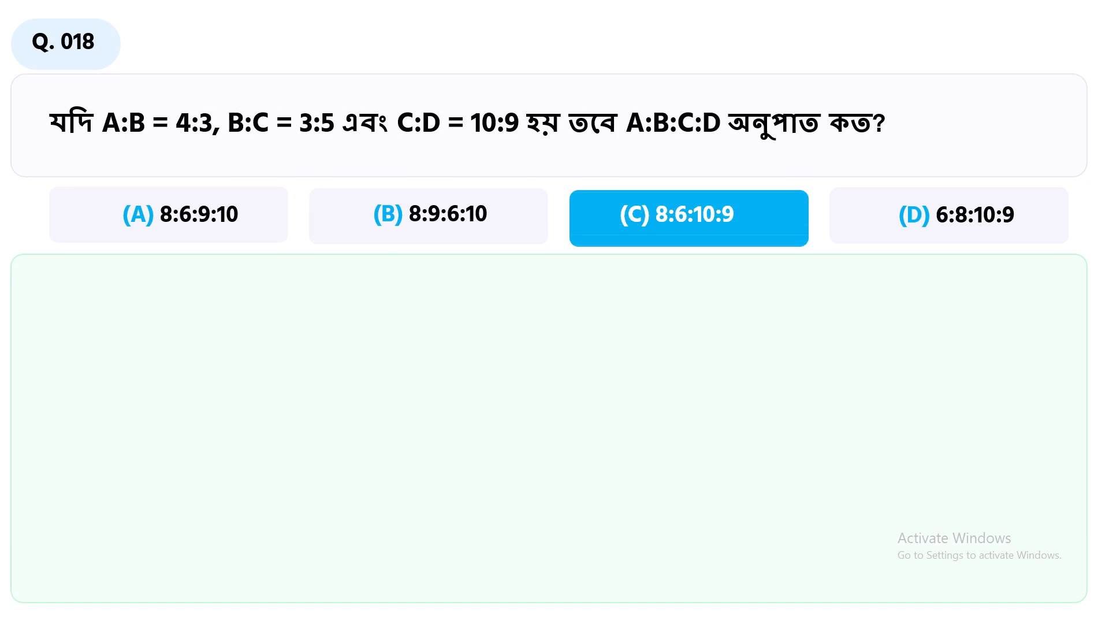
key("Left")
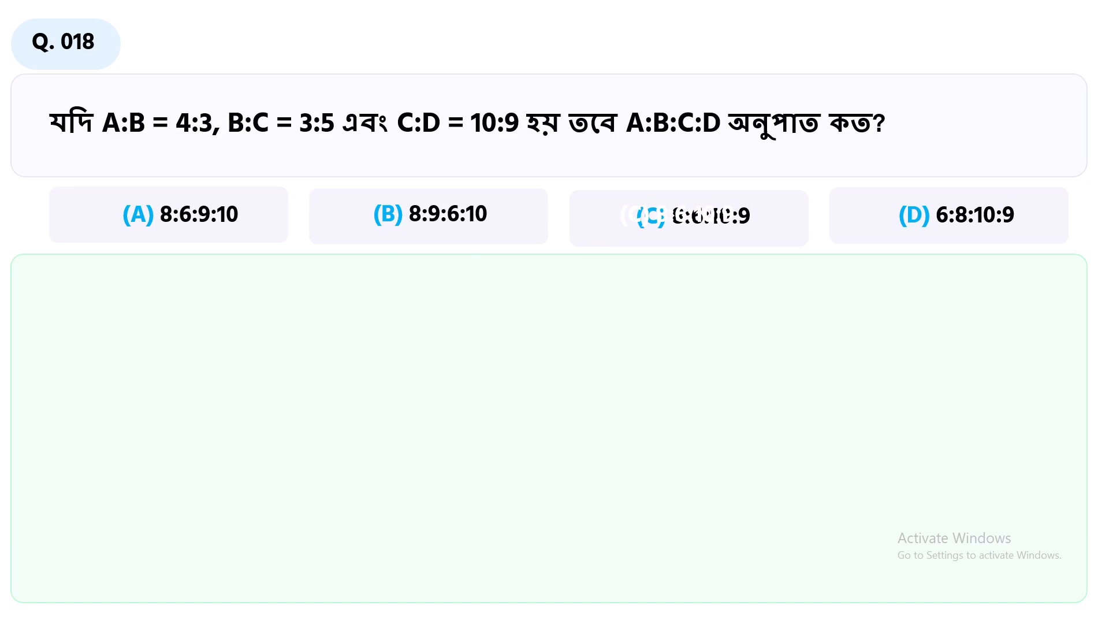
key("Escape")
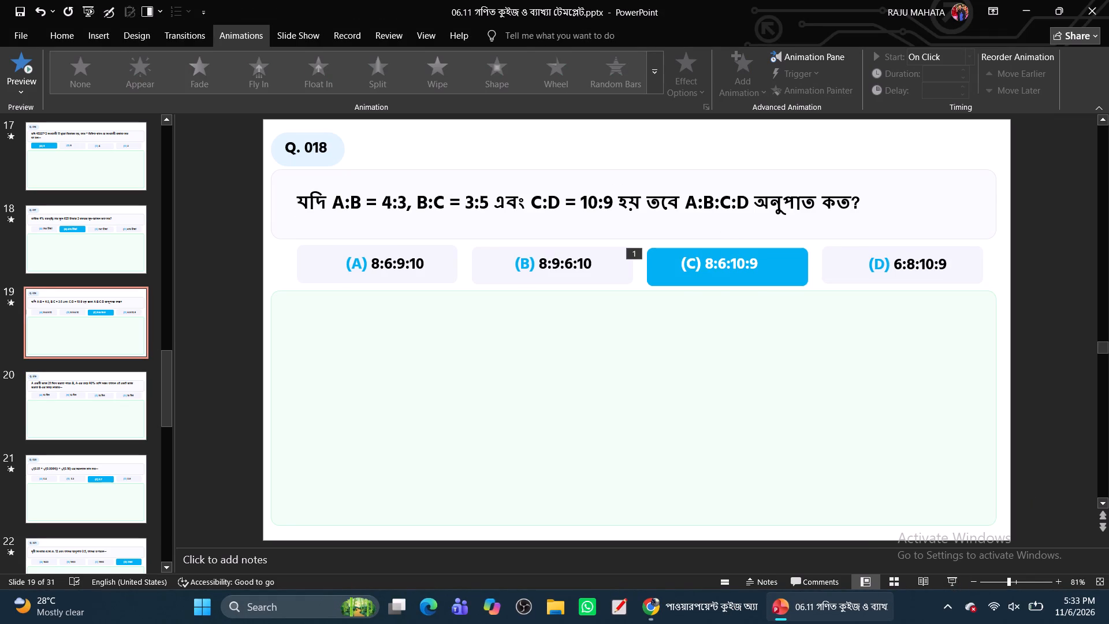
Apply the Random Bars animation to the white "(C) 8:6:10:9" text together with its blue highlight box on the Q. 018 slide.
left_click(709, 263)
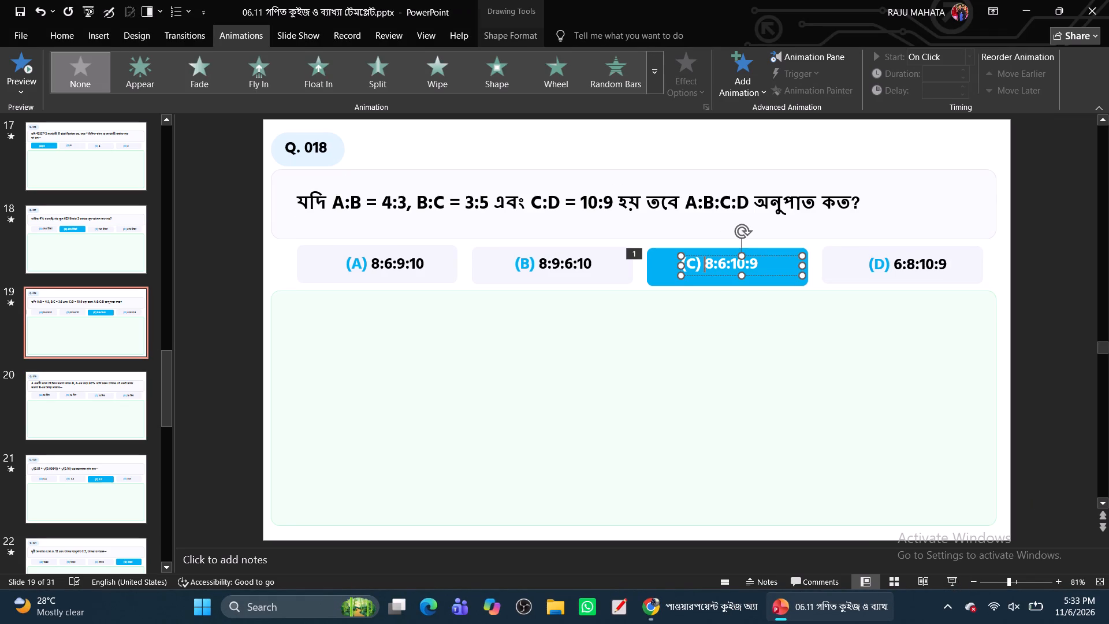
left_click(713, 256)
left_click(606, 66, "ctrl")
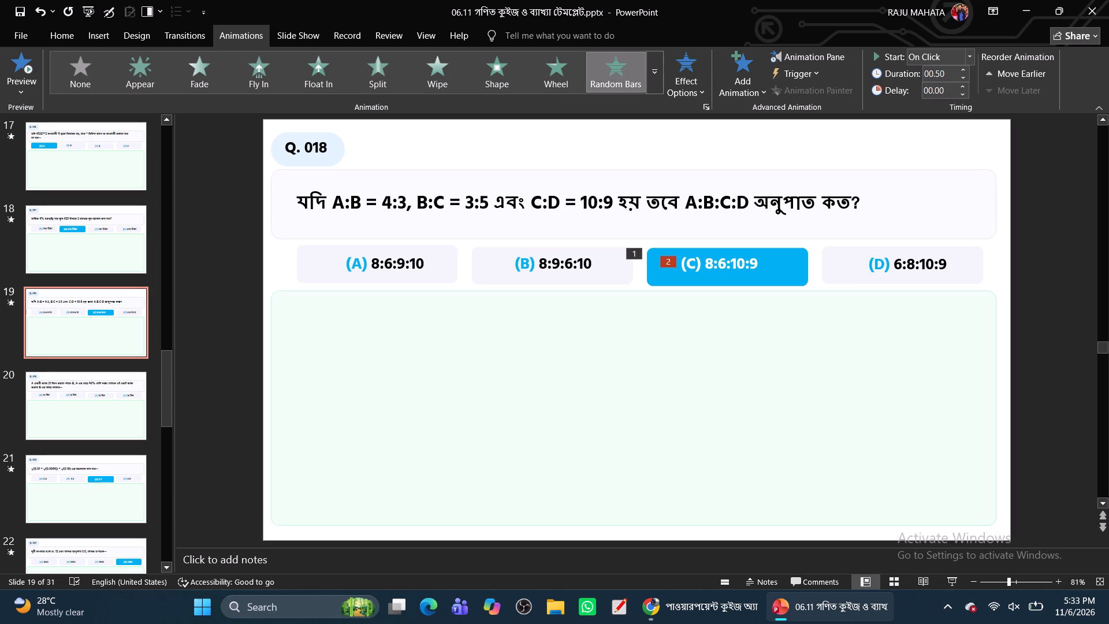
left_click(693, 267)
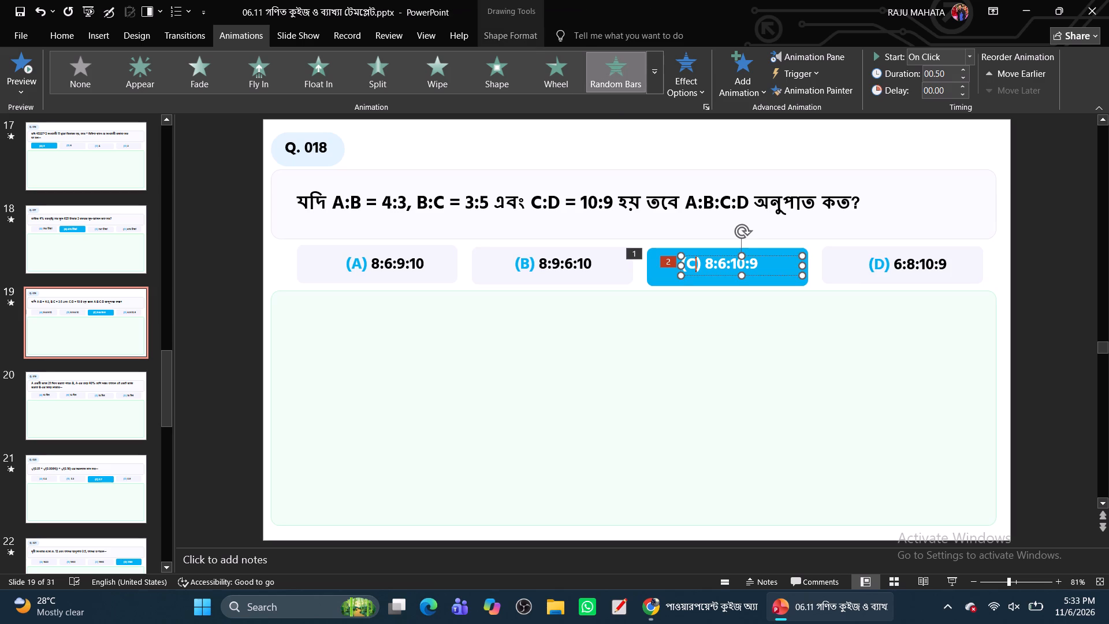
left_click(696, 275)
left_click(661, 276, "ctrl")
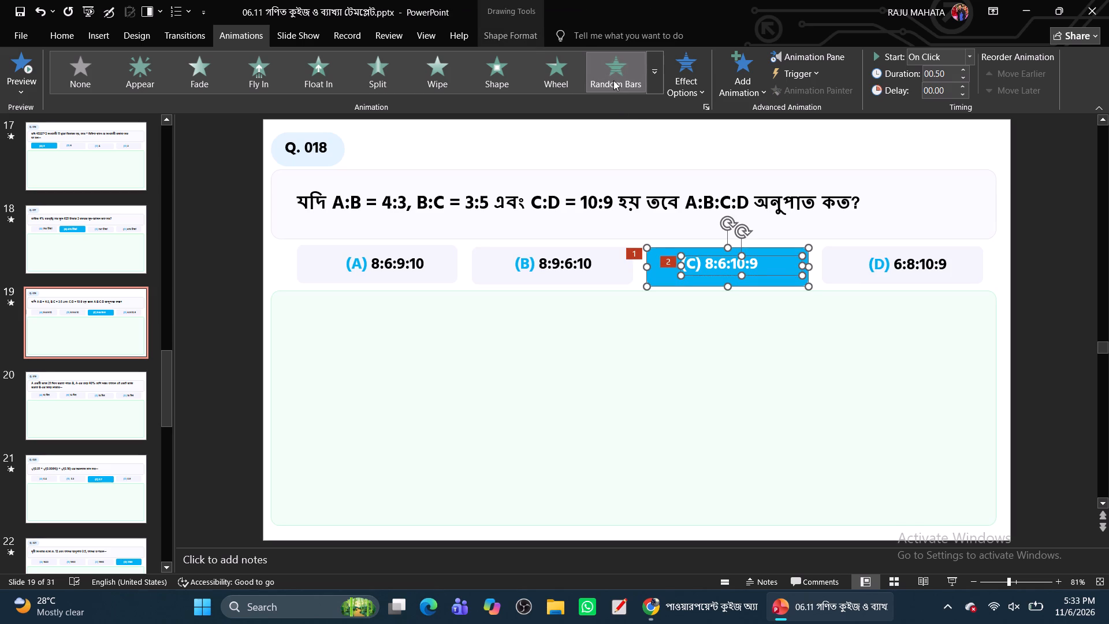
left_click(613, 79, "ctrl")
Play the slide show from Q. 018 to check its answer reveal, continue to Q. 020, step back to Q. 019, and end the show.
left_click(956, 573)
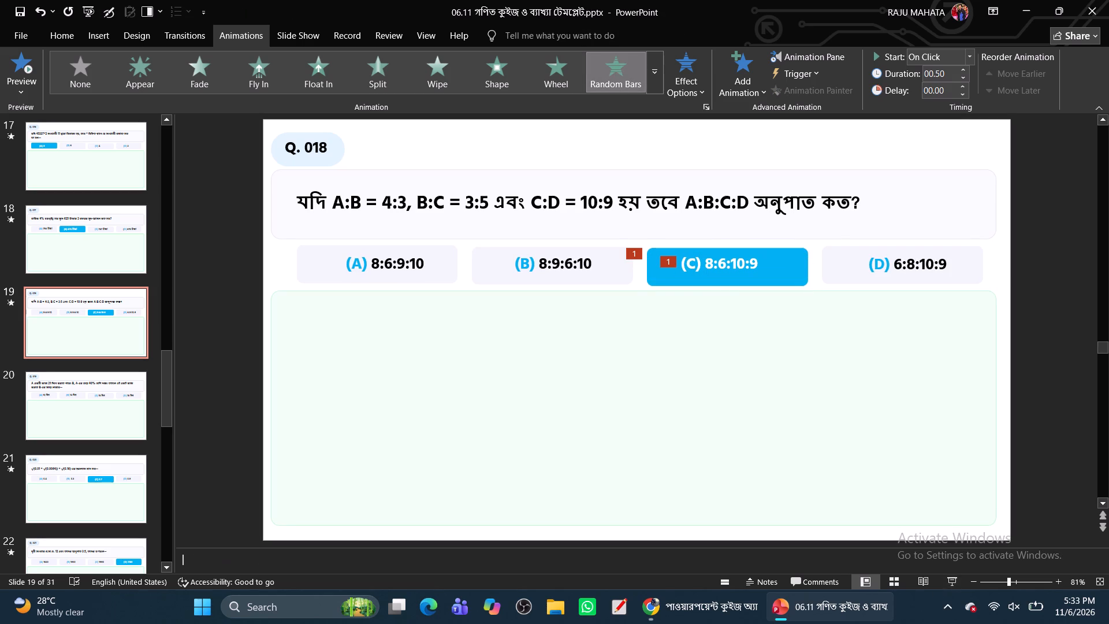
left_click(949, 581)
key("Right")
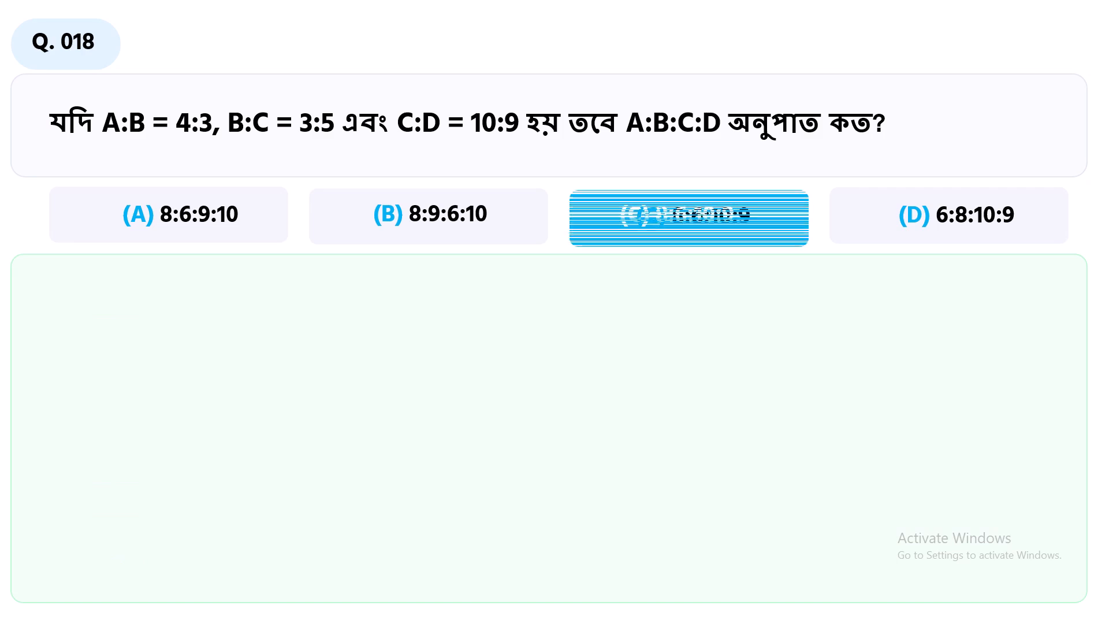
key("Right")
key("Right")
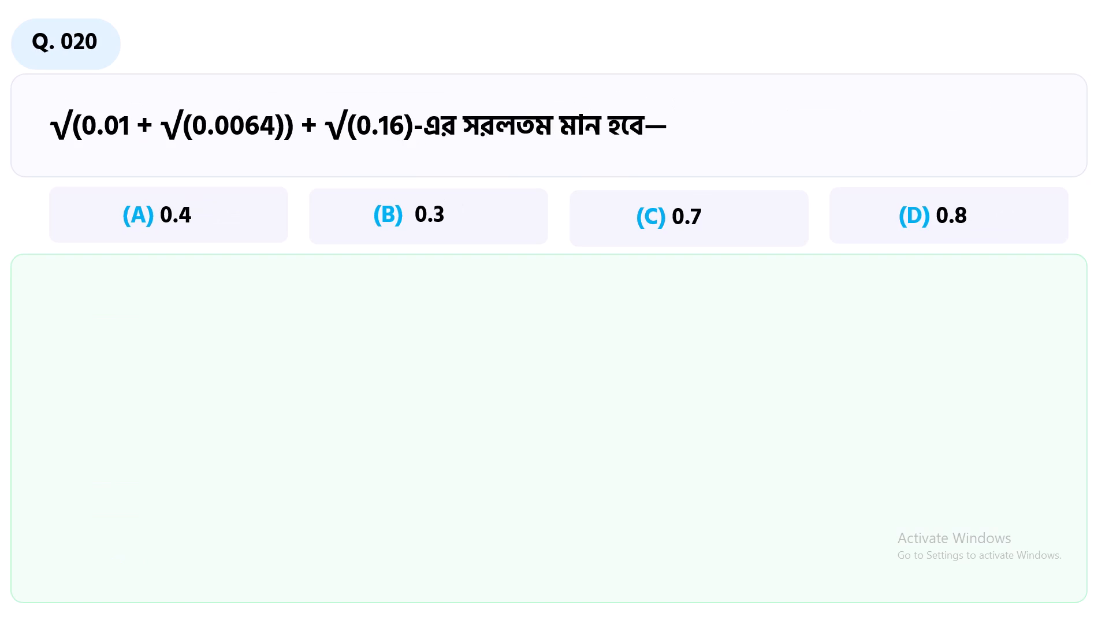
key("Left")
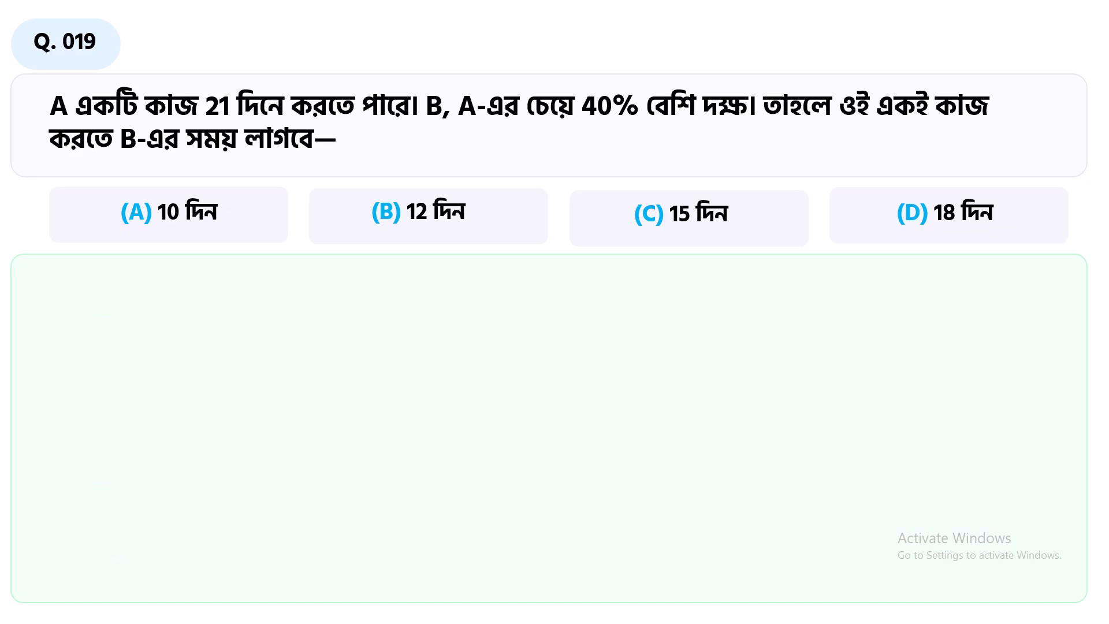
key("Escape")
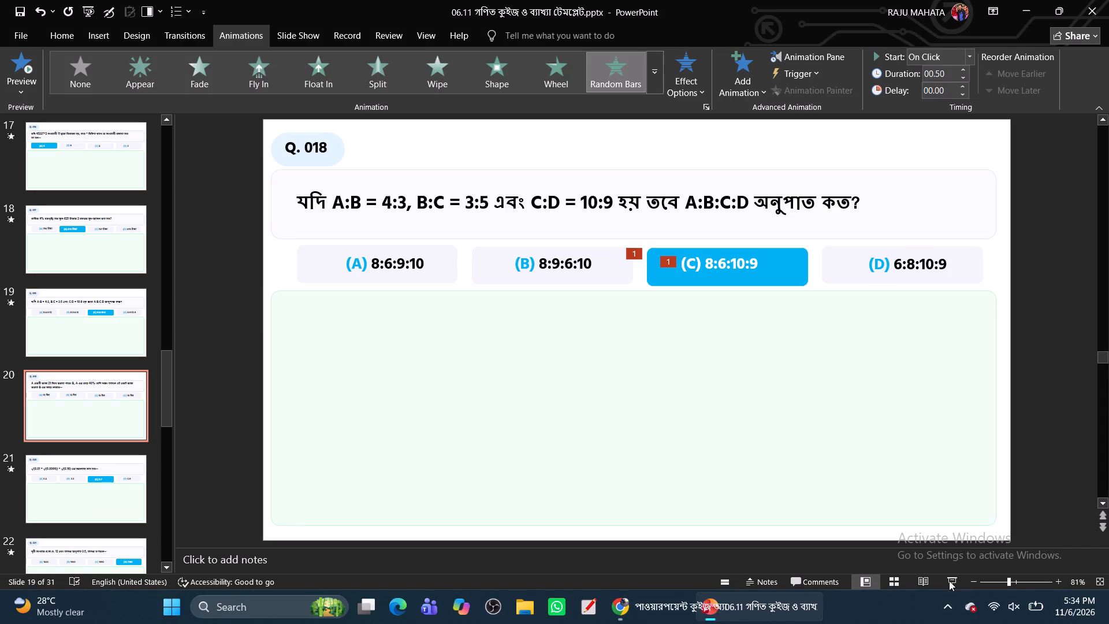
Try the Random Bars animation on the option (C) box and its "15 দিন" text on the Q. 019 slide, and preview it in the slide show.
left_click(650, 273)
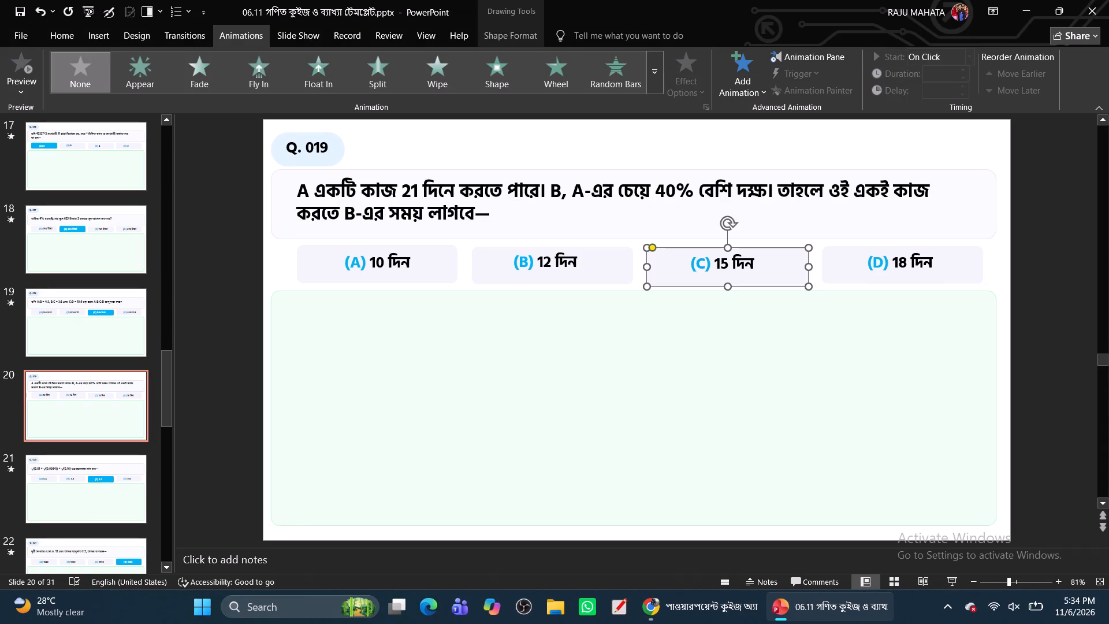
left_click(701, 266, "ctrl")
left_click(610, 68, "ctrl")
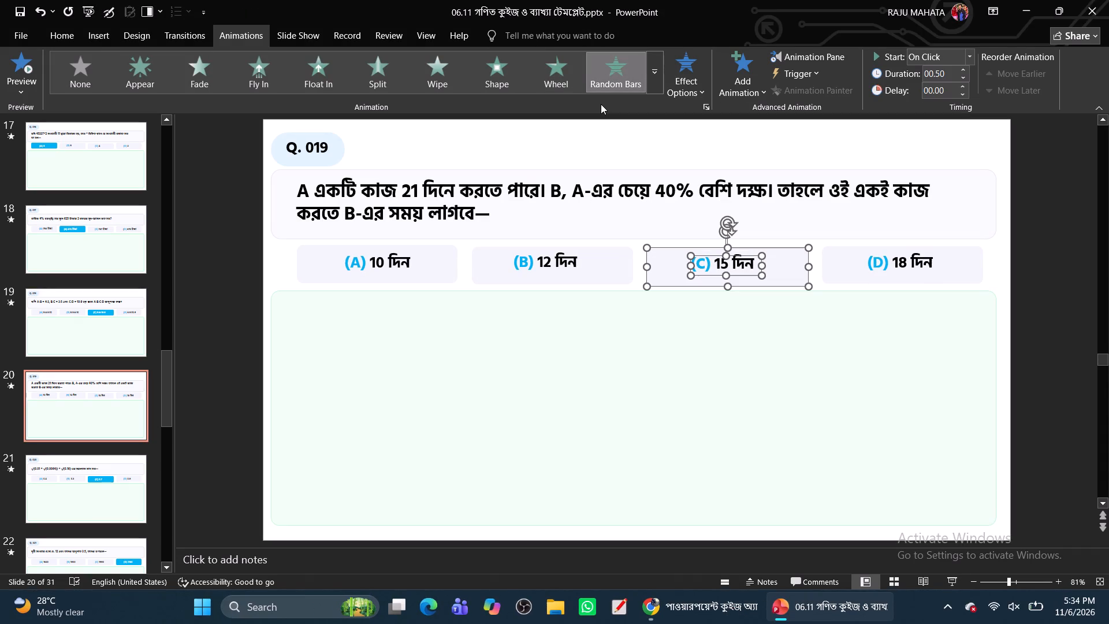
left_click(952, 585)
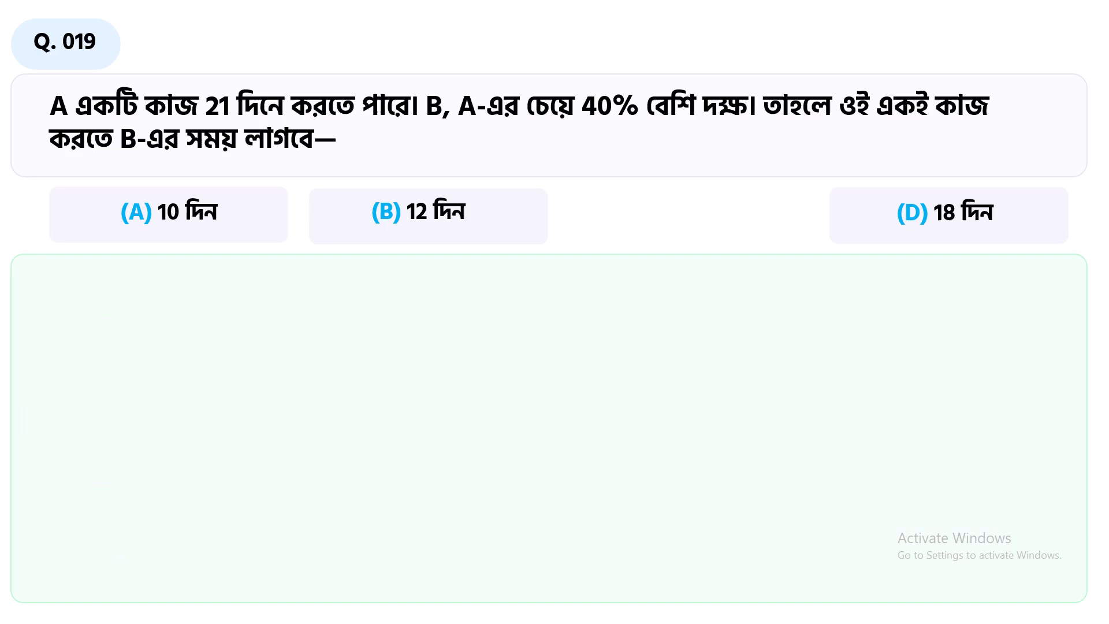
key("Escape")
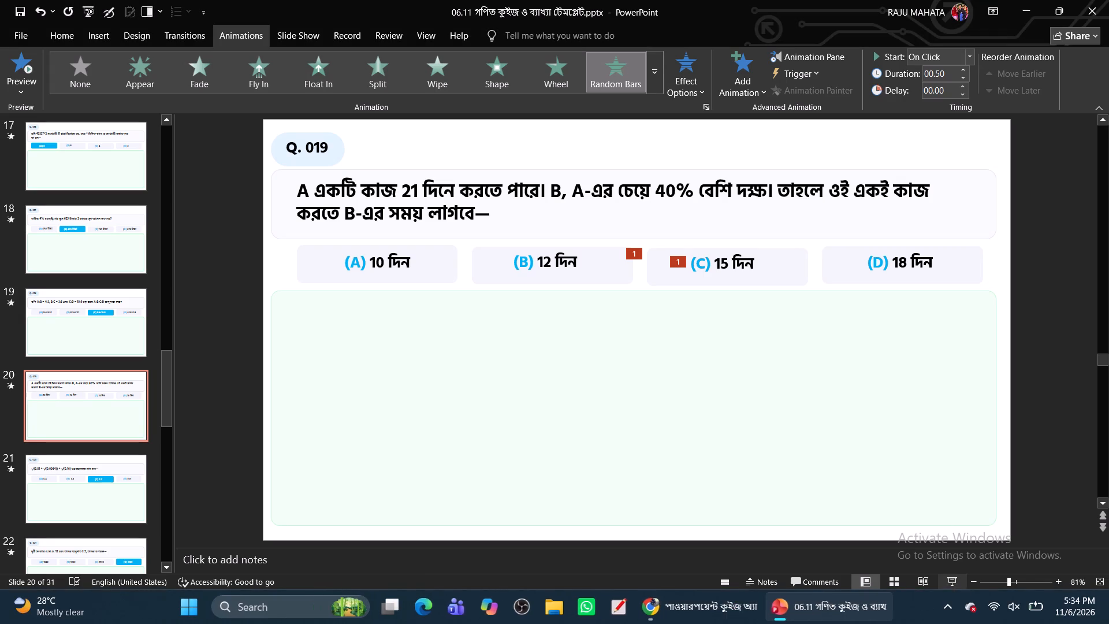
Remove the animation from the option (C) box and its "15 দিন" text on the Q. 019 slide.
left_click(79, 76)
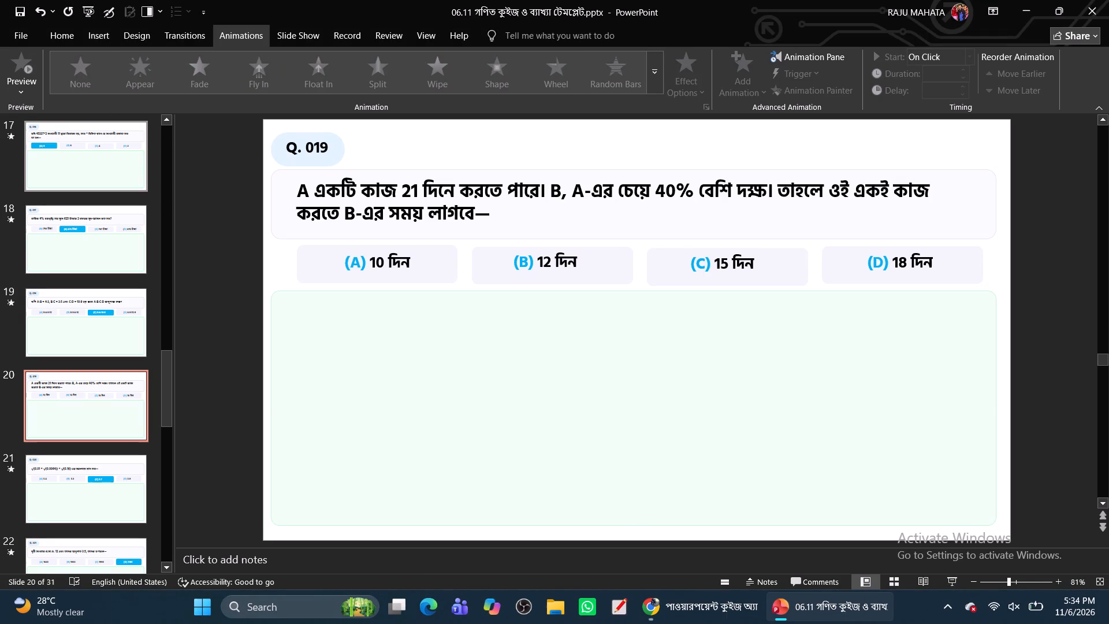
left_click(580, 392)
Play the slide show from Q. 019 and check the answer reveals through Q. 024.
left_click(957, 589)
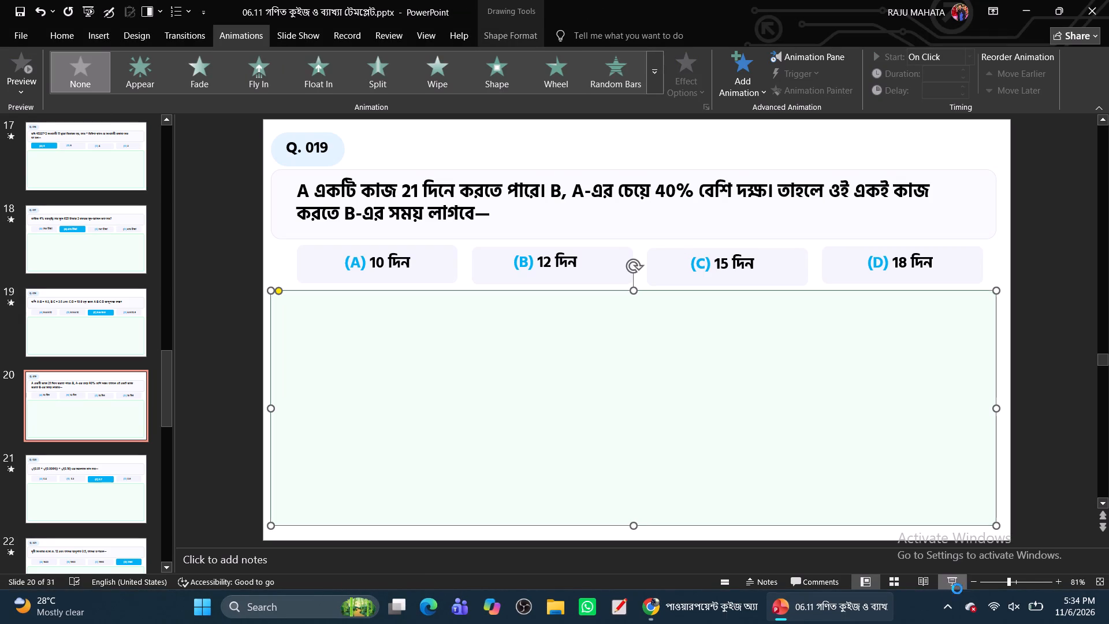
key("Right")
key("Right")
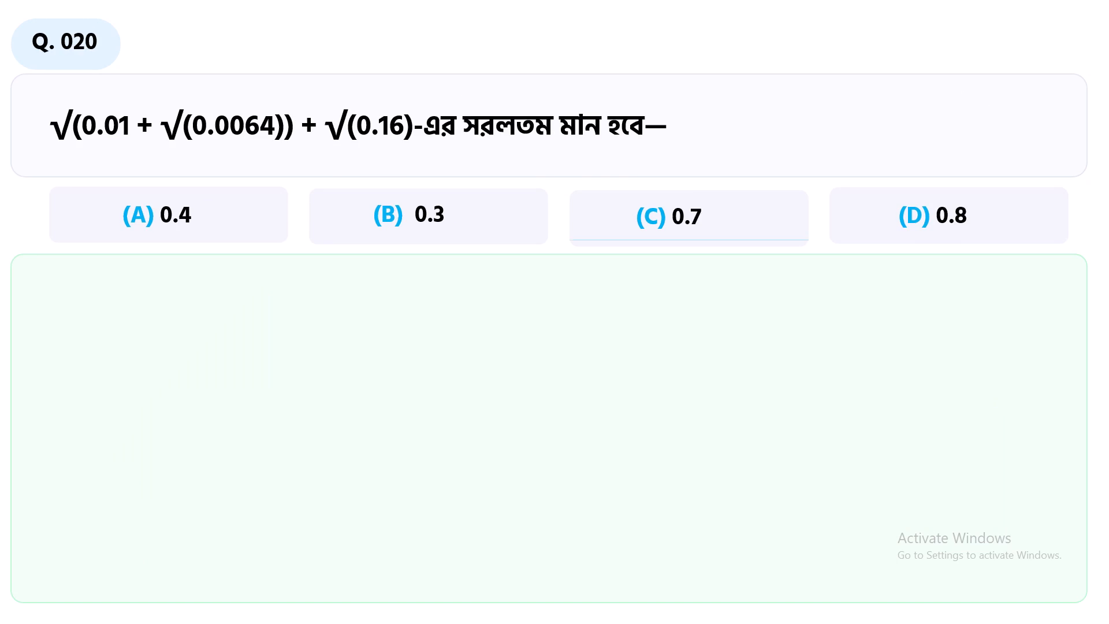
key("Right")
key("Right")
key("Right")
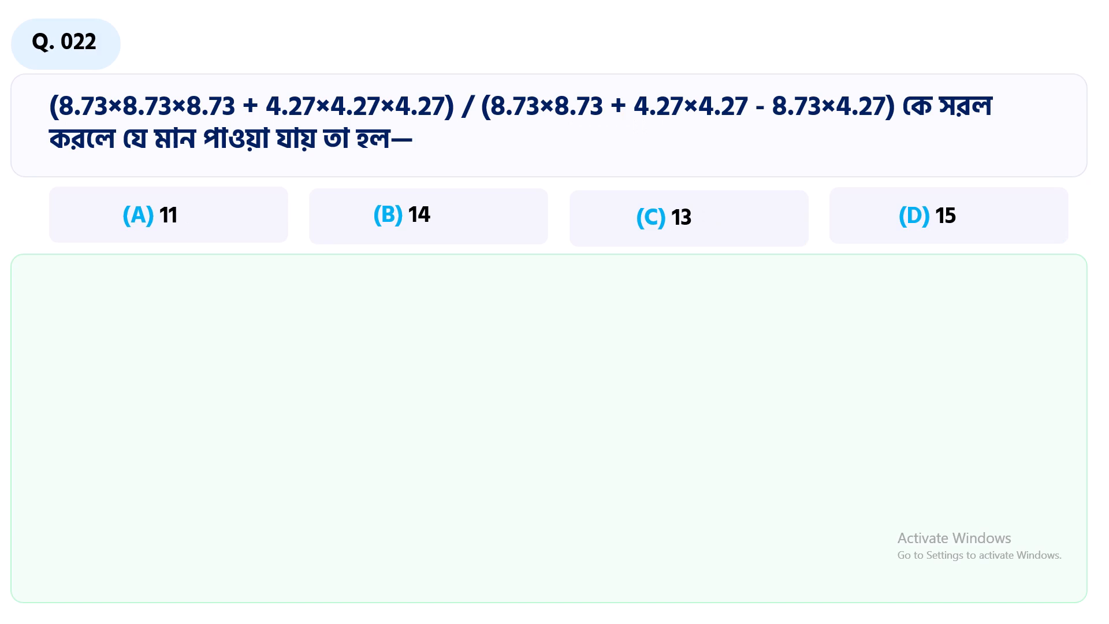
key("Right")
key("Right")
key("Right")
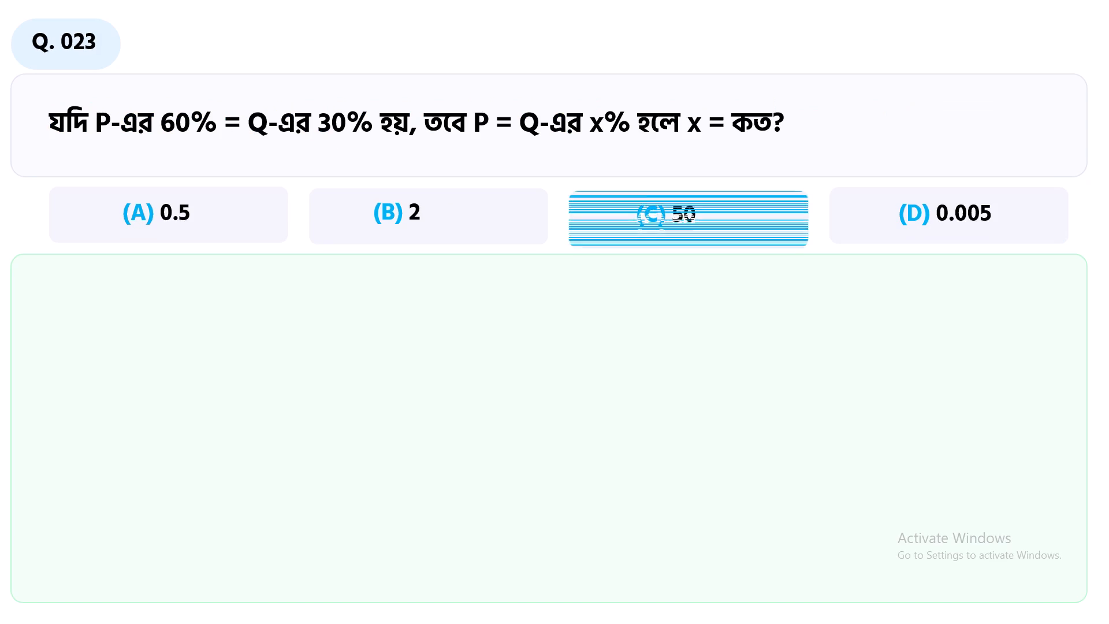
key("Right")
key("Right")
key("Right")
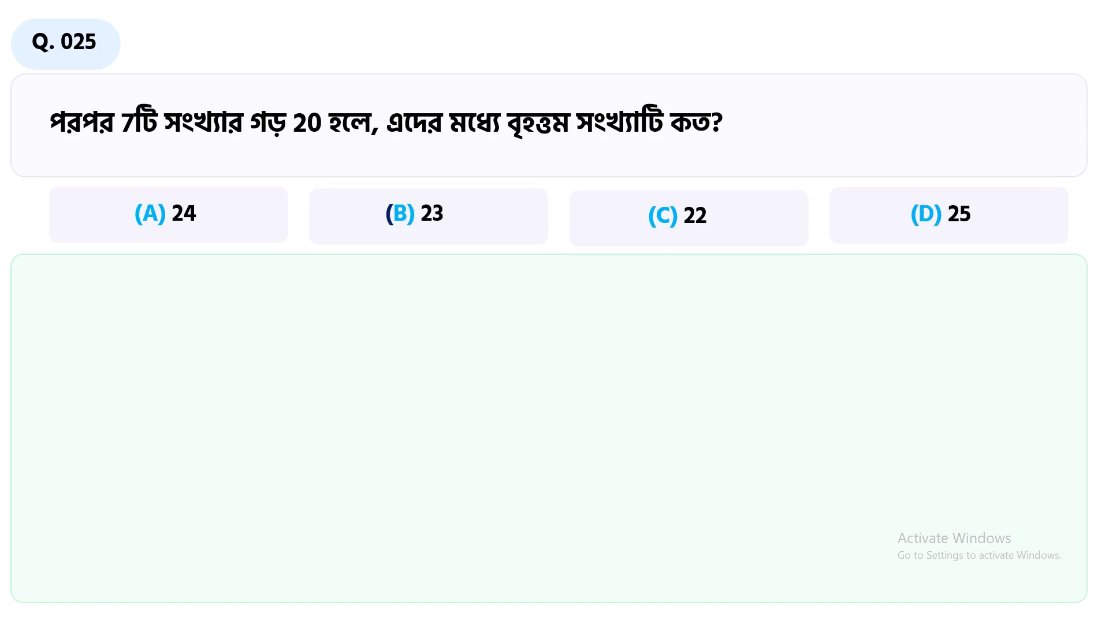
Continue the slide show, check the answer reveals from Q. 025 through Q. 030, and exit at the end of the show.
key("Right")
key("Right")
key("Right")
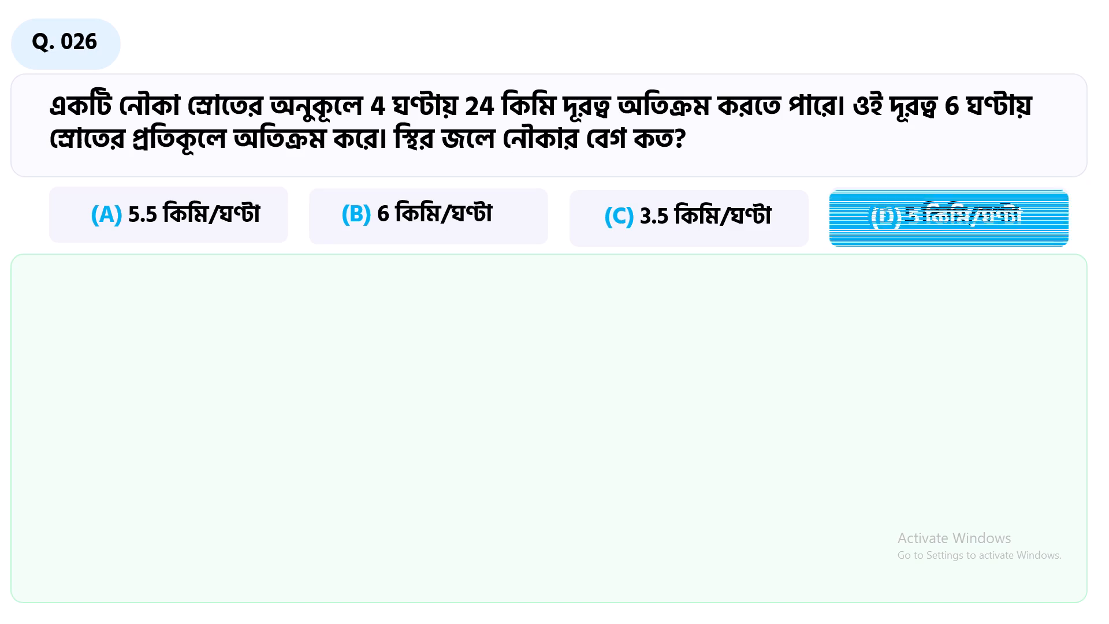
key("Right")
key("Right")
key("Right")
key("Right")
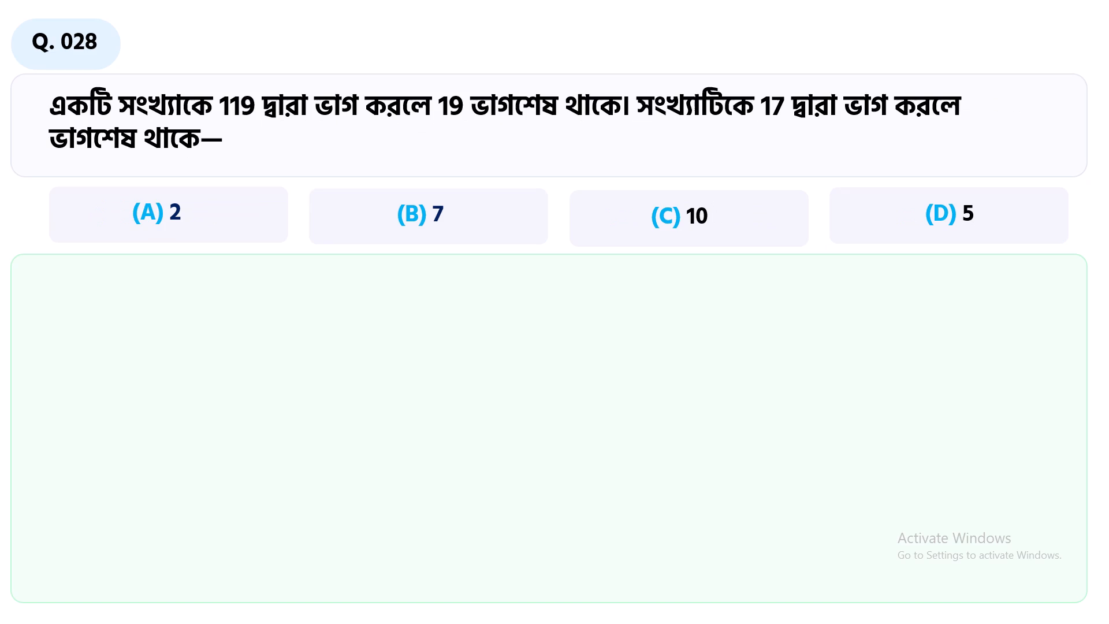
key("Right")
key("Right")
key("Right")
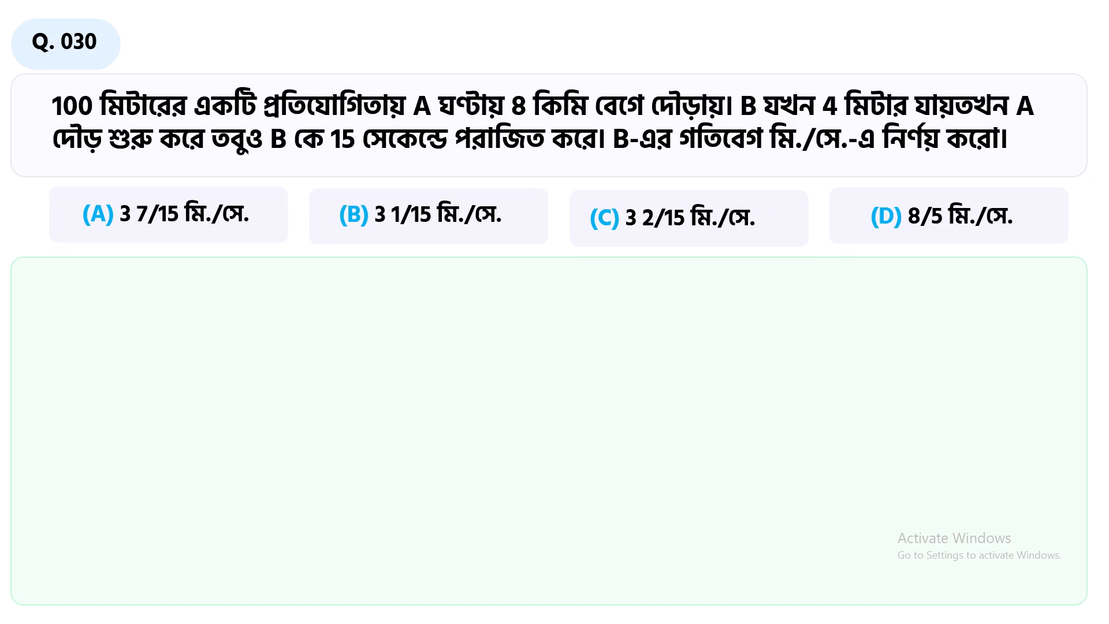
key("Right")
key("Right")
key("Right")
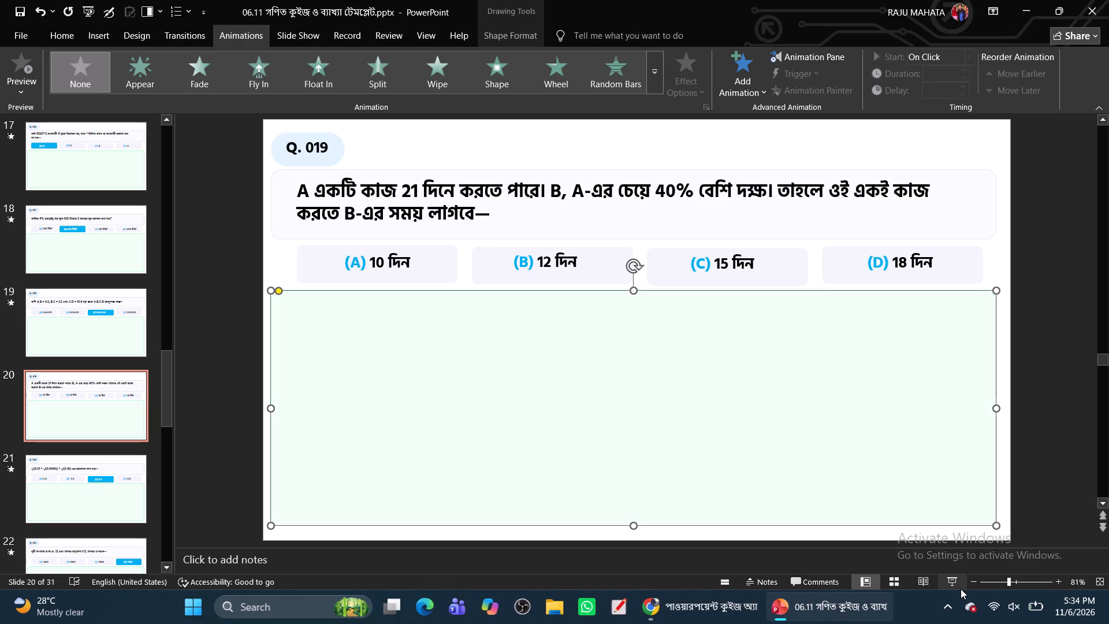
Return to the Mathematics title slide at the start of the presentation.
left_click(165, 133)
left_click(98, 170)
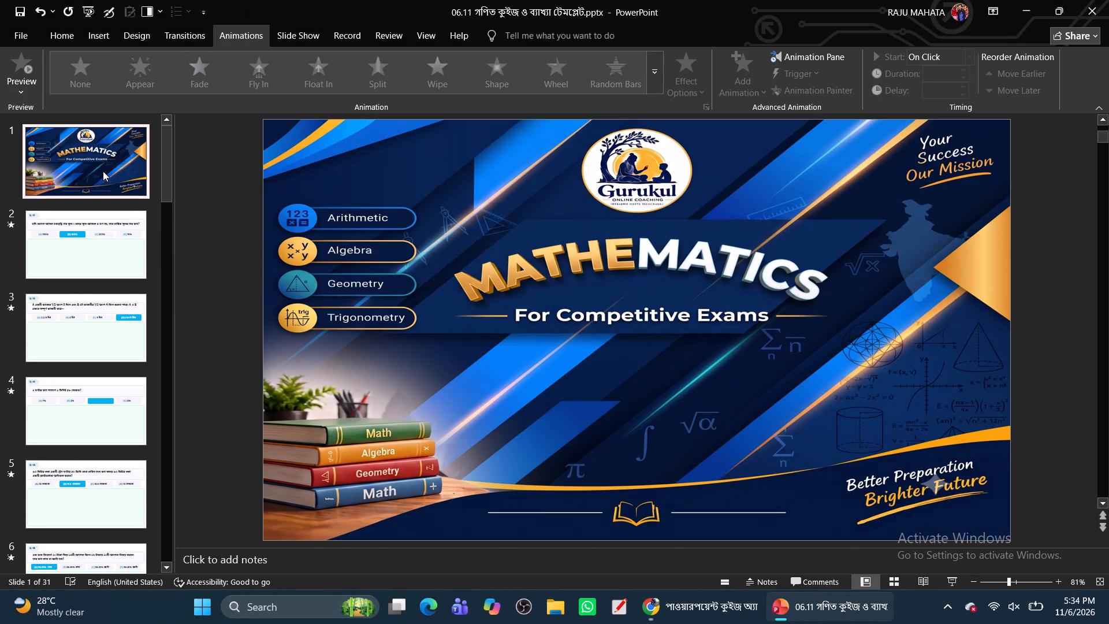